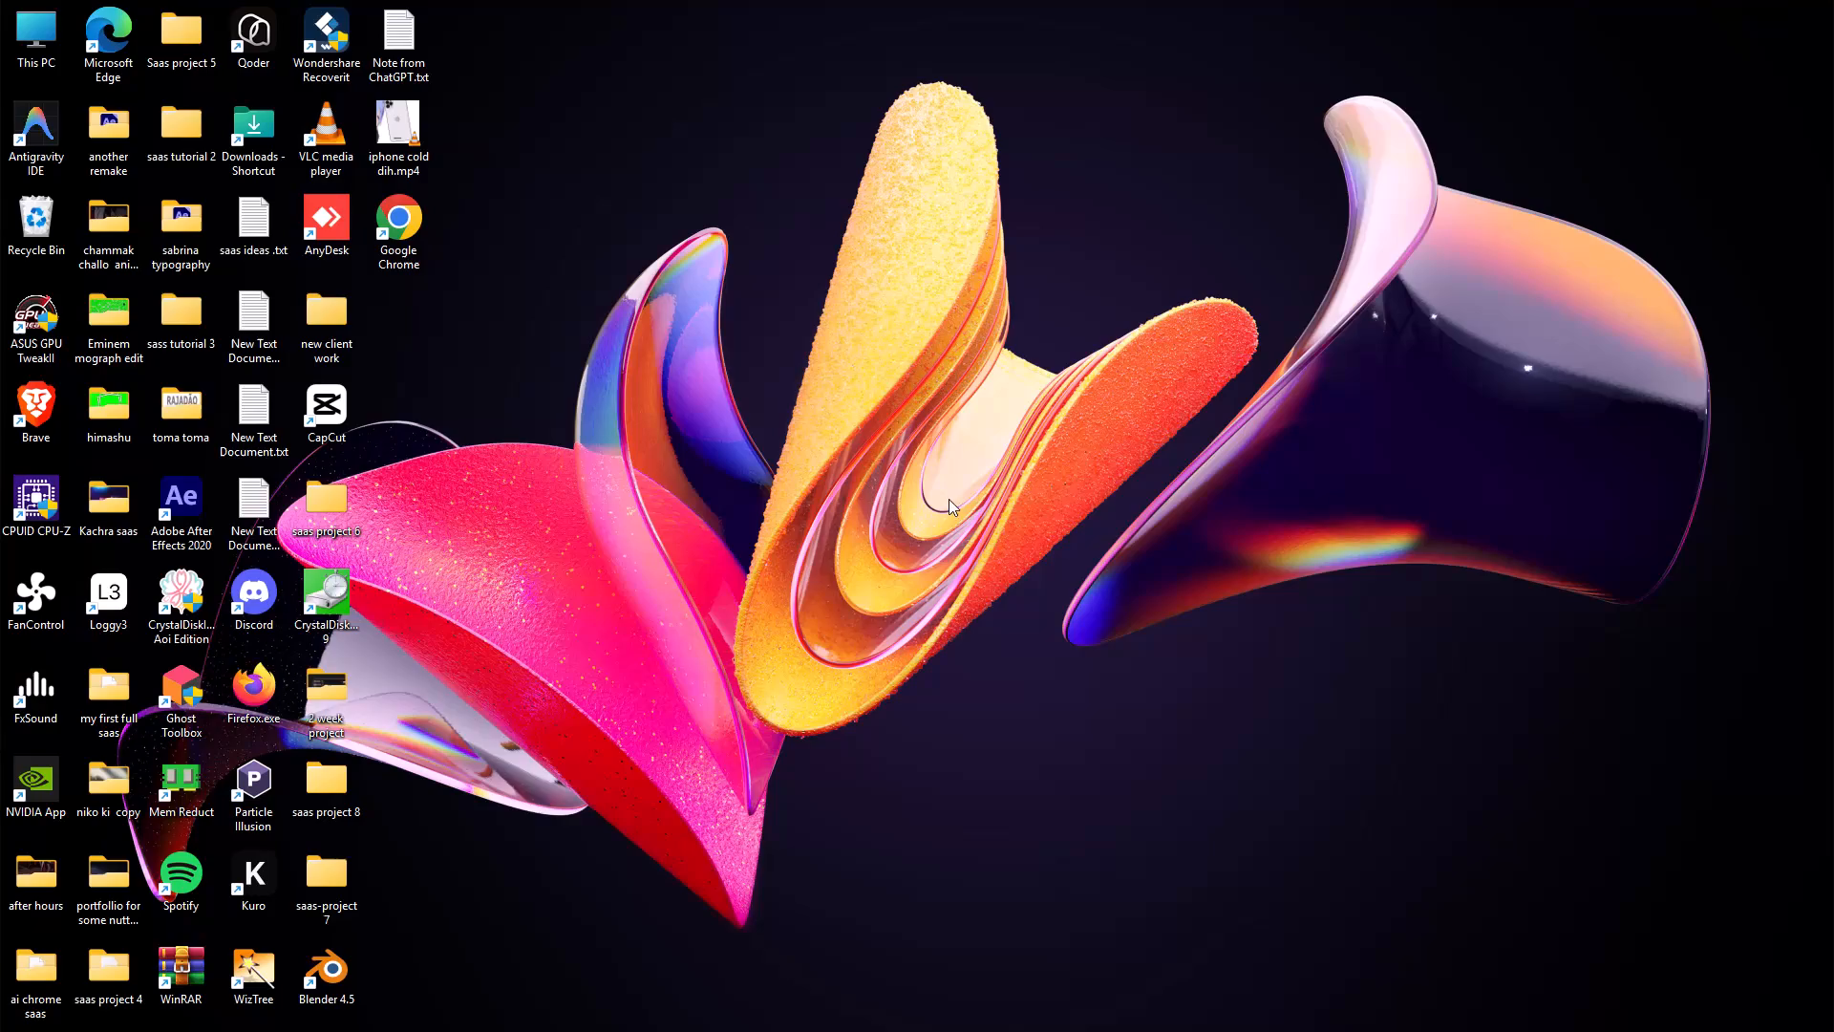
Switch to the open After Effects project.
{"action": "scroll", "coordinate": [1030, 441], "scroll_direction": "up", "scroll_amount": 3}
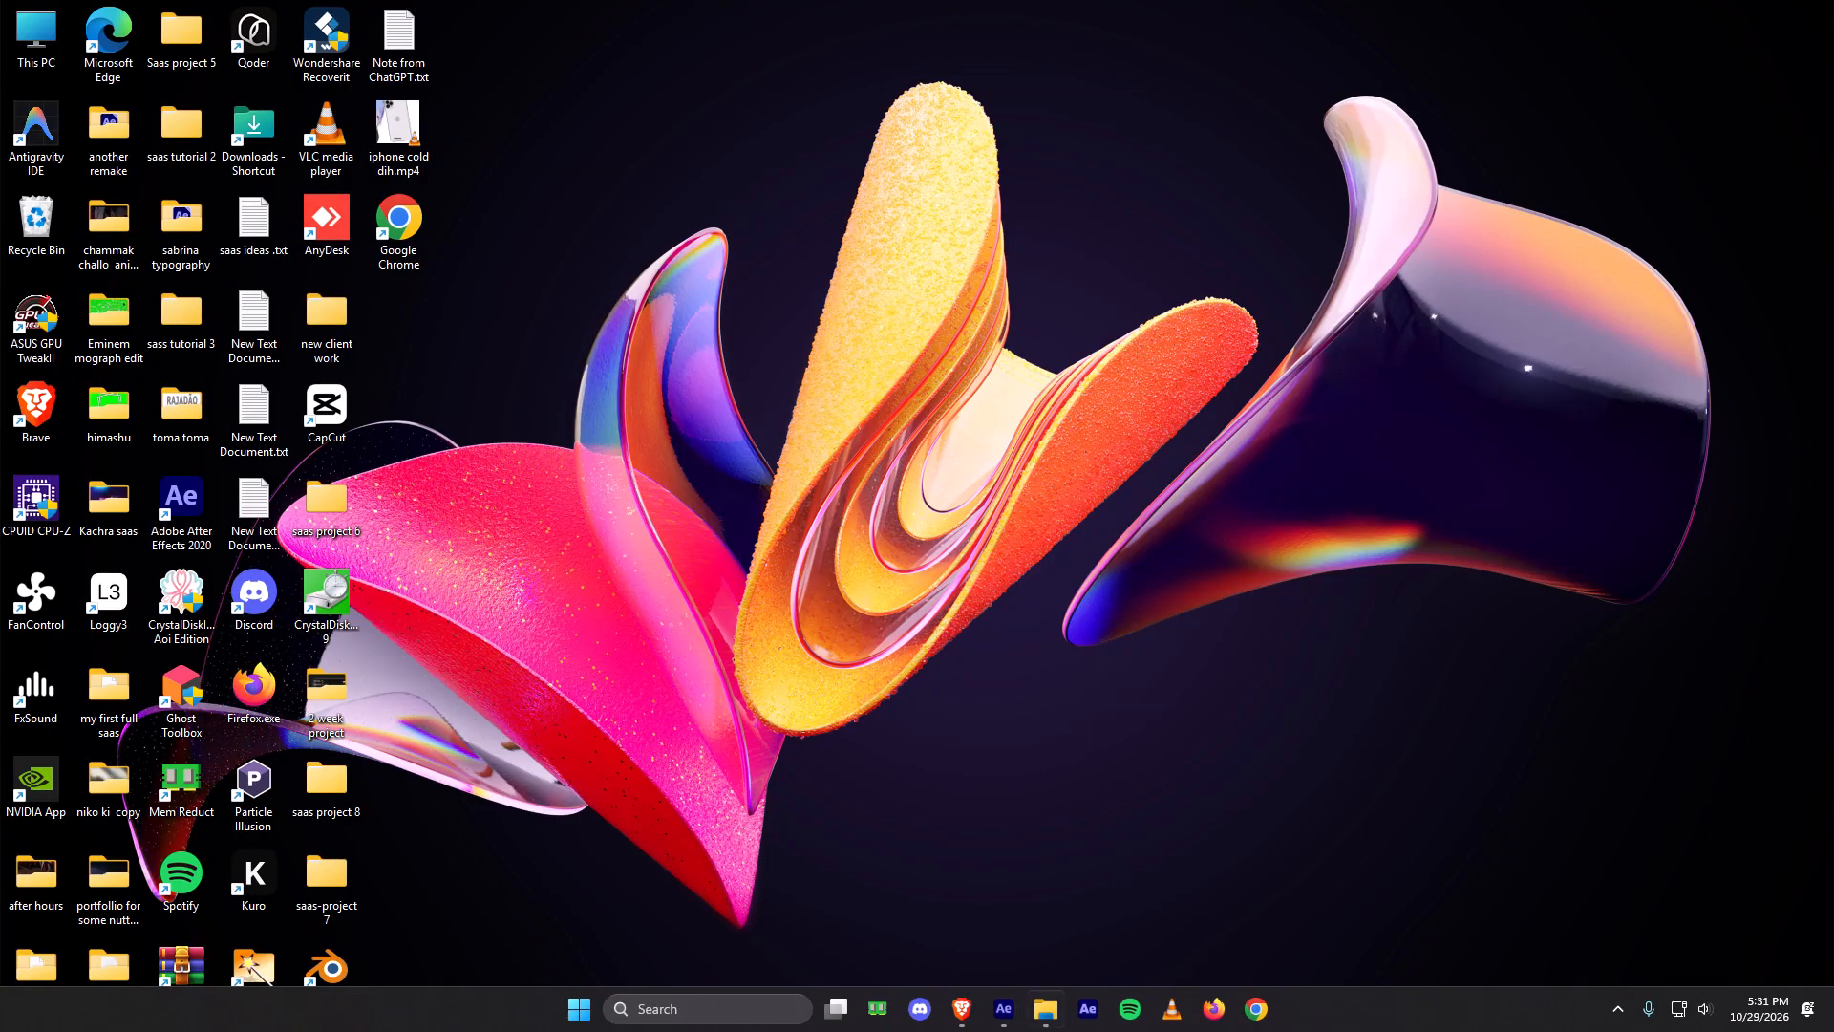
{"action": "left_click", "coordinate": [992, 1017]}
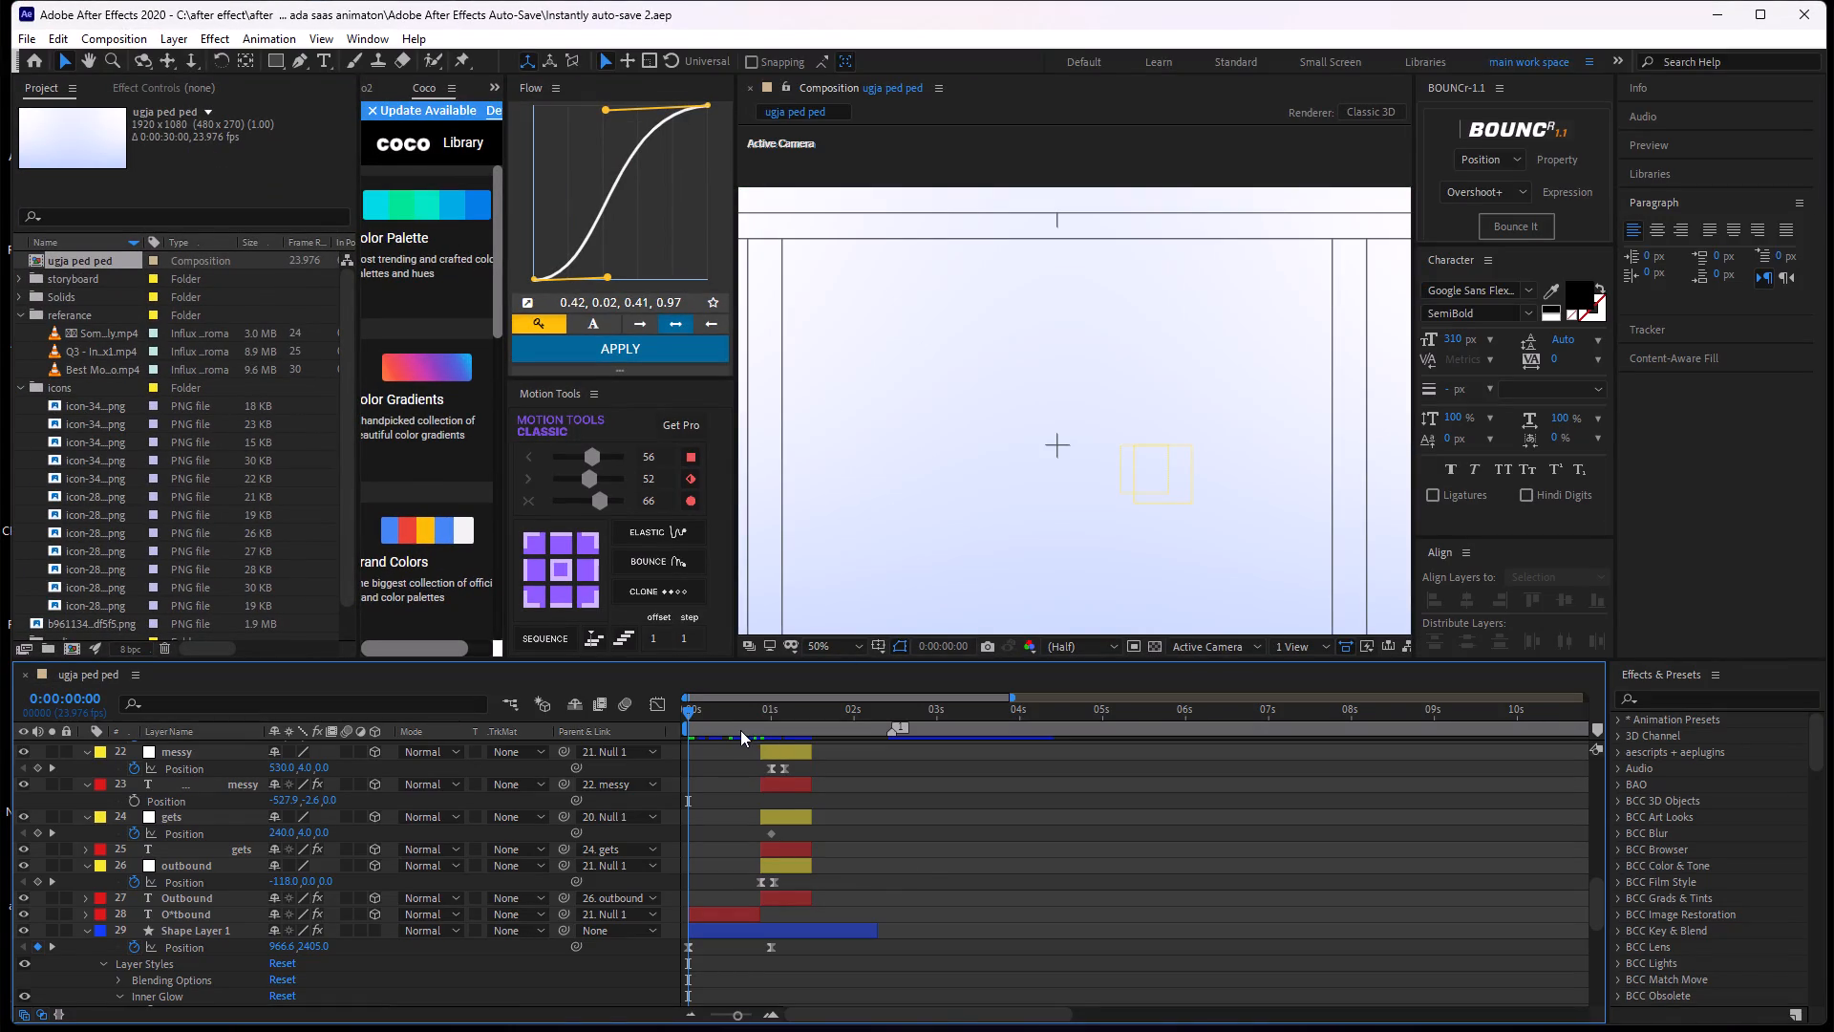
Preview the opening "Outbound gets messy" text animation in the ugja ped ped composition.
{"action": "key", "text": "space"}
{"action": "key", "text": "space"}
{"action": "scroll", "coordinate": [976, 436], "scroll_direction": "down", "scroll_amount": 2}
{"action": "scroll", "coordinate": [976, 436], "scroll_direction": "up", "scroll_amount": 2}
{"action": "scroll", "coordinate": [976, 436], "scroll_direction": "down", "scroll_amount": 2}
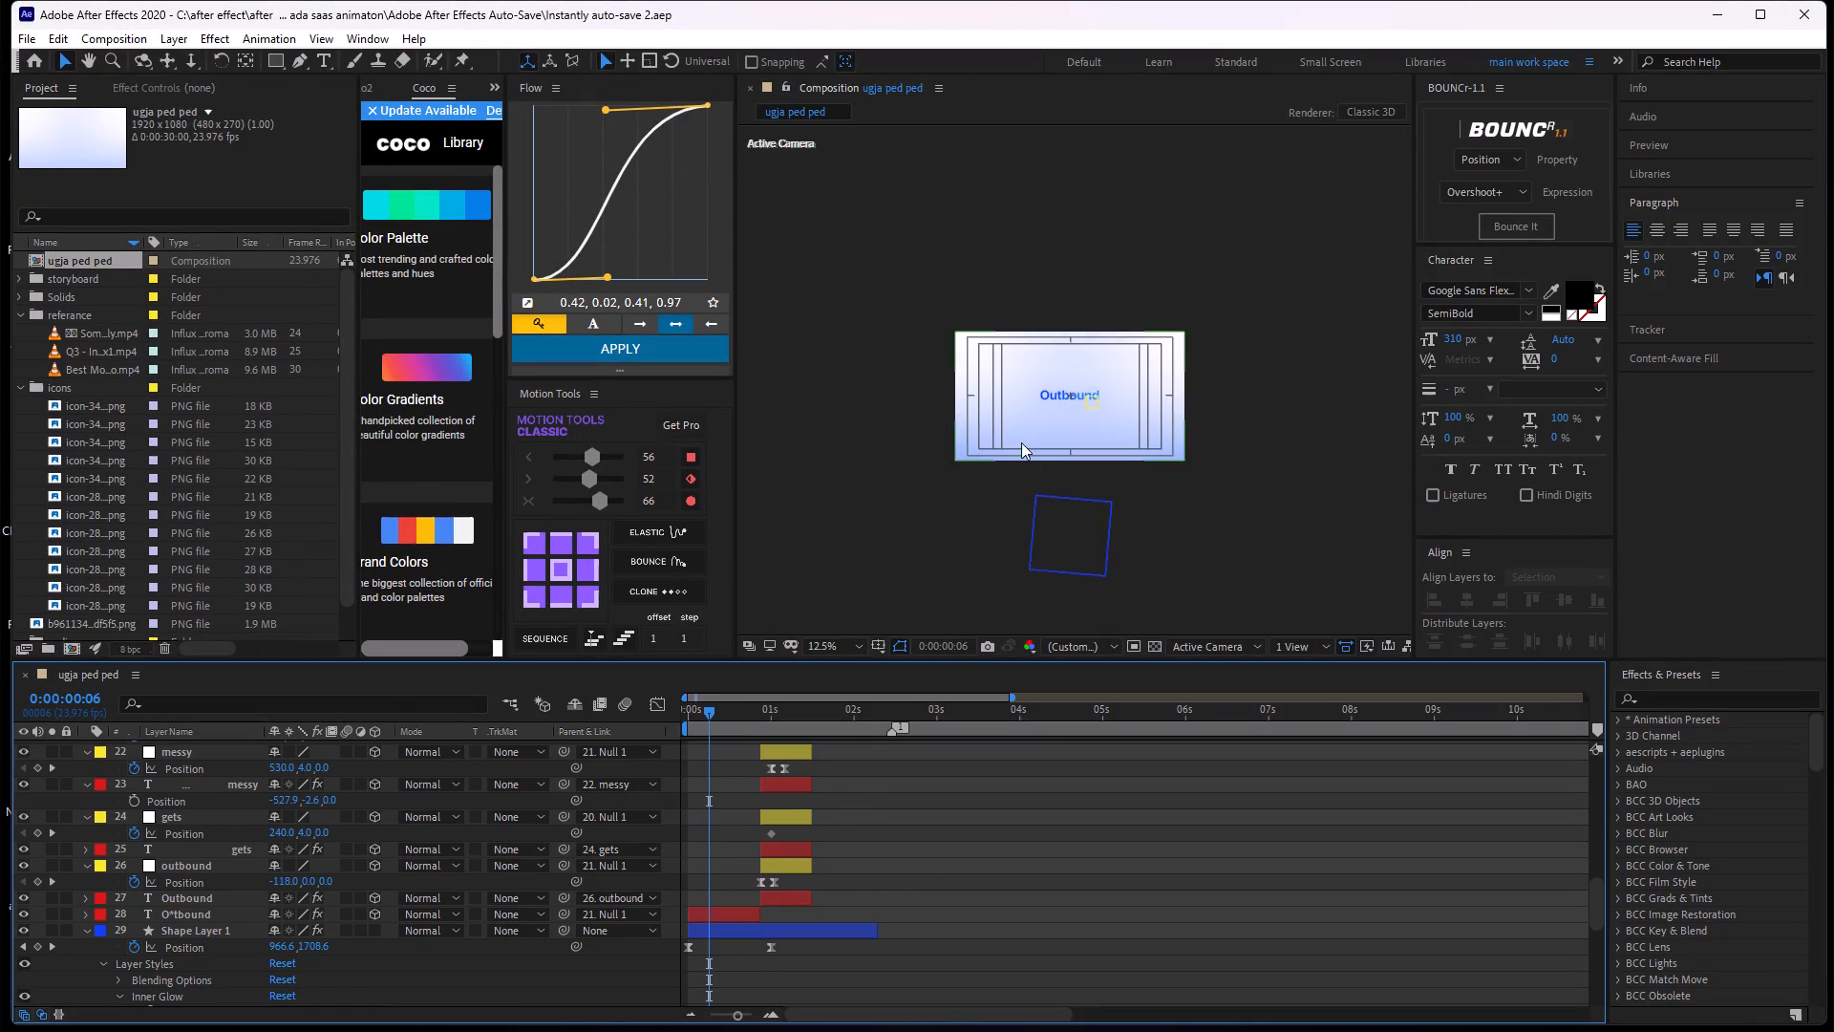
{"action": "scroll", "coordinate": [1037, 431], "scroll_direction": "up", "scroll_amount": 1}
{"action": "key", "text": "space"}
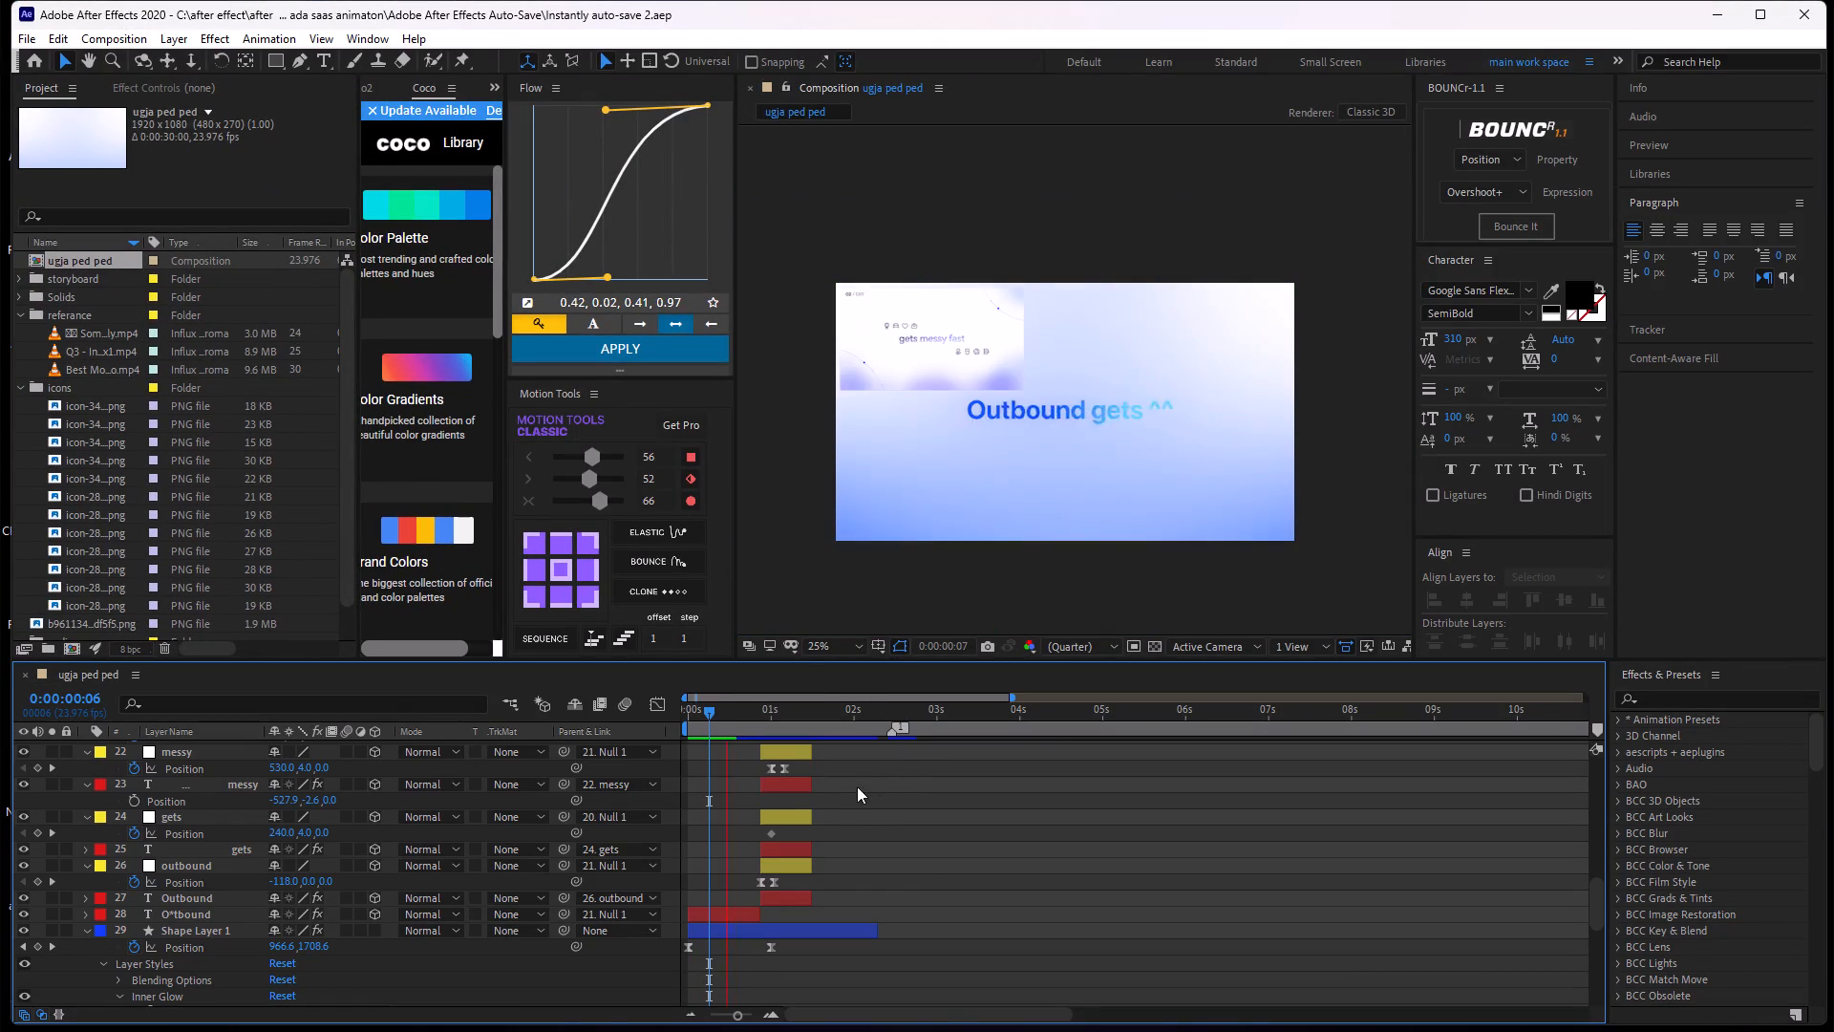
{"action": "key", "text": "space"}
{"action": "scroll", "coordinate": [809, 822], "scroll_direction": "up", "scroll_amount": 1, "text": "alt"}
{"action": "key", "text": "space"}
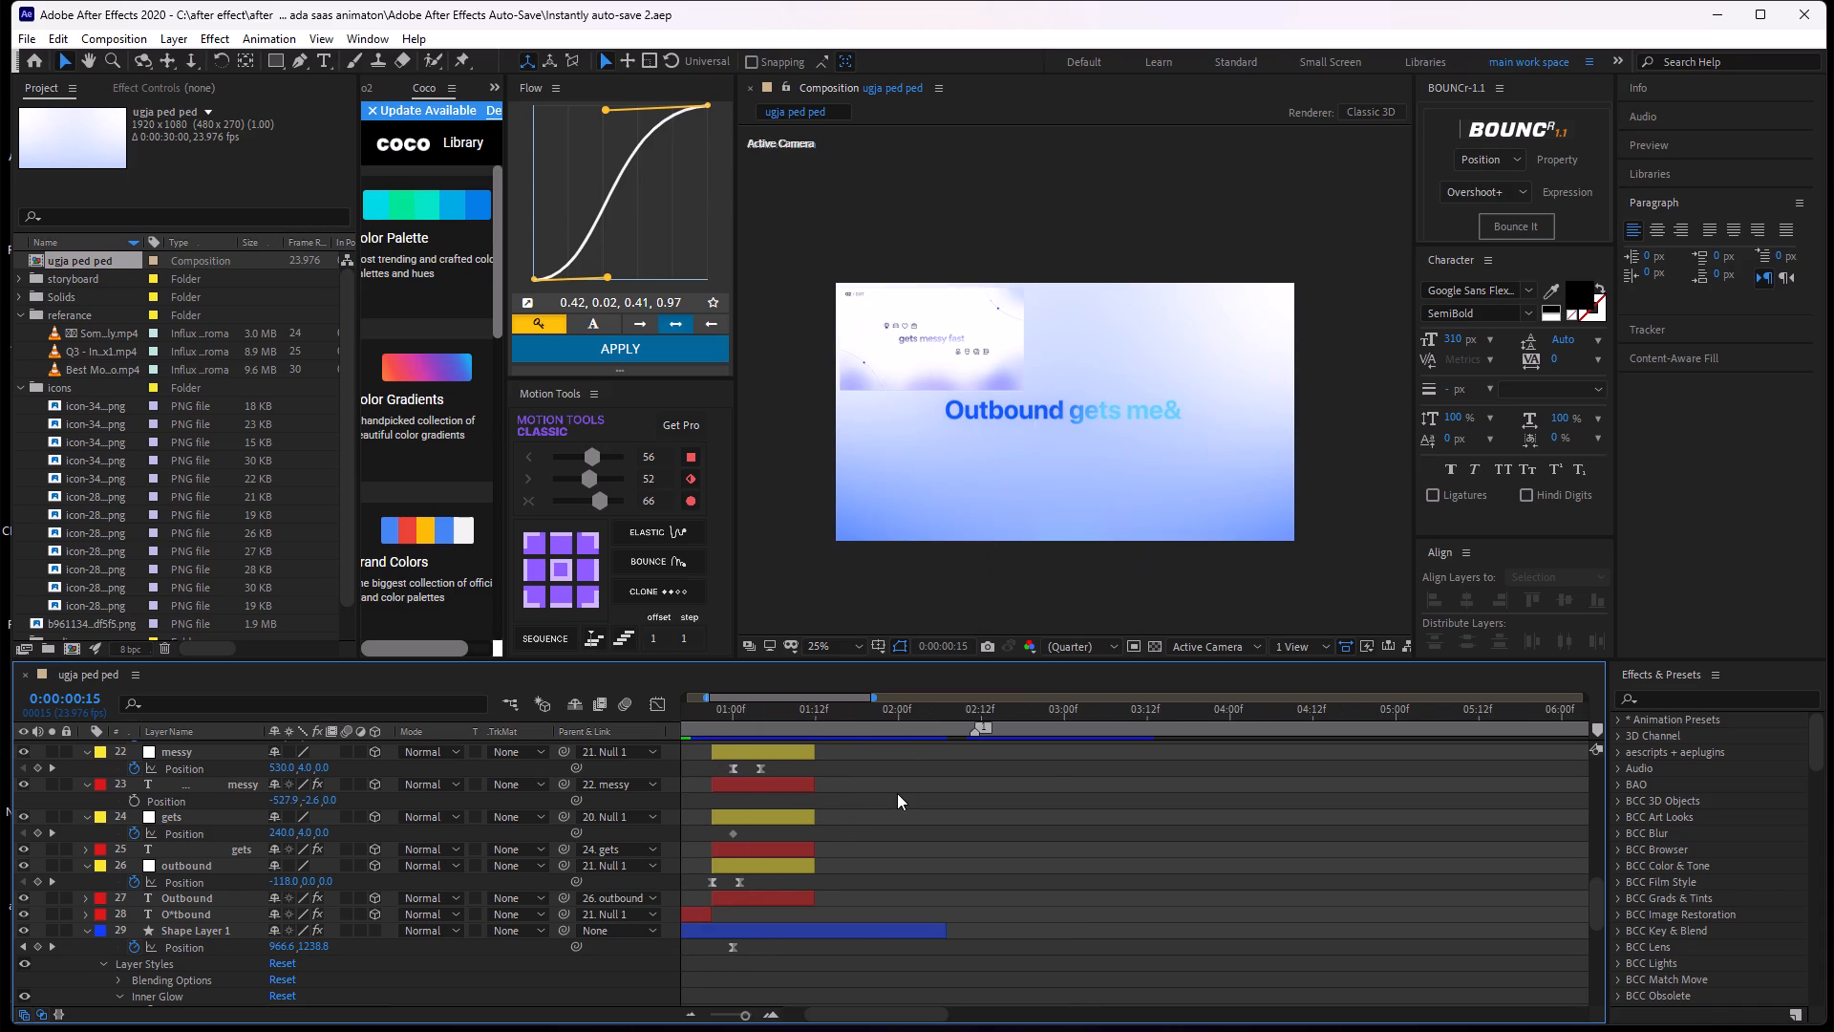
{"action": "key", "text": "space"}
{"action": "left_click_drag", "start_coordinate": [755, 713], "coordinate": [714, 743]}
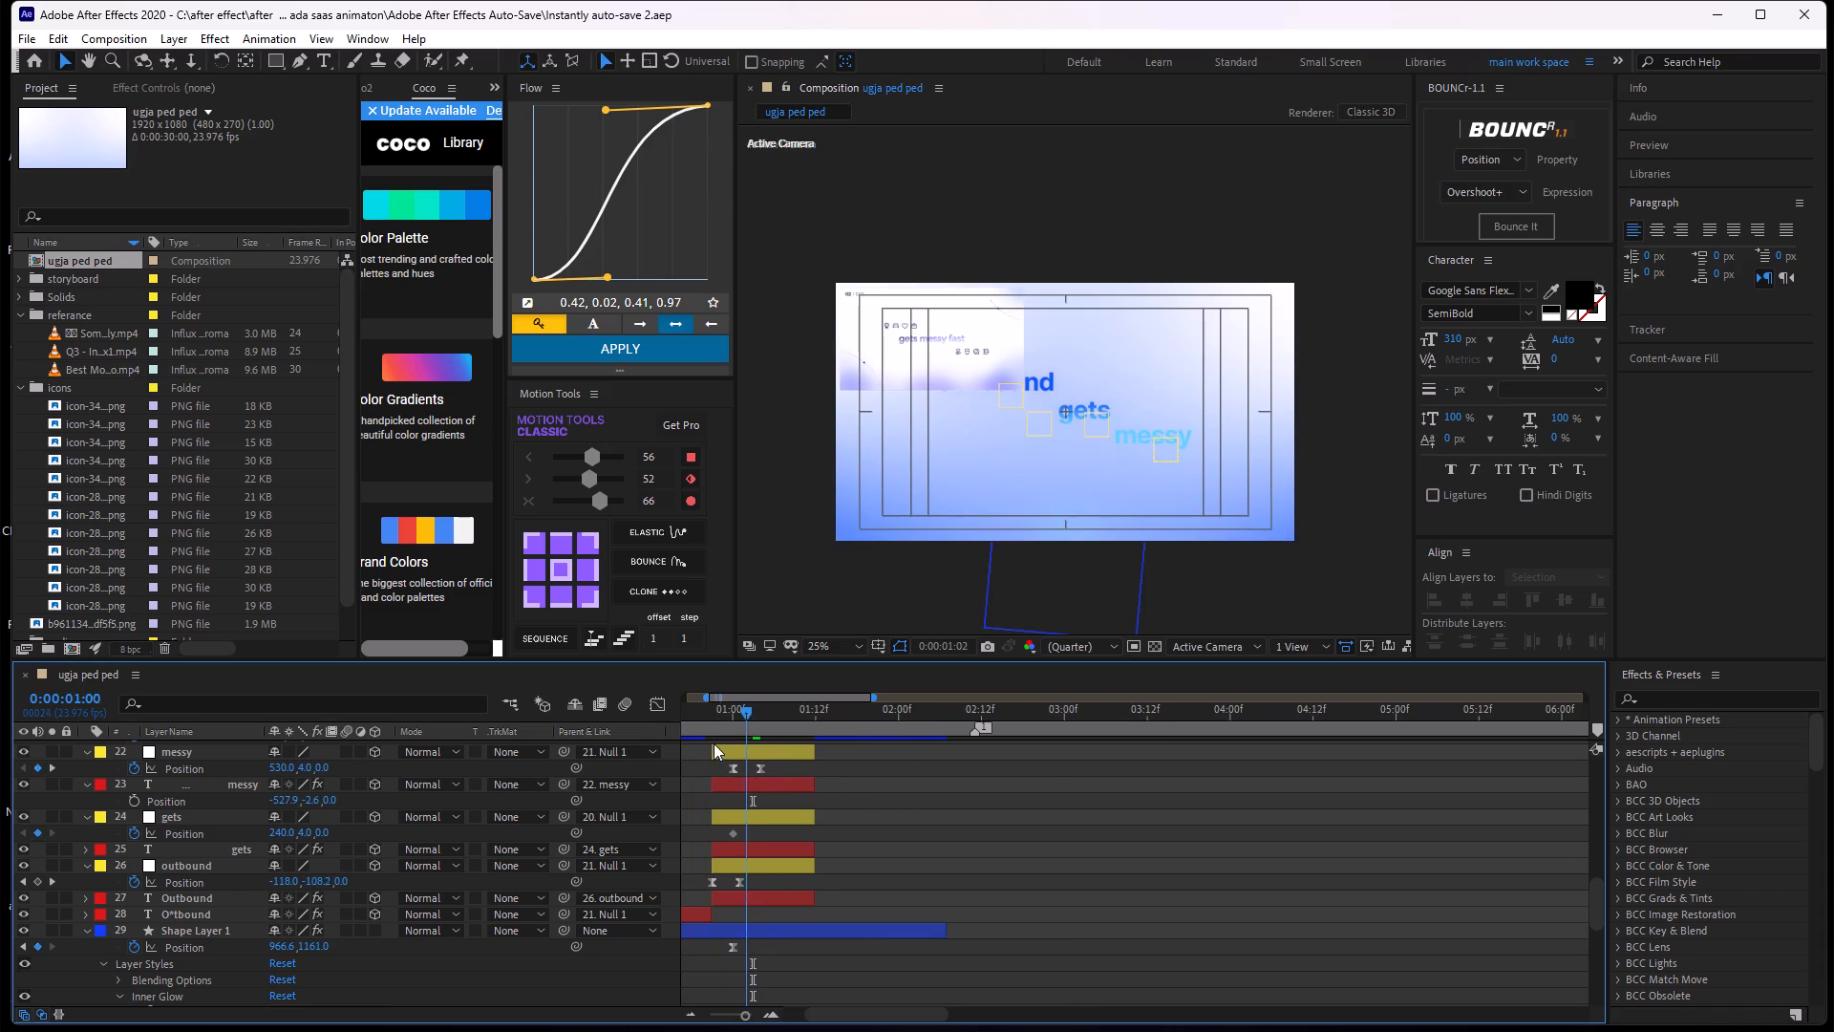
{"action": "left_click_drag", "start_coordinate": [714, 743], "coordinate": [697, 757]}
{"action": "key", "text": "space"}
{"action": "key", "text": "space"}
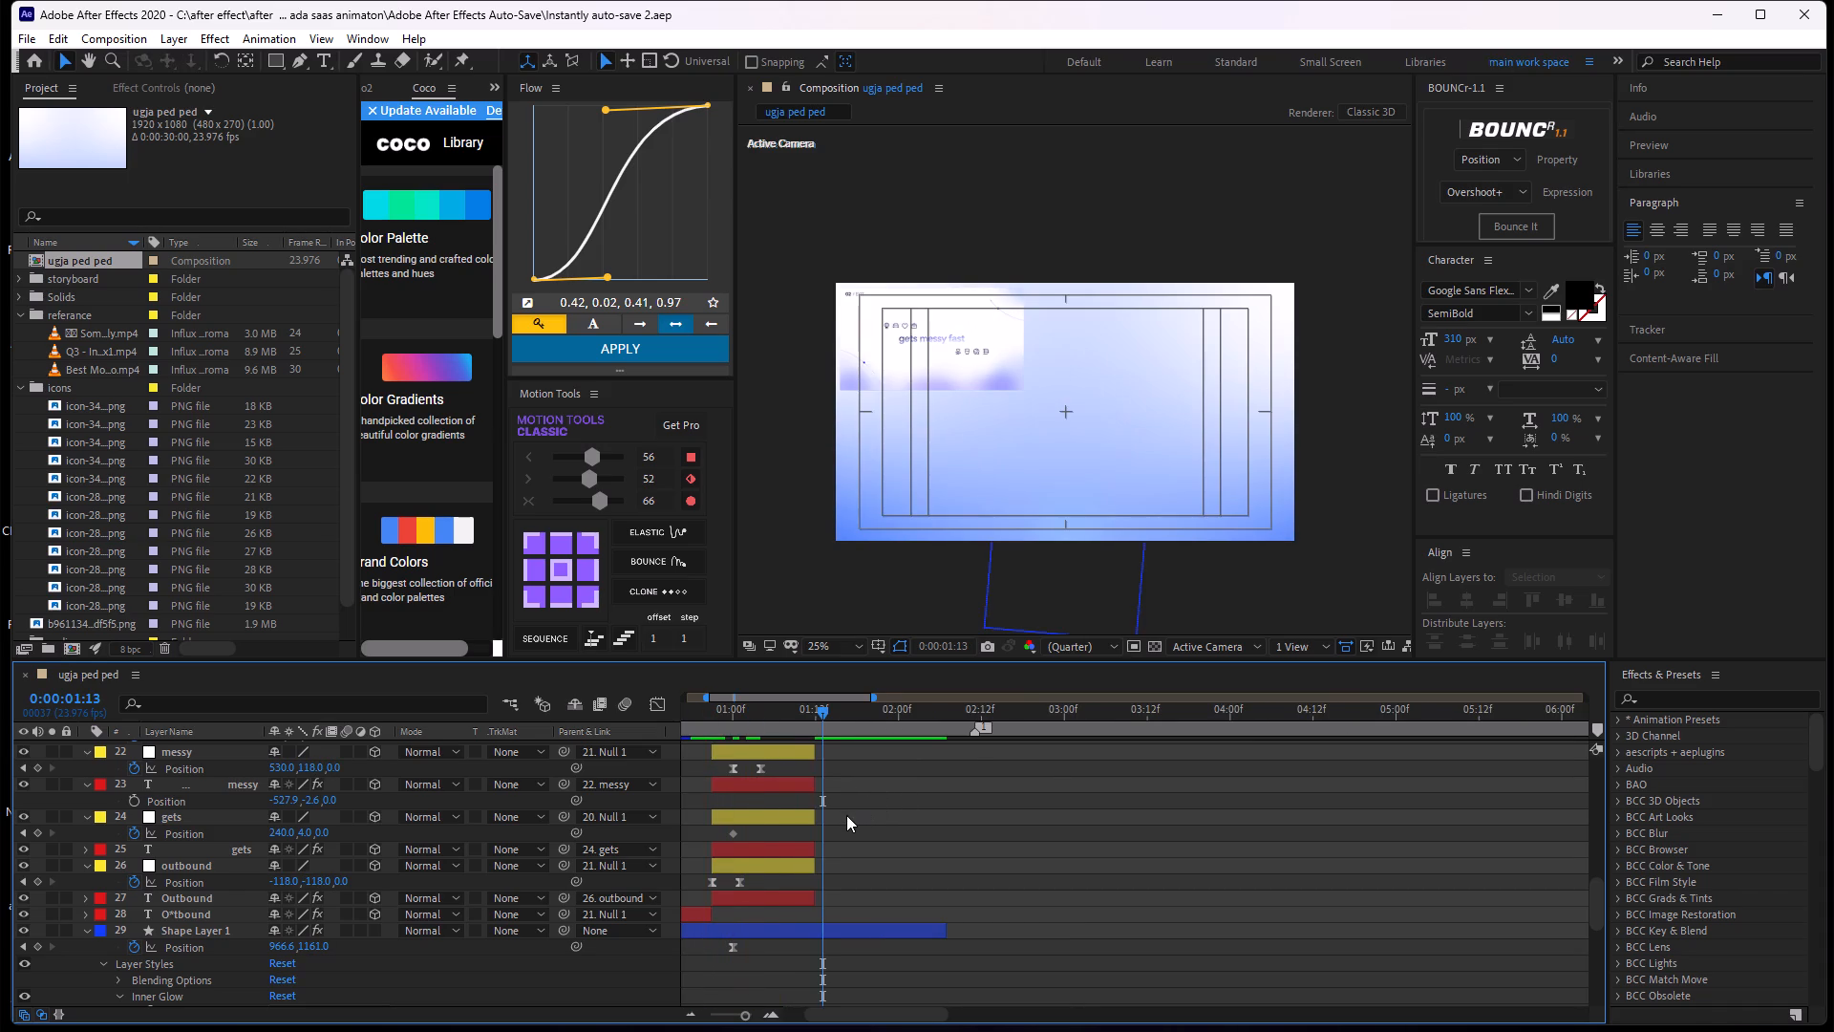
Scrub closely through the frames around 0:00:01:00 to examine how the three words split apart.
{"action": "scroll", "coordinate": [844, 810], "scroll_direction": "up", "scroll_amount": 2, "text": "alt"}
{"action": "middle_click_drag", "start_coordinate": [845, 808], "coordinate": [1125, 792]}
{"action": "left_click_drag", "start_coordinate": [1028, 710], "coordinate": [786, 801]}
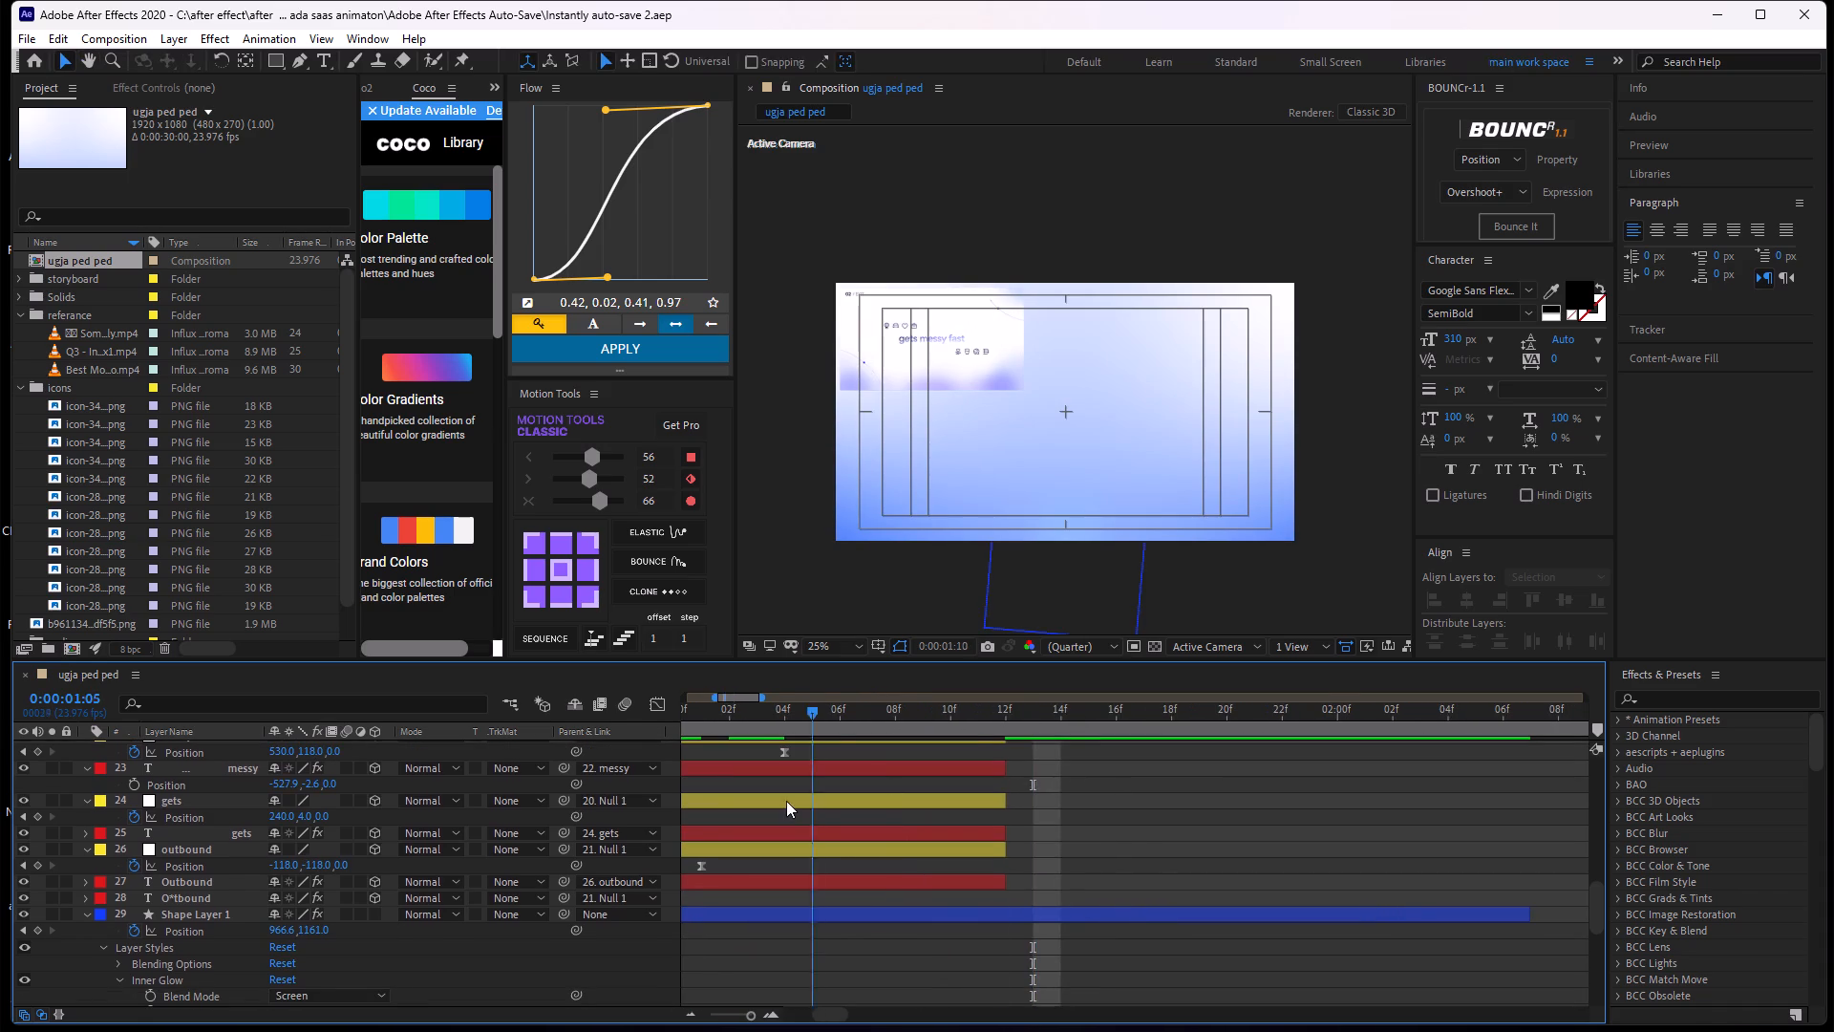
{"action": "left_click_drag", "start_coordinate": [786, 801], "coordinate": [727, 817]}
{"action": "scroll", "coordinate": [791, 779], "scroll_direction": "up", "scroll_amount": 1, "text": "alt"}
{"action": "middle_click_drag", "start_coordinate": [799, 778], "coordinate": [1071, 885]}
{"action": "middle_click_drag", "start_coordinate": [1031, 905], "coordinate": [1042, 870]}
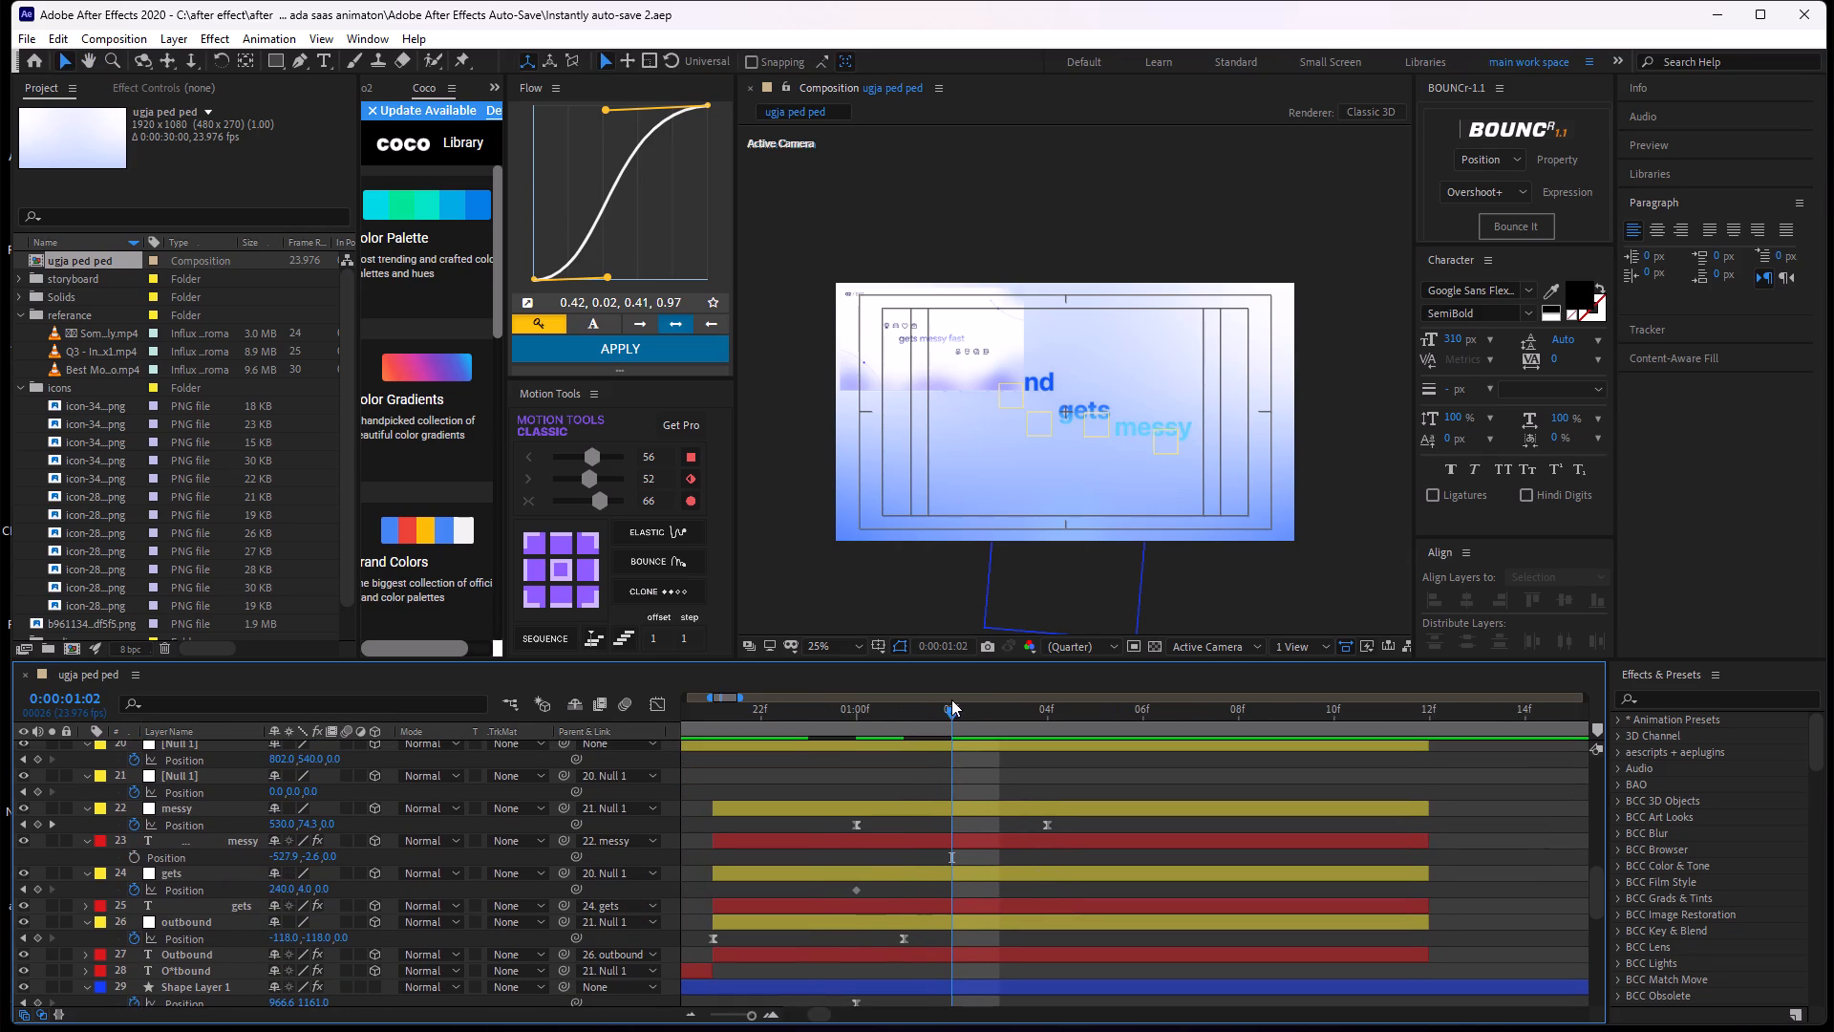
{"action": "left_click_drag", "start_coordinate": [949, 709], "coordinate": [923, 730]}
{"action": "left_click_drag", "start_coordinate": [901, 720], "coordinate": [860, 786]}
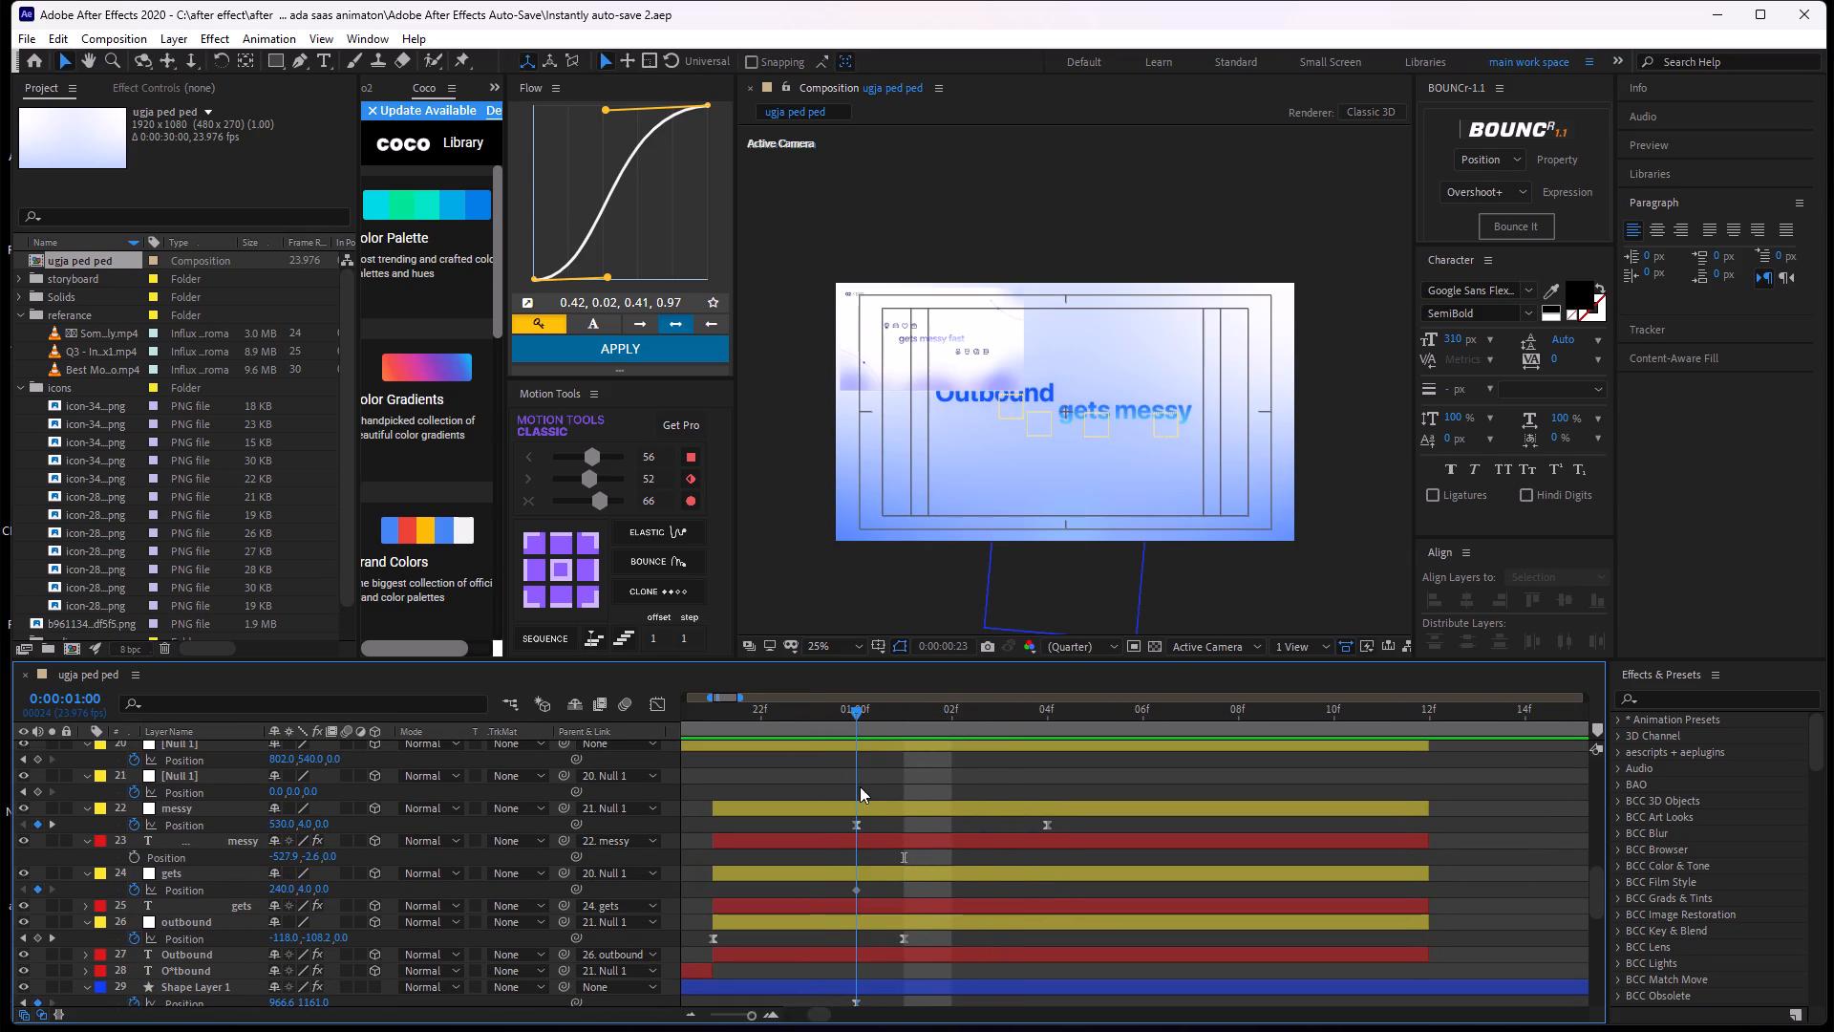
{"action": "left_click_drag", "start_coordinate": [860, 786], "coordinate": [876, 827]}
Move the outbound null's ending Position keyframe to 0:00:01:03 and apply the 0.42, 0.02, 0.41, 0.97 Flow curve to its Position keyframes.
{"action": "left_click_drag", "start_coordinate": [858, 713], "coordinate": [991, 728]}
{"action": "left_click_drag", "start_coordinate": [900, 936], "coordinate": [991, 954]}
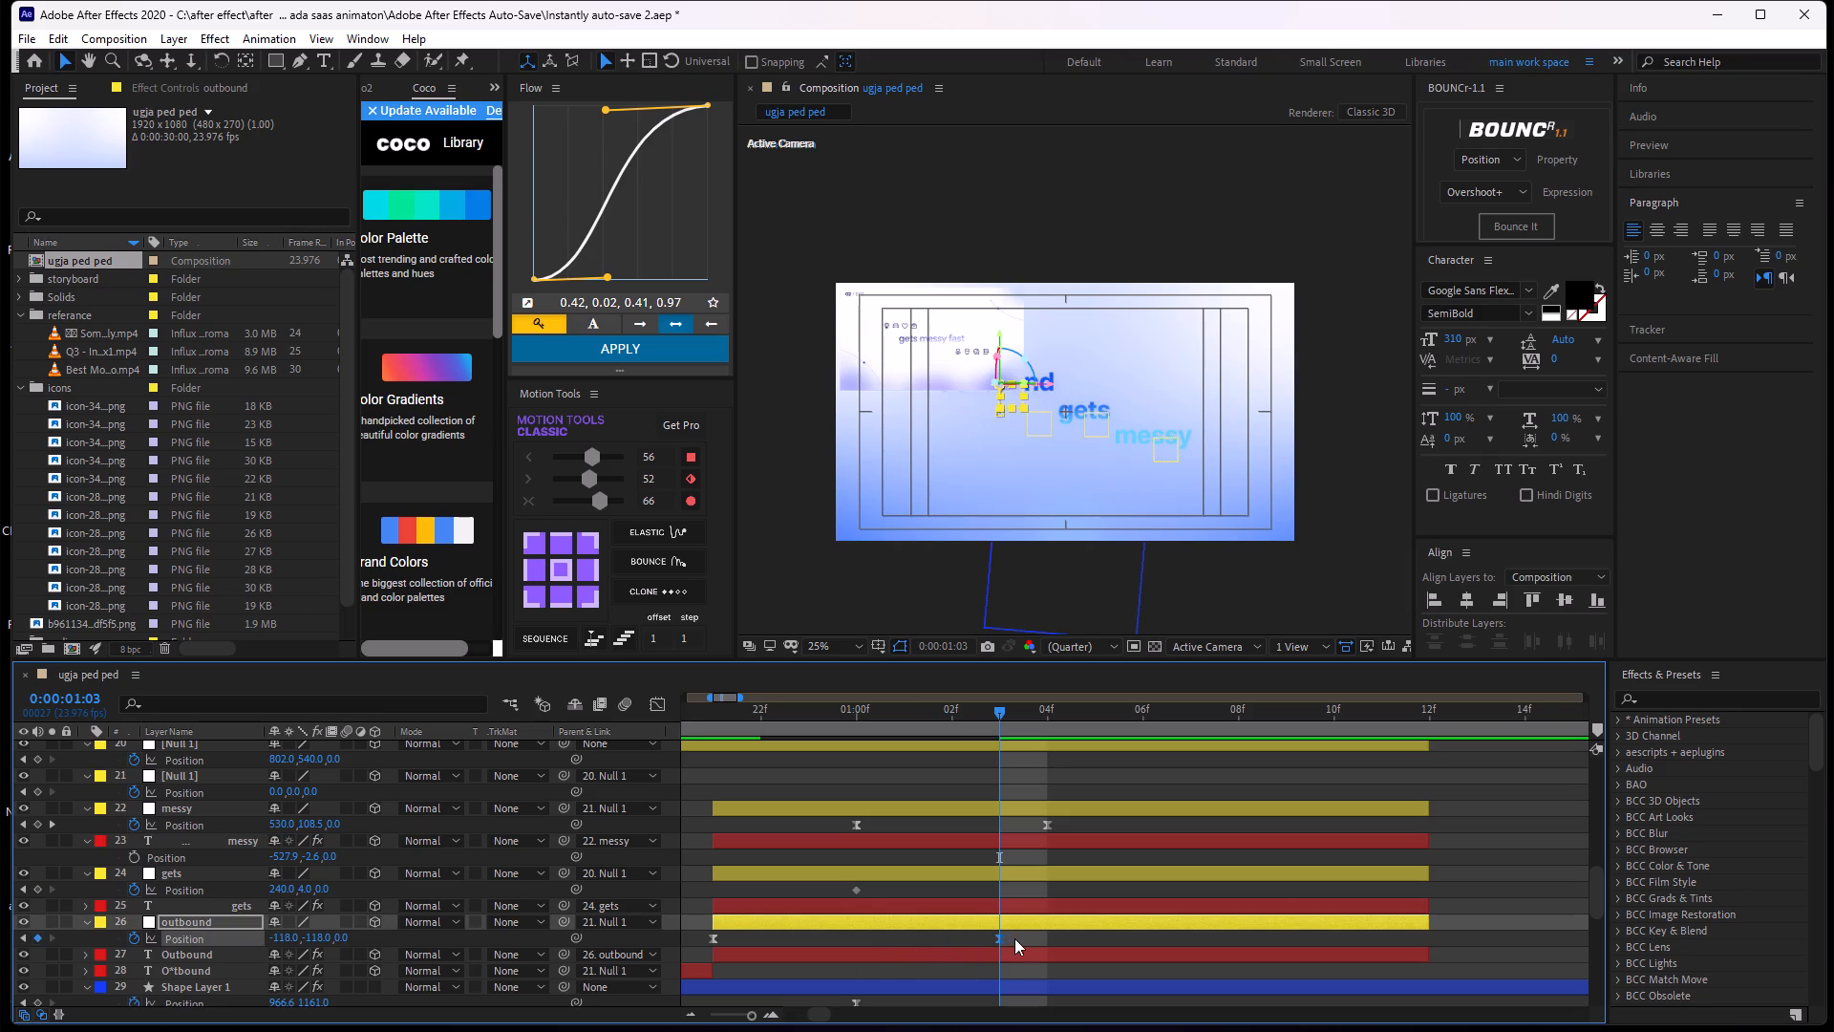
{"action": "left_click_drag", "start_coordinate": [1019, 938], "coordinate": [973, 986]}
{"action": "middle_click_drag", "start_coordinate": [1314, 920], "coordinate": [807, 922]}
{"action": "middle_click_drag", "start_coordinate": [1169, 871], "coordinate": [797, 858]}
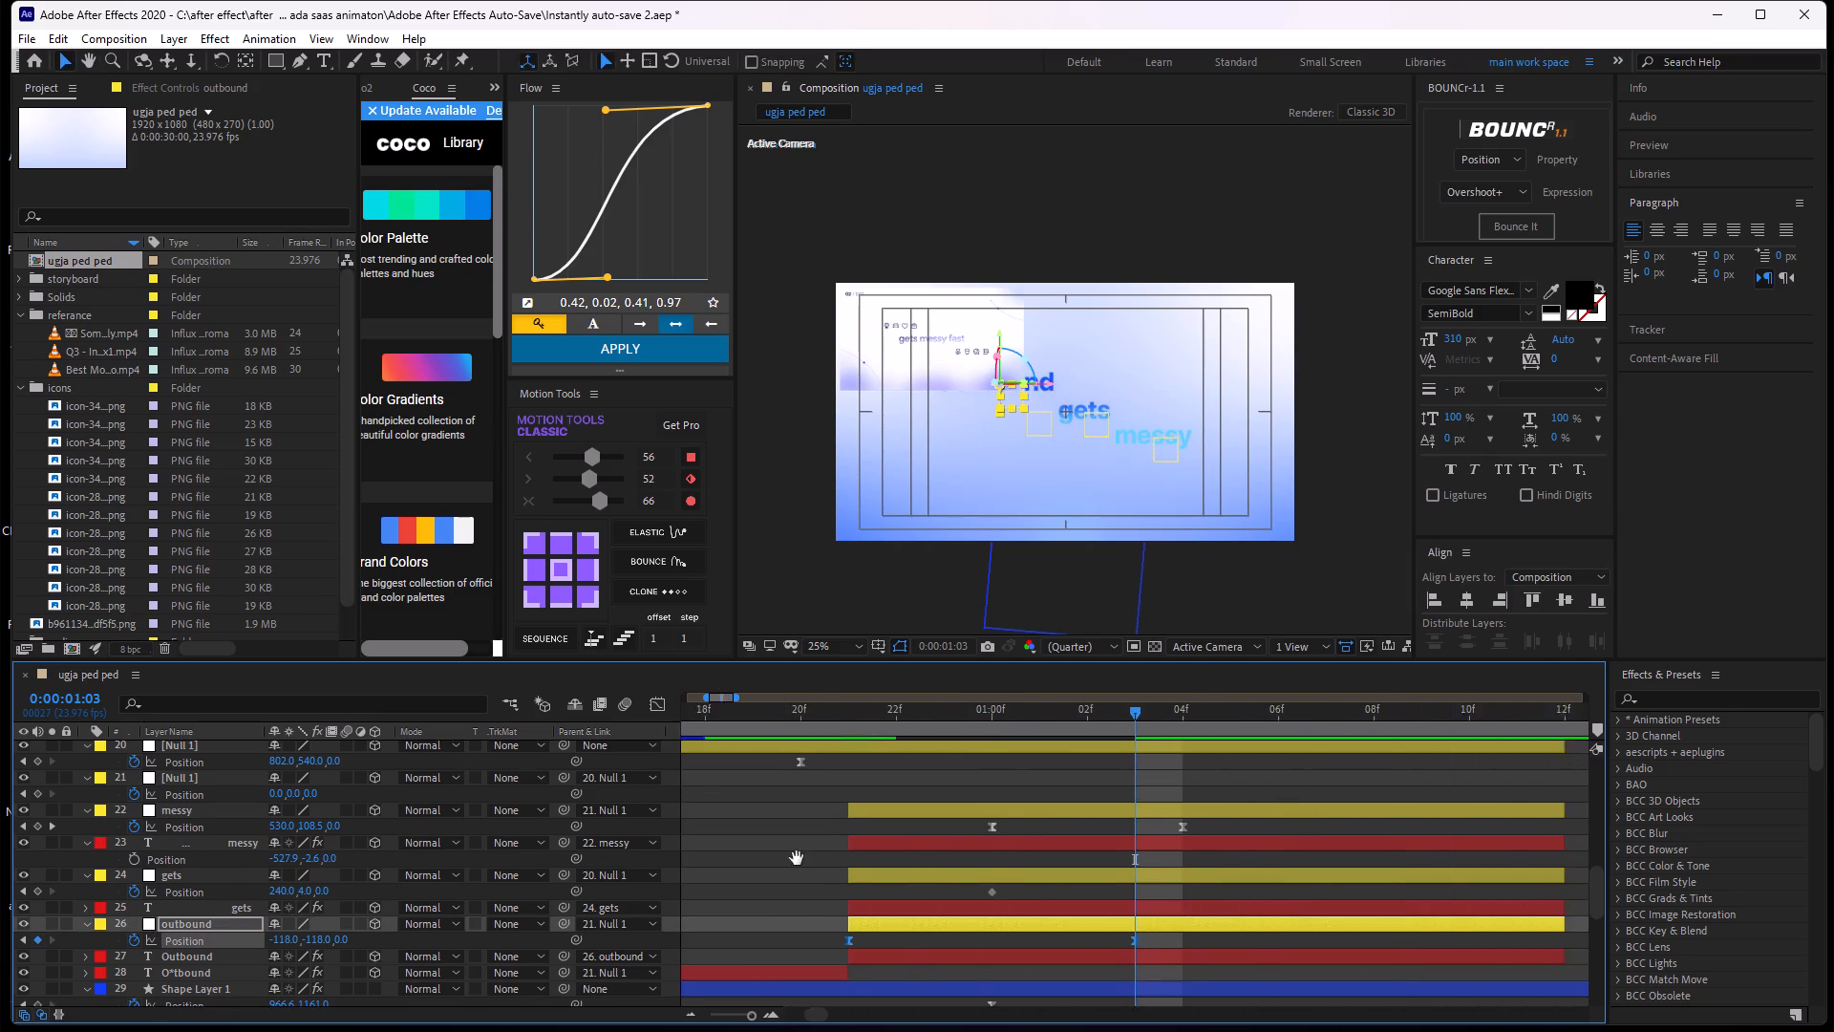
{"action": "middle_click_drag", "start_coordinate": [797, 858], "coordinate": [677, 818]}
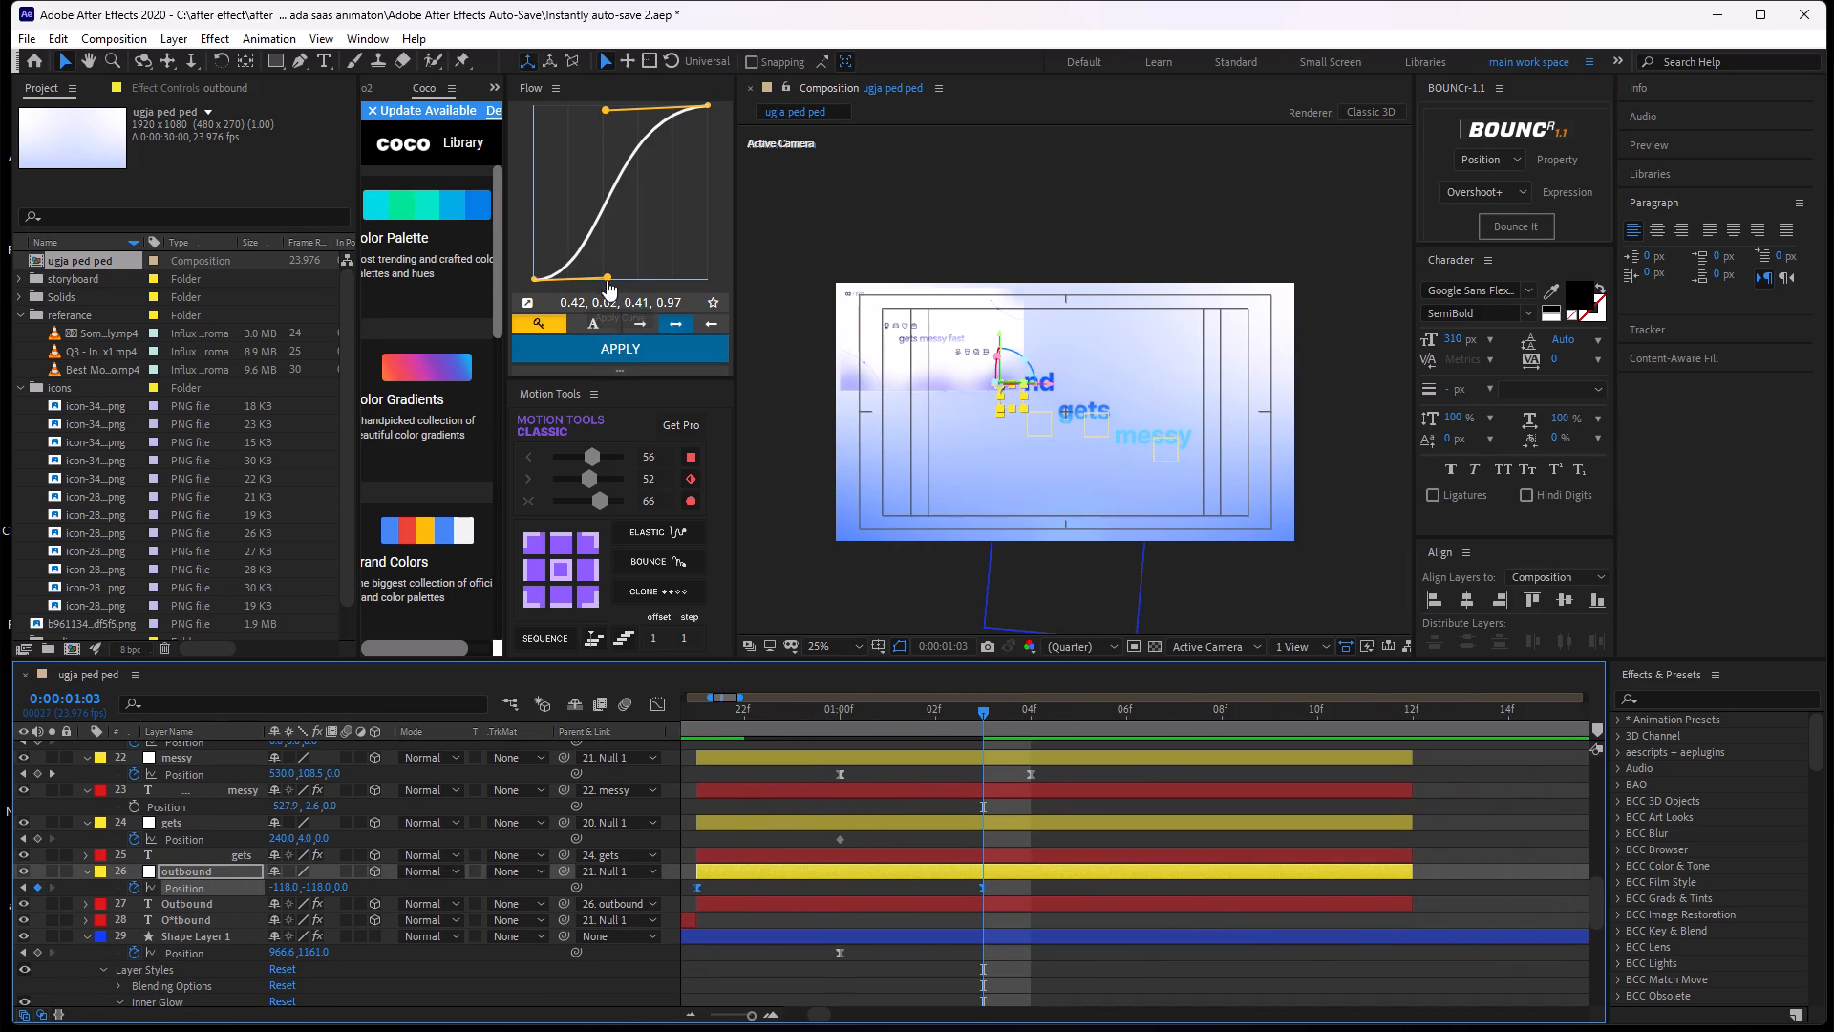
{"action": "left_click", "coordinate": [618, 348]}
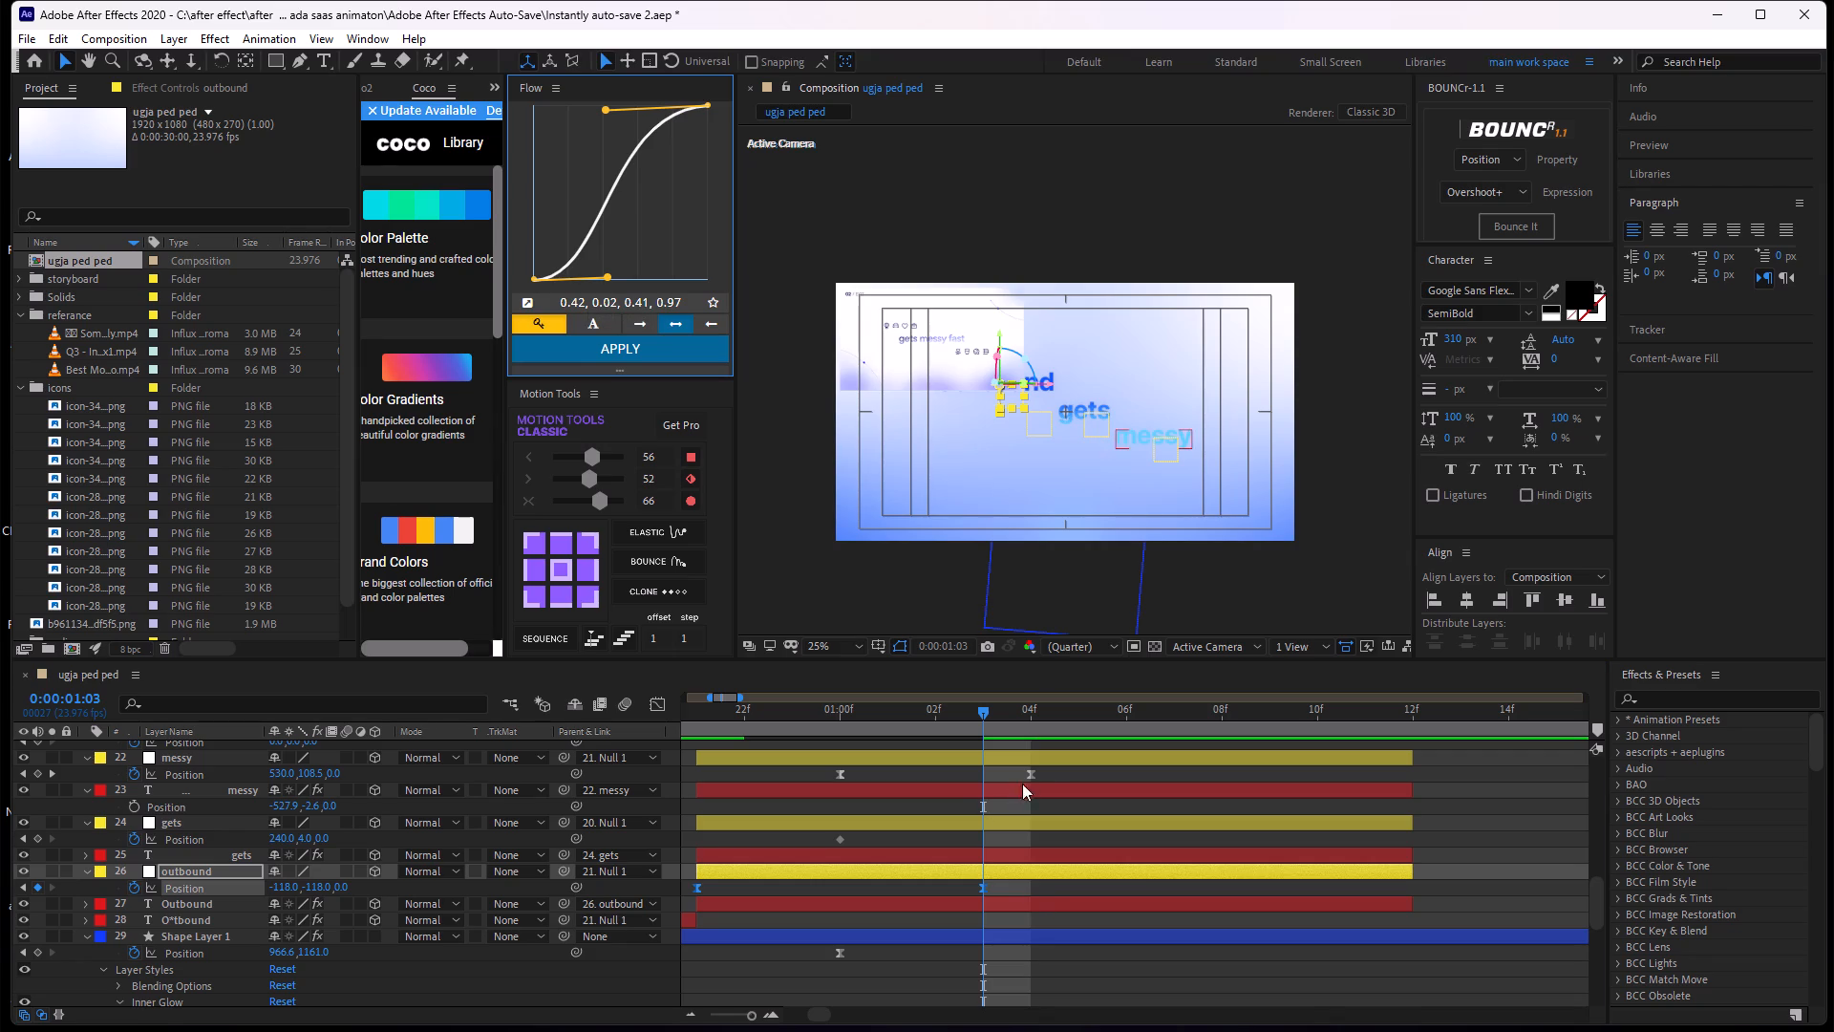
Move the messy null's ending Position keyframe to 0:00:01:06.
{"action": "left_click_drag", "start_coordinate": [1033, 776], "coordinate": [1135, 782]}
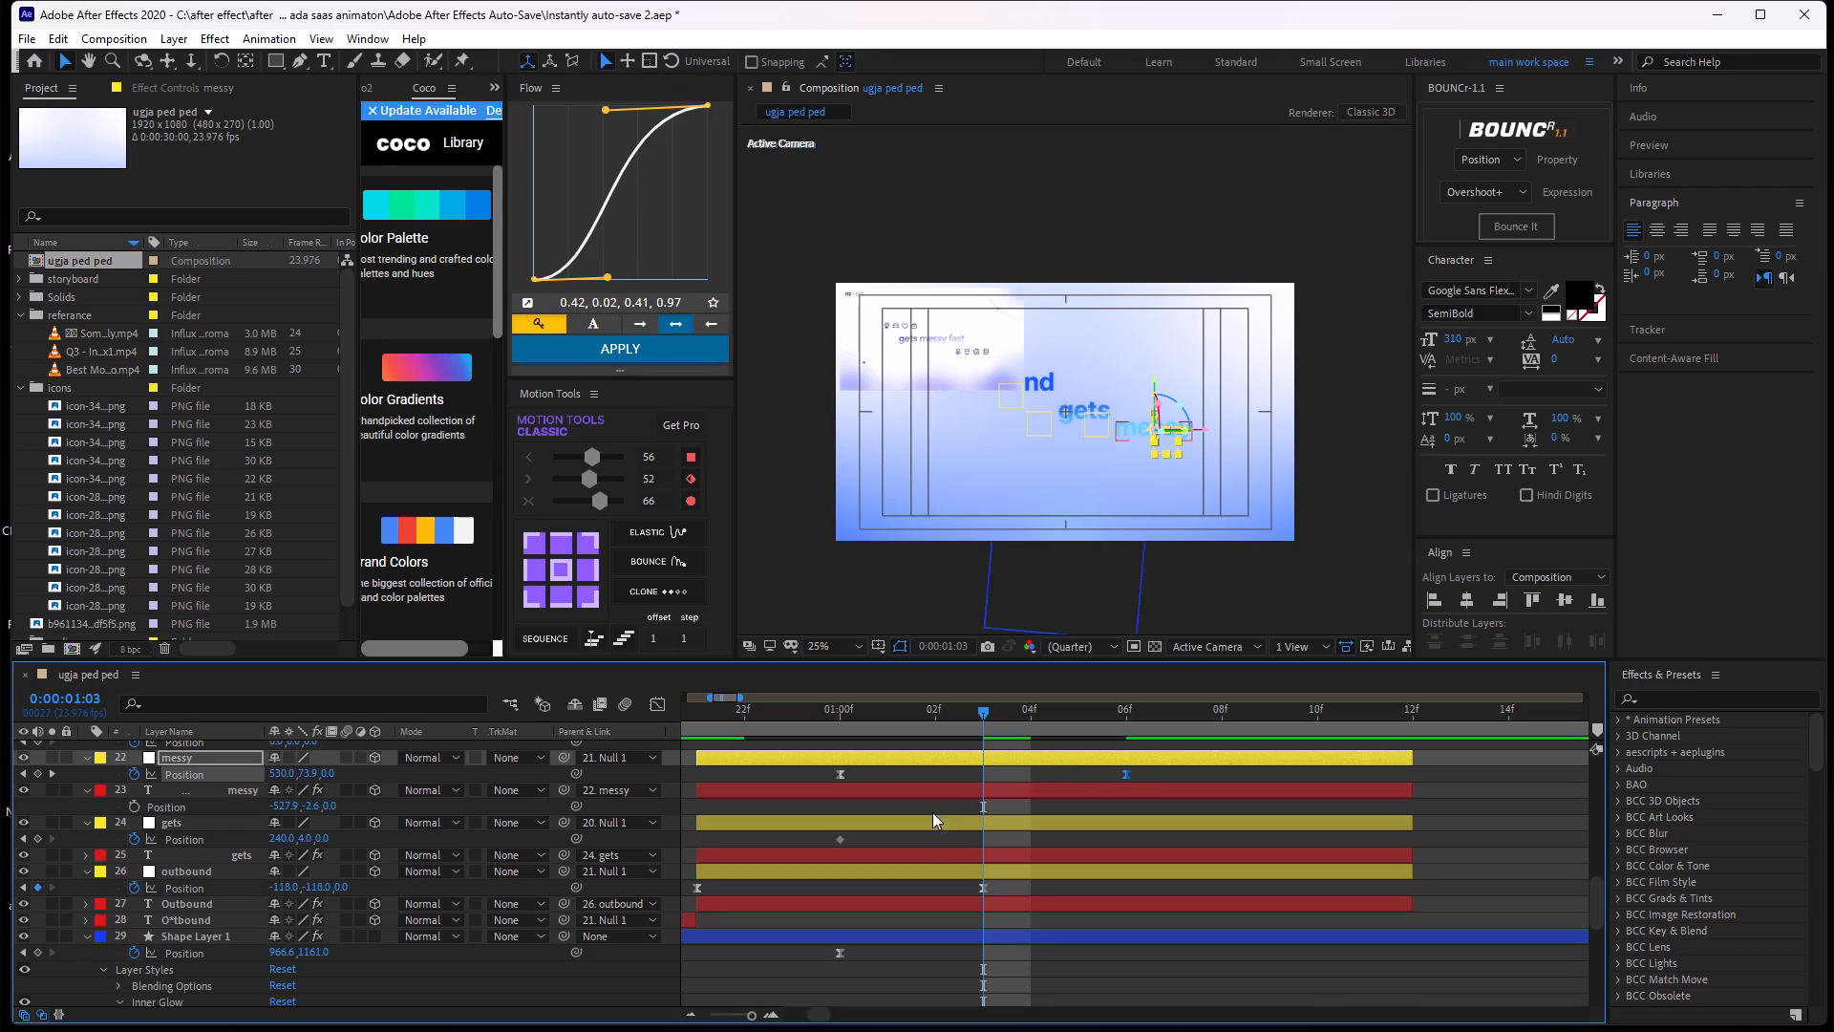
Shift the messy null's two Position keyframes to 0:00:01:01 and 0:00:01:07 and apply the 0.42, 0.02, 0.41, 0.97 Flow curve.
{"action": "left_click_drag", "start_coordinate": [1155, 768], "coordinate": [771, 786]}
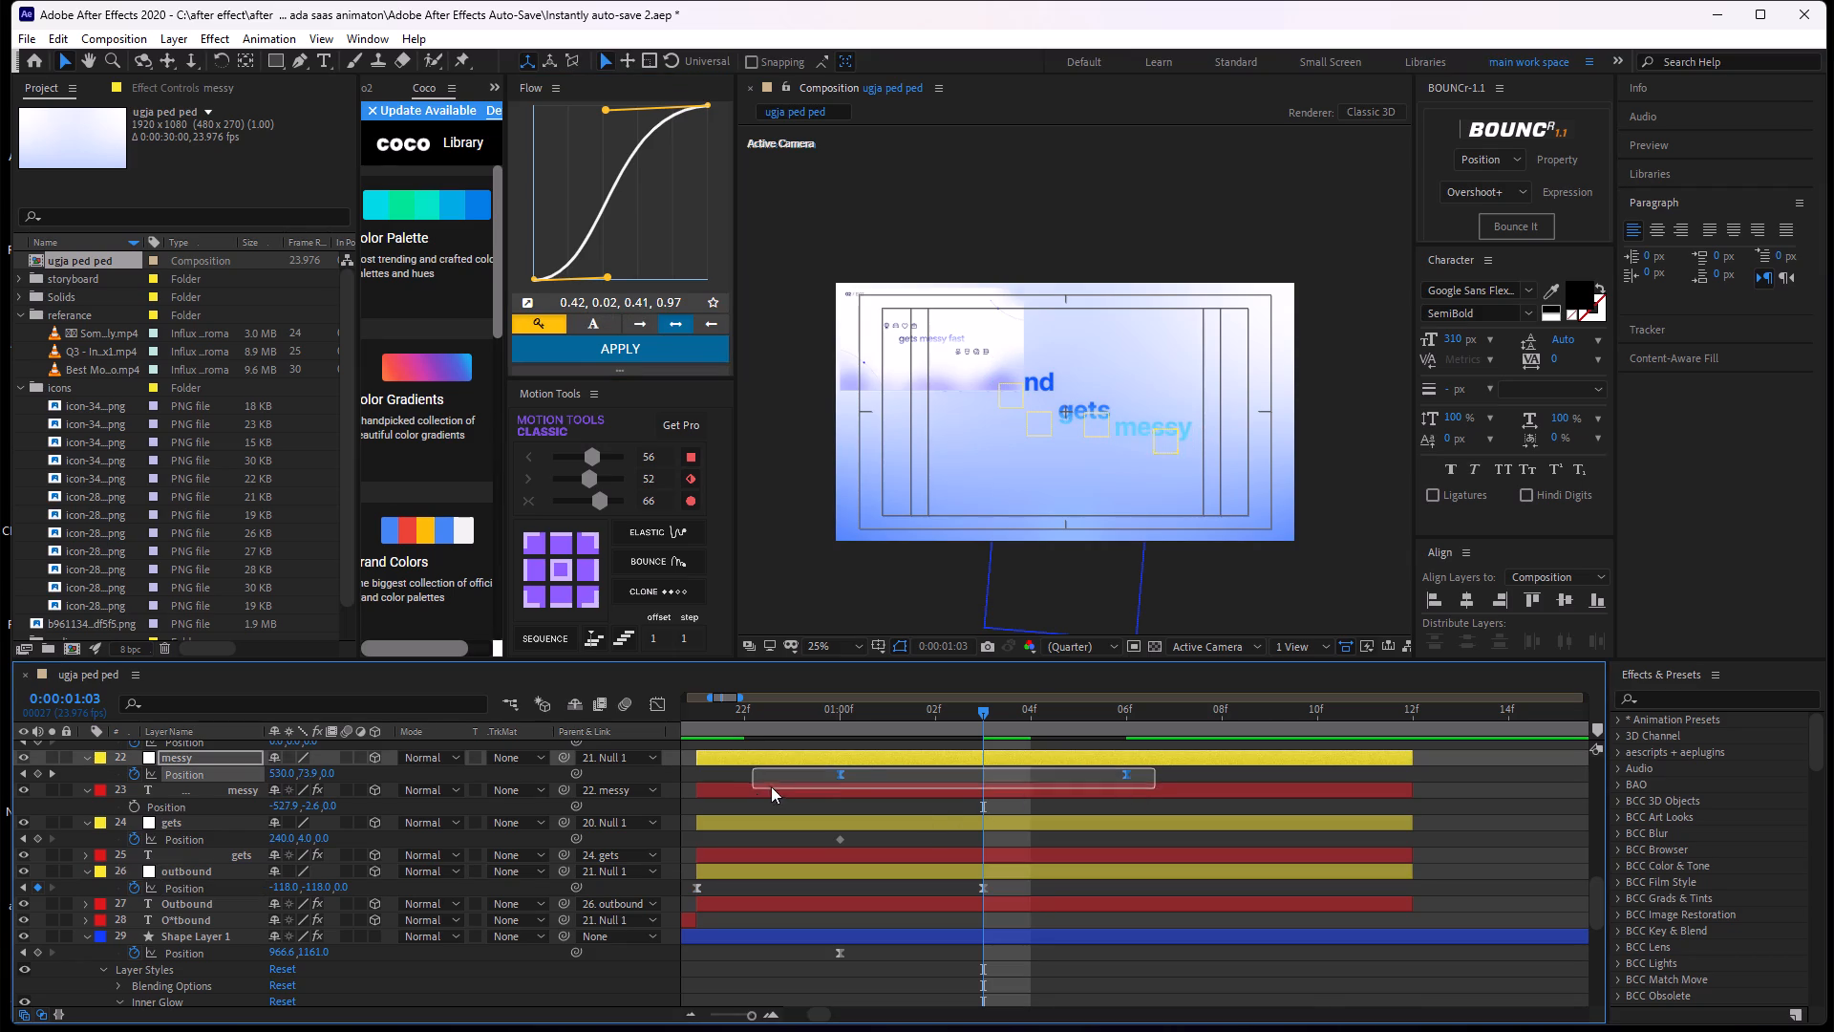
{"action": "left_click_drag", "start_coordinate": [771, 786], "coordinate": [759, 787]}
{"action": "left_click_drag", "start_coordinate": [838, 776], "coordinate": [922, 808]}
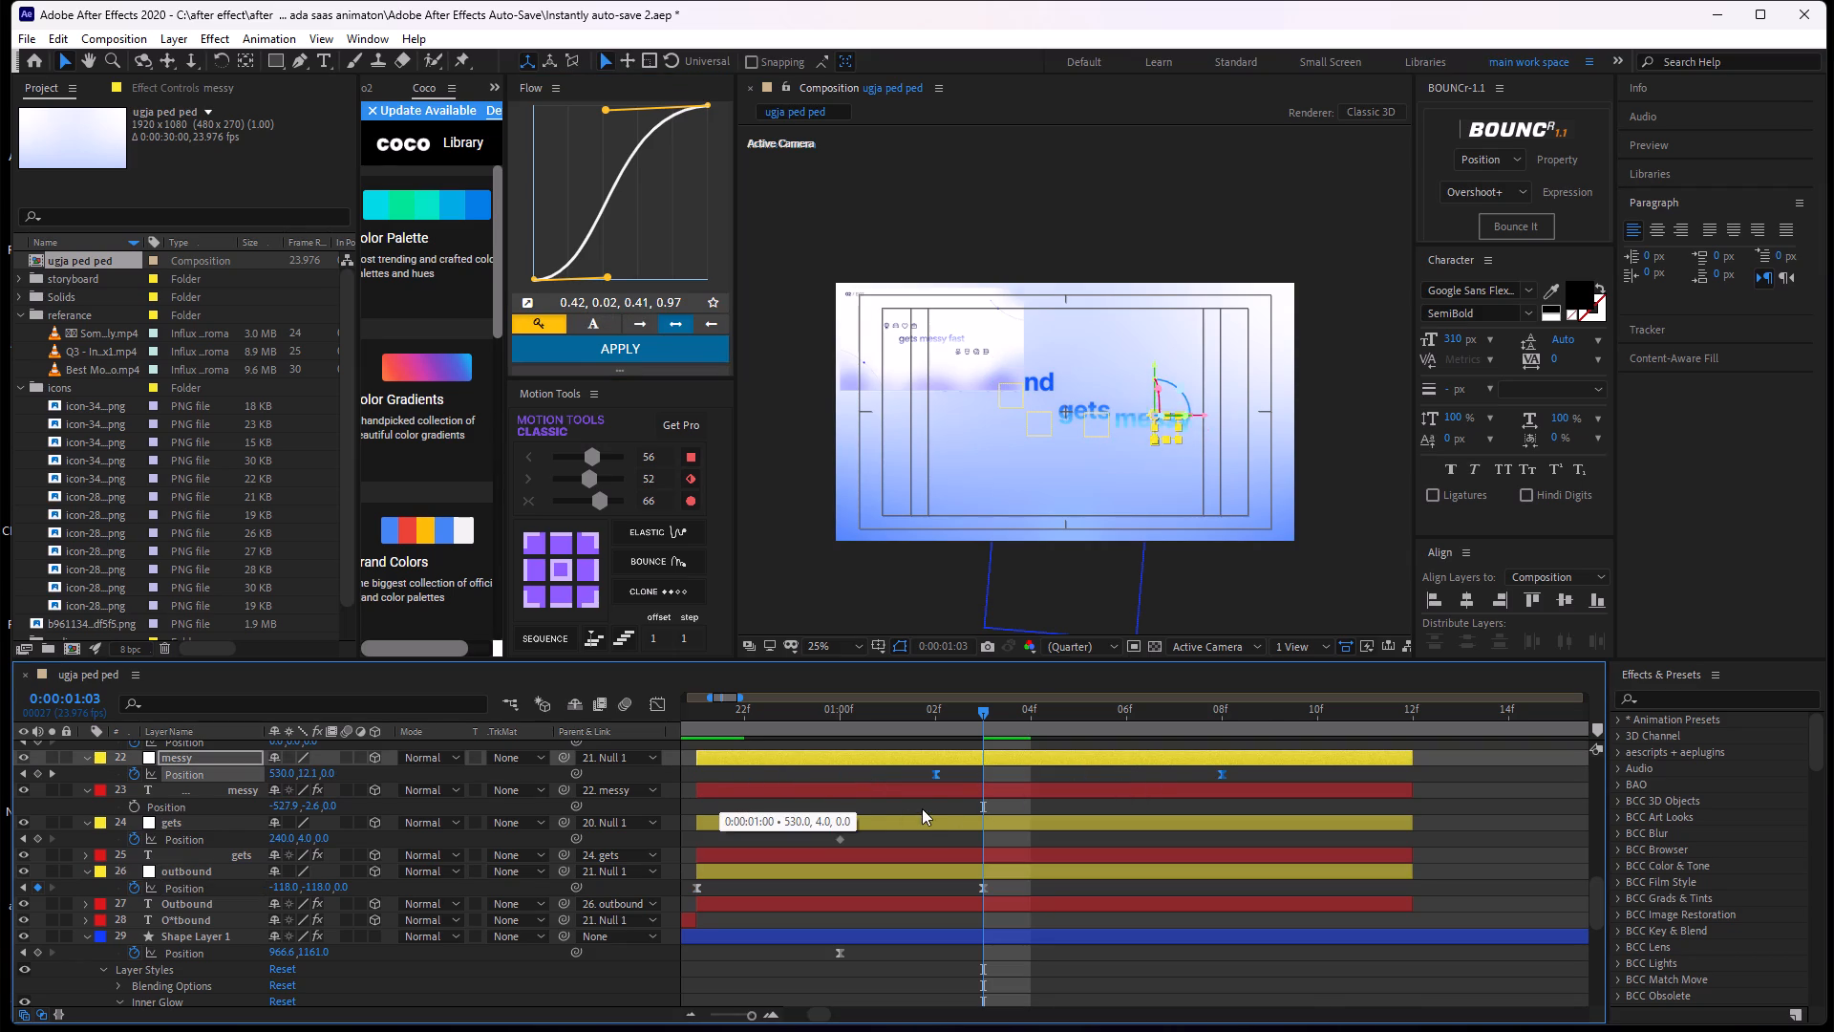
{"action": "left_click_drag", "start_coordinate": [922, 808], "coordinate": [895, 820]}
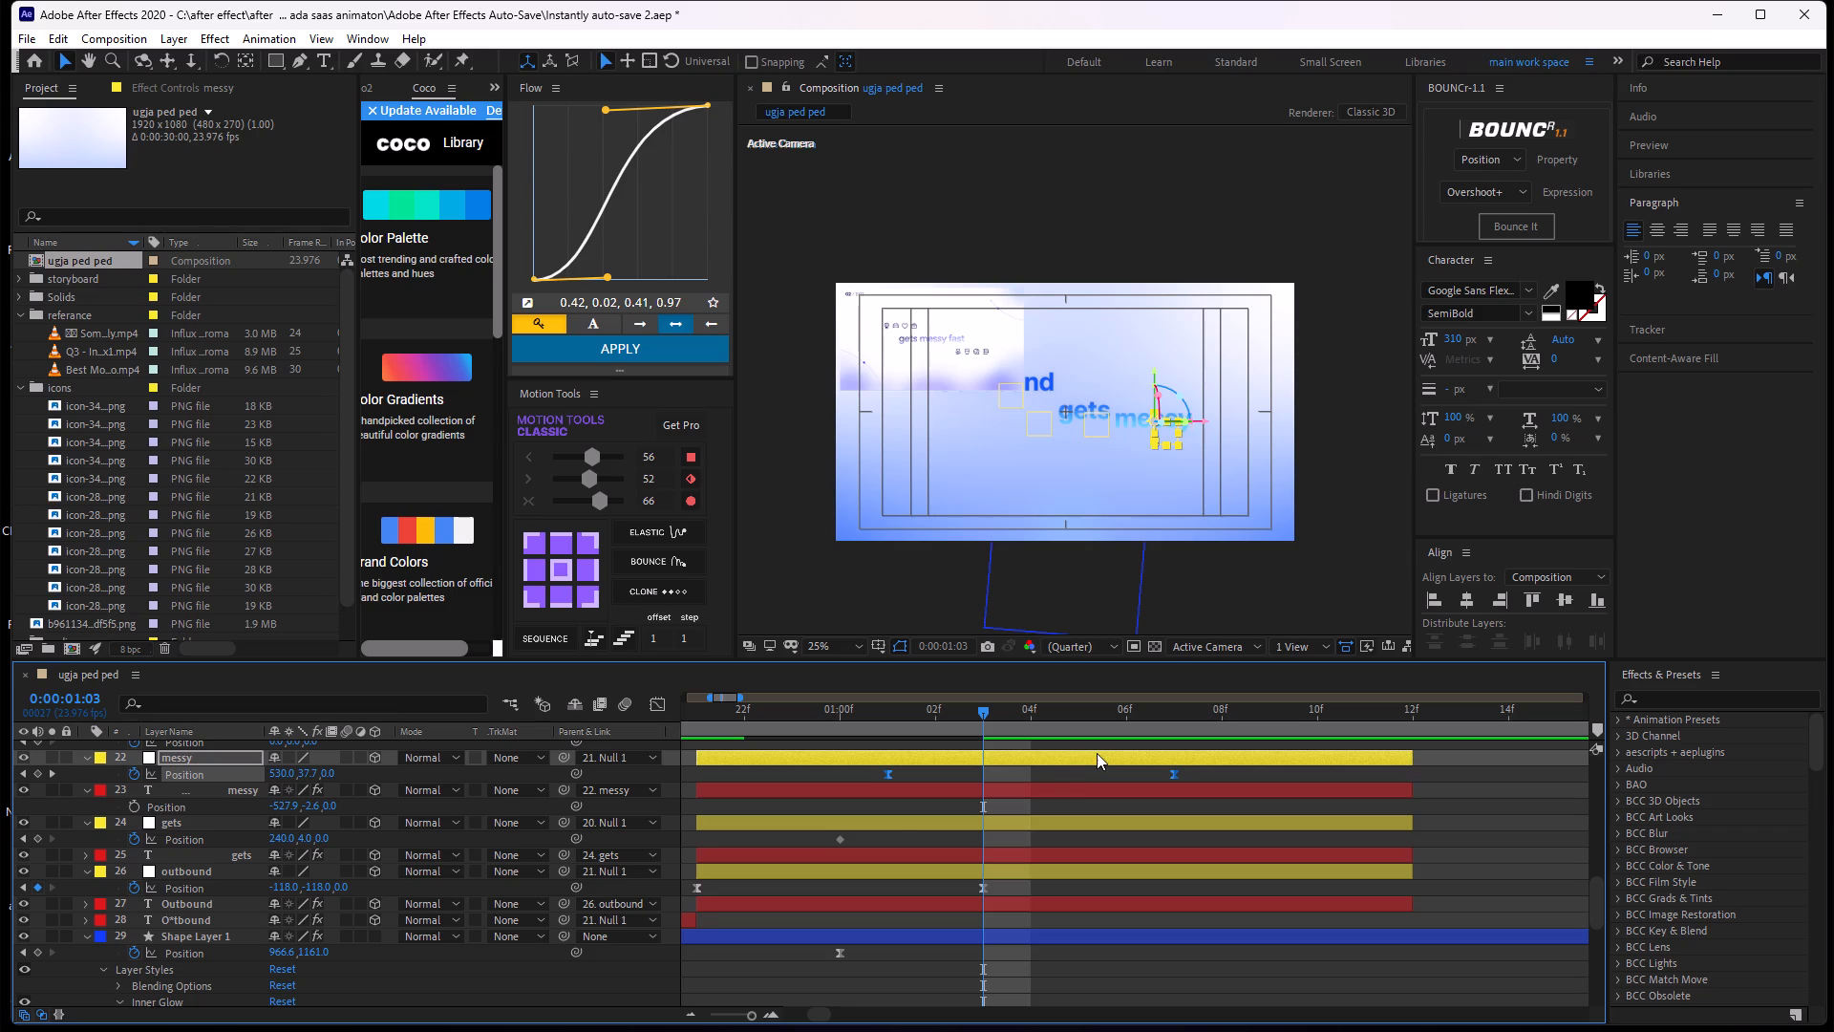
{"action": "left_click", "coordinate": [682, 351]}
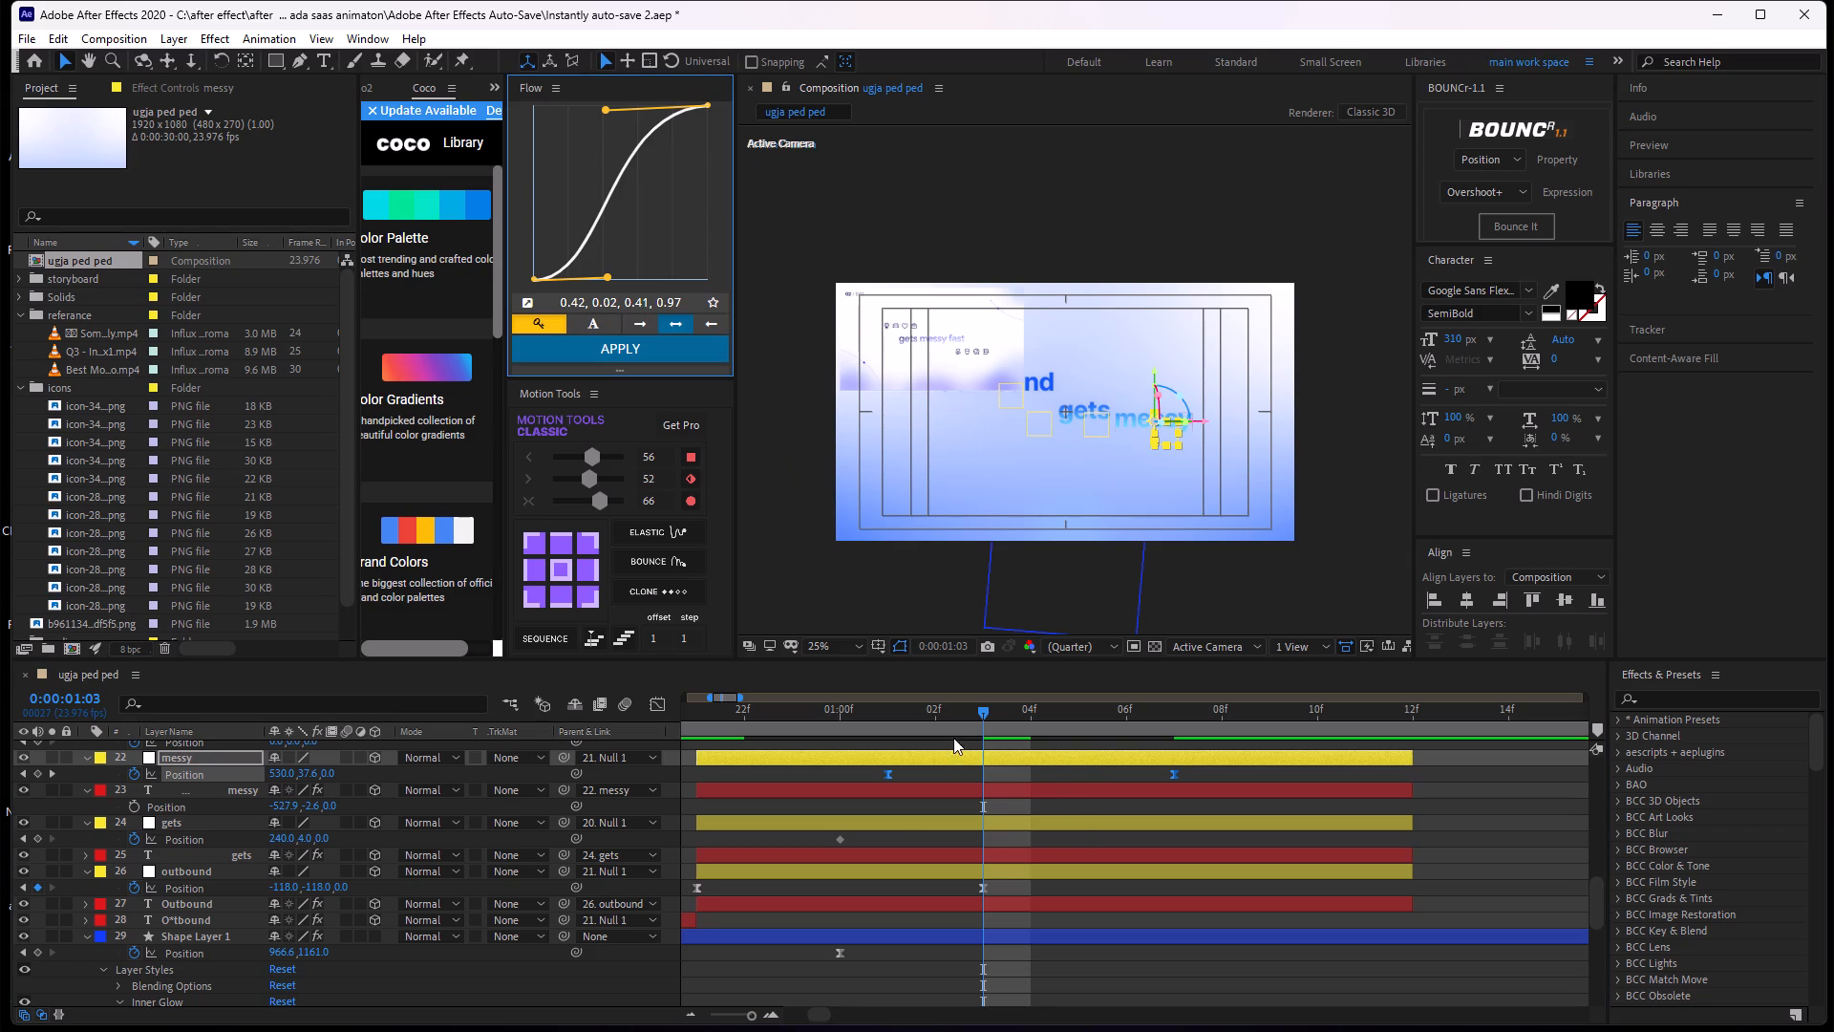
Preview the split, then shift both messy null Position keyframes one frame earlier, to 0:00:01:00 and 0:00:01:06.
{"action": "left_click", "coordinate": [1009, 732]}
{"action": "left_click_drag", "start_coordinate": [1032, 717], "coordinate": [775, 779]}
{"action": "key", "text": "space"}
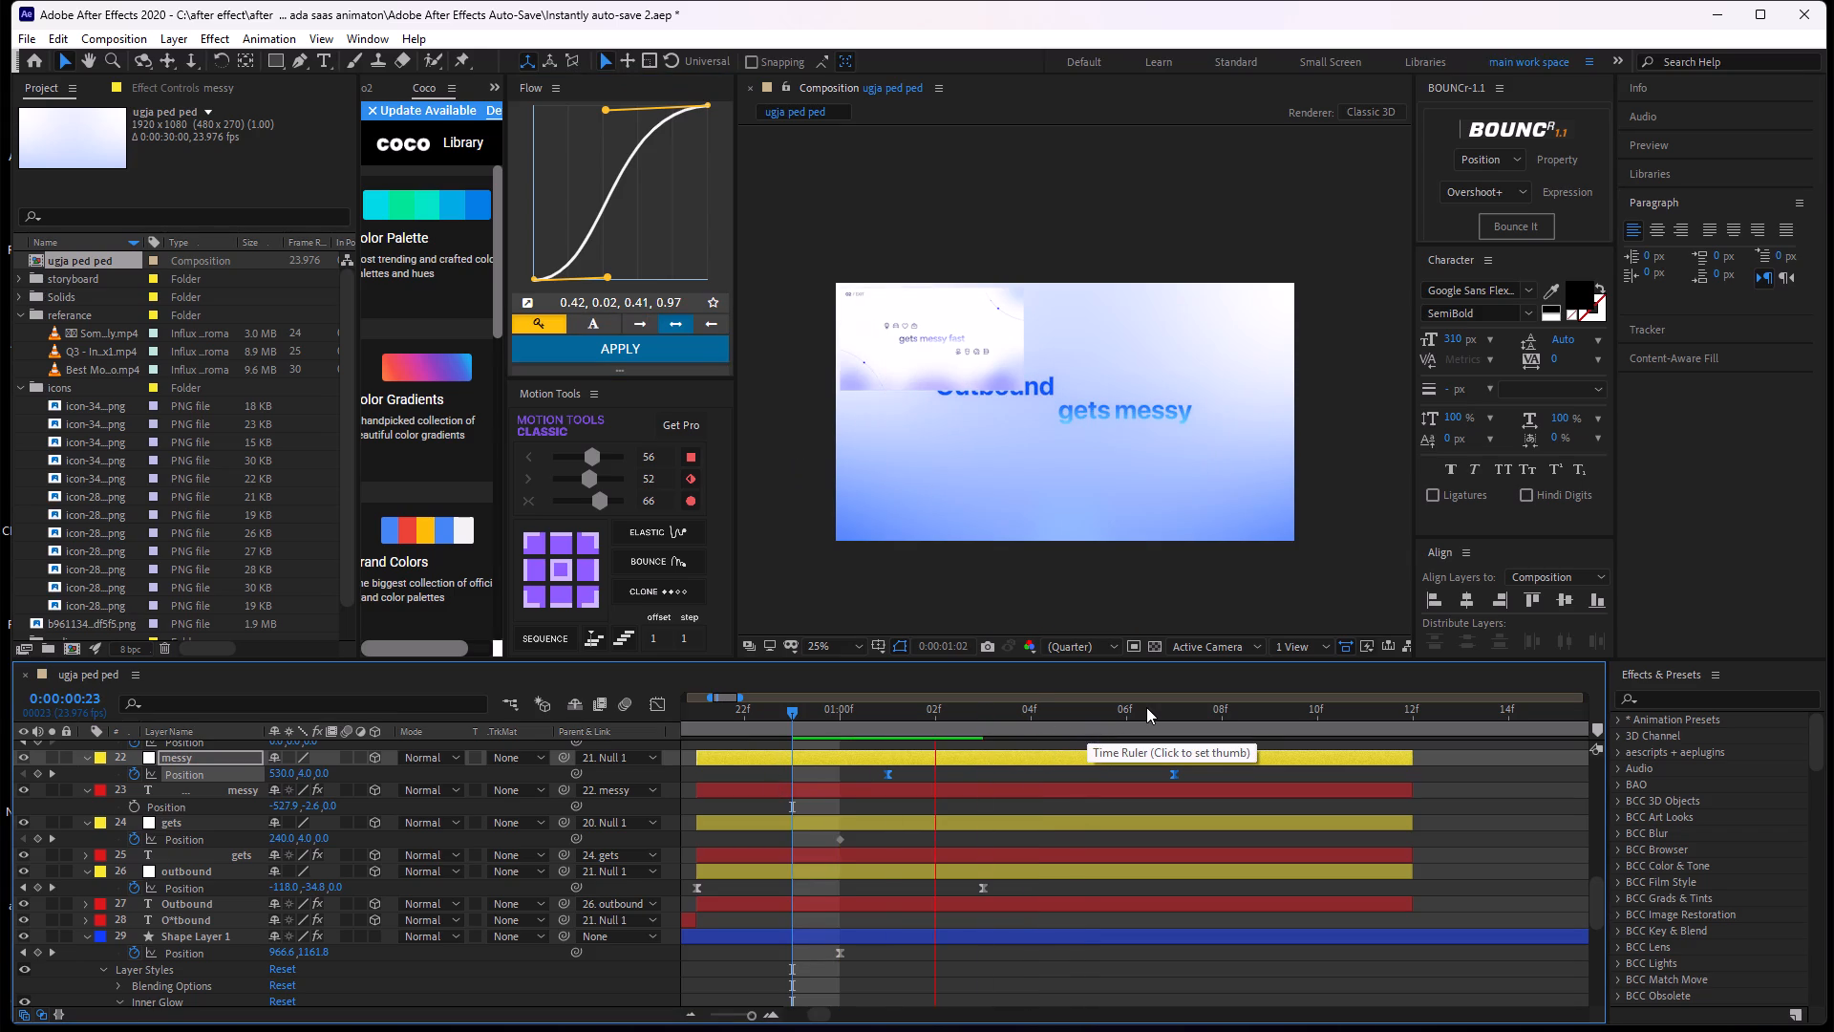
{"action": "key", "text": "space"}
{"action": "left_click_drag", "start_coordinate": [1030, 716], "coordinate": [963, 741]}
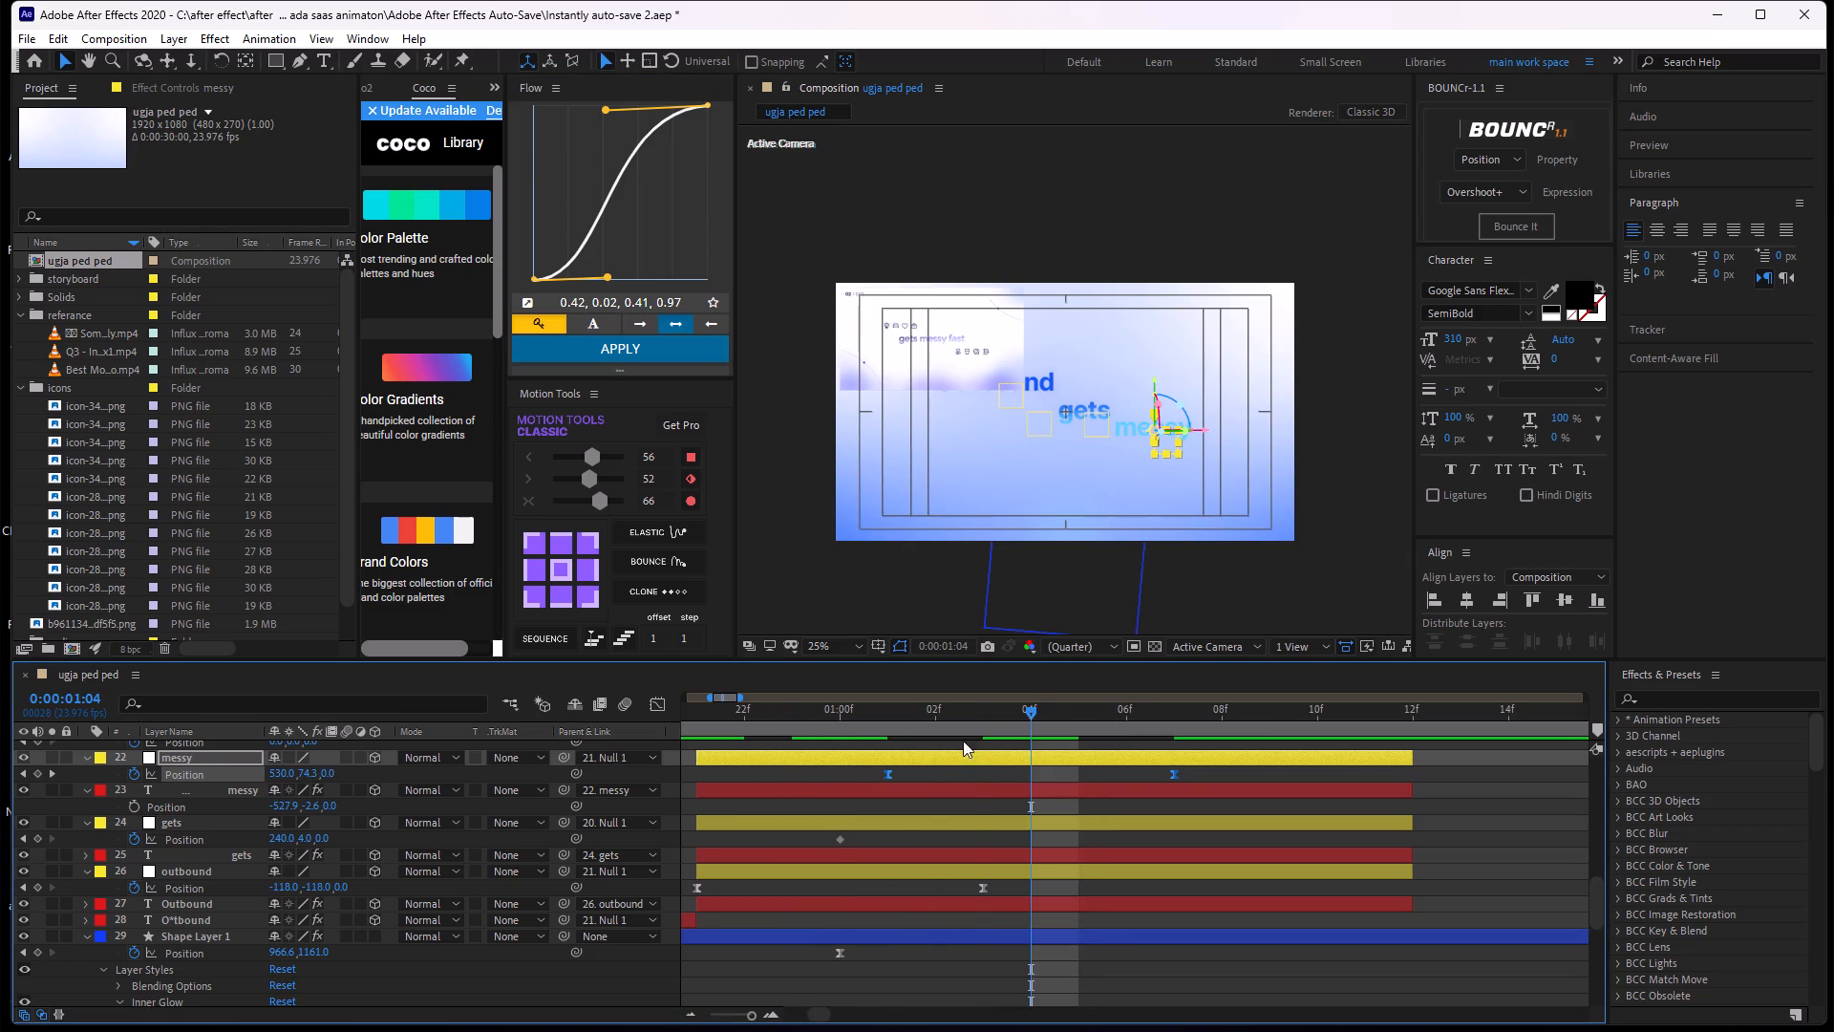
{"action": "left_click_drag", "start_coordinate": [963, 741], "coordinate": [852, 768]}
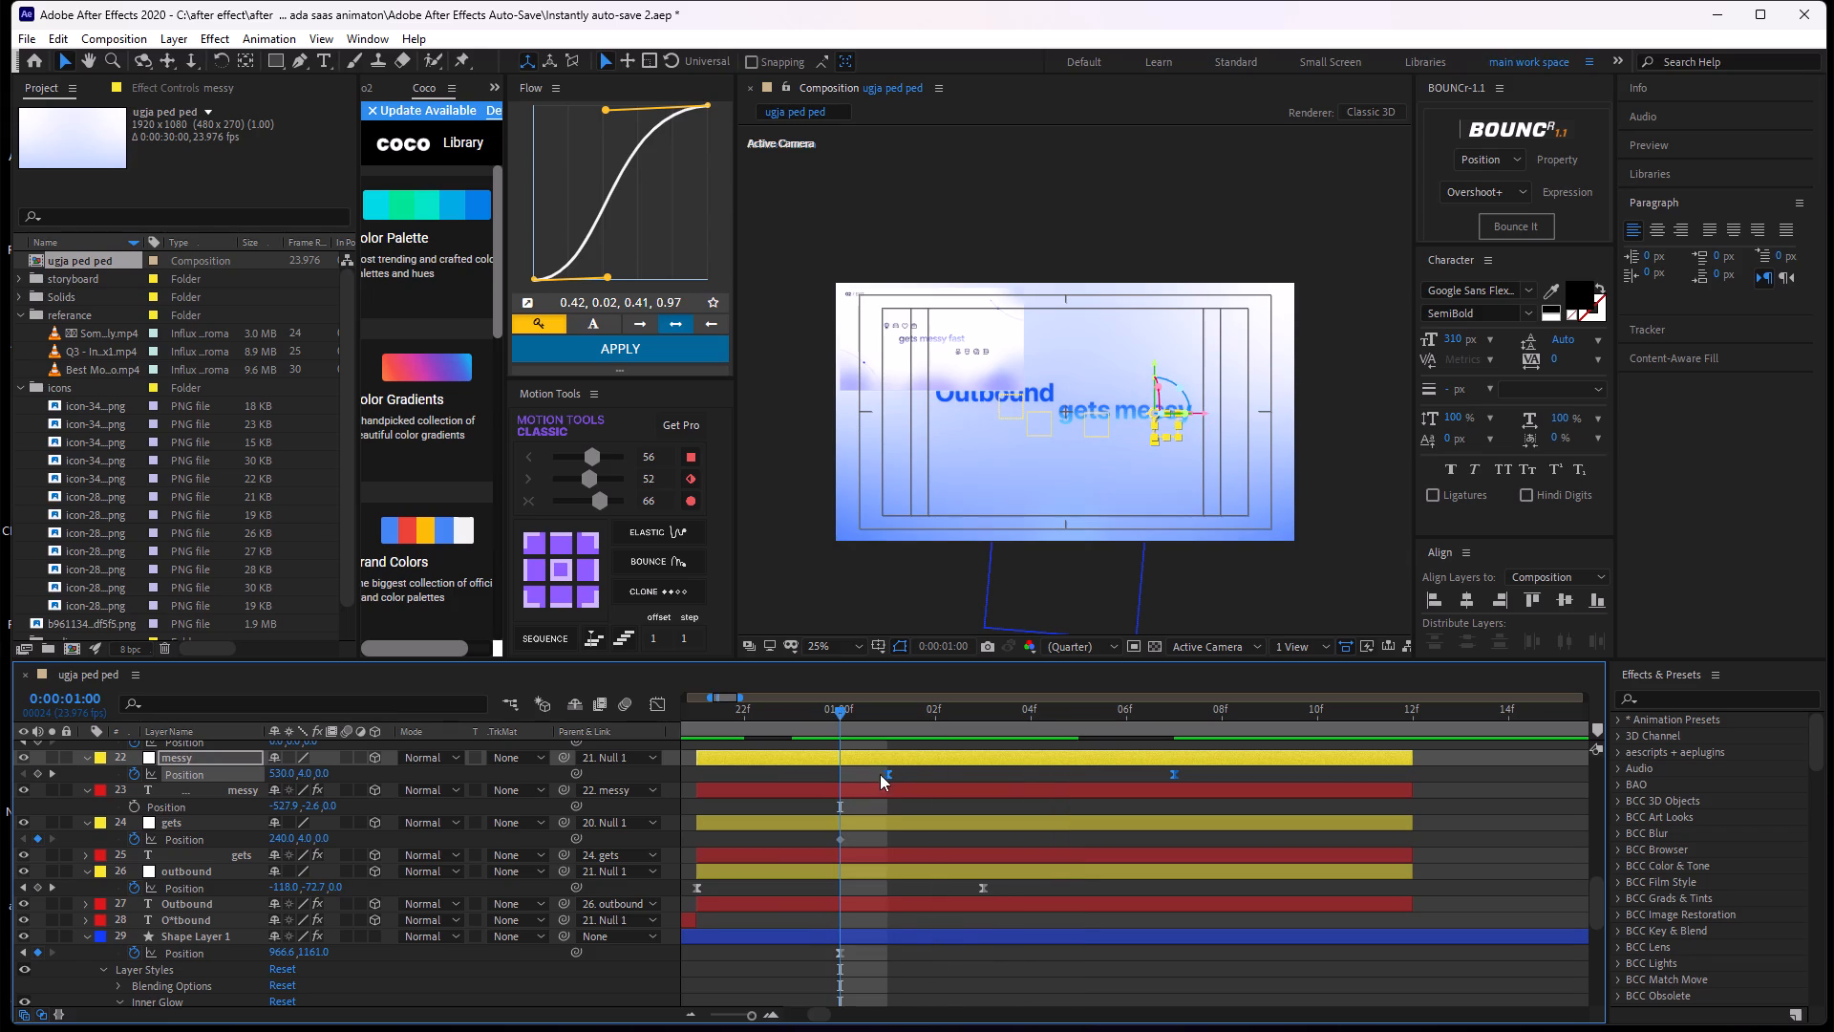
{"action": "left_click_drag", "start_coordinate": [894, 775], "coordinate": [860, 781]}
{"action": "left_click_drag", "start_coordinate": [1201, 774], "coordinate": [832, 785]}
{"action": "left_click_drag", "start_coordinate": [887, 775], "coordinate": [844, 780]}
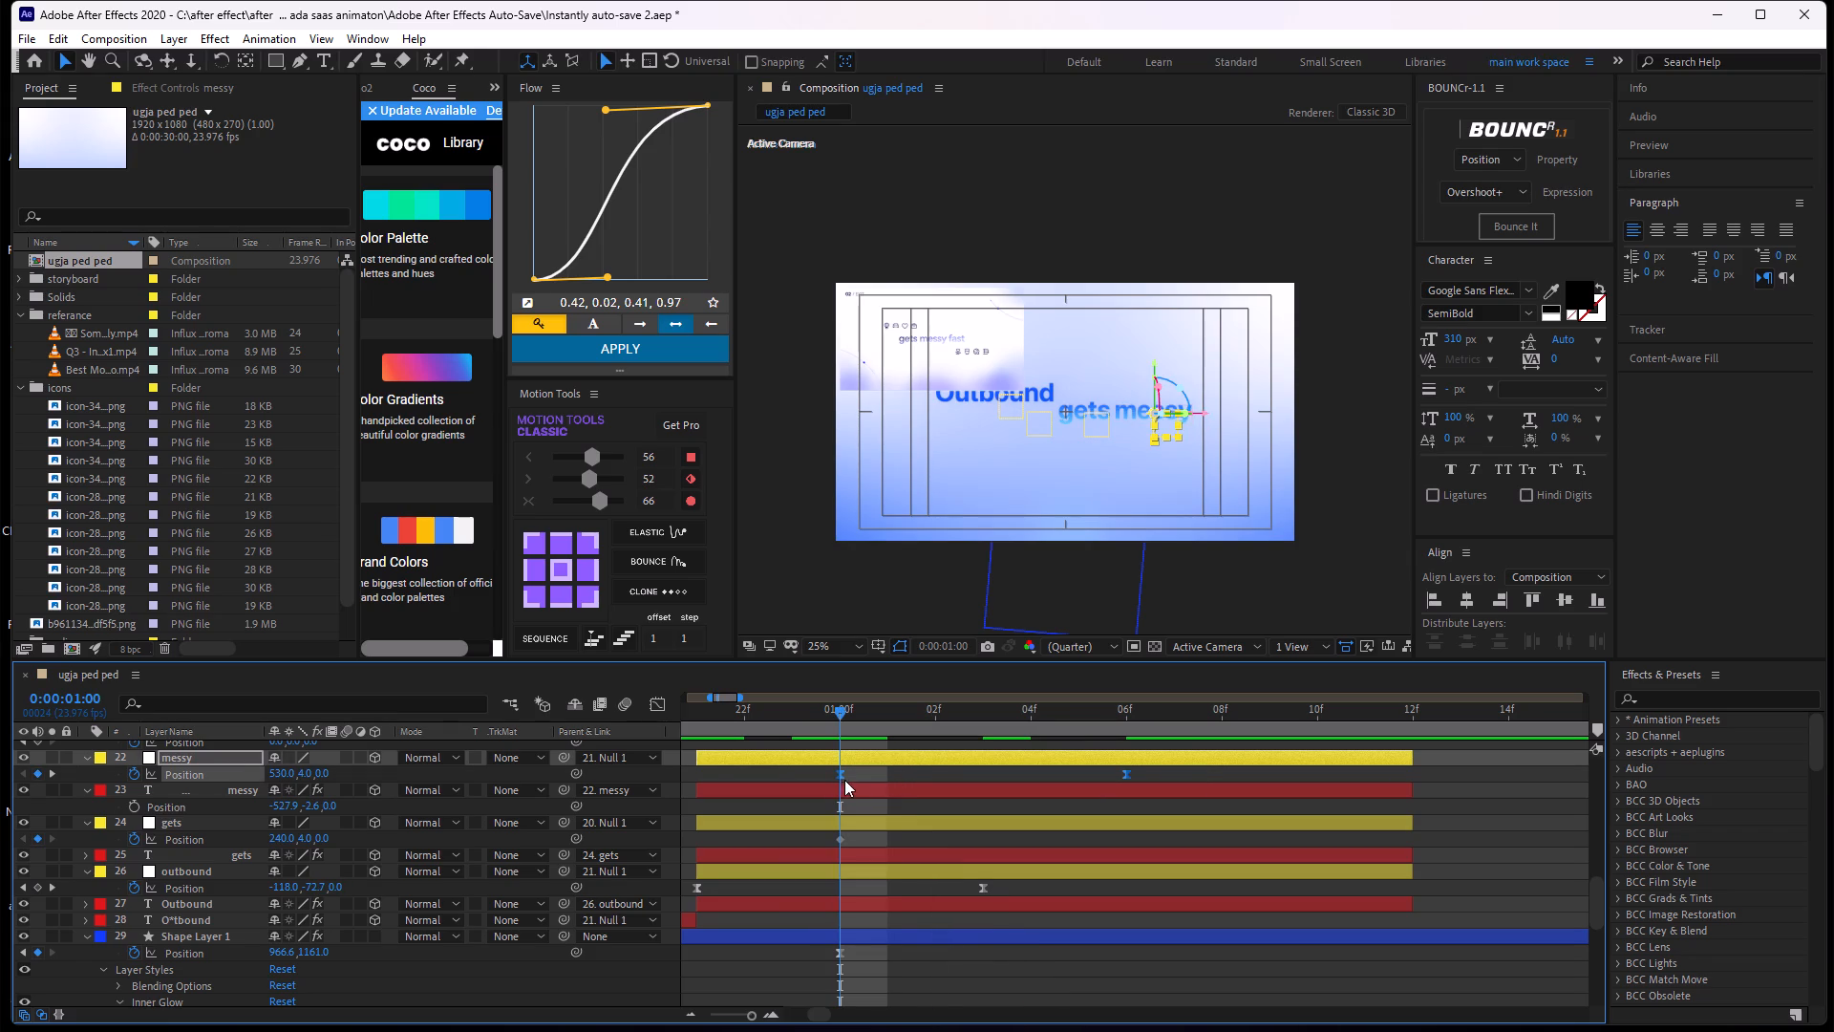
{"action": "left_click_drag", "start_coordinate": [844, 780], "coordinate": [843, 780]}
{"action": "left_click", "coordinate": [868, 777]}
Play and scrub the word split between about 0:00:00:19 and 0:00:01:08 to check the retimed motion.
{"action": "key", "text": "space"}
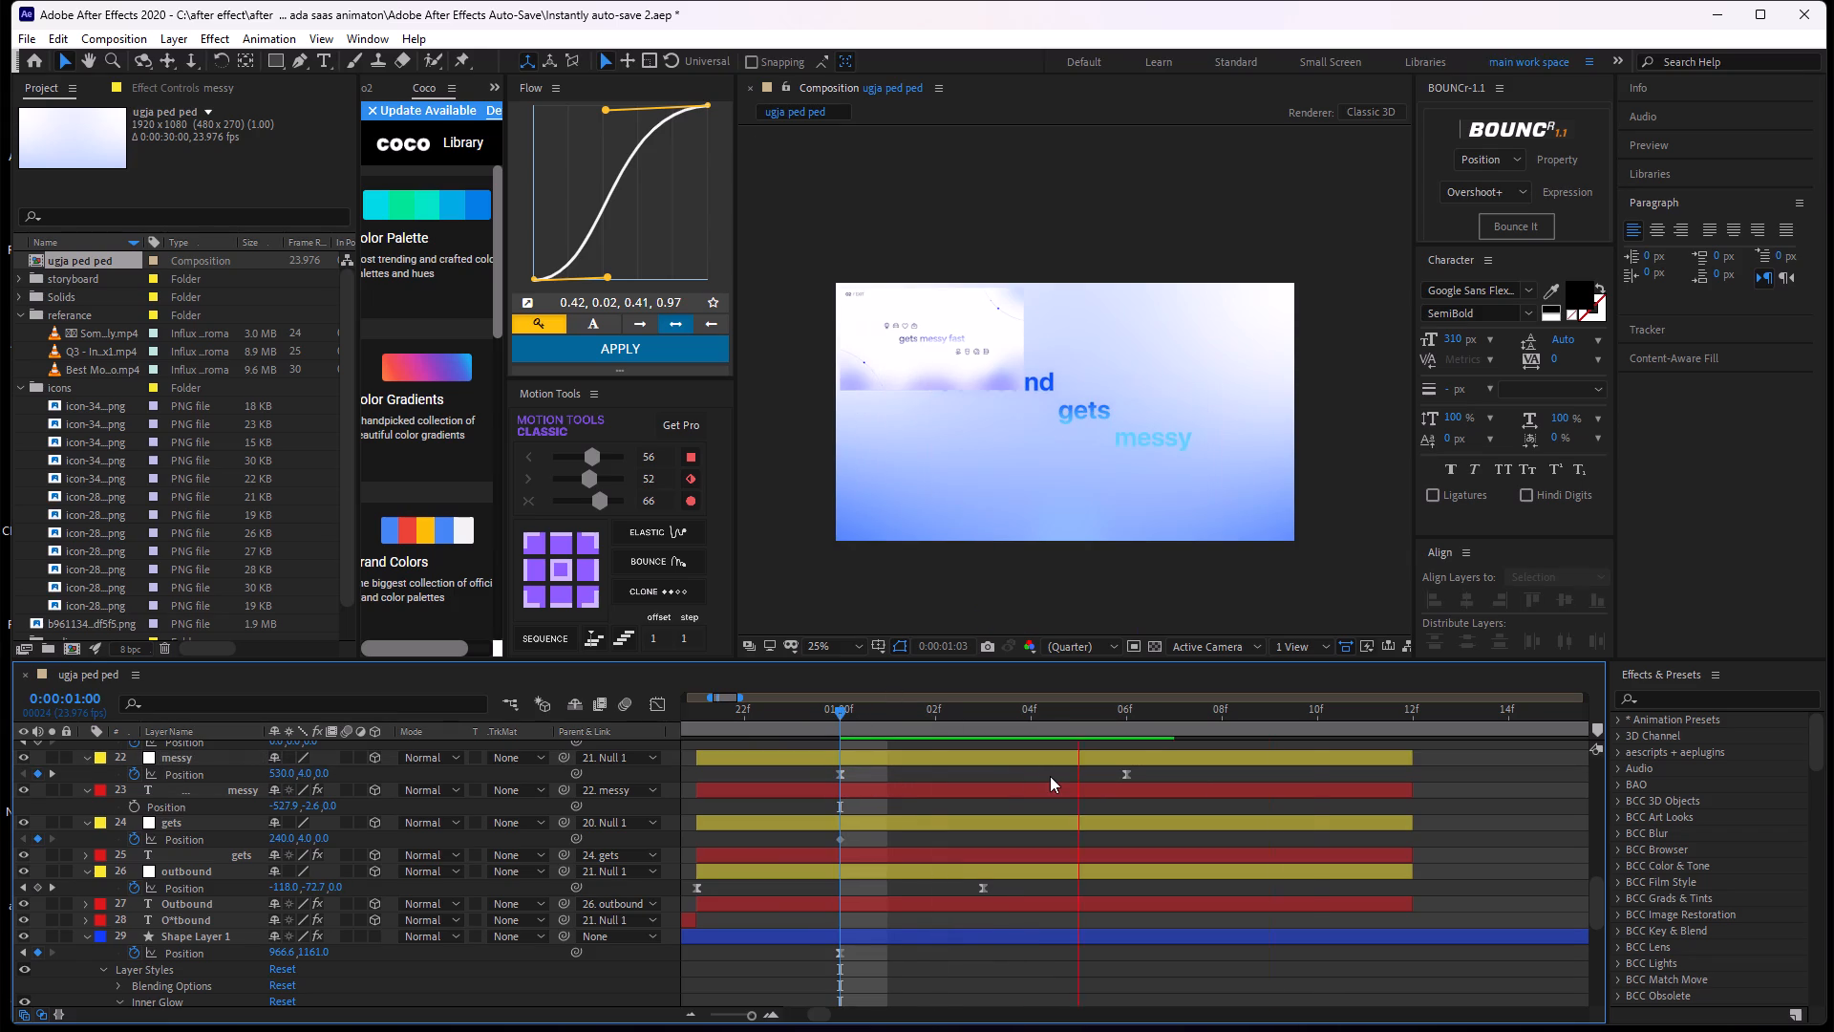
{"action": "key", "text": "space"}
{"action": "left_click_drag", "start_coordinate": [1270, 716], "coordinate": [1067, 803]}
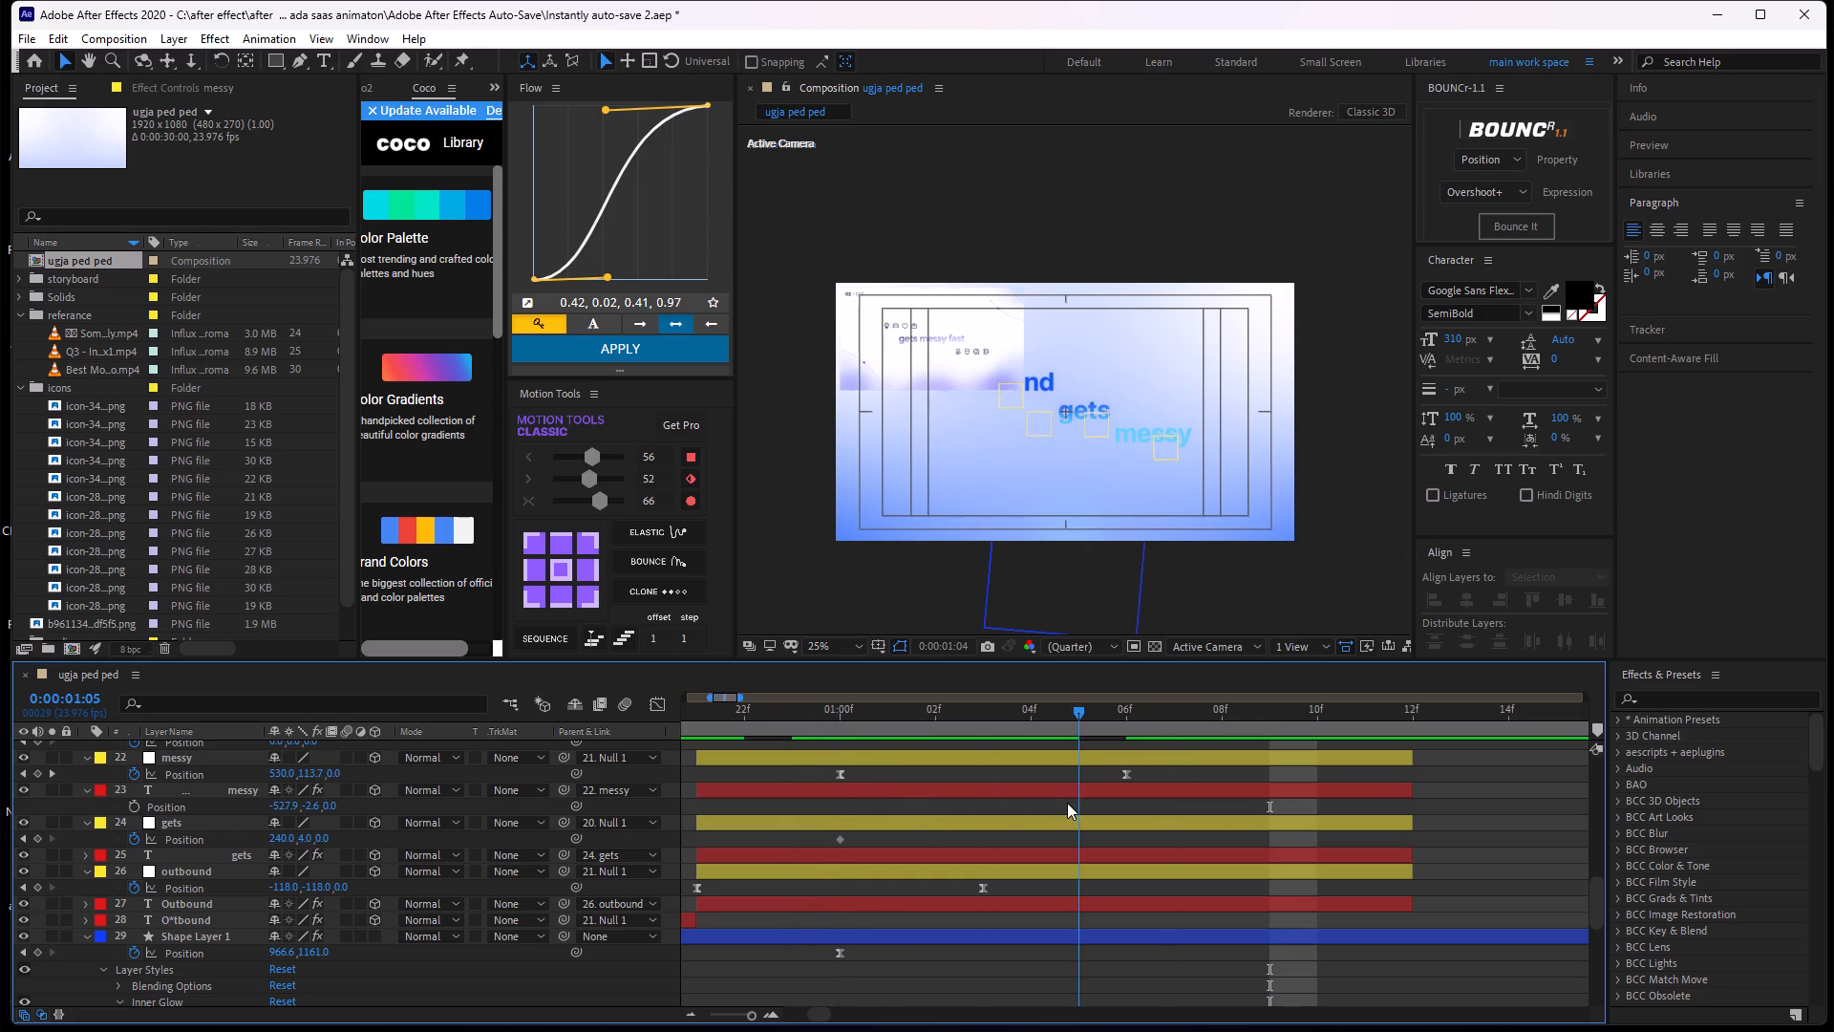
{"action": "left_click_drag", "start_coordinate": [1067, 803], "coordinate": [745, 827]}
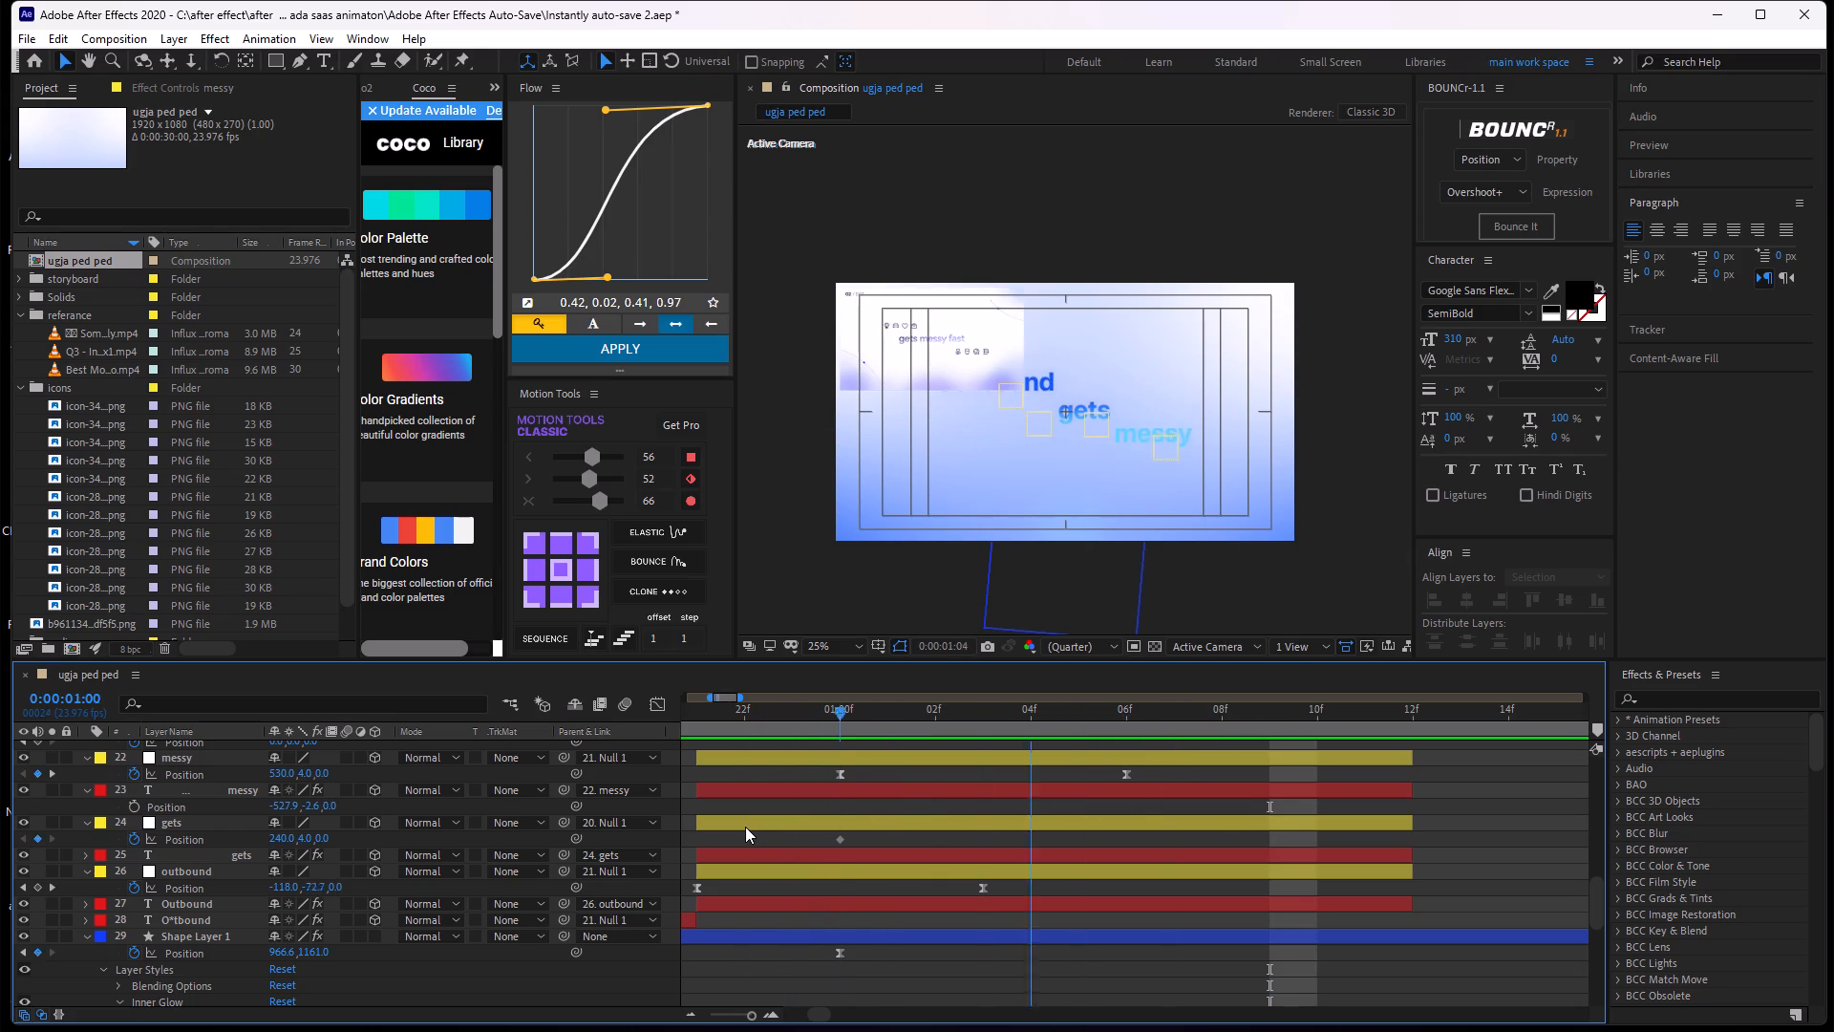
{"action": "left_click_drag", "start_coordinate": [745, 827], "coordinate": [1231, 797]}
{"action": "middle_click_drag", "start_coordinate": [1316, 788], "coordinate": [866, 772]}
{"action": "key", "text": "space"}
{"action": "key", "text": "space"}
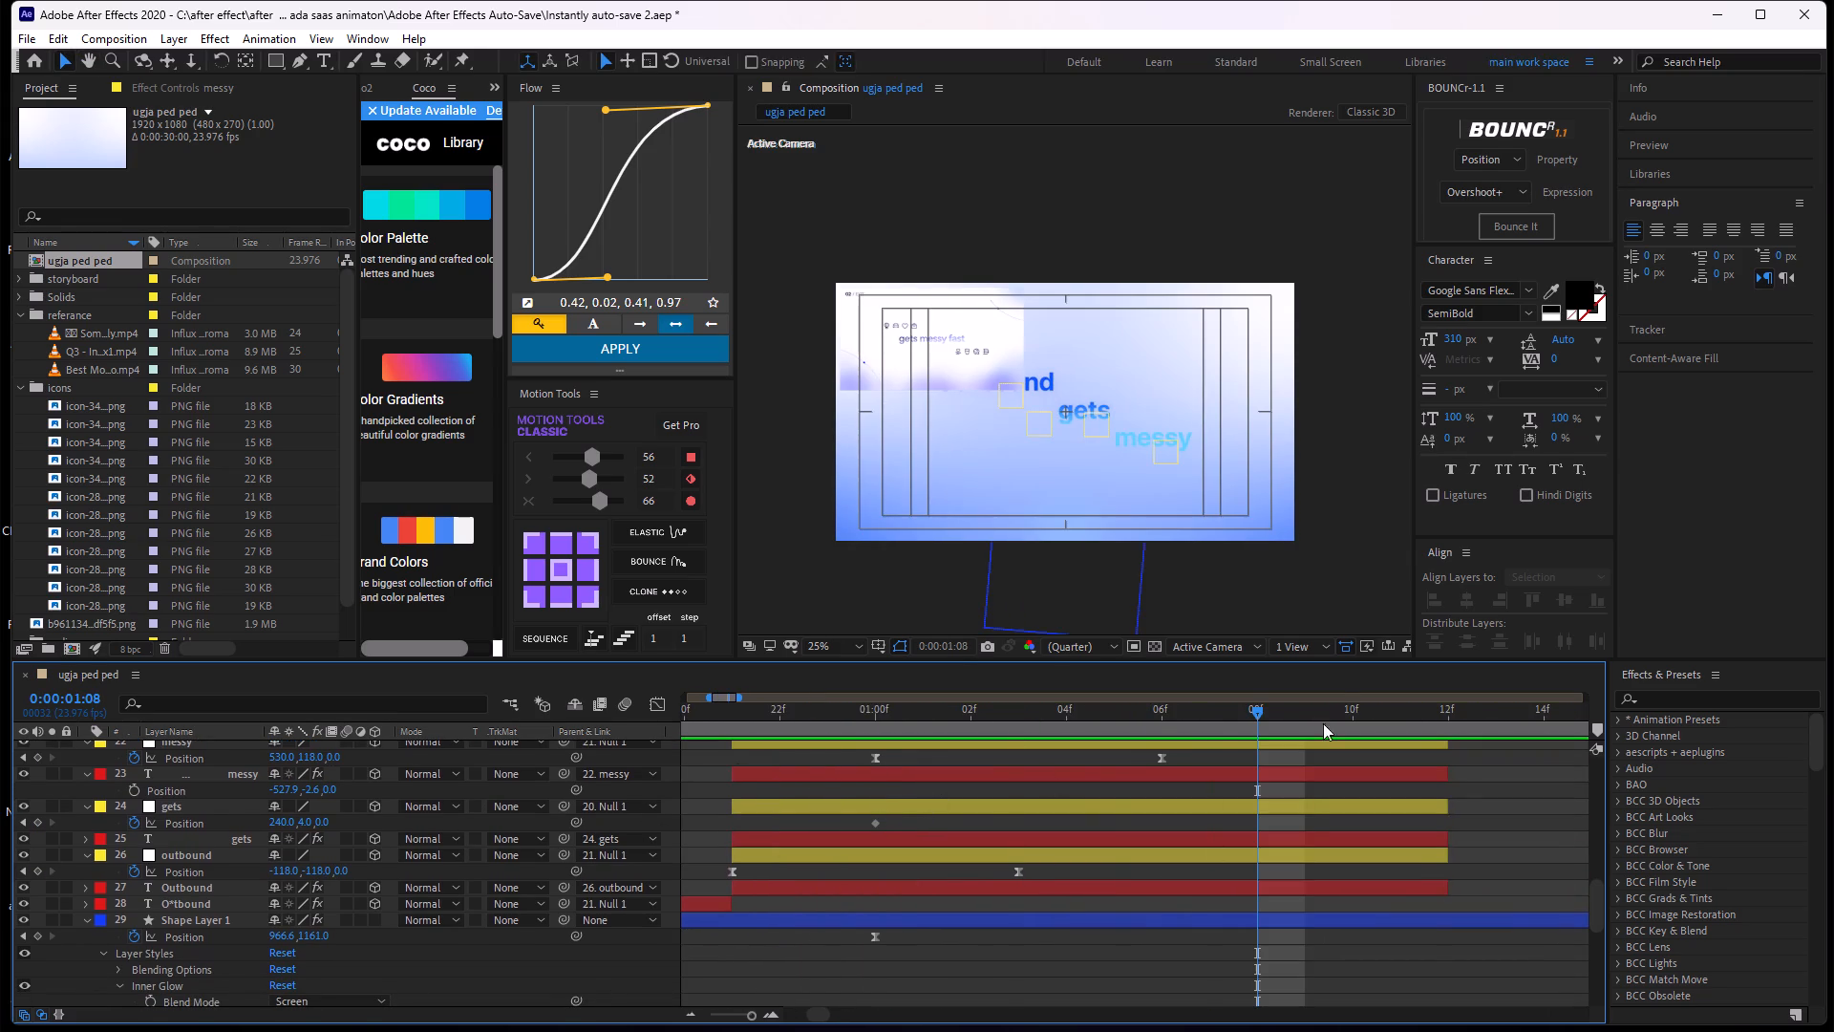
{"action": "left_click_drag", "start_coordinate": [1259, 706], "coordinate": [1056, 777]}
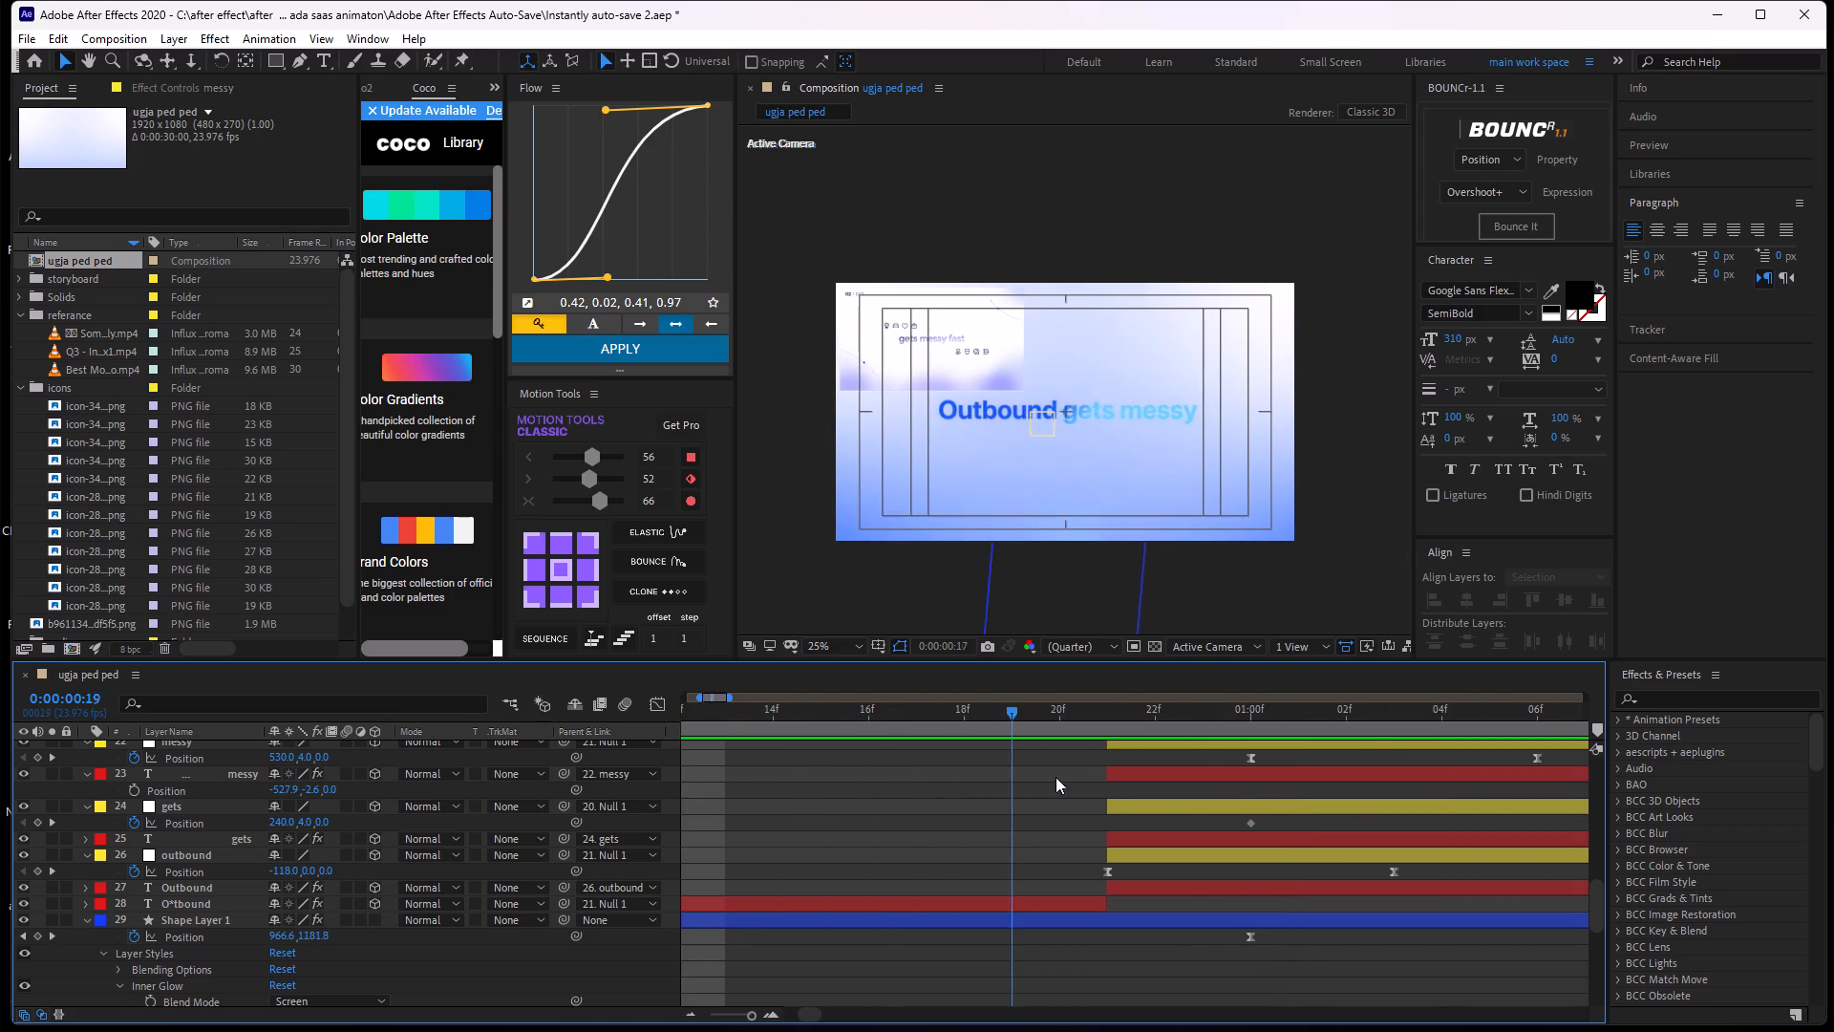
{"action": "left_click_drag", "start_coordinate": [1056, 777], "coordinate": [1090, 776]}
{"action": "middle_click_drag", "start_coordinate": [1352, 793], "coordinate": [965, 779]}
{"action": "key", "text": "space"}
{"action": "key", "text": "space"}
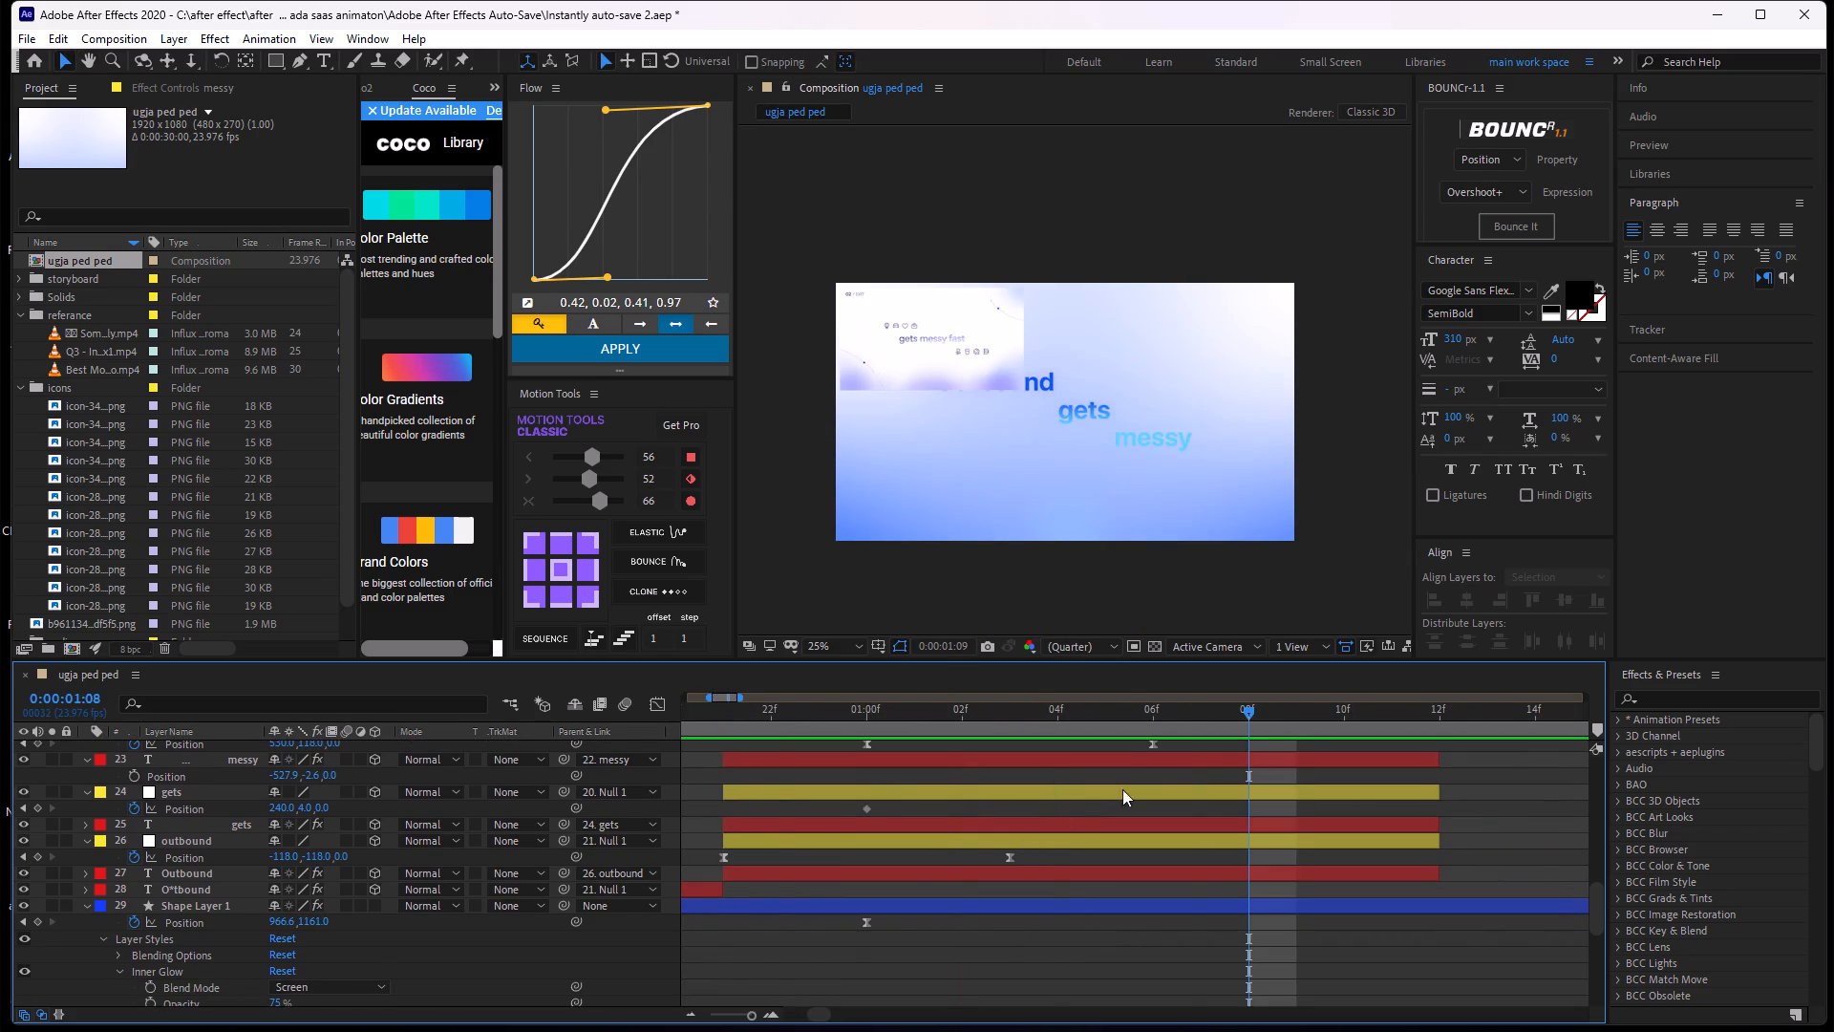
At 0:00:01:04, reposition the messy text layer's Gradient Ramp around the word, with start about 1267, 536 and end about 1284, 751.
{"action": "left_click_drag", "start_coordinate": [1251, 718], "coordinate": [1059, 802]}
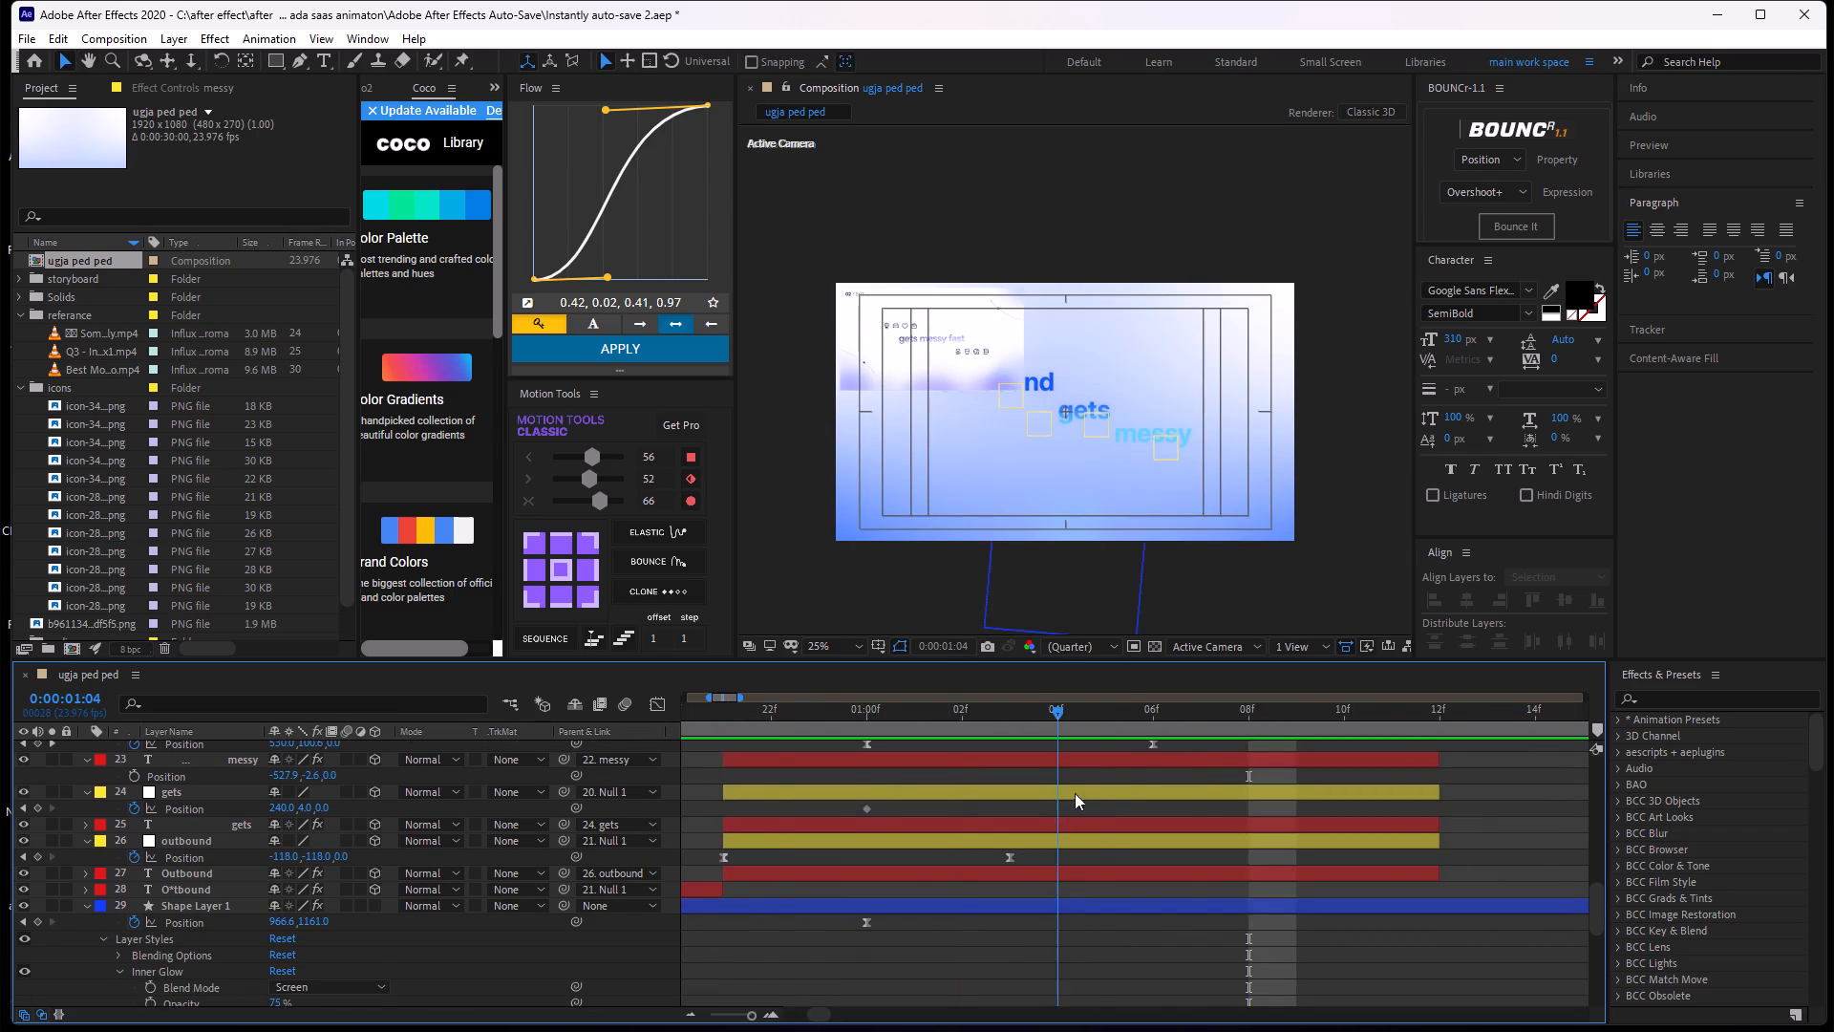
{"action": "scroll", "coordinate": [1136, 767], "scroll_direction": "up", "scroll_amount": 1}
{"action": "middle_click_drag", "start_coordinate": [1136, 769], "coordinate": [1161, 871]}
{"action": "middle_click_drag", "start_coordinate": [1161, 869], "coordinate": [1087, 761]}
{"action": "left_click", "coordinate": [1107, 824]}
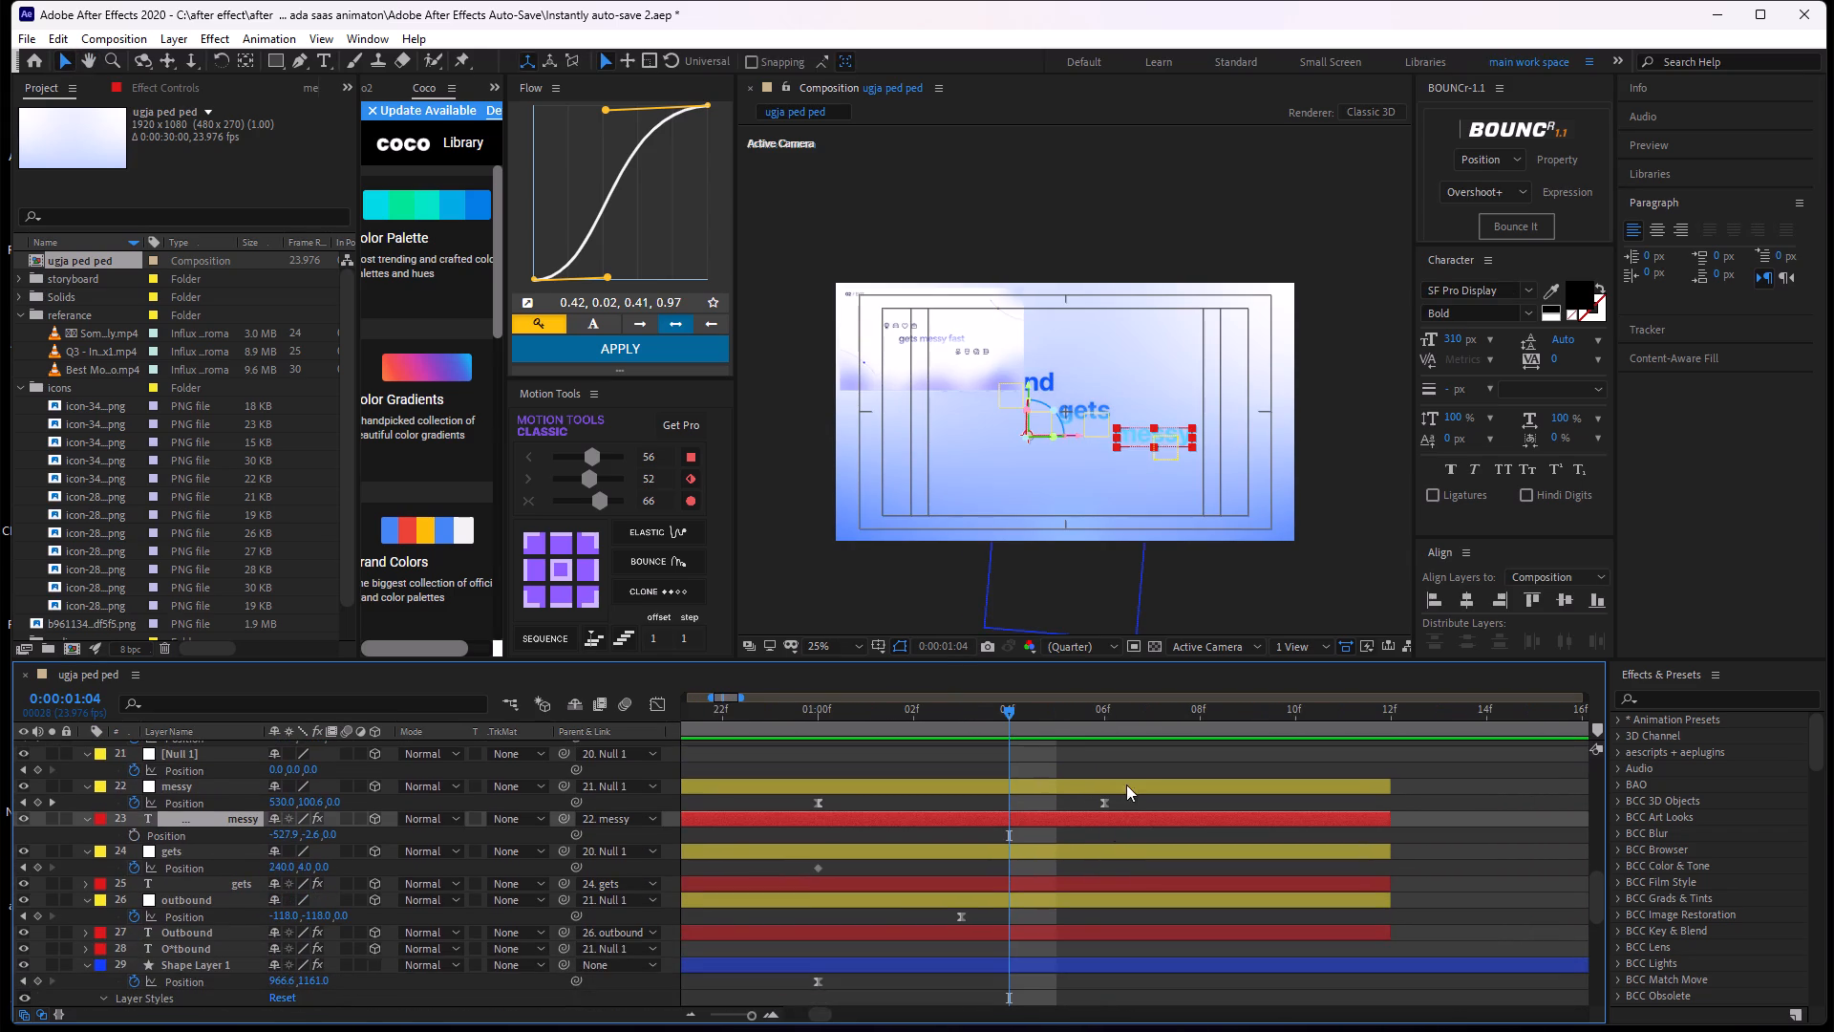
{"action": "left_click", "coordinate": [150, 86]}
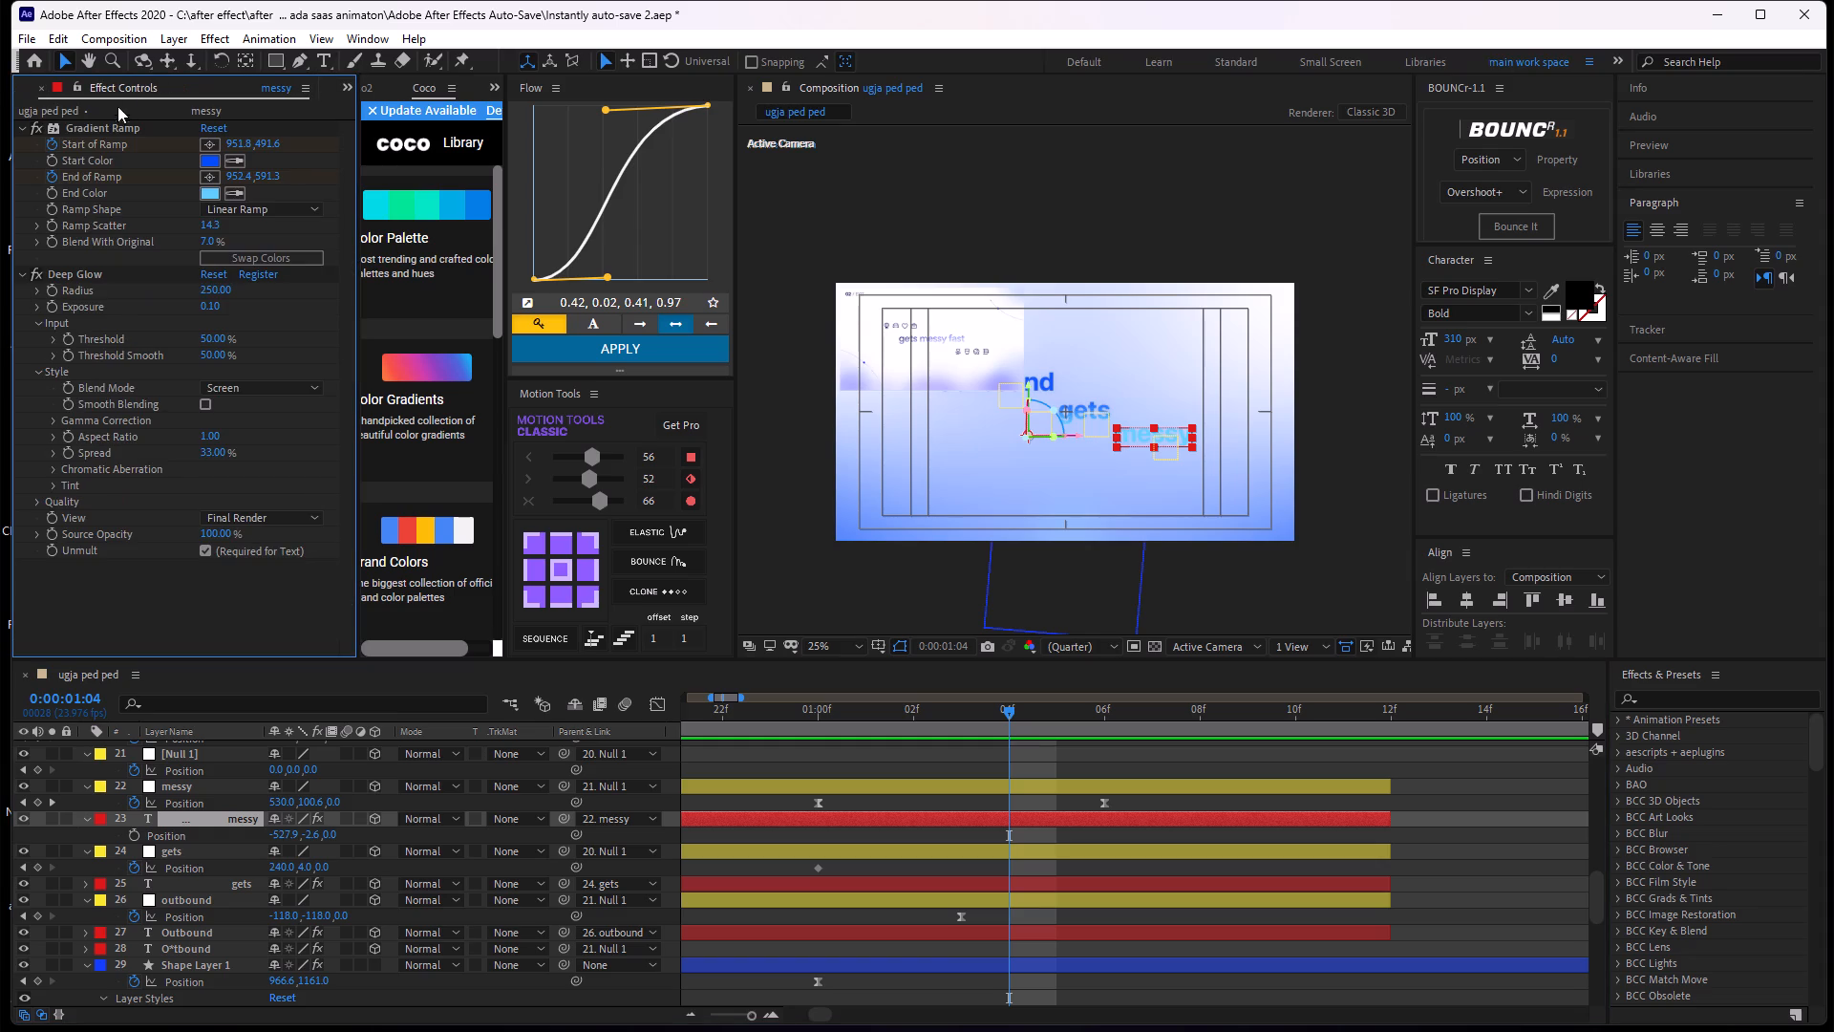
{"action": "left_click", "coordinate": [109, 116]}
{"action": "left_click", "coordinate": [95, 124]}
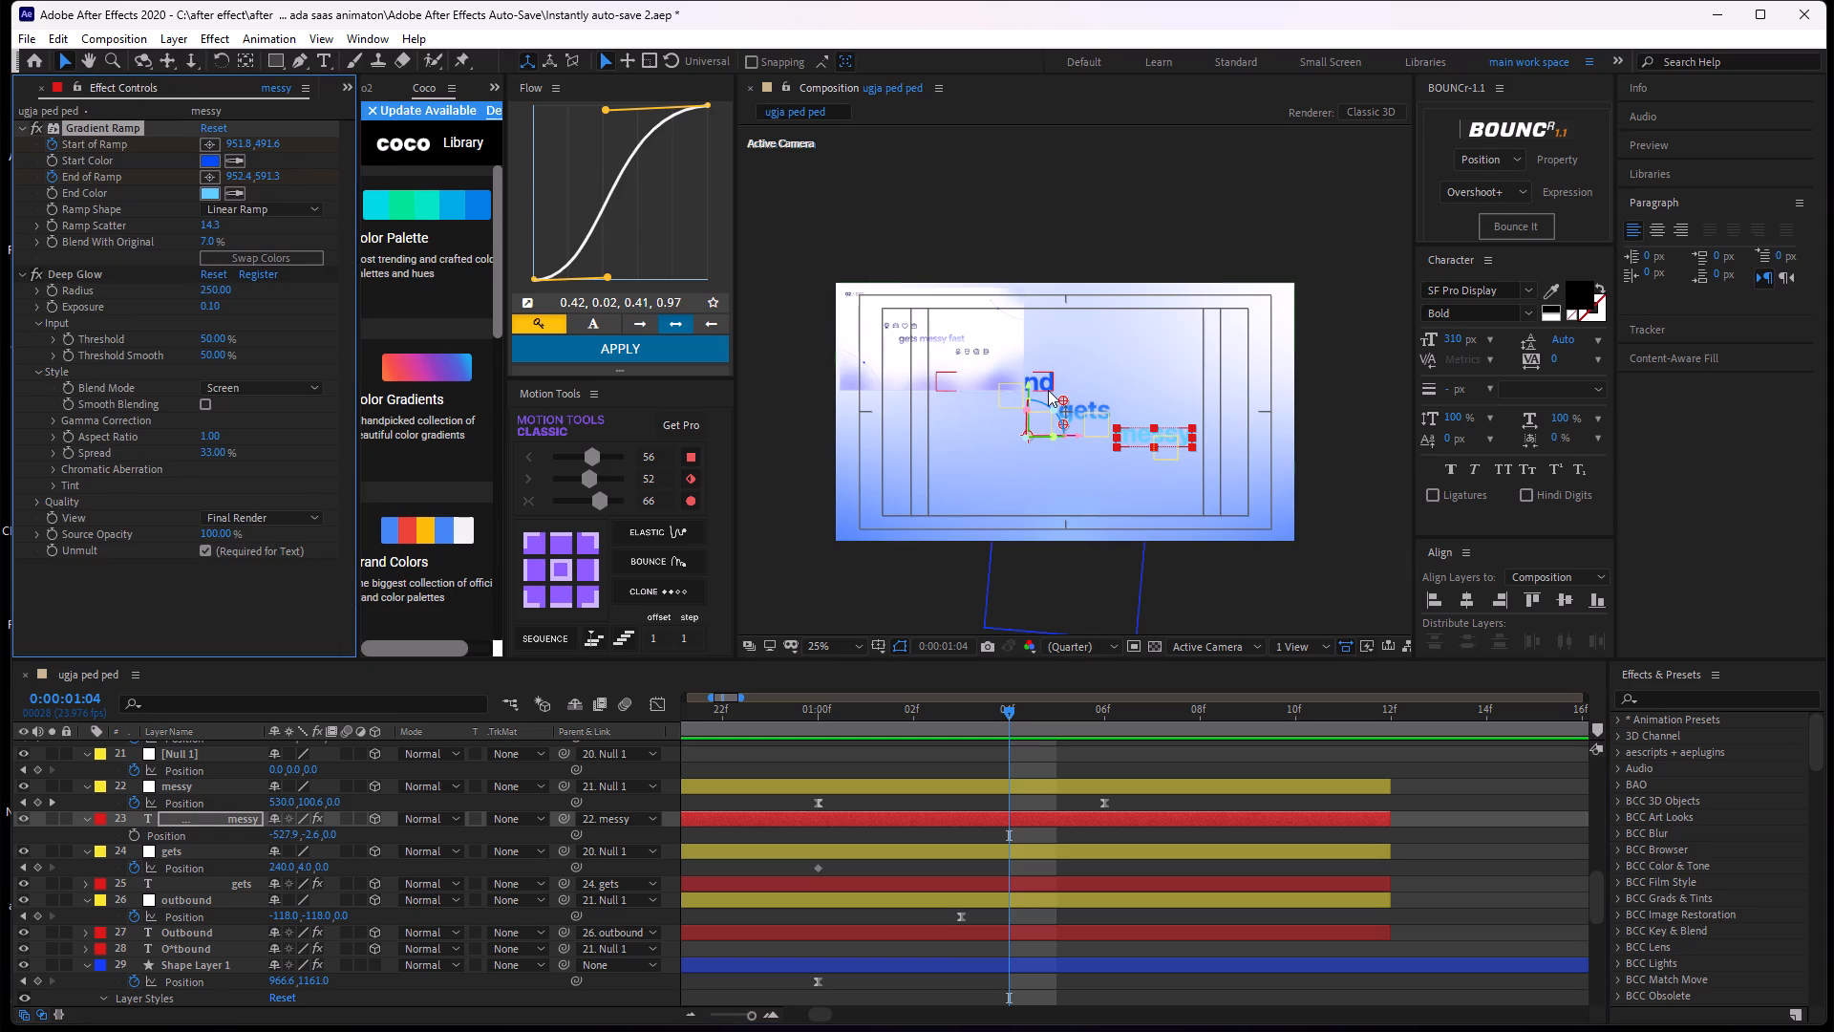
{"action": "left_click_drag", "start_coordinate": [1067, 399], "coordinate": [1142, 410]}
{"action": "left_click_drag", "start_coordinate": [1062, 425], "coordinate": [1149, 456]}
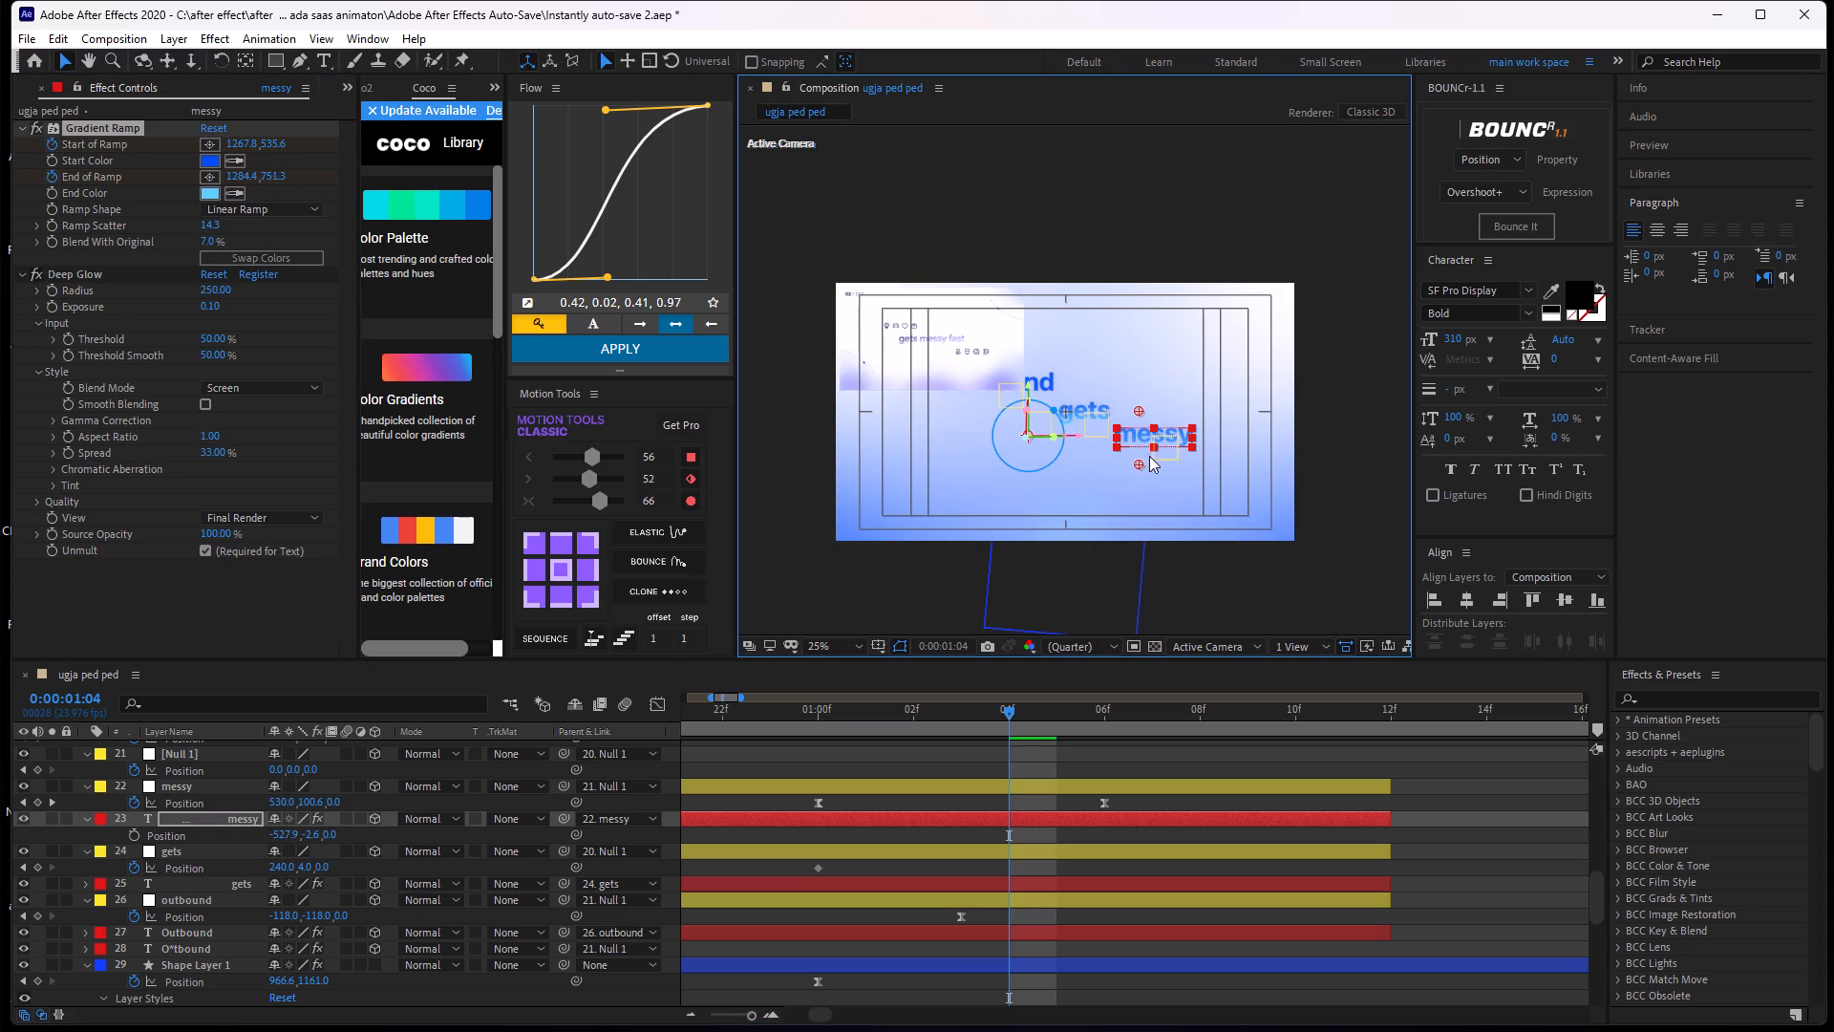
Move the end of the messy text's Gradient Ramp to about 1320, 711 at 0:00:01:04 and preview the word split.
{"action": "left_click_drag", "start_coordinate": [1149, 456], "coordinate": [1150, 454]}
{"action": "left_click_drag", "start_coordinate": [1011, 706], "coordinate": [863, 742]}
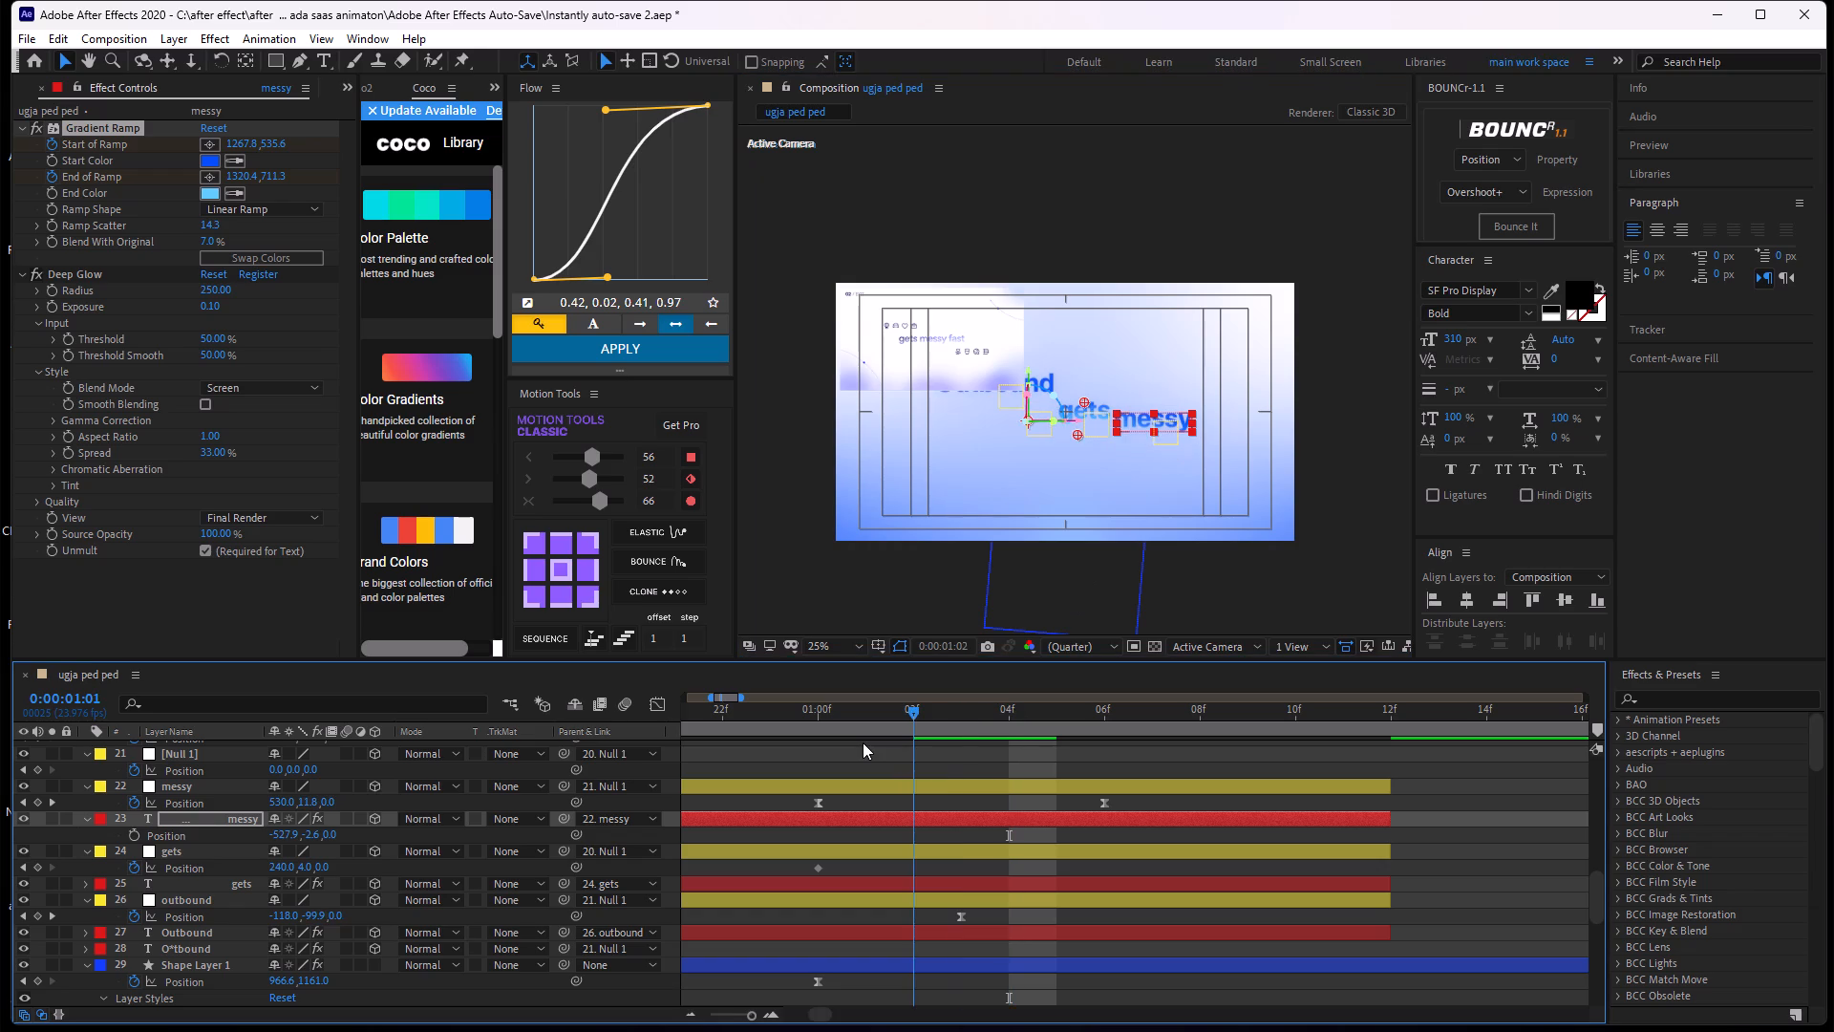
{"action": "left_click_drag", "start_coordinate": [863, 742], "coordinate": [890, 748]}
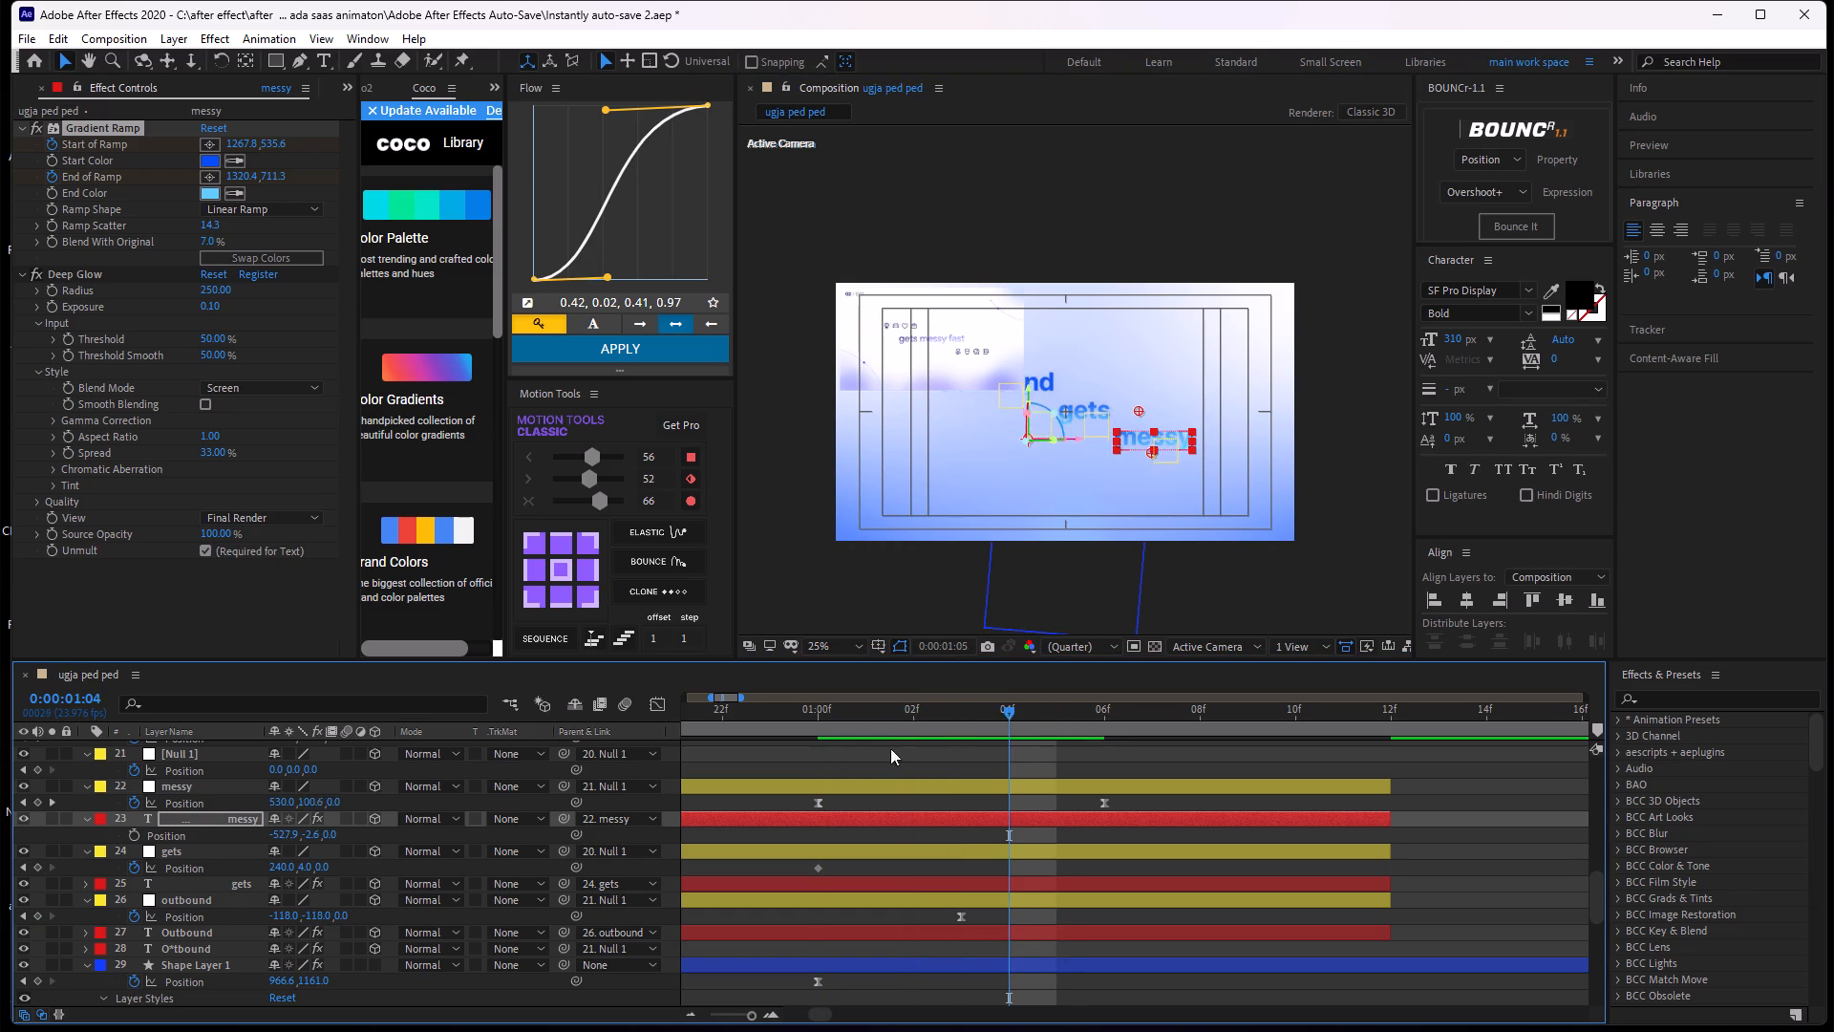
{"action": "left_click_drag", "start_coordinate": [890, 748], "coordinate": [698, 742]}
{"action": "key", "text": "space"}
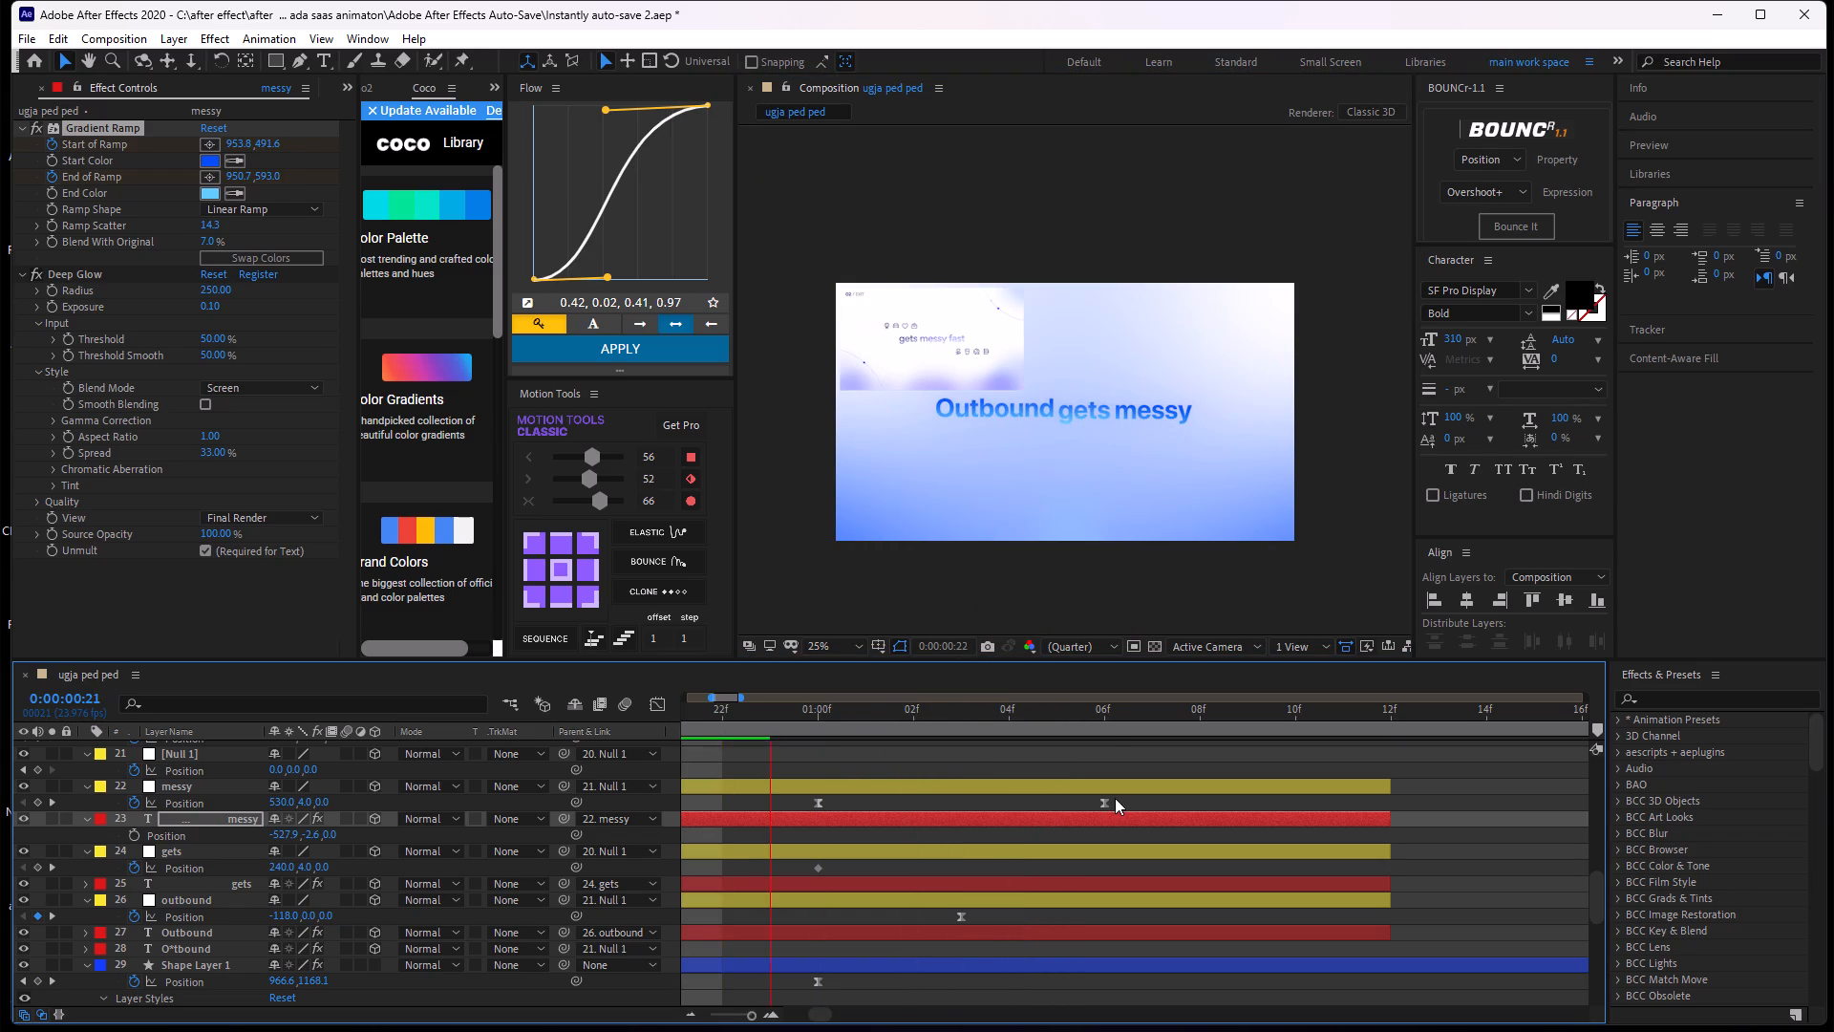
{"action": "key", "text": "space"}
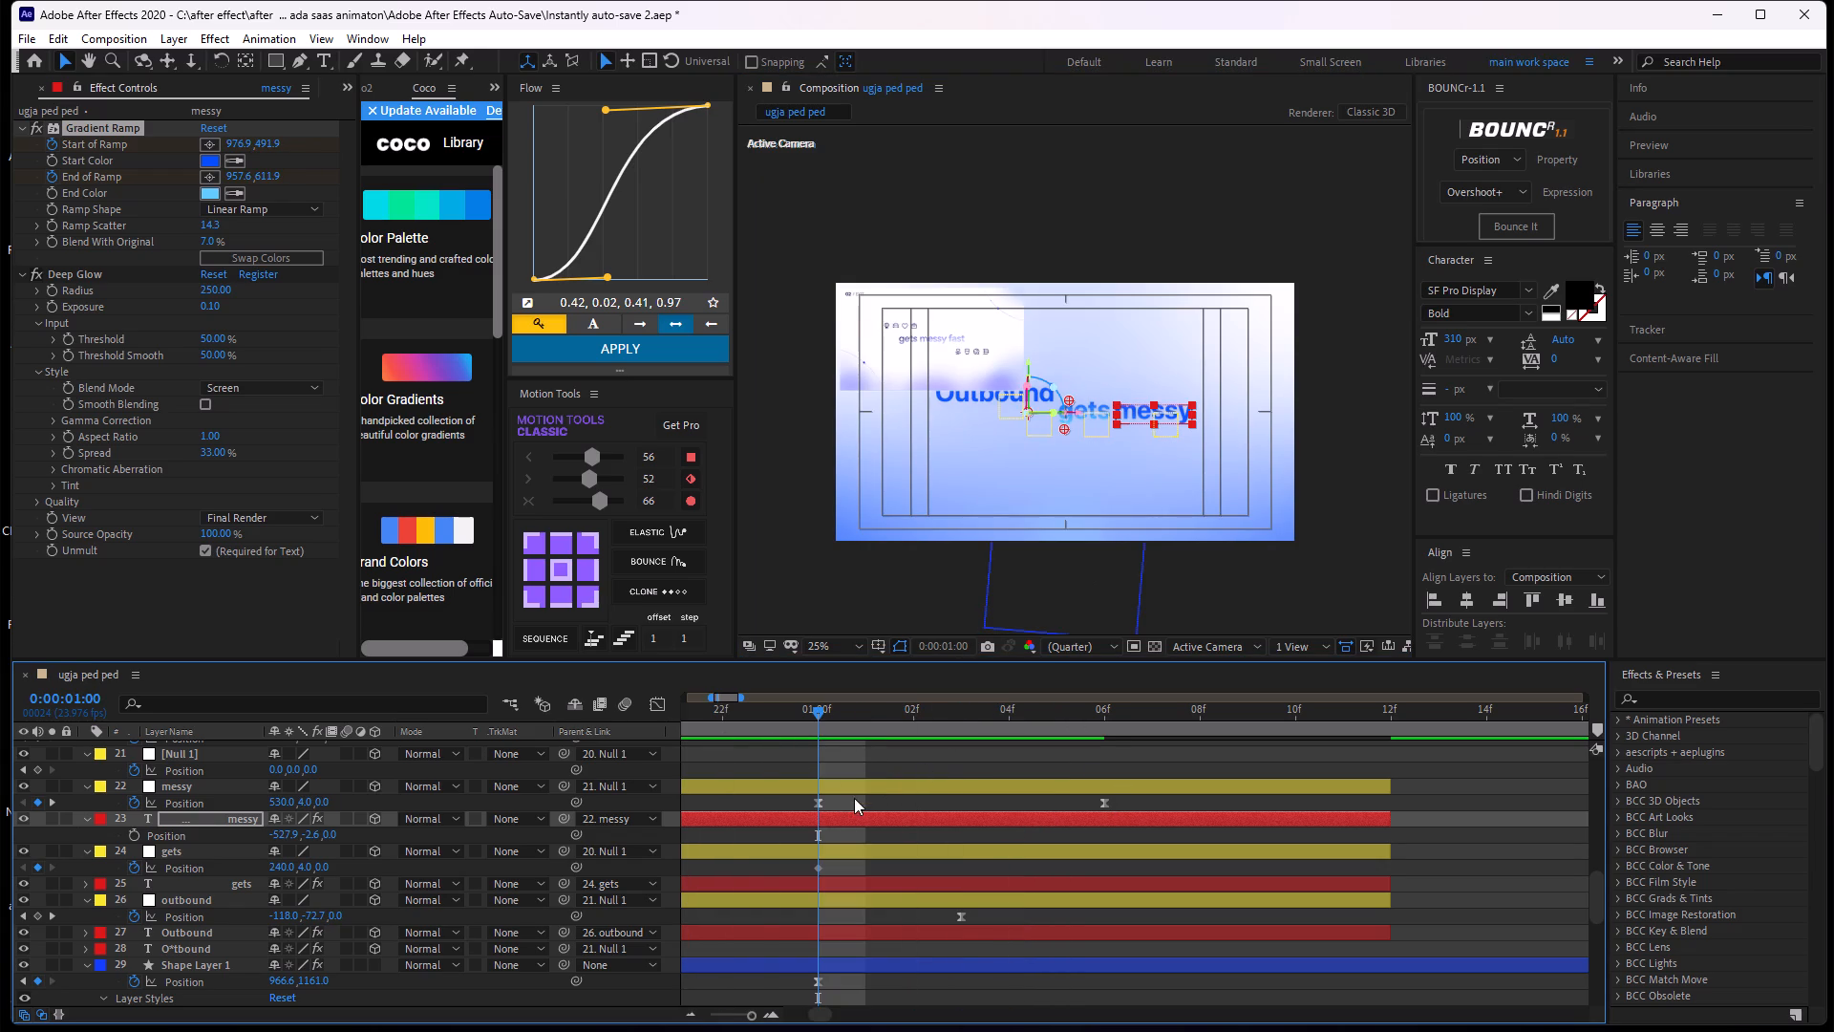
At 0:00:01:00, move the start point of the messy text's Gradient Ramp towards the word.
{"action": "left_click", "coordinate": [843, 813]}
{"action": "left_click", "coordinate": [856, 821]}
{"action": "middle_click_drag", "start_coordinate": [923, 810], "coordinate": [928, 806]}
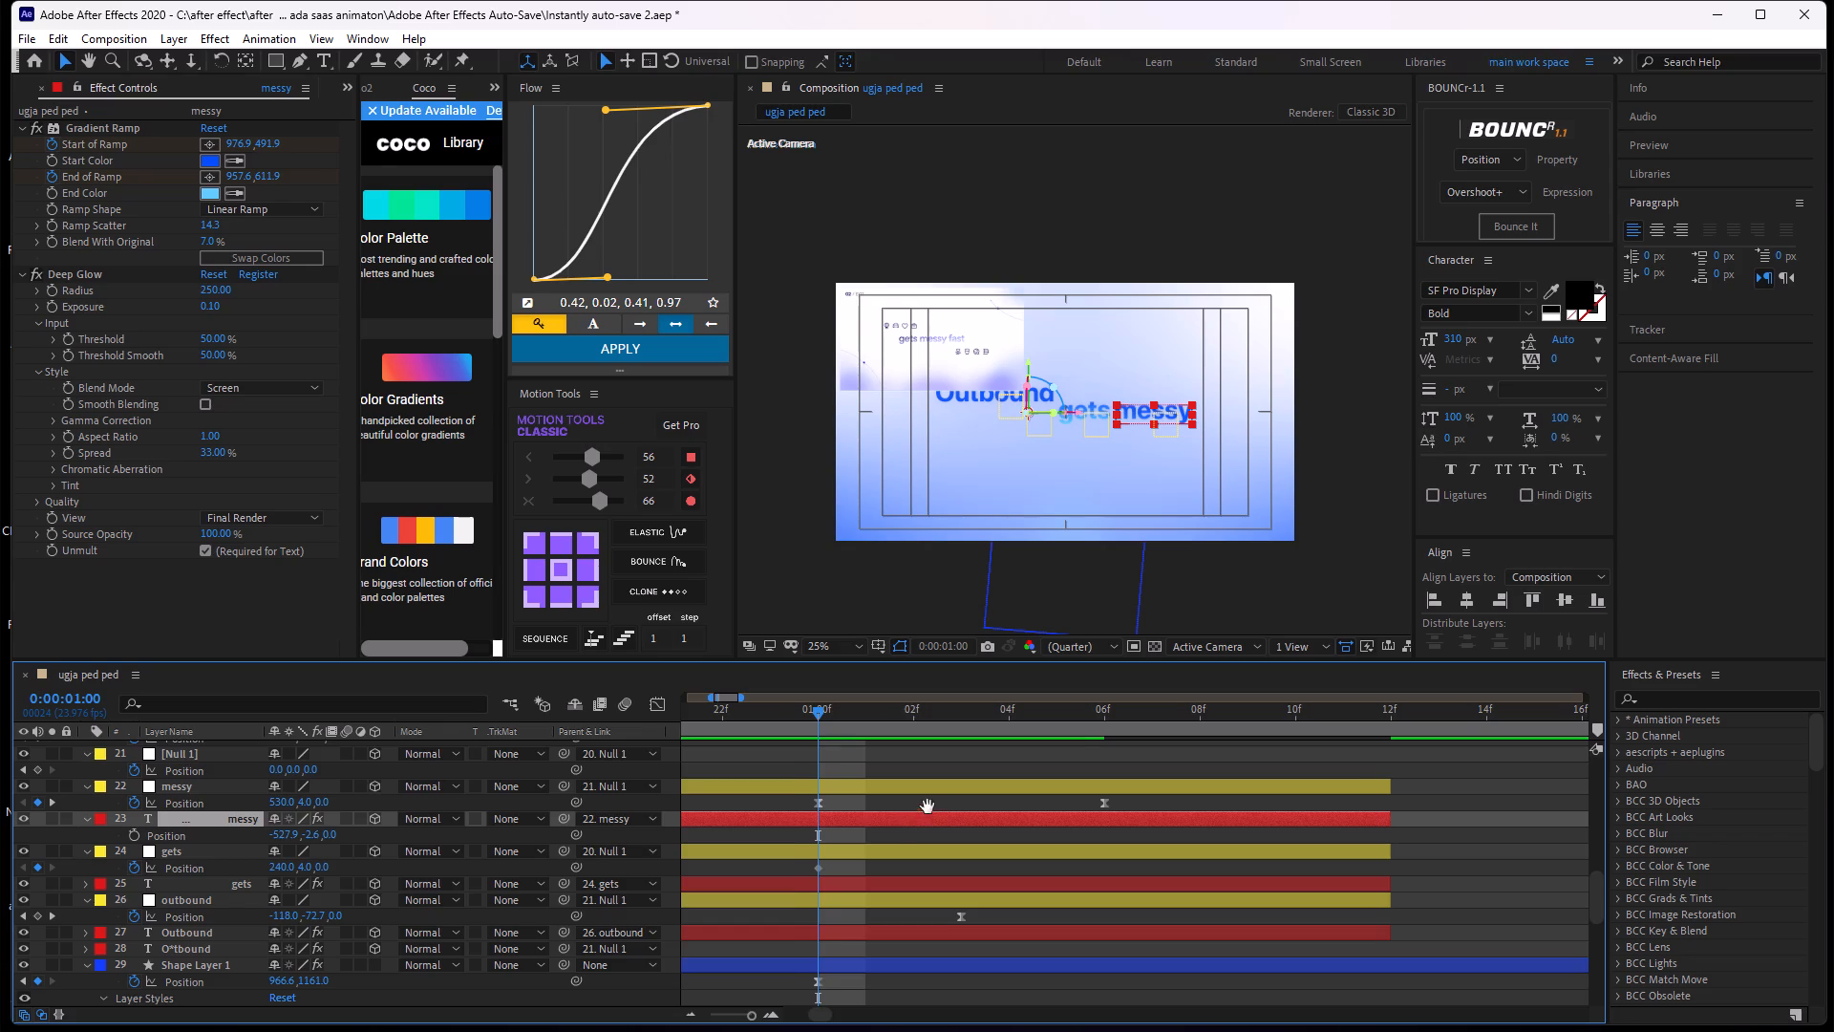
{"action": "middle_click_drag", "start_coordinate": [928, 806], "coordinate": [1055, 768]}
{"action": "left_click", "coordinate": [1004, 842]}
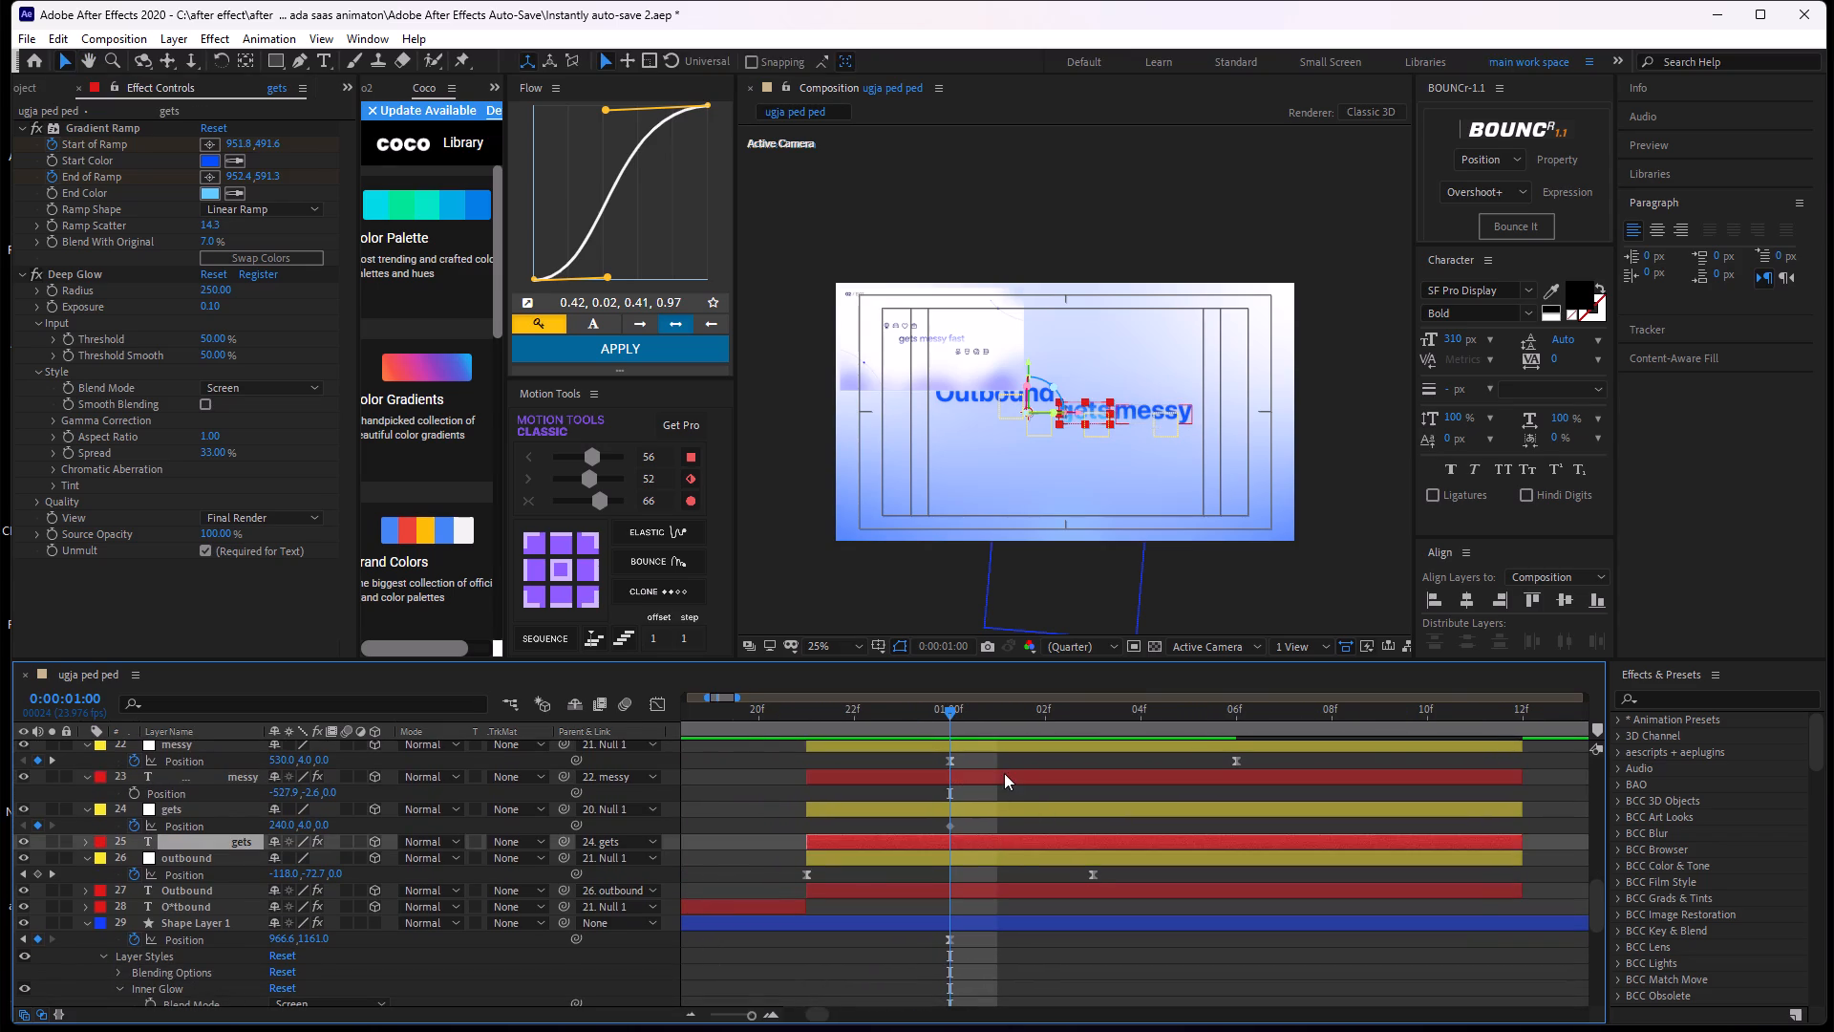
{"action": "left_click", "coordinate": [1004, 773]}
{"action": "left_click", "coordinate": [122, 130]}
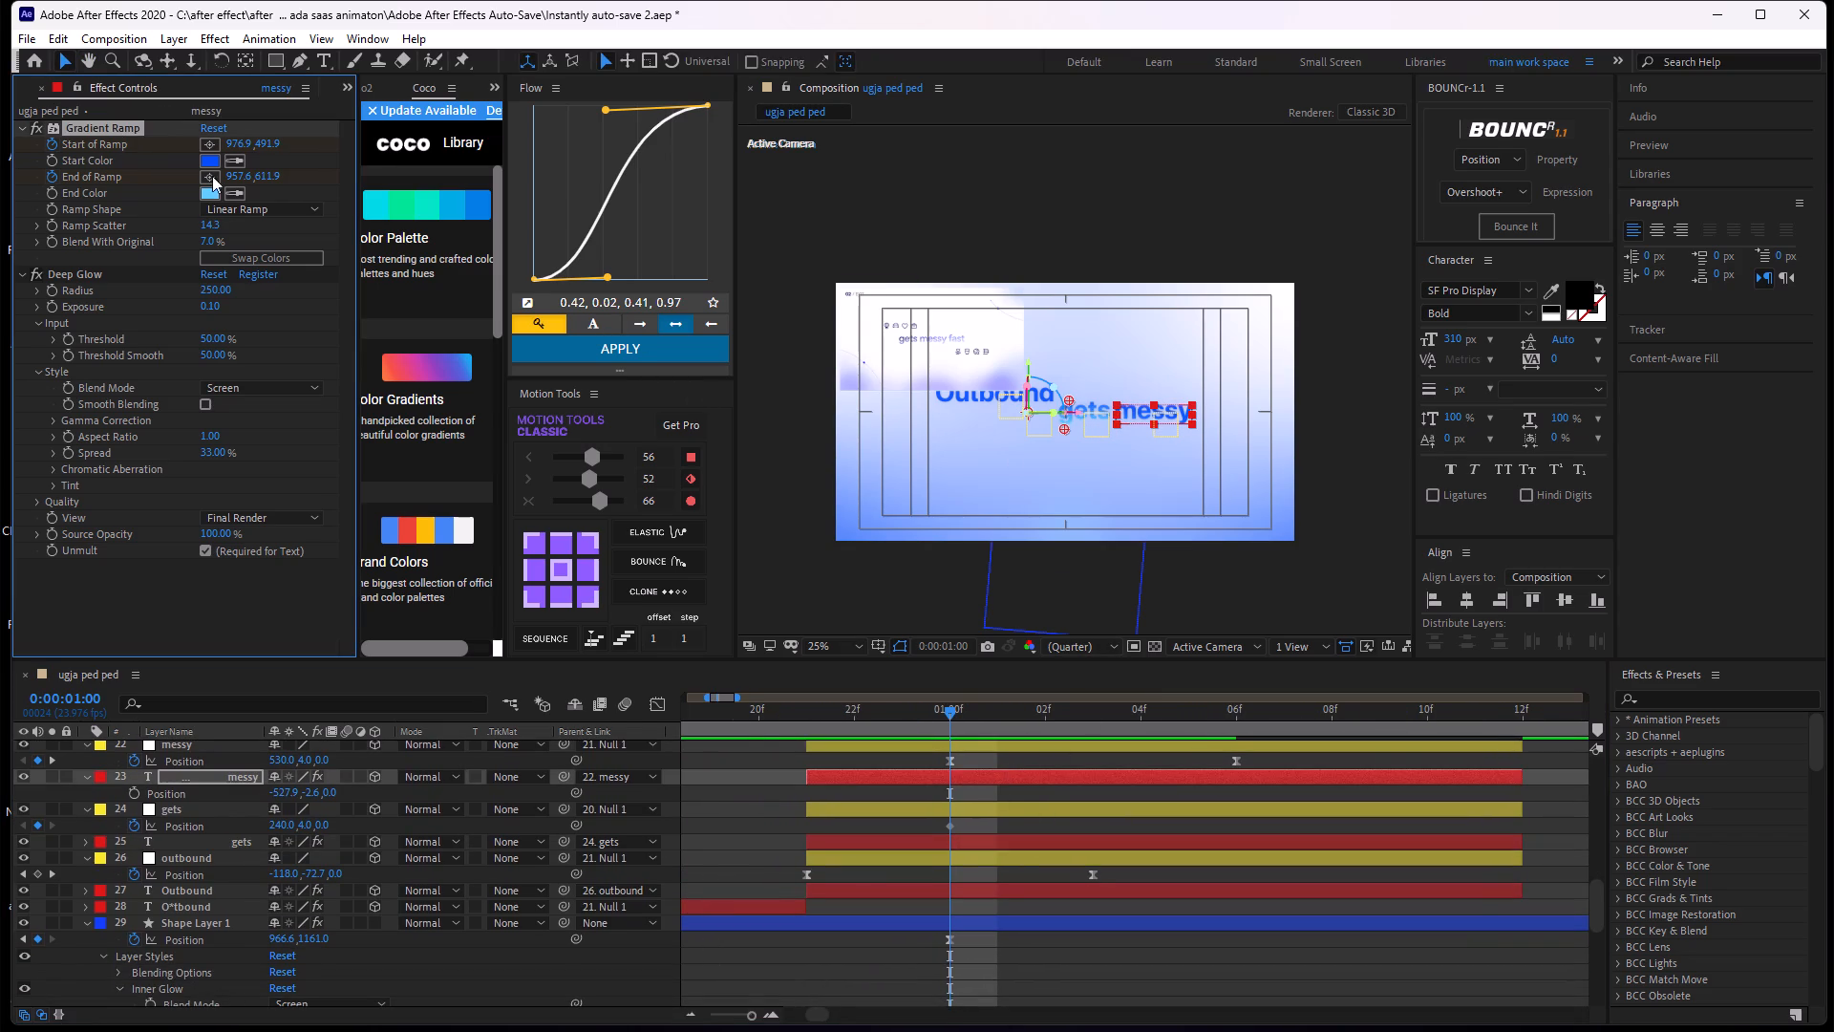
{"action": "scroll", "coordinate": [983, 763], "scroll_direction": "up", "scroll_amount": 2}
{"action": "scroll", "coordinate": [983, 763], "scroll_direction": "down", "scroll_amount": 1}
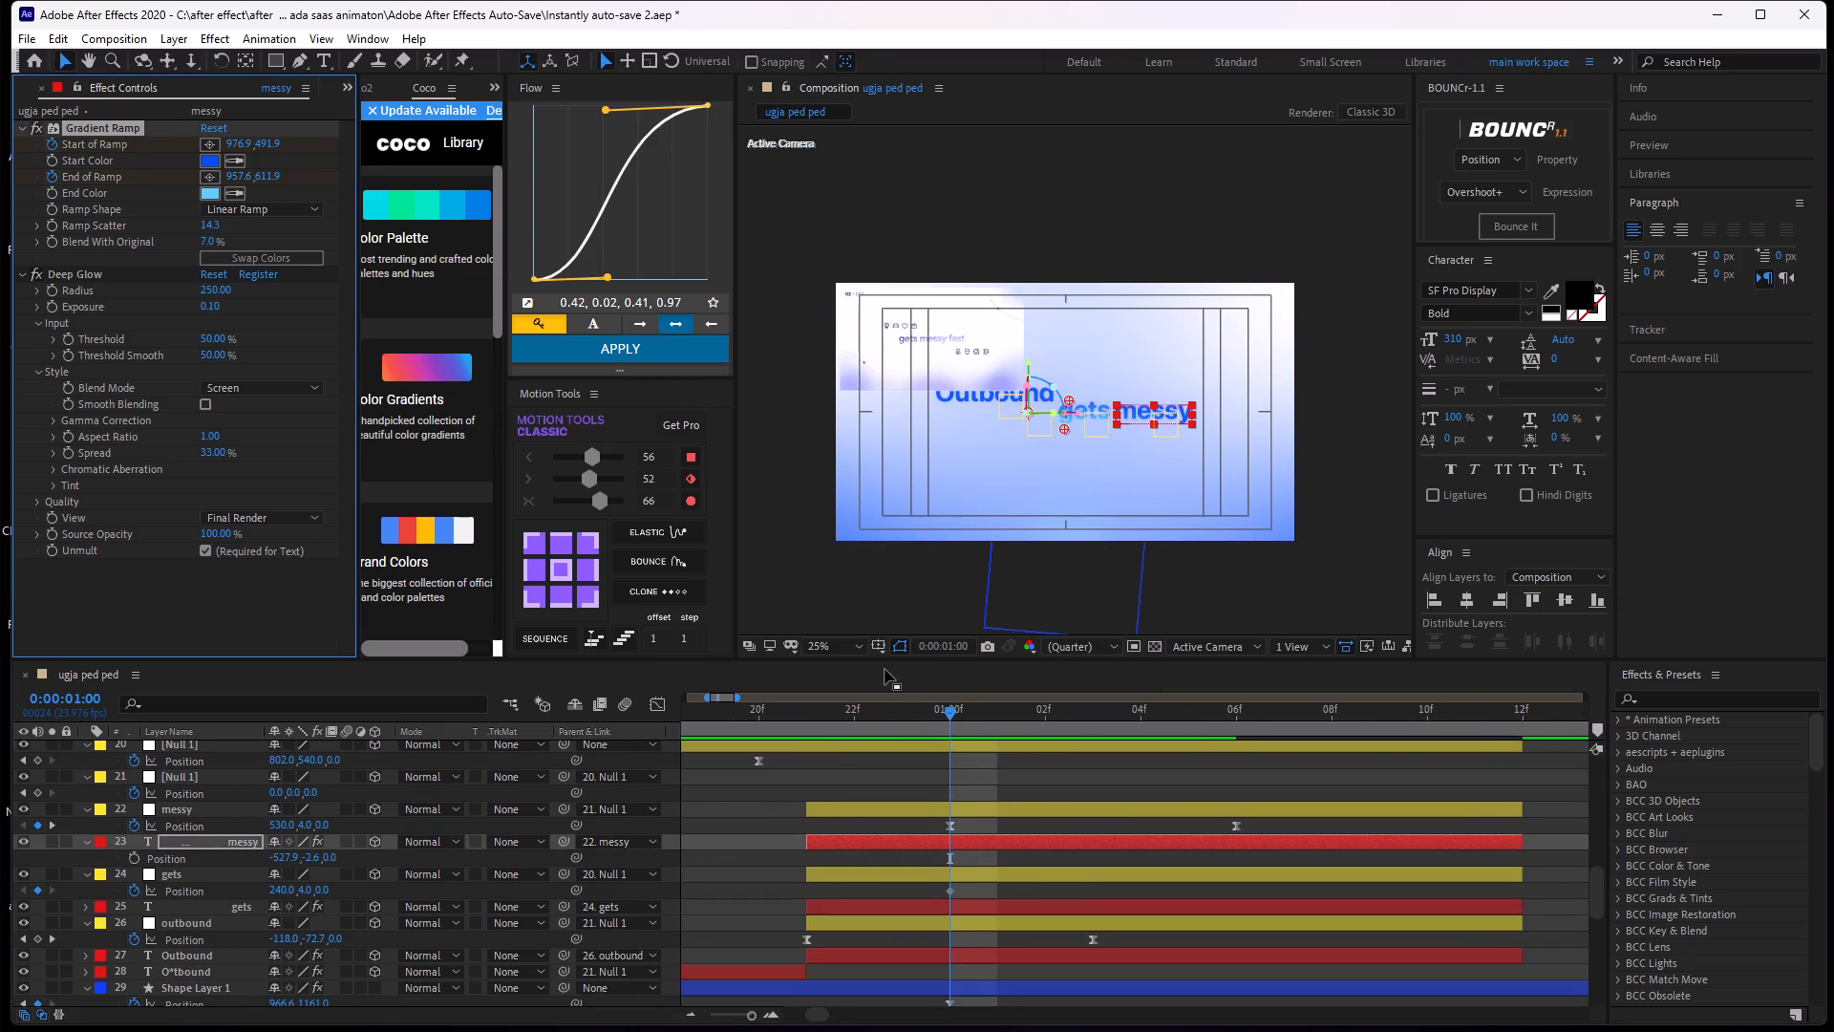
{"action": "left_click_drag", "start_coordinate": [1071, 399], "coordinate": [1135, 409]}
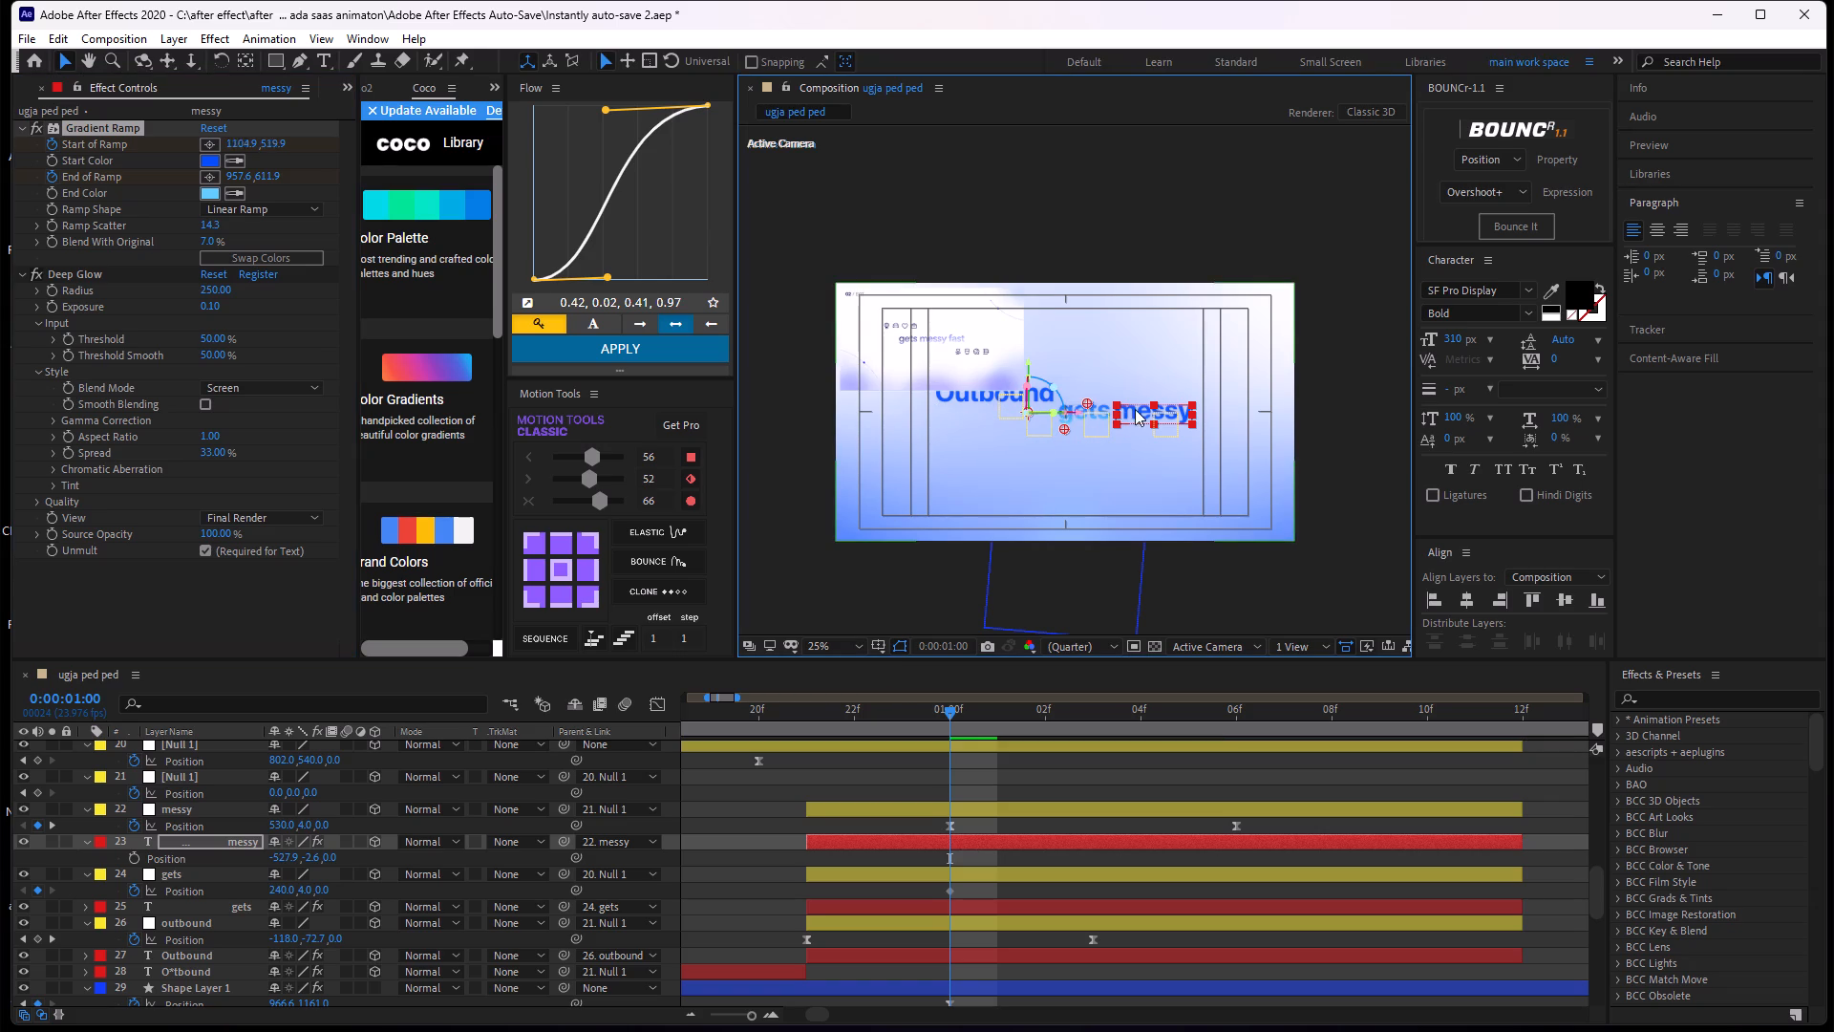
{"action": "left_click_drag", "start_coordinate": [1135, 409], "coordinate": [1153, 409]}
Reveal the messy text layer's keyframes and delete its Gradient Ramp keyframes at 0:00:01:00 and 0:00:01:04.
{"action": "type", "text": "ui"}
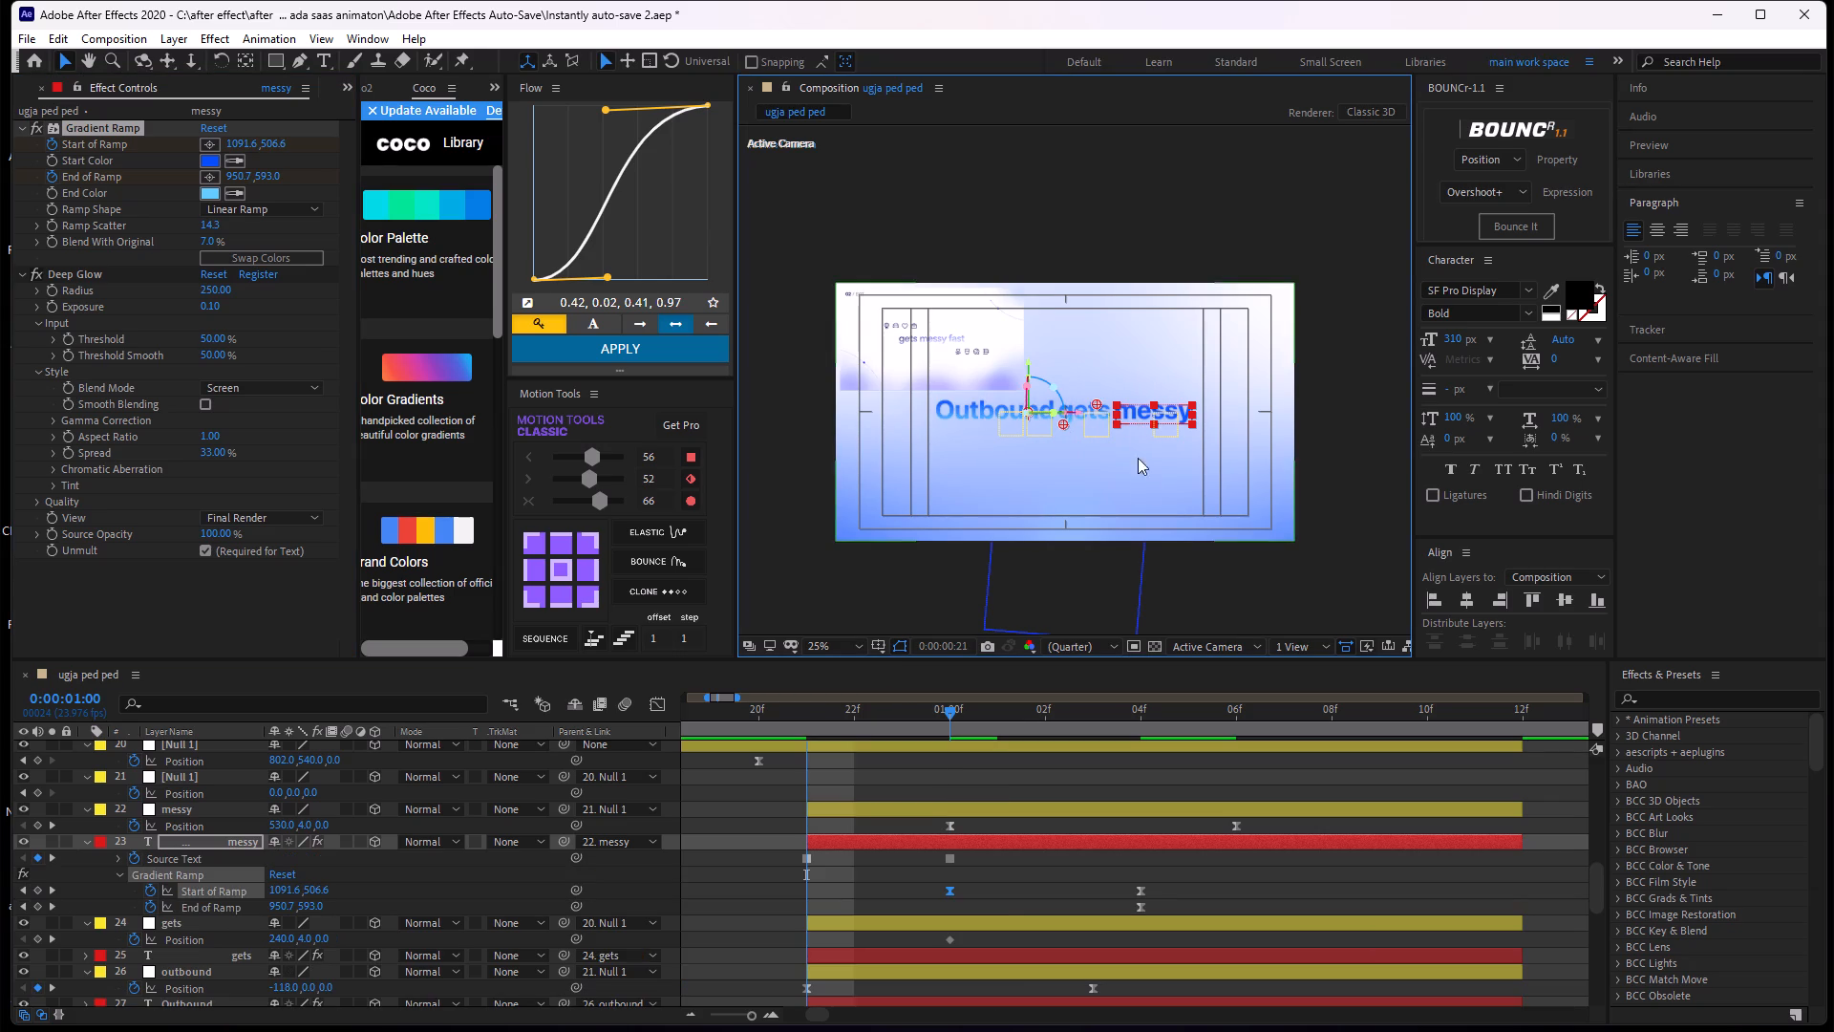
{"action": "left_click_drag", "start_coordinate": [1207, 883], "coordinate": [869, 921]}
{"action": "key", "text": "BackSpace"}
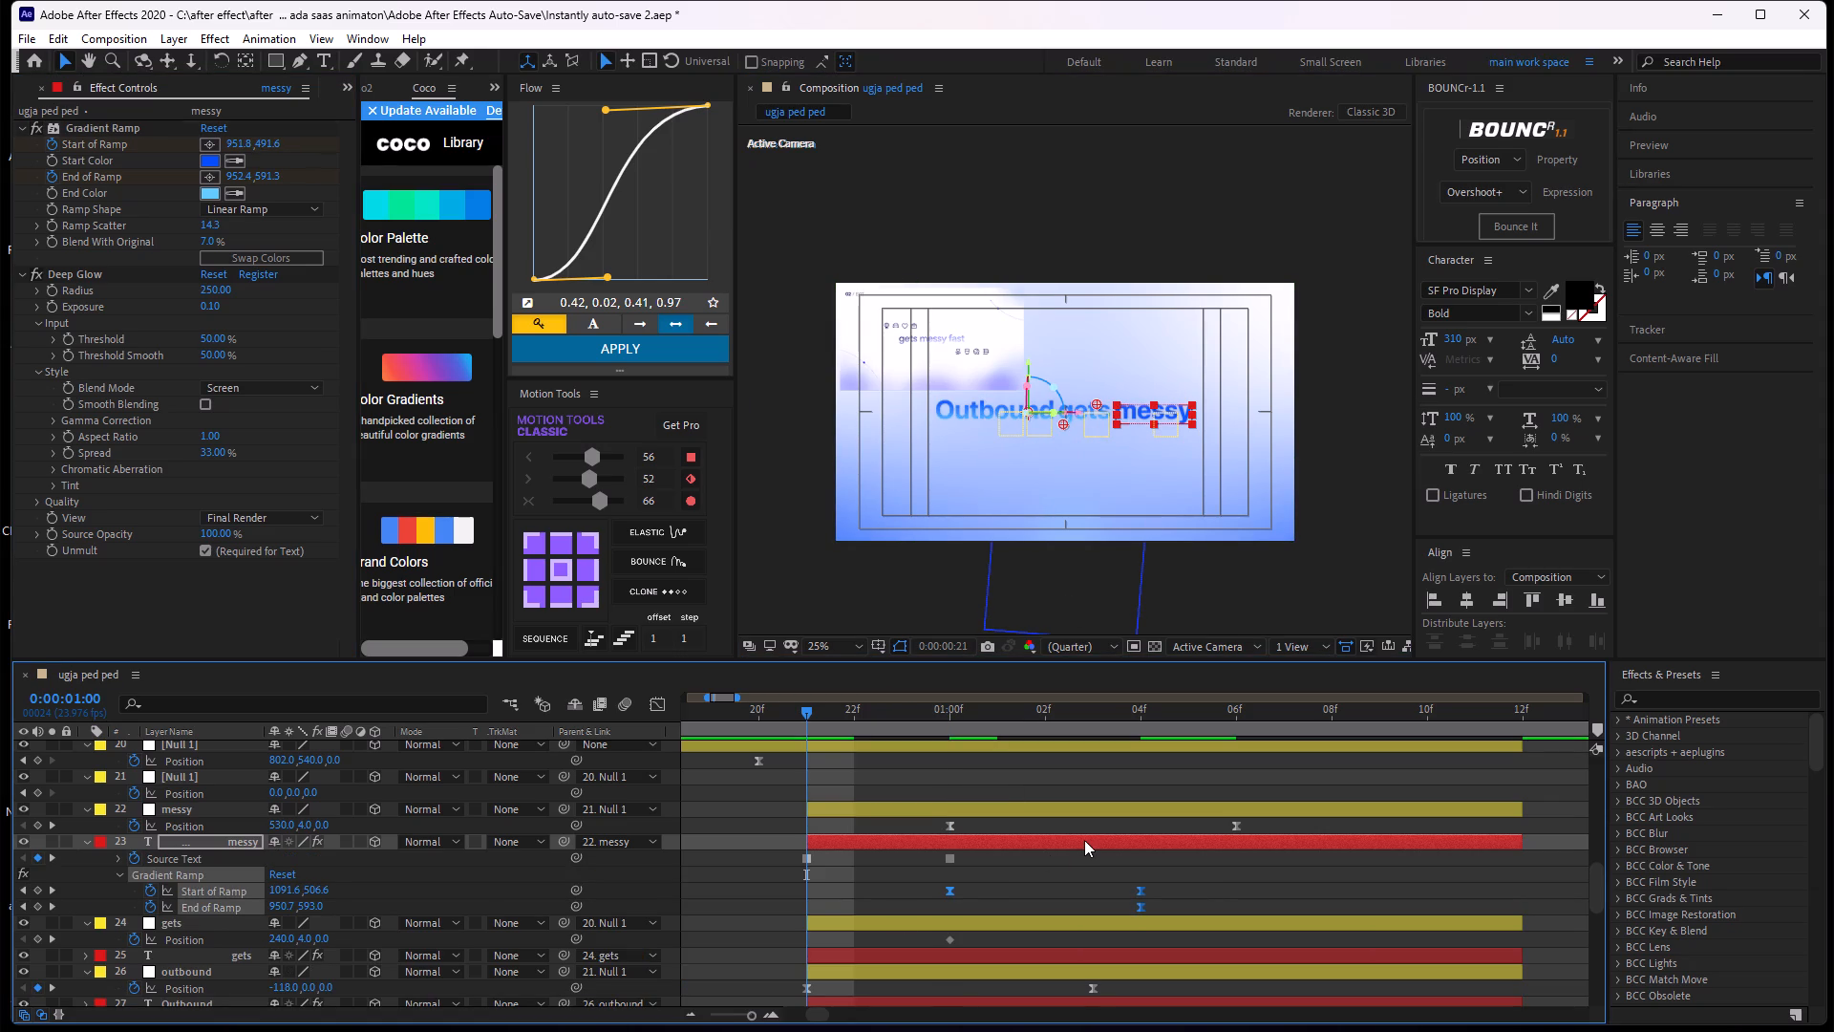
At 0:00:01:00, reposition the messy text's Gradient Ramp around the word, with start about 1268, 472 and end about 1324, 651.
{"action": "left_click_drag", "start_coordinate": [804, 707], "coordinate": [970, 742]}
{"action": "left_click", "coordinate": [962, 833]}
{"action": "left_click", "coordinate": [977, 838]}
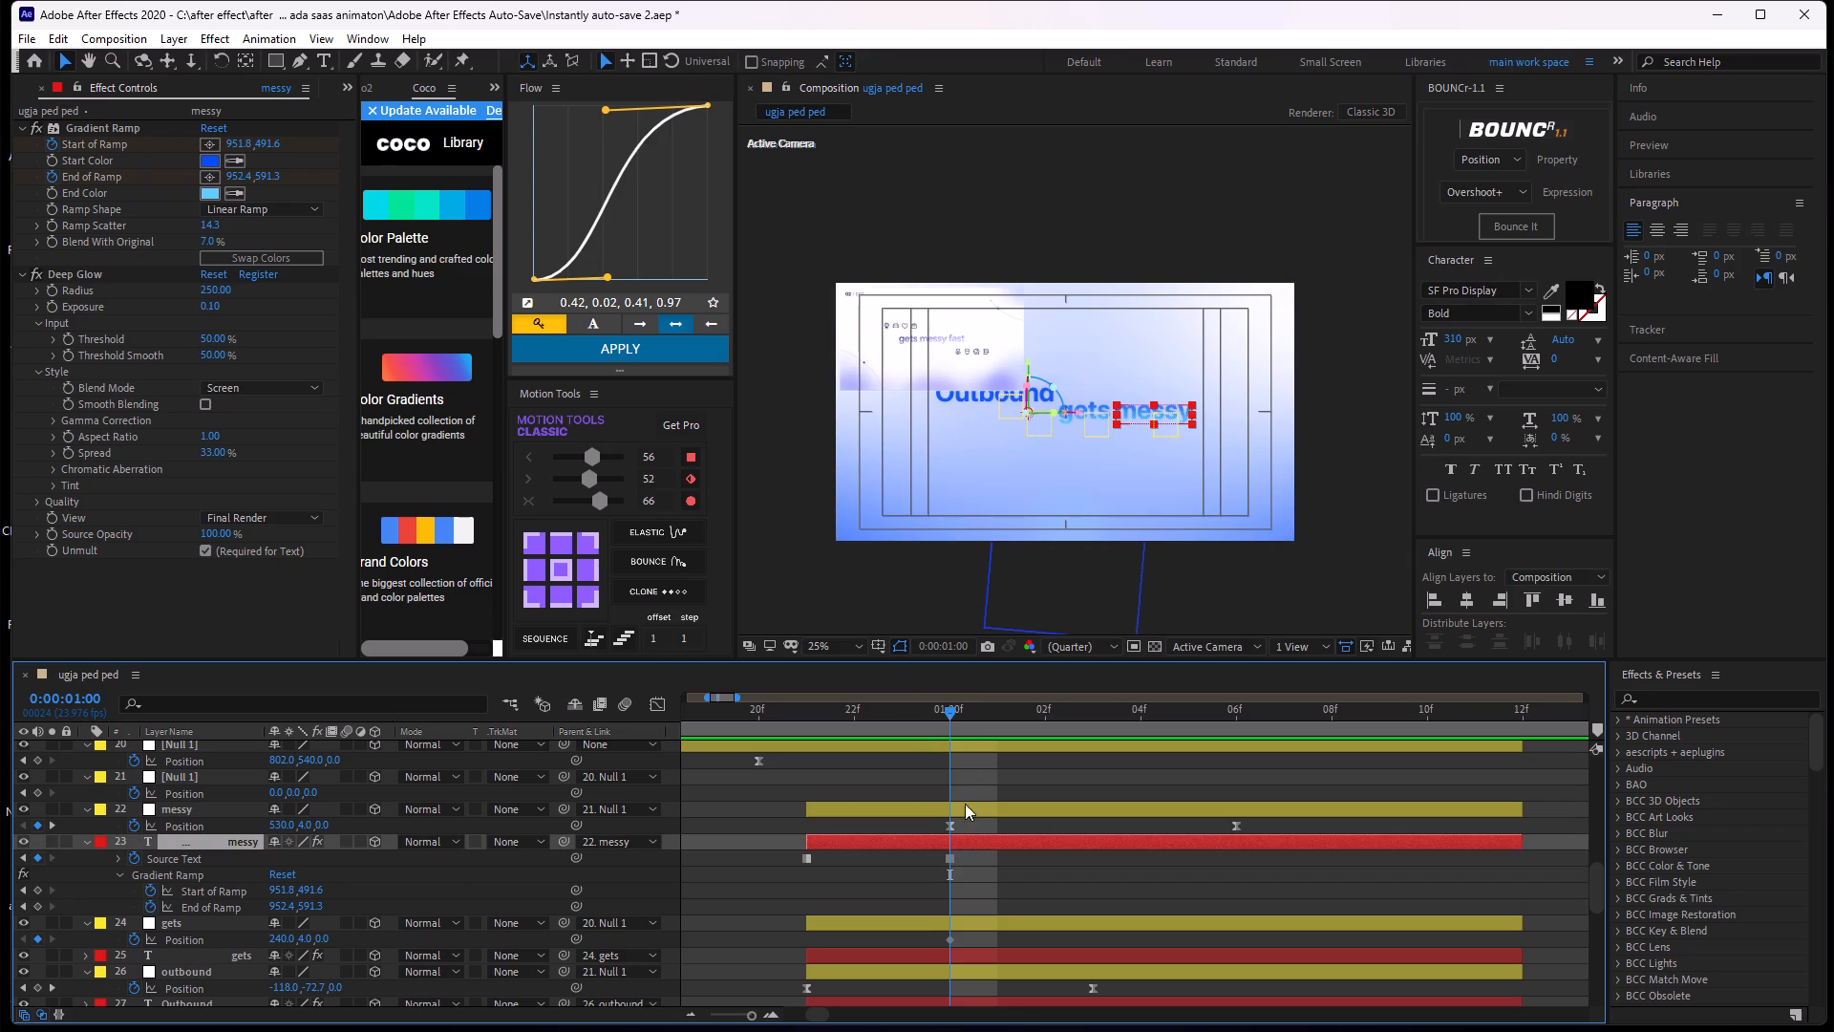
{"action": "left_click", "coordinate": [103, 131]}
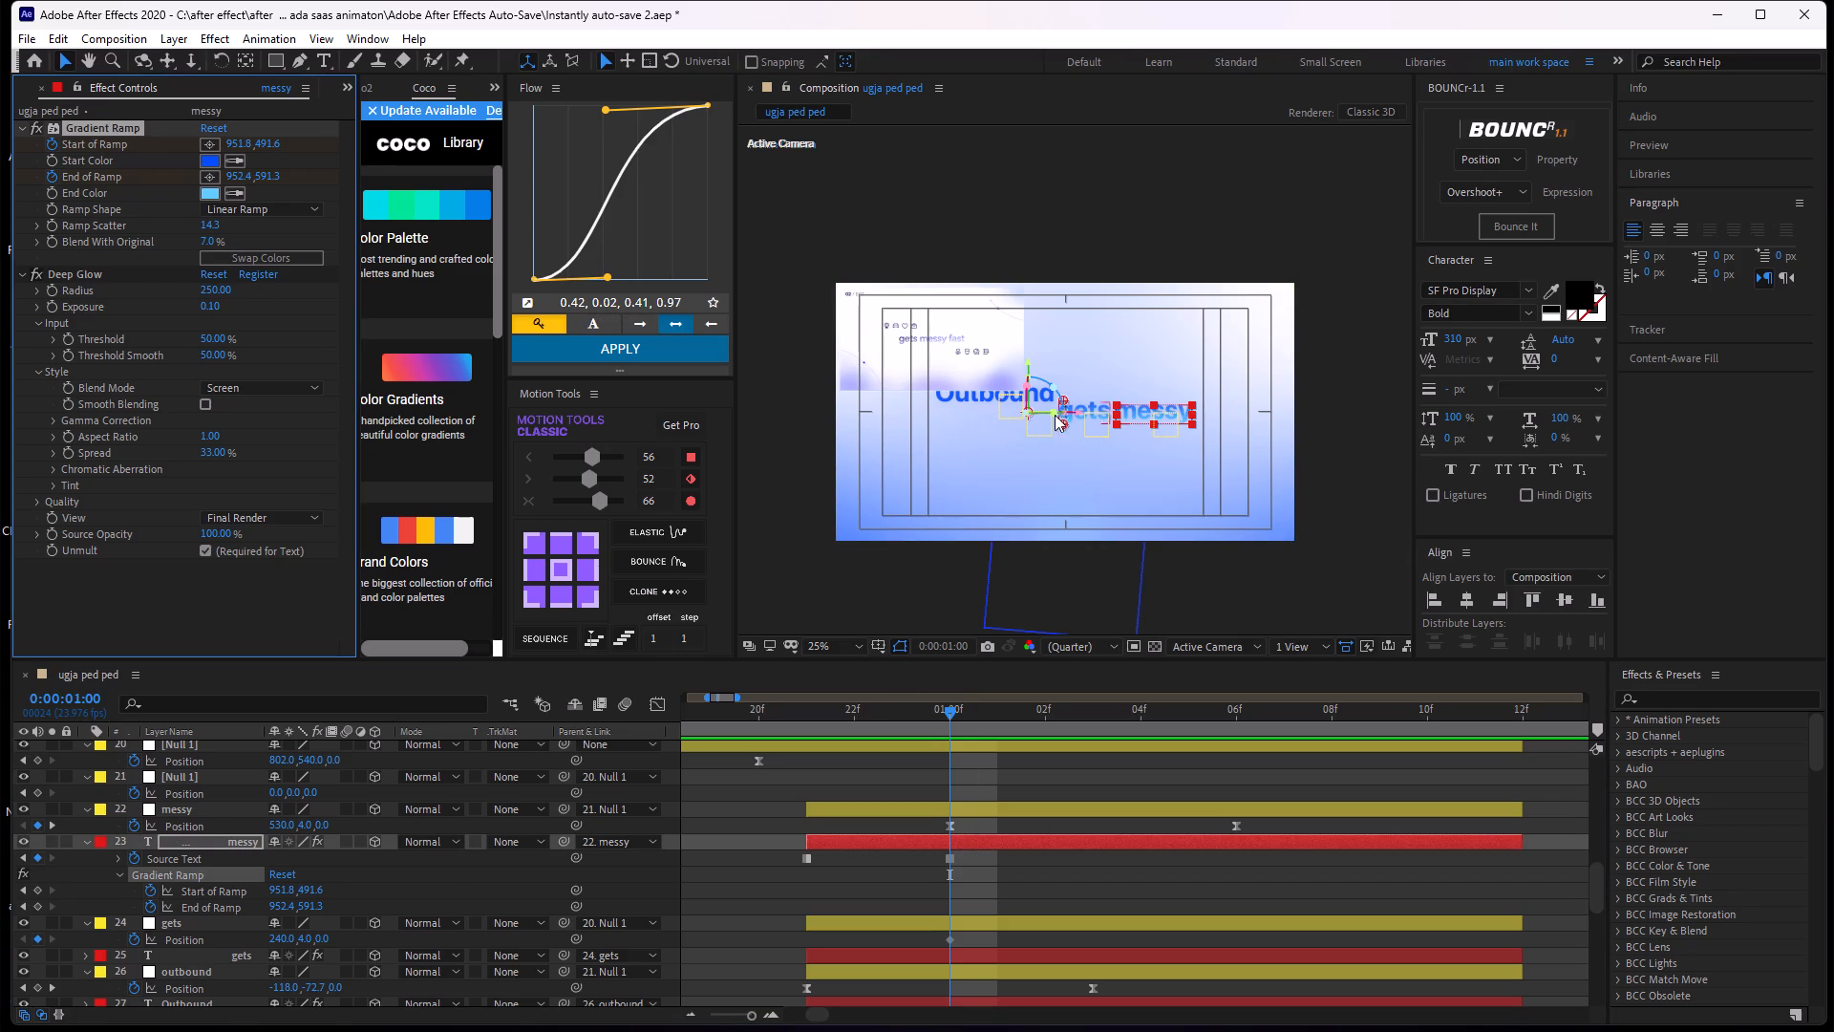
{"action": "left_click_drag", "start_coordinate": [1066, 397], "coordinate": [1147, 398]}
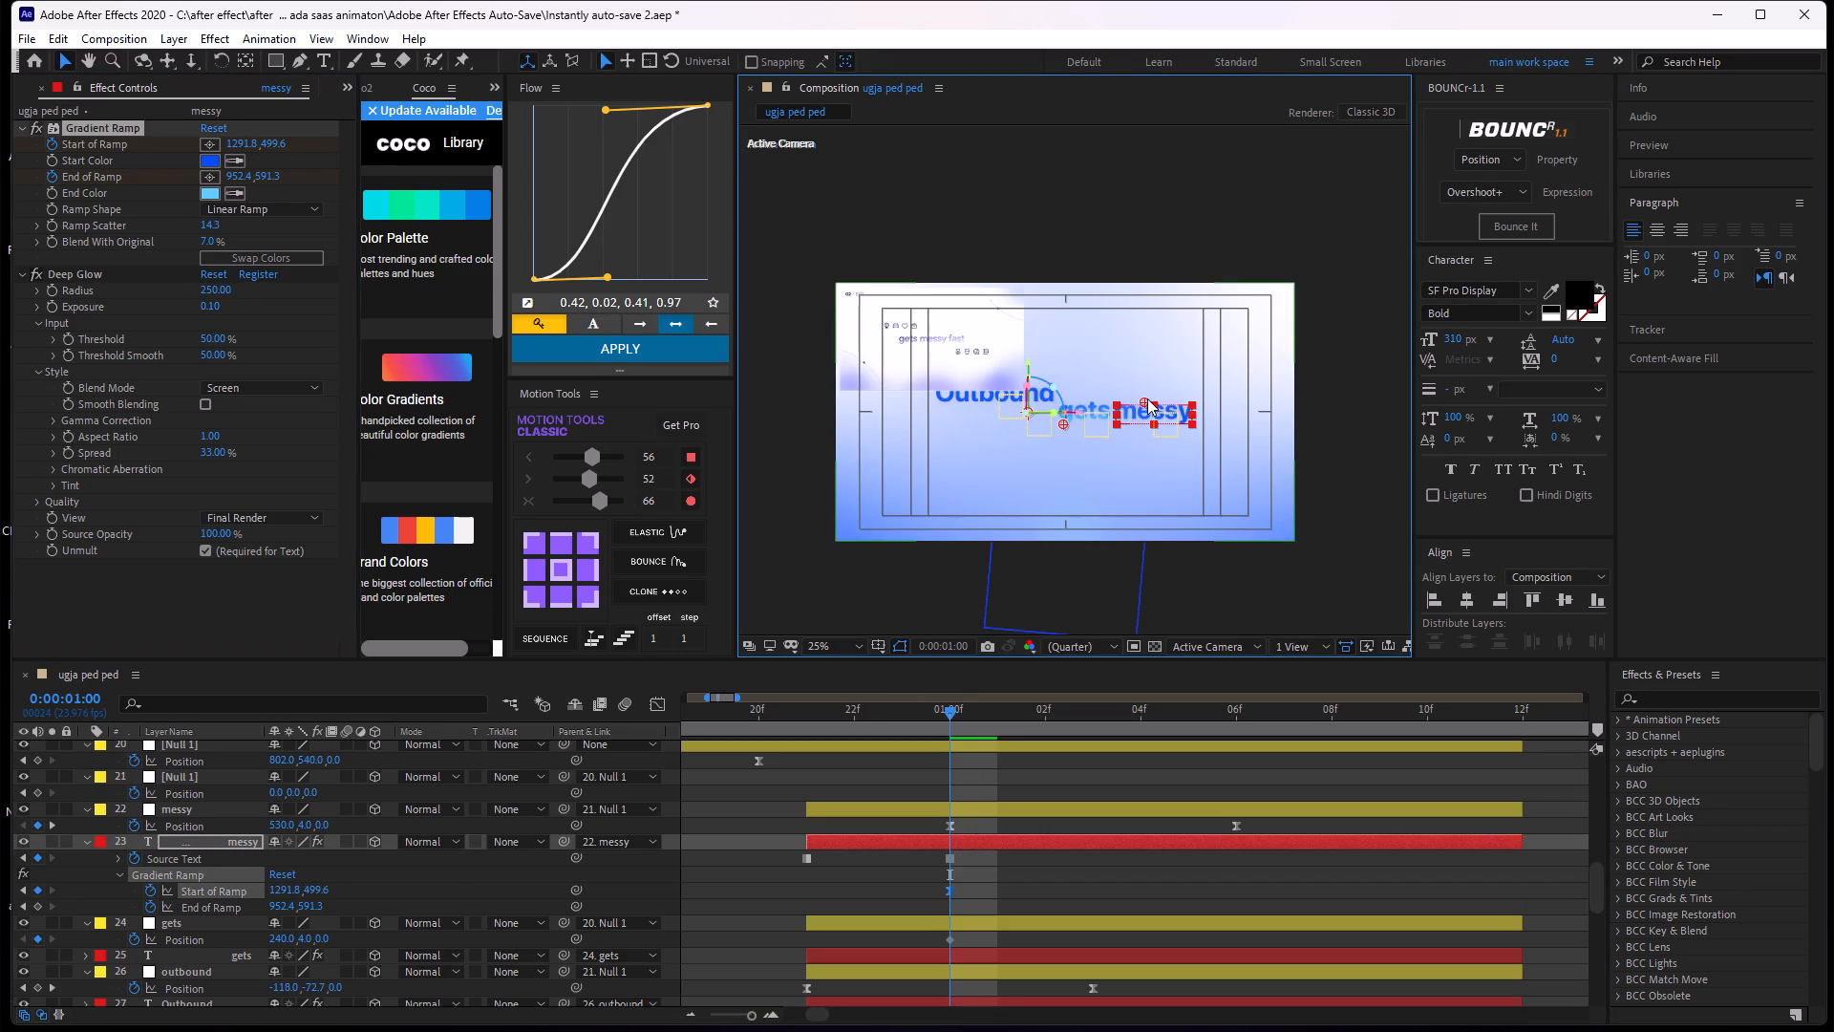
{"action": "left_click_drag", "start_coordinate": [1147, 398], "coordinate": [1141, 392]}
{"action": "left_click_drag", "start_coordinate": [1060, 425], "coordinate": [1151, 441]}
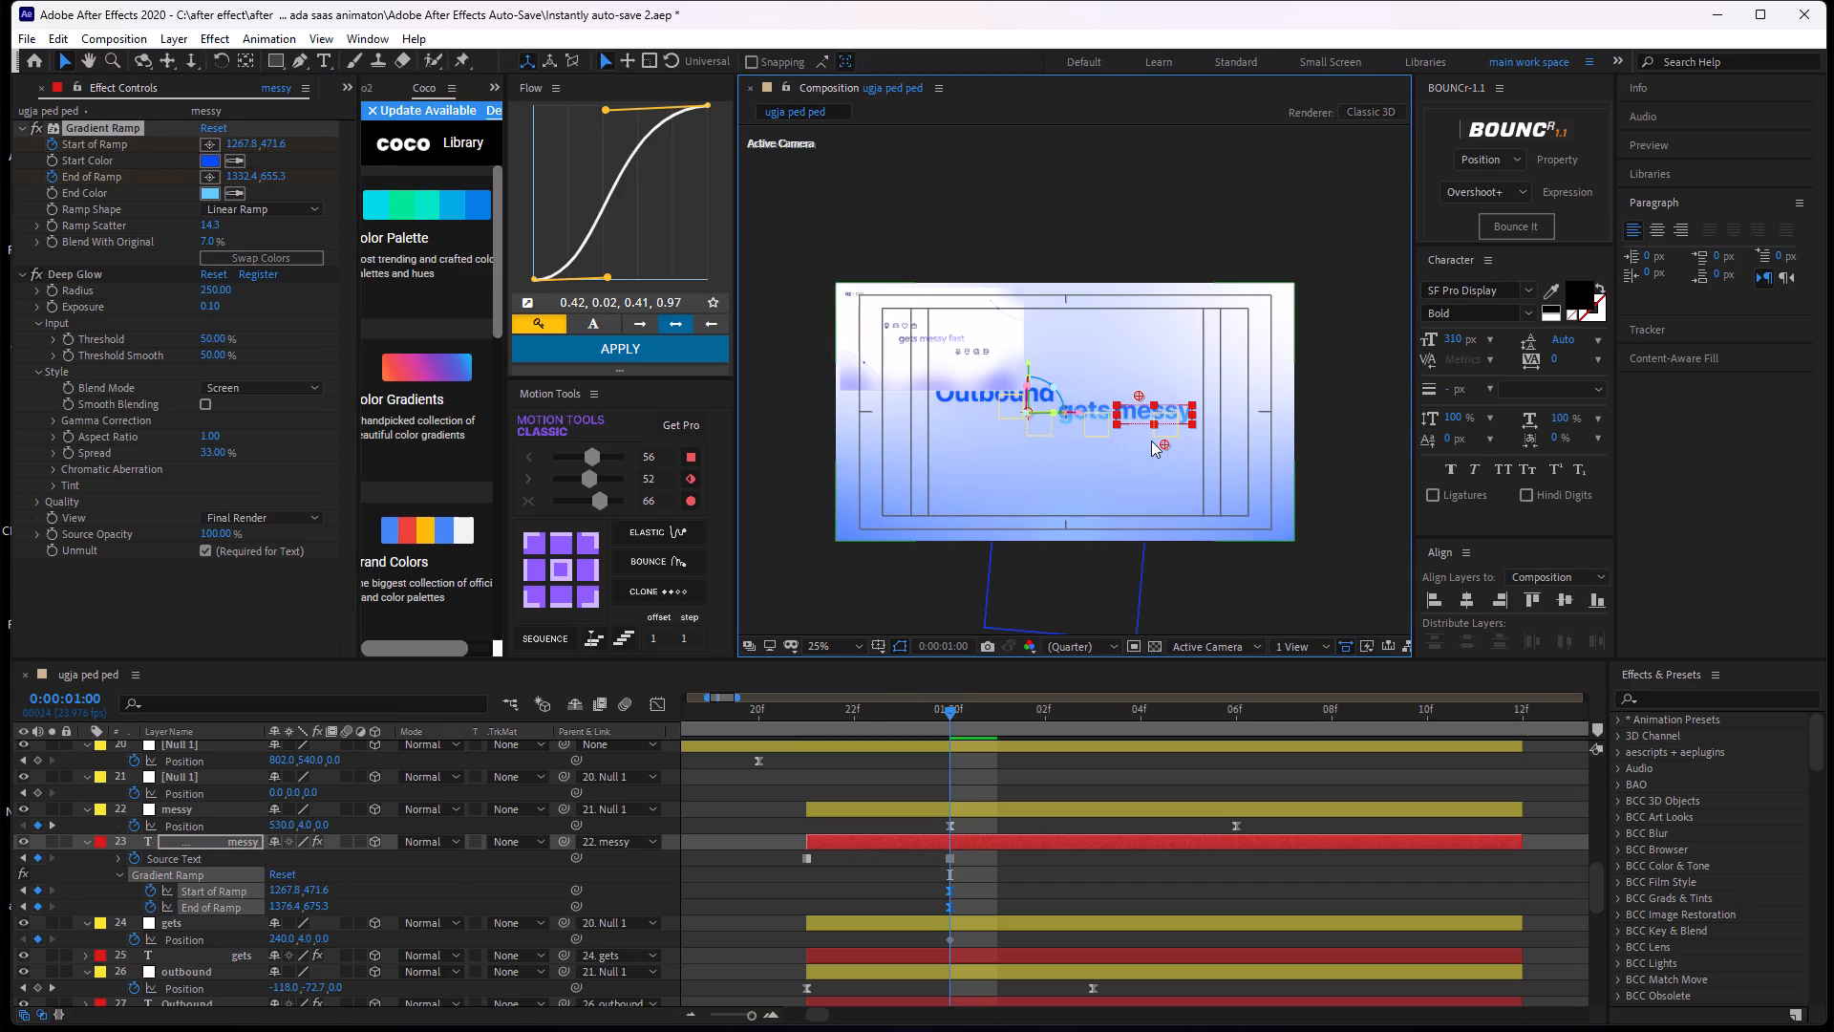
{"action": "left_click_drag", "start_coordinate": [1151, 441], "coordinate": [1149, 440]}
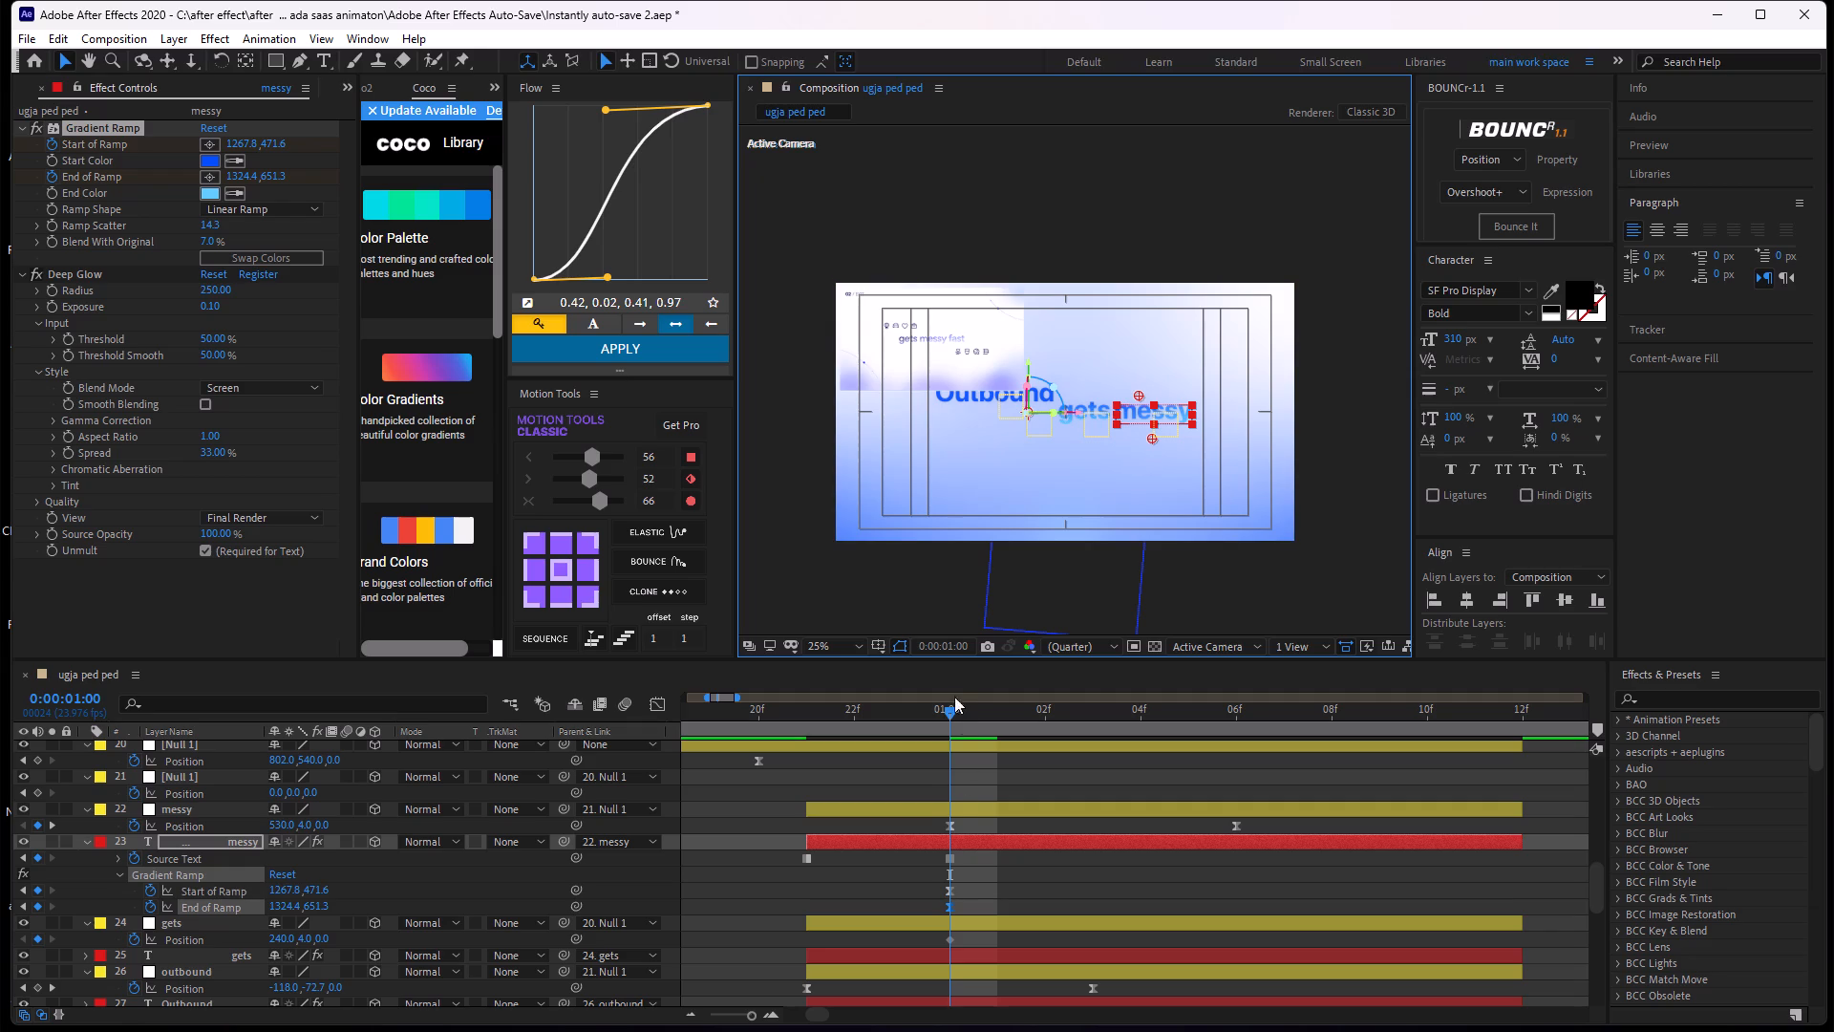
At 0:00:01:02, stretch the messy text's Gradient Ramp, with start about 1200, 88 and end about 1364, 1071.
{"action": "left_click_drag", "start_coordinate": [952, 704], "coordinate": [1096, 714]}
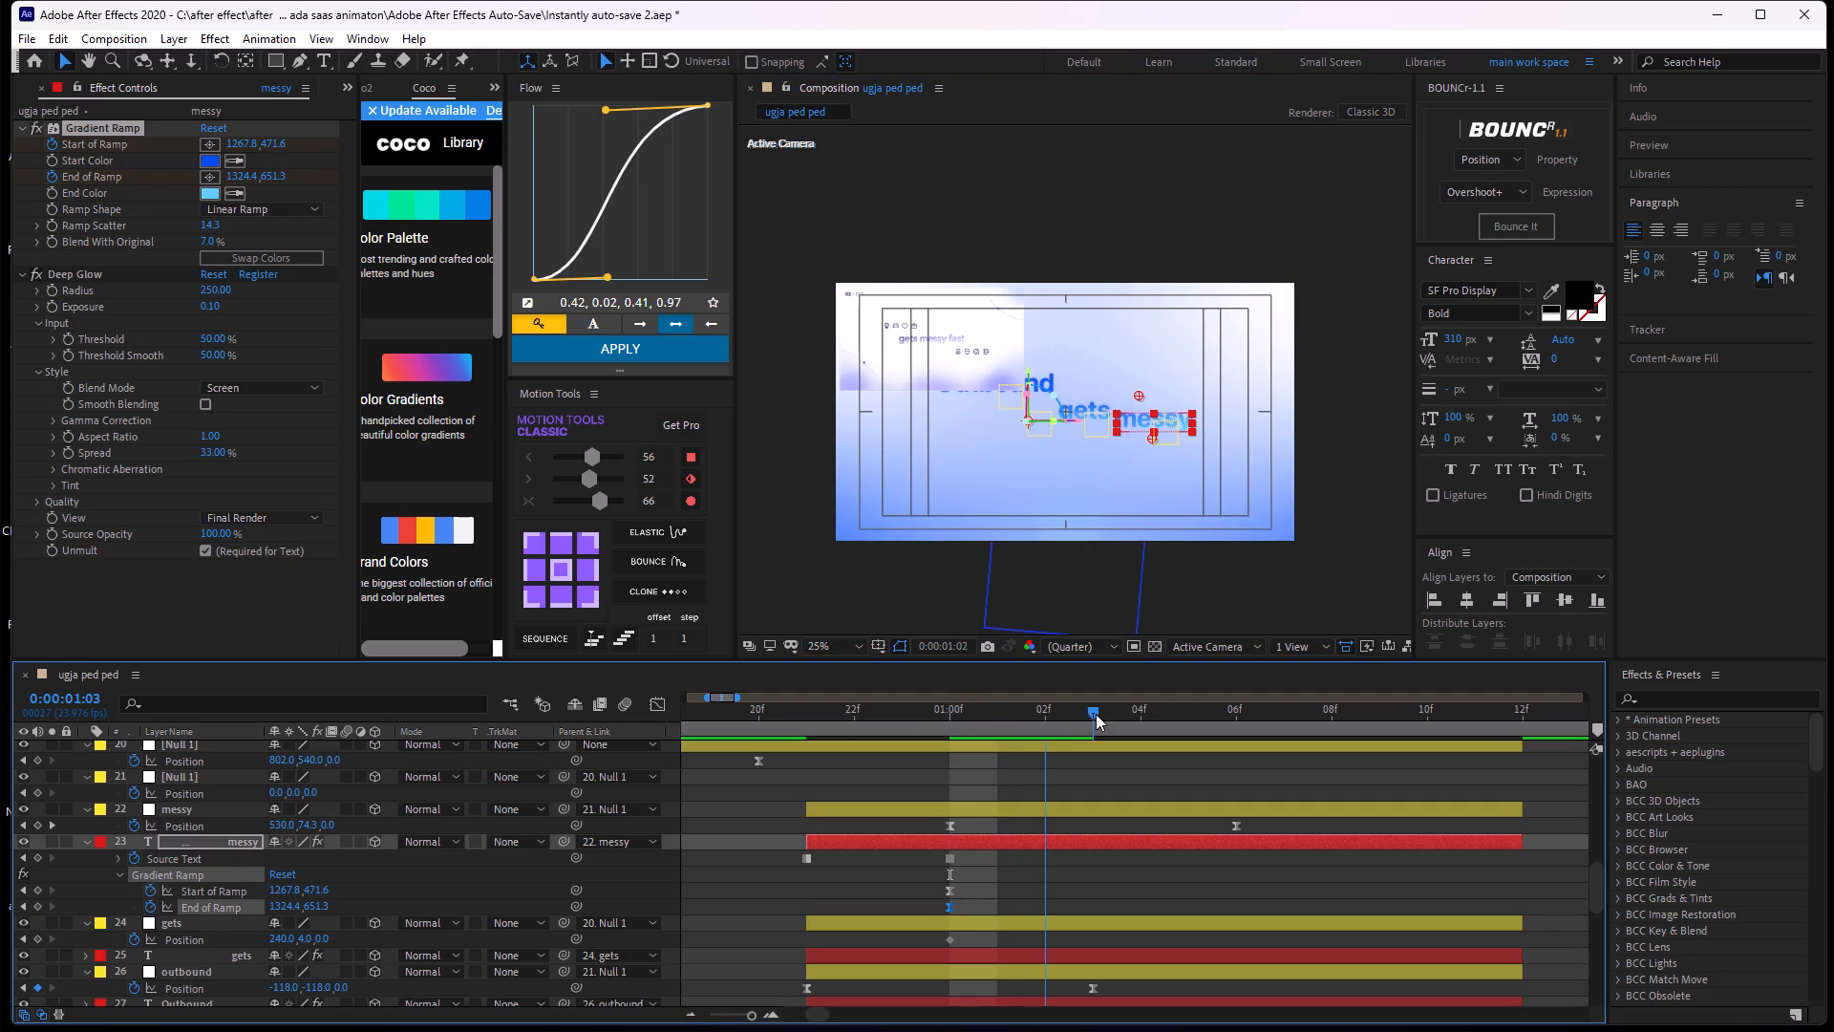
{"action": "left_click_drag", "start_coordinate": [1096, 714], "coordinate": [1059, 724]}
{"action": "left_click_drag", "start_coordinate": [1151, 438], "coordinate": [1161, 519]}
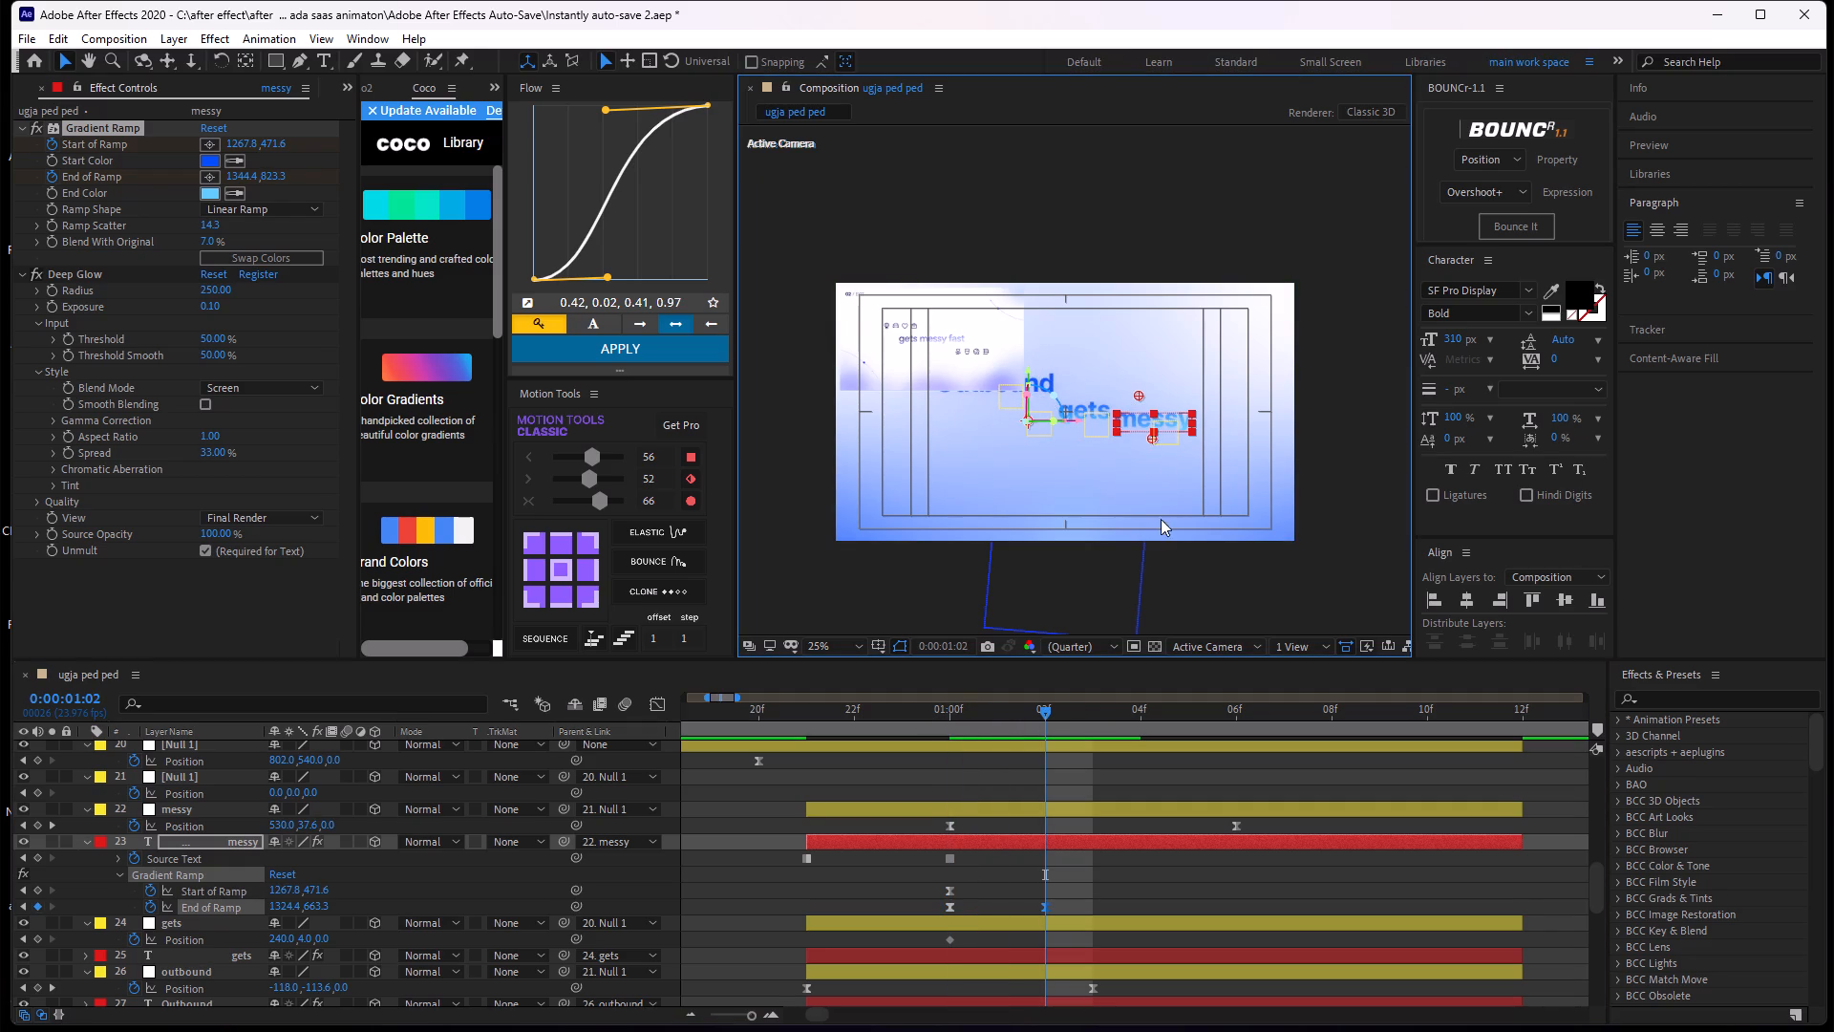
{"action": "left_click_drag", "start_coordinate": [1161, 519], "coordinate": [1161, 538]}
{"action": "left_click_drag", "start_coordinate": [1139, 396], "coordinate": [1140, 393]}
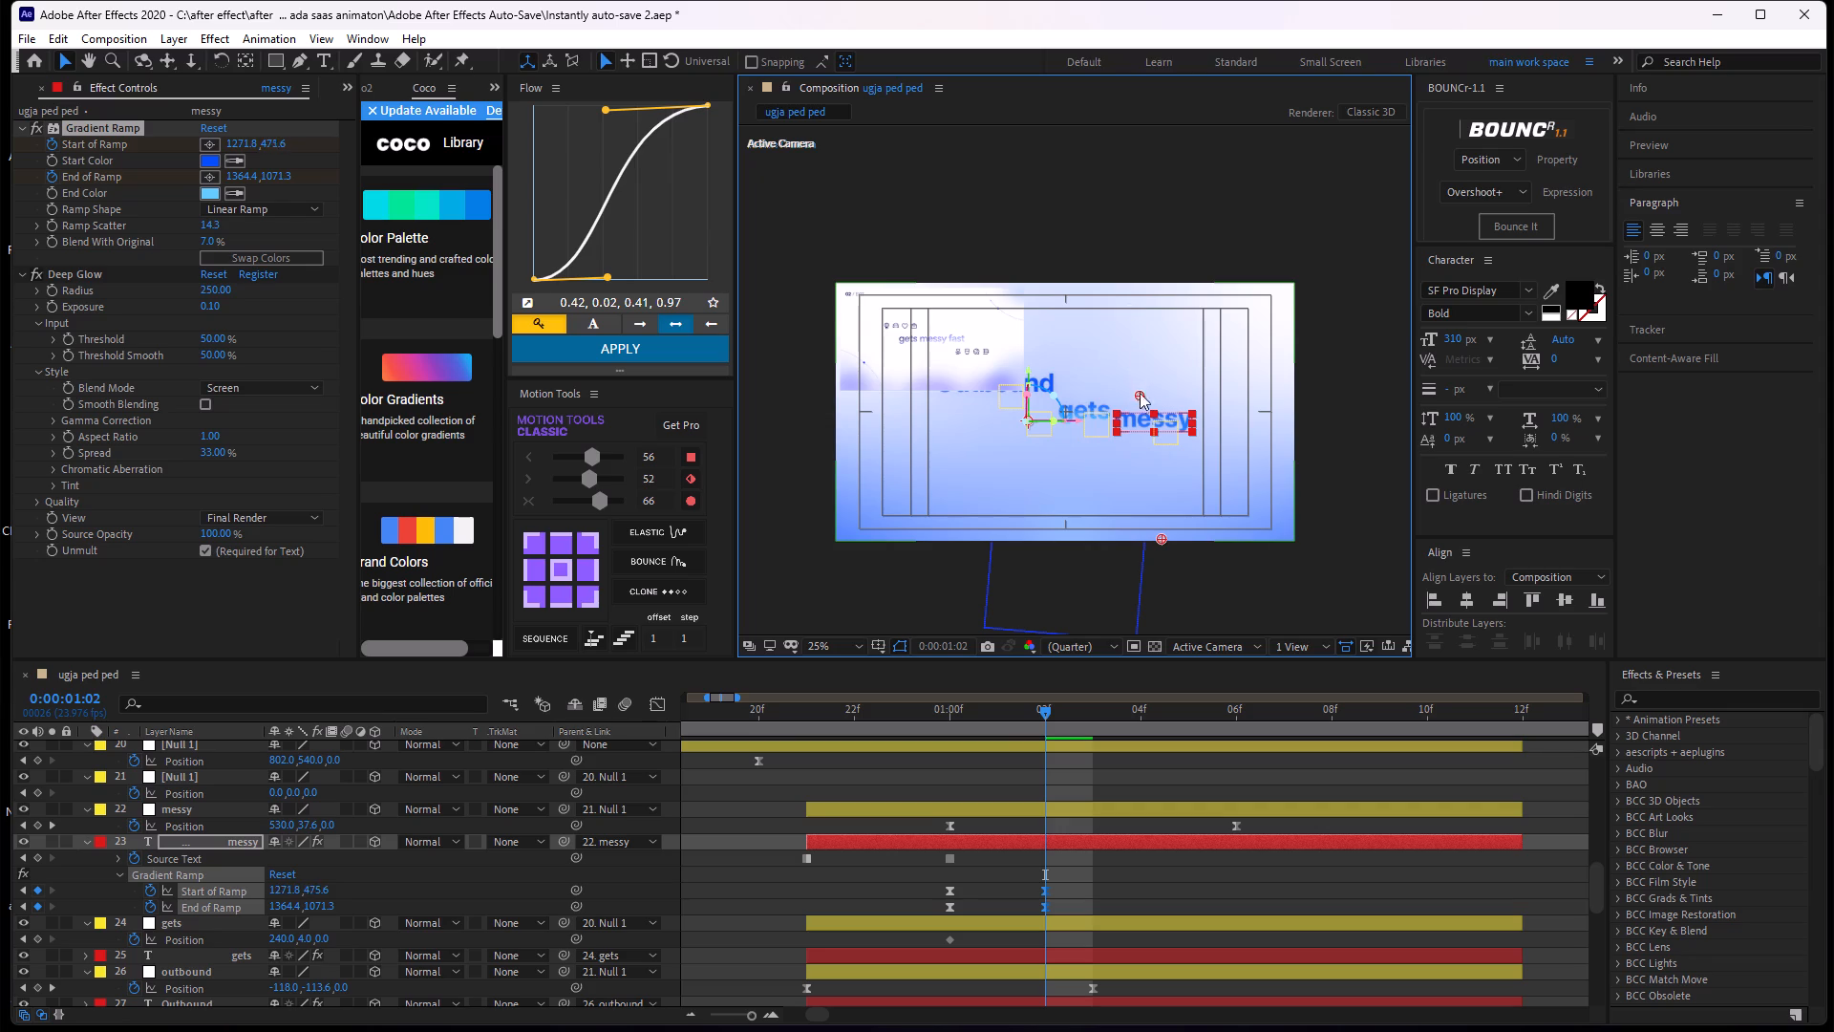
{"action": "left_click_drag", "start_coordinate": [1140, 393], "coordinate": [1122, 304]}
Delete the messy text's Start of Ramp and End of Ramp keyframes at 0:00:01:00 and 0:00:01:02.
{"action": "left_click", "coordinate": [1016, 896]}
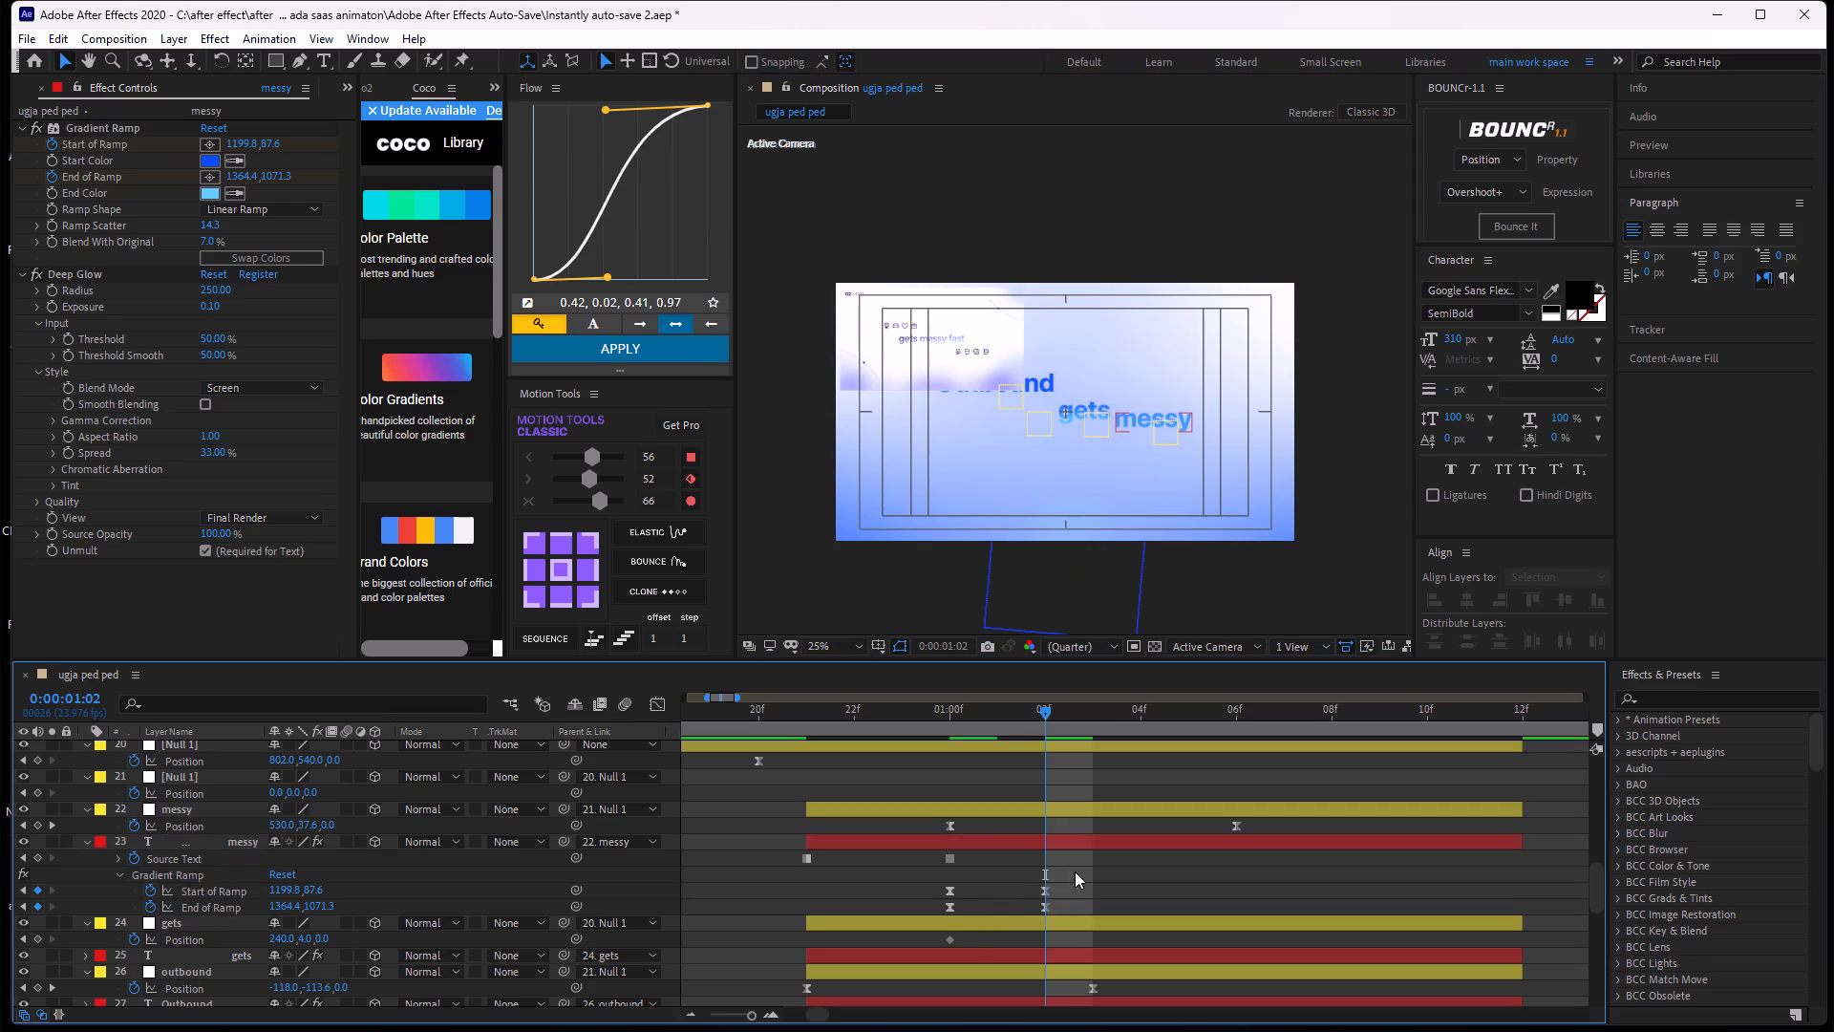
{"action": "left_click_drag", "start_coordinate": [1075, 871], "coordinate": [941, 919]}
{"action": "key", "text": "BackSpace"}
Turn off keyframing for the messy text's End of Ramp and Start of Ramp at 0:00:01:01.
{"action": "left_click_drag", "start_coordinate": [1056, 715], "coordinate": [1038, 725]}
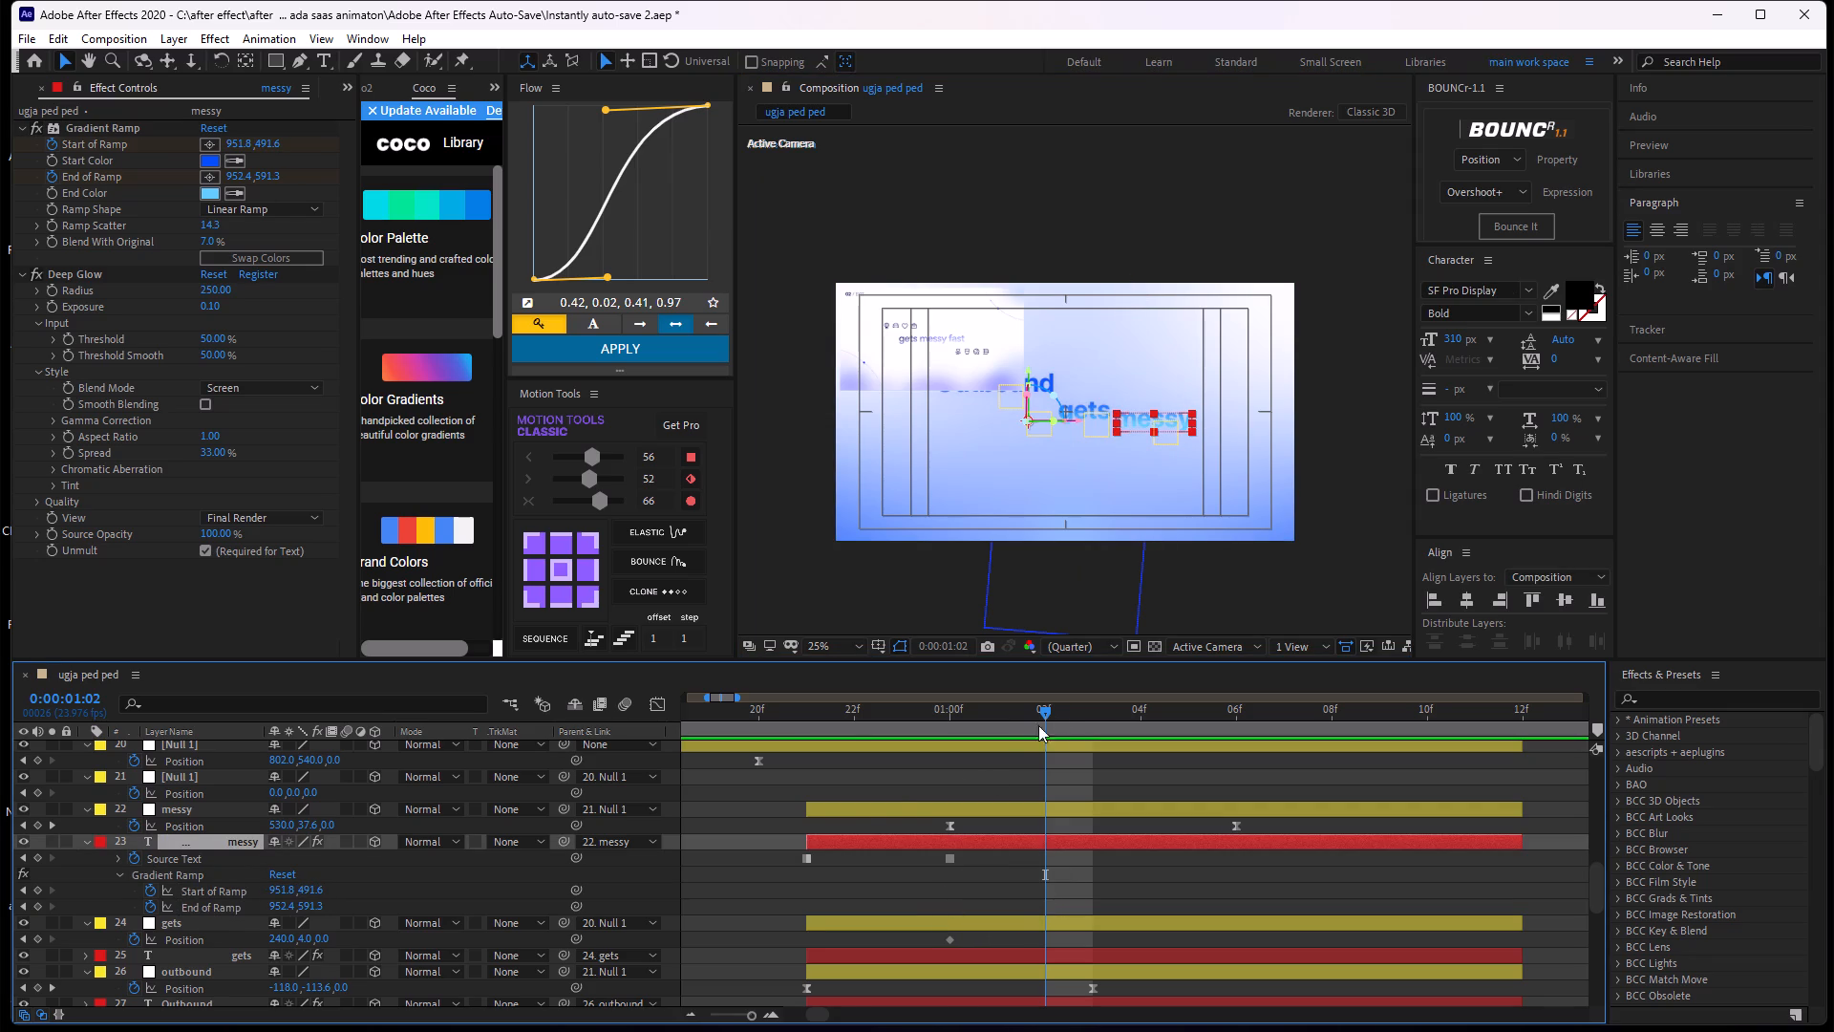
{"action": "left_click_drag", "start_coordinate": [1038, 725], "coordinate": [1092, 847]}
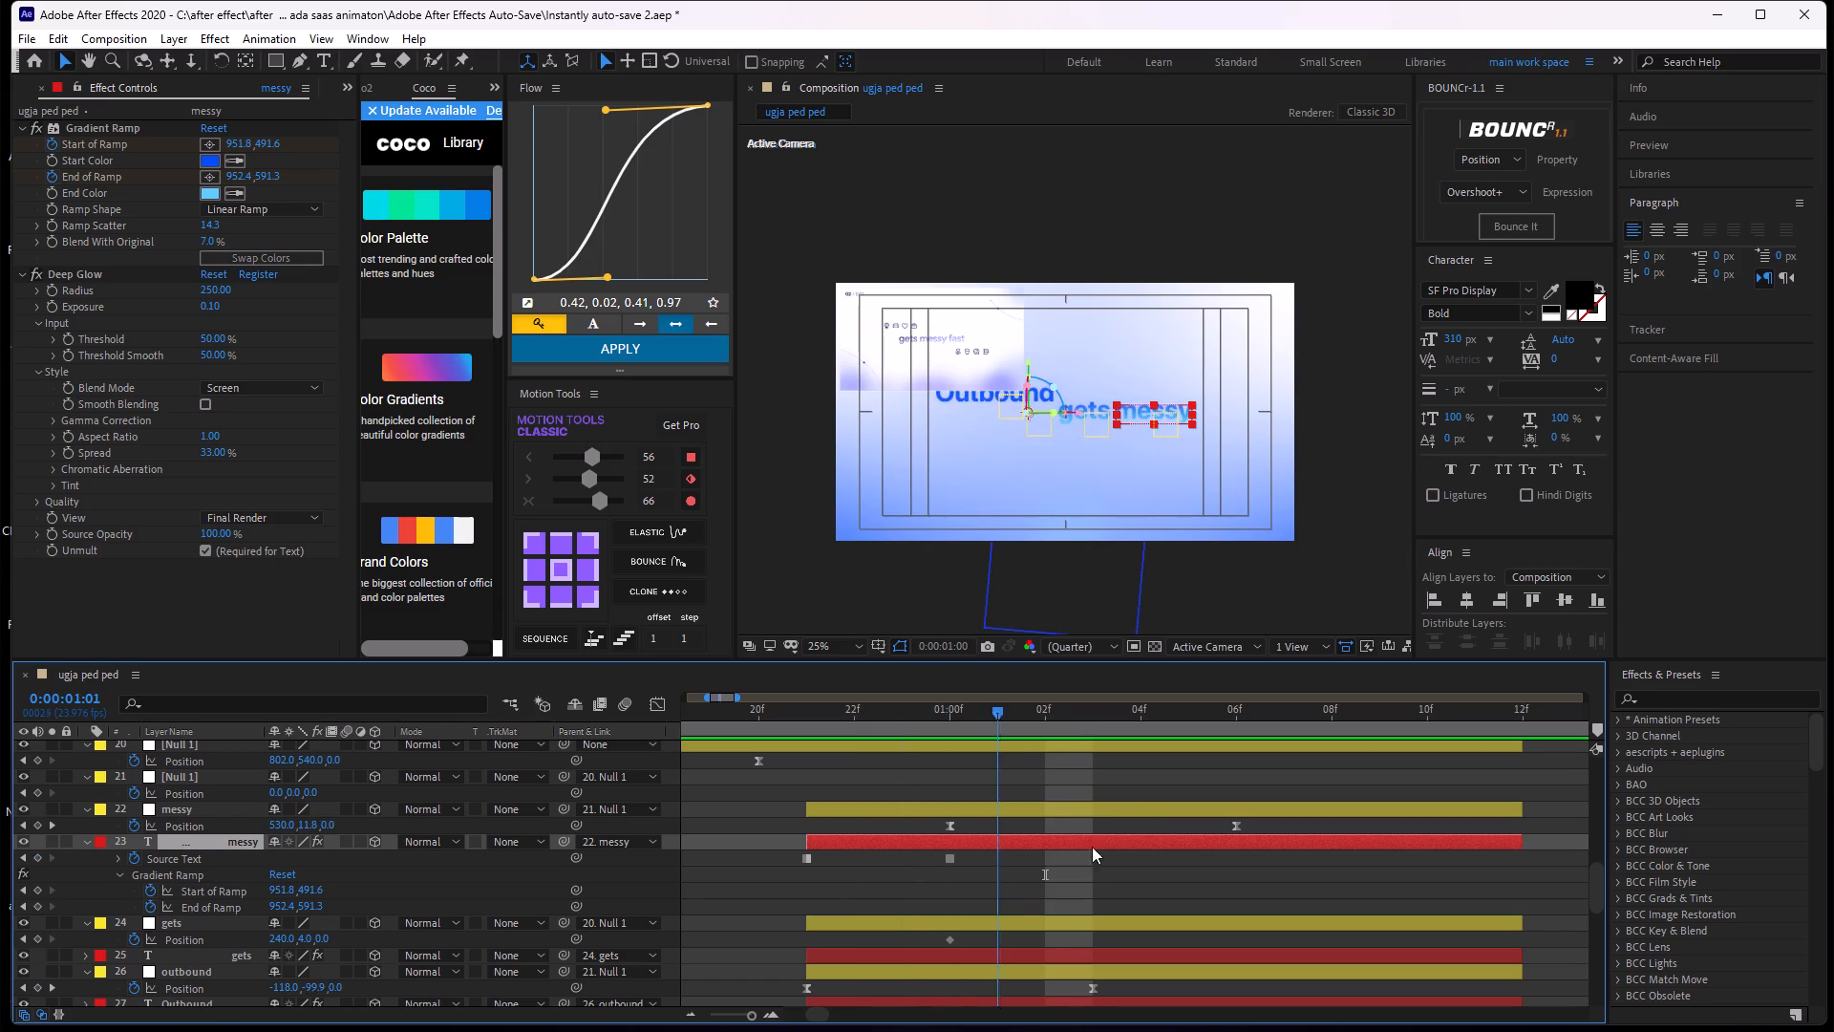
{"action": "left_click_drag", "start_coordinate": [1092, 847], "coordinate": [1007, 892]}
{"action": "left_click", "coordinate": [1049, 848]}
{"action": "key", "text": "u"}
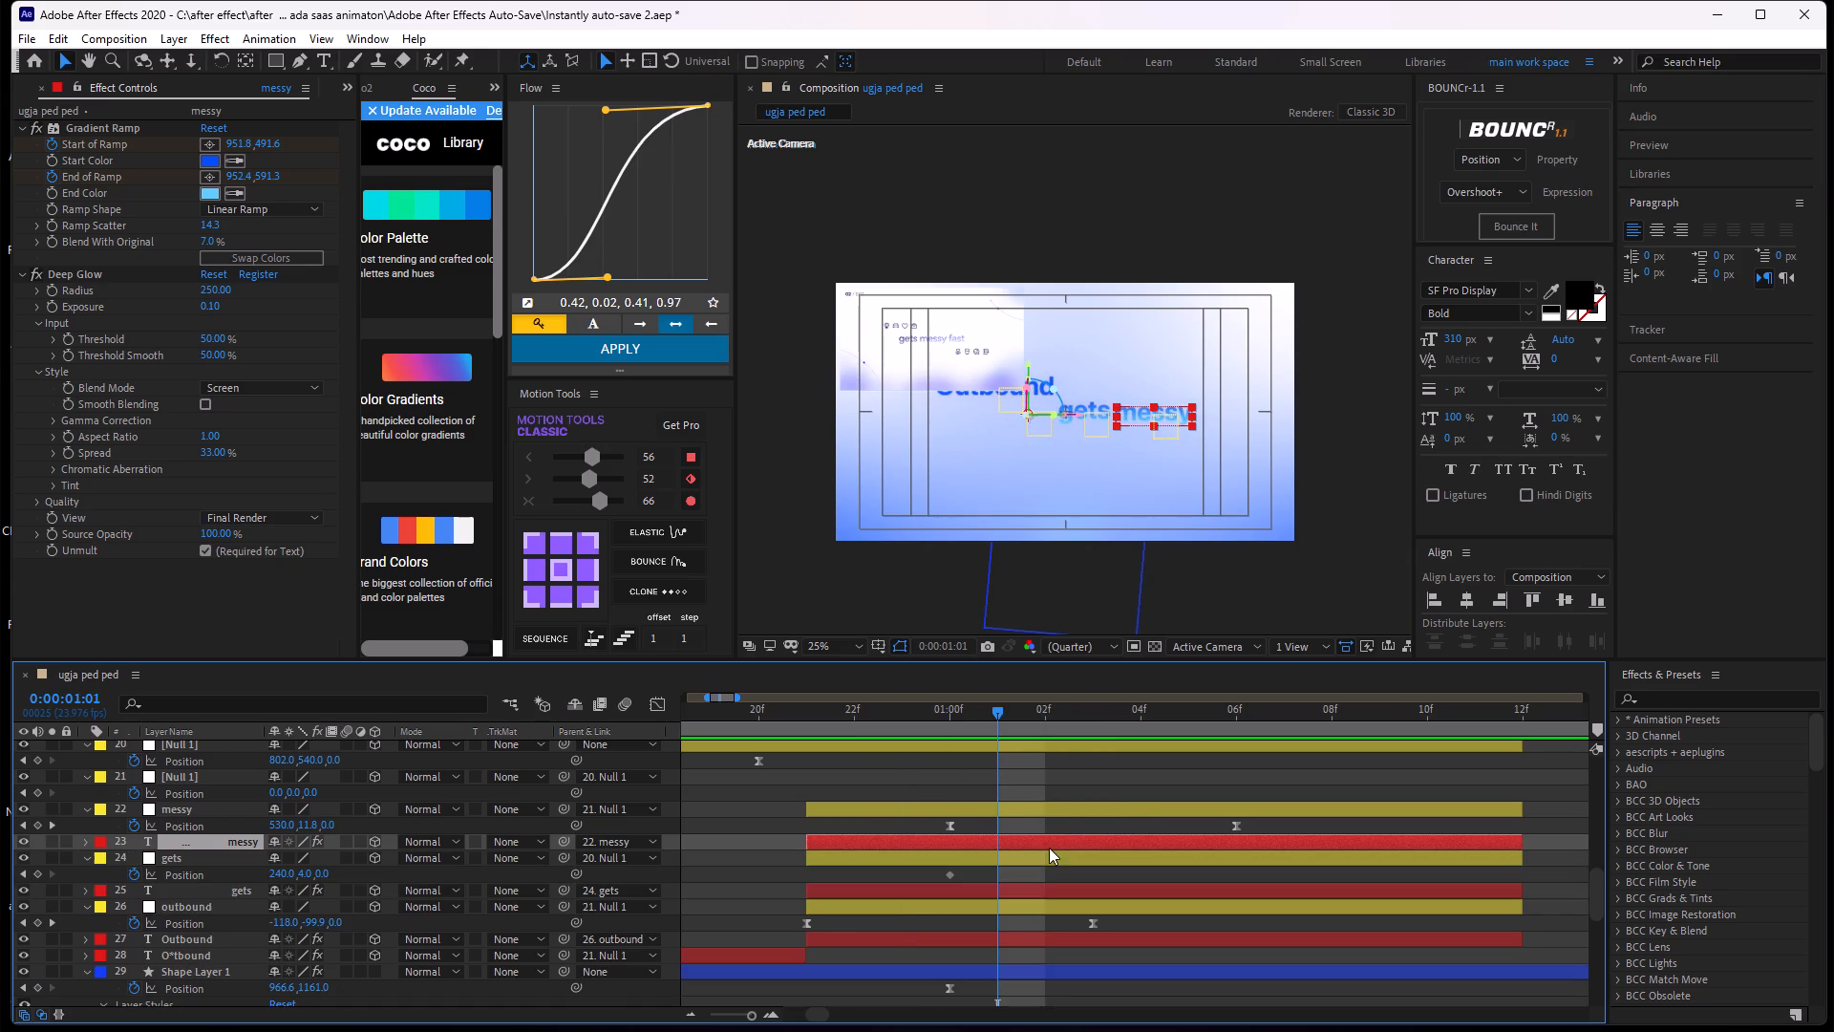
{"action": "key", "text": "u"}
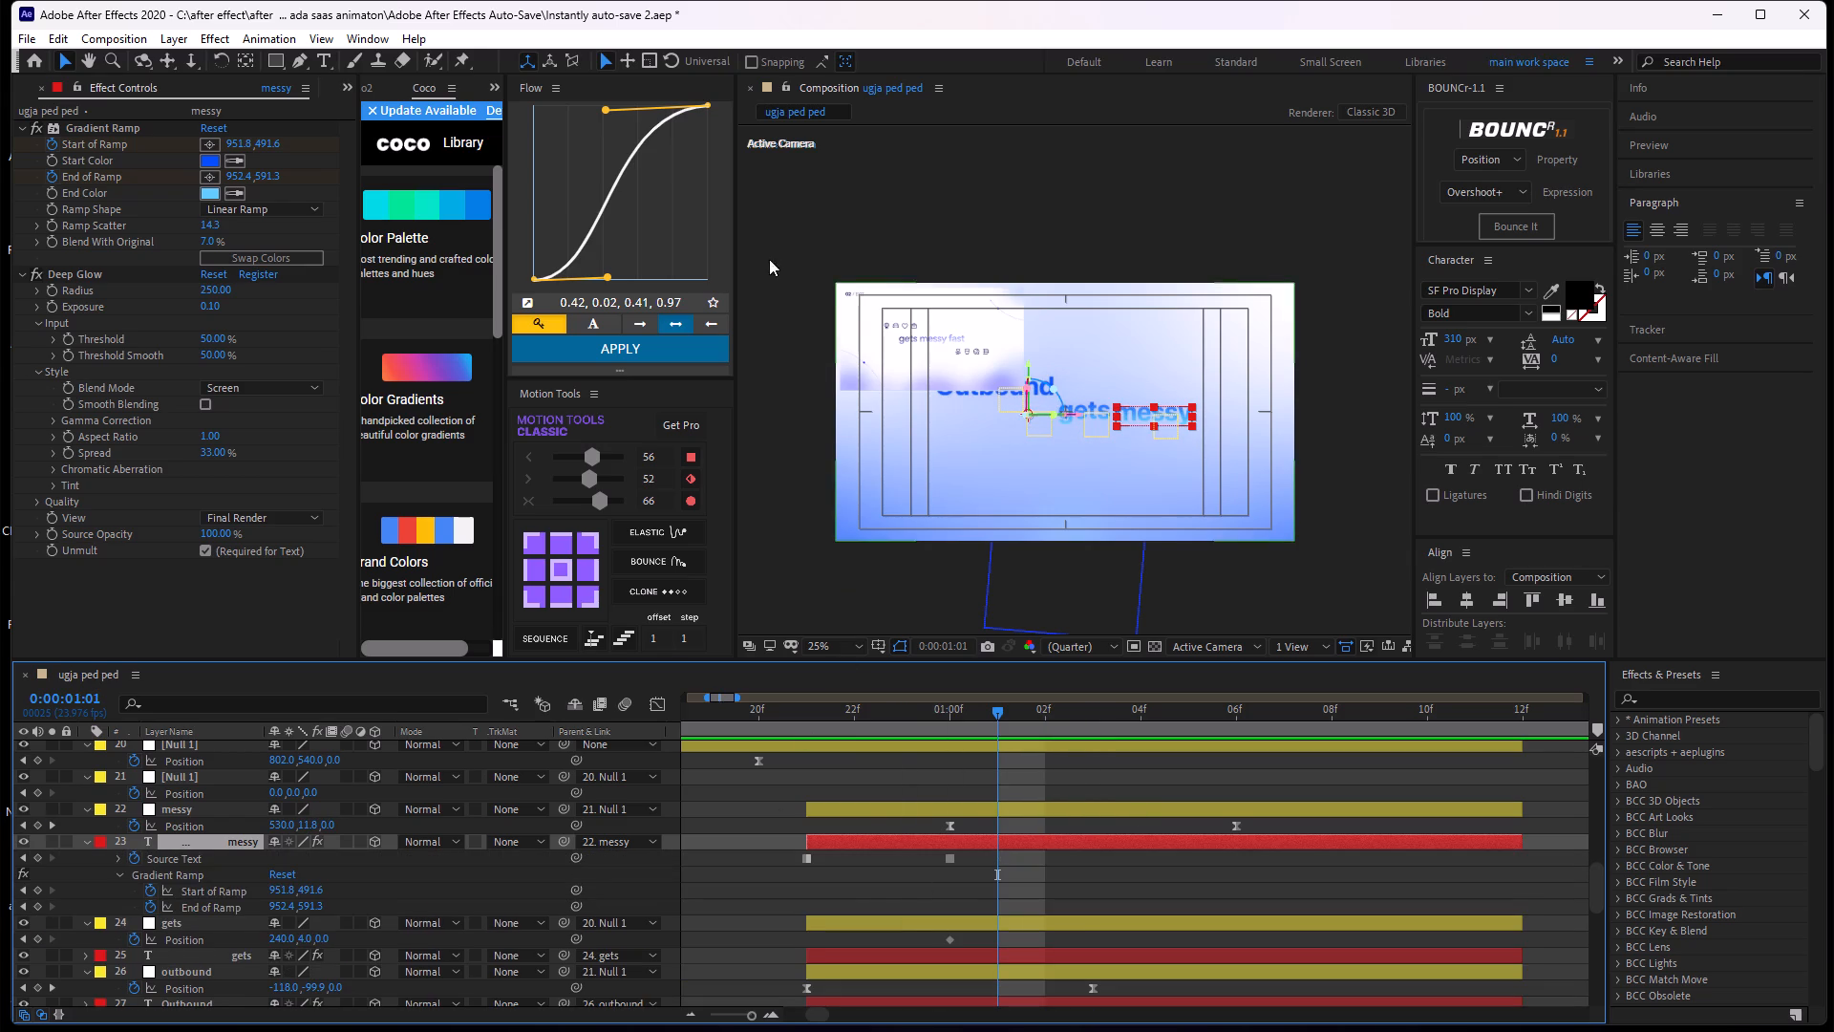
{"action": "left_click", "coordinate": [154, 899]}
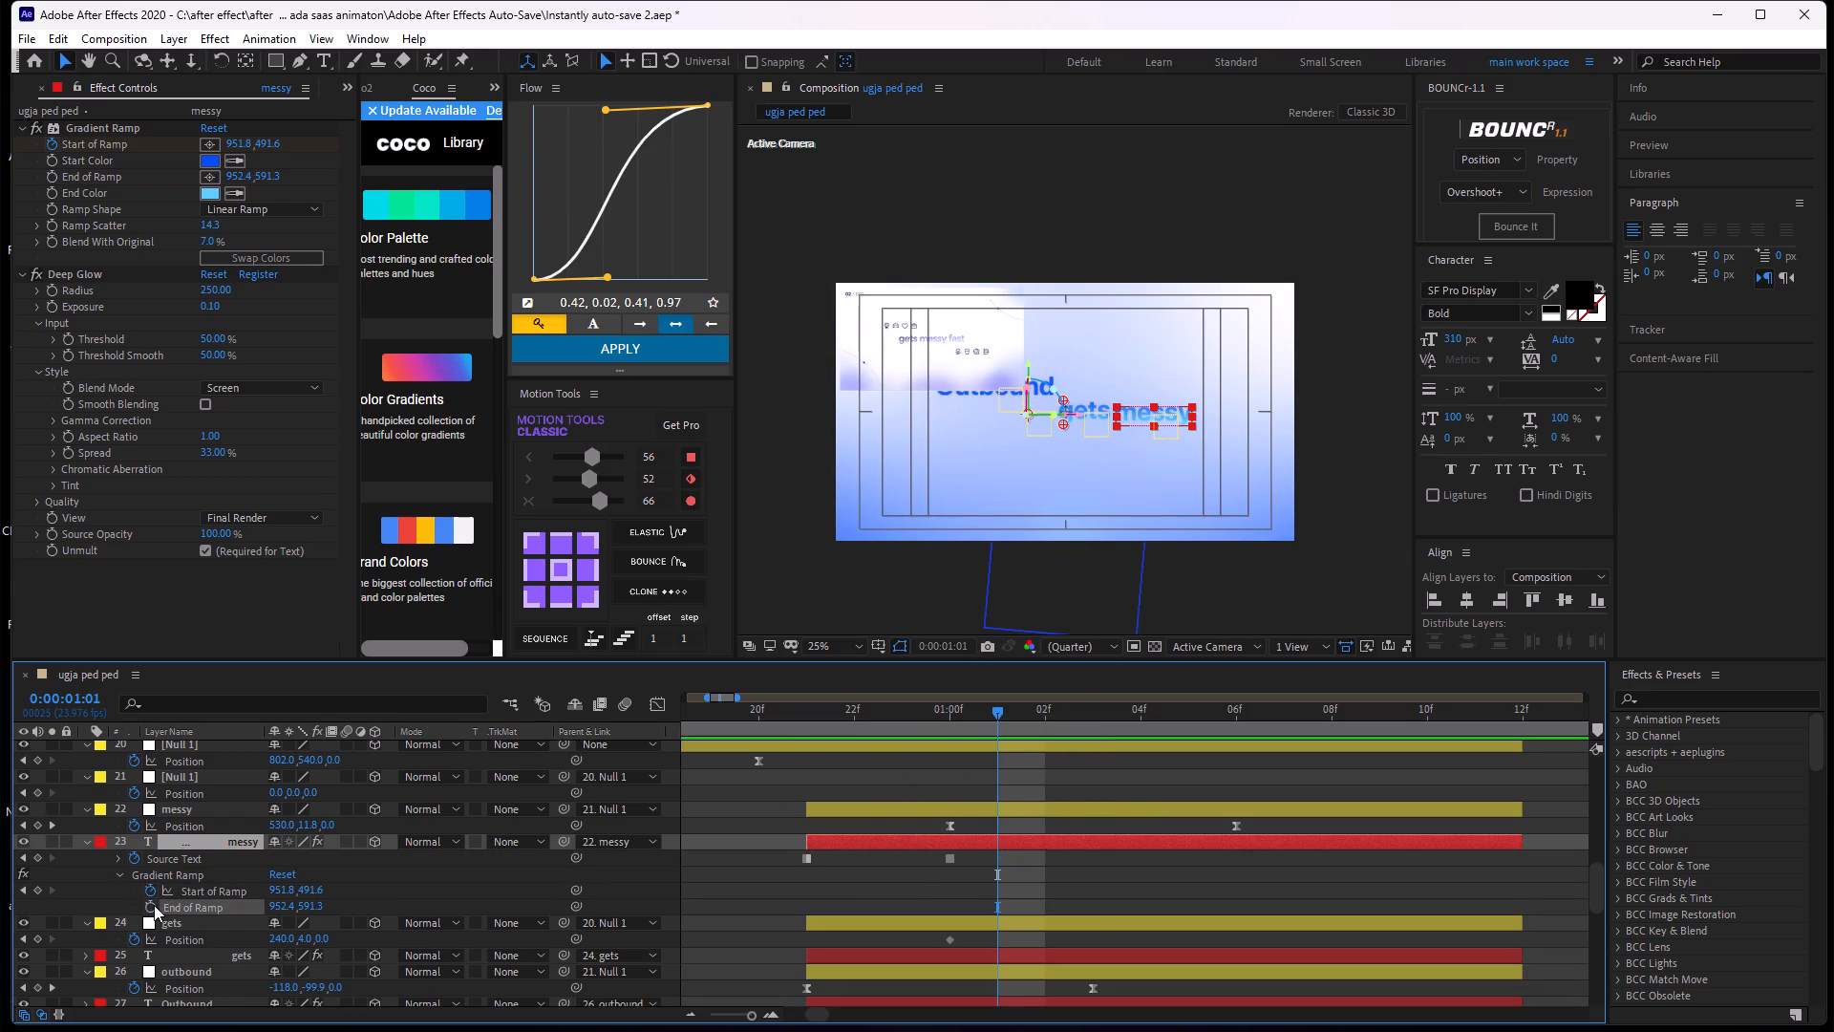
{"action": "left_click", "coordinate": [152, 889]}
Reposition the messy text's unkeyframed Gradient Ramp above and below the word, with start about 1372, 320 and end about 1340, 831.
{"action": "left_click", "coordinate": [1038, 885]}
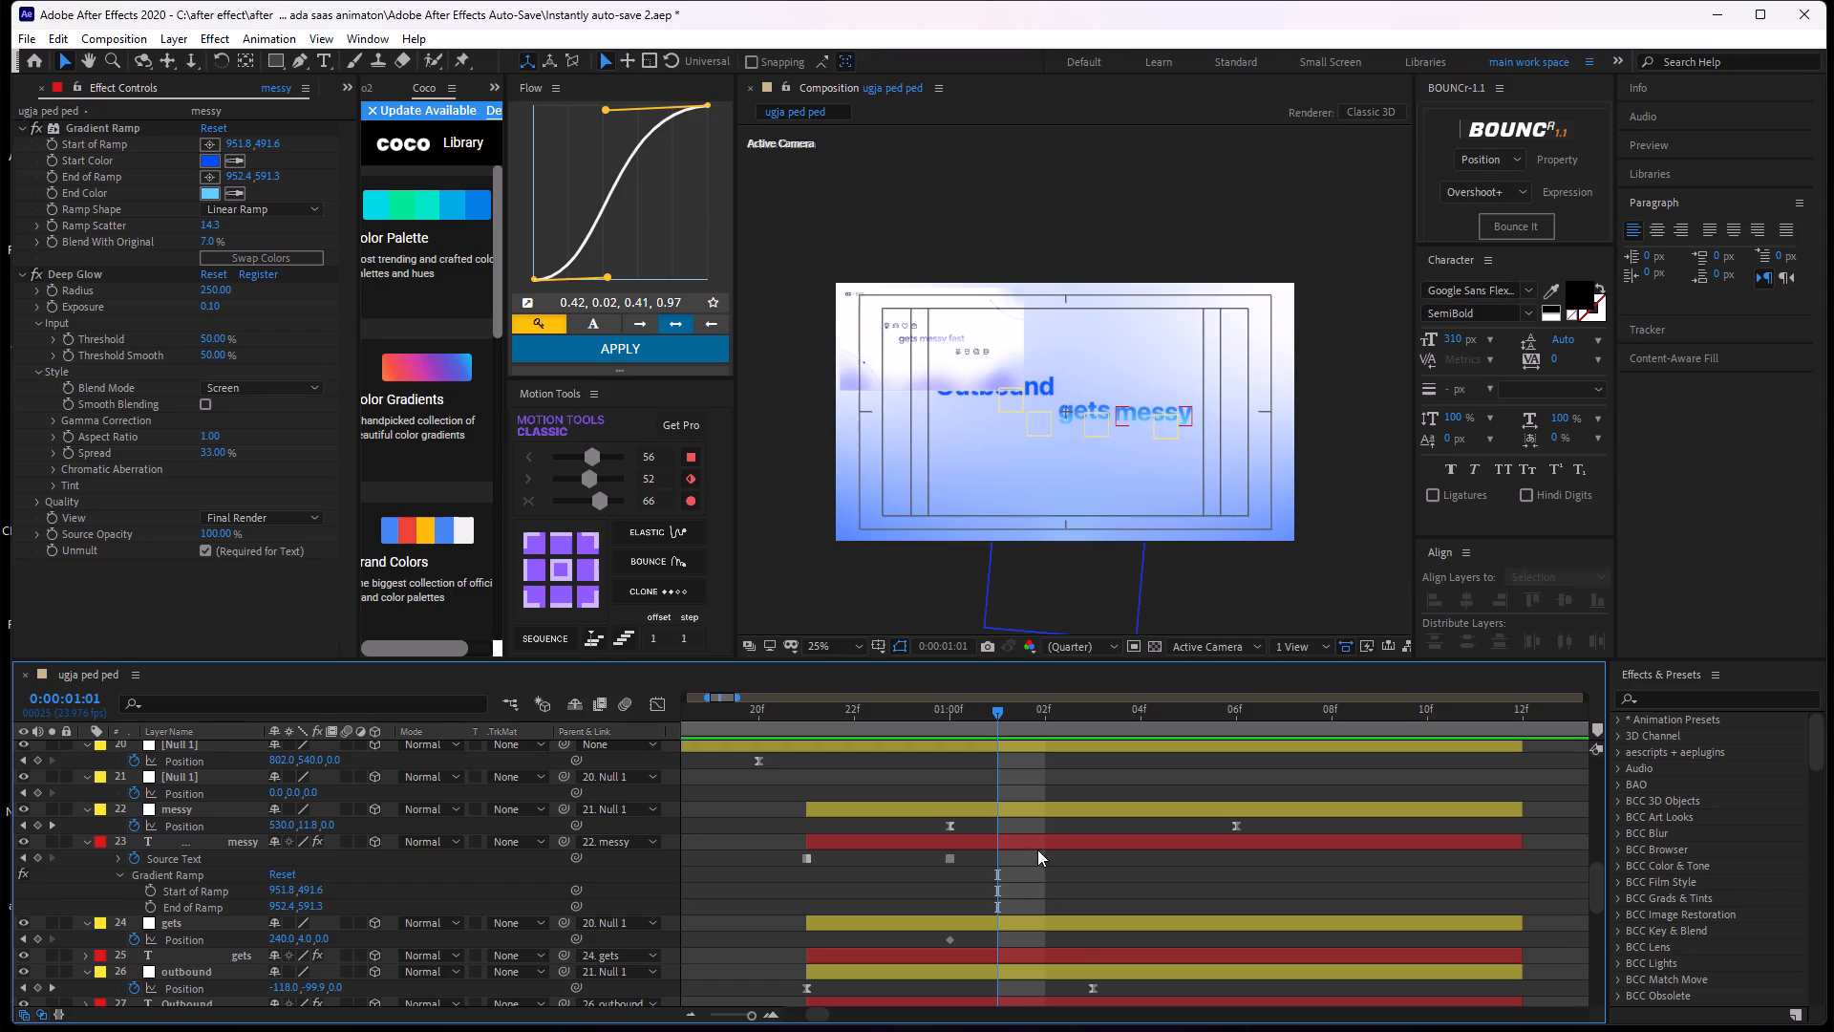
{"action": "left_click", "coordinate": [1048, 840]}
{"action": "left_click", "coordinate": [136, 135]}
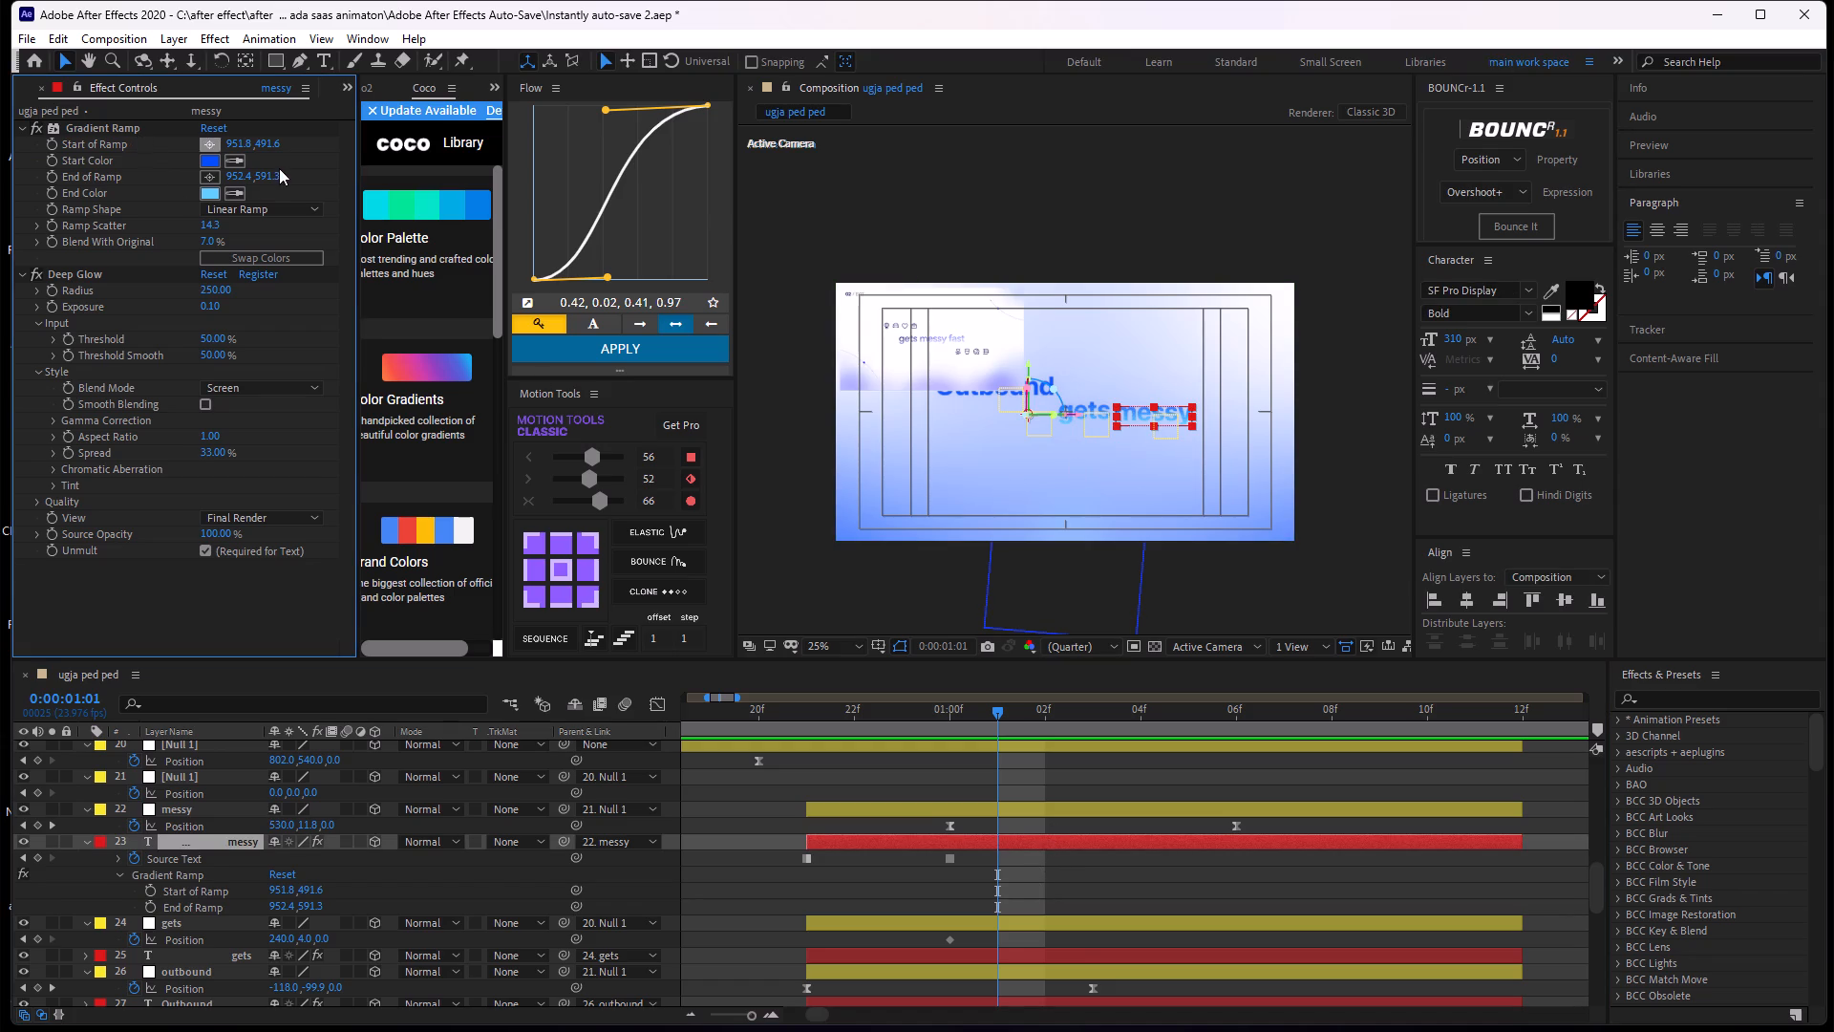
{"action": "left_click", "coordinate": [81, 125]}
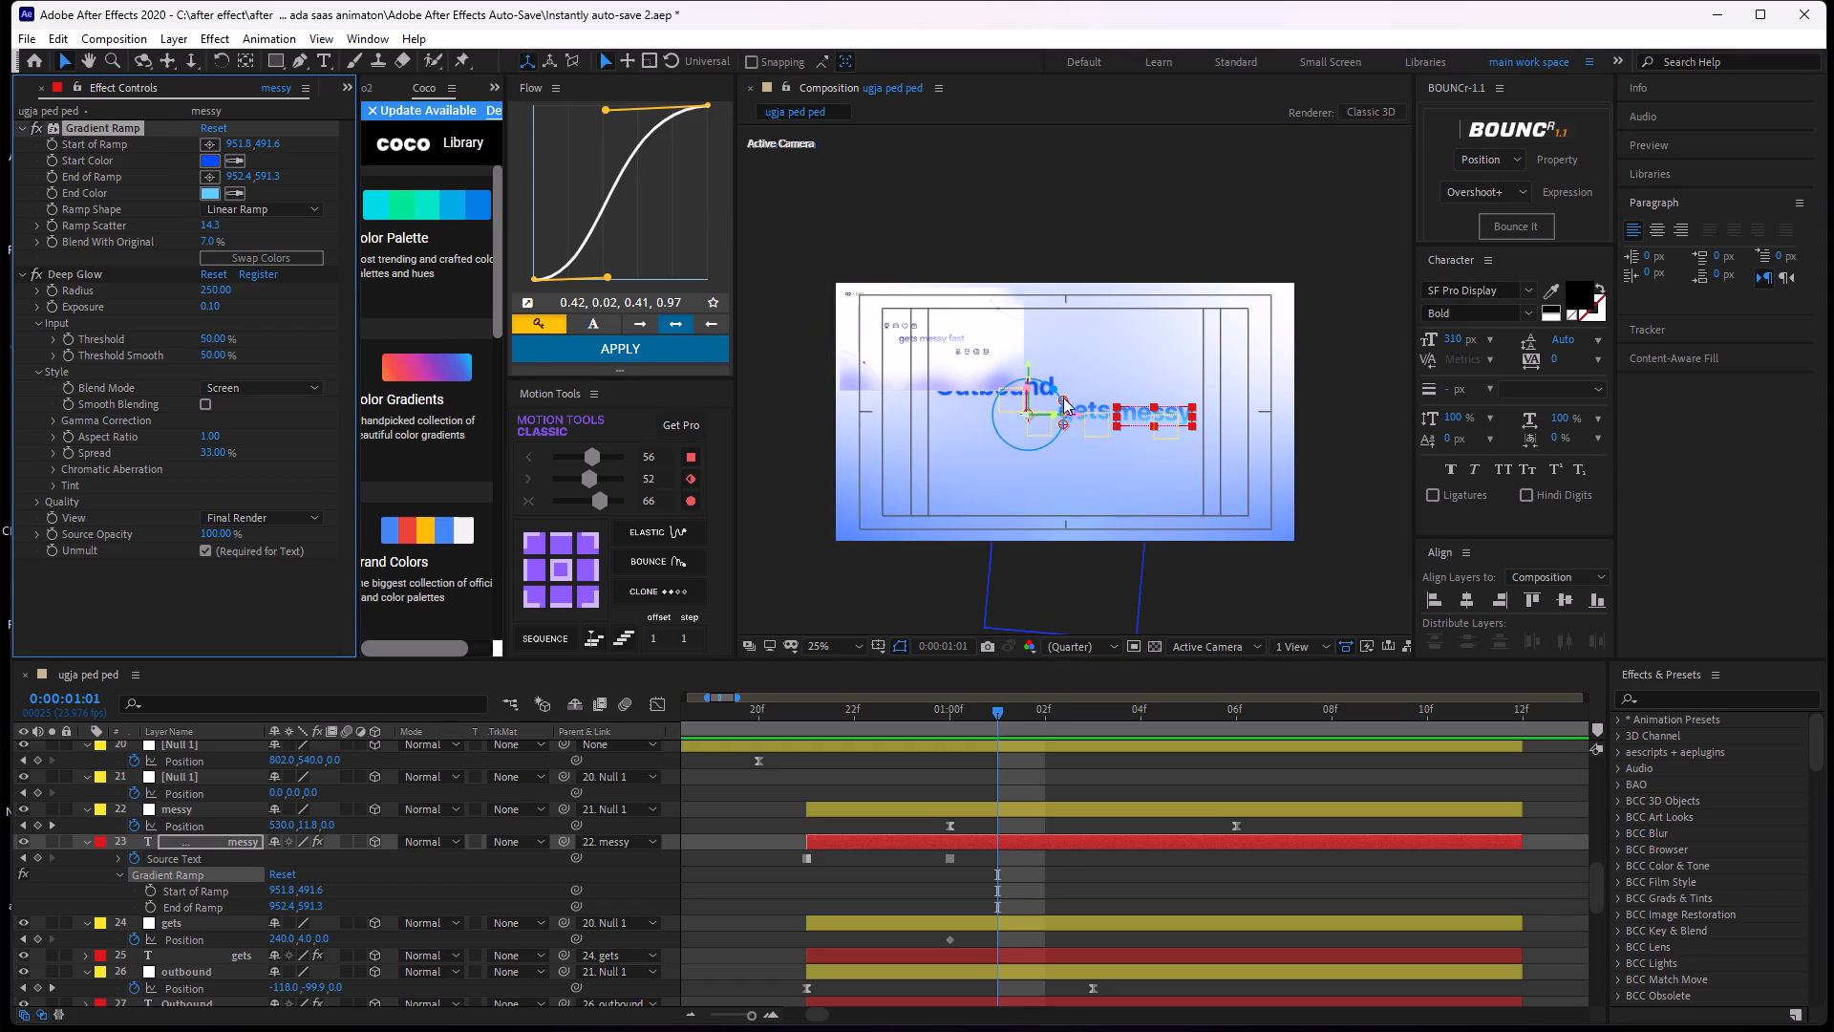
{"action": "left_click_drag", "start_coordinate": [1063, 398], "coordinate": [1160, 348]}
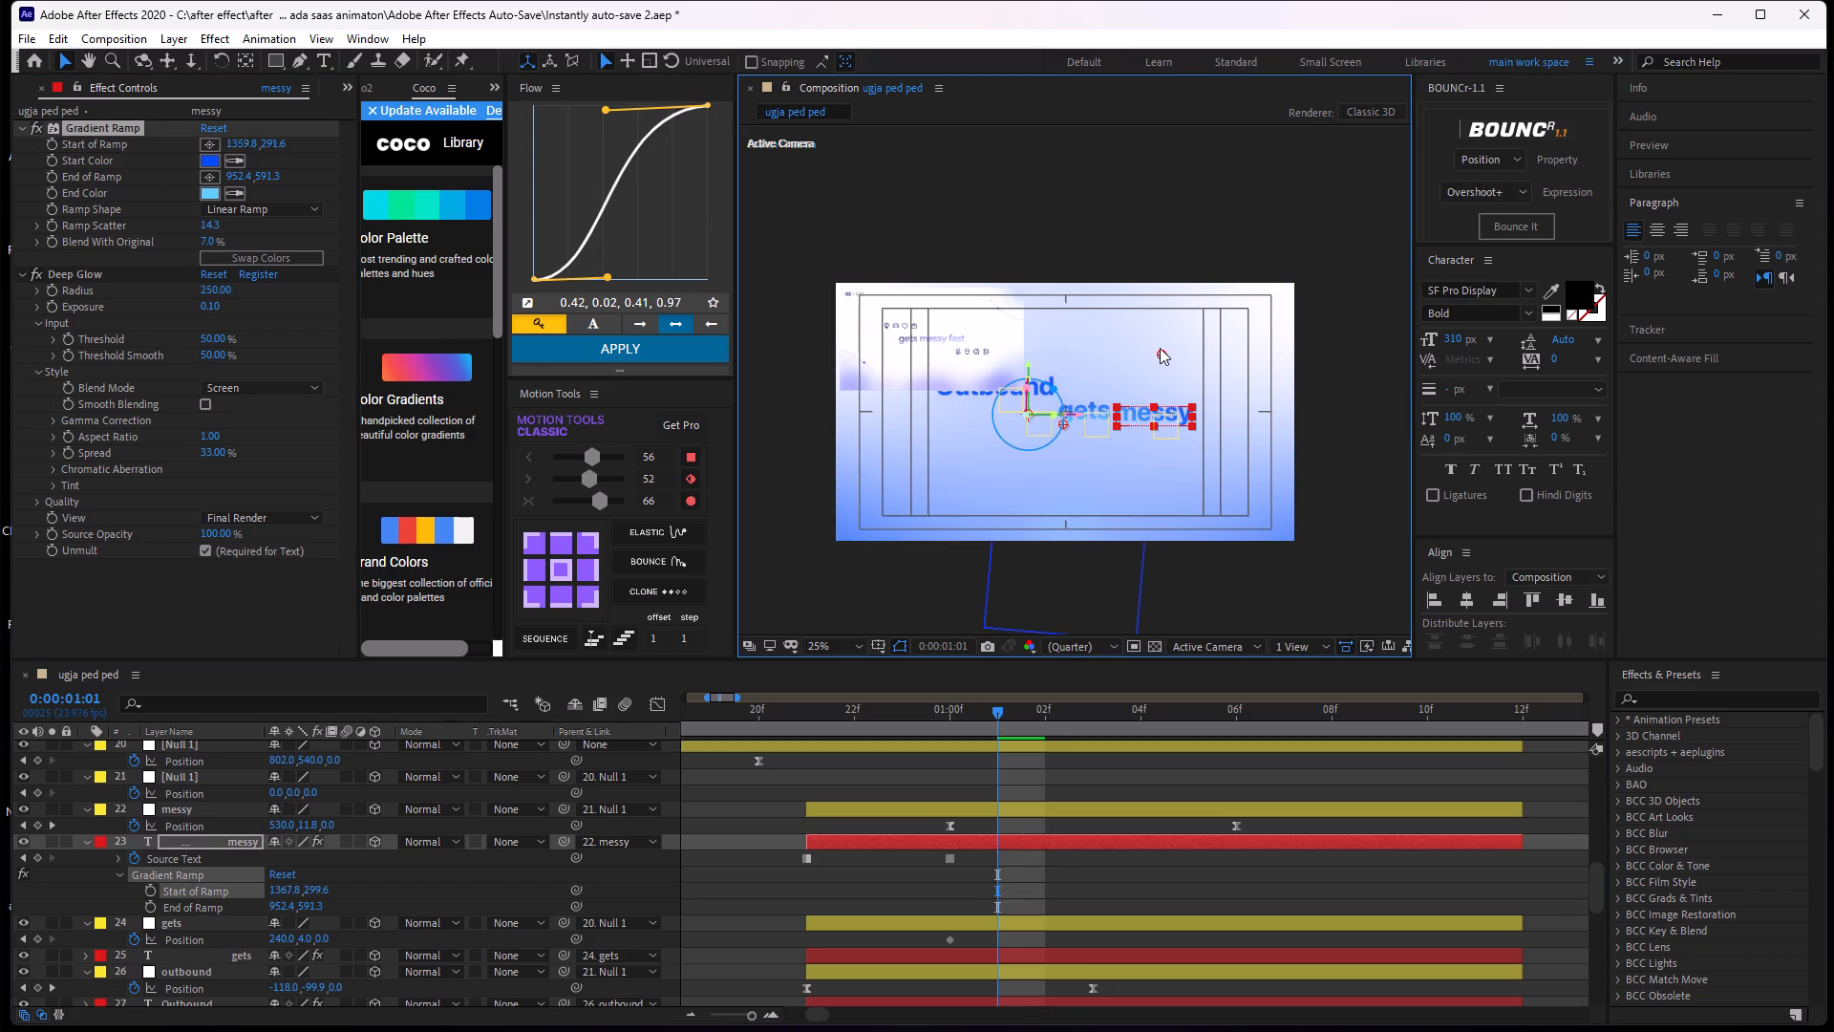
{"action": "left_click_drag", "start_coordinate": [1160, 348], "coordinate": [1163, 356]}
{"action": "left_click_drag", "start_coordinate": [1062, 427], "coordinate": [1157, 475]}
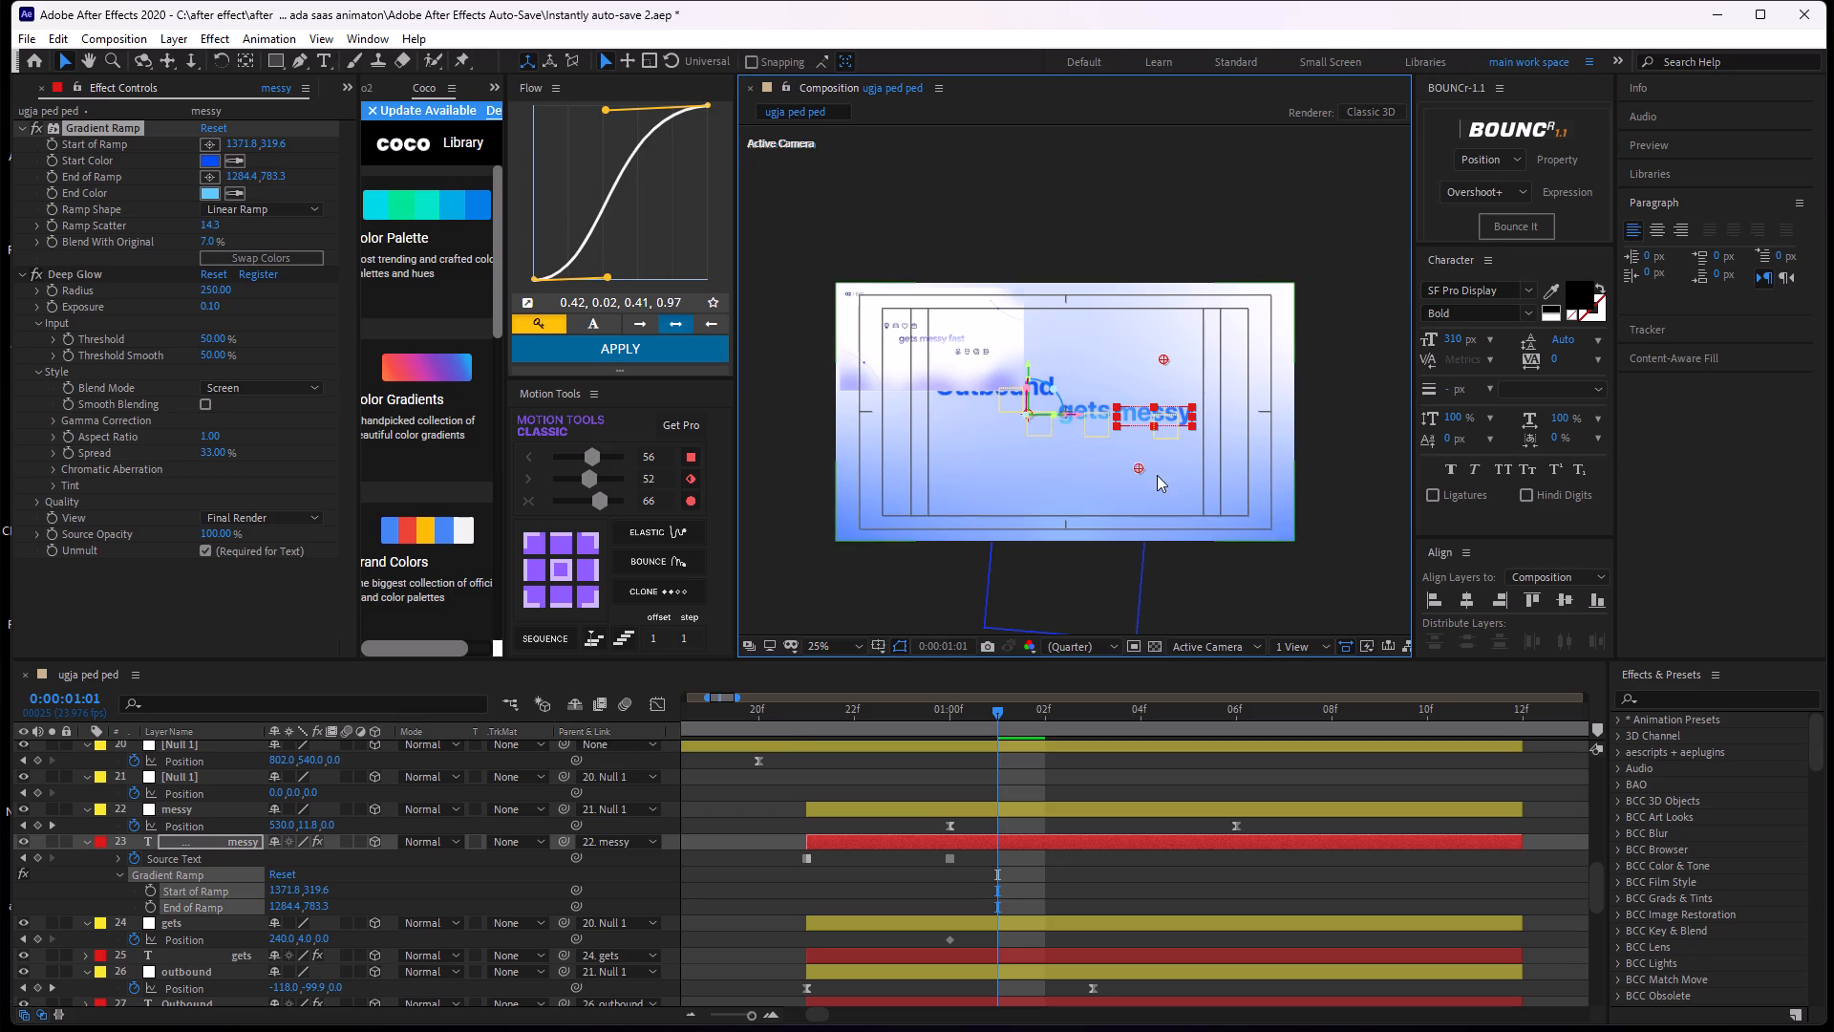
{"action": "left_click_drag", "start_coordinate": [1157, 475], "coordinate": [1167, 475]}
{"action": "left_click_drag", "start_coordinate": [1167, 475], "coordinate": [1155, 484]}
Preview and scrub the split up to 0:00:01:02 to check the messy text's static gradient while the word moves.
{"action": "left_click_drag", "start_coordinate": [998, 711], "coordinate": [937, 744]}
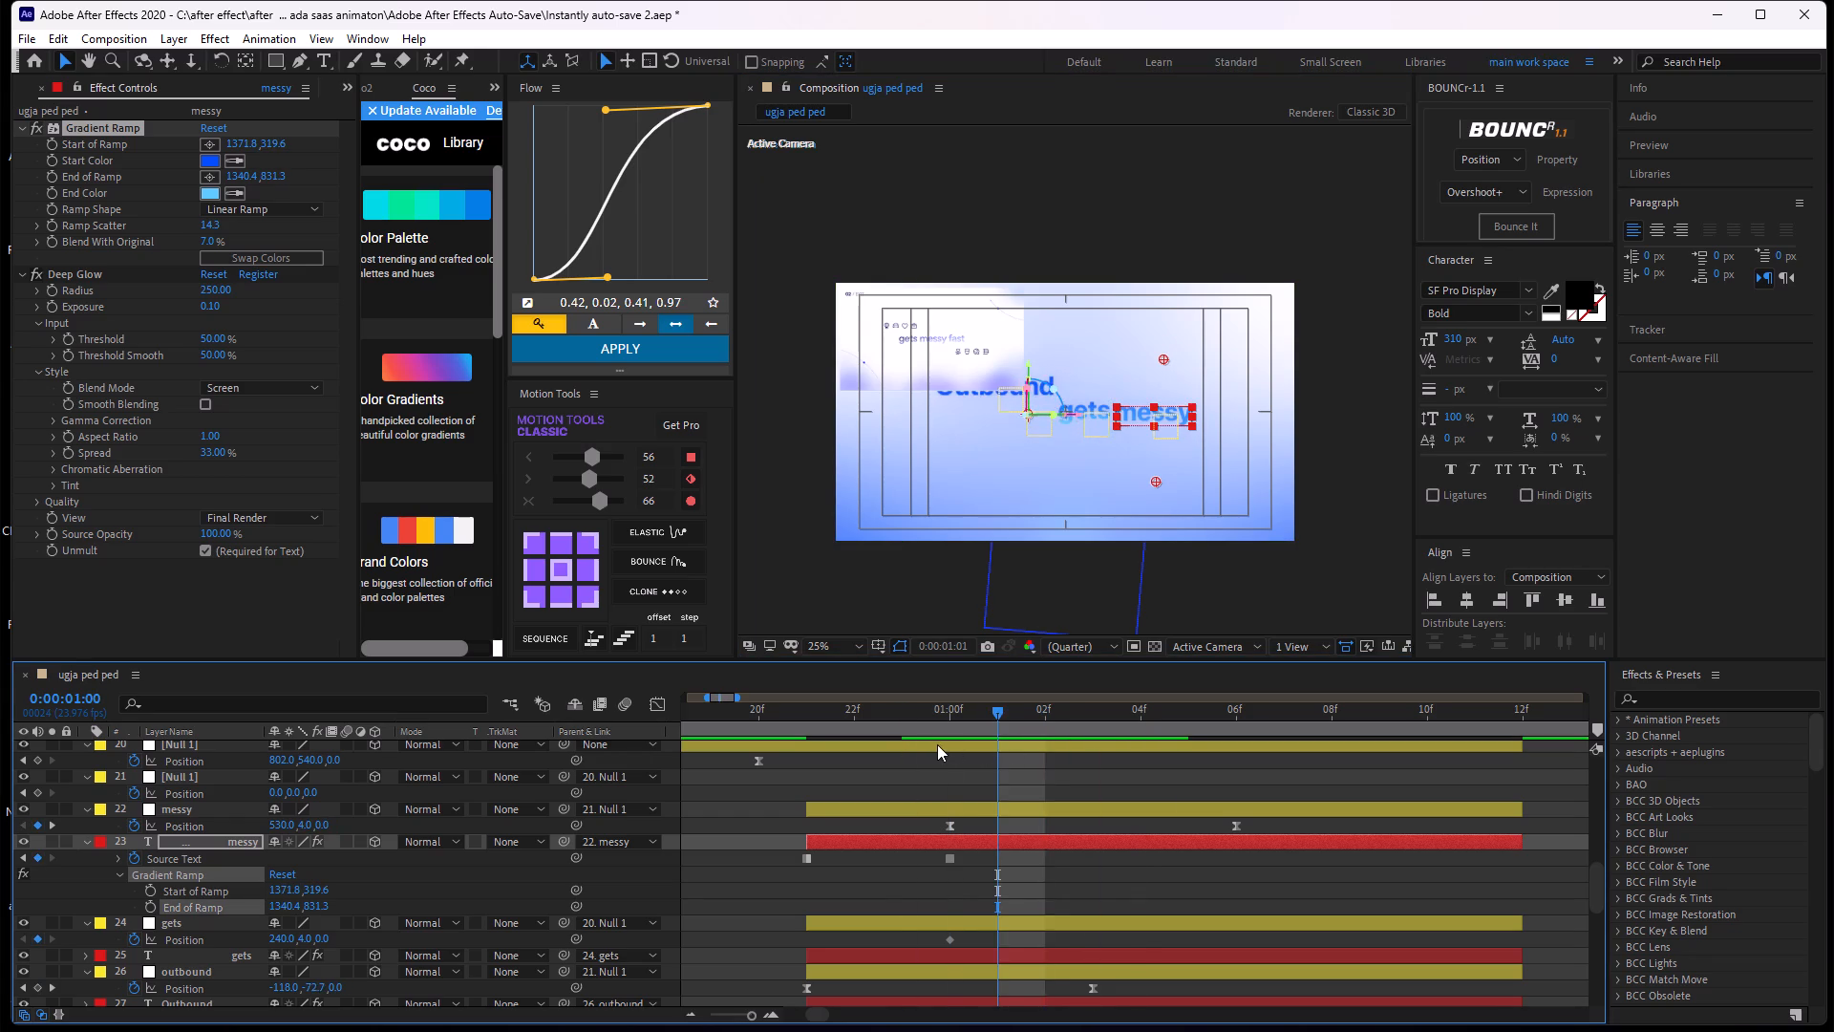
{"action": "left_click_drag", "start_coordinate": [937, 744], "coordinate": [914, 743]}
{"action": "key", "text": "space"}
{"action": "key", "text": "space"}
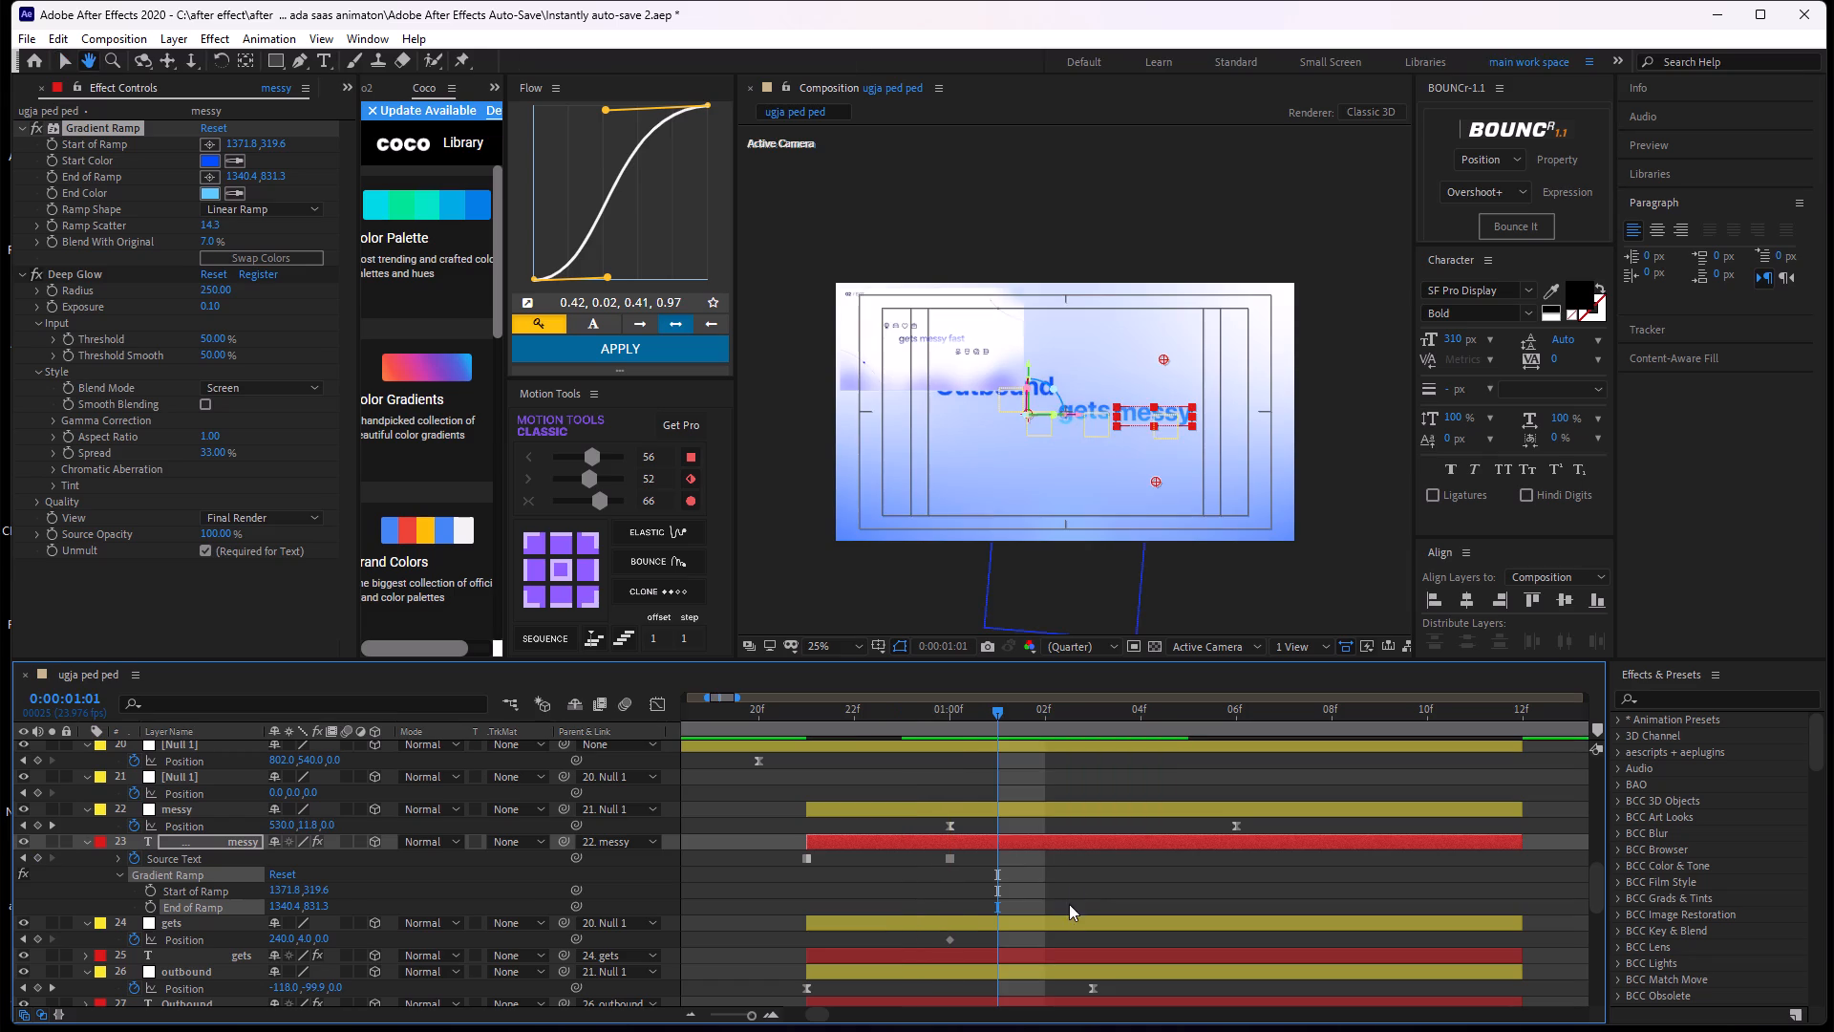
{"action": "left_click", "coordinate": [1075, 878]}
{"action": "left_click", "coordinate": [1032, 846]}
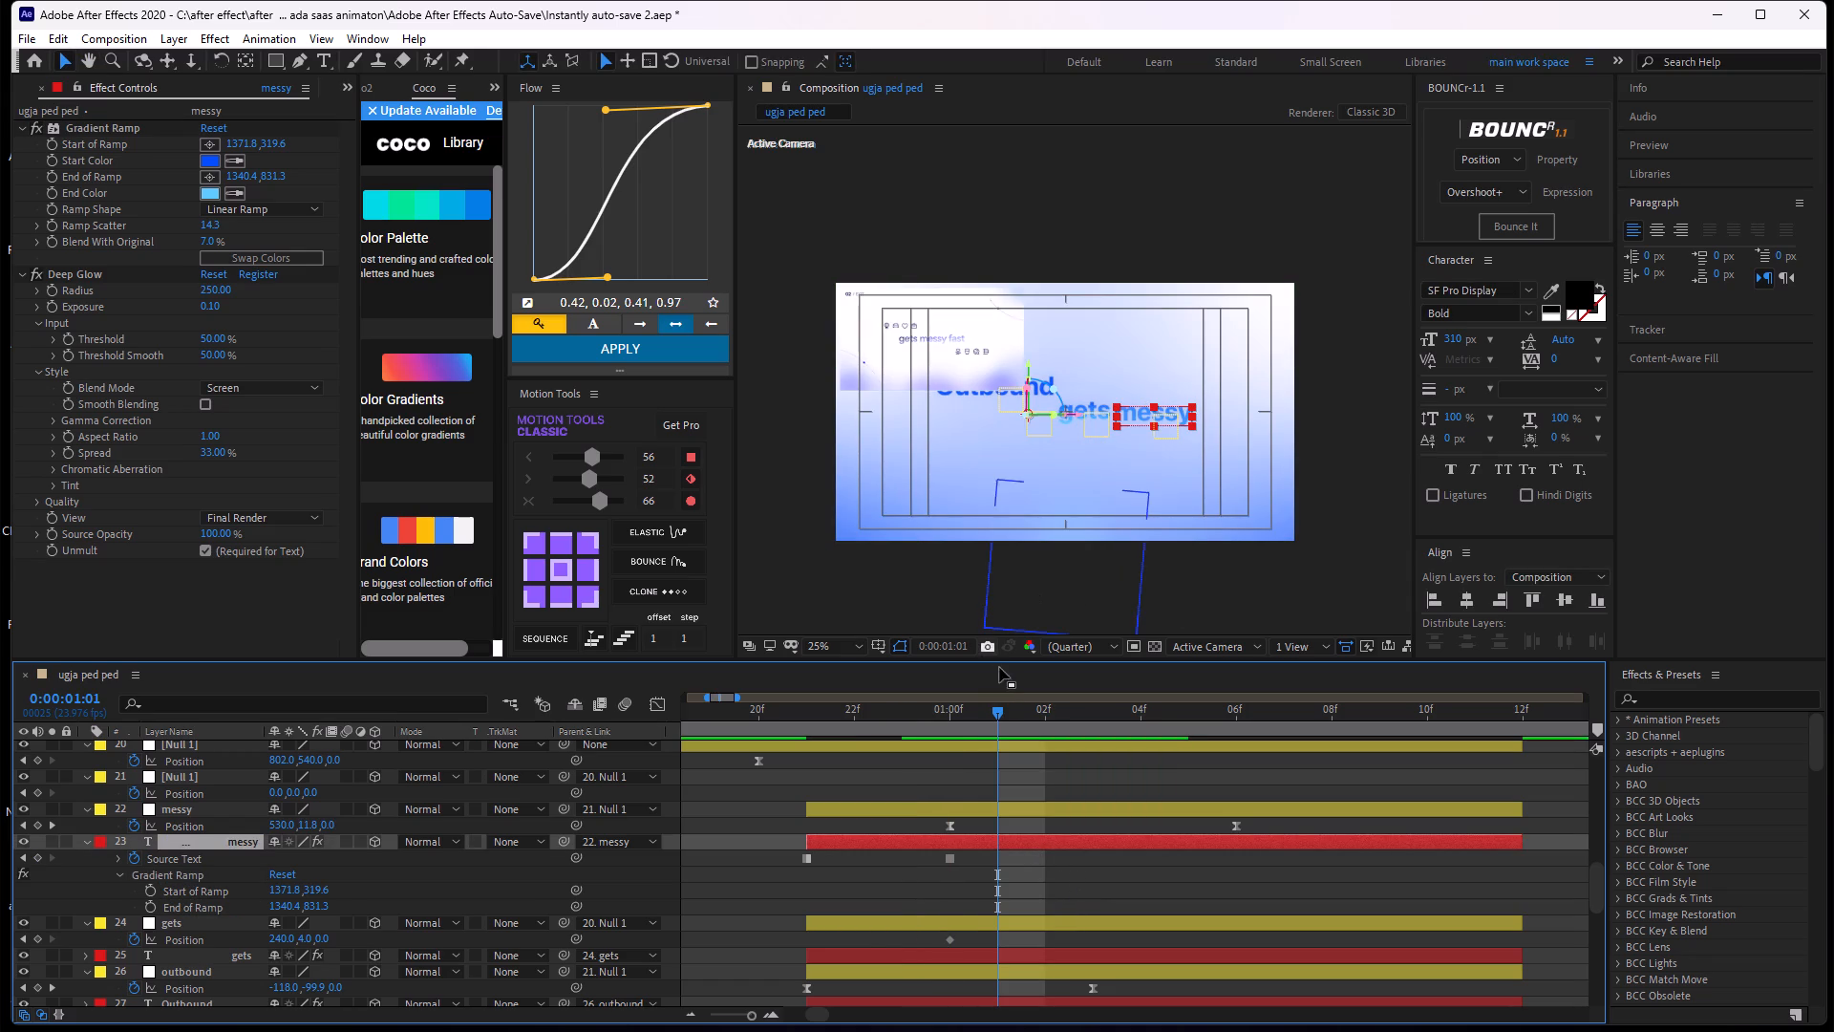
{"action": "left_click_drag", "start_coordinate": [1002, 715], "coordinate": [1038, 725]}
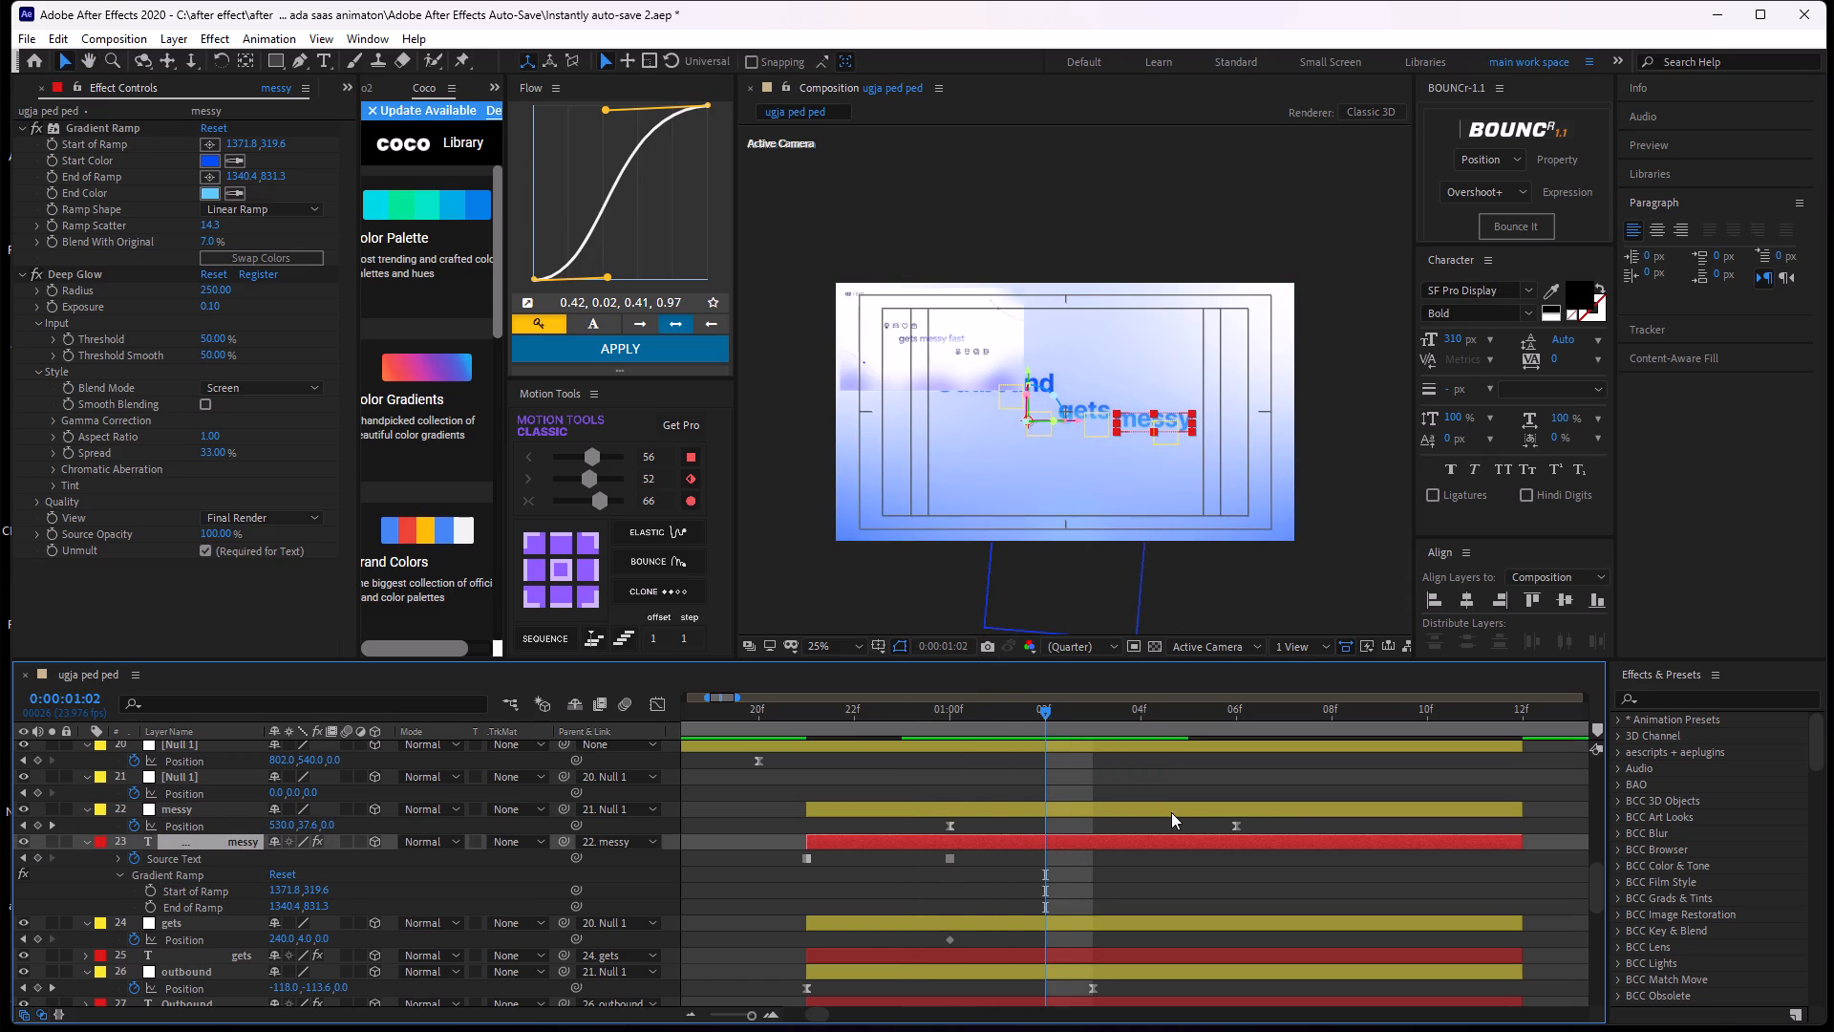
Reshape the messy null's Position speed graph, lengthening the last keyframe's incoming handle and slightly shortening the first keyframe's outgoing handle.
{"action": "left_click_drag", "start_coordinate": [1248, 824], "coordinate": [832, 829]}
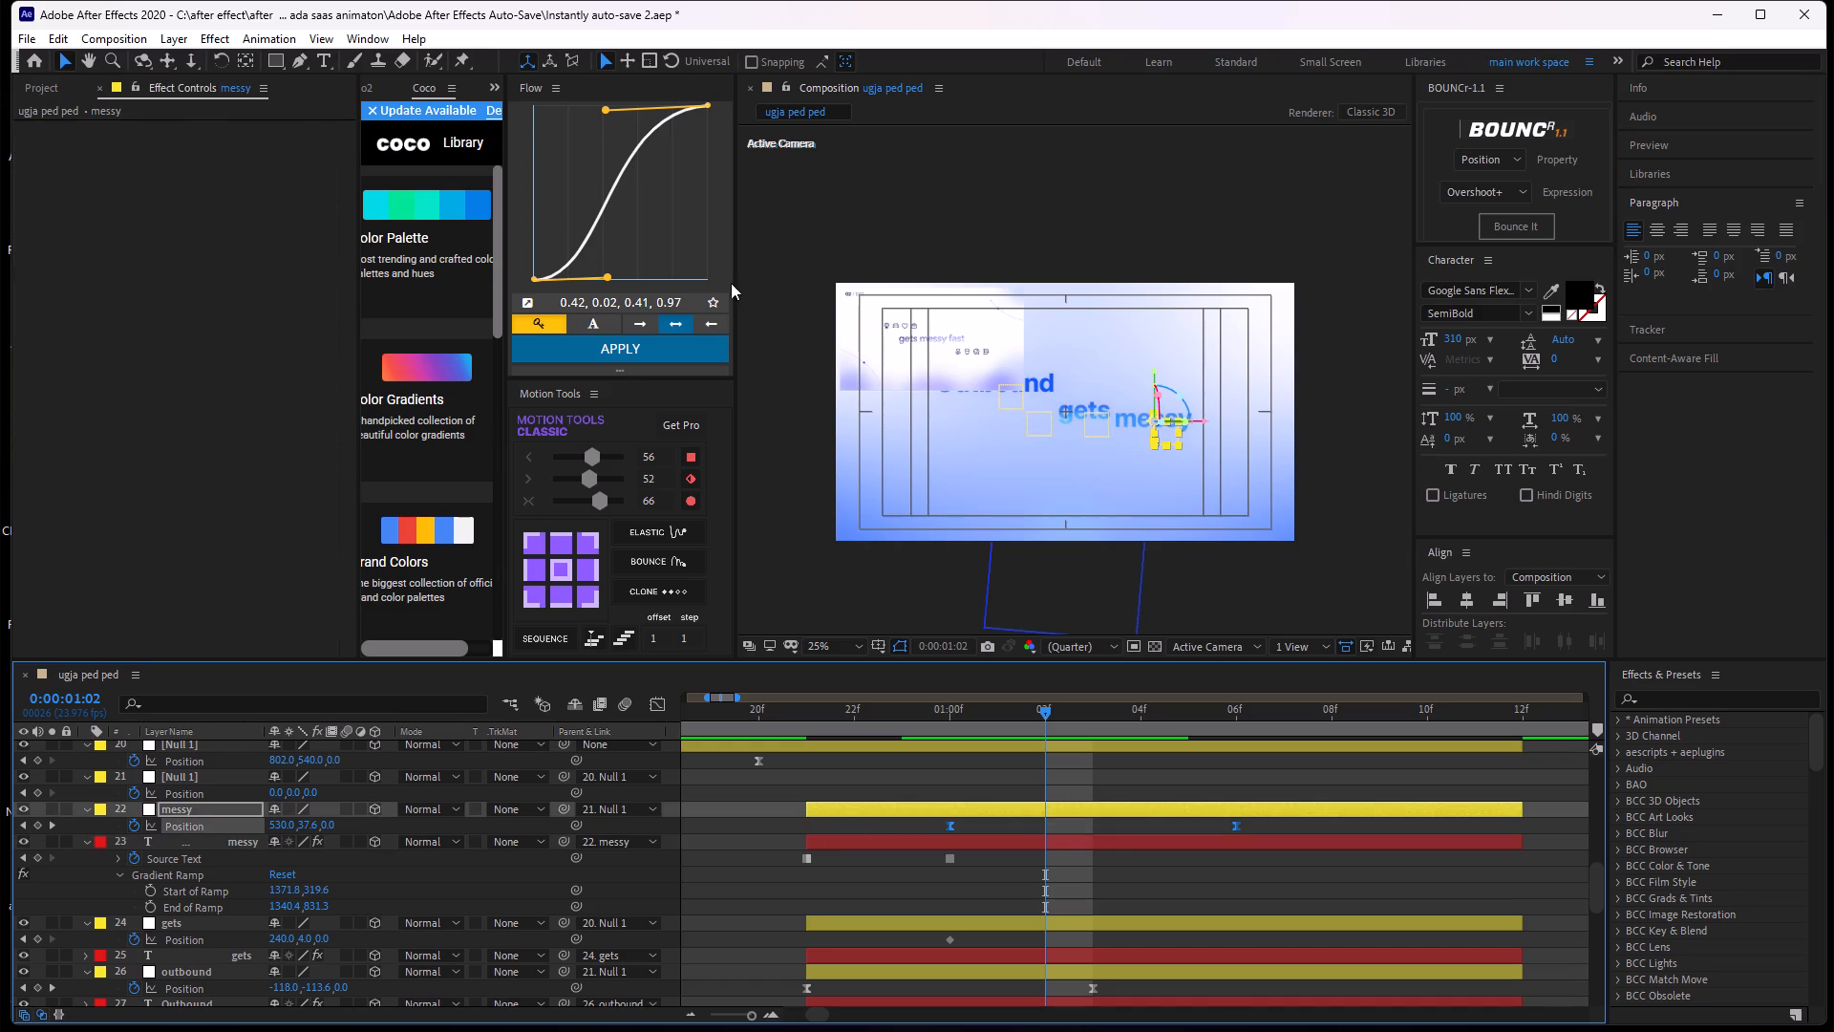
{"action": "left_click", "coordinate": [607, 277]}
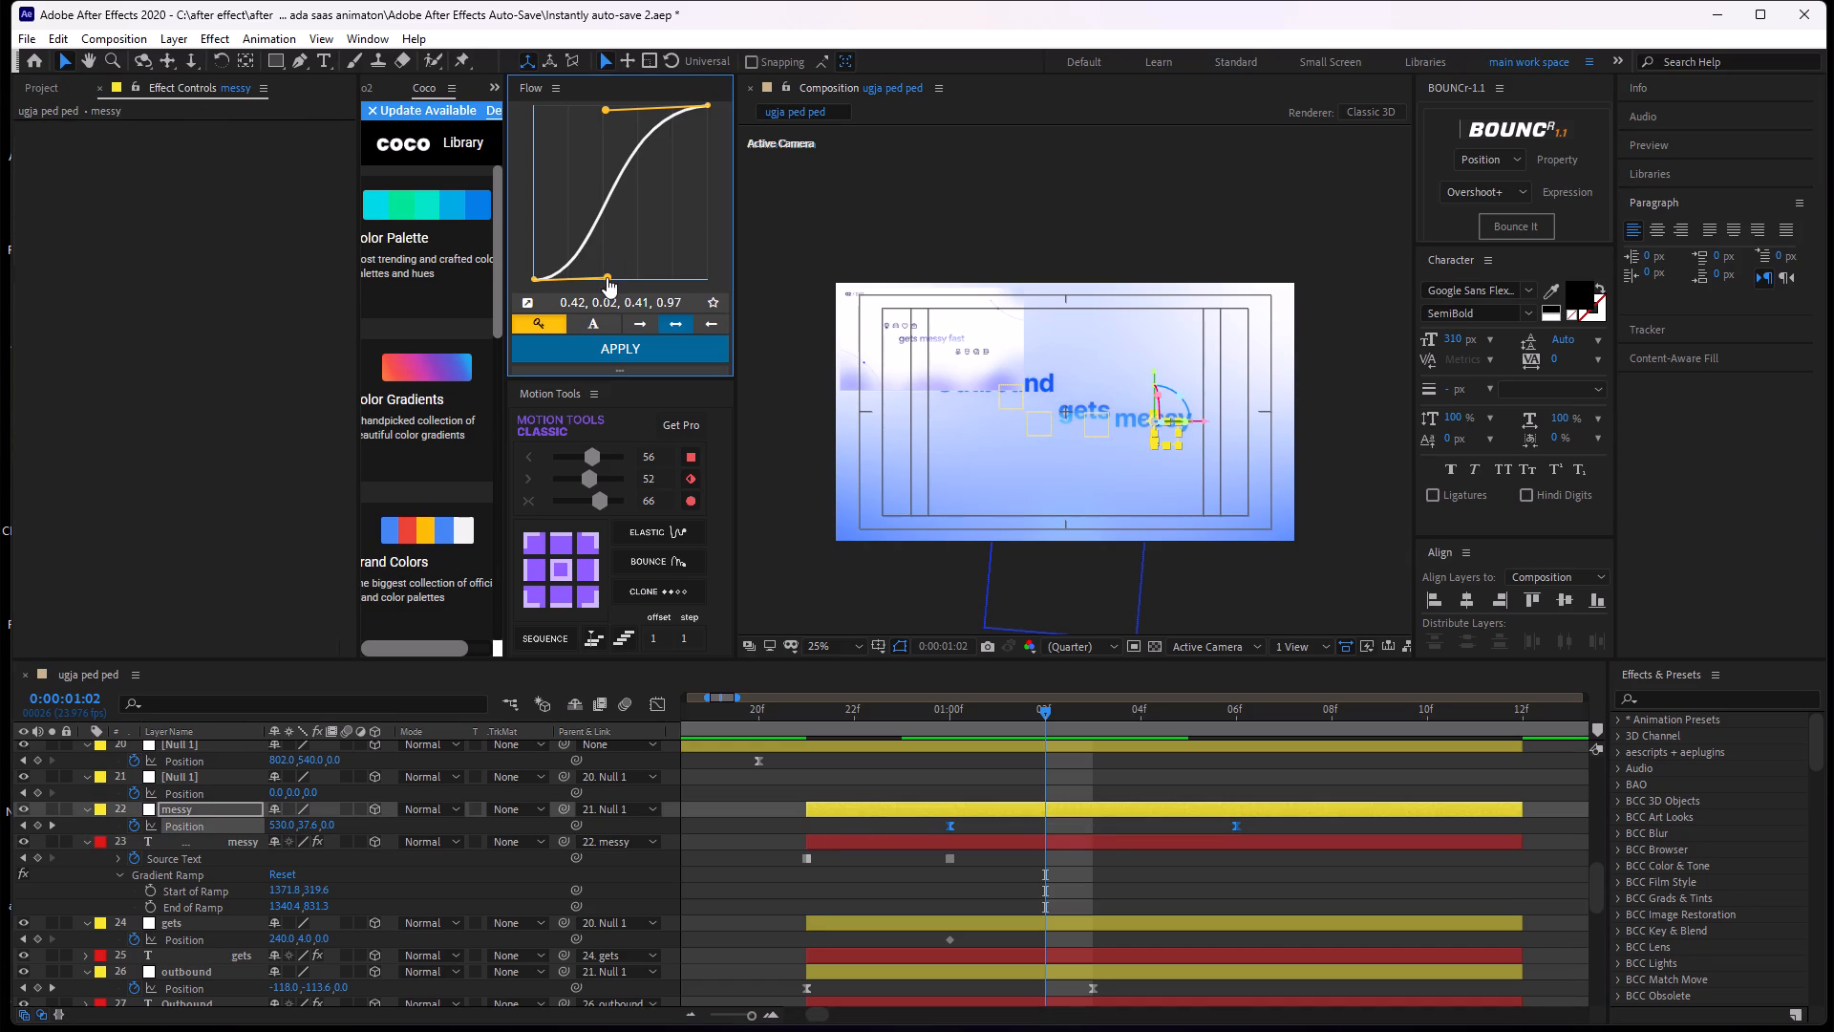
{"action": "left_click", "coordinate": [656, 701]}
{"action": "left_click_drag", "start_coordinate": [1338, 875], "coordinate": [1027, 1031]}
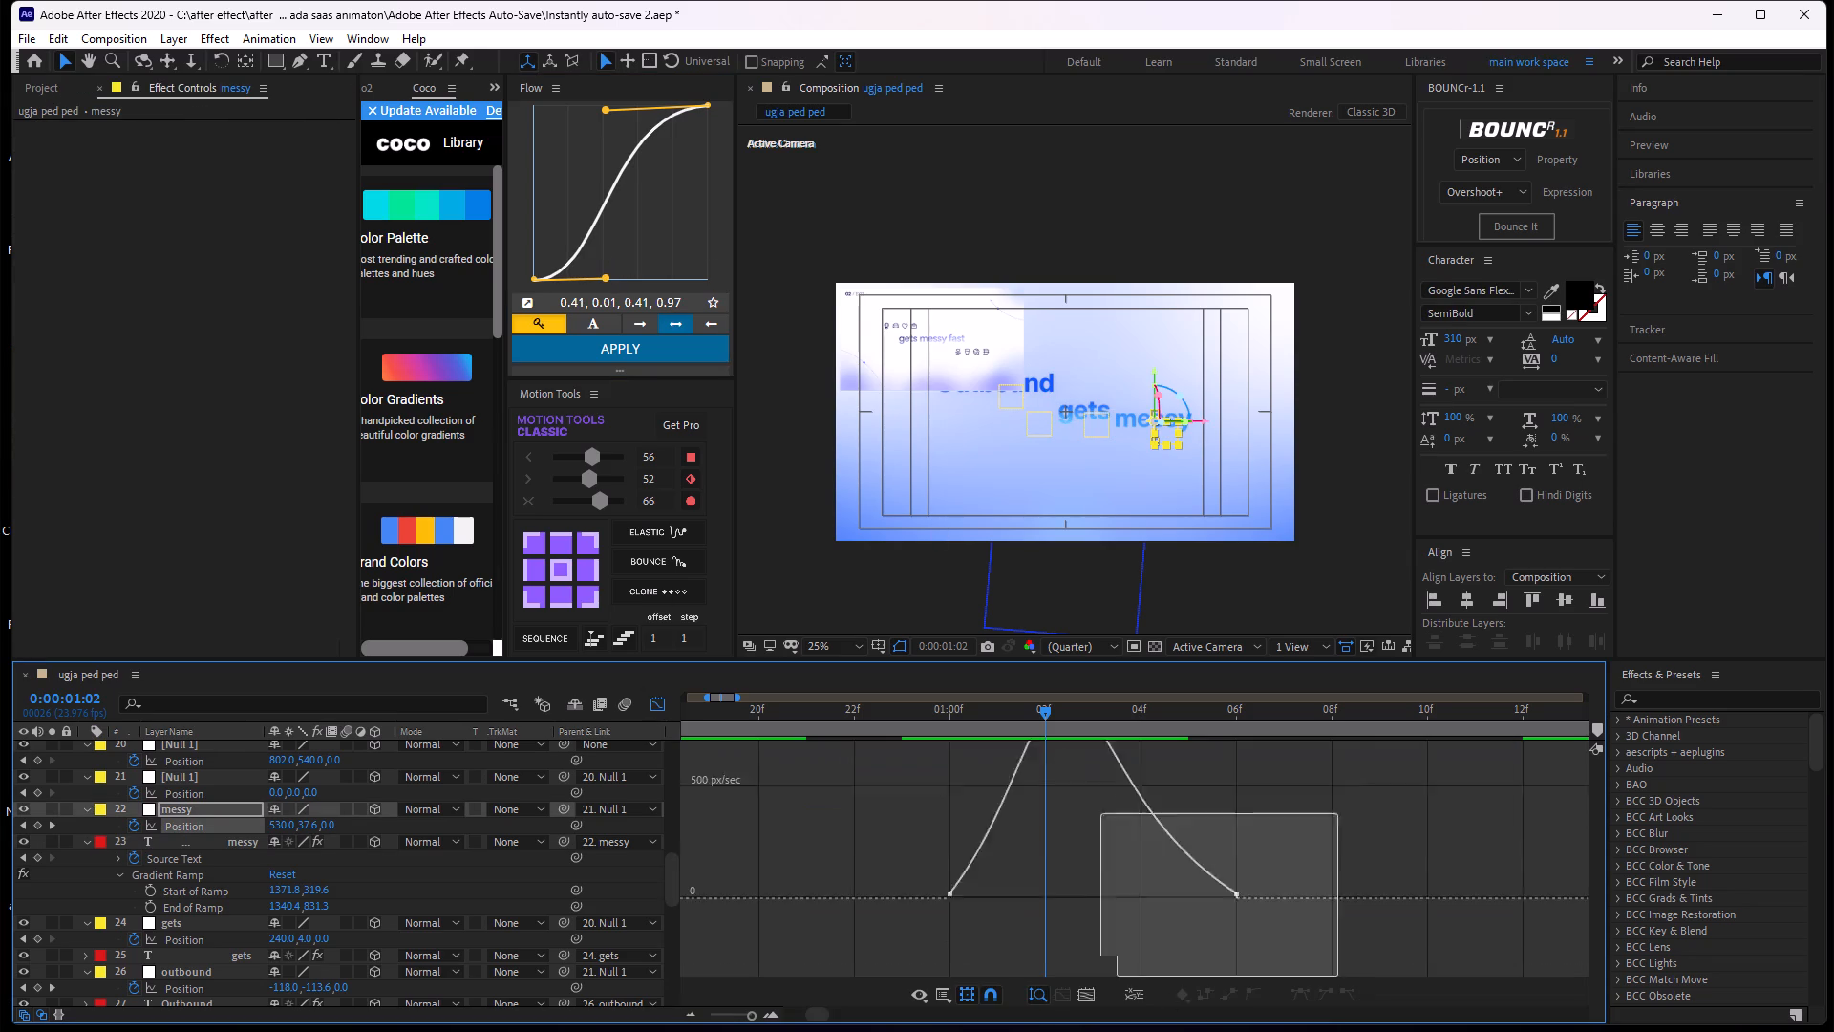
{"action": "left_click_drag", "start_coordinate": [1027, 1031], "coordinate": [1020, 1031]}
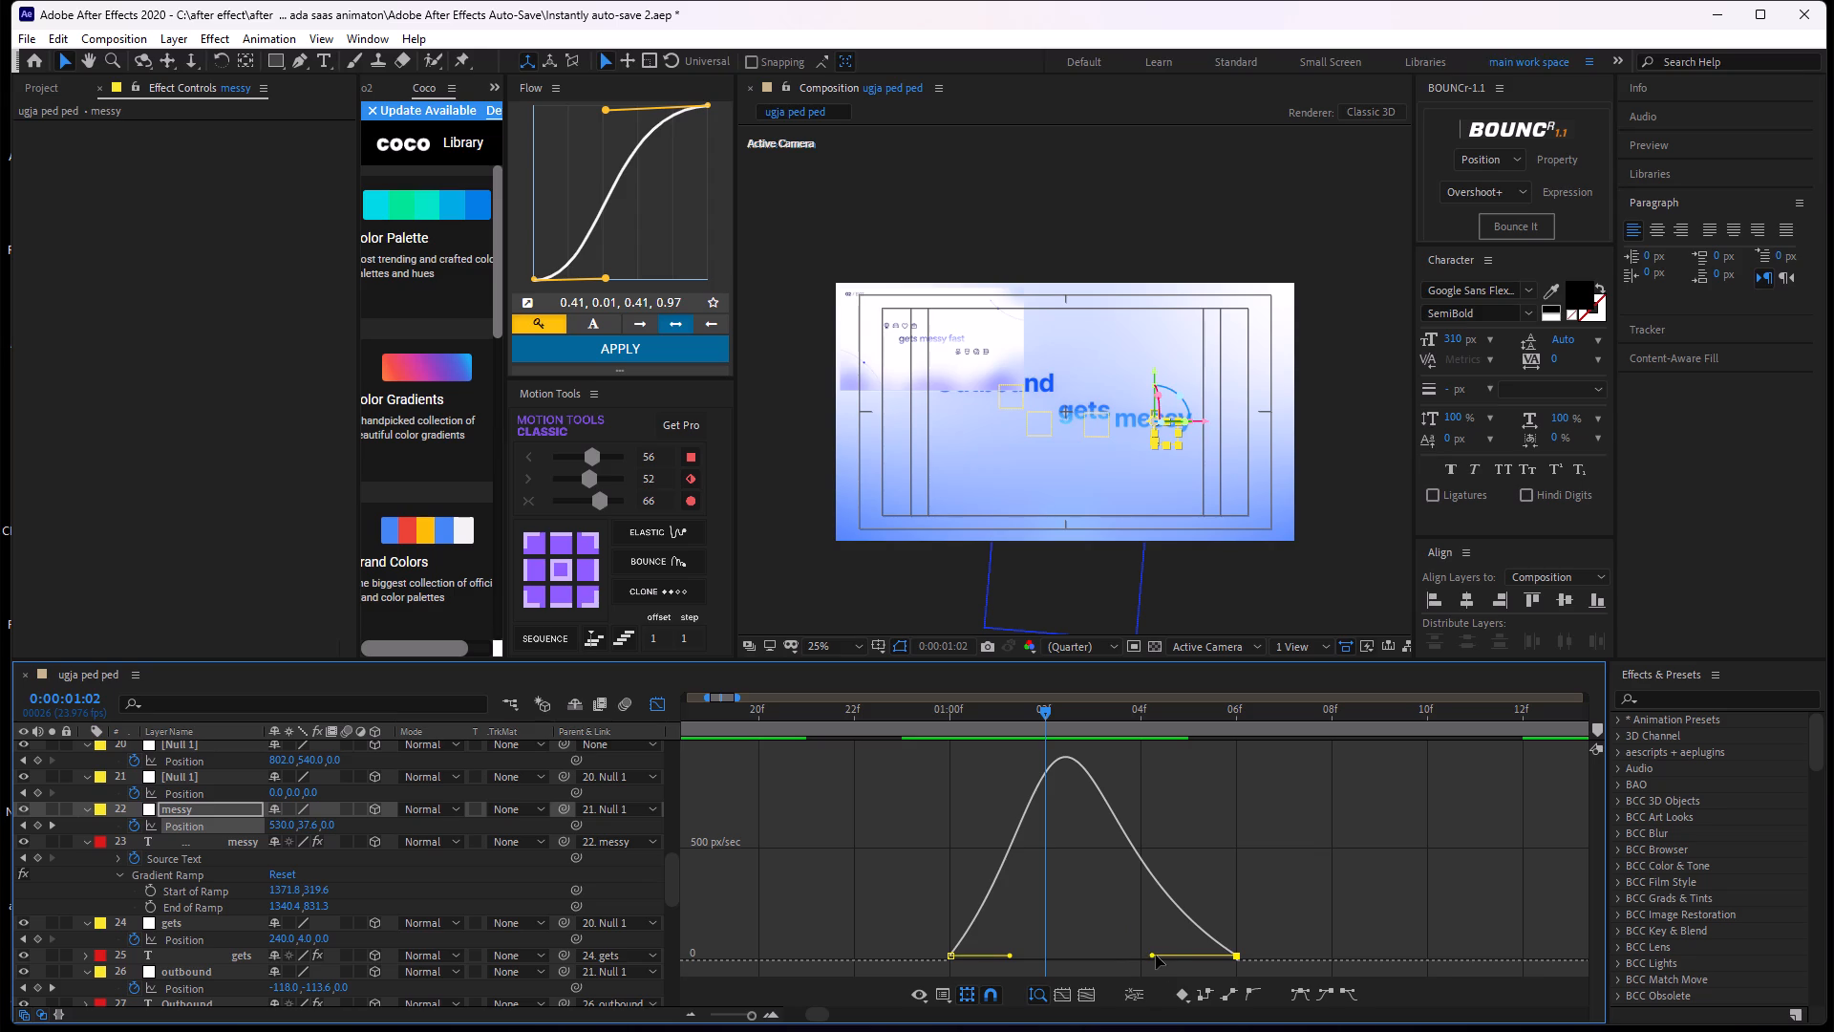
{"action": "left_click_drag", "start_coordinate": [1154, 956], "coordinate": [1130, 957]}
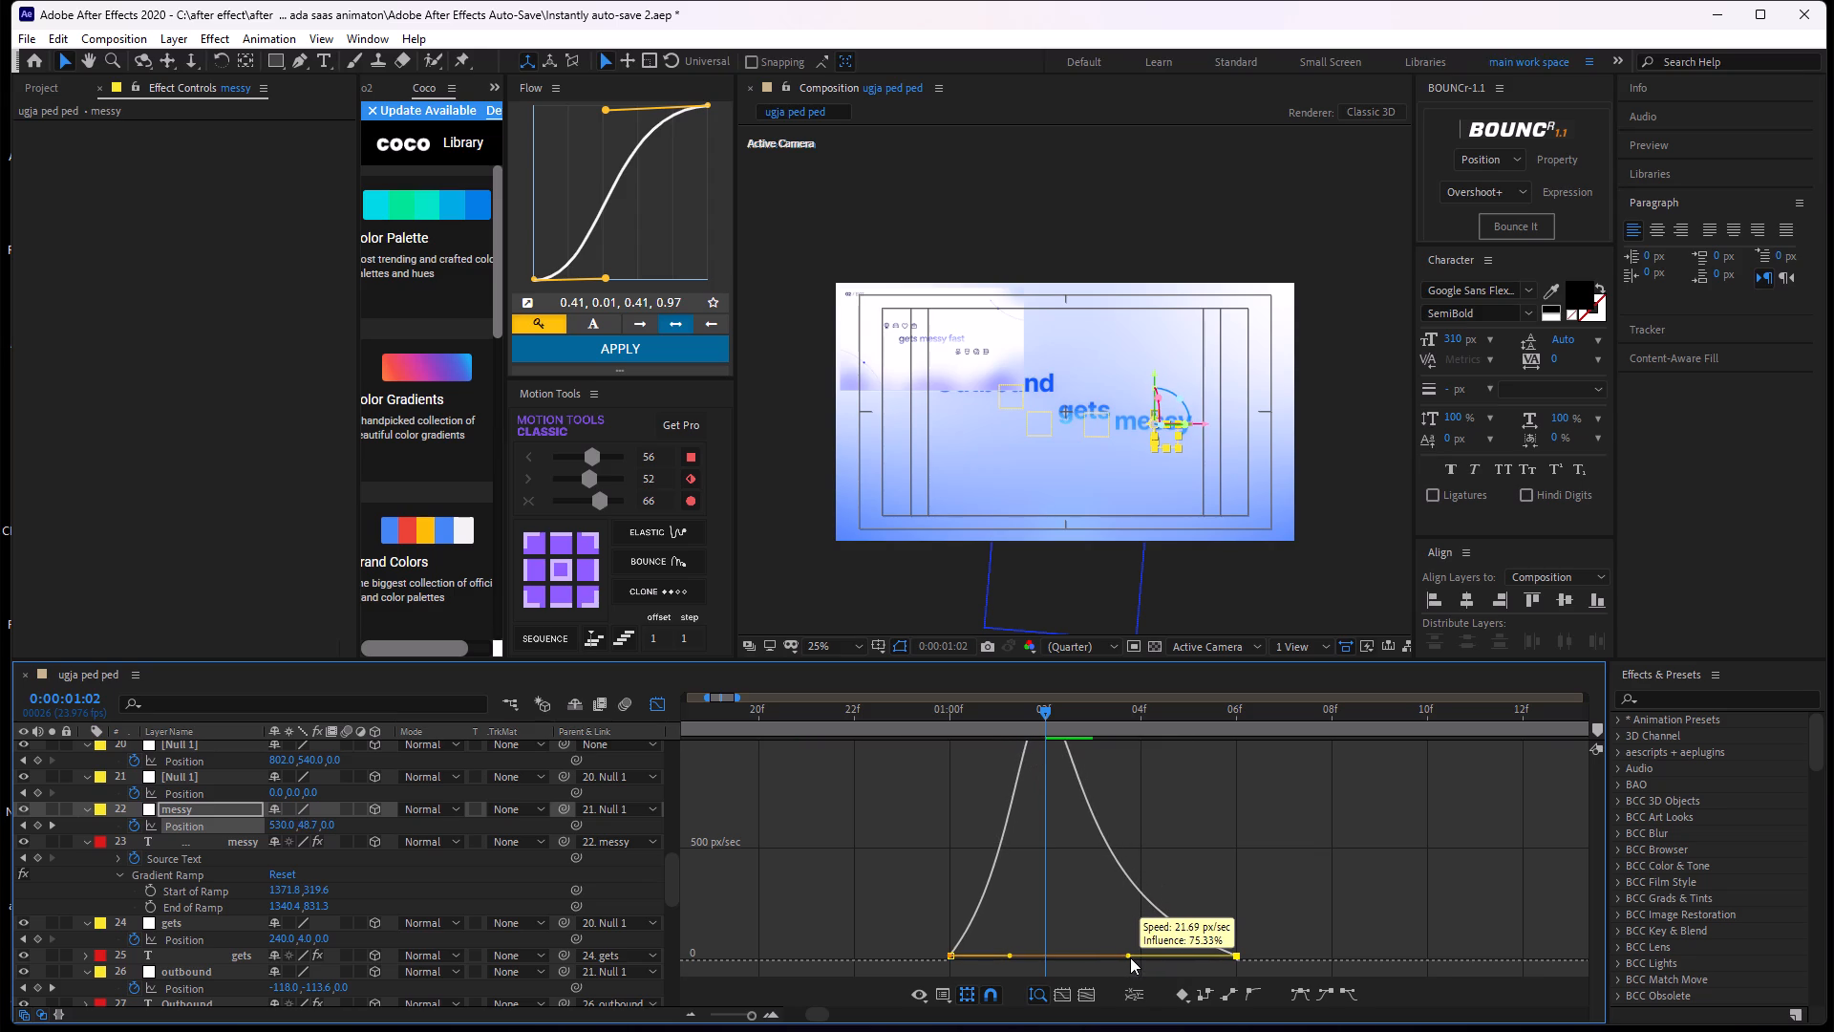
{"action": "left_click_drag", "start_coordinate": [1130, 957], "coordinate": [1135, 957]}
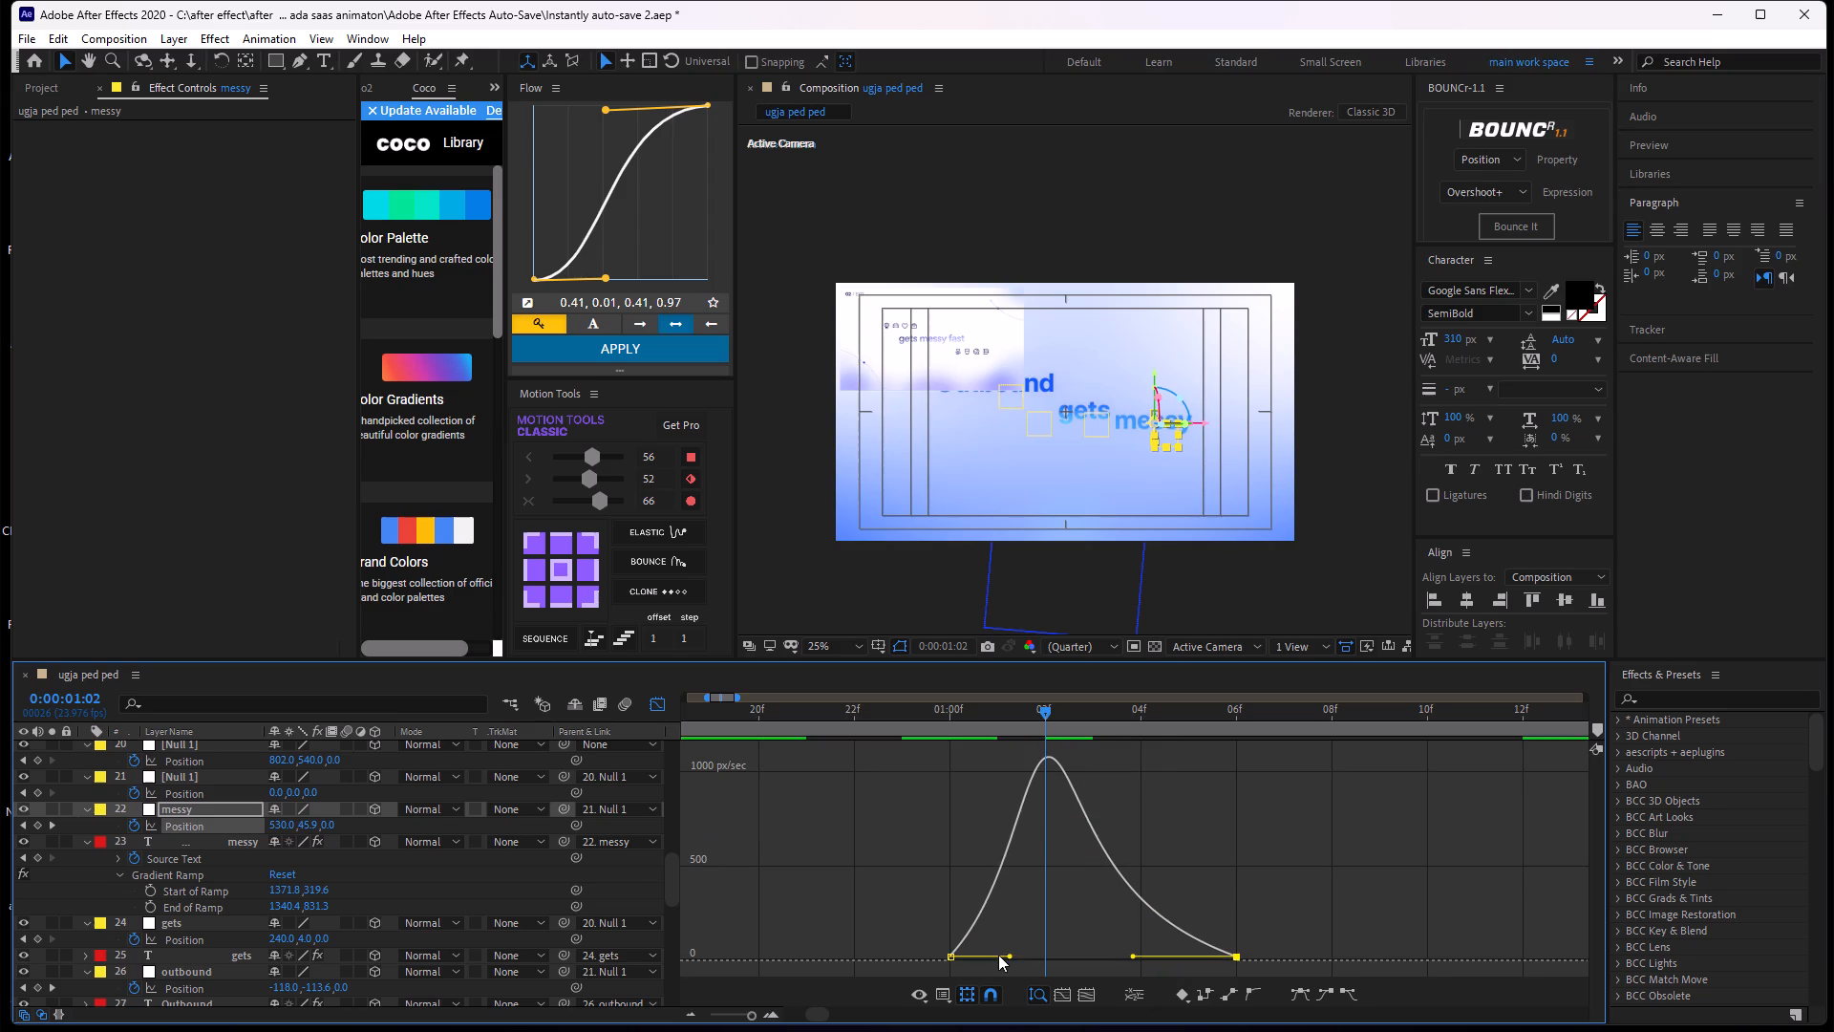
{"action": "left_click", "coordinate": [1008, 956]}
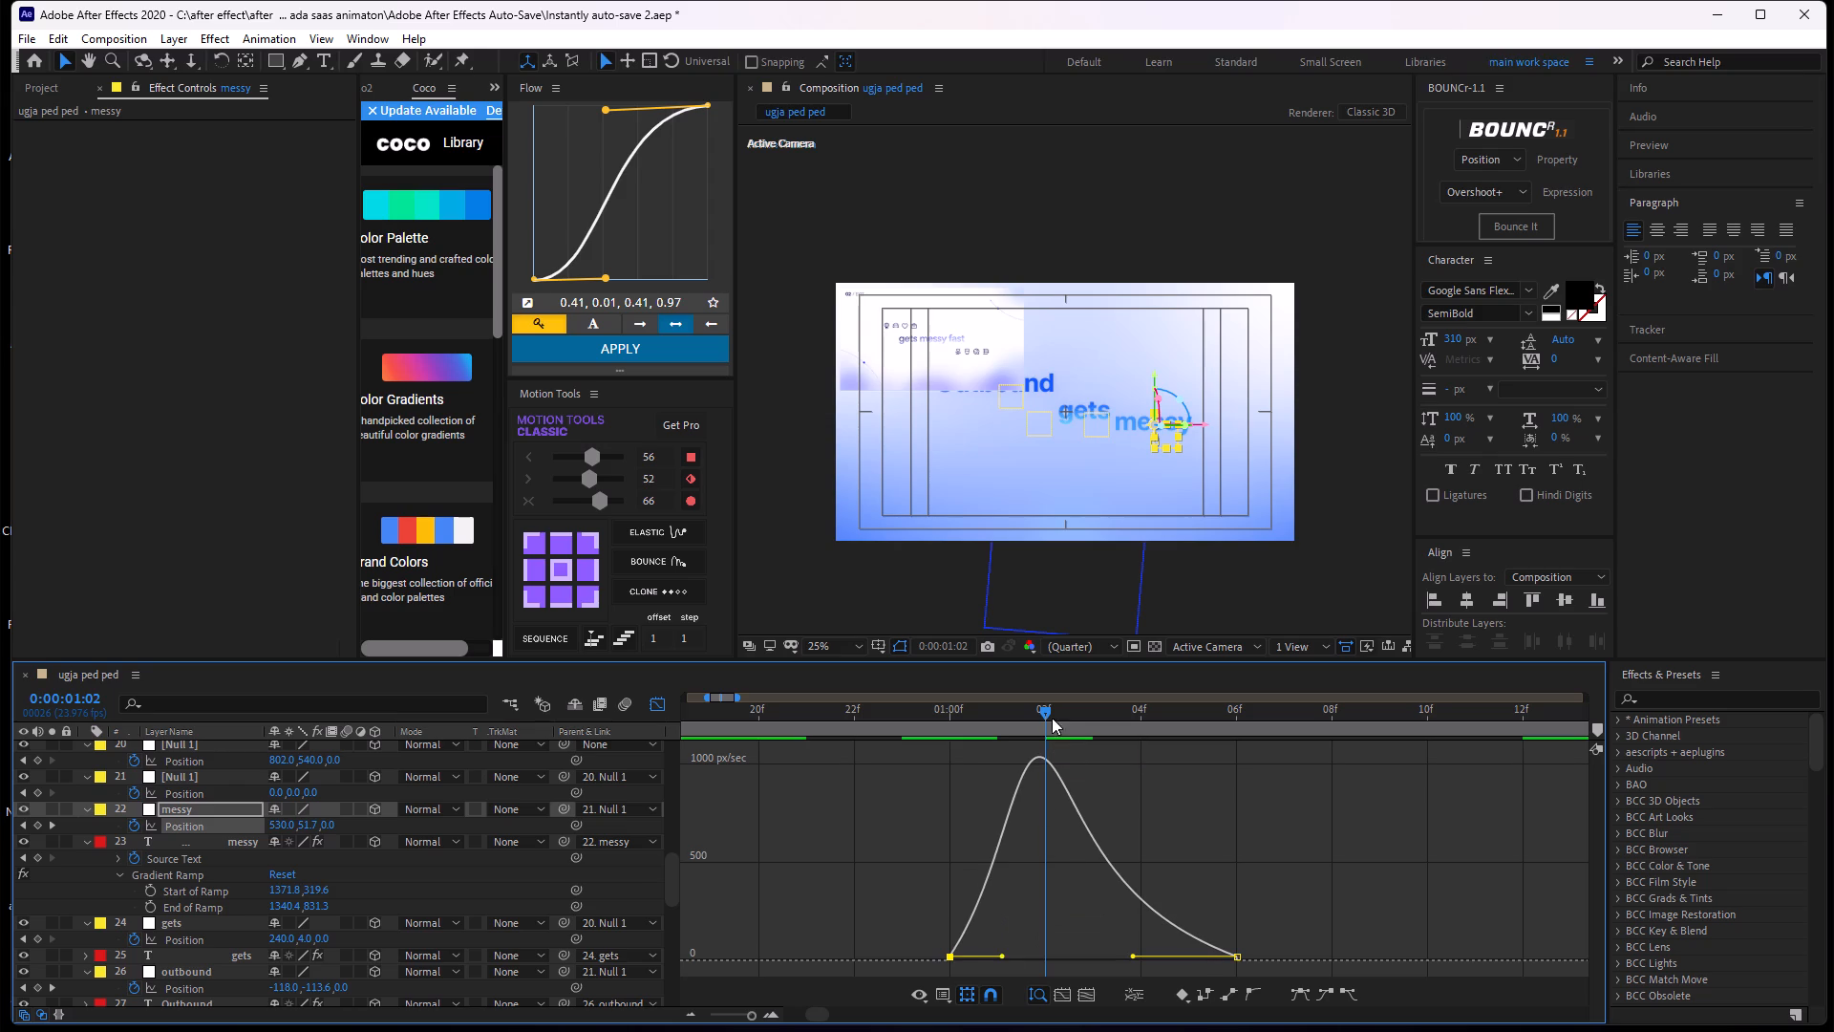
Preview the messy null's reshaped motion from 0:00:01:00, scrub back to 0:00:01:02 and leave the speed graph.
{"action": "left_click_drag", "start_coordinate": [1047, 709], "coordinate": [963, 780]}
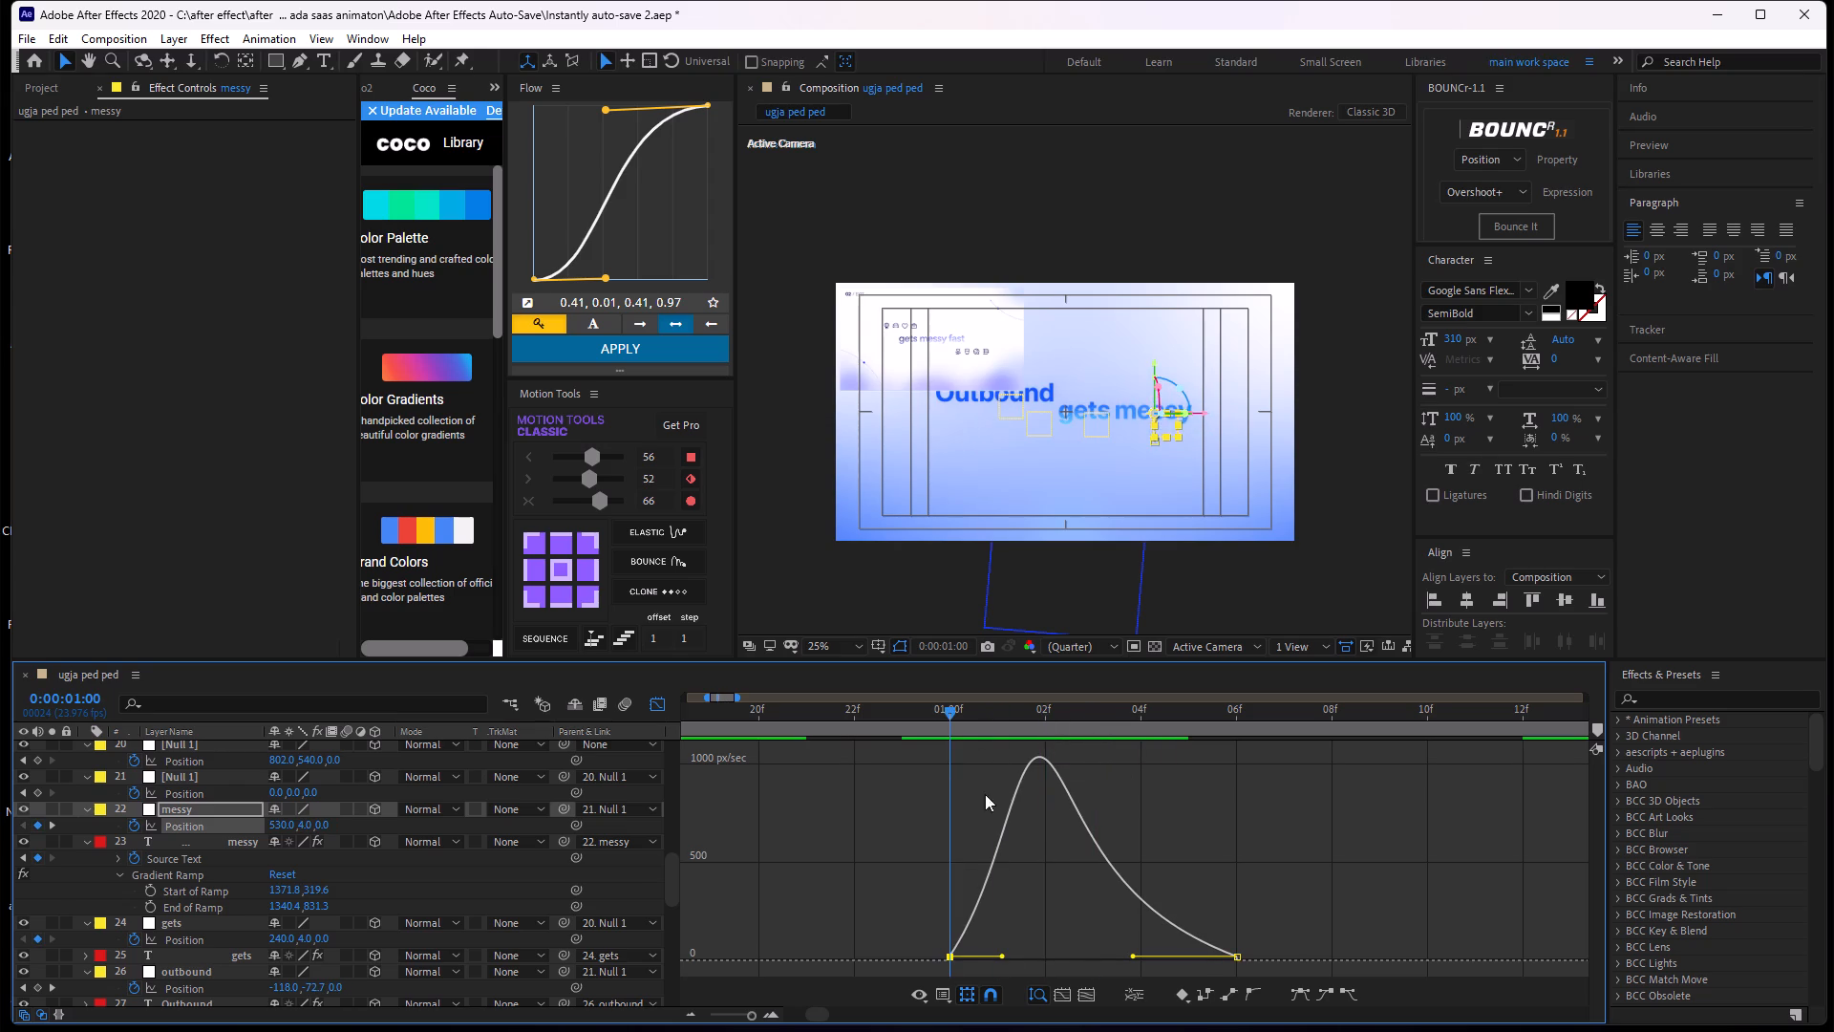
{"action": "key", "text": "space"}
{"action": "key", "text": "space"}
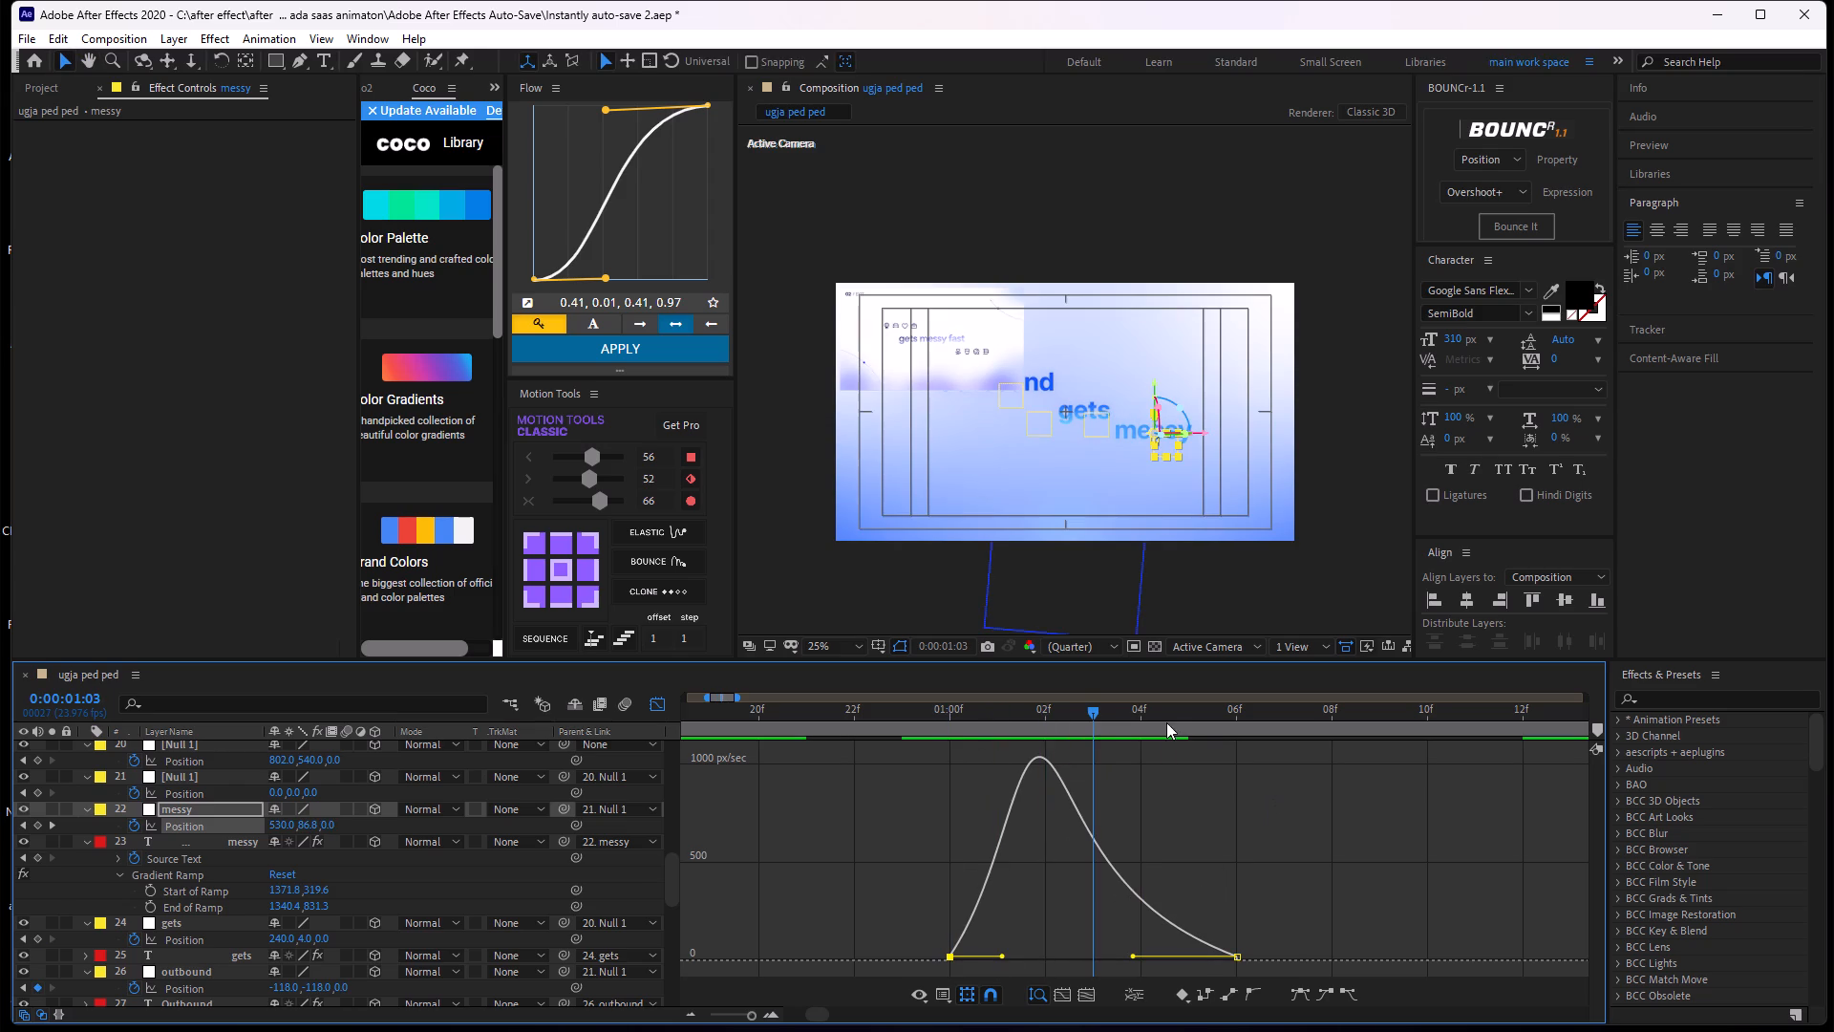
{"action": "left_click_drag", "start_coordinate": [1102, 702], "coordinate": [1055, 755]}
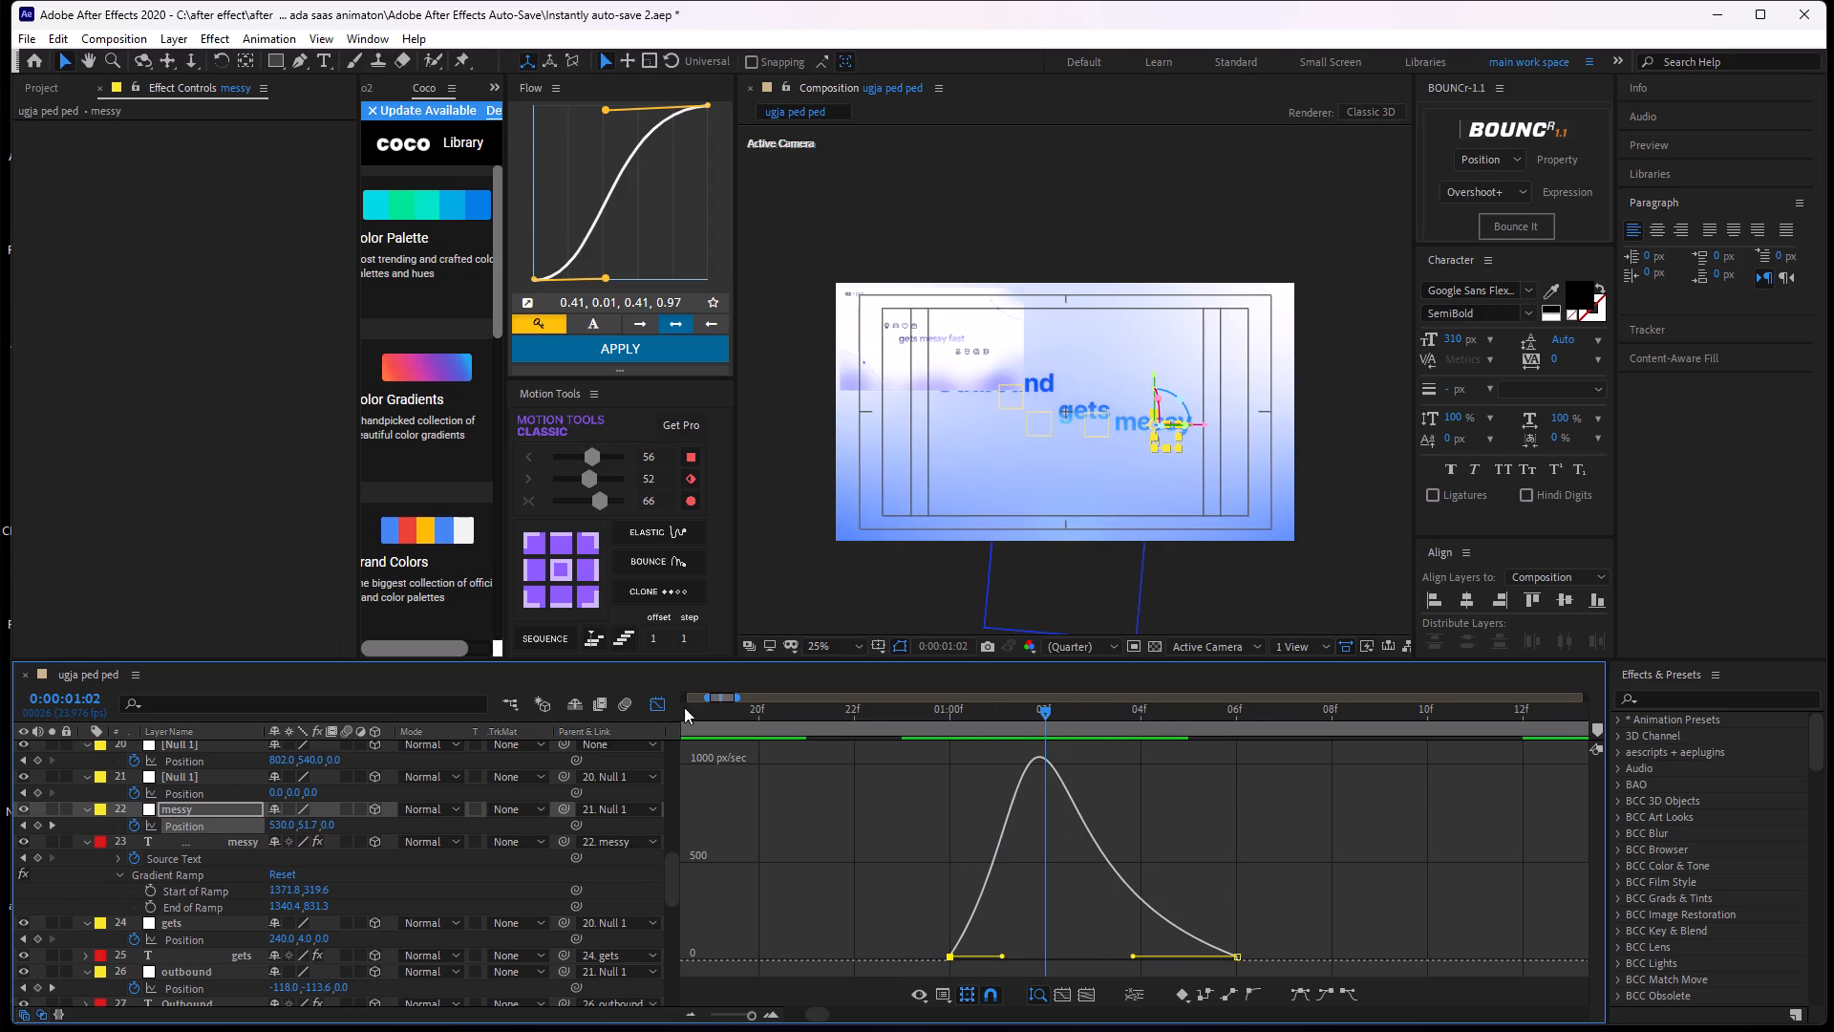
{"action": "left_click", "coordinate": [662, 707]}
Apply a Flow easing curve of 0.37, 0.02, 0.01, 1.00 to the messy null's two Position keyframes.
{"action": "left_click", "coordinate": [1087, 856]}
{"action": "left_click_drag", "start_coordinate": [1268, 826], "coordinate": [822, 801]}
{"action": "left_click", "coordinate": [605, 278]}
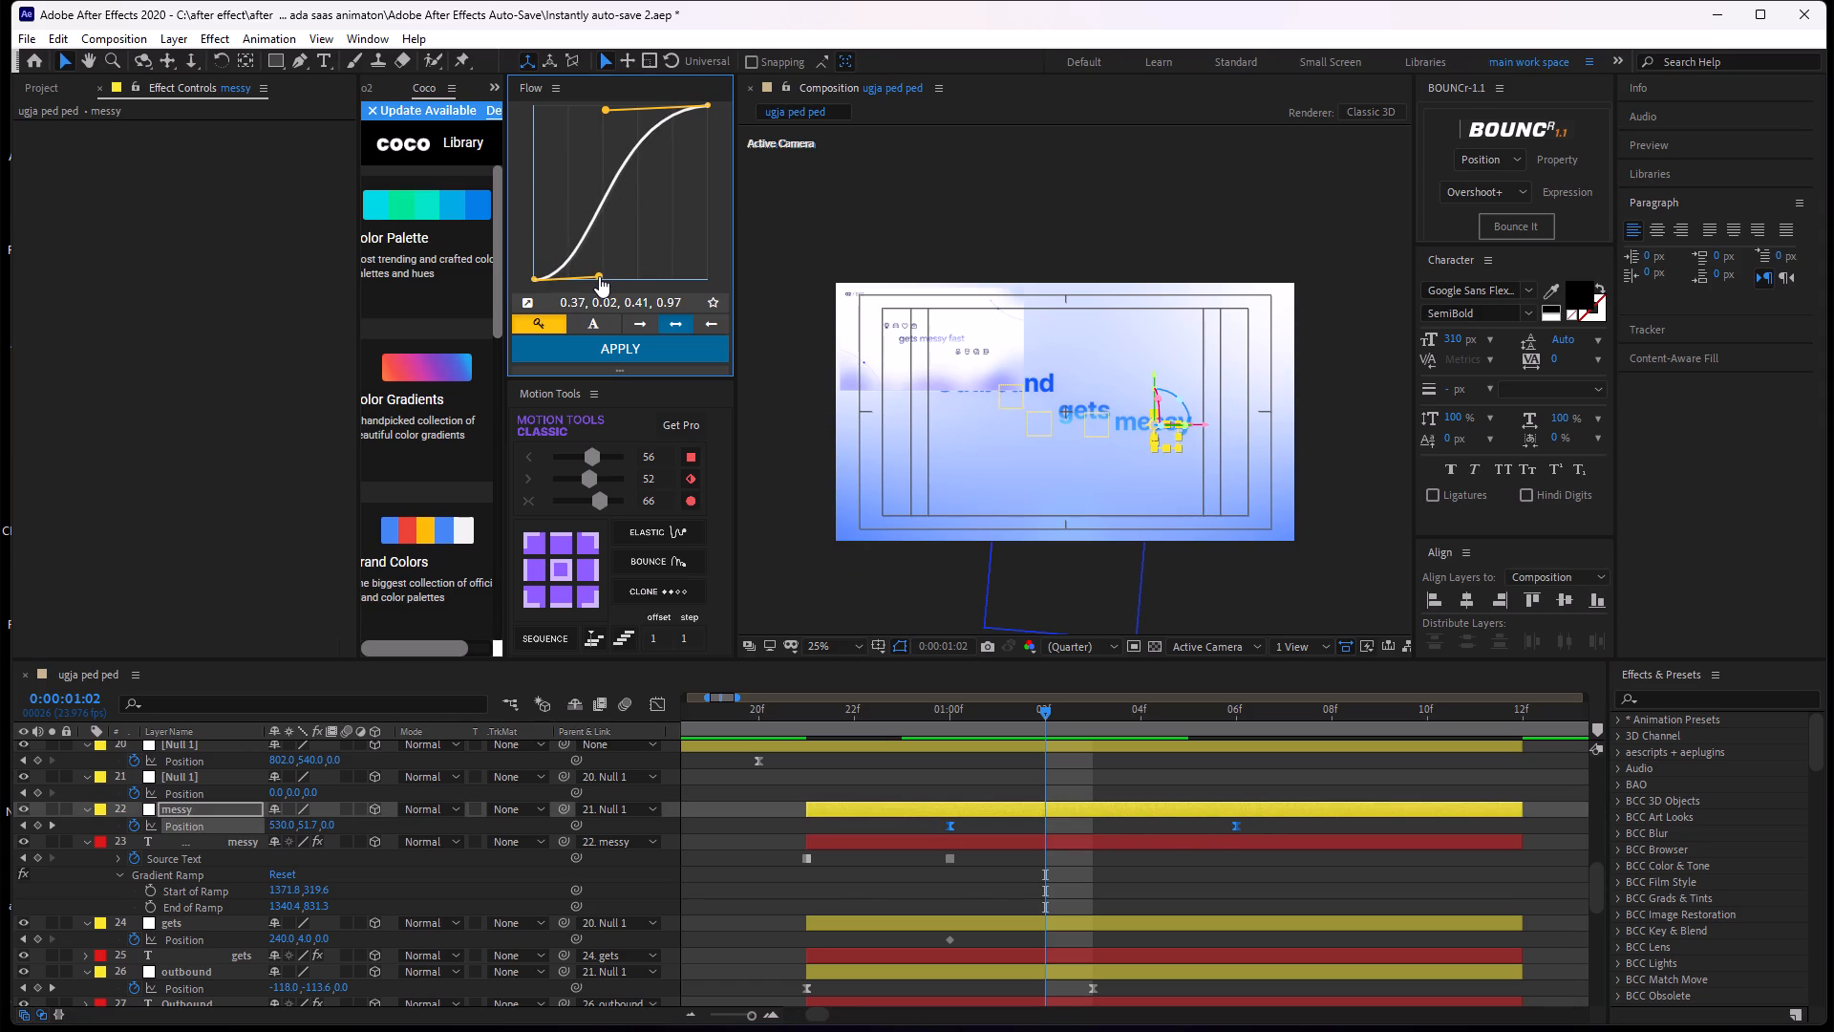
{"action": "left_click_drag", "start_coordinate": [603, 109], "coordinate": [537, 105]}
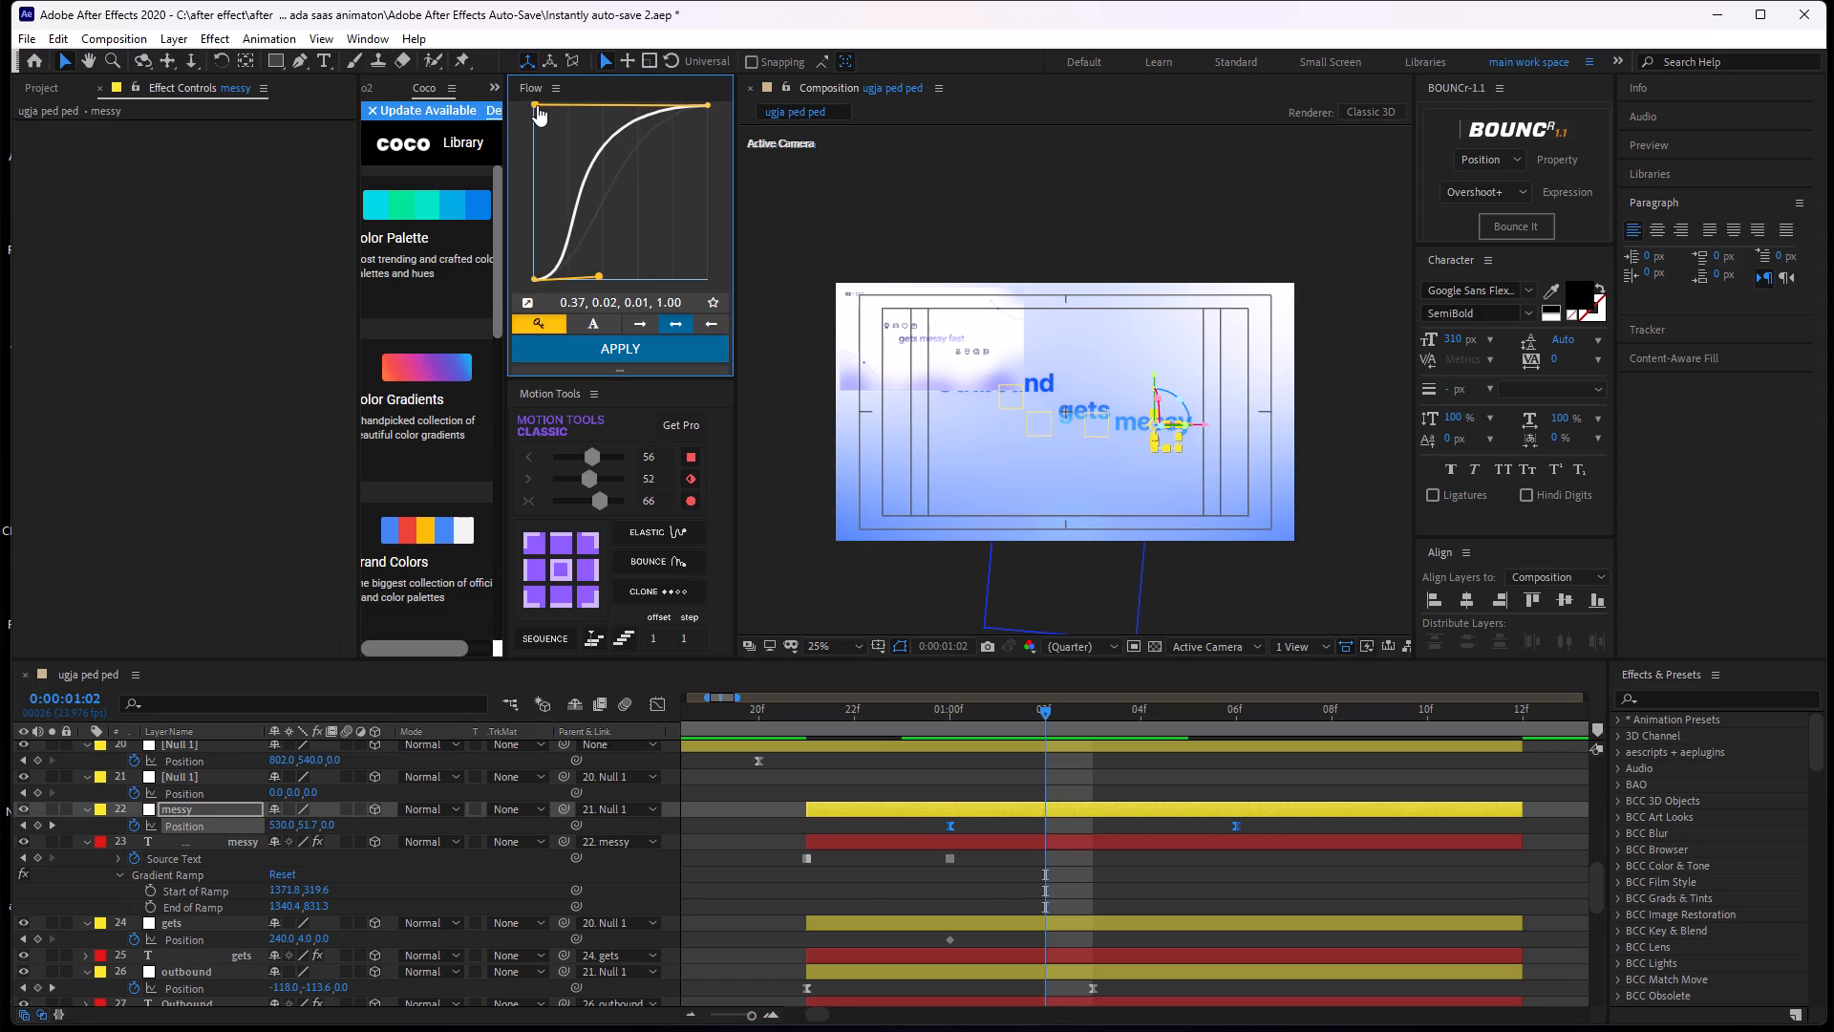
{"action": "left_click_drag", "start_coordinate": [537, 105], "coordinate": [536, 105]}
{"action": "left_click", "coordinate": [640, 348]}
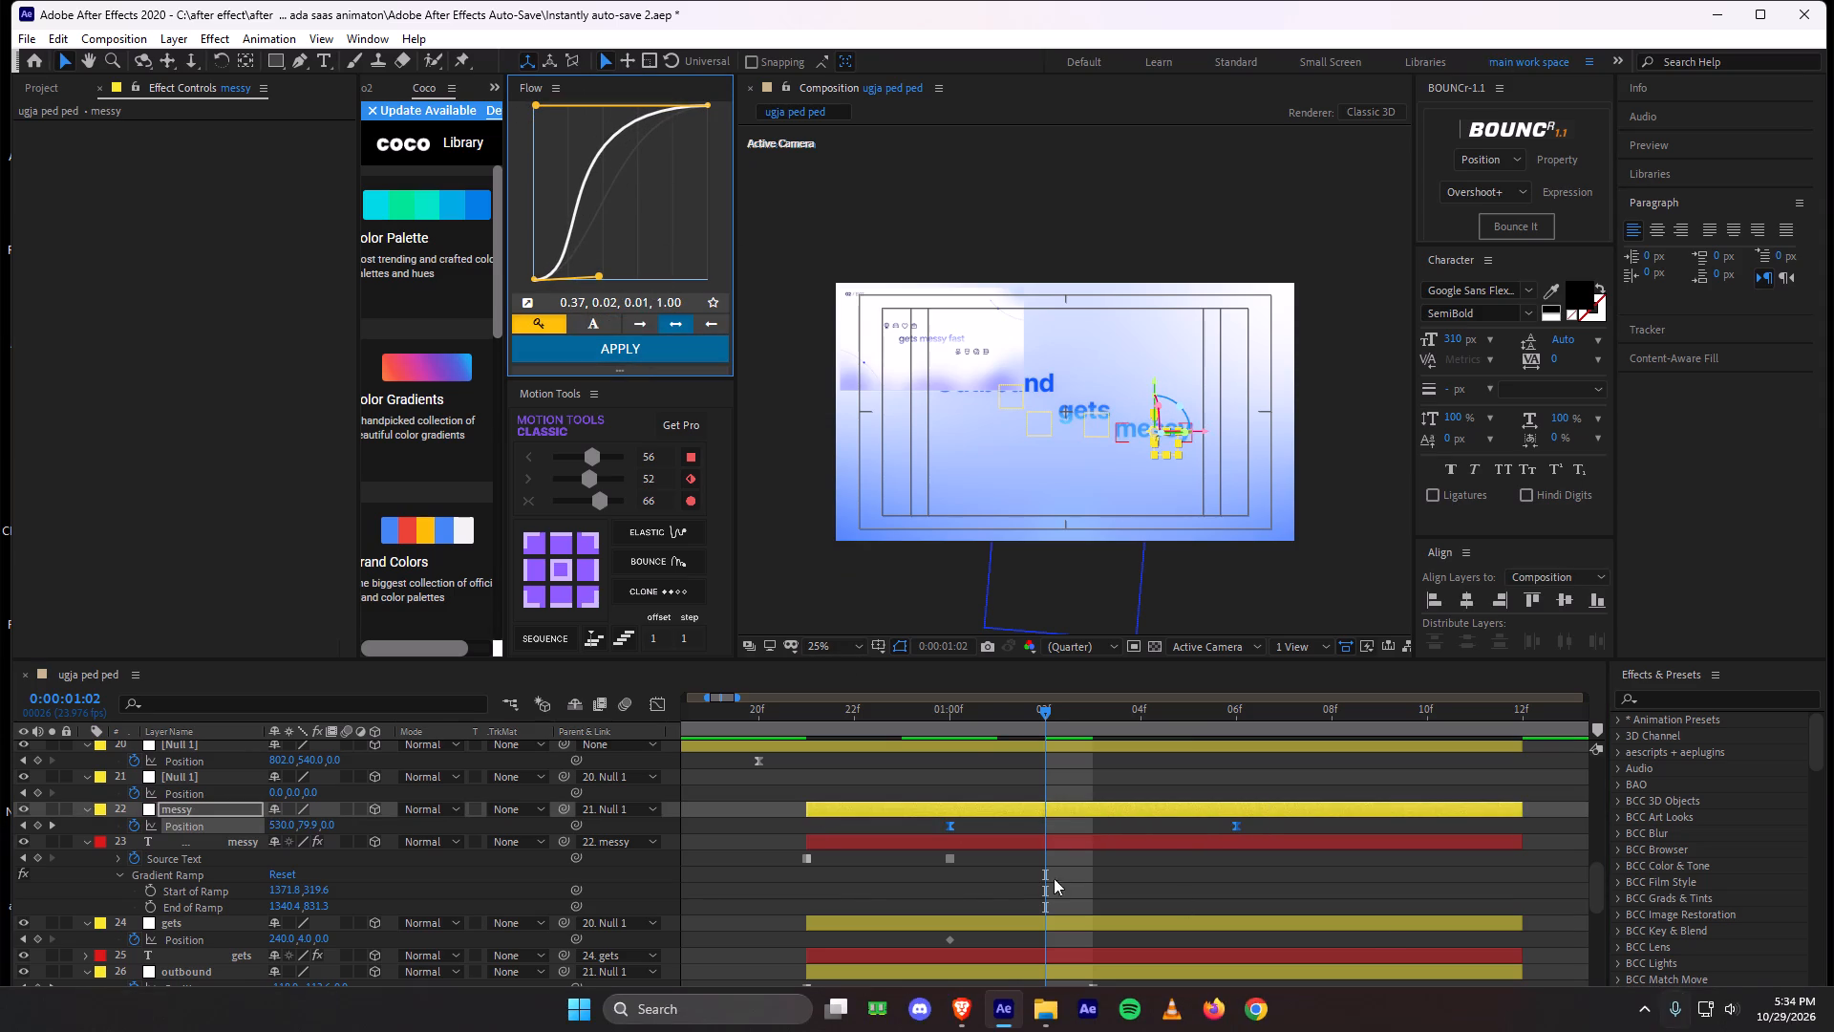
Play the word split several times, from as early as 0:00:00:16, to check the messy word's new easing.
{"action": "left_click_drag", "start_coordinate": [1049, 709], "coordinate": [990, 752]}
{"action": "key", "text": "space"}
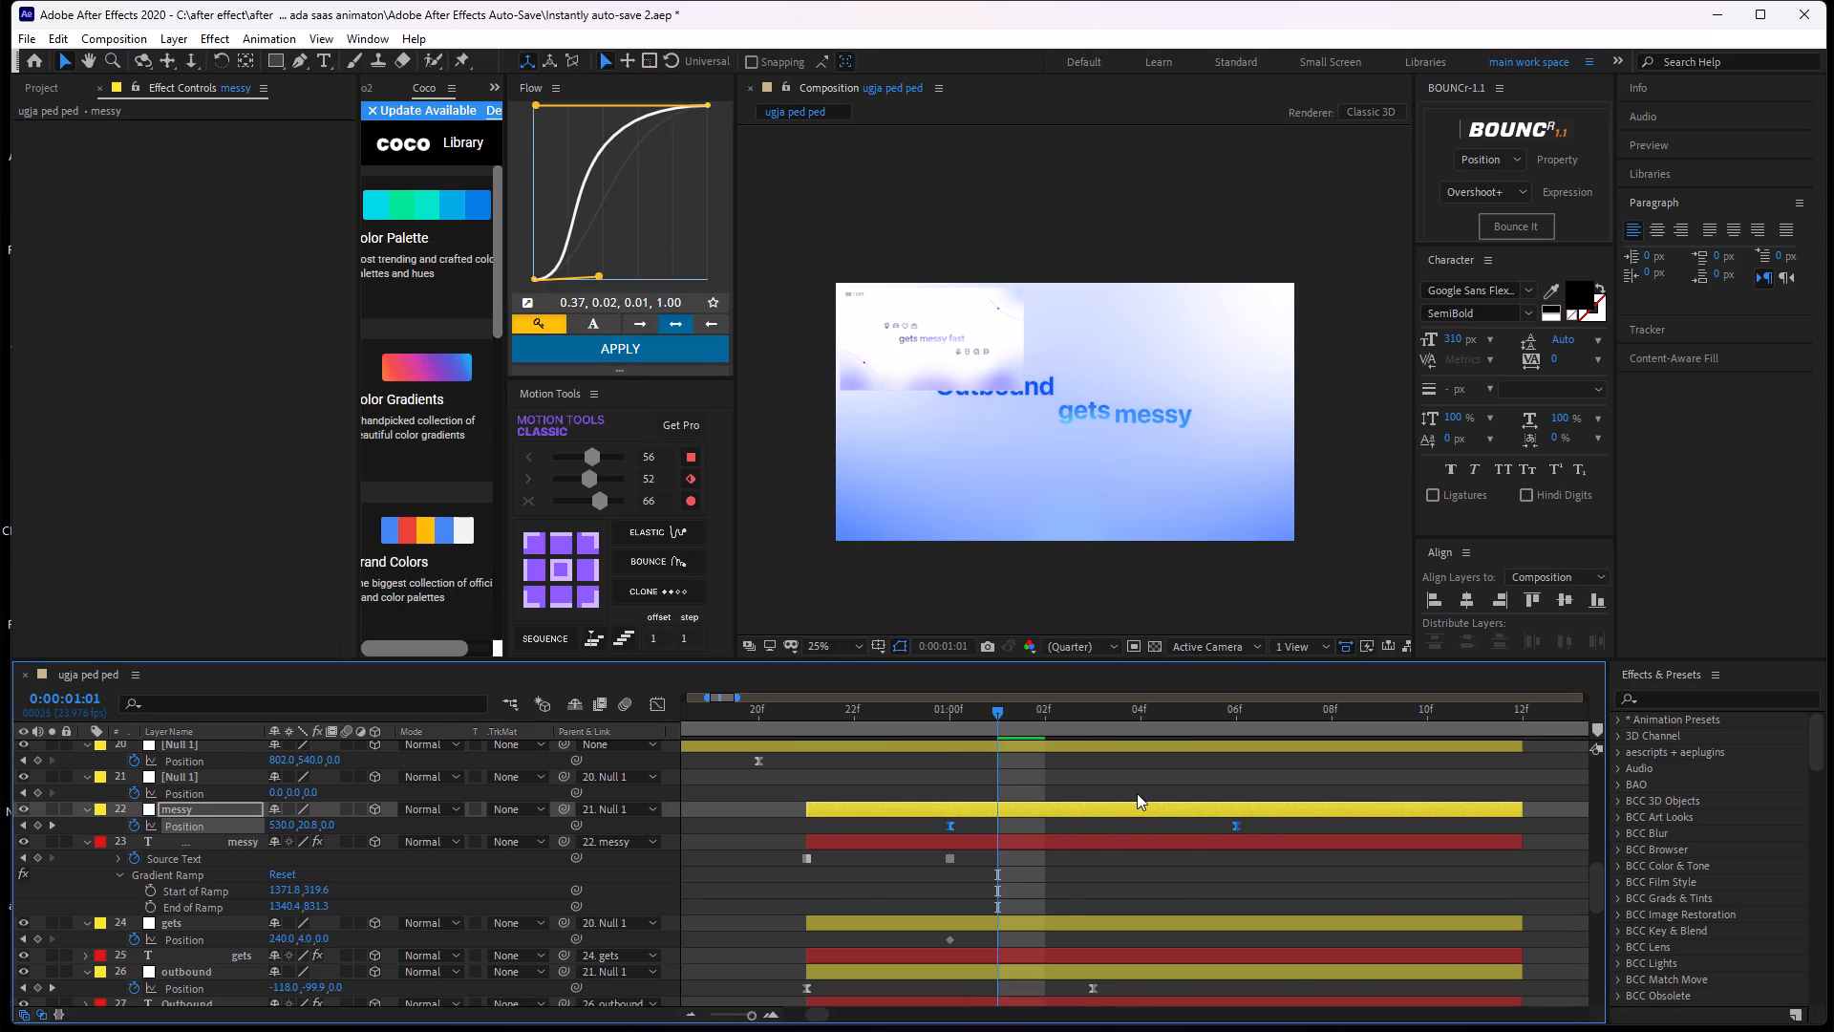
{"action": "key", "text": "space"}
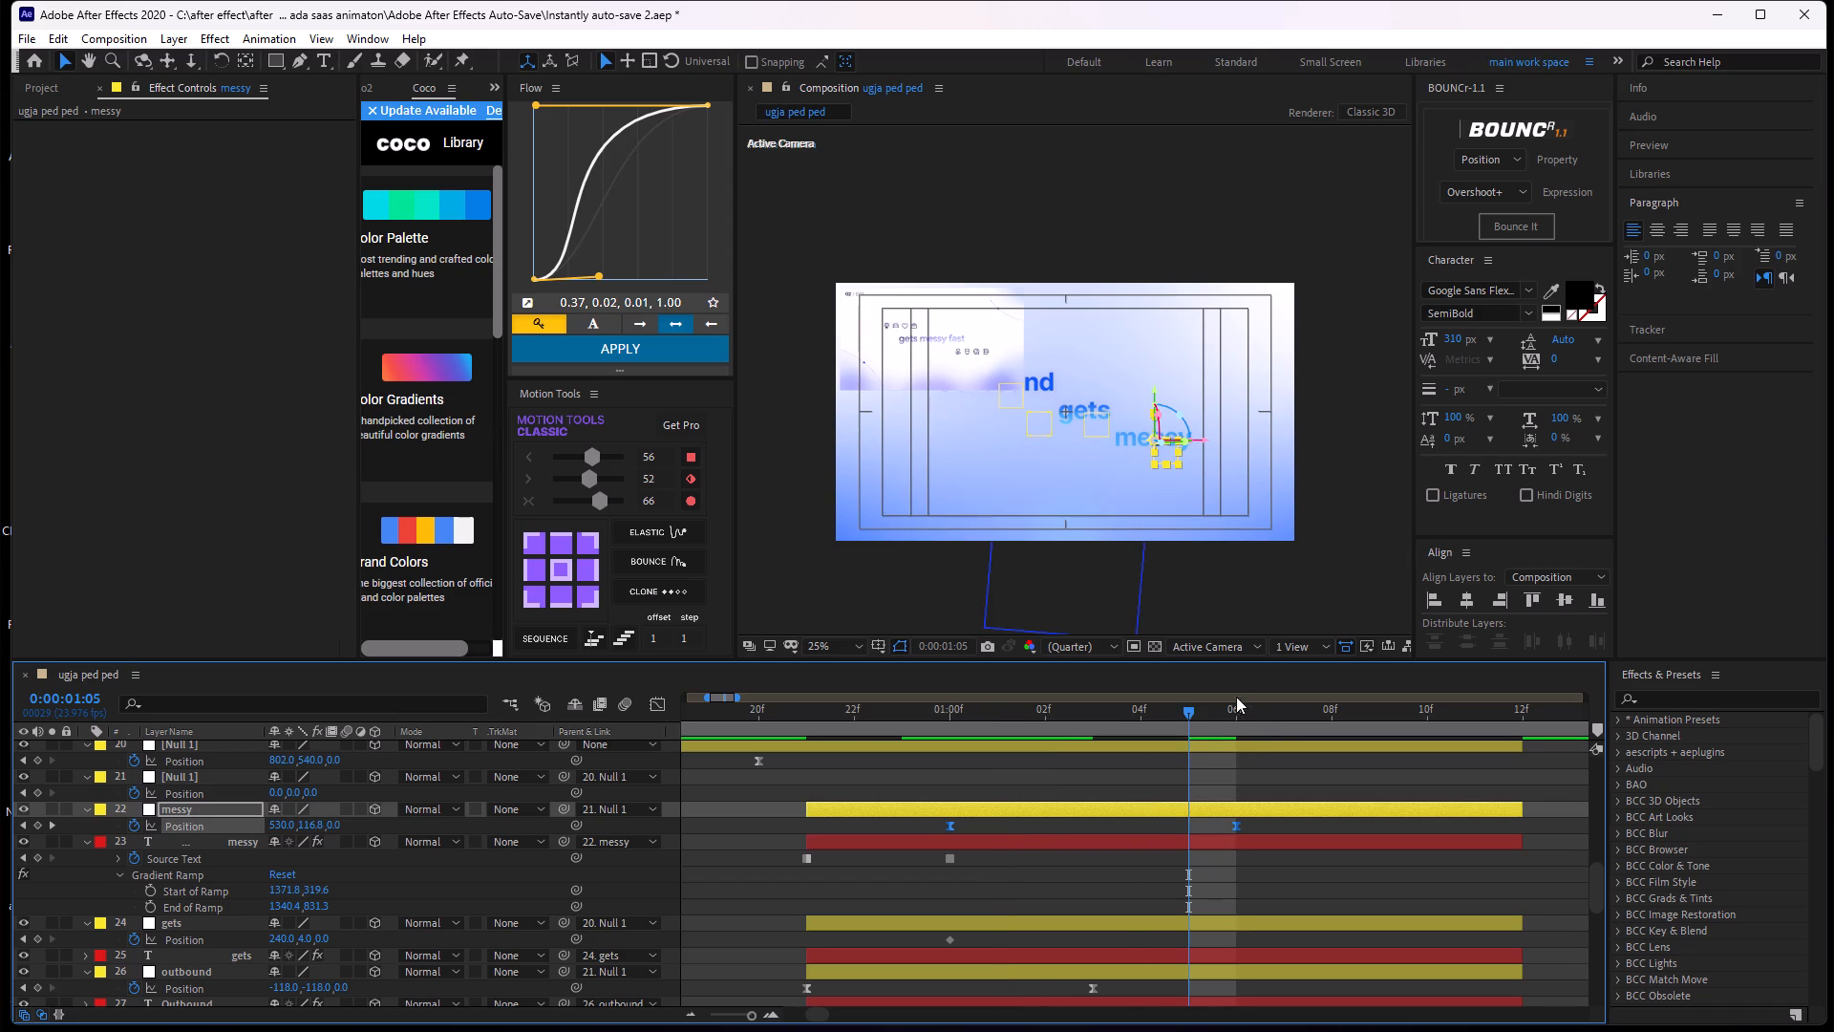
{"action": "left_click_drag", "start_coordinate": [1193, 711], "coordinate": [850, 766]}
{"action": "key", "text": "space"}
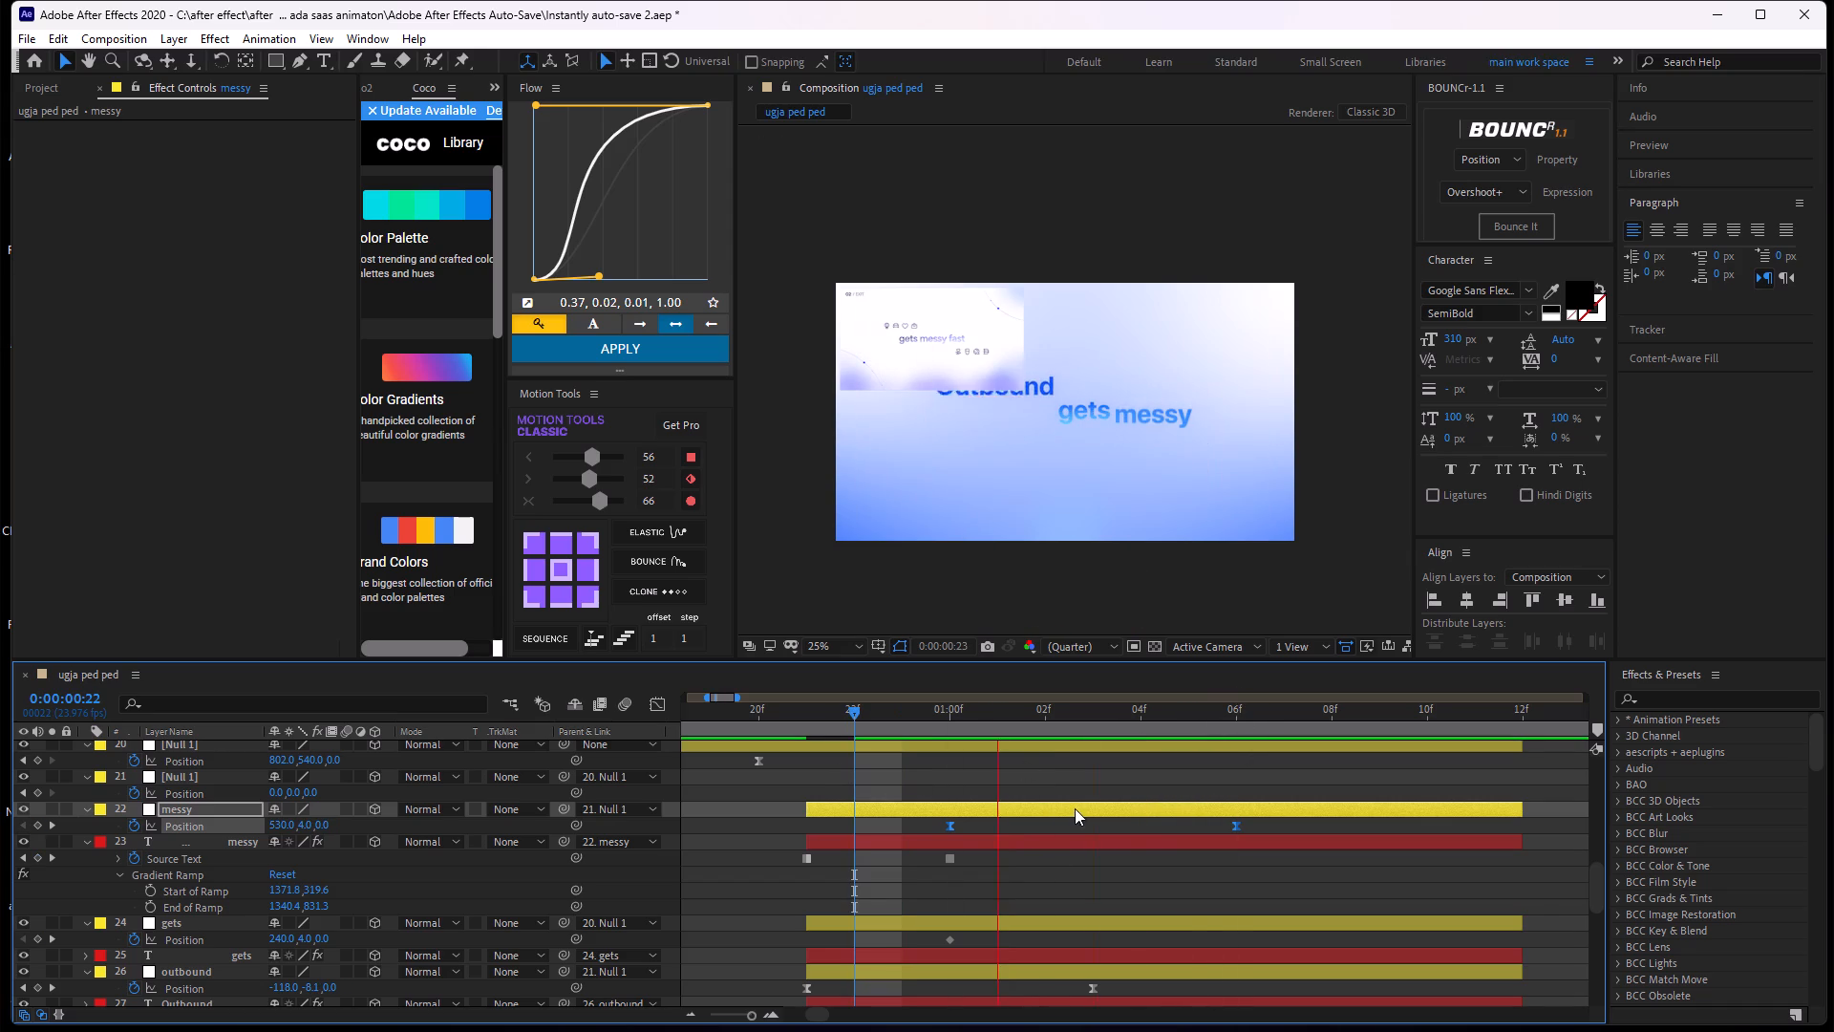
{"action": "key", "text": "space"}
{"action": "left_click_drag", "start_coordinate": [1561, 720], "coordinate": [729, 853]}
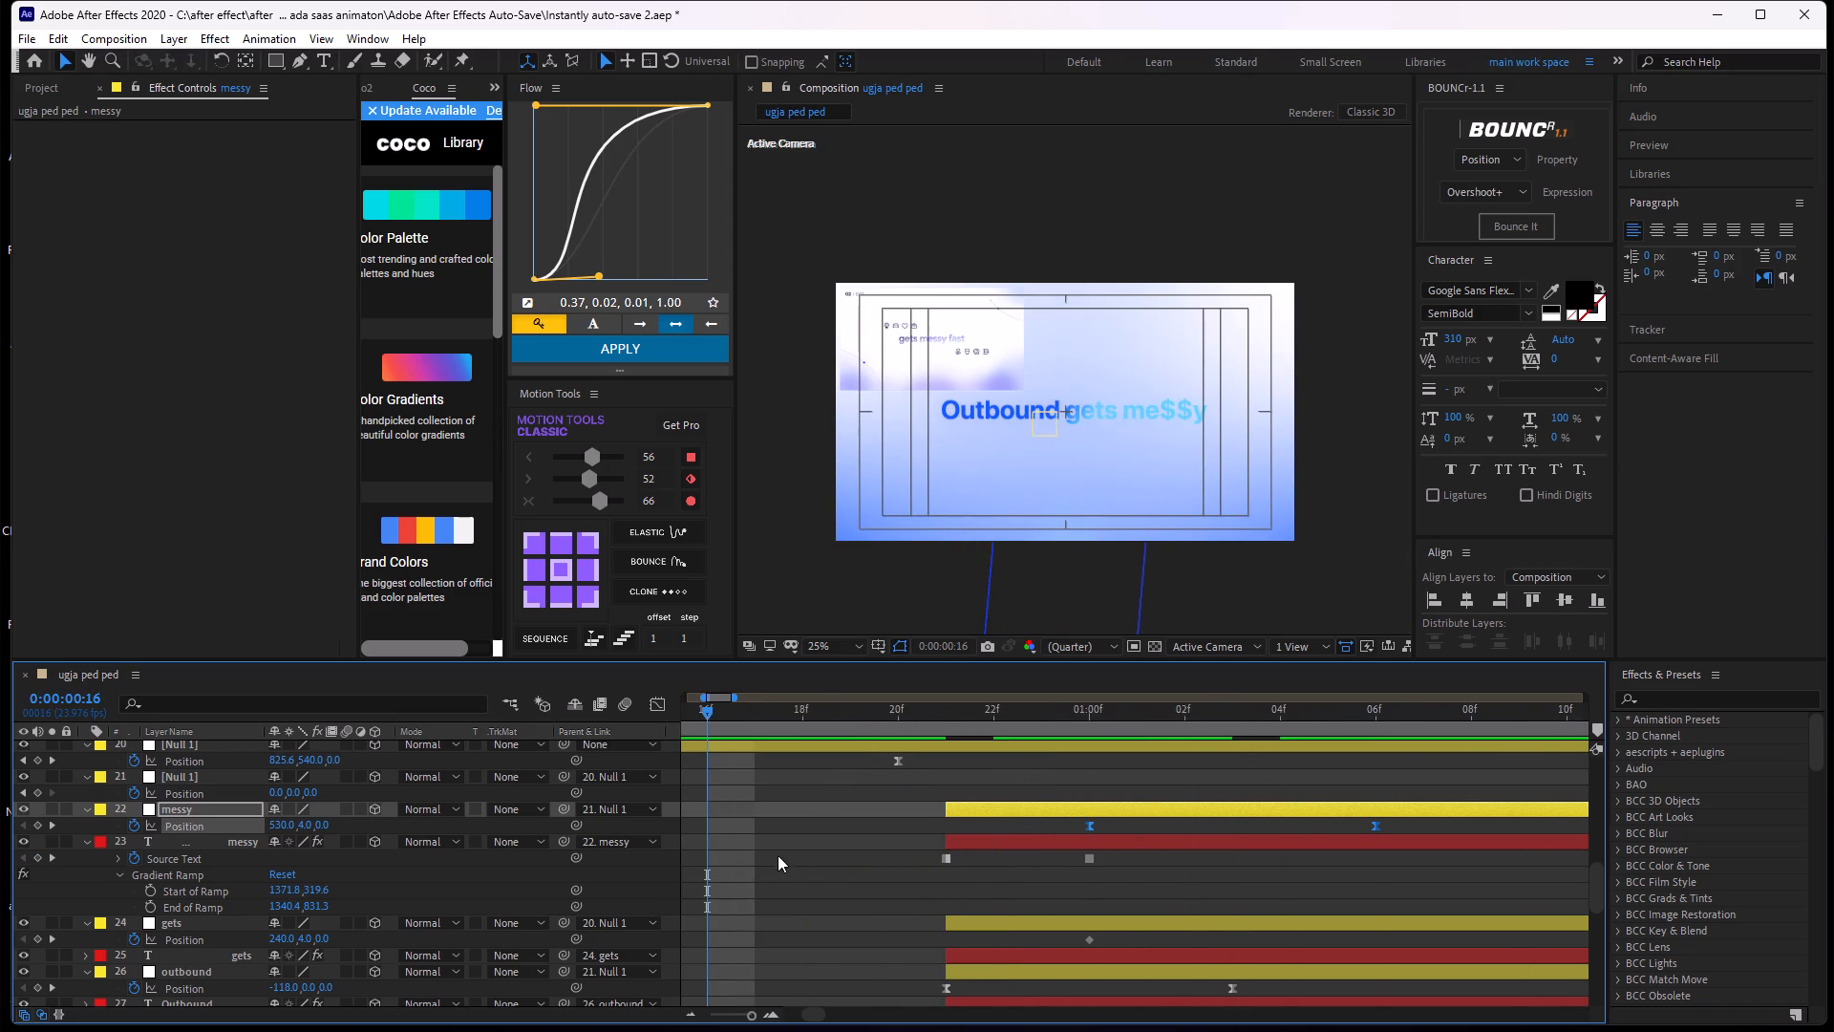
{"action": "key", "text": "space"}
{"action": "key", "text": "space"}
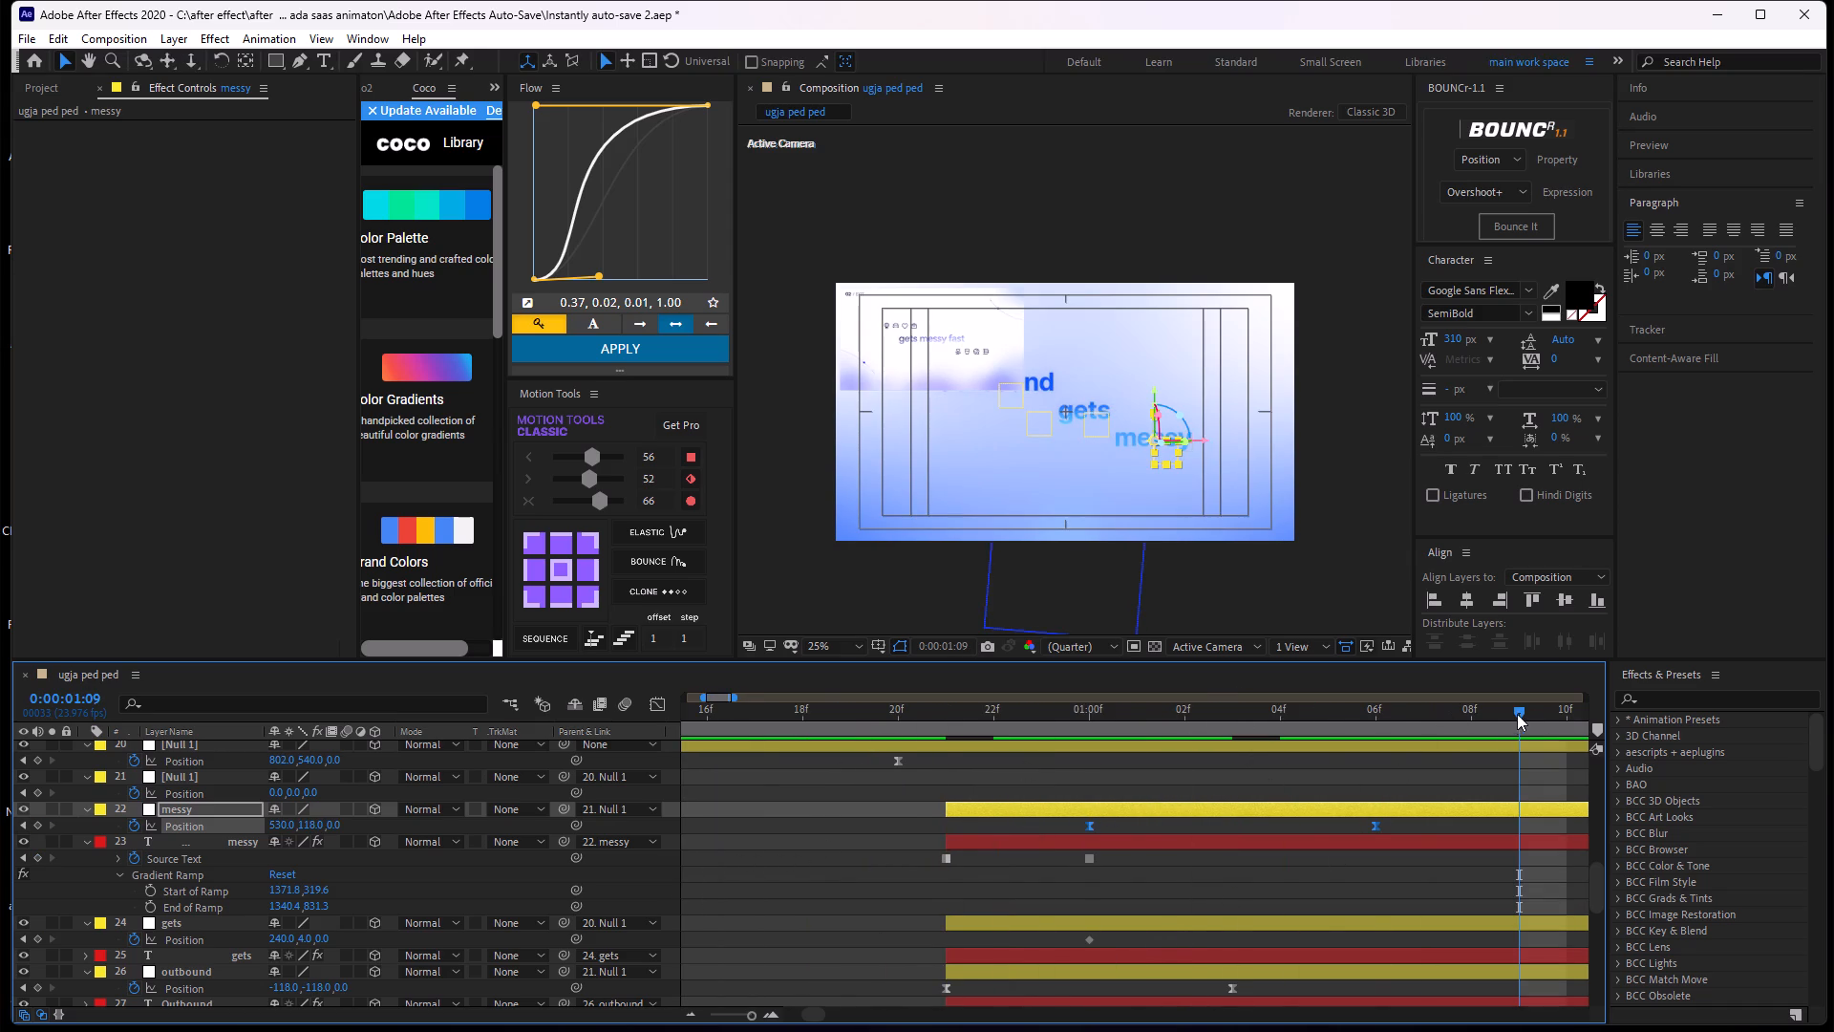
{"action": "left_click_drag", "start_coordinate": [1515, 714], "coordinate": [959, 839]}
{"action": "key", "text": "space"}
{"action": "key", "text": "space"}
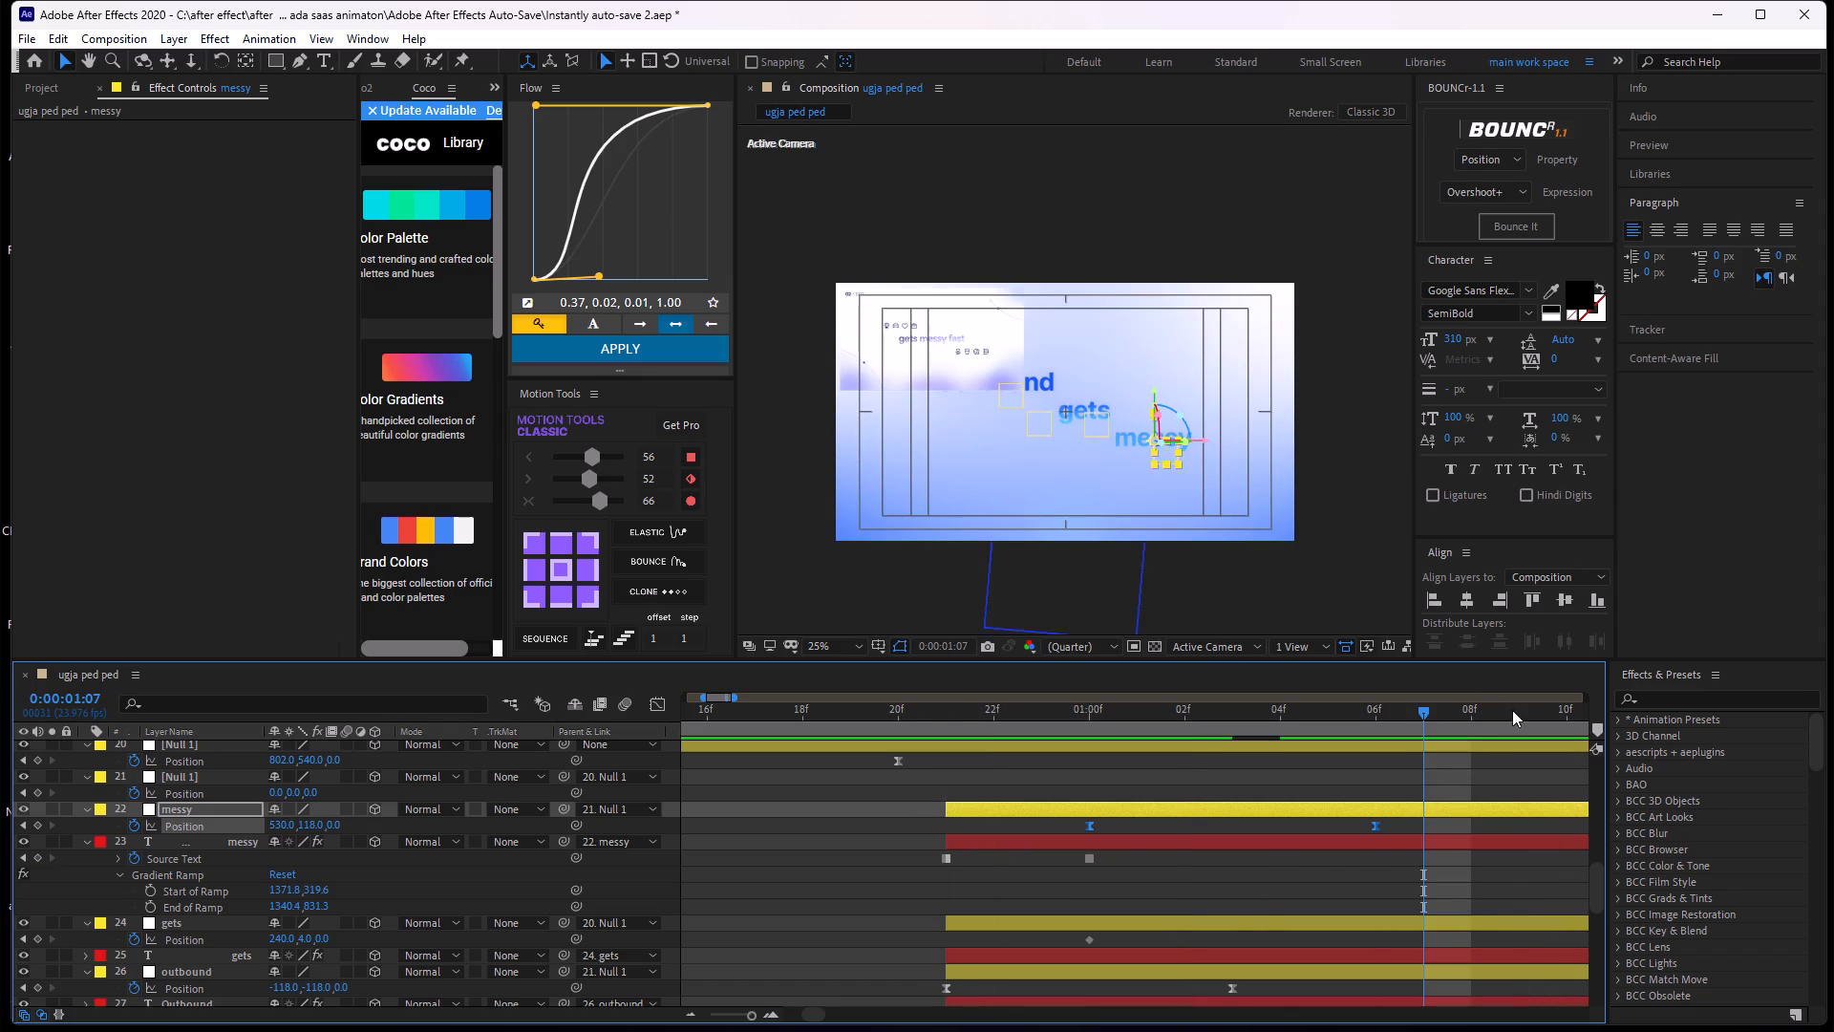
Apply the same 0.37, 0.02, 0.01, 1.00 Flow curve to the gets and outbound nulls' Position keyframes.
{"action": "left_click_drag", "start_coordinate": [1425, 714], "coordinate": [1186, 795]}
{"action": "left_click_drag", "start_coordinate": [1278, 992], "coordinate": [1098, 943]}
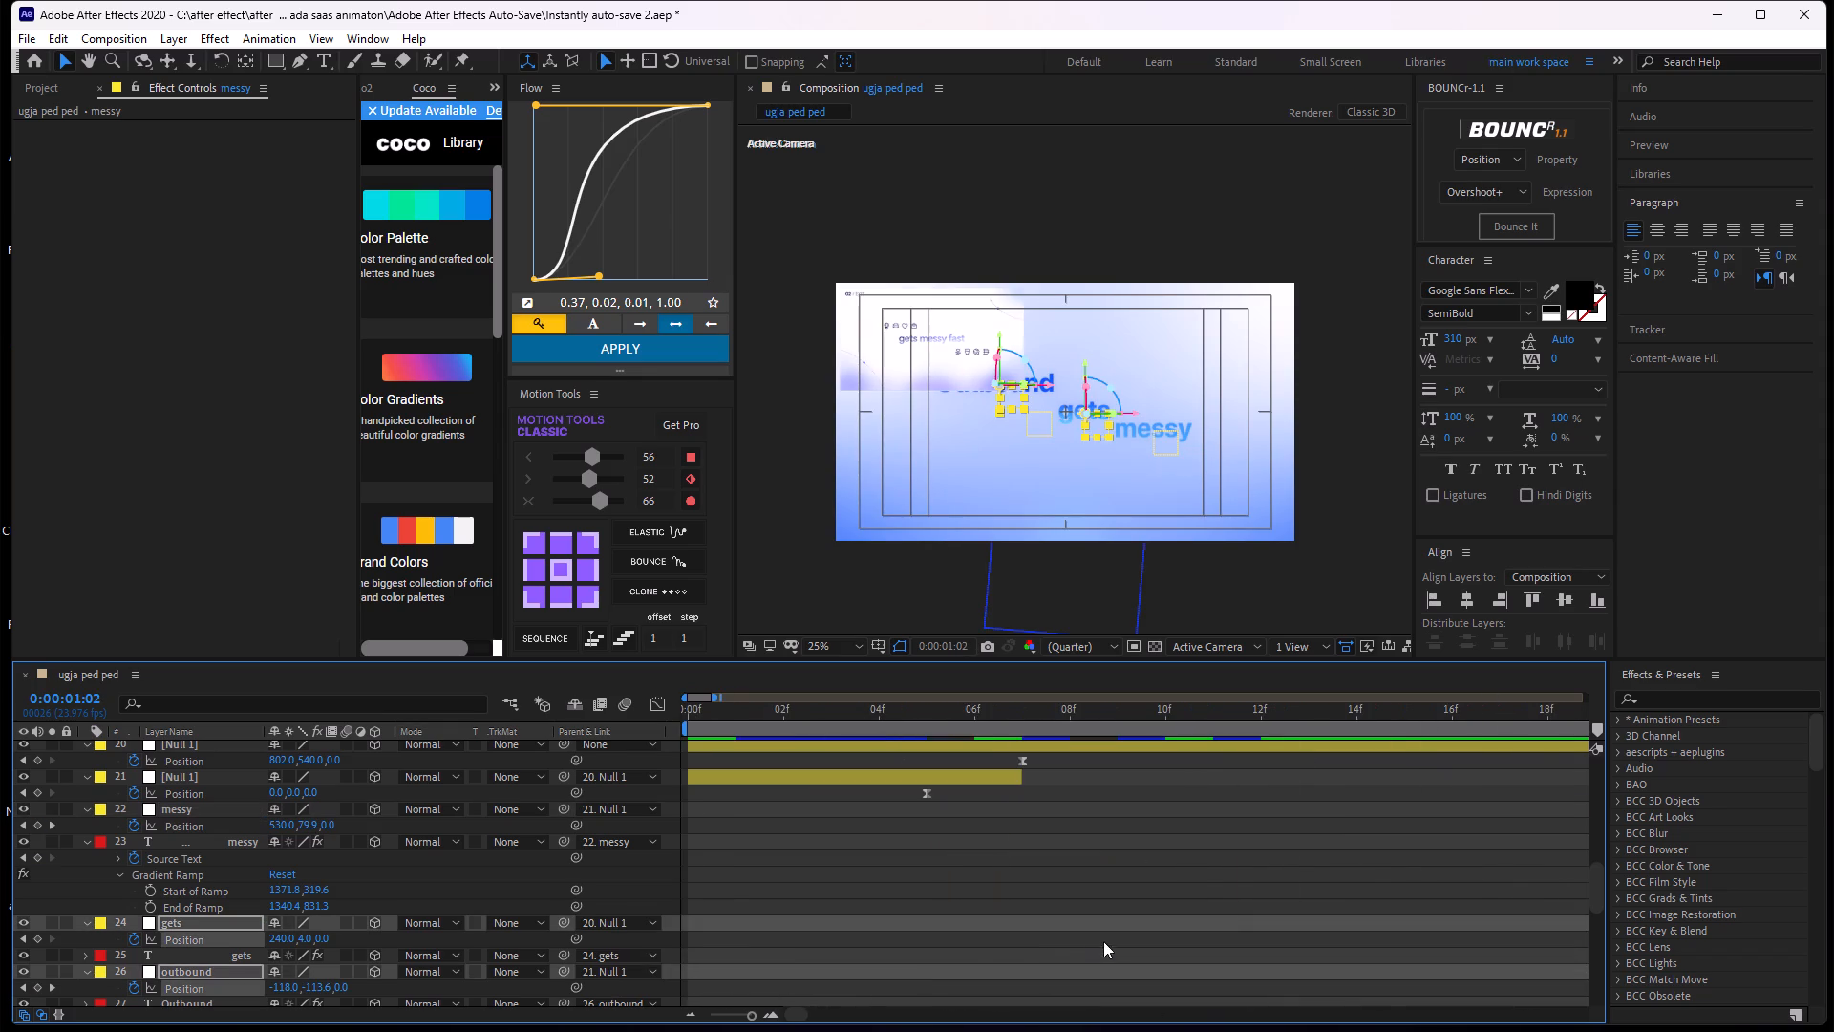
{"action": "middle_click_drag", "start_coordinate": [1179, 850], "coordinate": [349, 794]}
{"action": "middle_click_drag", "start_coordinate": [1060, 840], "coordinate": [1026, 821]}
{"action": "left_click", "coordinate": [603, 346]}
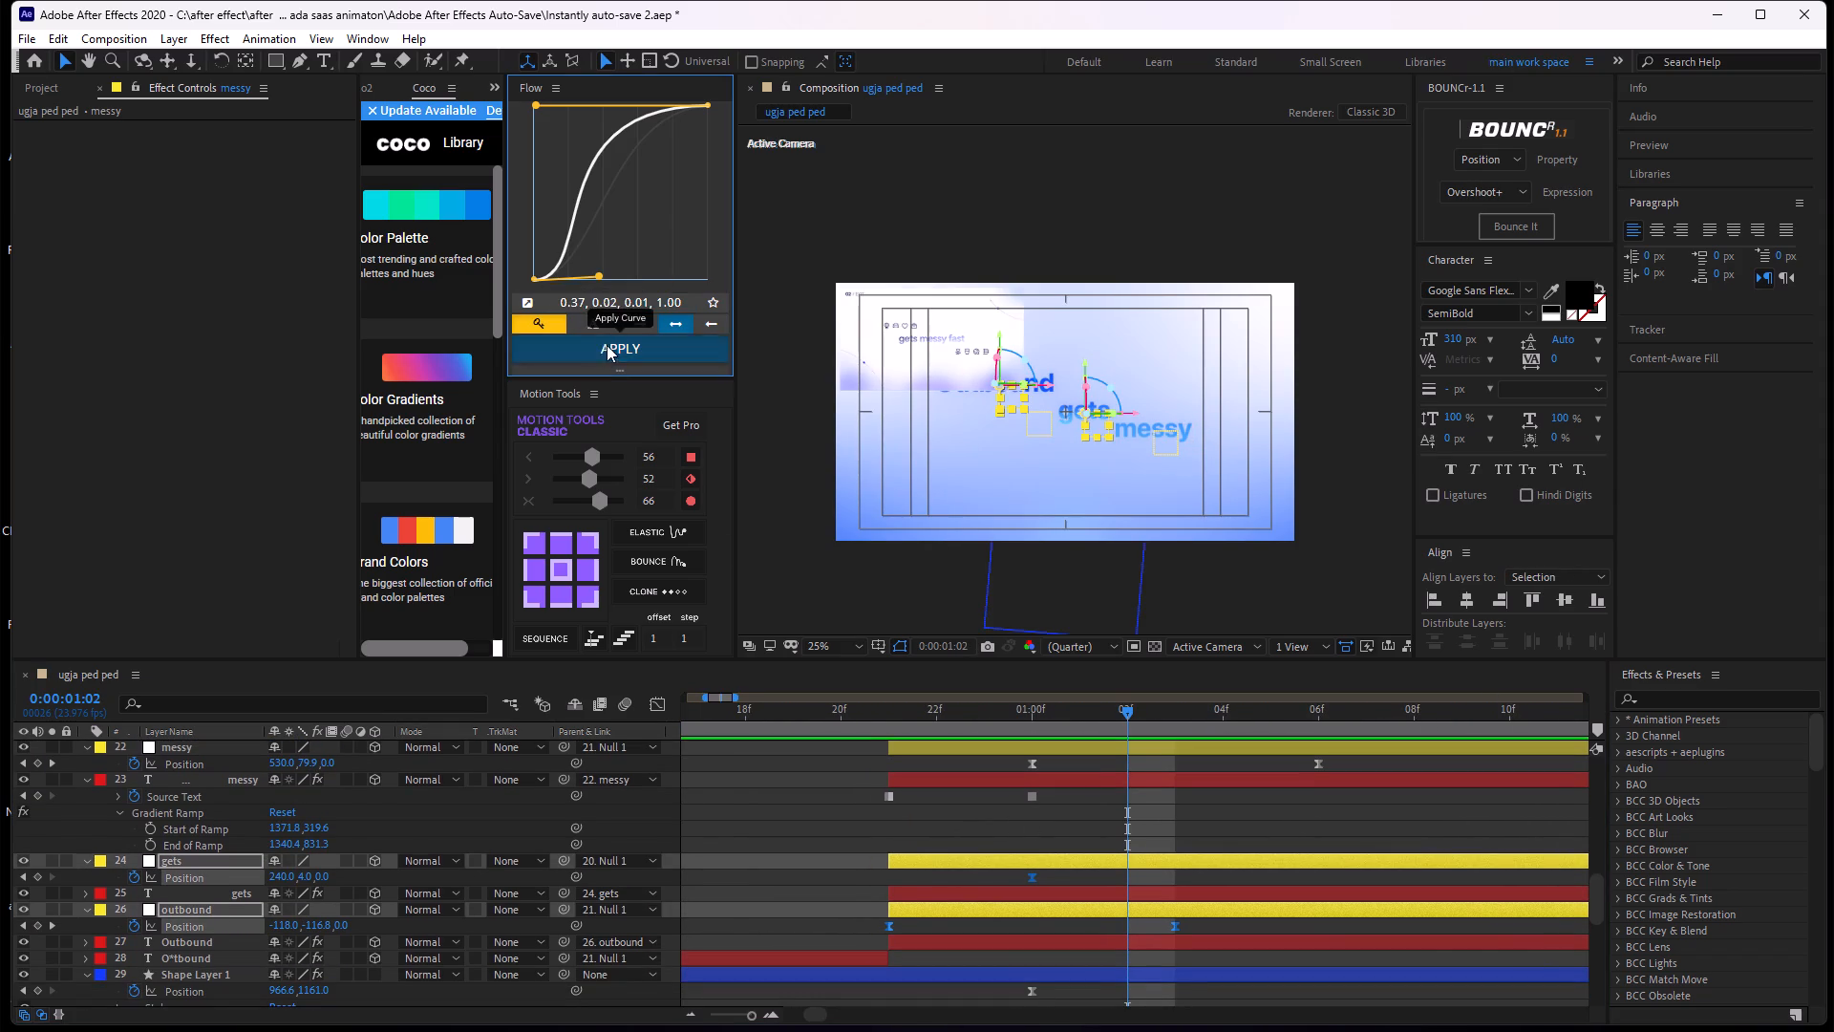
Preview the split from 0:00:00:22 to check the easing on the outbound and gets nulls.
{"action": "left_click_drag", "start_coordinate": [1141, 725], "coordinate": [956, 797]}
{"action": "key", "text": "space"}
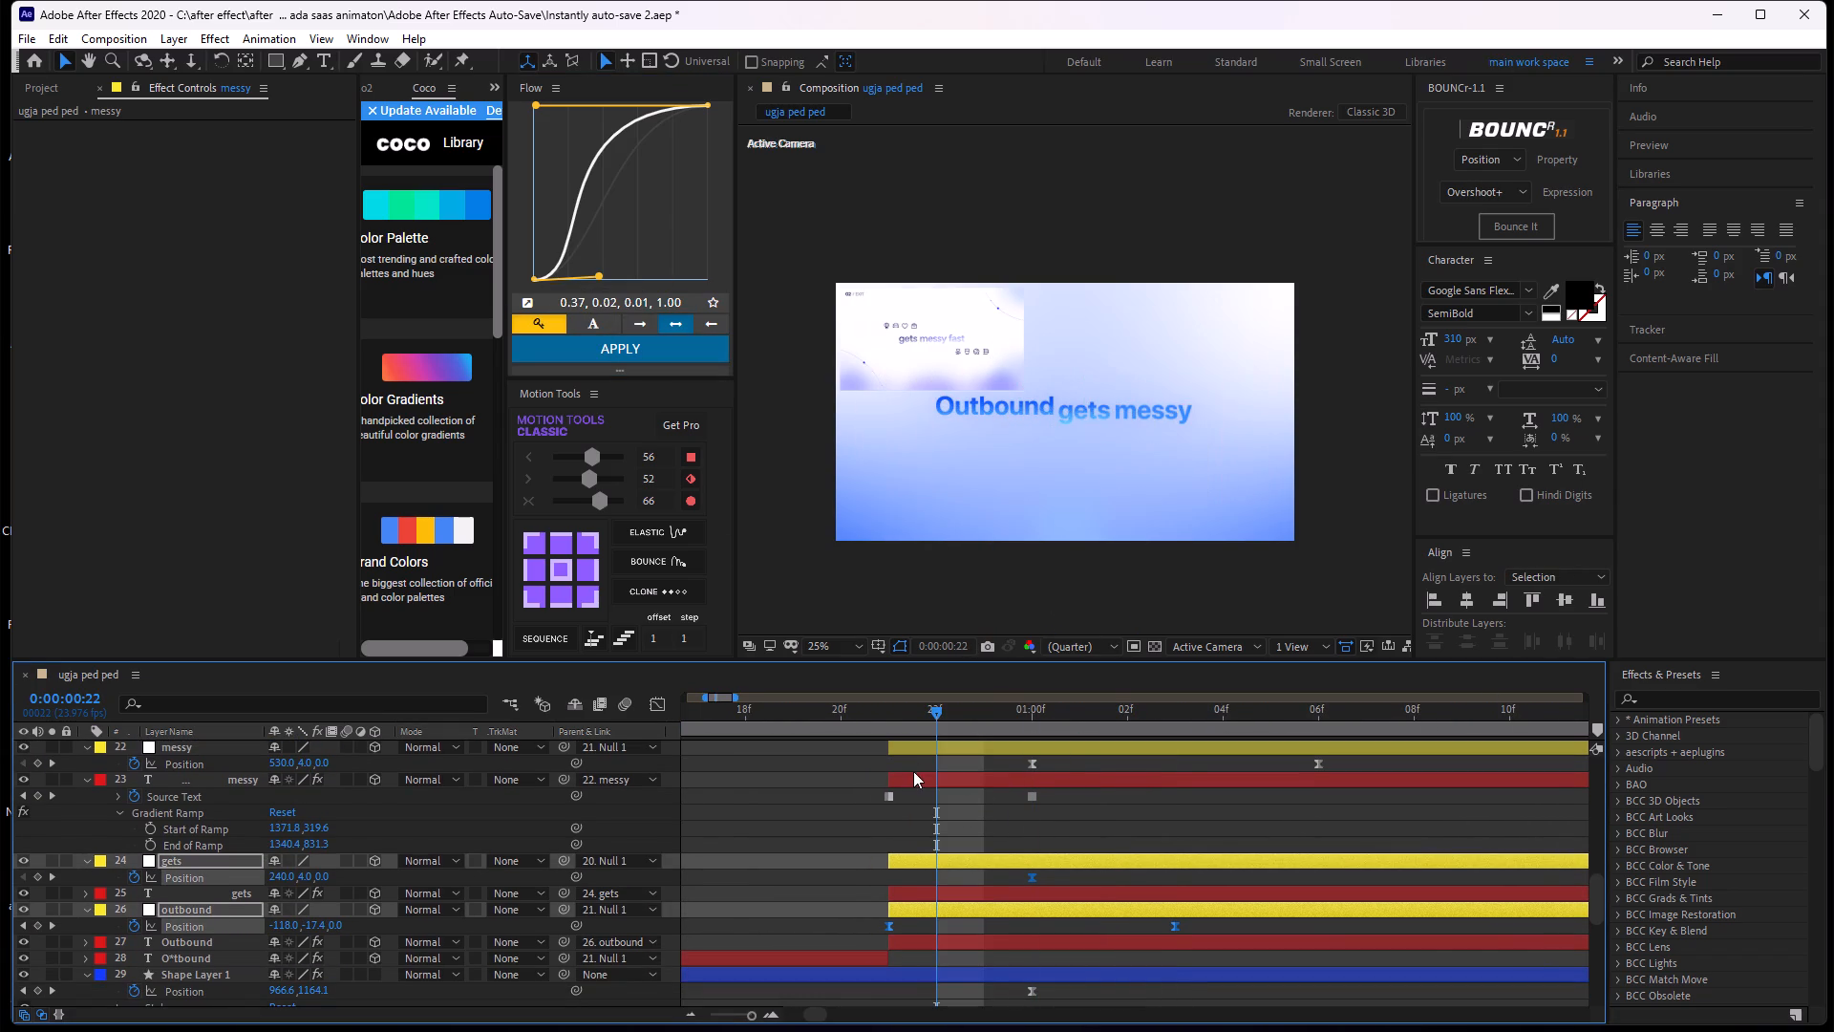
{"action": "key", "text": "space"}
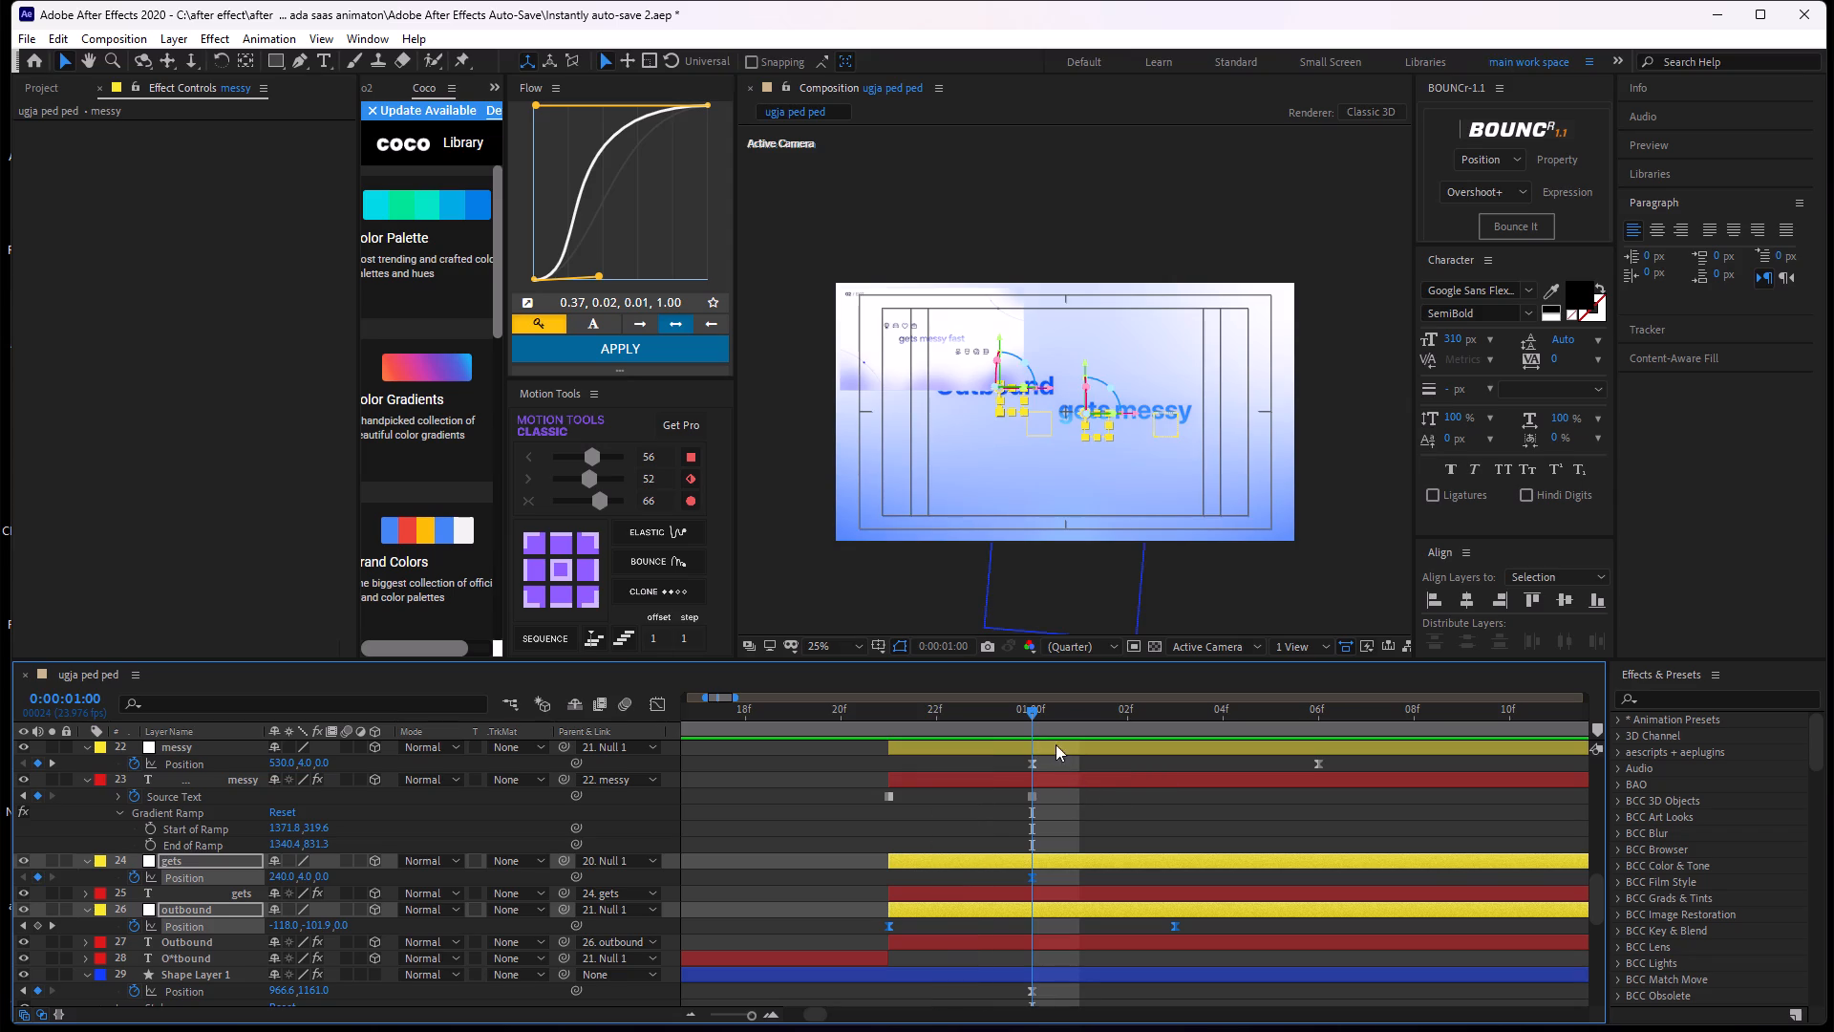
Move the messy null's two Position keyframes two frames earlier, to 0:00:00:22 and 0:00:01:04.
{"action": "left_click", "coordinate": [1061, 765]}
{"action": "left_click_drag", "start_coordinate": [1339, 764], "coordinate": [948, 775]}
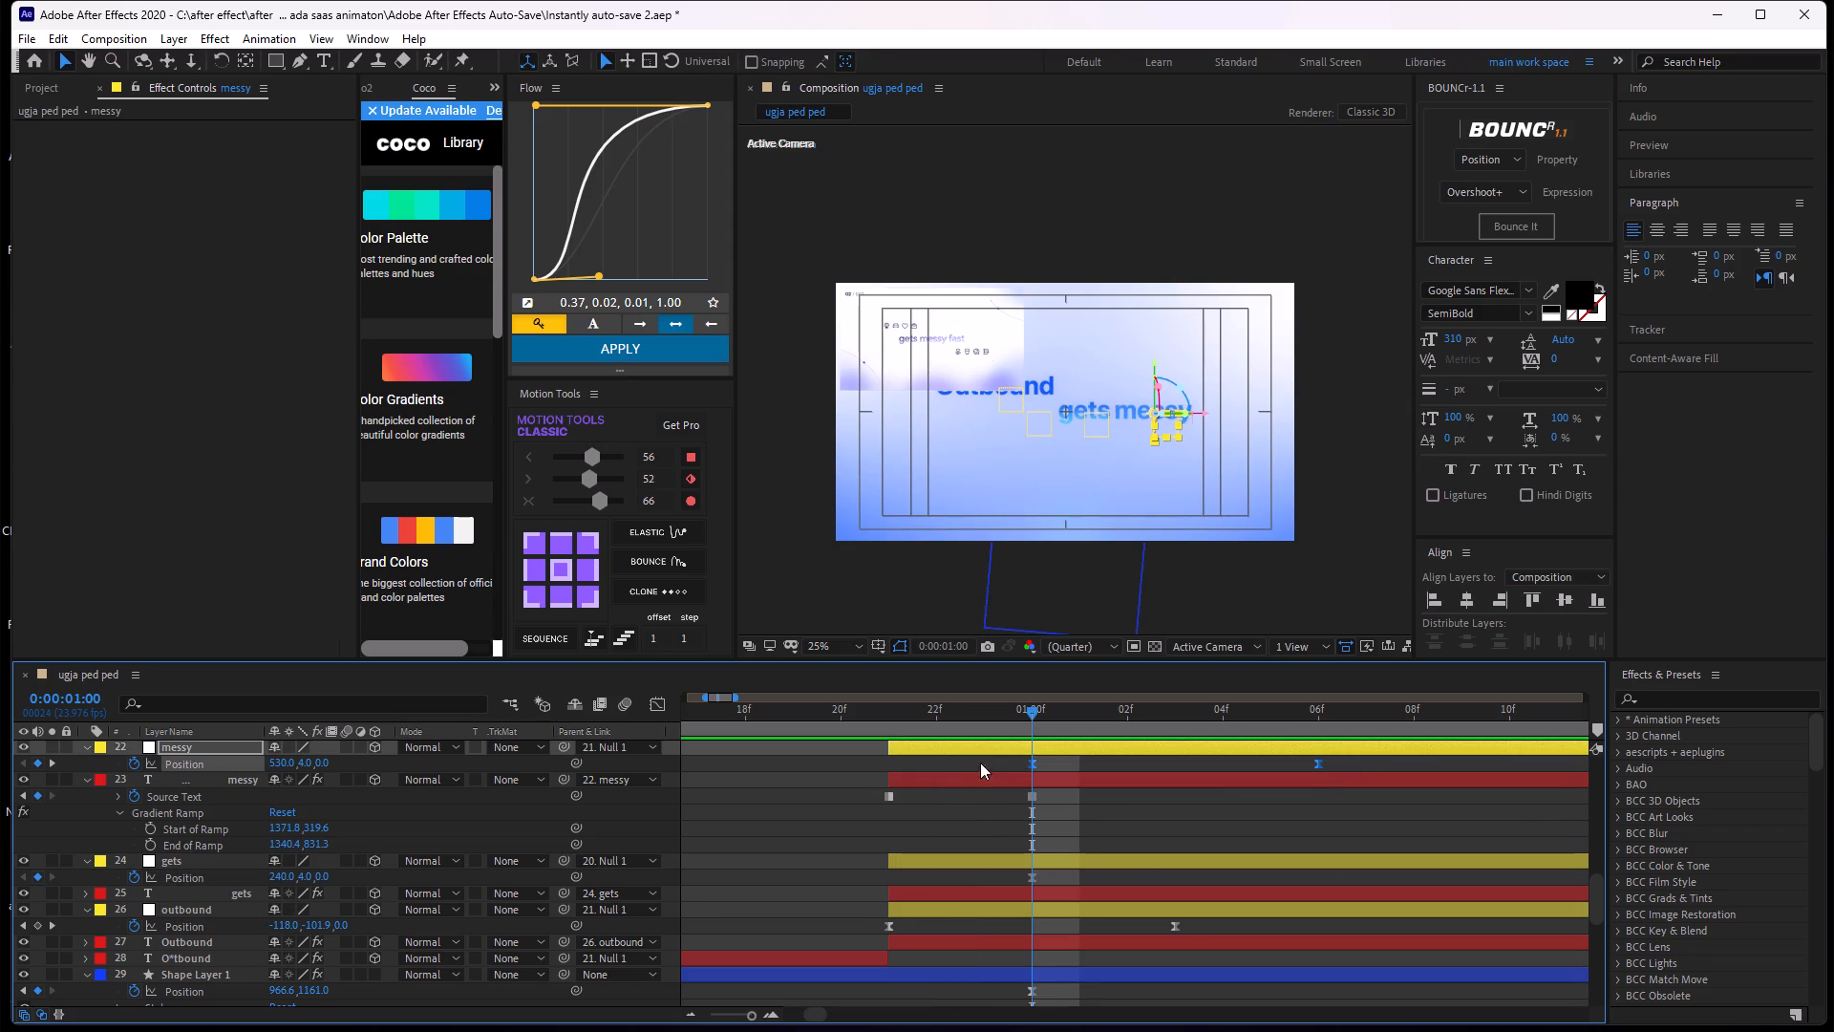
{"action": "left_click_drag", "start_coordinate": [1032, 764], "coordinate": [940, 778]}
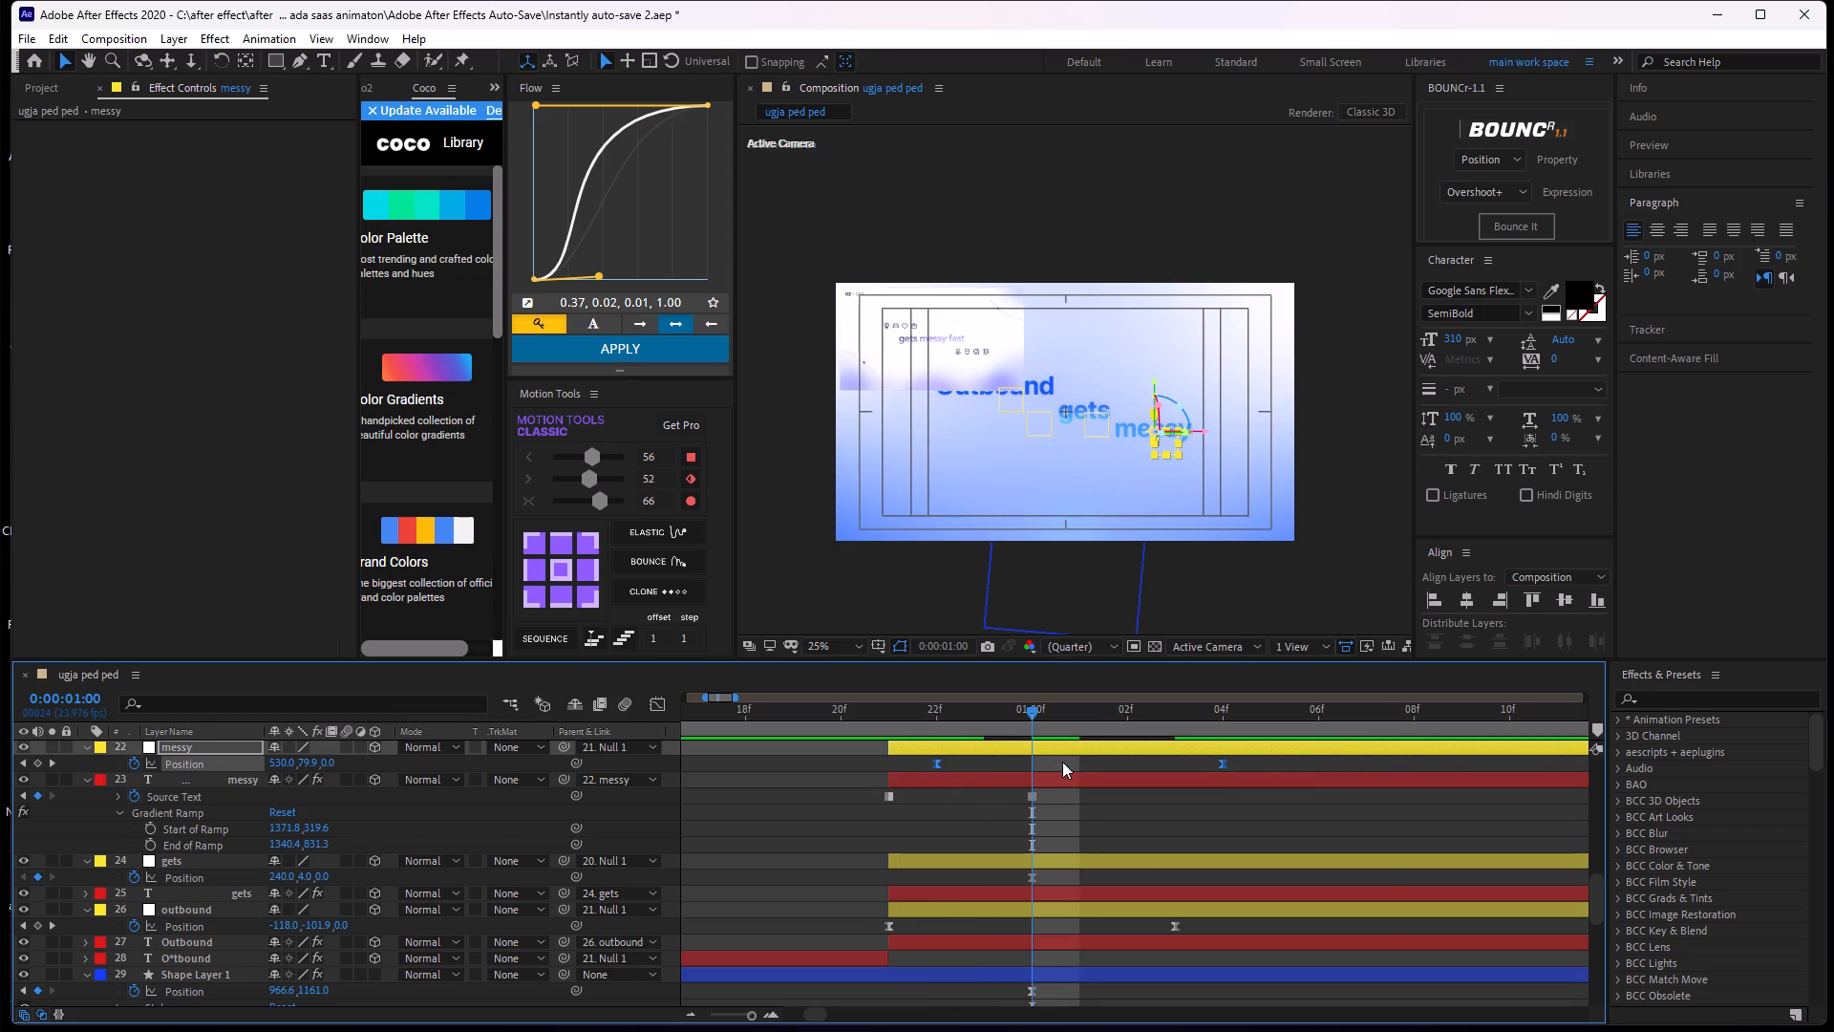
{"action": "left_click", "coordinate": [1062, 762]}
Preview the retimed split repeatedly, including from 0:00:00:11, to check how the messy word's earlier drop plays.
{"action": "left_click_drag", "start_coordinate": [1019, 716], "coordinate": [906, 763]}
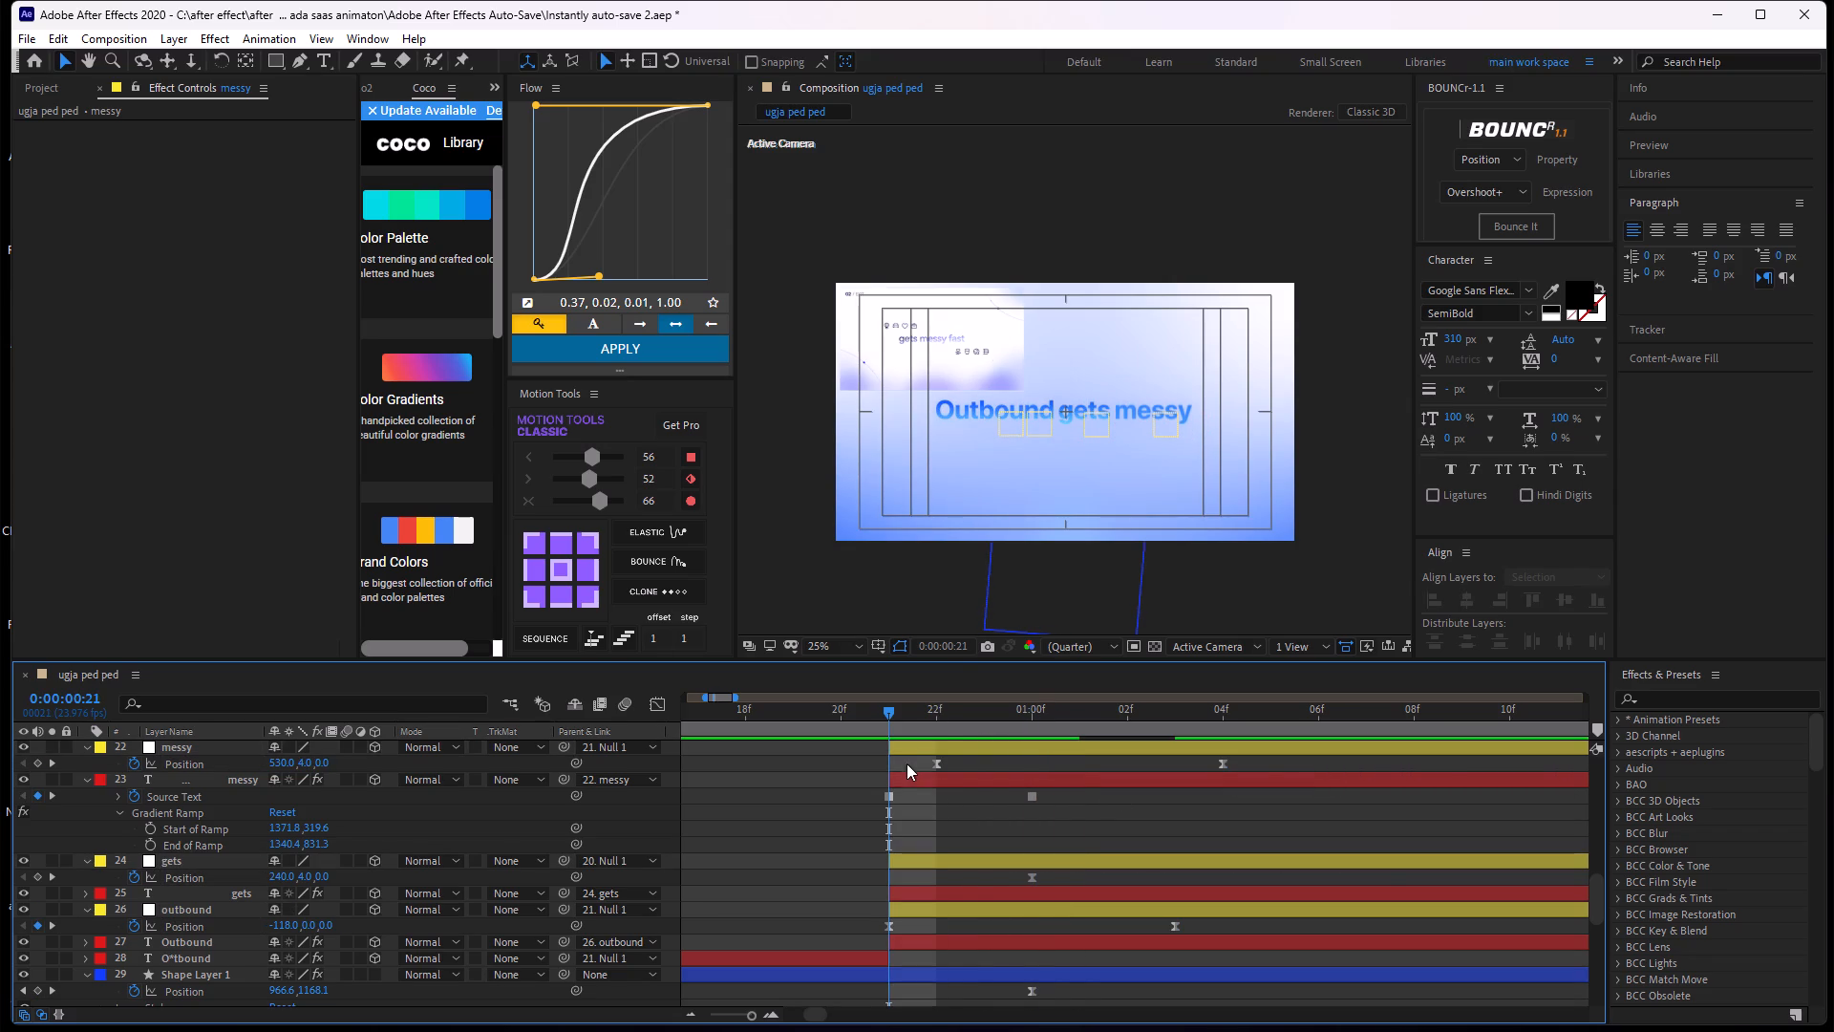
{"action": "key", "text": "space"}
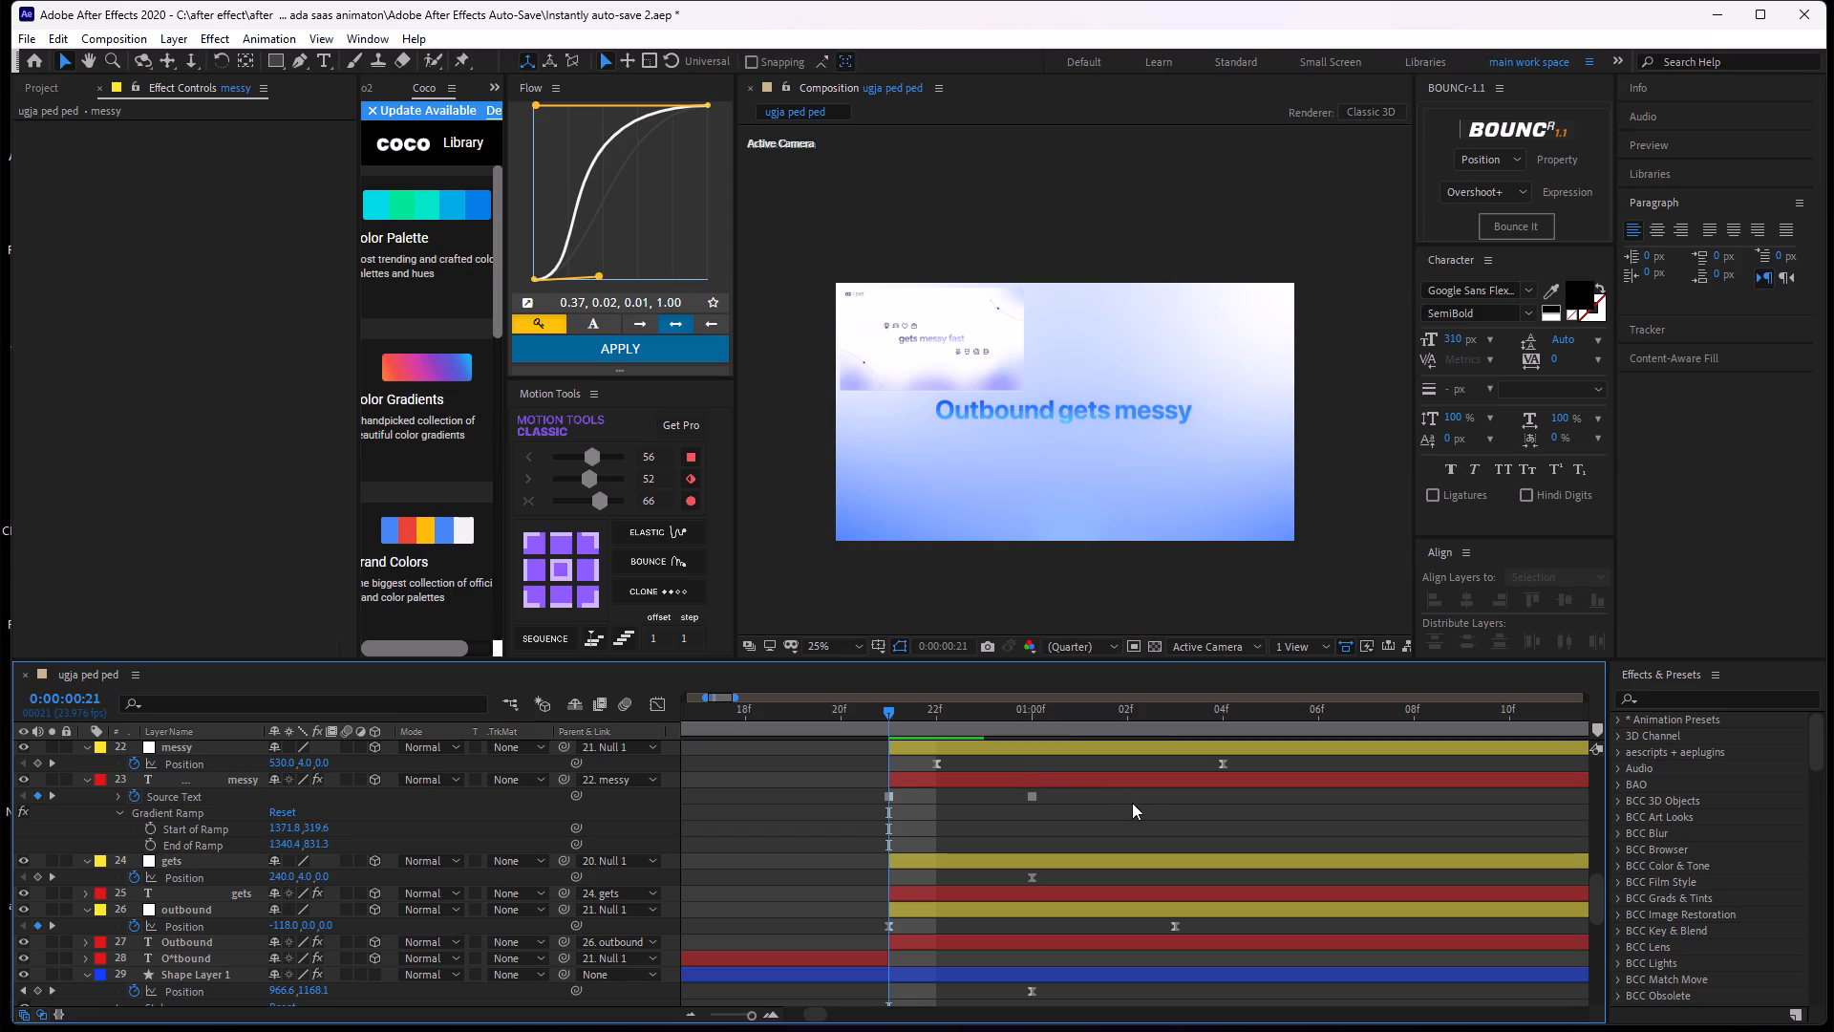
{"action": "key", "text": "space"}
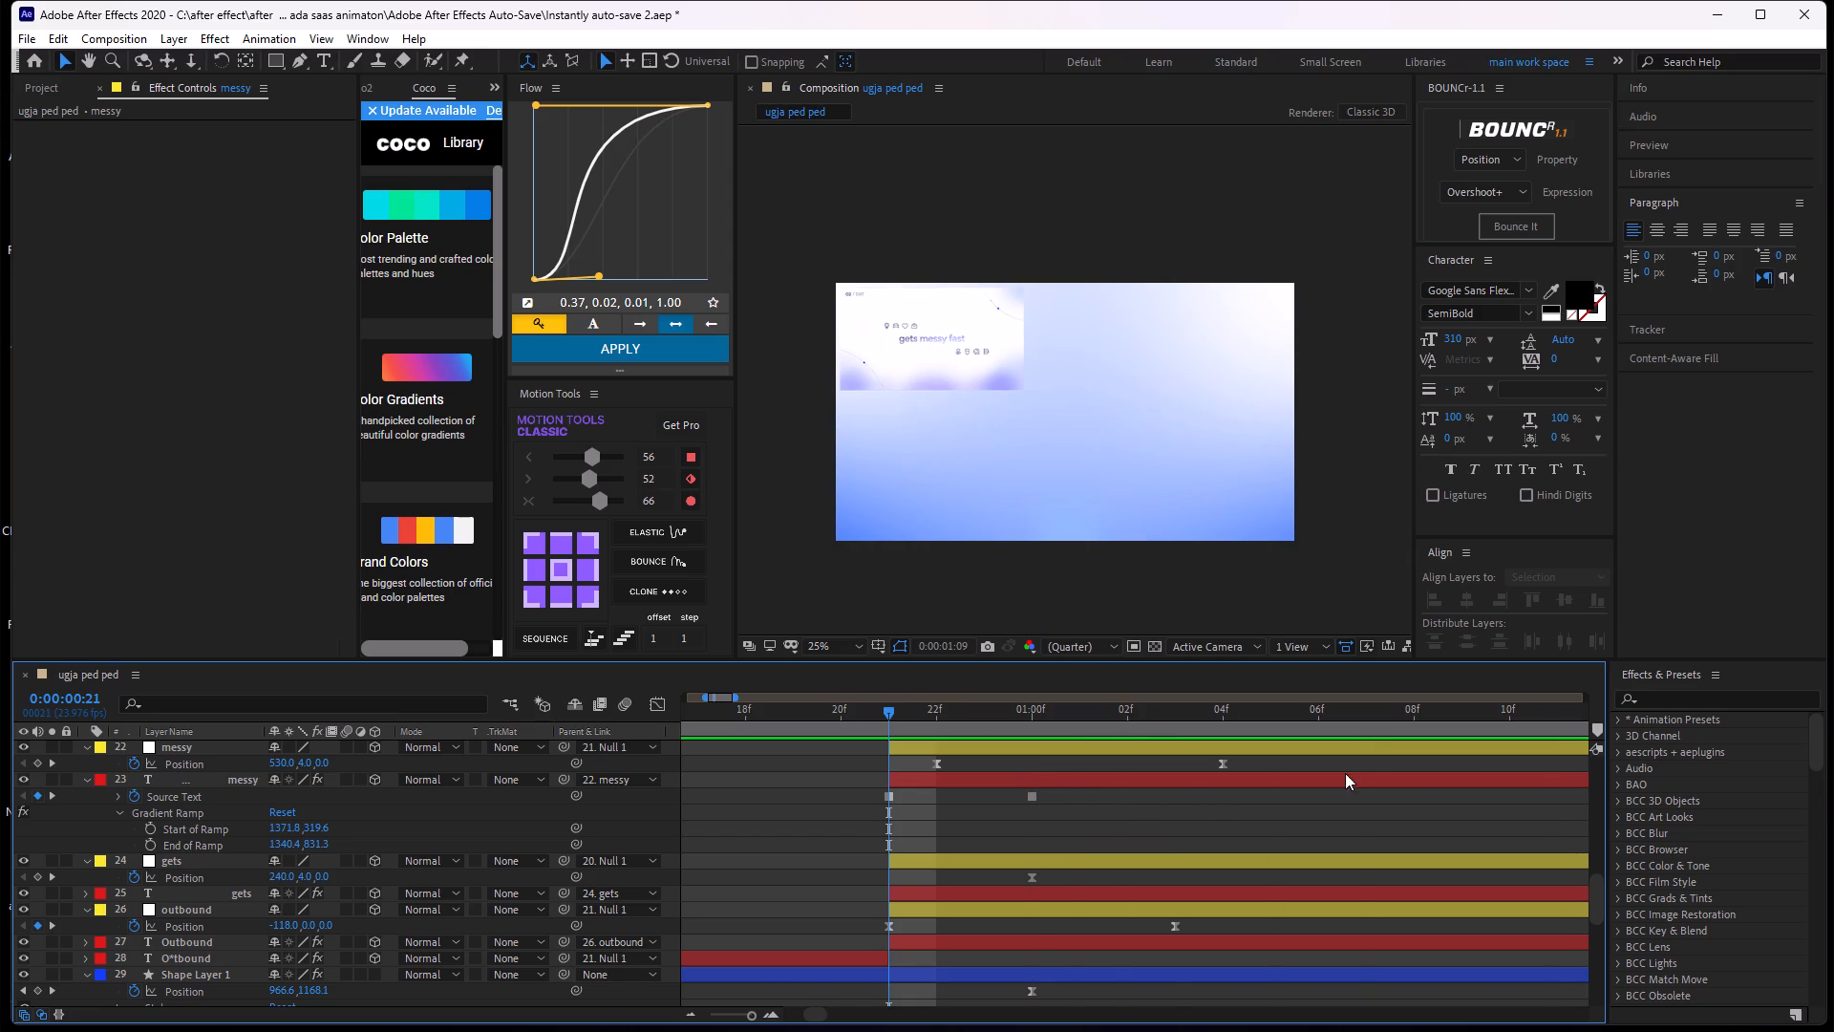
{"action": "scroll", "coordinate": [1081, 808], "scroll_direction": "down", "scroll_amount": 1, "text": "alt"}
{"action": "left_click_drag", "start_coordinate": [1117, 704], "coordinate": [664, 805]}
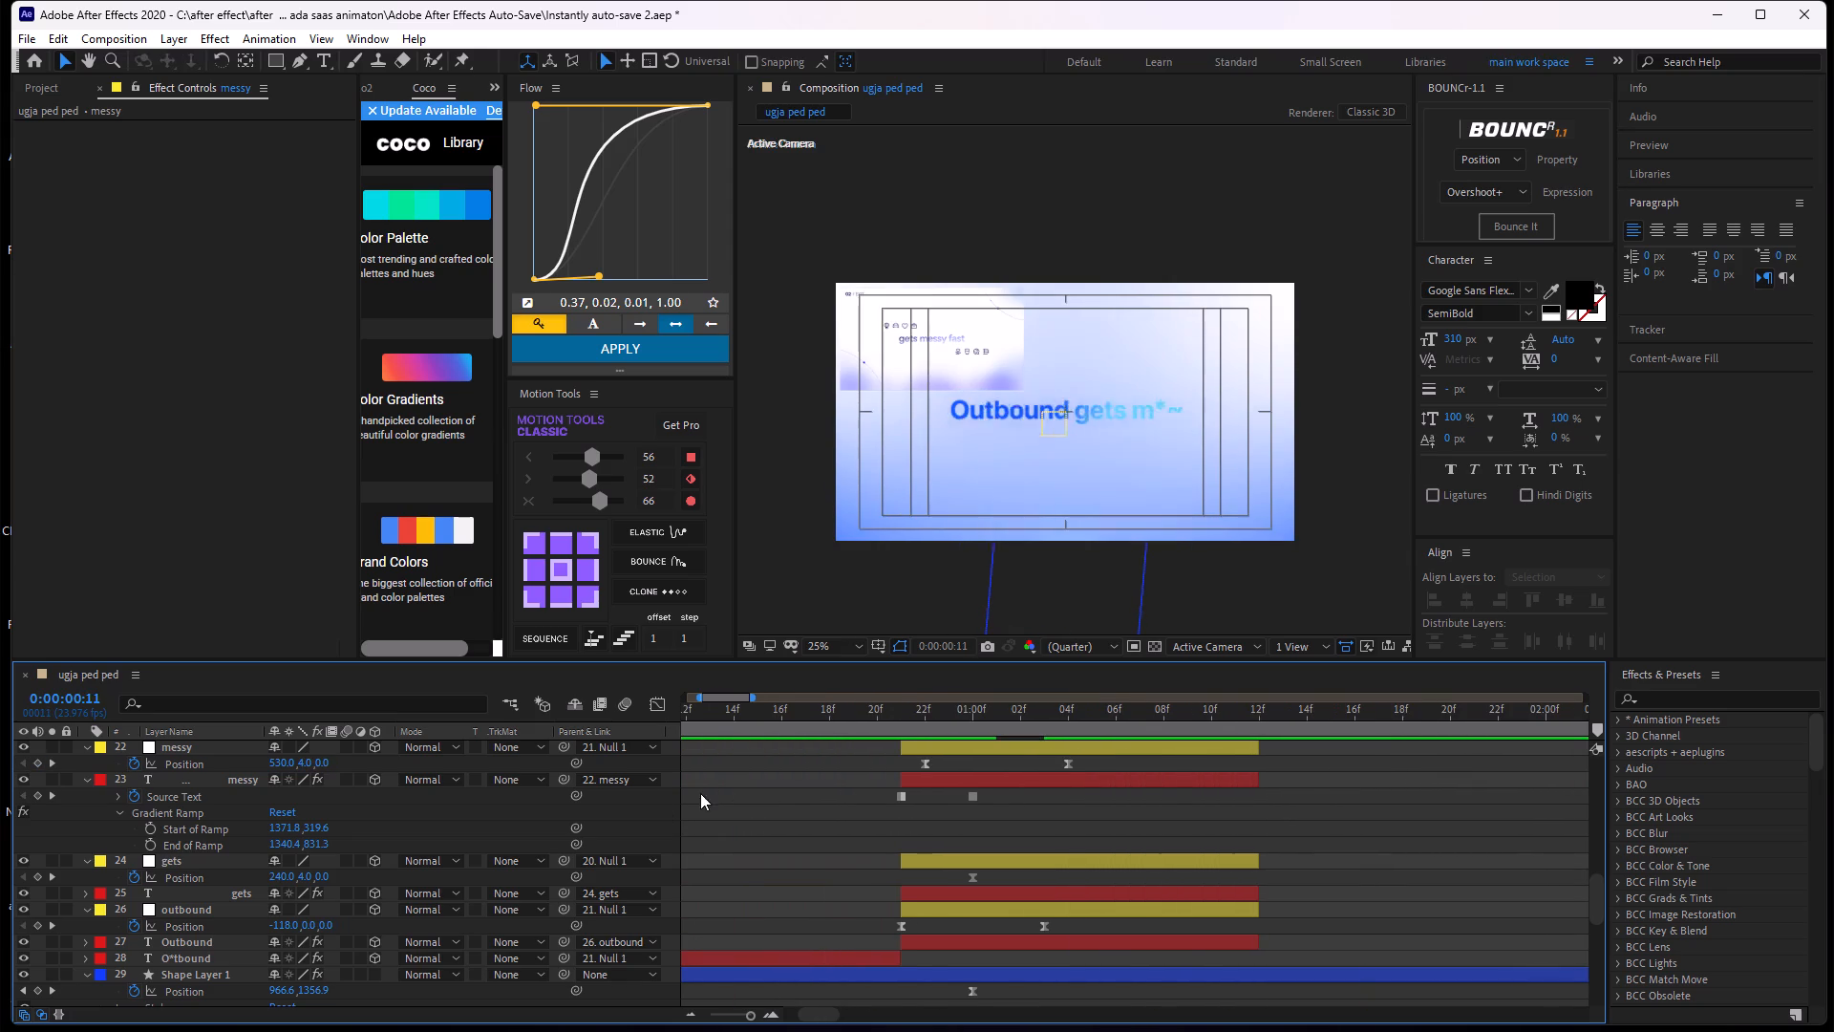
{"action": "key", "text": "space"}
{"action": "key", "text": "space"}
{"action": "left_click_drag", "start_coordinate": [1161, 713], "coordinate": [1109, 738]}
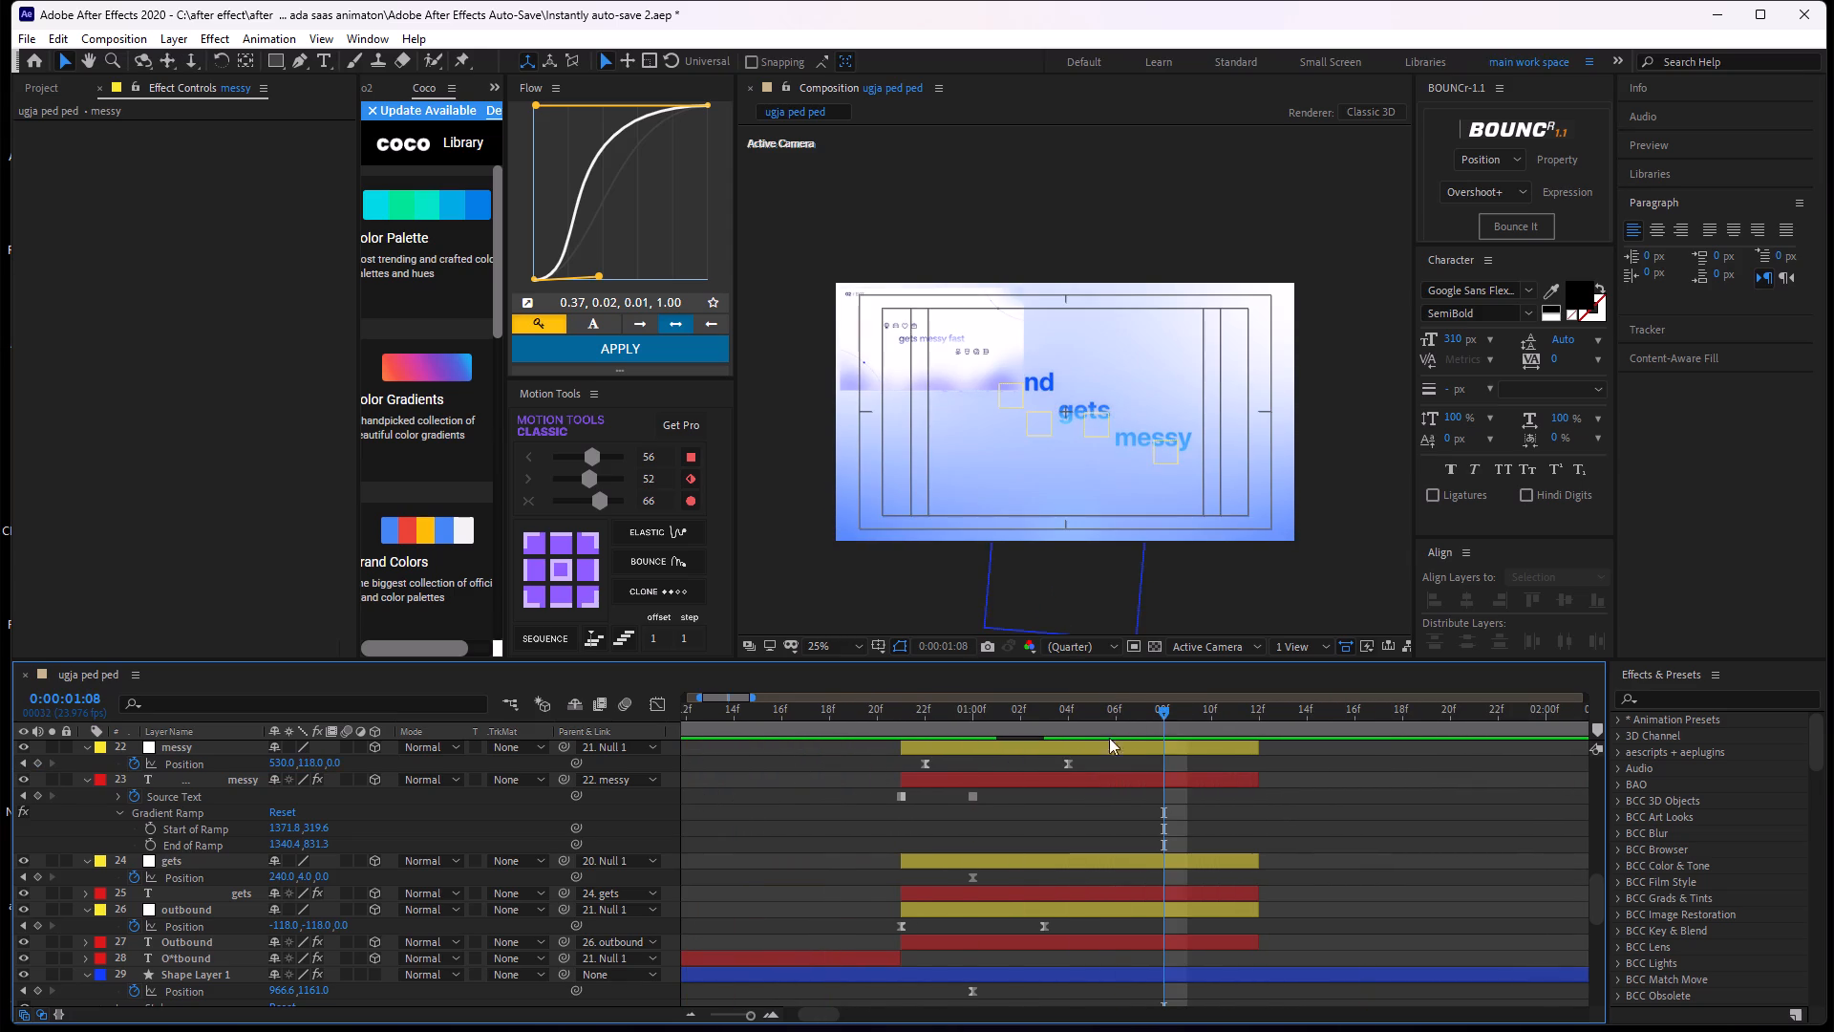
{"action": "left_click_drag", "start_coordinate": [1109, 738], "coordinate": [912, 802]}
{"action": "key", "text": "space"}
{"action": "key", "text": "space"}
Open the messy text for editing at 0:00:01:02, select the word and browse the available fonts.
{"action": "left_click_drag", "start_coordinate": [1143, 716], "coordinate": [1017, 790]}
{"action": "double_click", "coordinate": [1027, 780]}
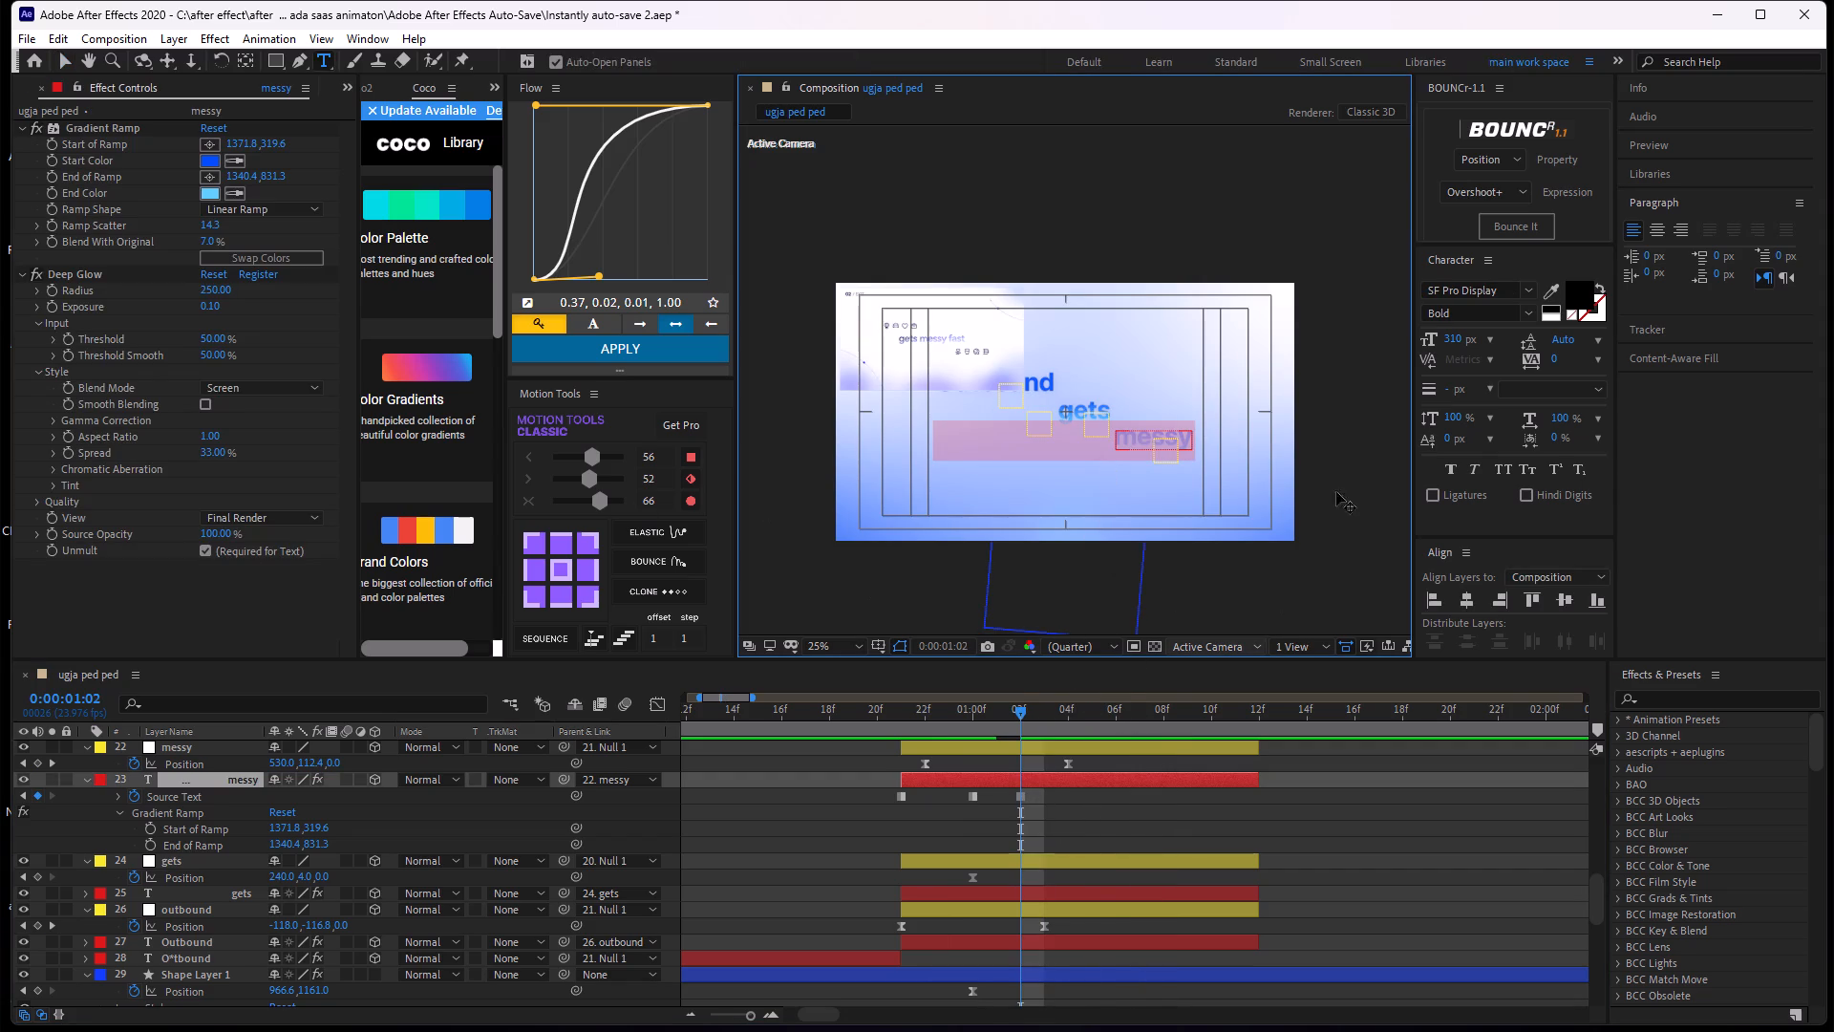
{"action": "left_click", "coordinate": [1205, 432]}
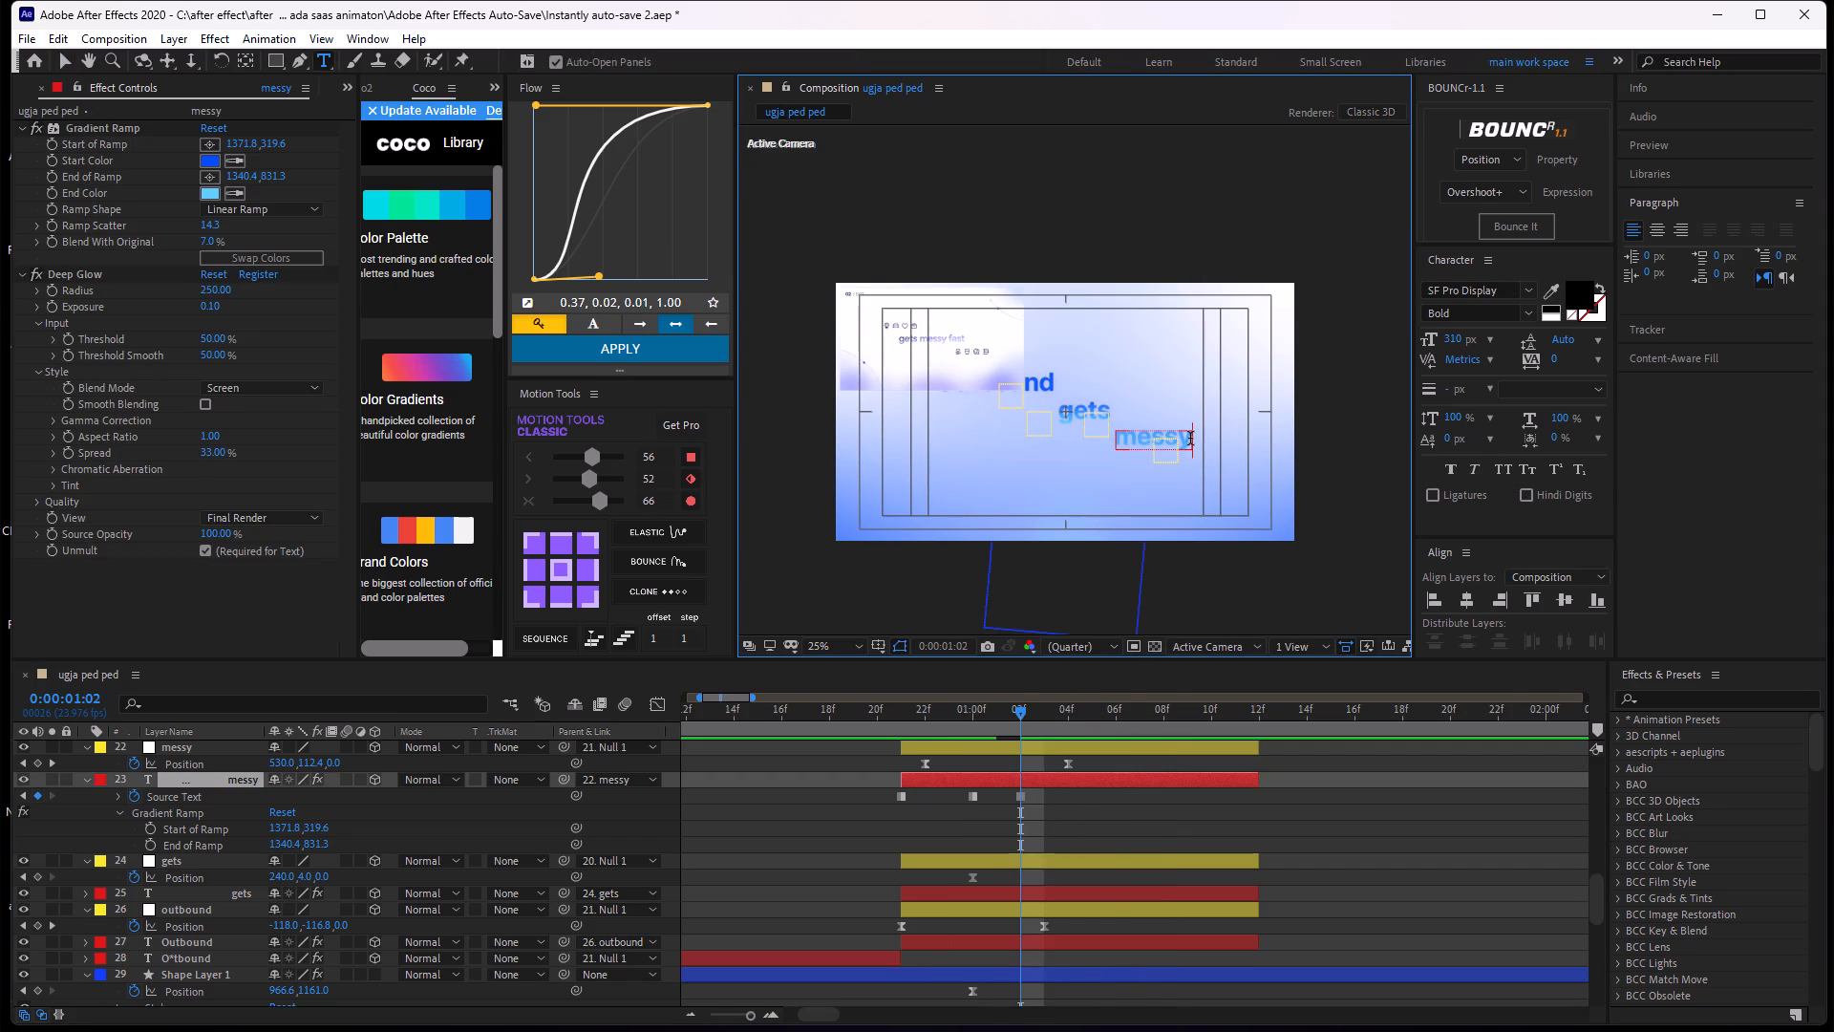
{"action": "left_click_drag", "start_coordinate": [1190, 438], "coordinate": [1123, 442]}
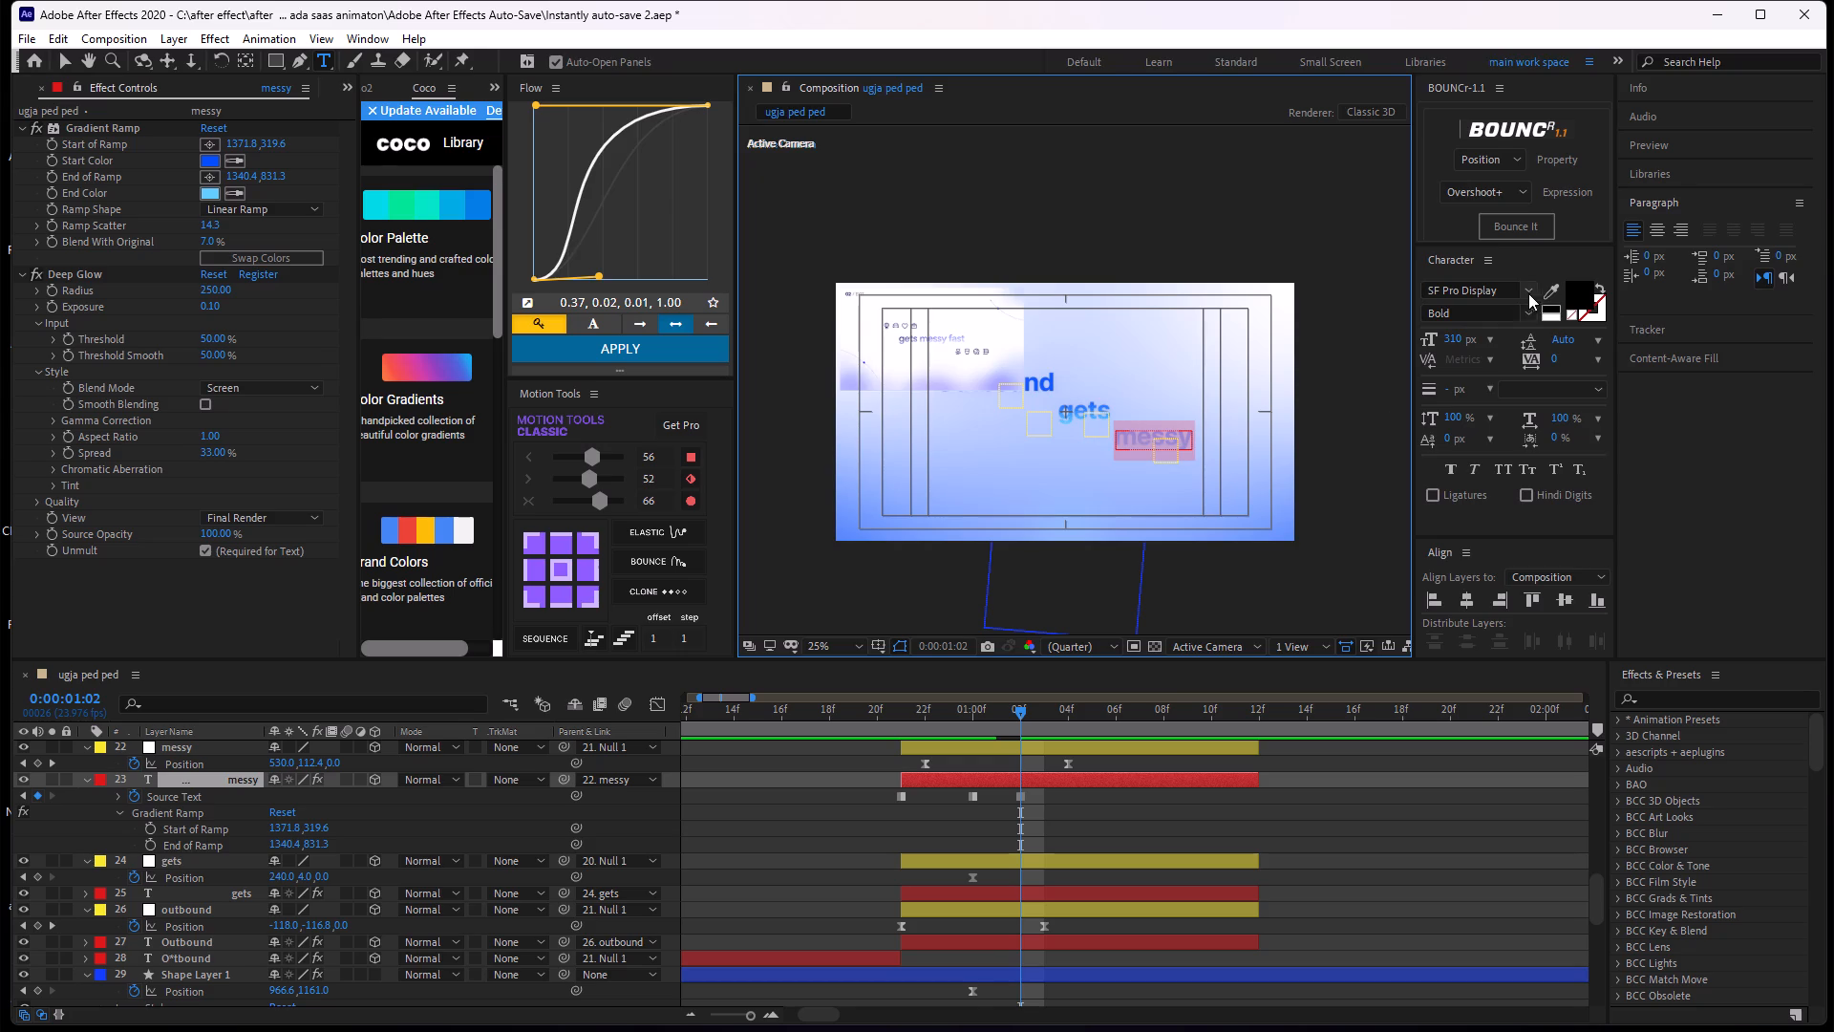
{"action": "left_click", "coordinate": [1530, 291]}
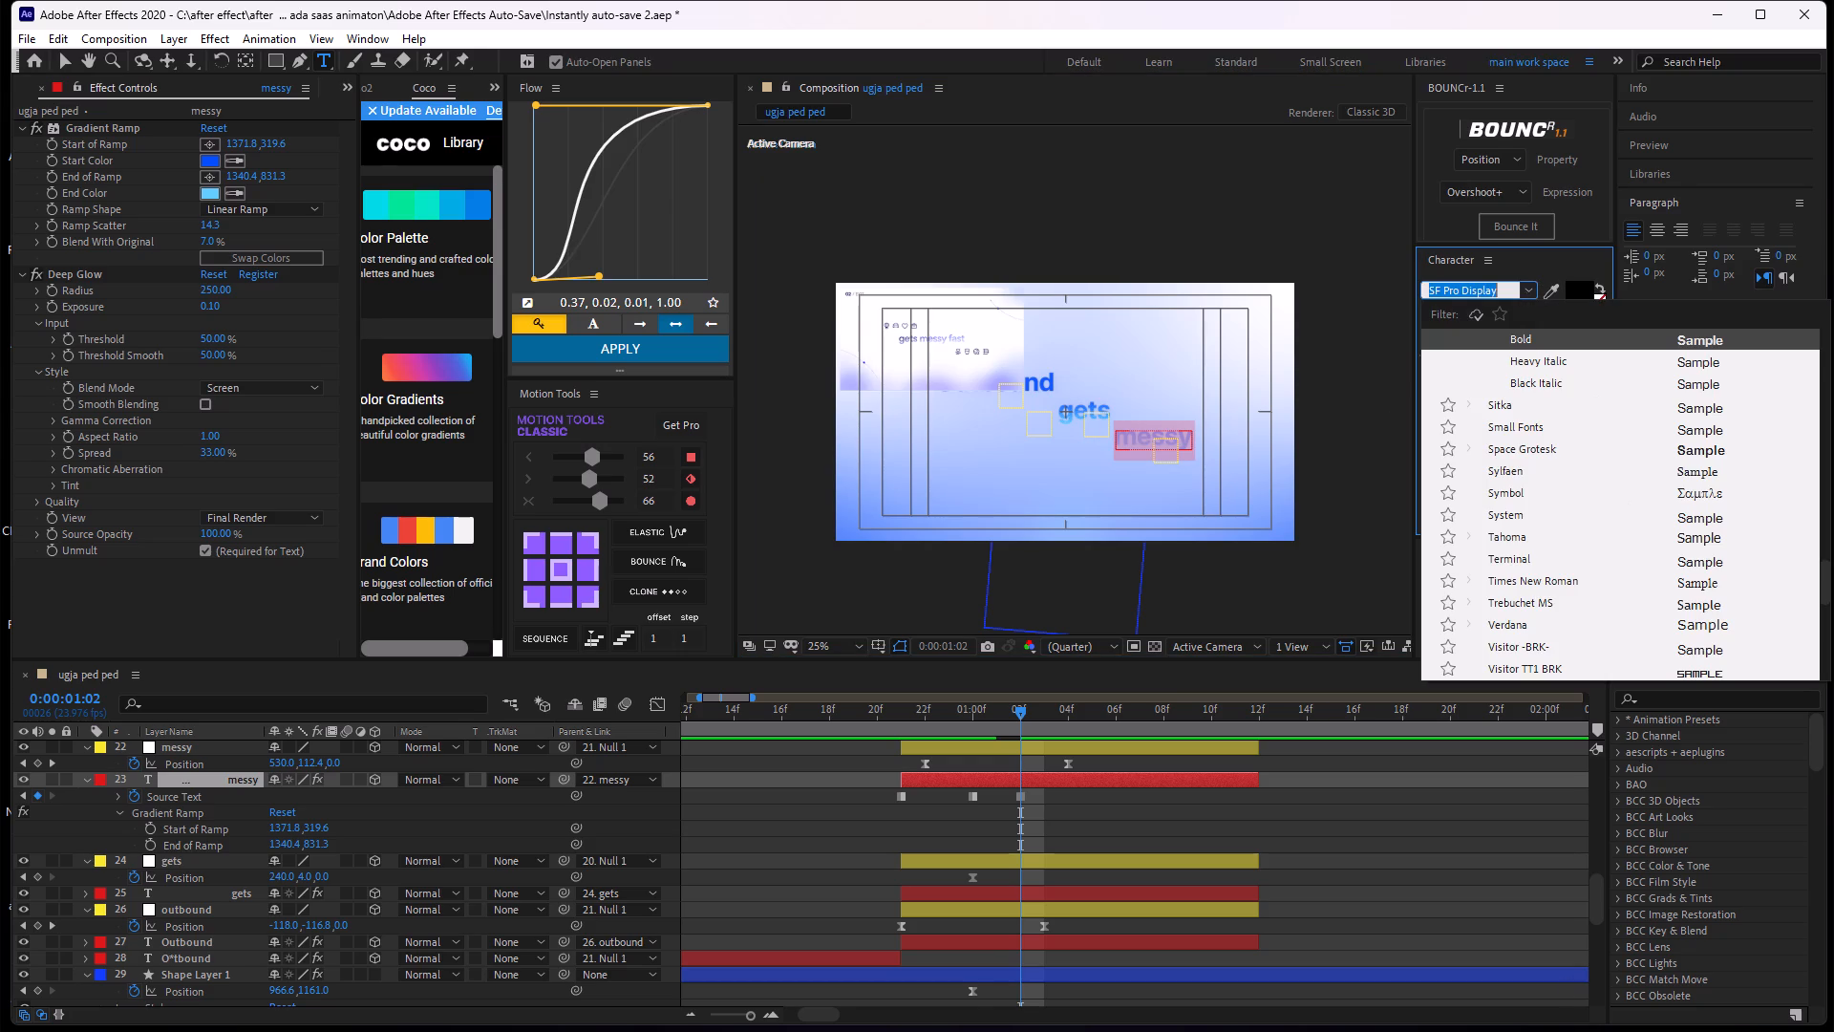
{"action": "left_click", "coordinate": [1381, 841]}
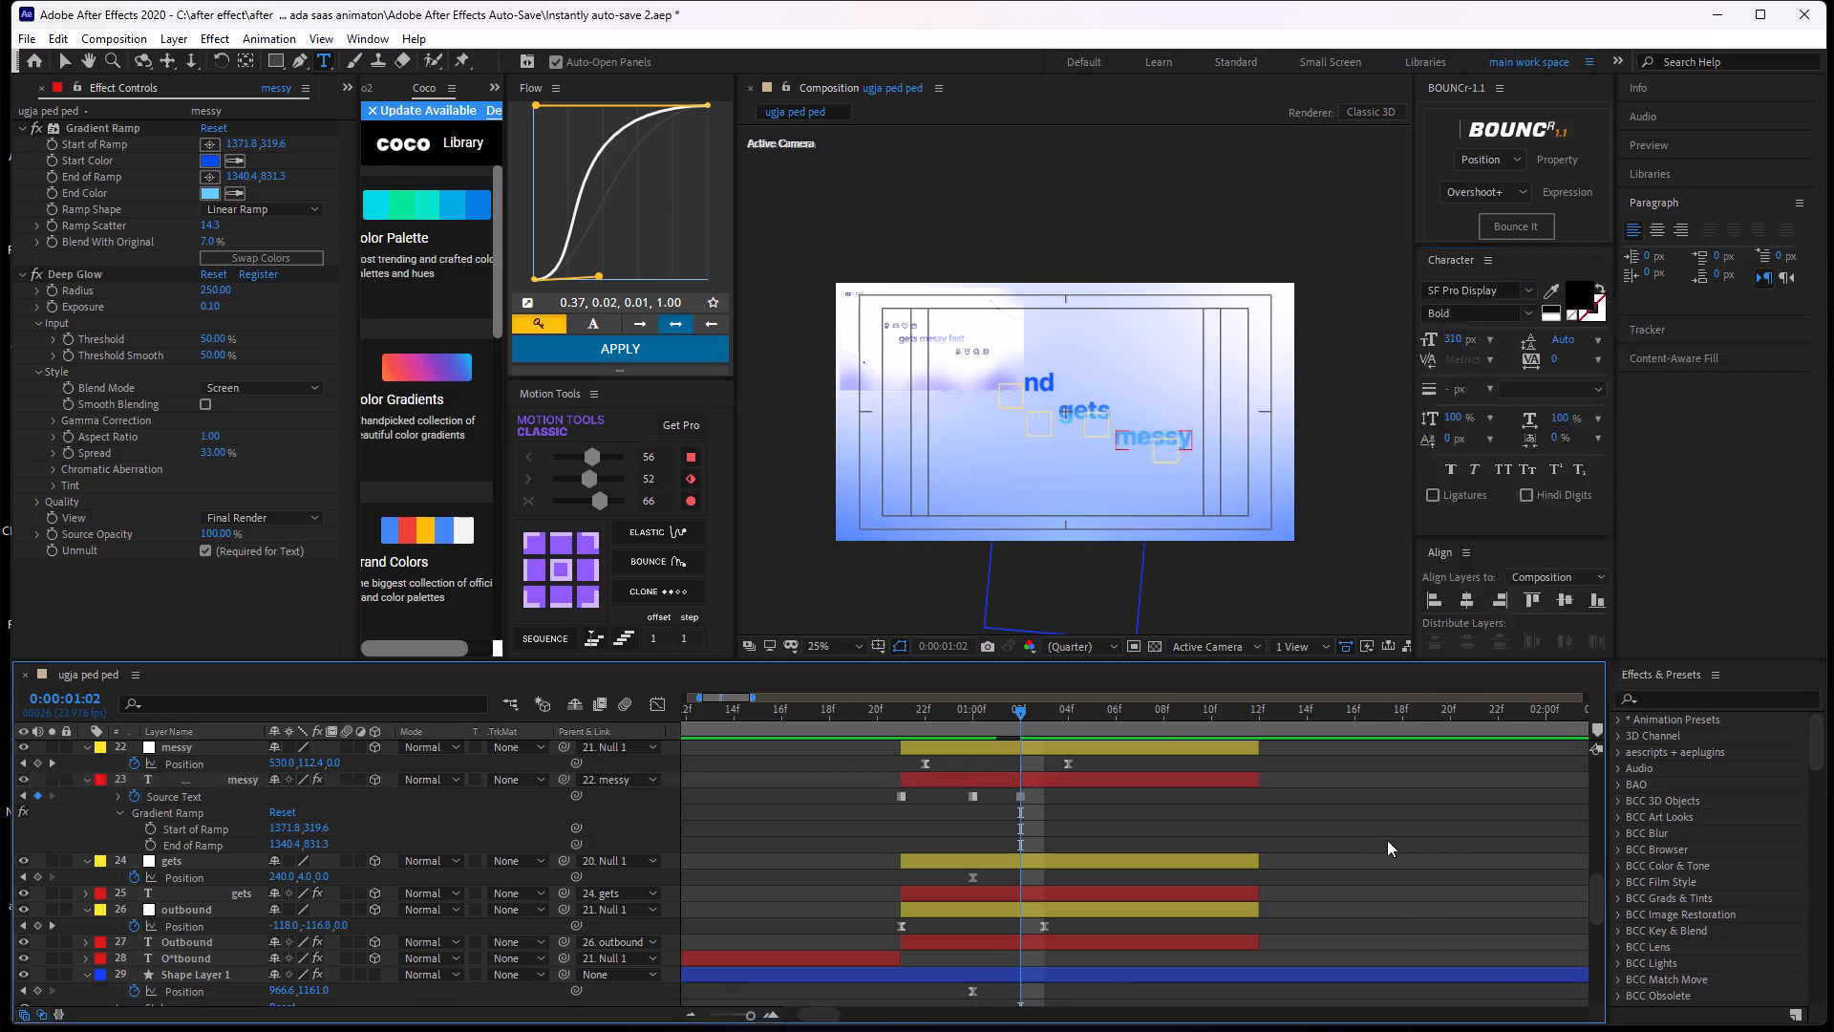
At 0:00:01:06, turn on the visibility and audio of the reference video in layer 1, the Best Mobile App Product Launch MP4.
{"action": "left_click_drag", "start_coordinate": [1512, 739], "coordinate": [1597, 787]}
{"action": "scroll", "coordinate": [1227, 811], "scroll_direction": "down", "scroll_amount": 1}
{"action": "scroll", "coordinate": [1227, 810], "scroll_direction": "up", "scroll_amount": 1}
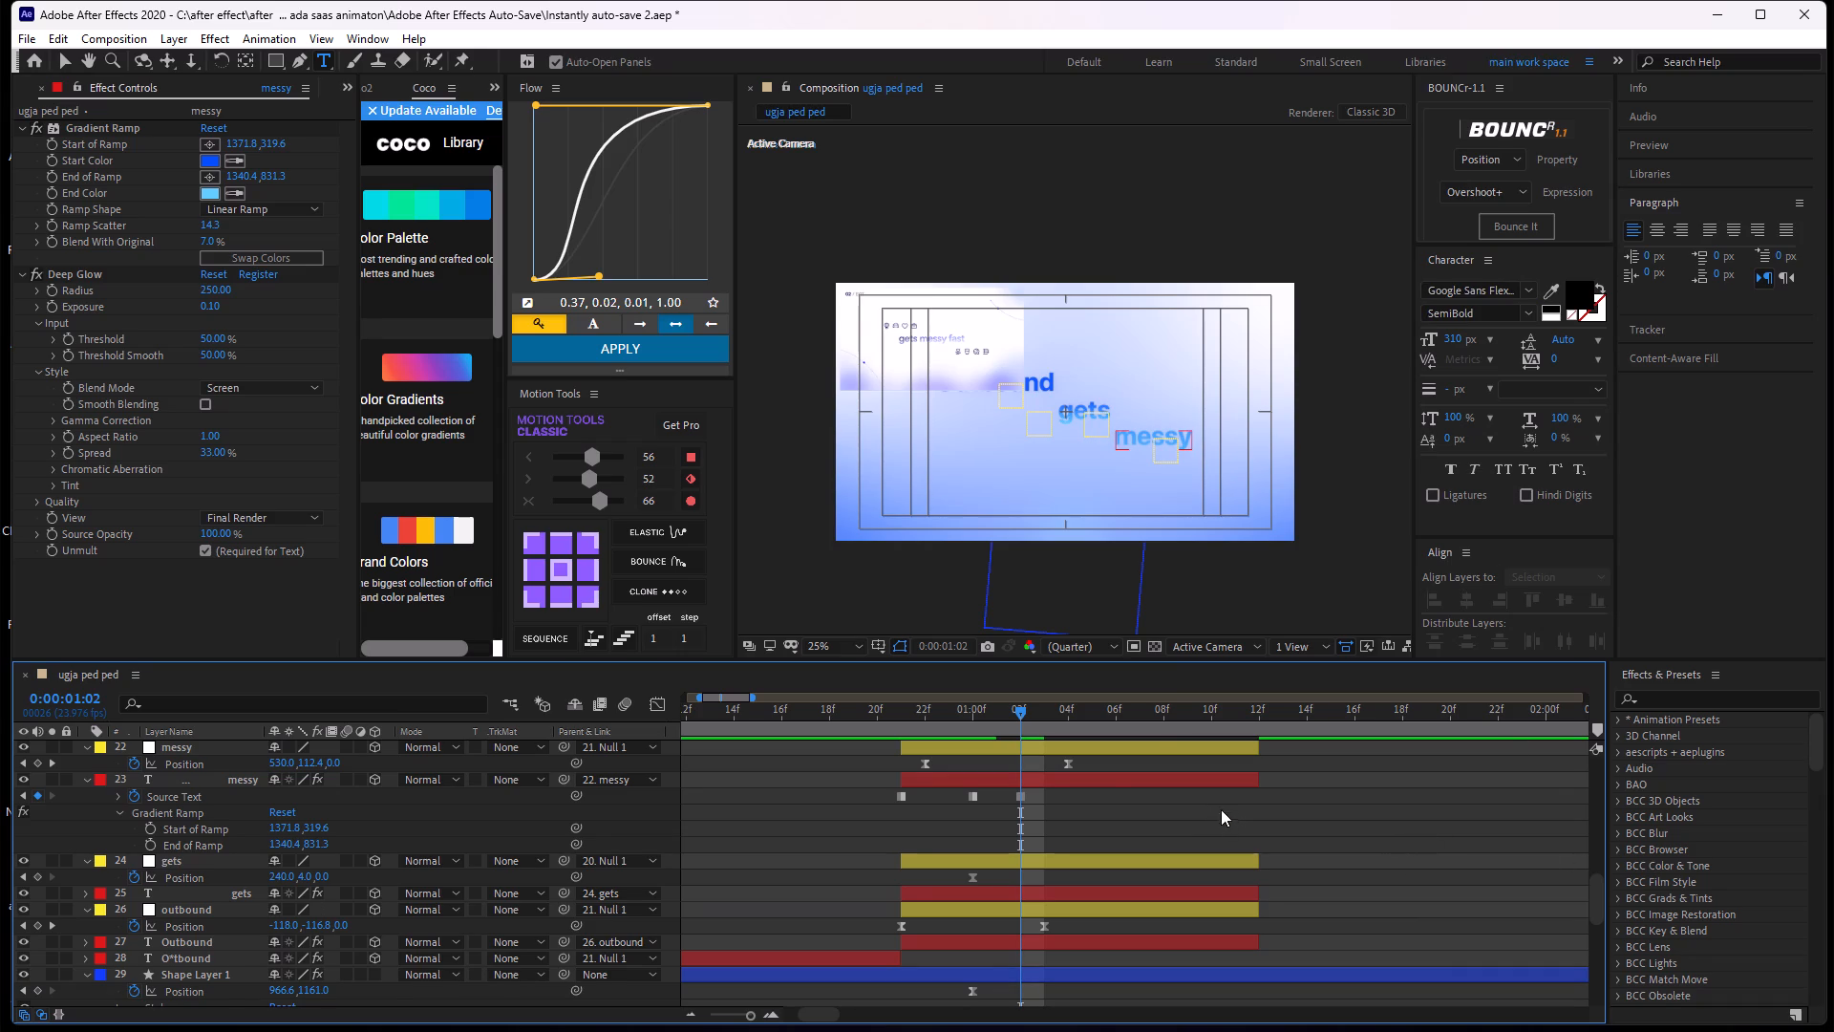
{"action": "scroll", "coordinate": [1126, 800], "scroll_direction": "up", "scroll_amount": 2}
{"action": "left_click_drag", "start_coordinate": [1027, 707], "coordinate": [1038, 713]}
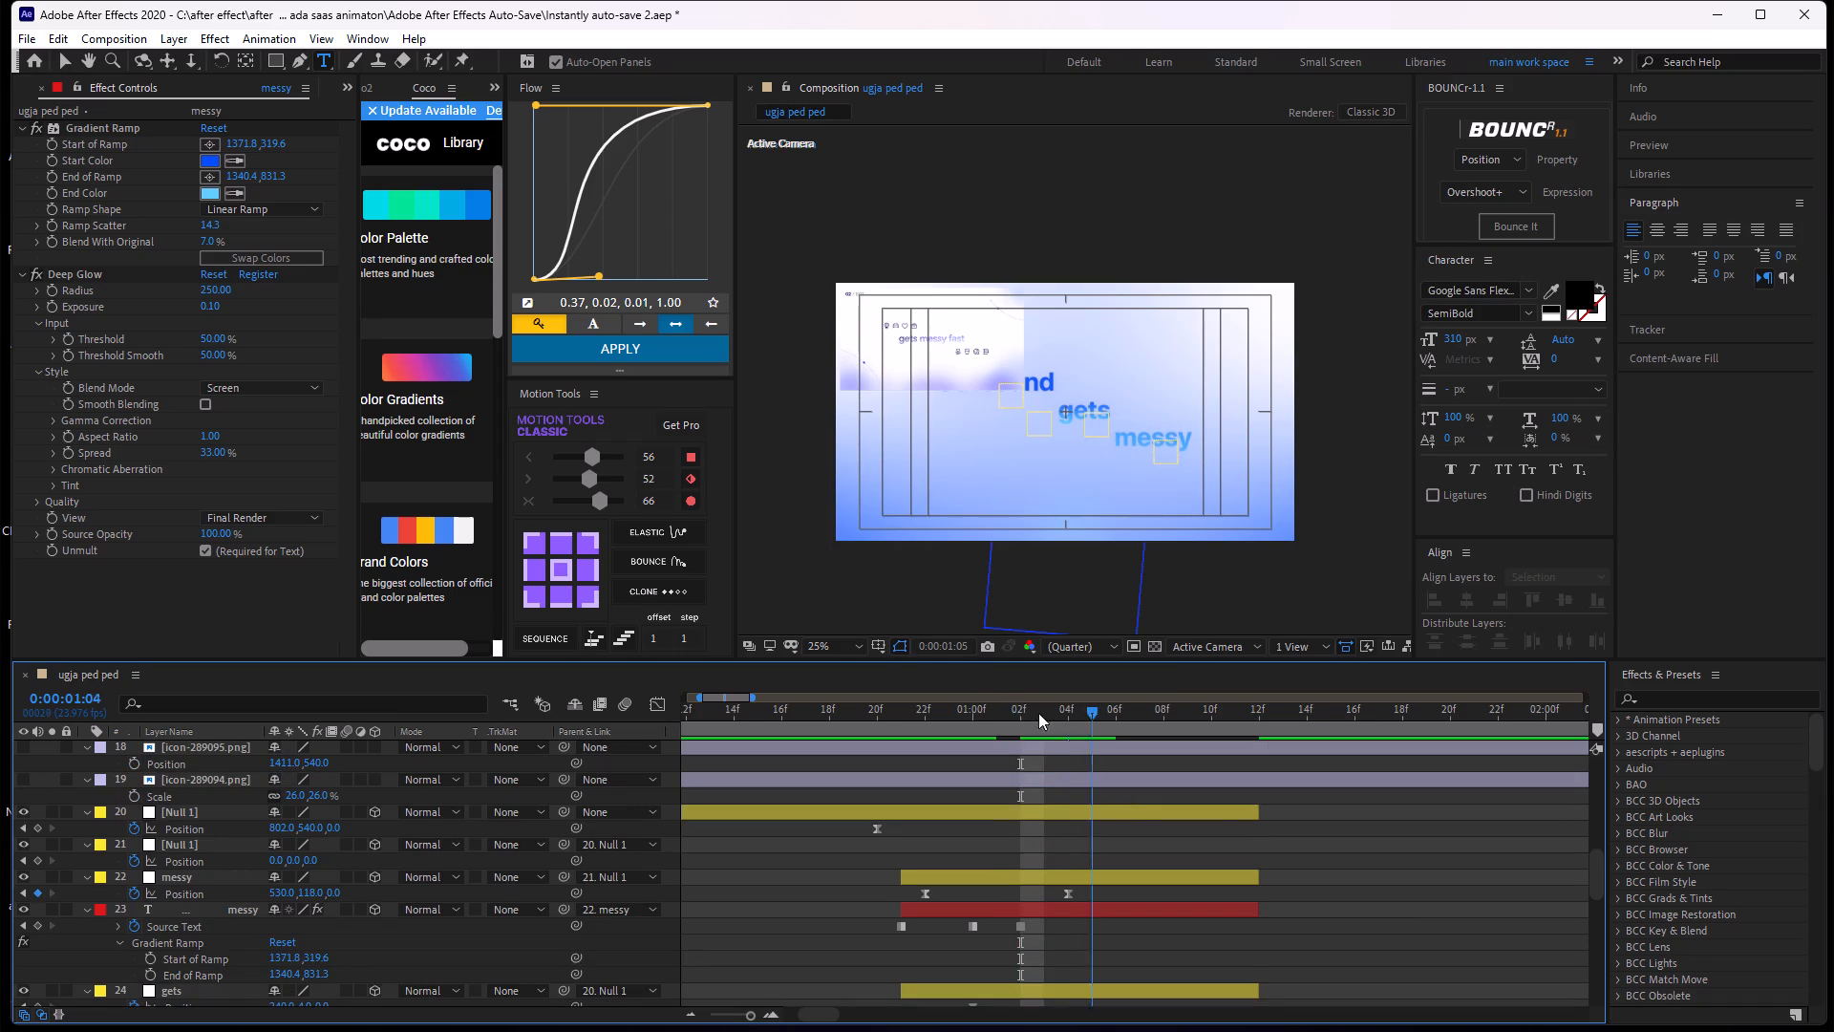
{"action": "left_click_drag", "start_coordinate": [1038, 713], "coordinate": [1109, 730]}
{"action": "scroll", "coordinate": [1212, 815], "scroll_direction": "up", "scroll_amount": 9}
{"action": "scroll", "coordinate": [1244, 806], "scroll_direction": "down", "scroll_amount": 1}
{"action": "scroll", "coordinate": [1244, 806], "scroll_direction": "up", "scroll_amount": 1}
{"action": "scroll", "coordinate": [1244, 806], "scroll_direction": "down", "scroll_amount": 2}
{"action": "scroll", "coordinate": [1145, 745], "scroll_direction": "down", "scroll_amount": 1}
{"action": "scroll", "coordinate": [1145, 745], "scroll_direction": "up", "scroll_amount": 1}
{"action": "scroll", "coordinate": [1145, 745], "scroll_direction": "down", "scroll_amount": 1}
{"action": "scroll", "coordinate": [1145, 745], "scroll_direction": "up", "scroll_amount": 1}
{"action": "scroll", "coordinate": [1145, 745], "scroll_direction": "down", "scroll_amount": 1}
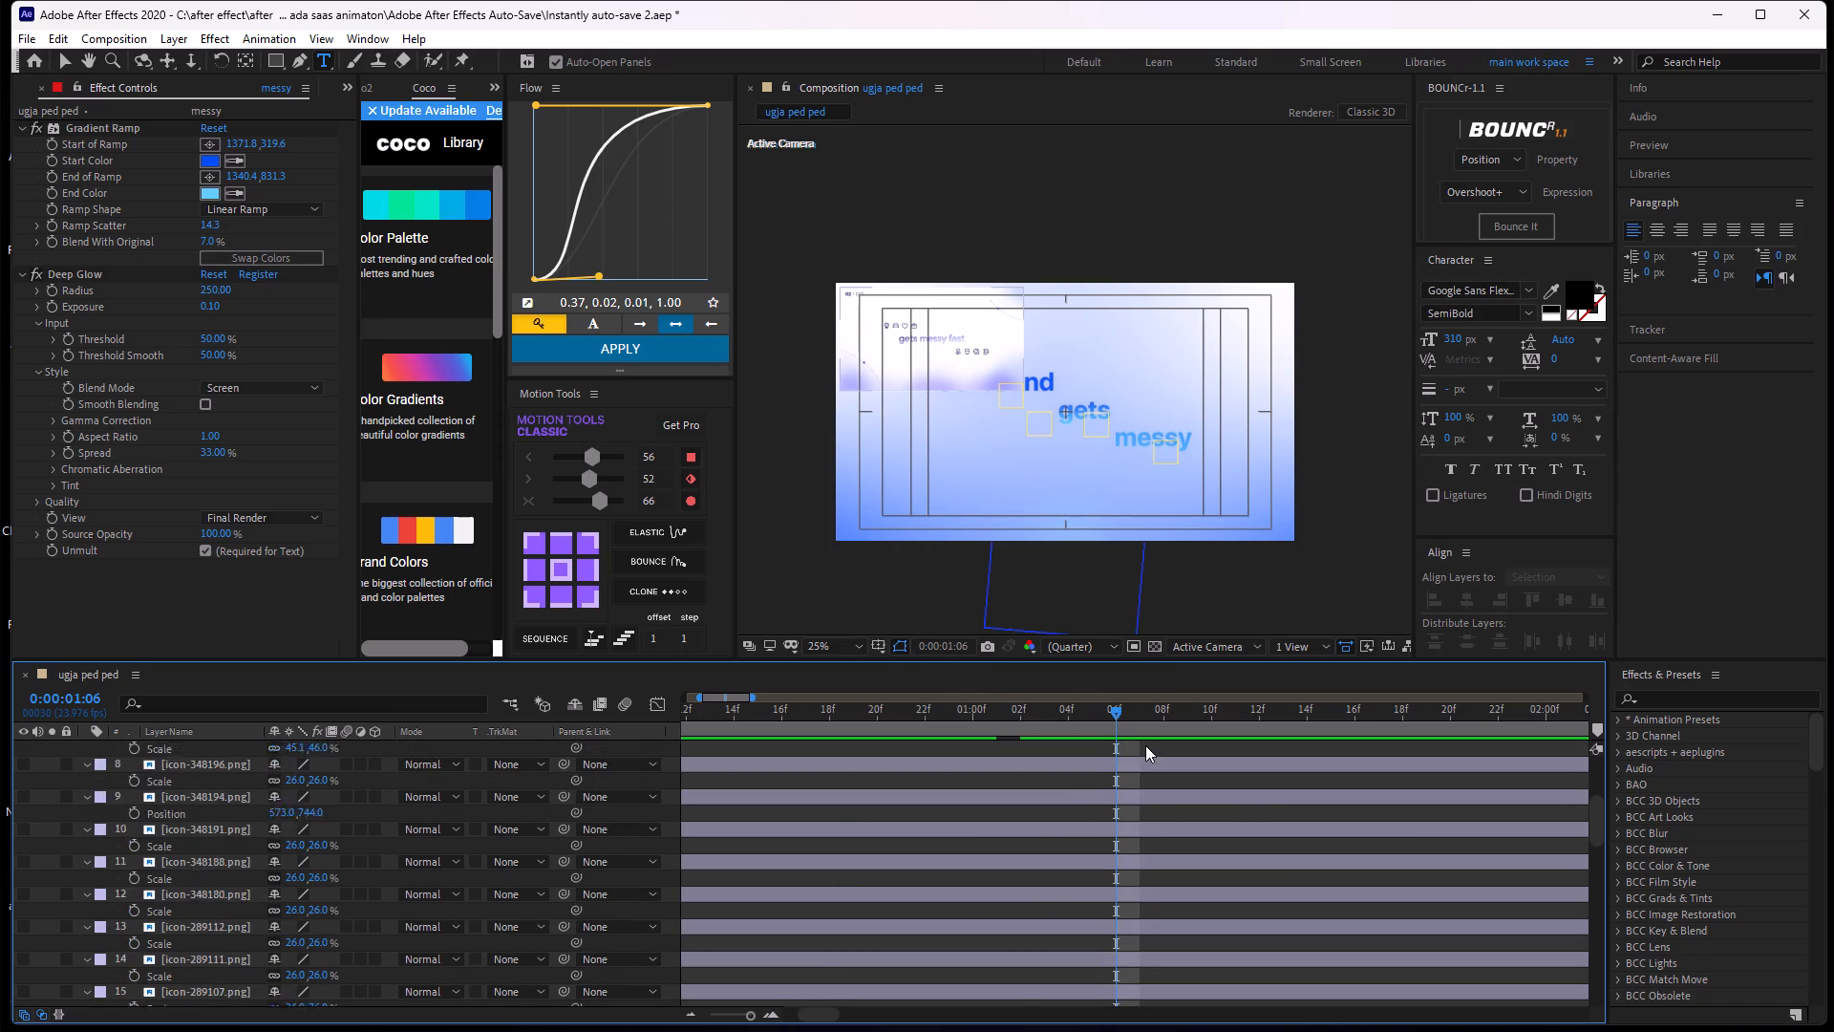
{"action": "scroll", "coordinate": [1076, 777], "scroll_direction": "up", "scroll_amount": 3}
{"action": "left_click", "coordinate": [1057, 748]}
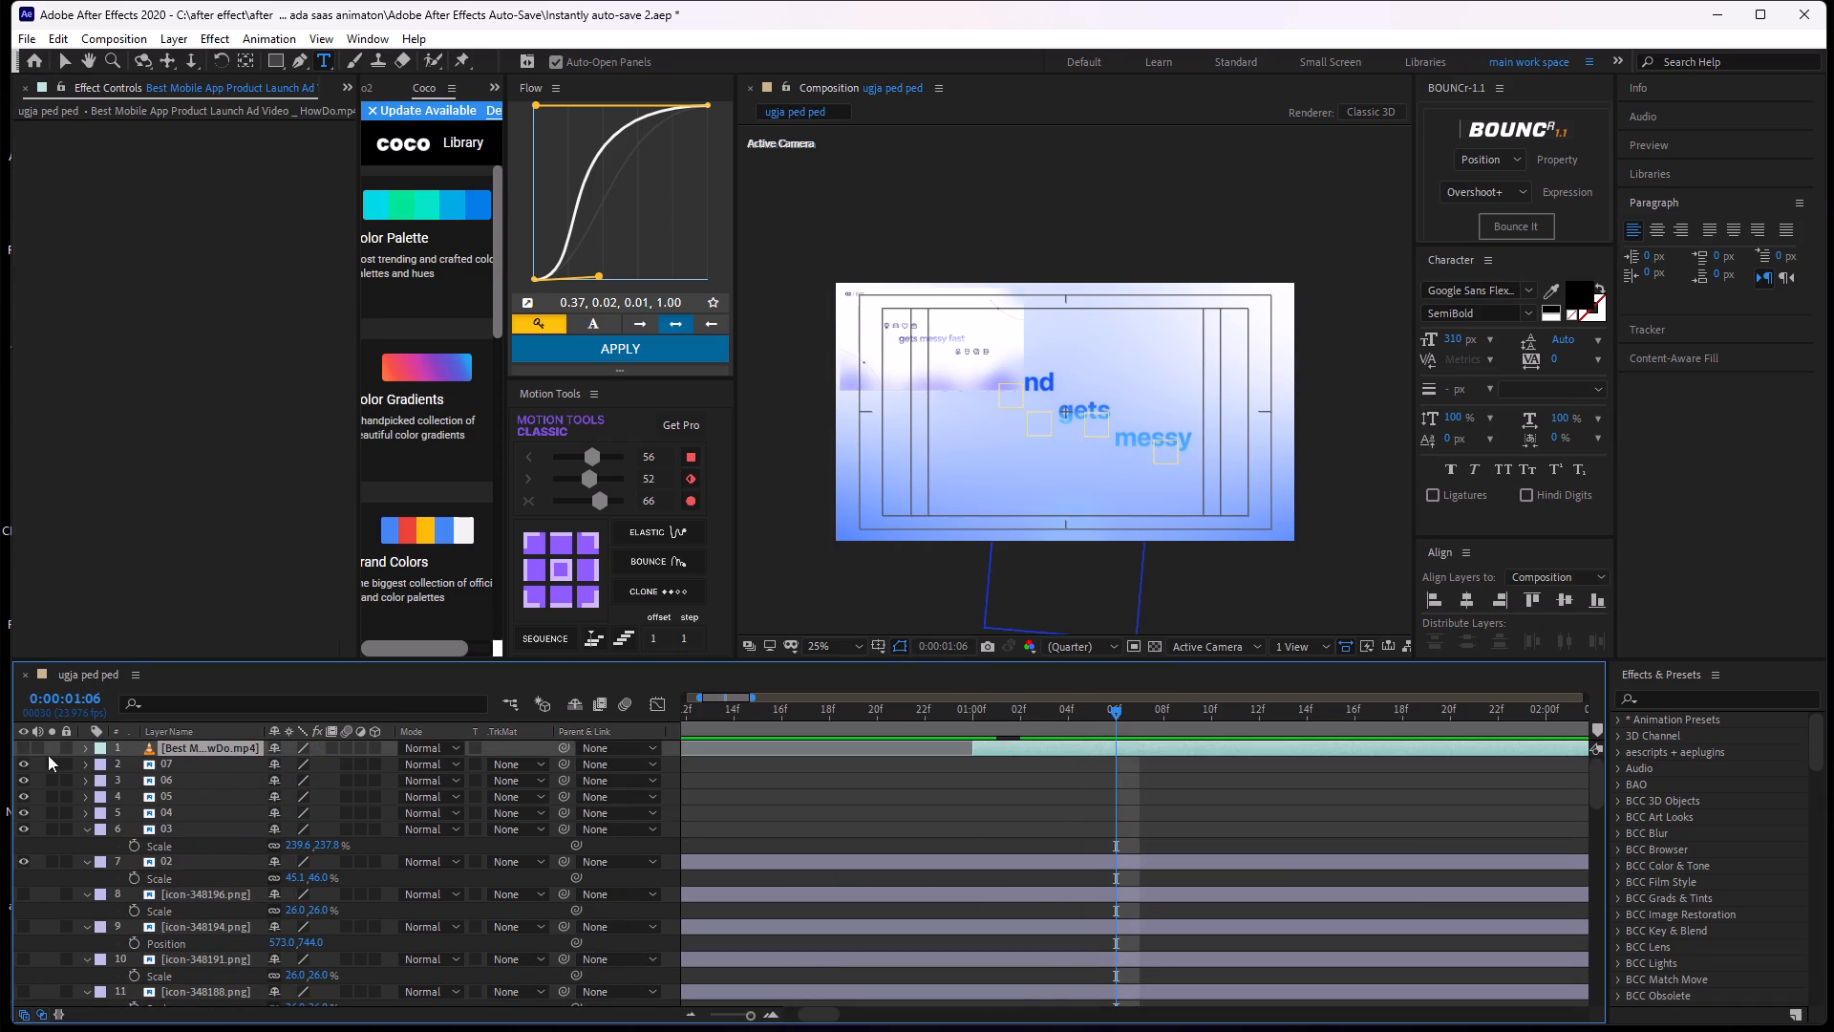
{"action": "left_click", "coordinate": [31, 749]}
{"action": "left_click", "coordinate": [19, 745]}
{"action": "left_click", "coordinate": [43, 739]}
{"action": "left_click", "coordinate": [40, 741]}
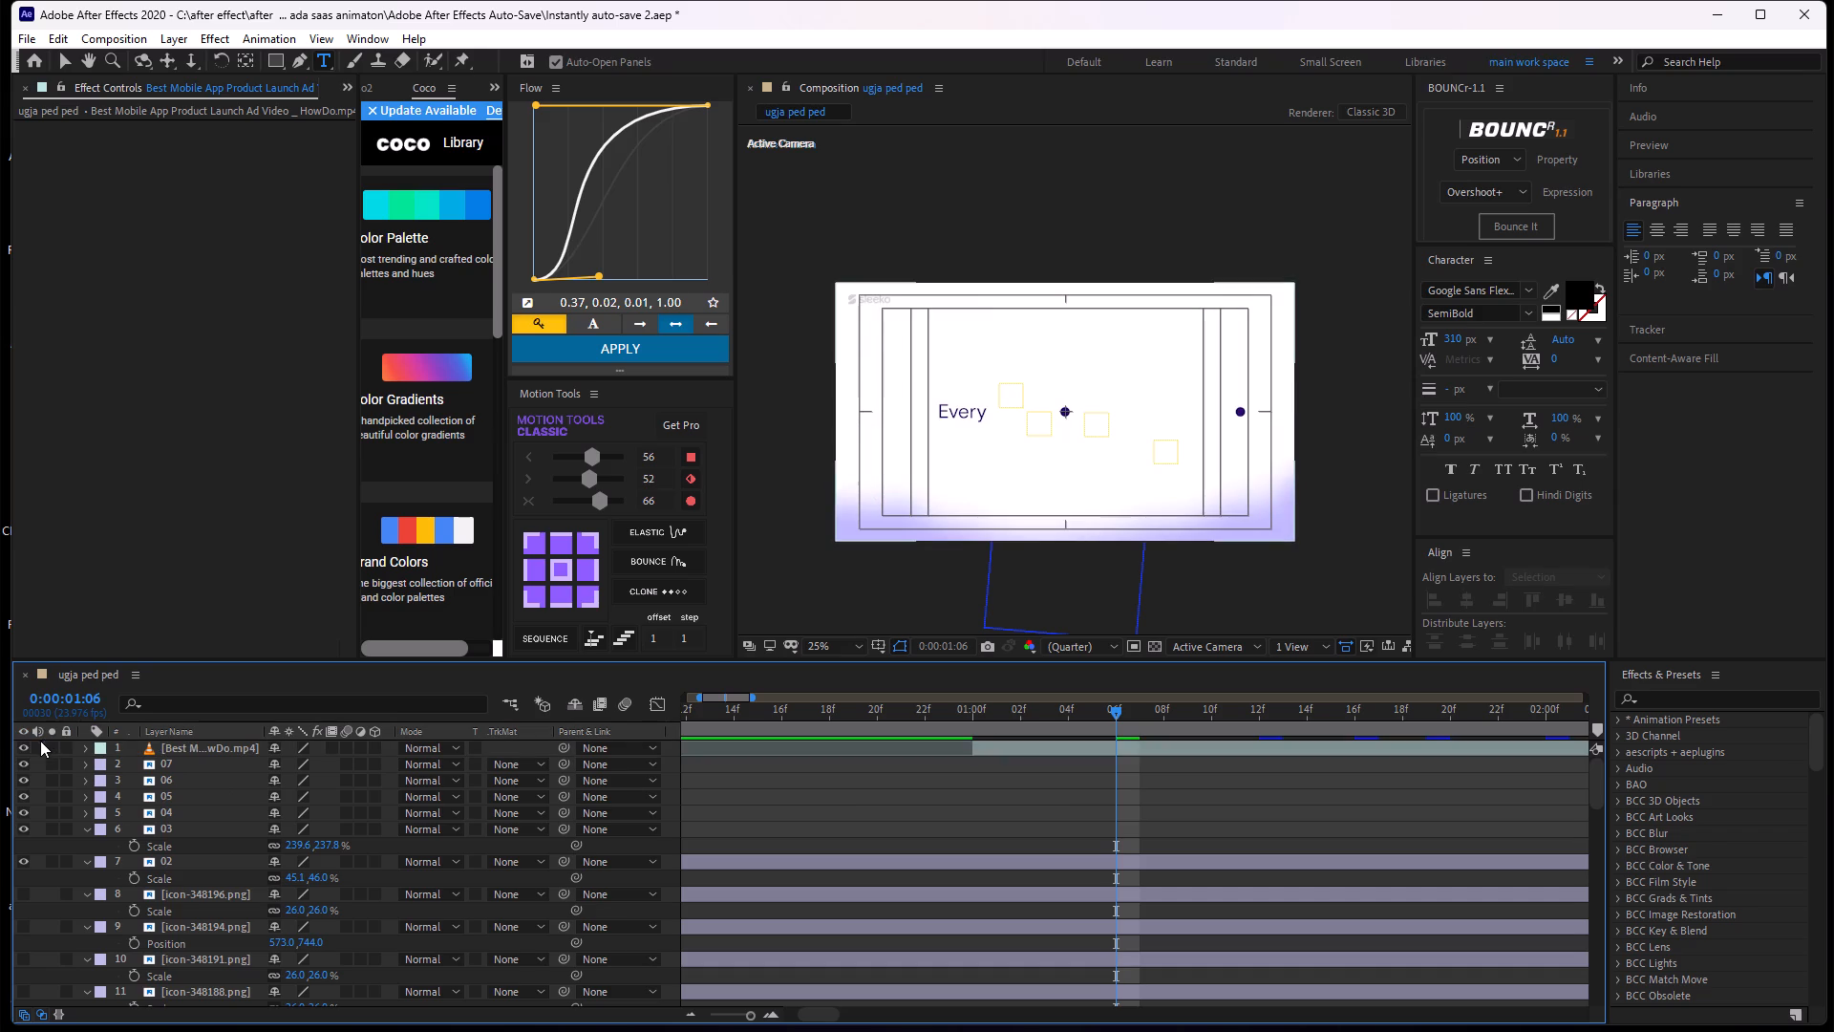
{"action": "left_click", "coordinate": [34, 743]}
Play from 0:00:00:22 and in short stretches from 0:00:02:04 to study how the reference video animates "Every day, there's something".
{"action": "left_click_drag", "start_coordinate": [1115, 714], "coordinate": [1129, 713]}
{"action": "left_click_drag", "start_coordinate": [1129, 713], "coordinate": [921, 763]}
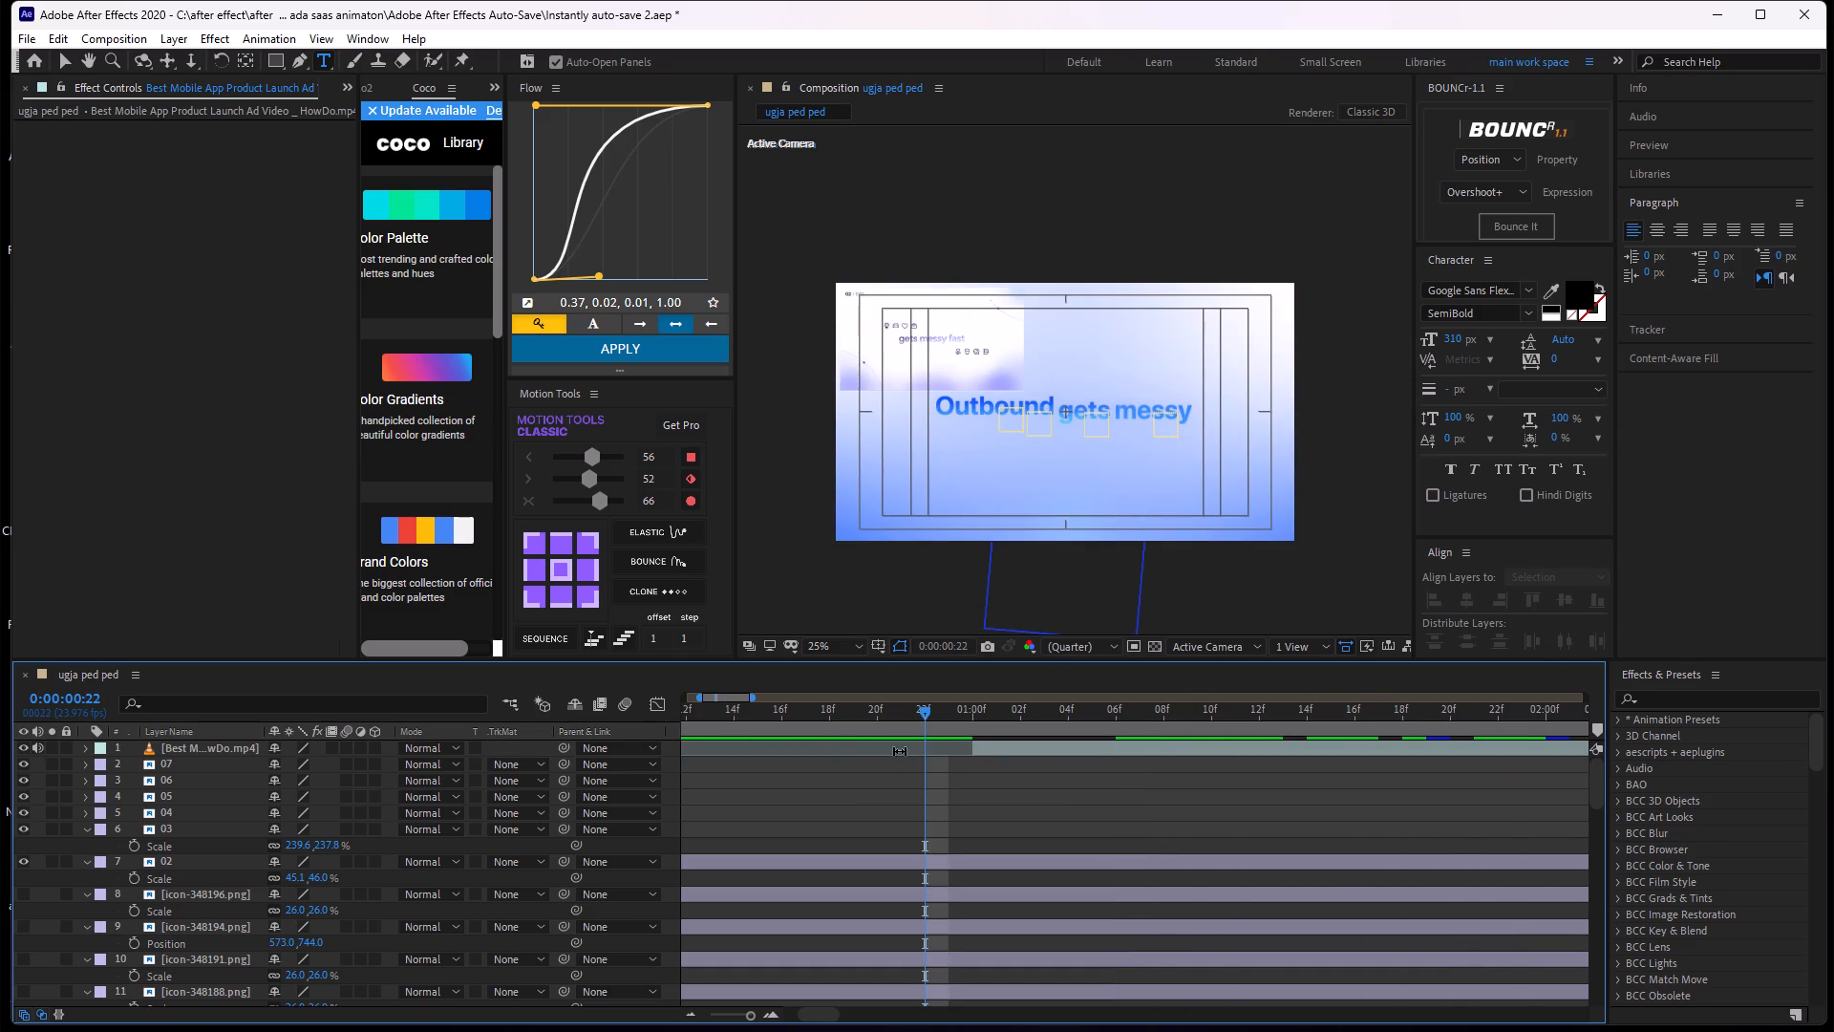
{"action": "key", "text": "space"}
{"action": "key", "text": "space"}
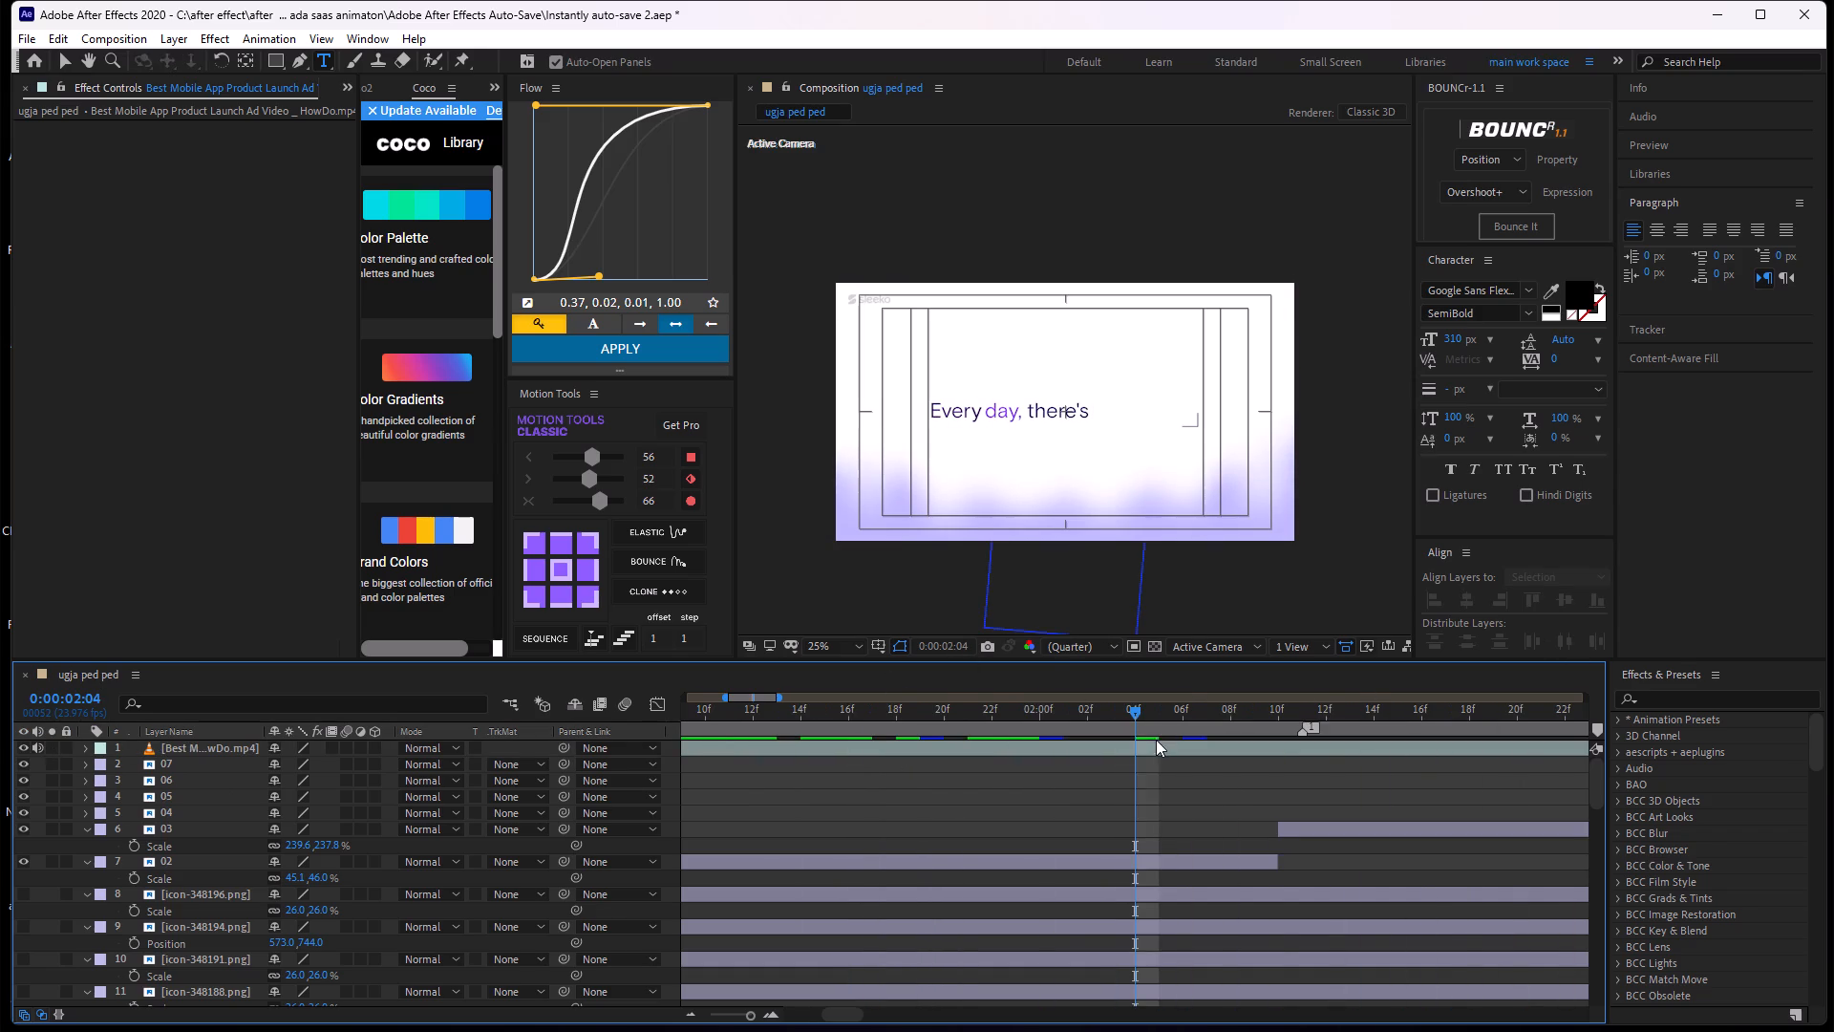
{"action": "scroll", "coordinate": [1175, 806], "scroll_direction": "down", "scroll_amount": 2, "text": "alt"}
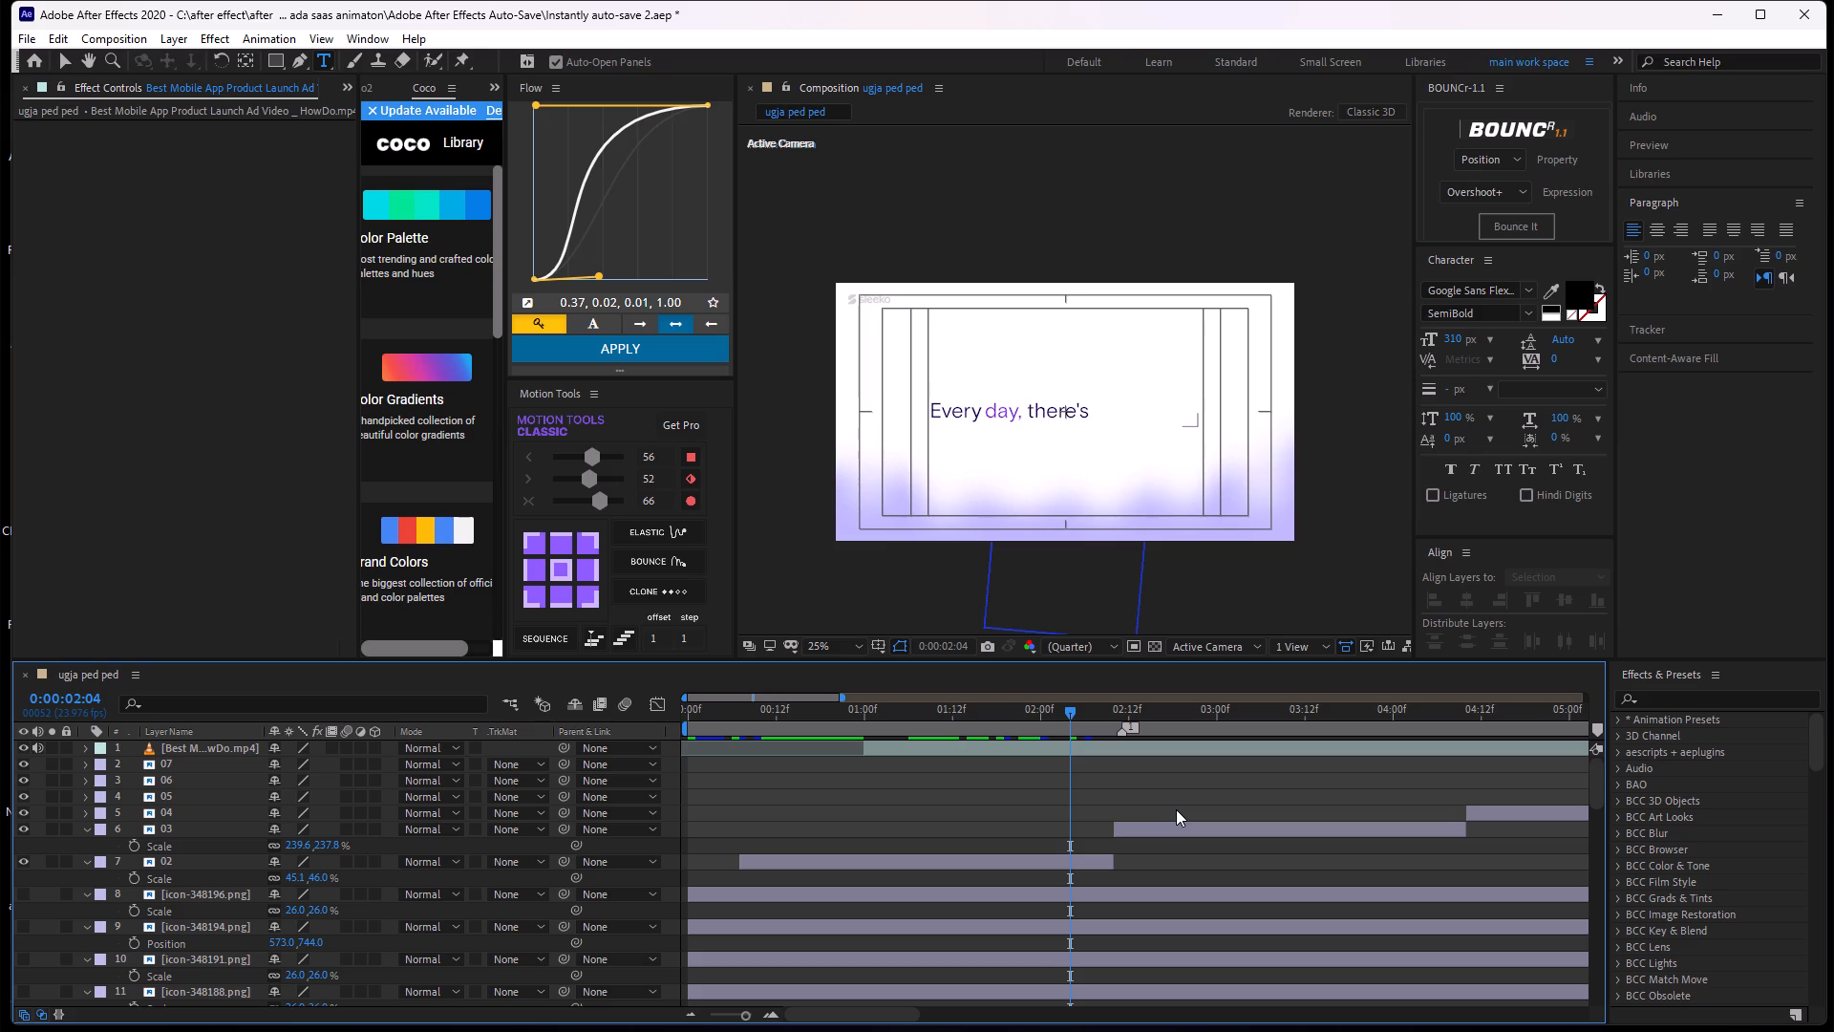
{"action": "key", "text": "space"}
{"action": "key", "text": "space"}
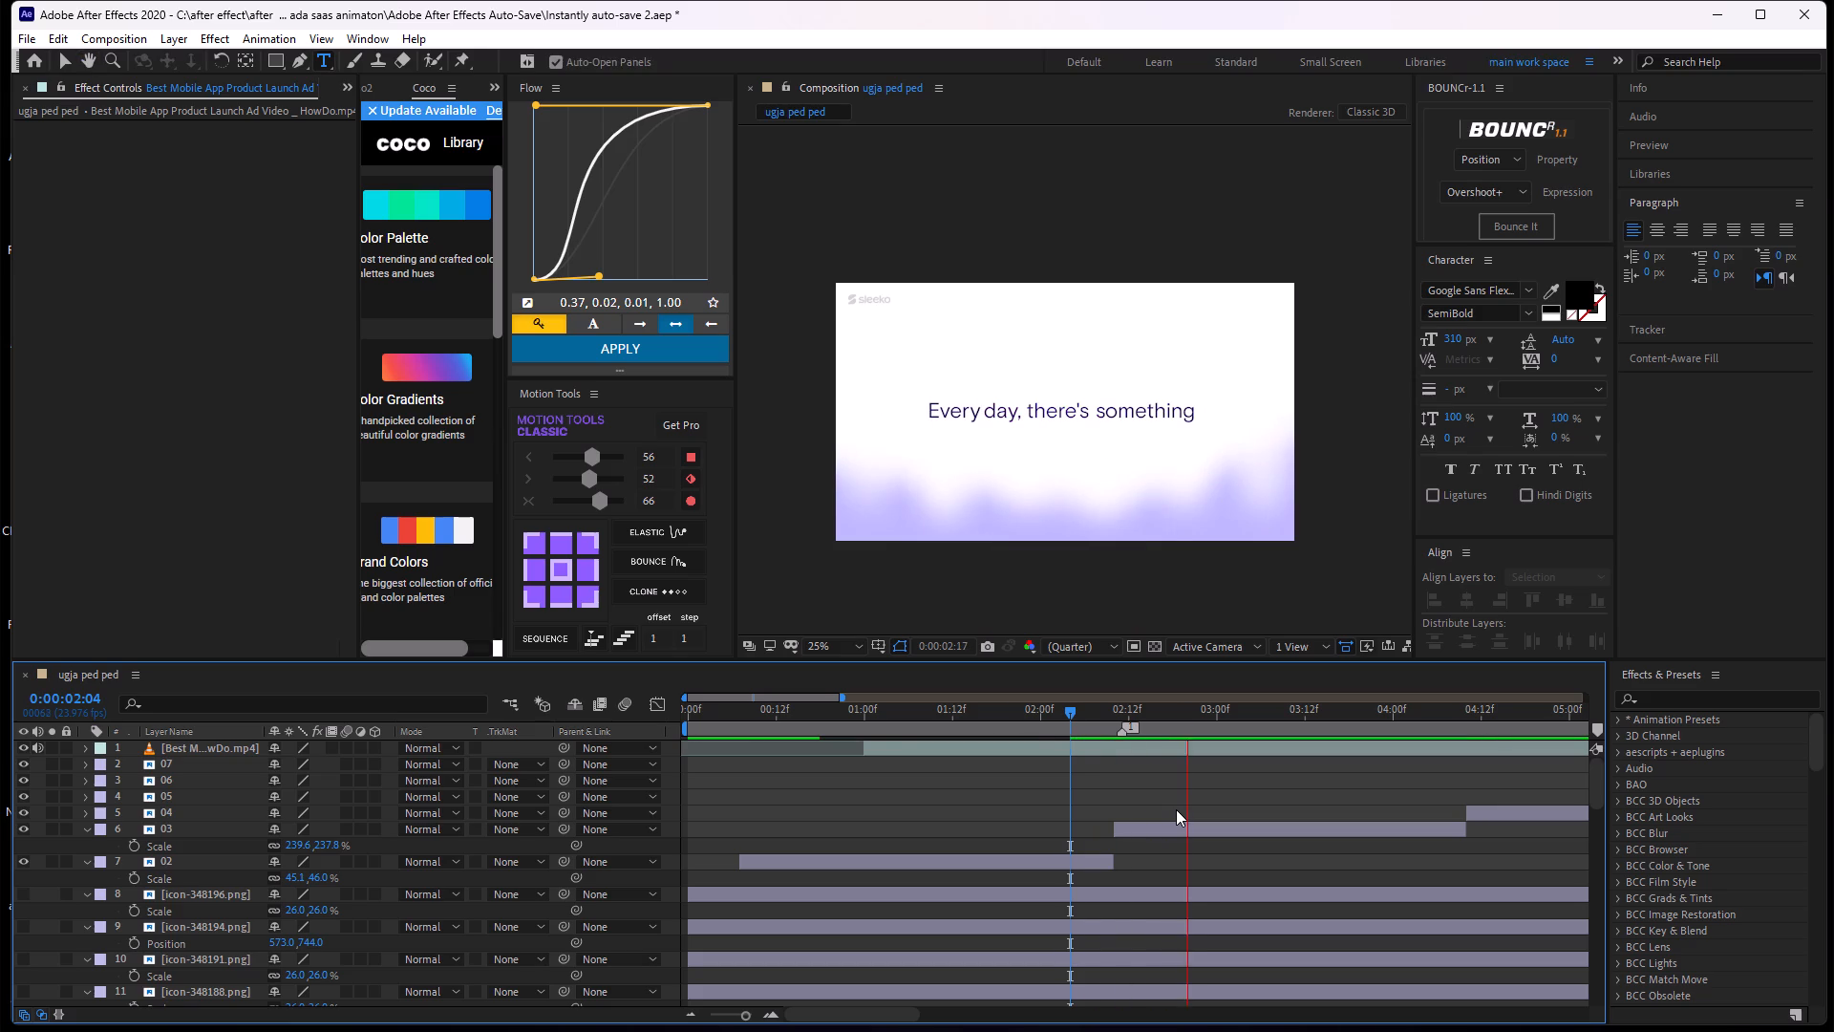
{"action": "key", "text": "space"}
{"action": "key", "text": "space"}
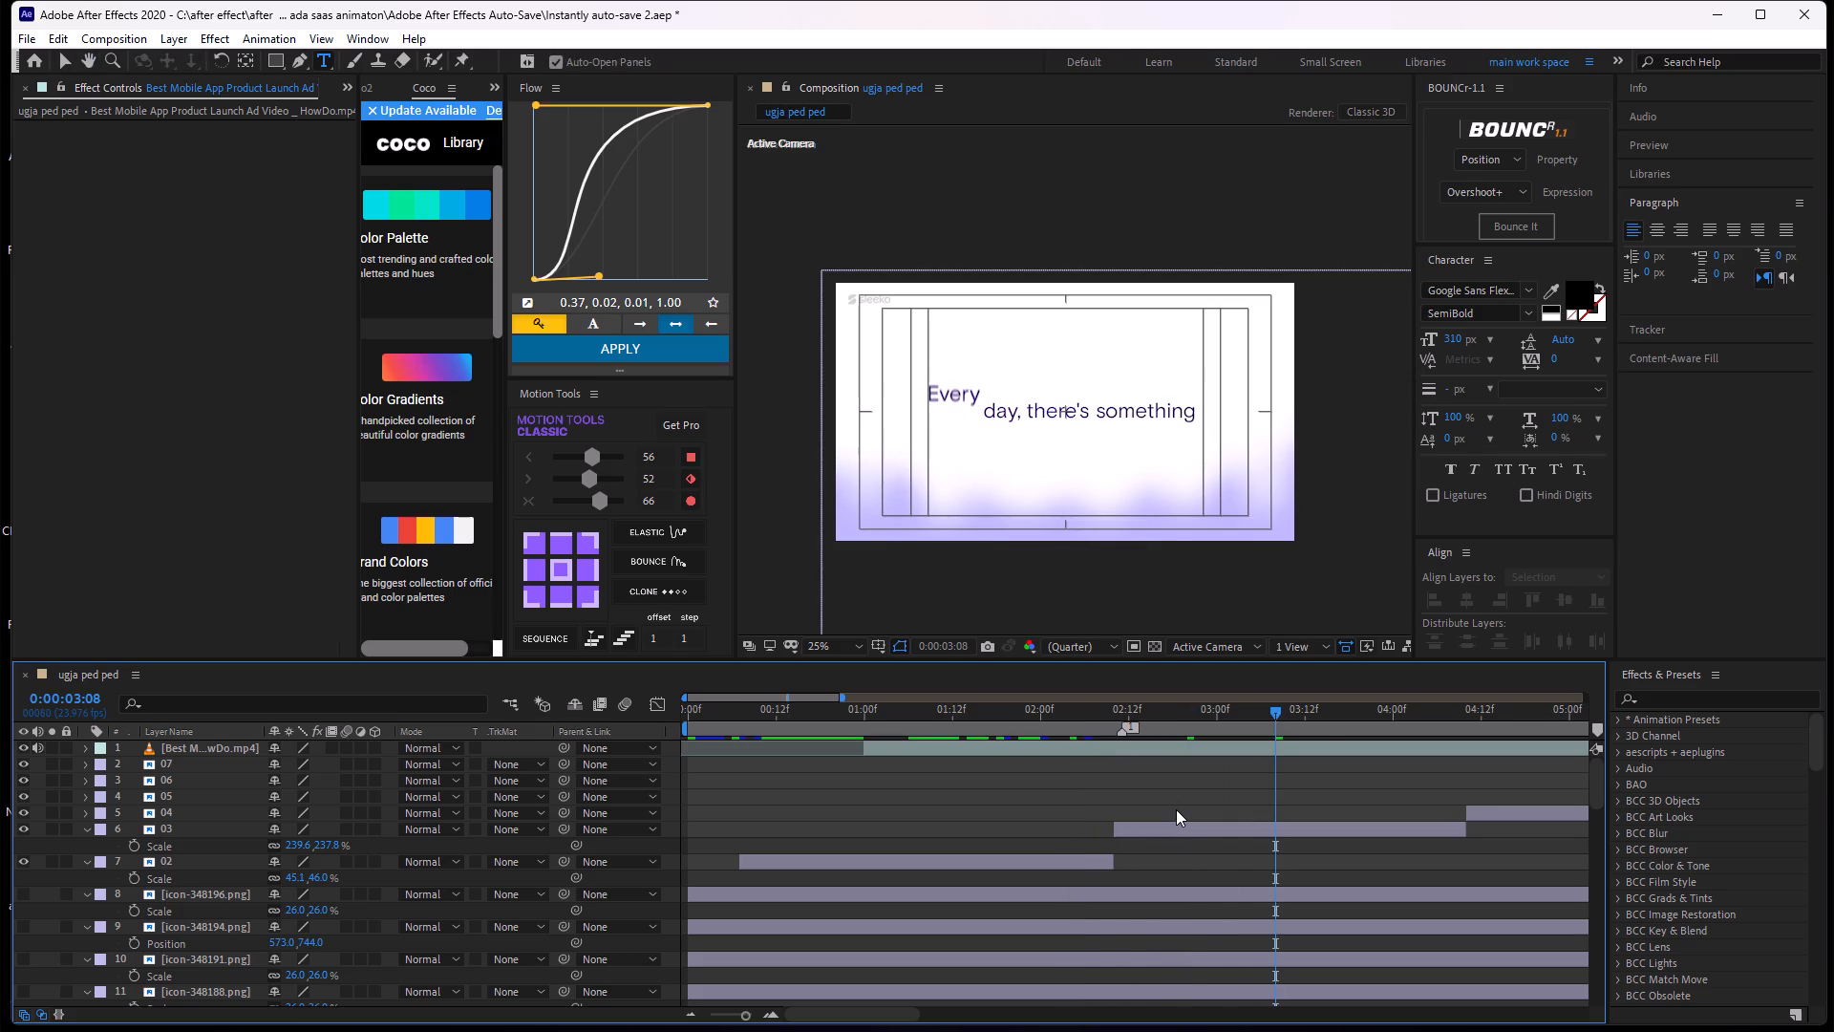
{"action": "key", "text": "space"}
{"action": "key", "text": "space"}
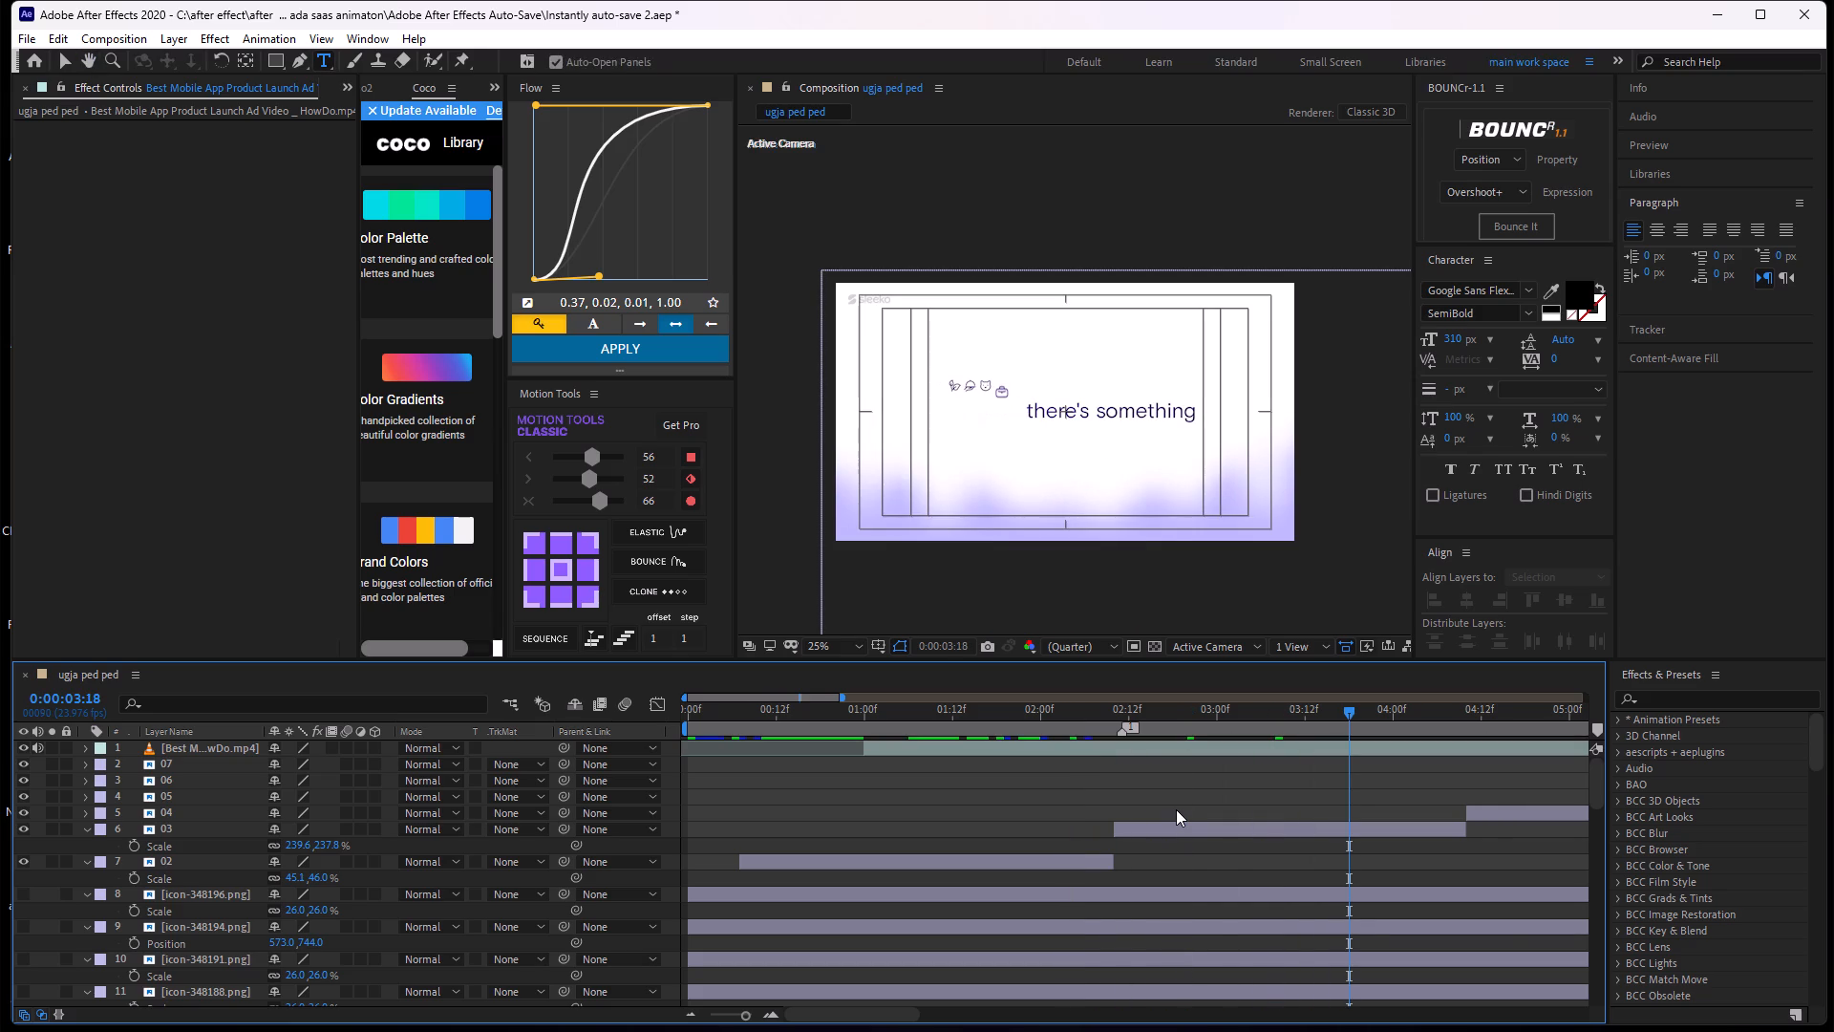
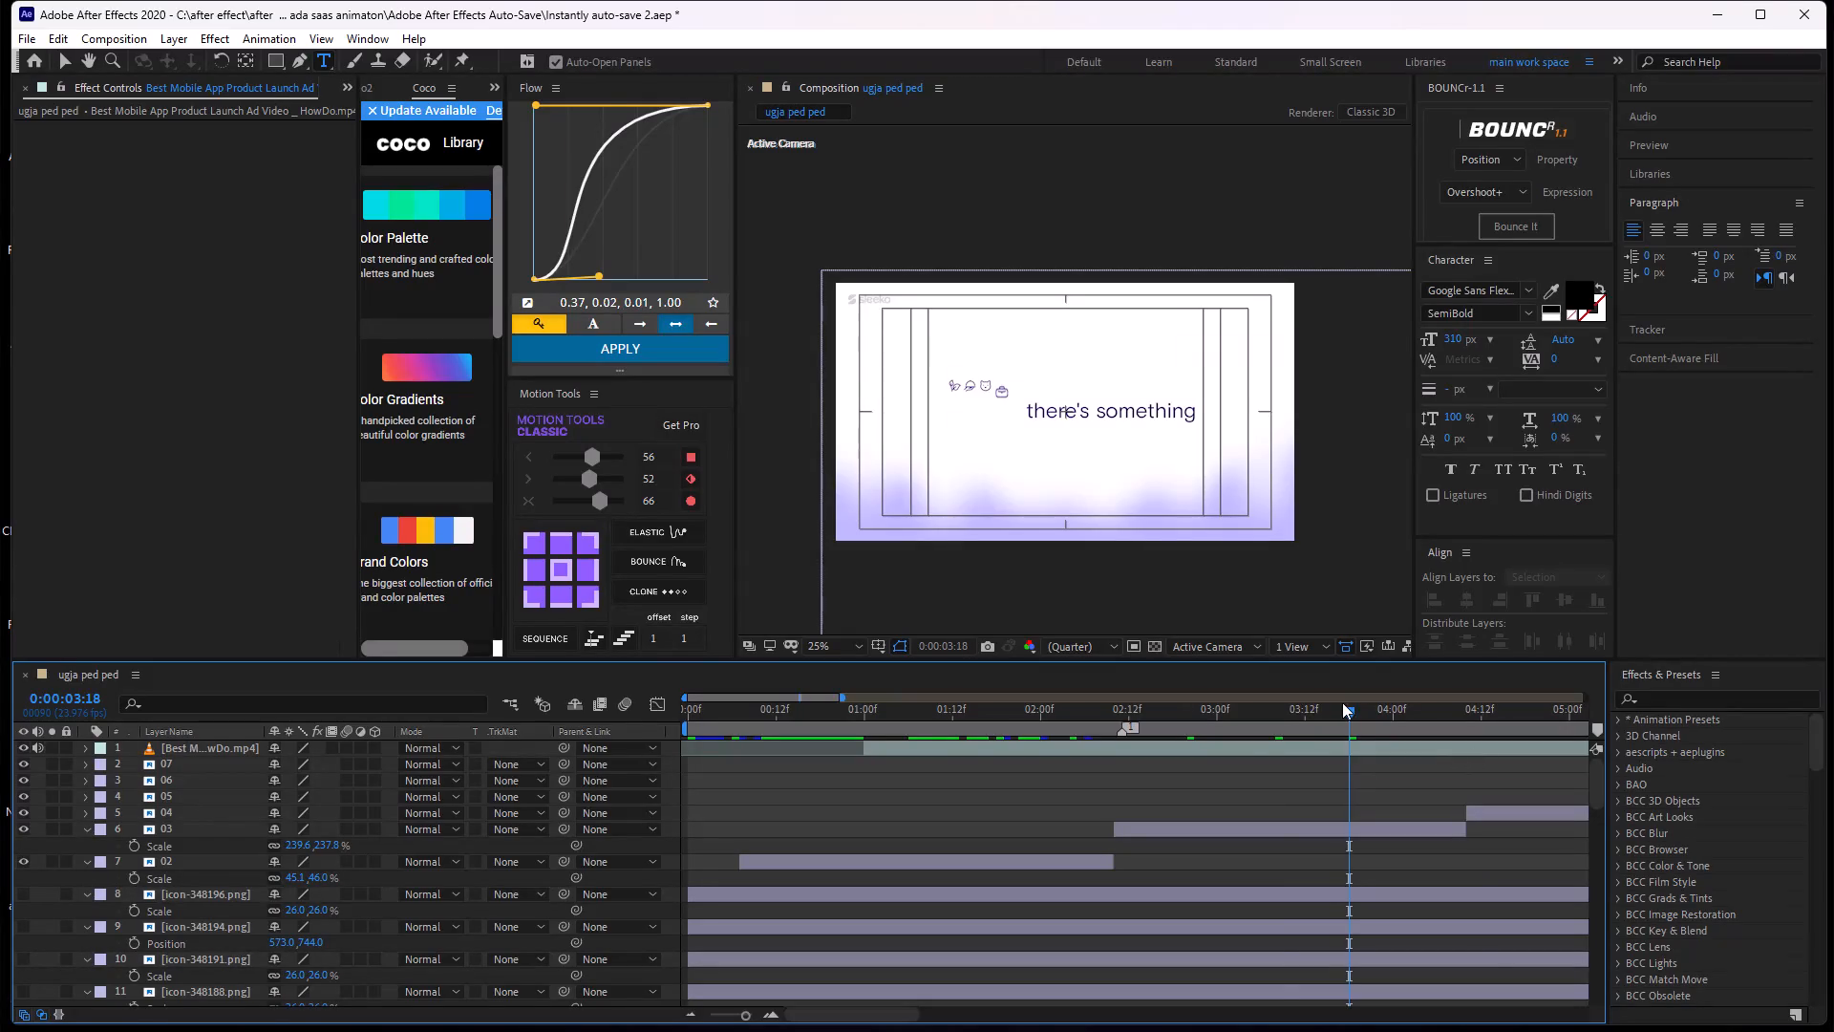
Replay the reference video in short stretches between about 0:00:02:19 and 0:00:03:18 to study how "Every day," leaves.
{"action": "left_click_drag", "start_coordinate": [1345, 719], "coordinate": [1229, 765]}
{"action": "key", "text": "space"}
{"action": "key", "text": "space"}
{"action": "left_click_drag", "start_coordinate": [1337, 708], "coordinate": [1266, 740]}
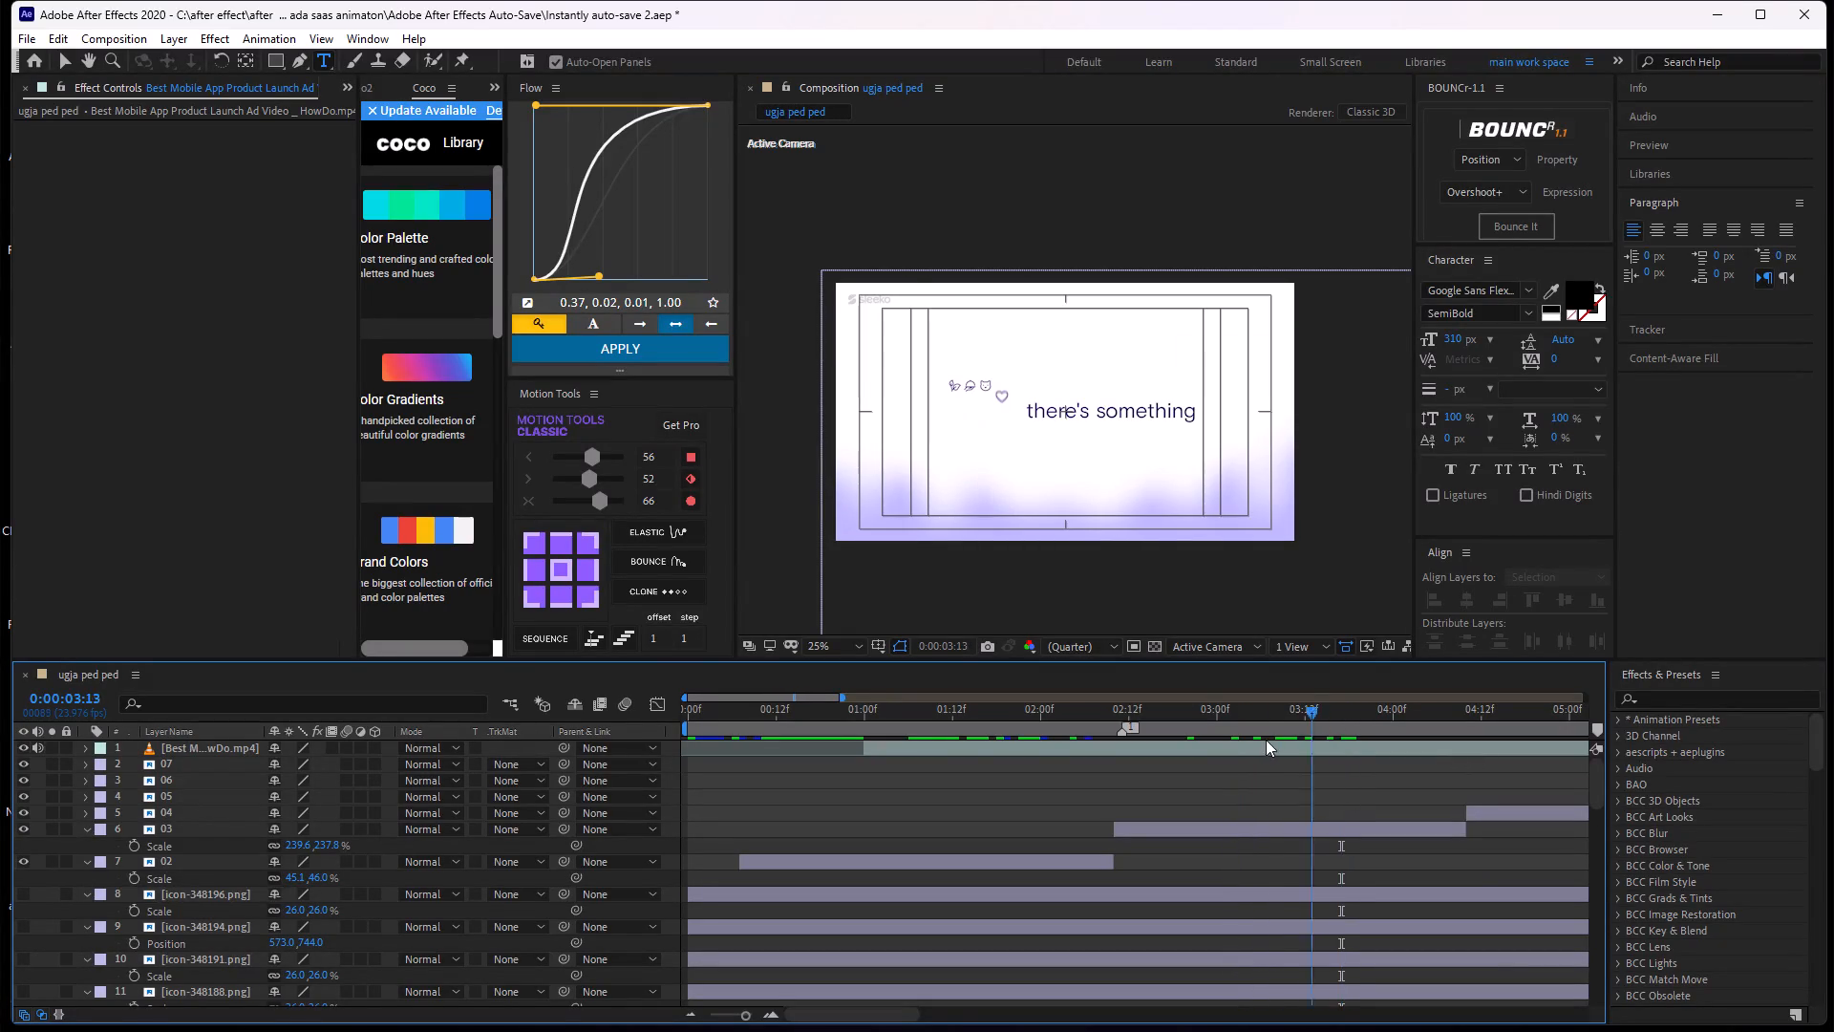
{"action": "left_click_drag", "start_coordinate": [1266, 740], "coordinate": [1251, 741]}
{"action": "key", "text": "space"}
{"action": "key", "text": "space"}
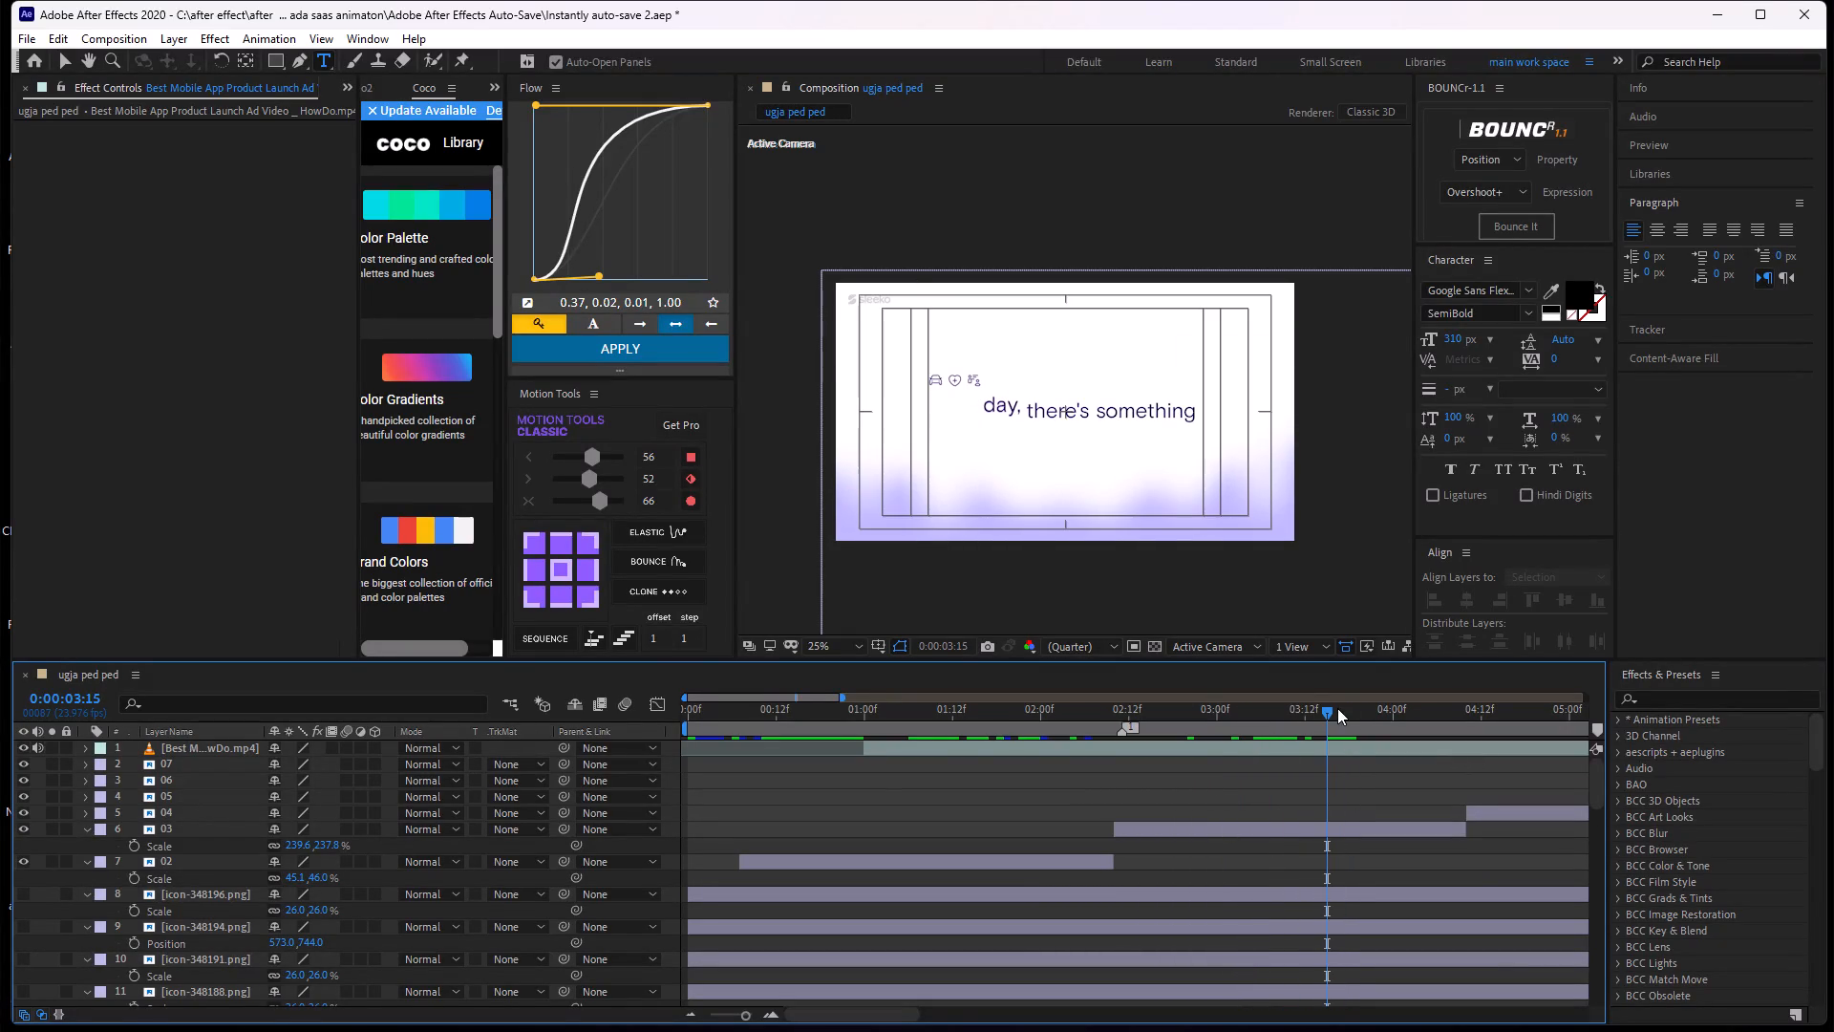
{"action": "left_click_drag", "start_coordinate": [1335, 708], "coordinate": [1214, 744]}
{"action": "key", "text": "space"}
{"action": "key", "text": "space"}
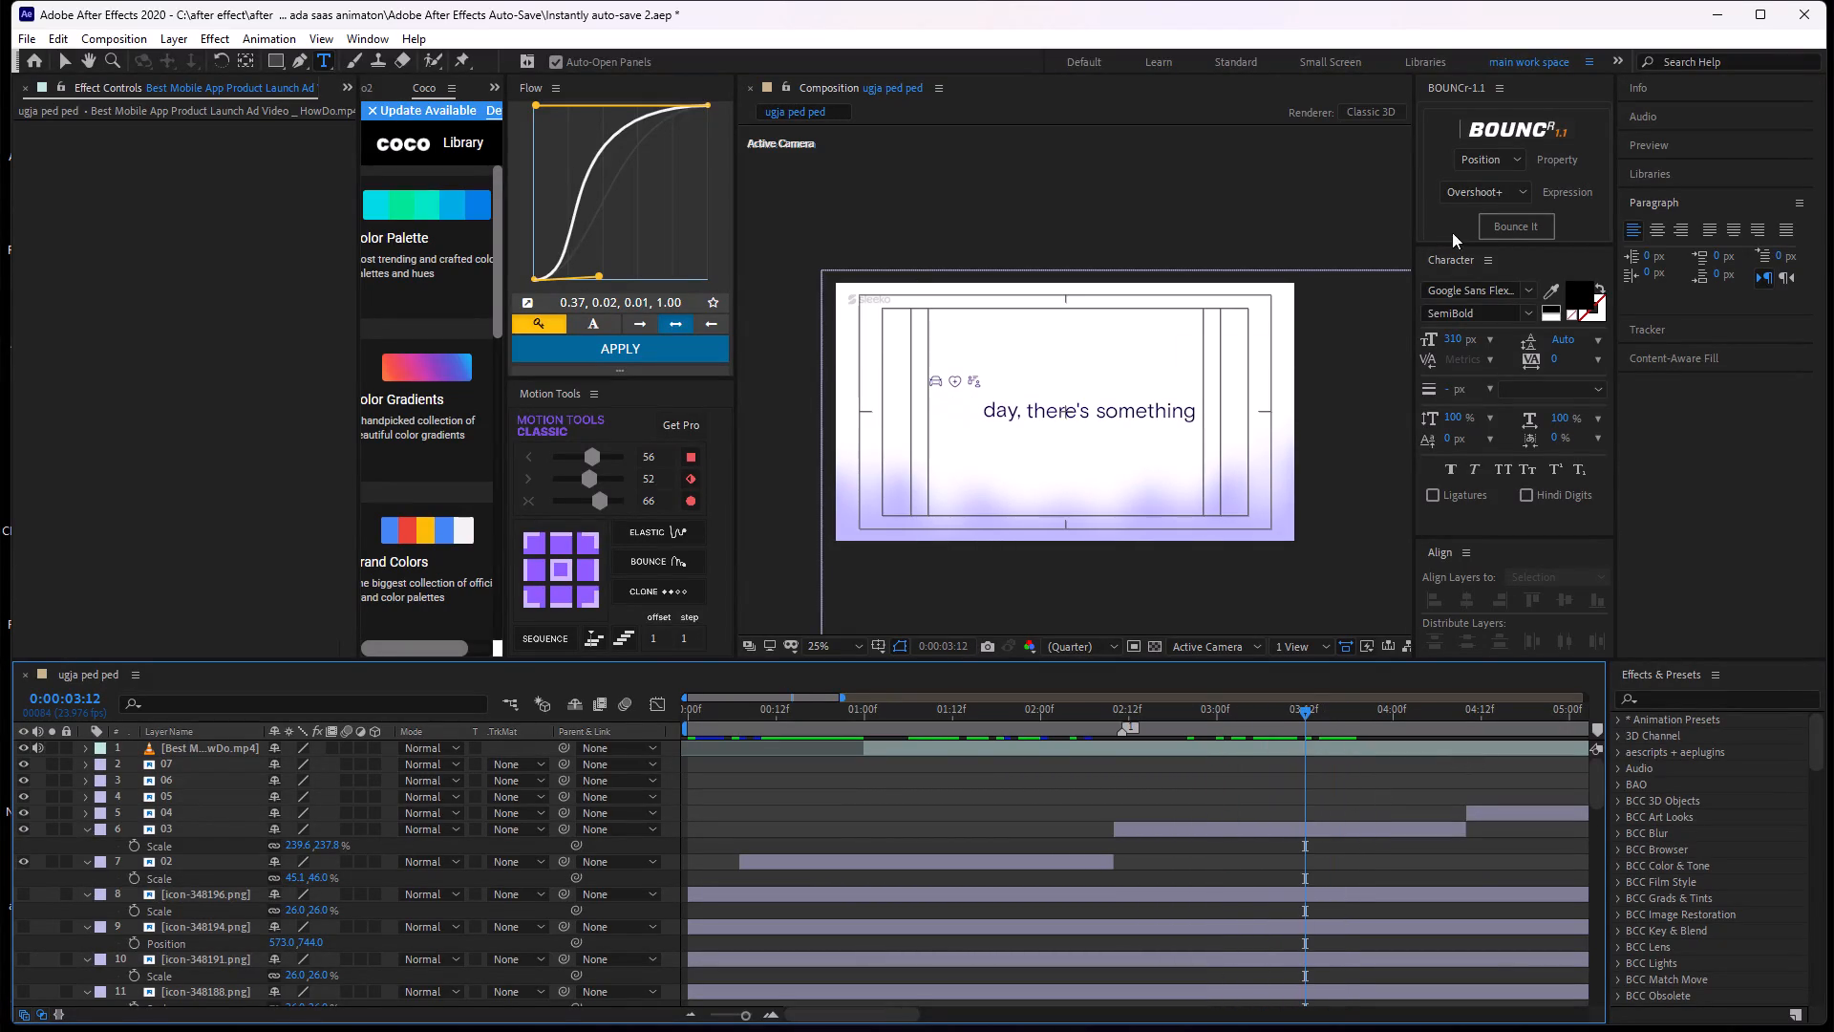
{"action": "middle_click_drag", "start_coordinate": [1352, 794], "coordinate": [1072, 806]}
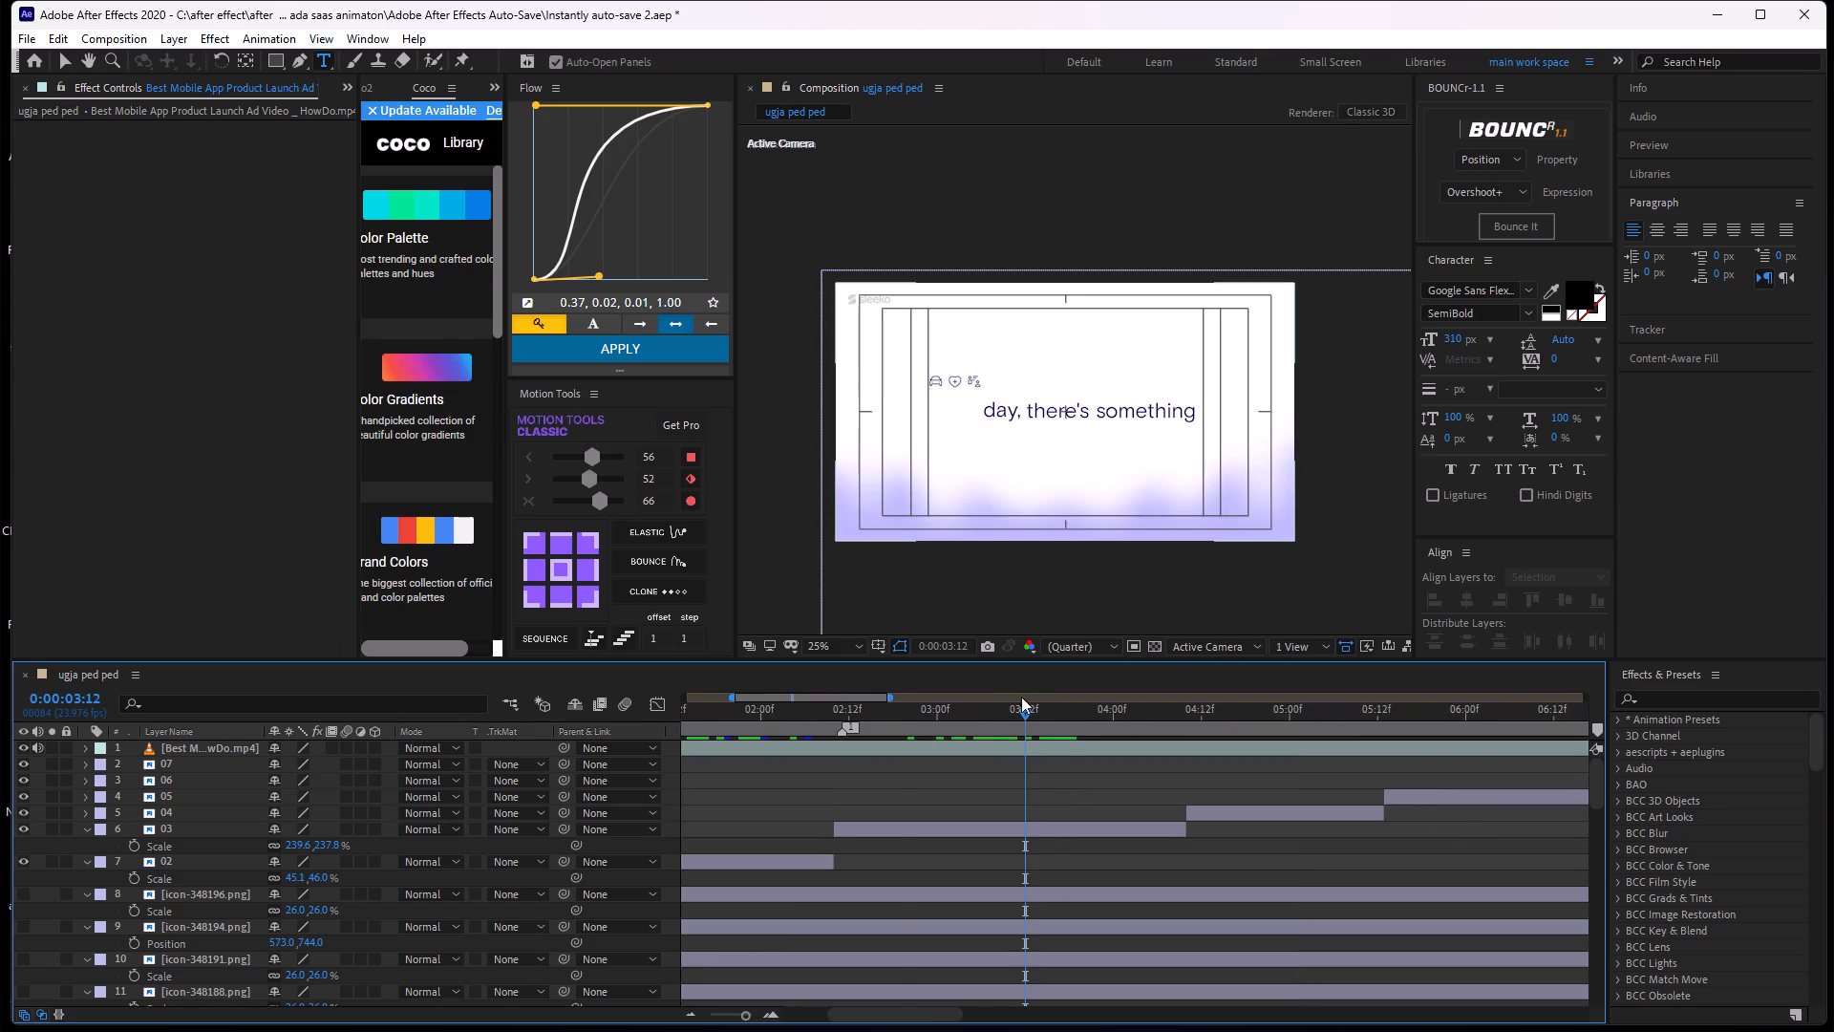
{"action": "left_click_drag", "start_coordinate": [1021, 708], "coordinate": [893, 736]}
{"action": "key", "text": "space"}
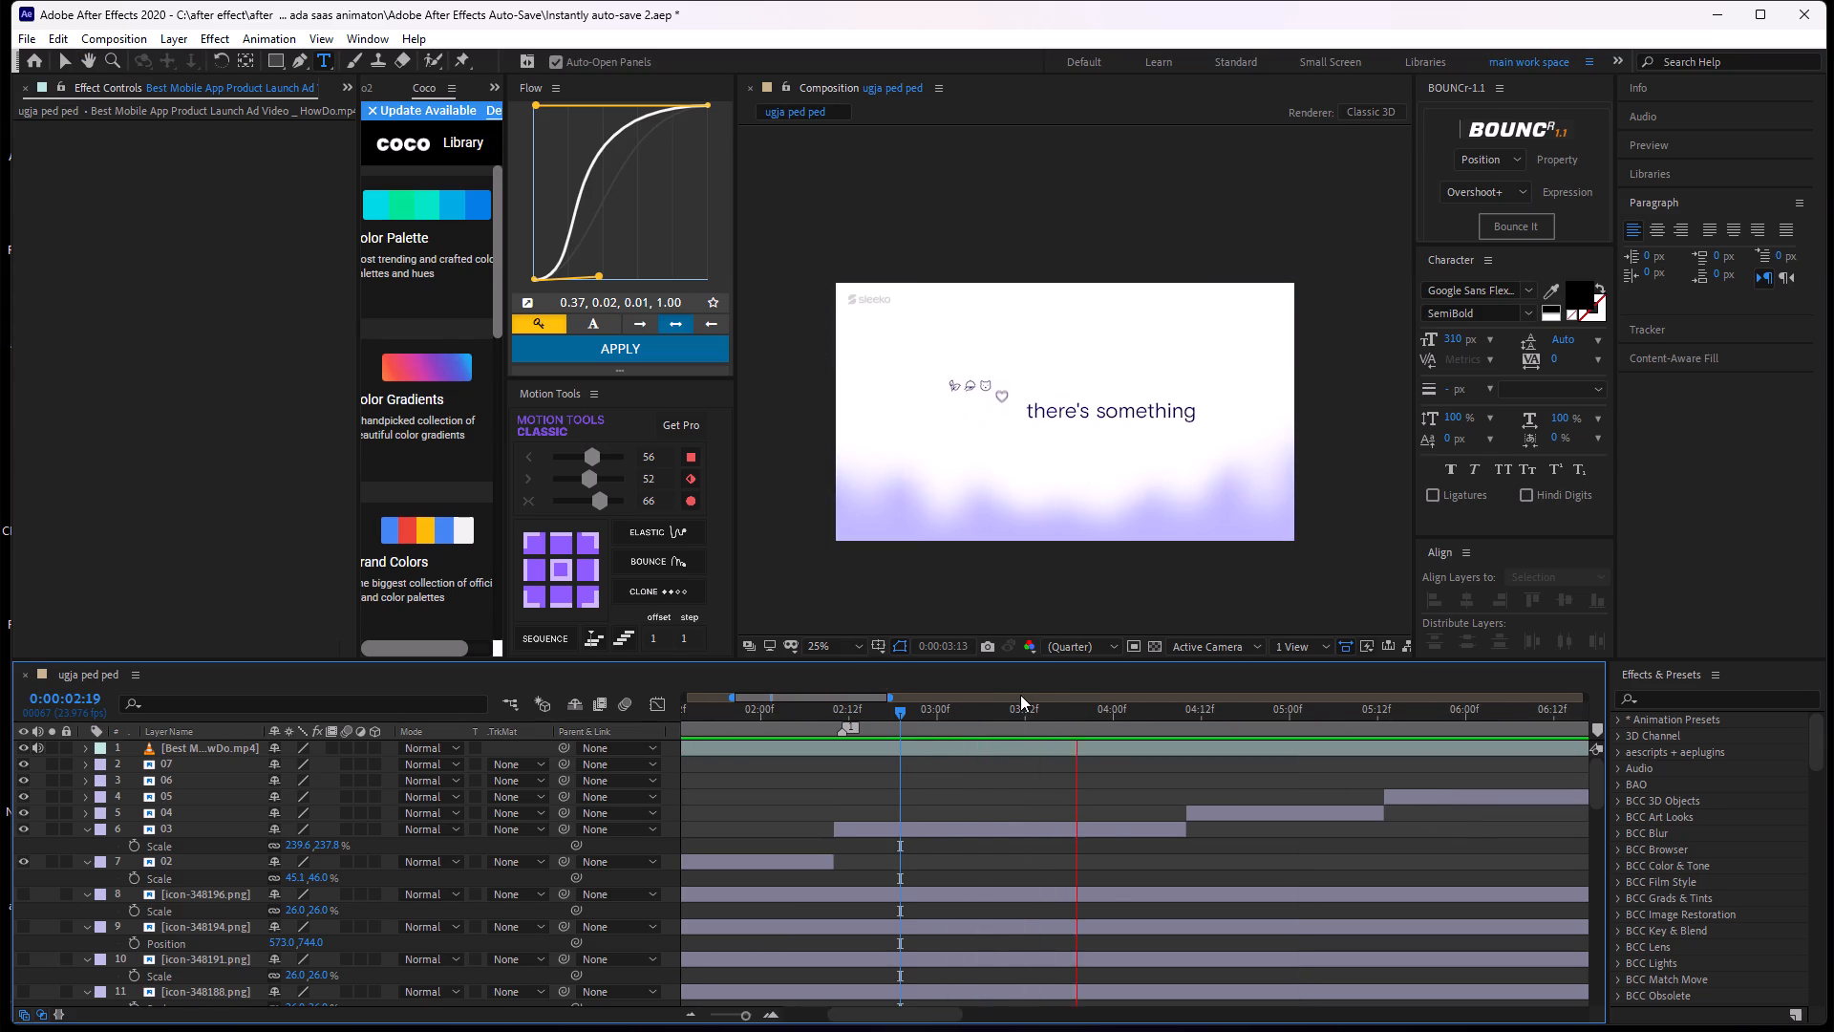
{"action": "key", "text": "space"}
Scrub and replay the reference between 0:00:02:22 and 0:00:03:18 to examine how its words swap with the icons.
{"action": "left_click_drag", "start_coordinate": [1097, 709], "coordinate": [995, 757]}
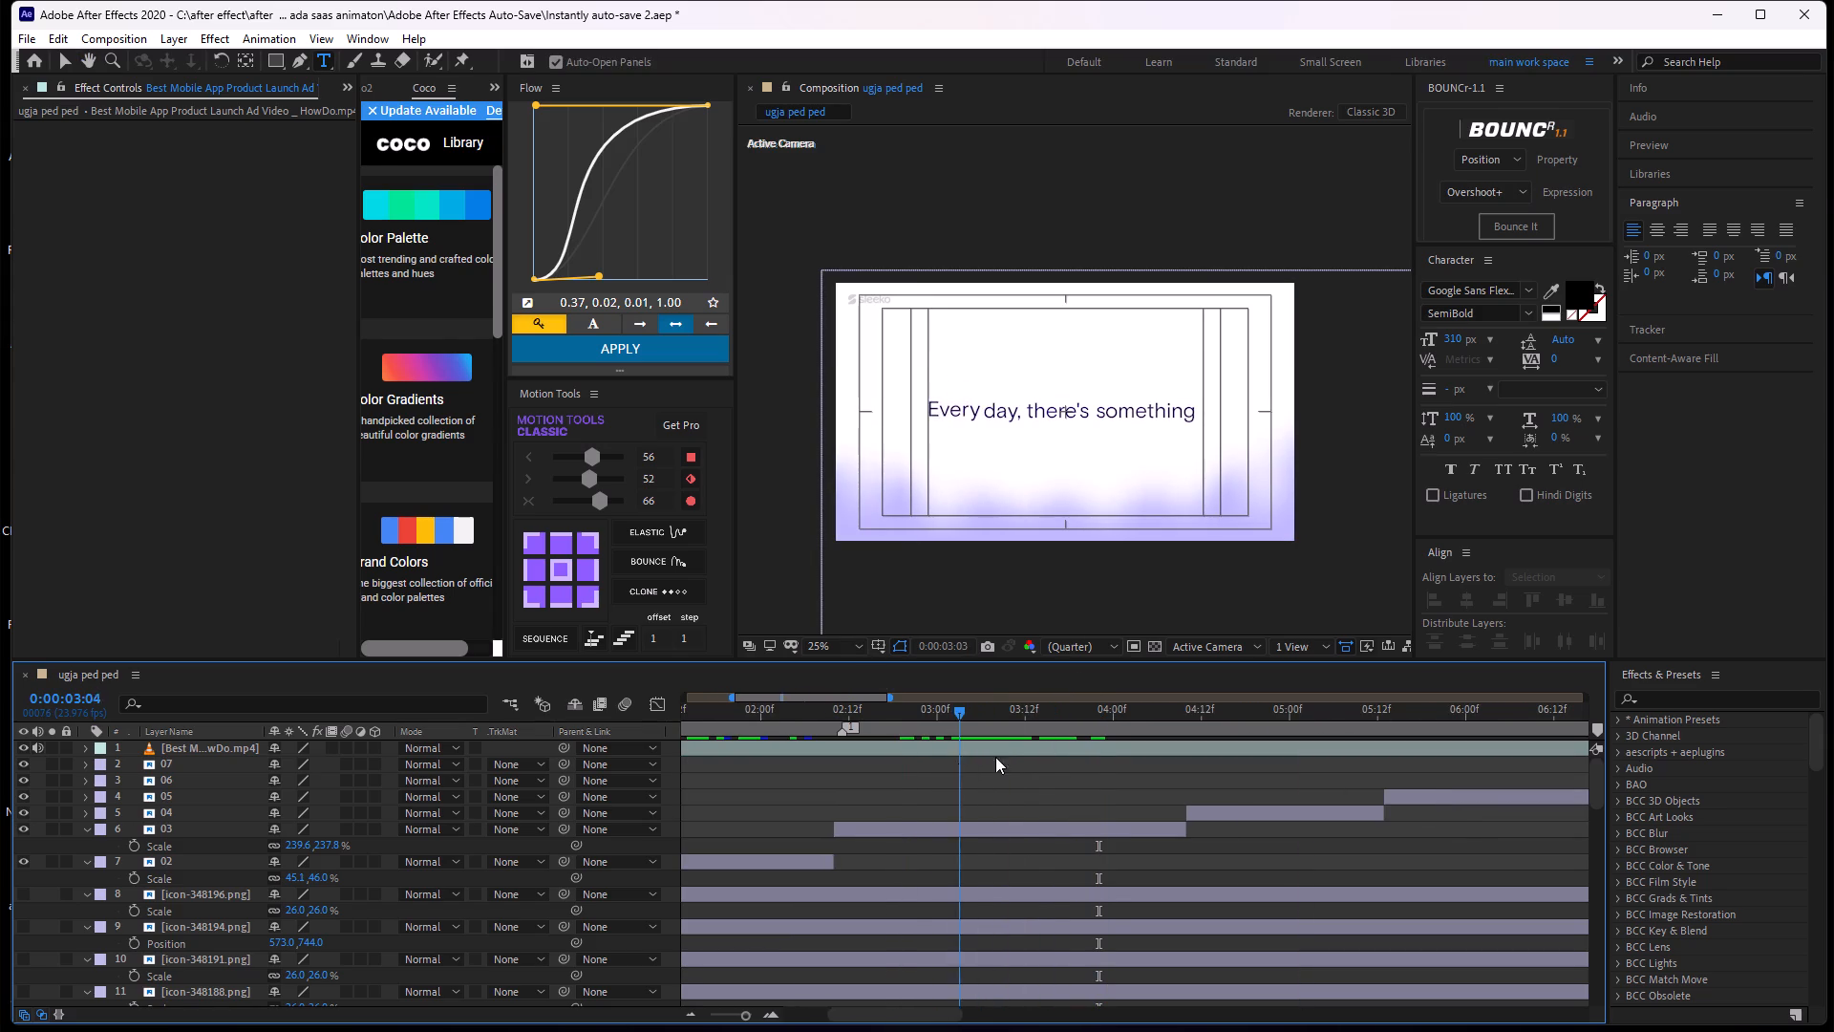
{"action": "left_click_drag", "start_coordinate": [995, 757], "coordinate": [1014, 756]}
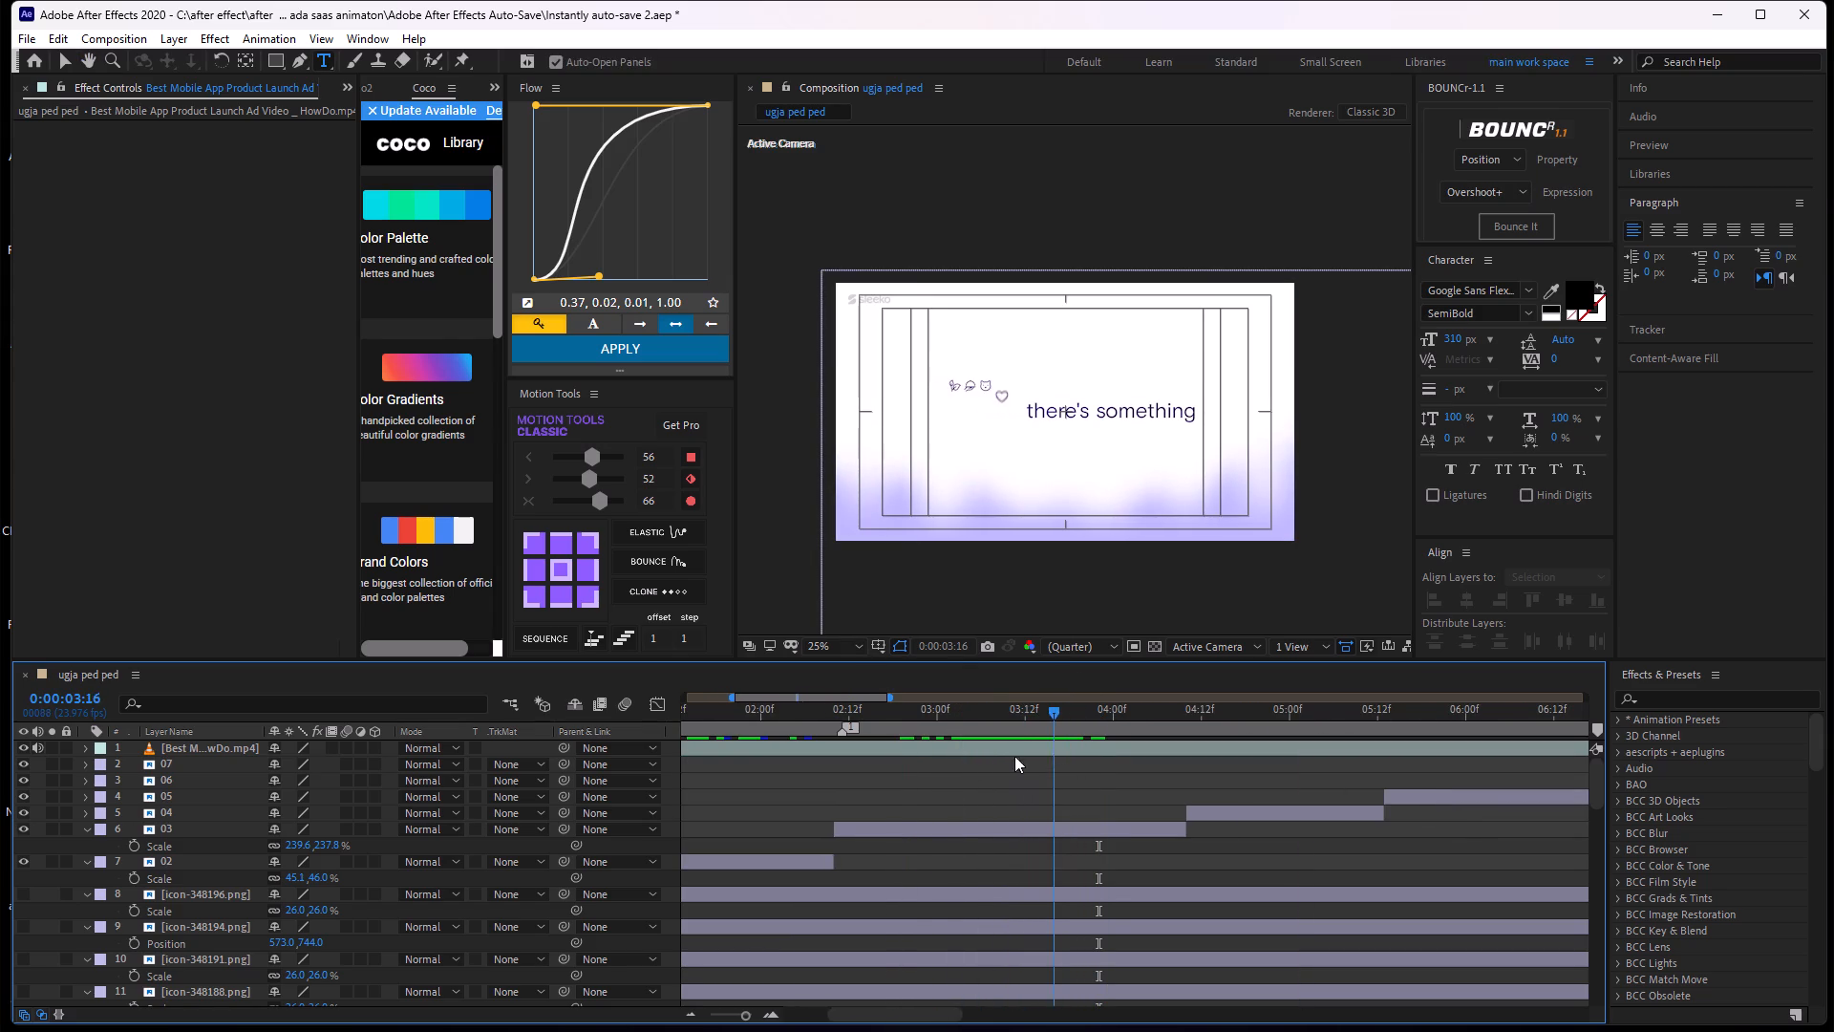
{"action": "left_click_drag", "start_coordinate": [1014, 756], "coordinate": [1001, 760]}
{"action": "key", "text": "space"}
{"action": "key", "text": "space"}
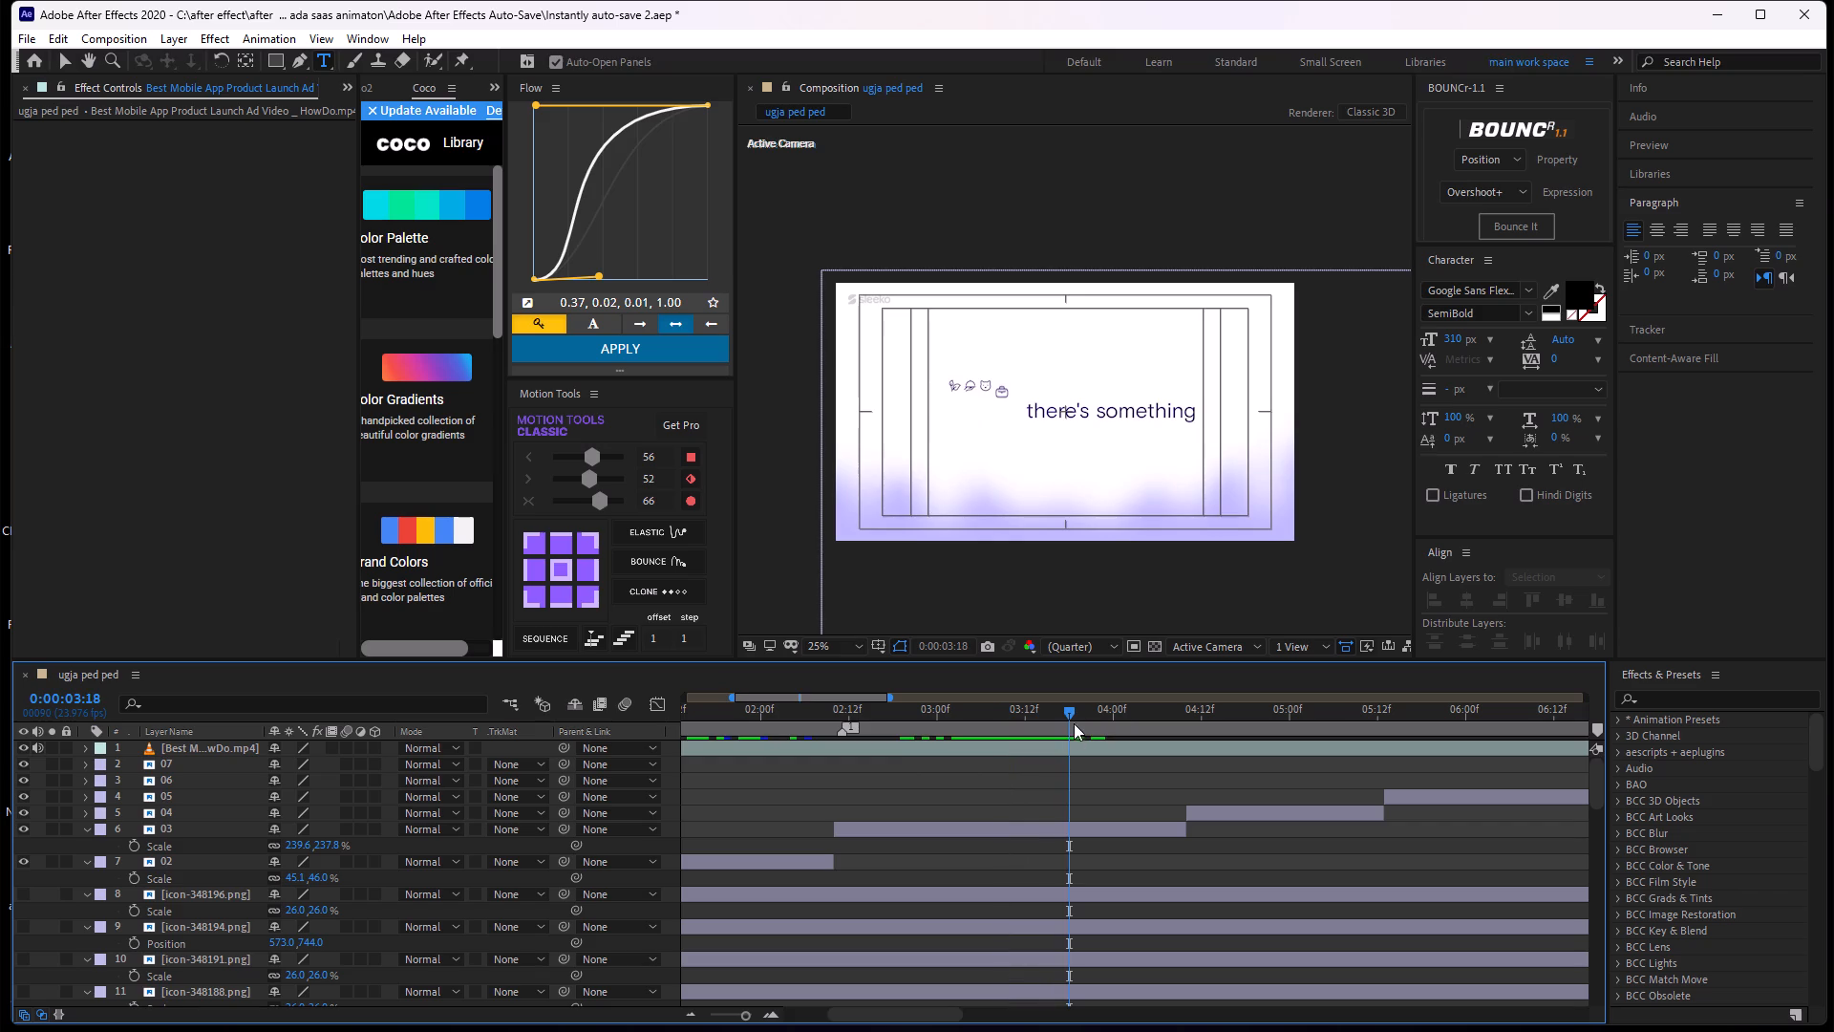
{"action": "left_click_drag", "start_coordinate": [1075, 720], "coordinate": [925, 759]}
{"action": "key", "text": "space"}
{"action": "key", "text": "space"}
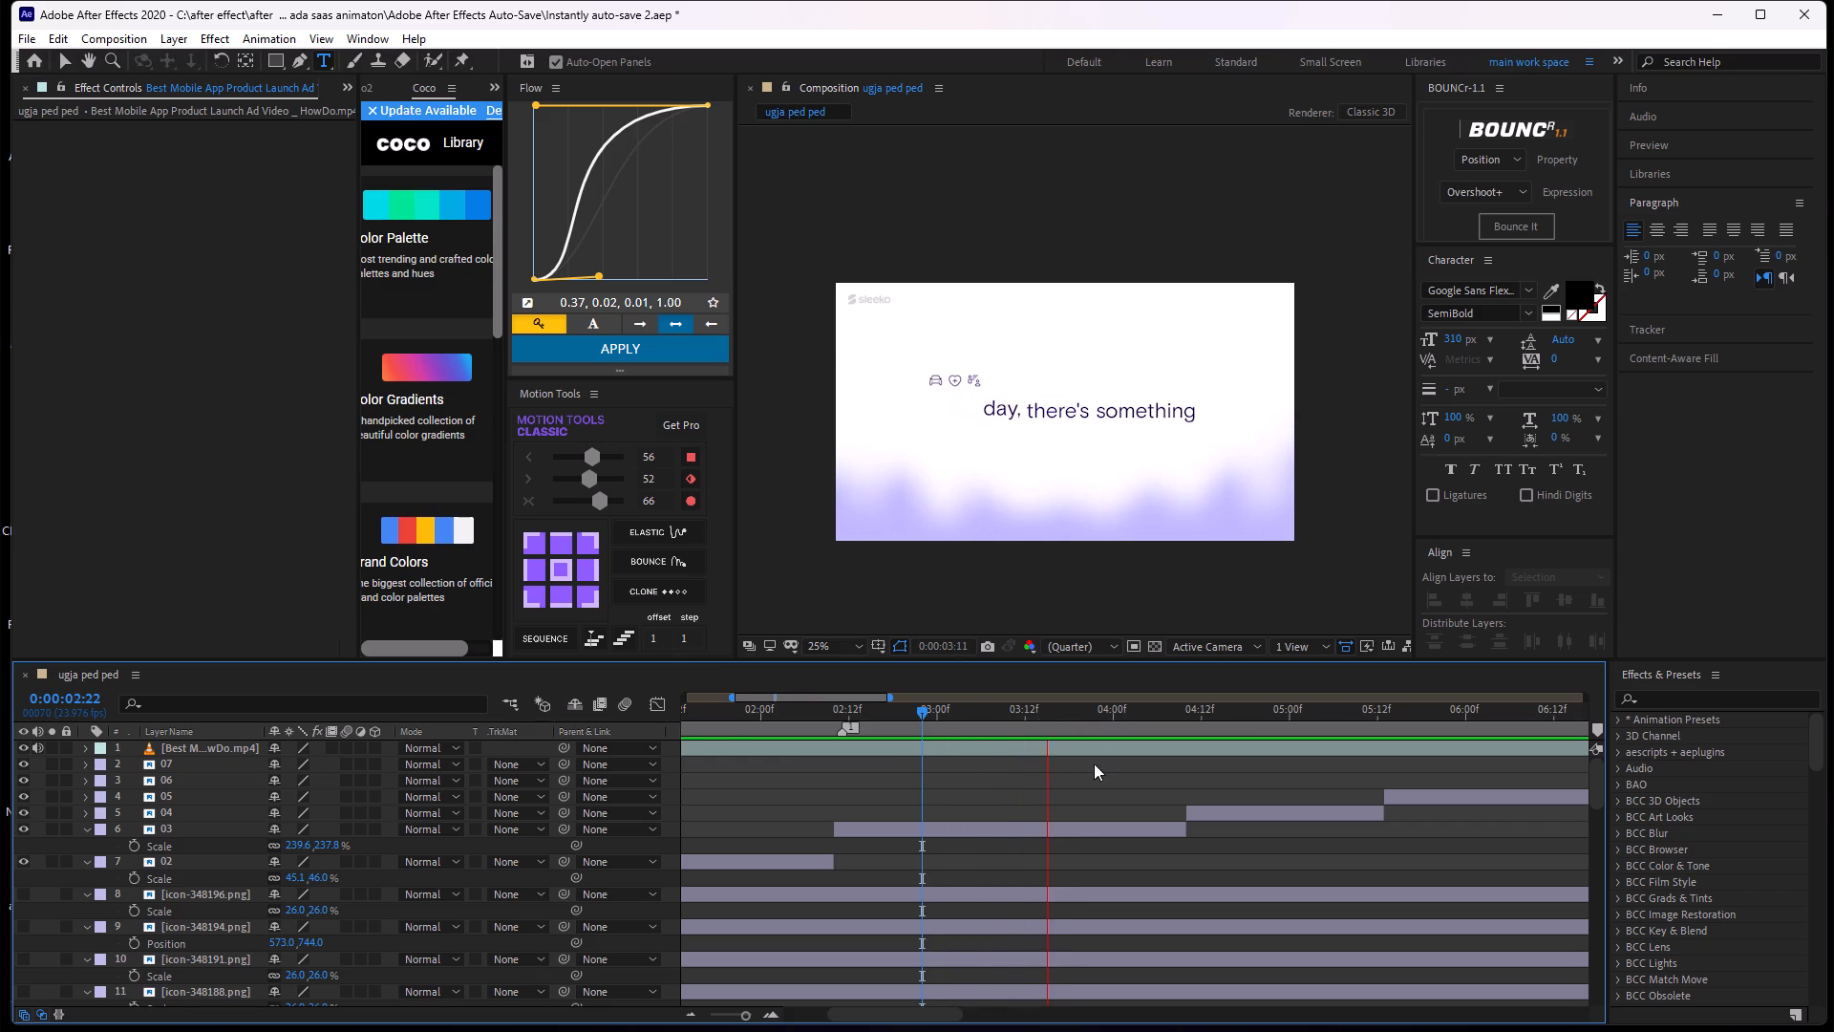
{"action": "left_click_drag", "start_coordinate": [1045, 717], "coordinate": [985, 782]}
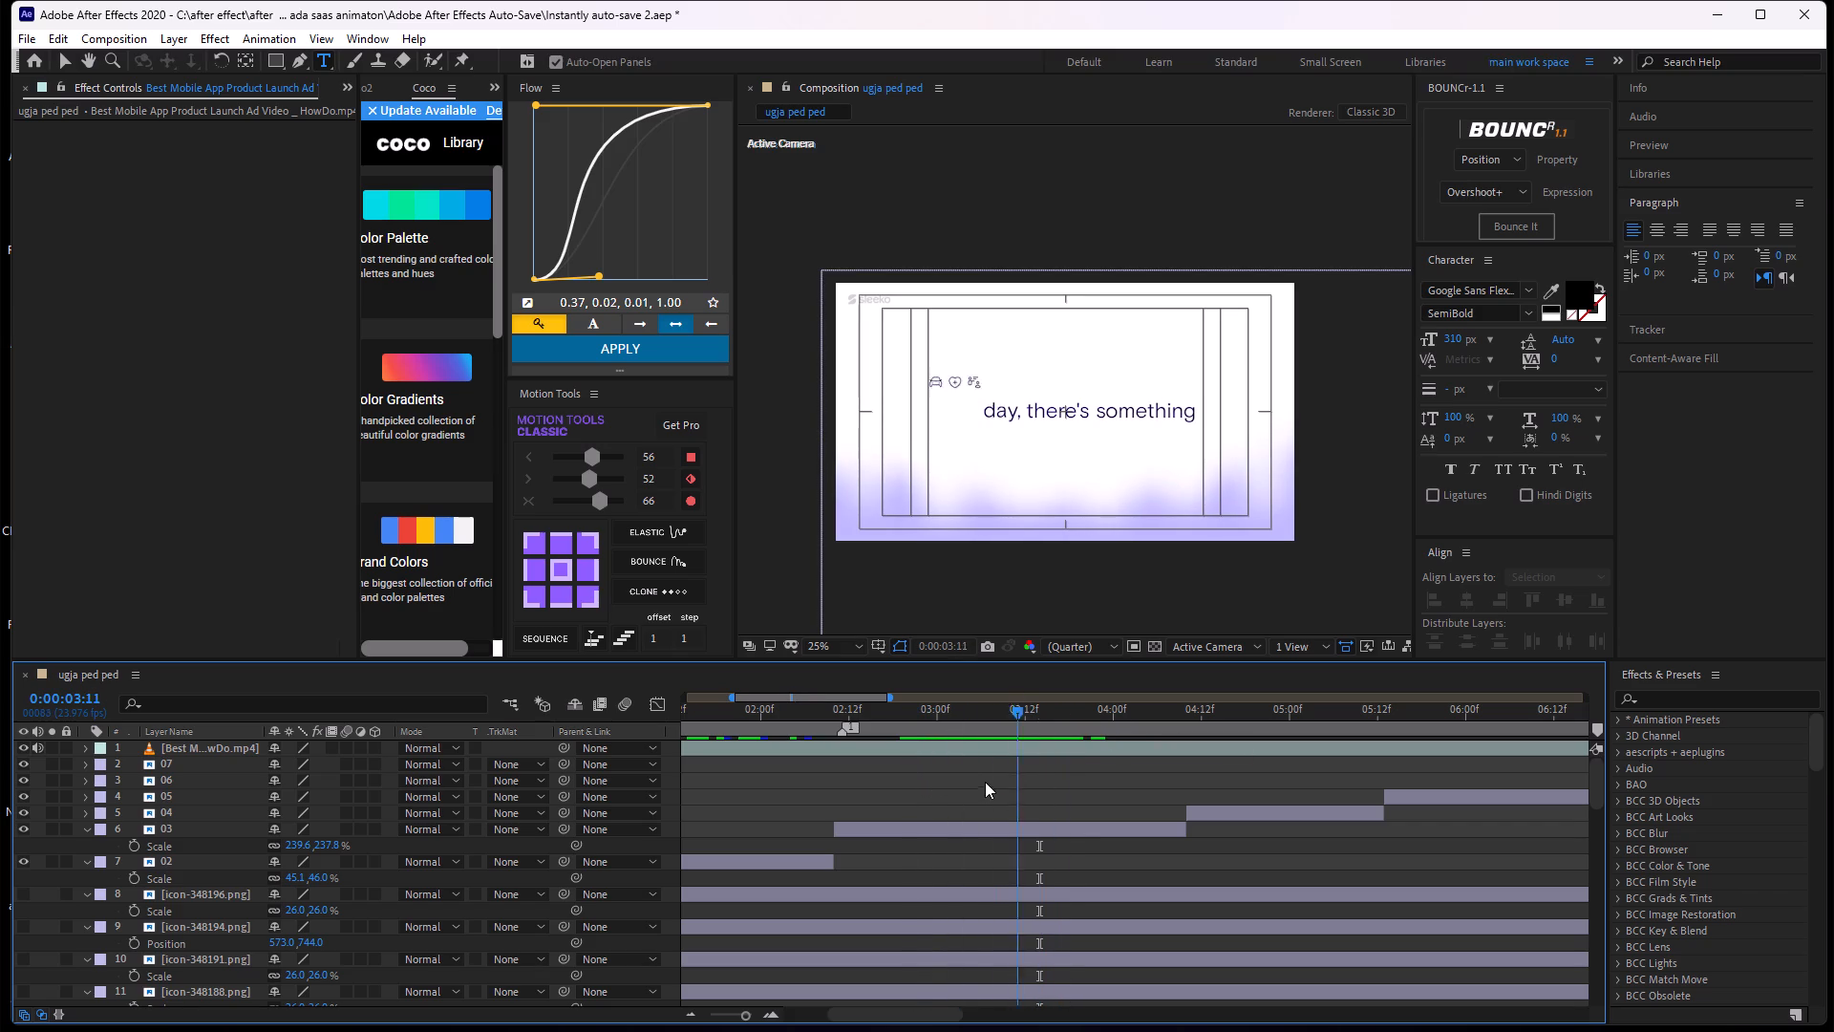
{"action": "left_click_drag", "start_coordinate": [985, 782], "coordinate": [1032, 762]}
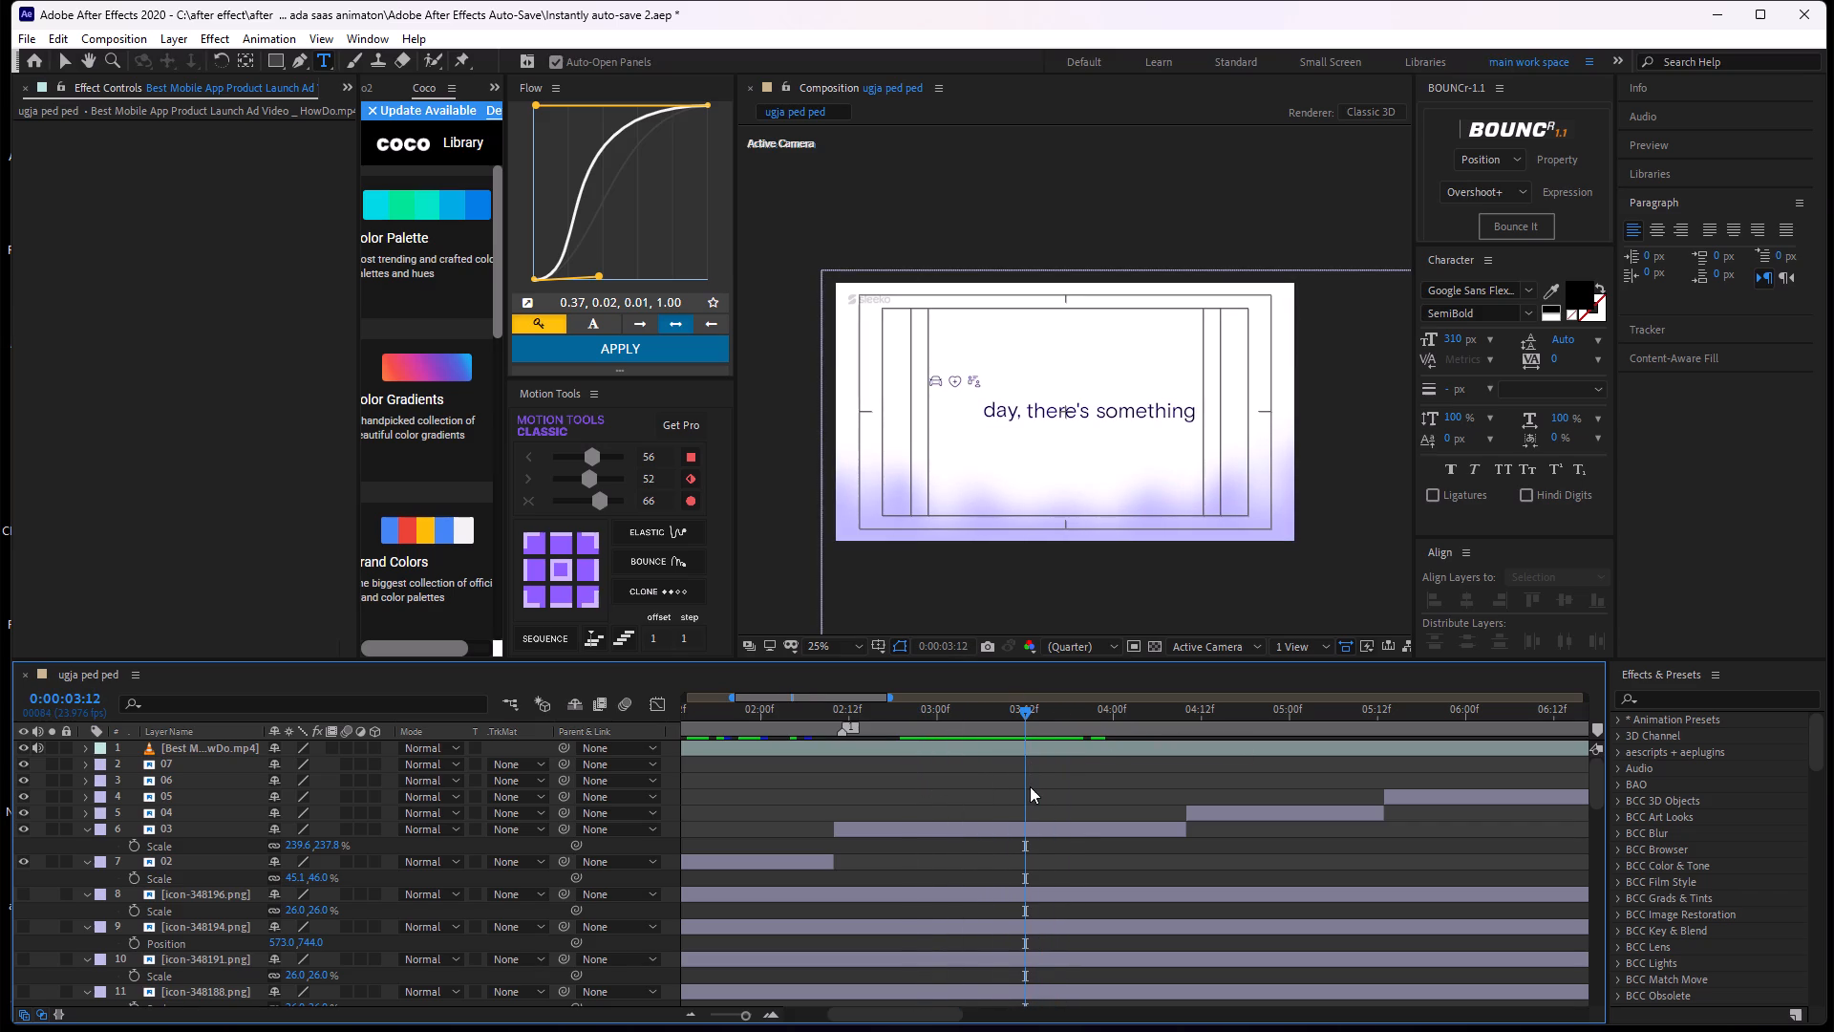
{"action": "left_click_drag", "start_coordinate": [1028, 707], "coordinate": [982, 746]}
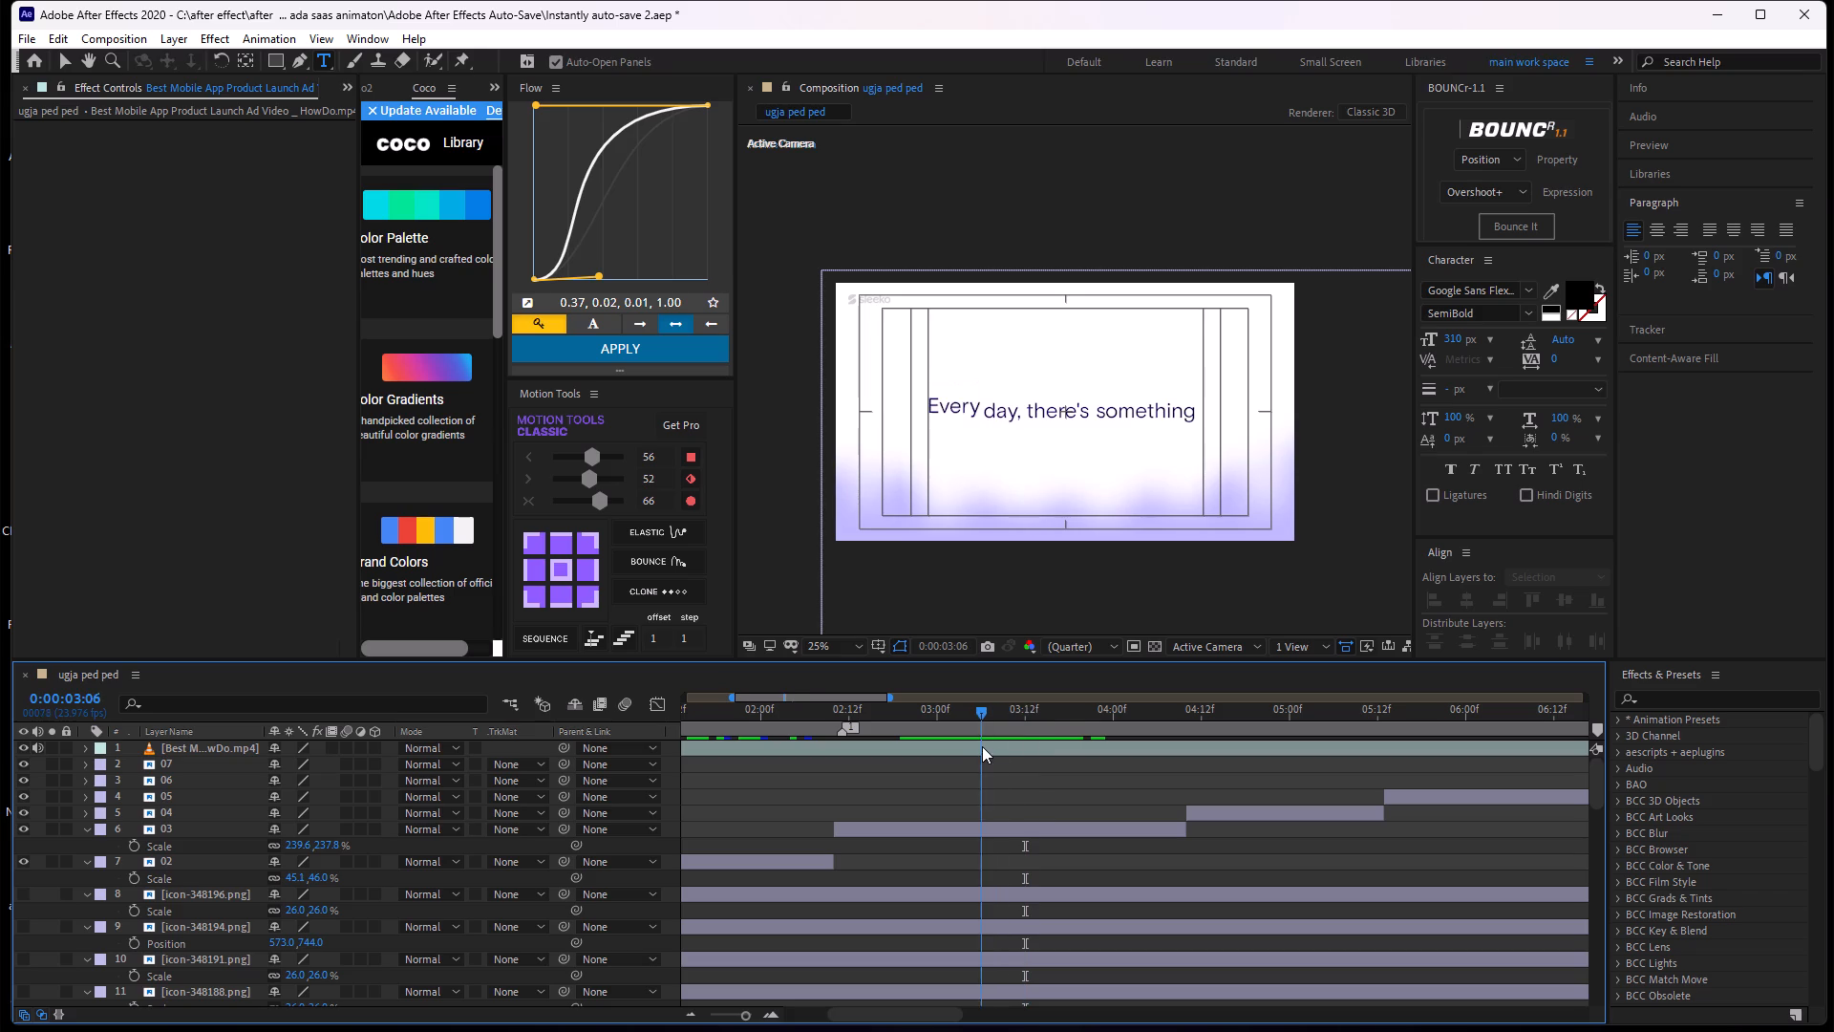
Scan the reference ahead to 0:00:04:12 and replay from 0:00:03:10, 0:00:03:13 and 0:00:02:22 to study the motion of "something".
{"action": "left_click_drag", "start_coordinate": [982, 746], "coordinate": [1206, 719]}
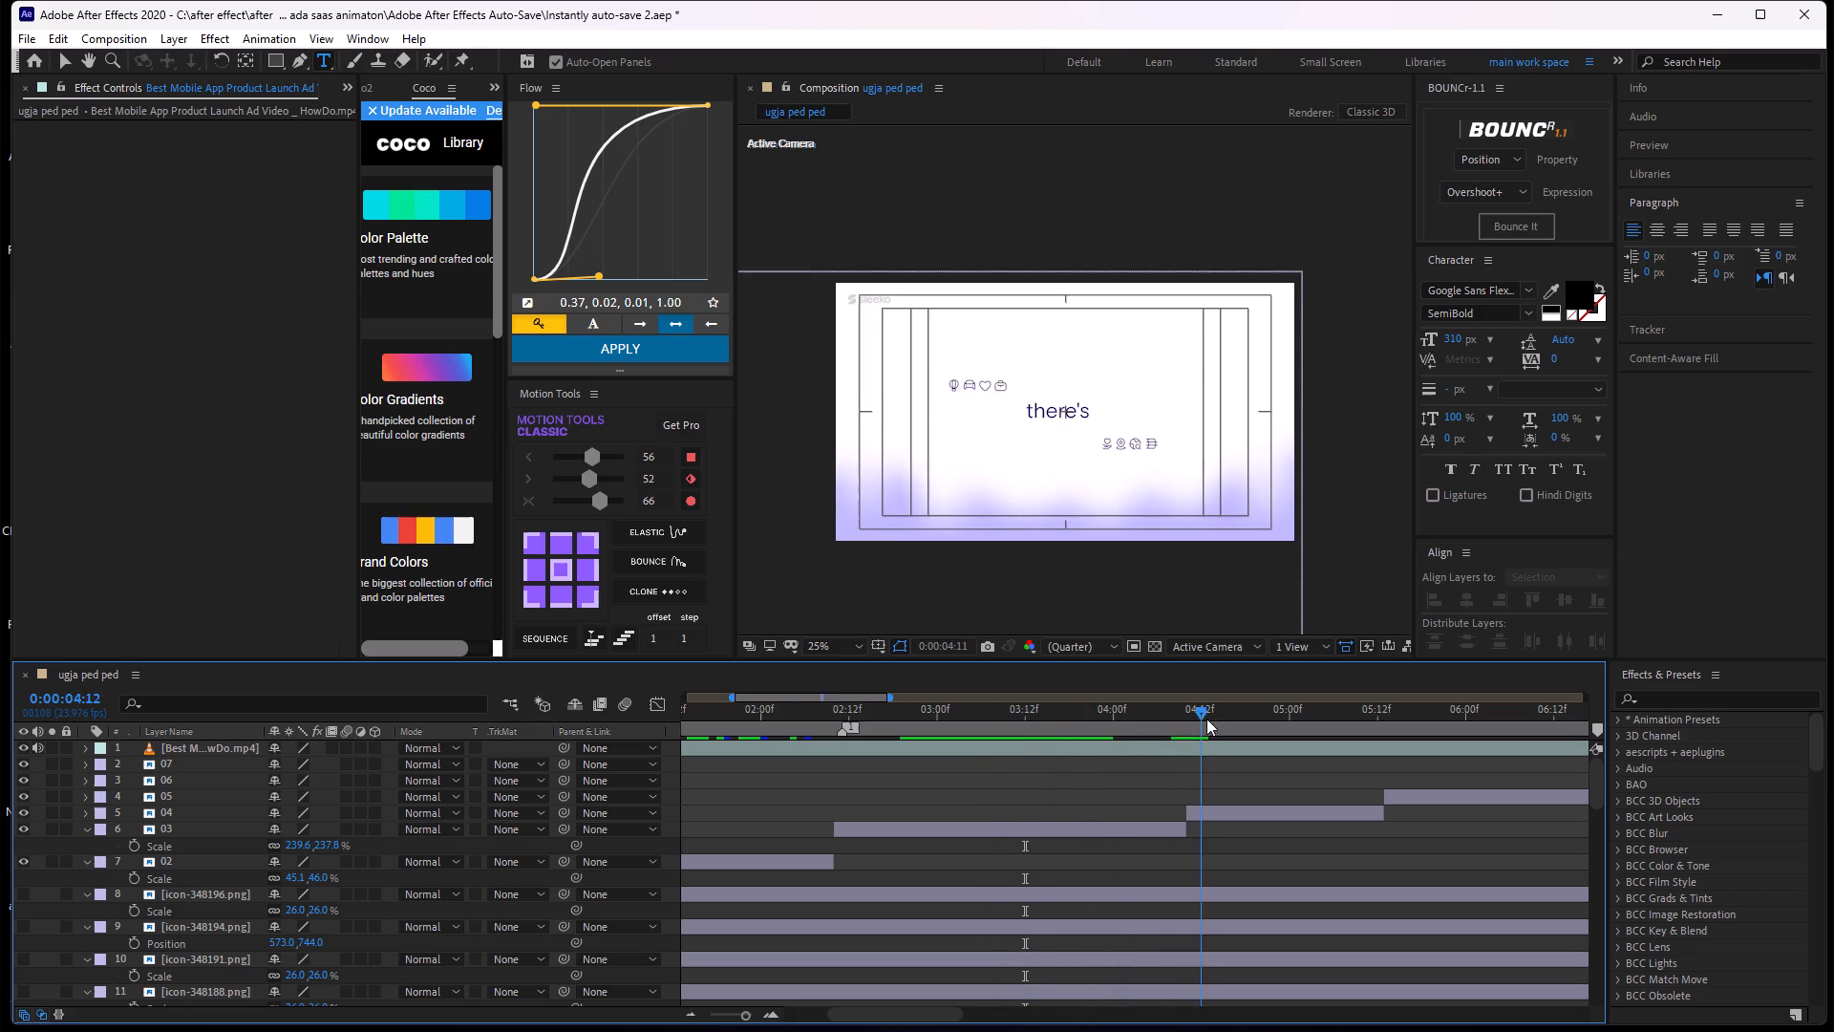
{"action": "left_click_drag", "start_coordinate": [1206, 719], "coordinate": [1015, 764]}
{"action": "key", "text": "space"}
{"action": "key", "text": "space"}
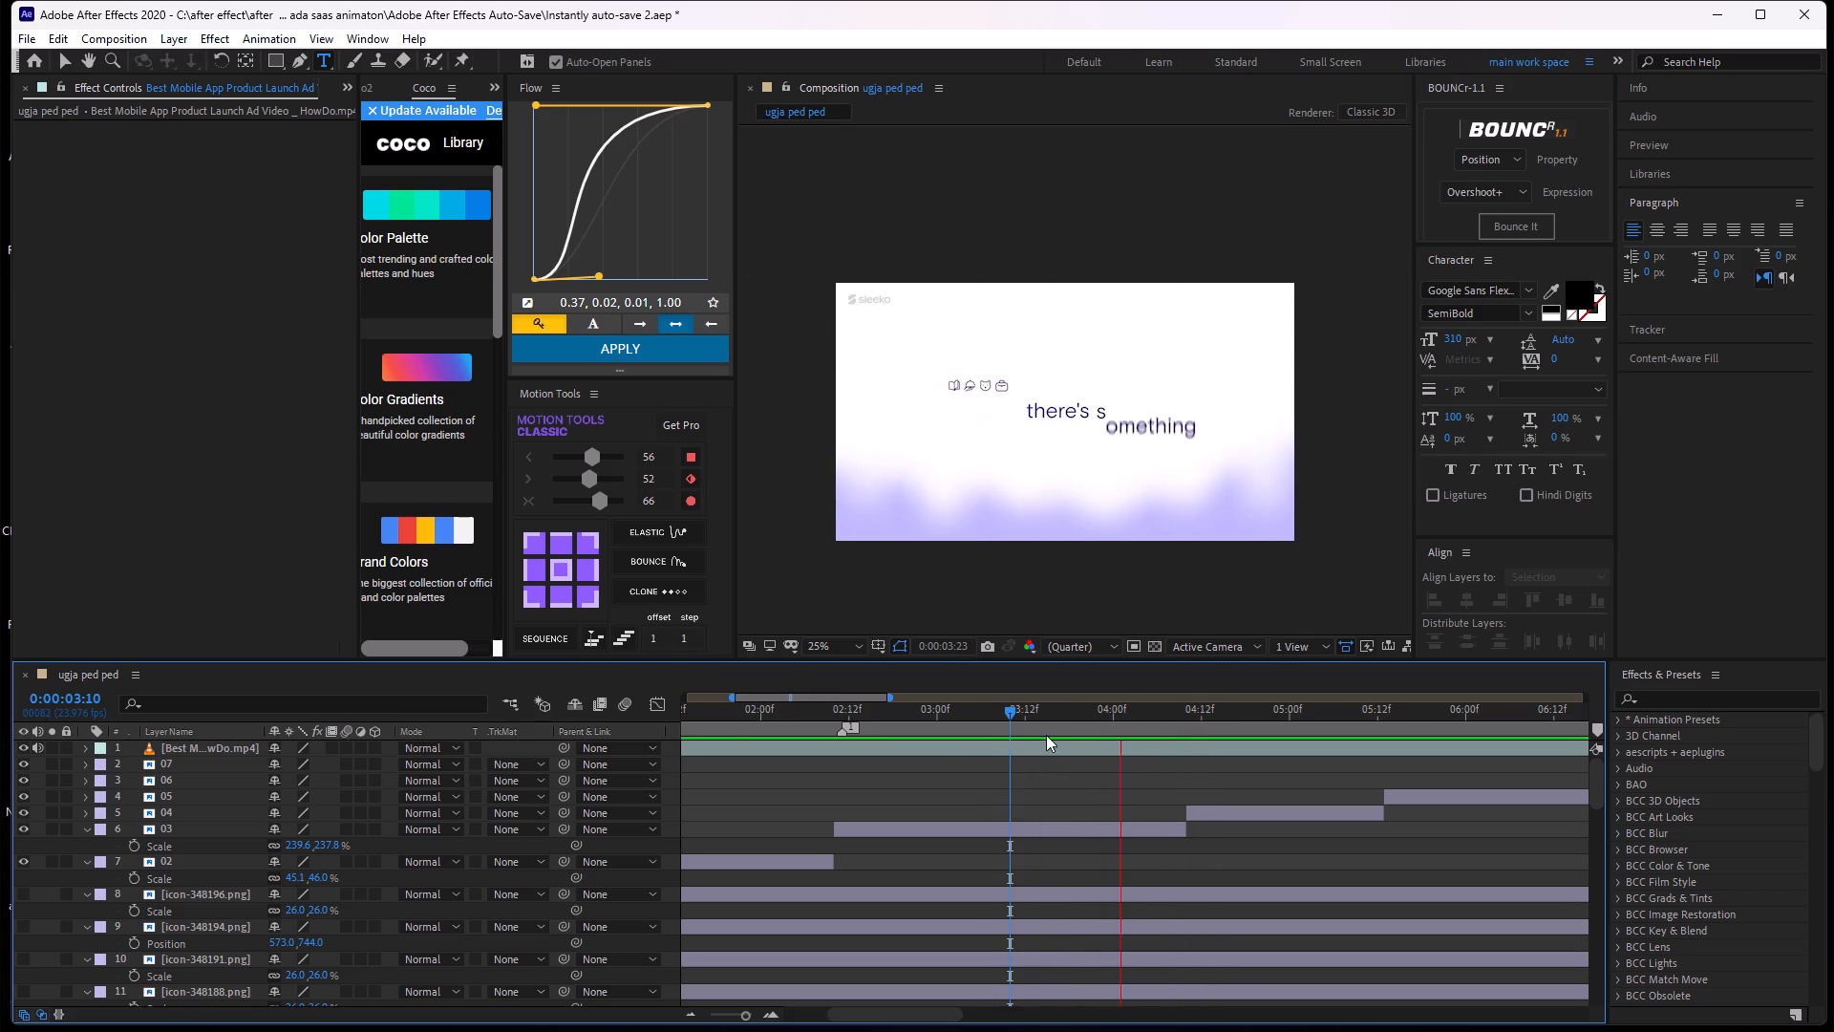
{"action": "left_click_drag", "start_coordinate": [1118, 721], "coordinate": [1030, 756]}
{"action": "key", "text": "space"}
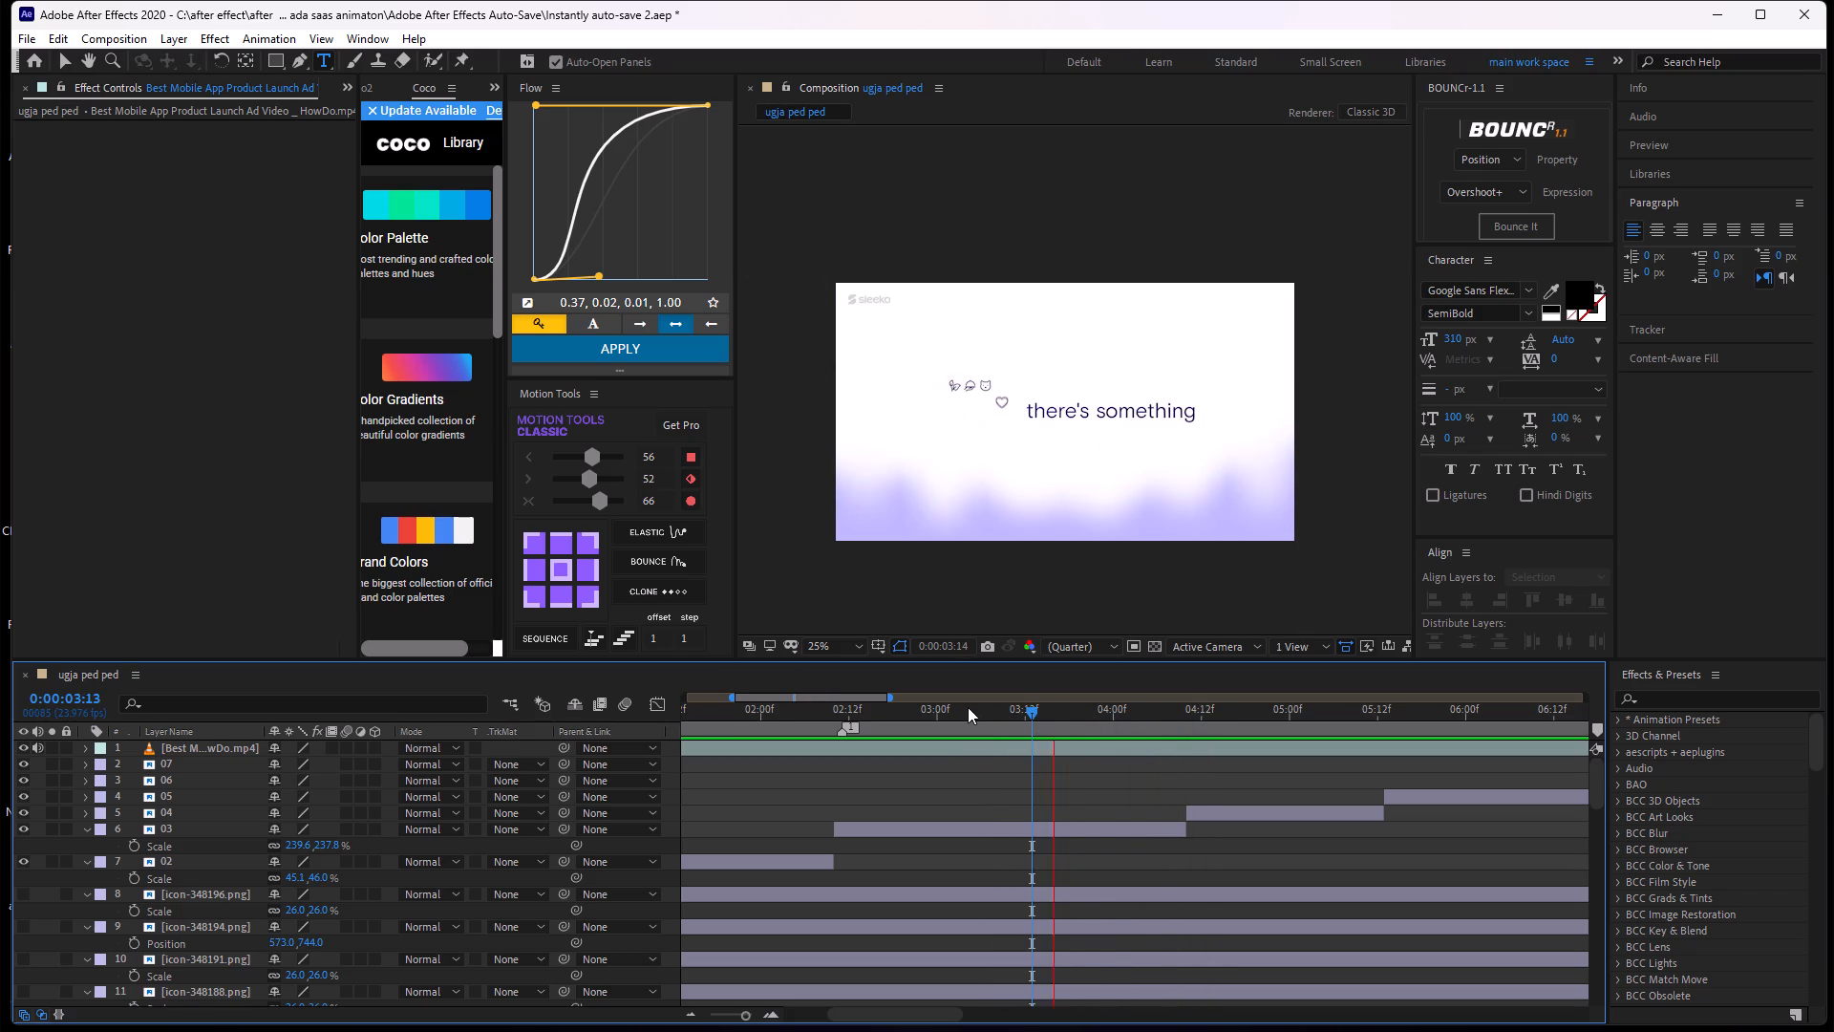
{"action": "key", "text": "space"}
{"action": "left_click_drag", "start_coordinate": [1110, 710], "coordinate": [926, 751]}
{"action": "key", "text": "space"}
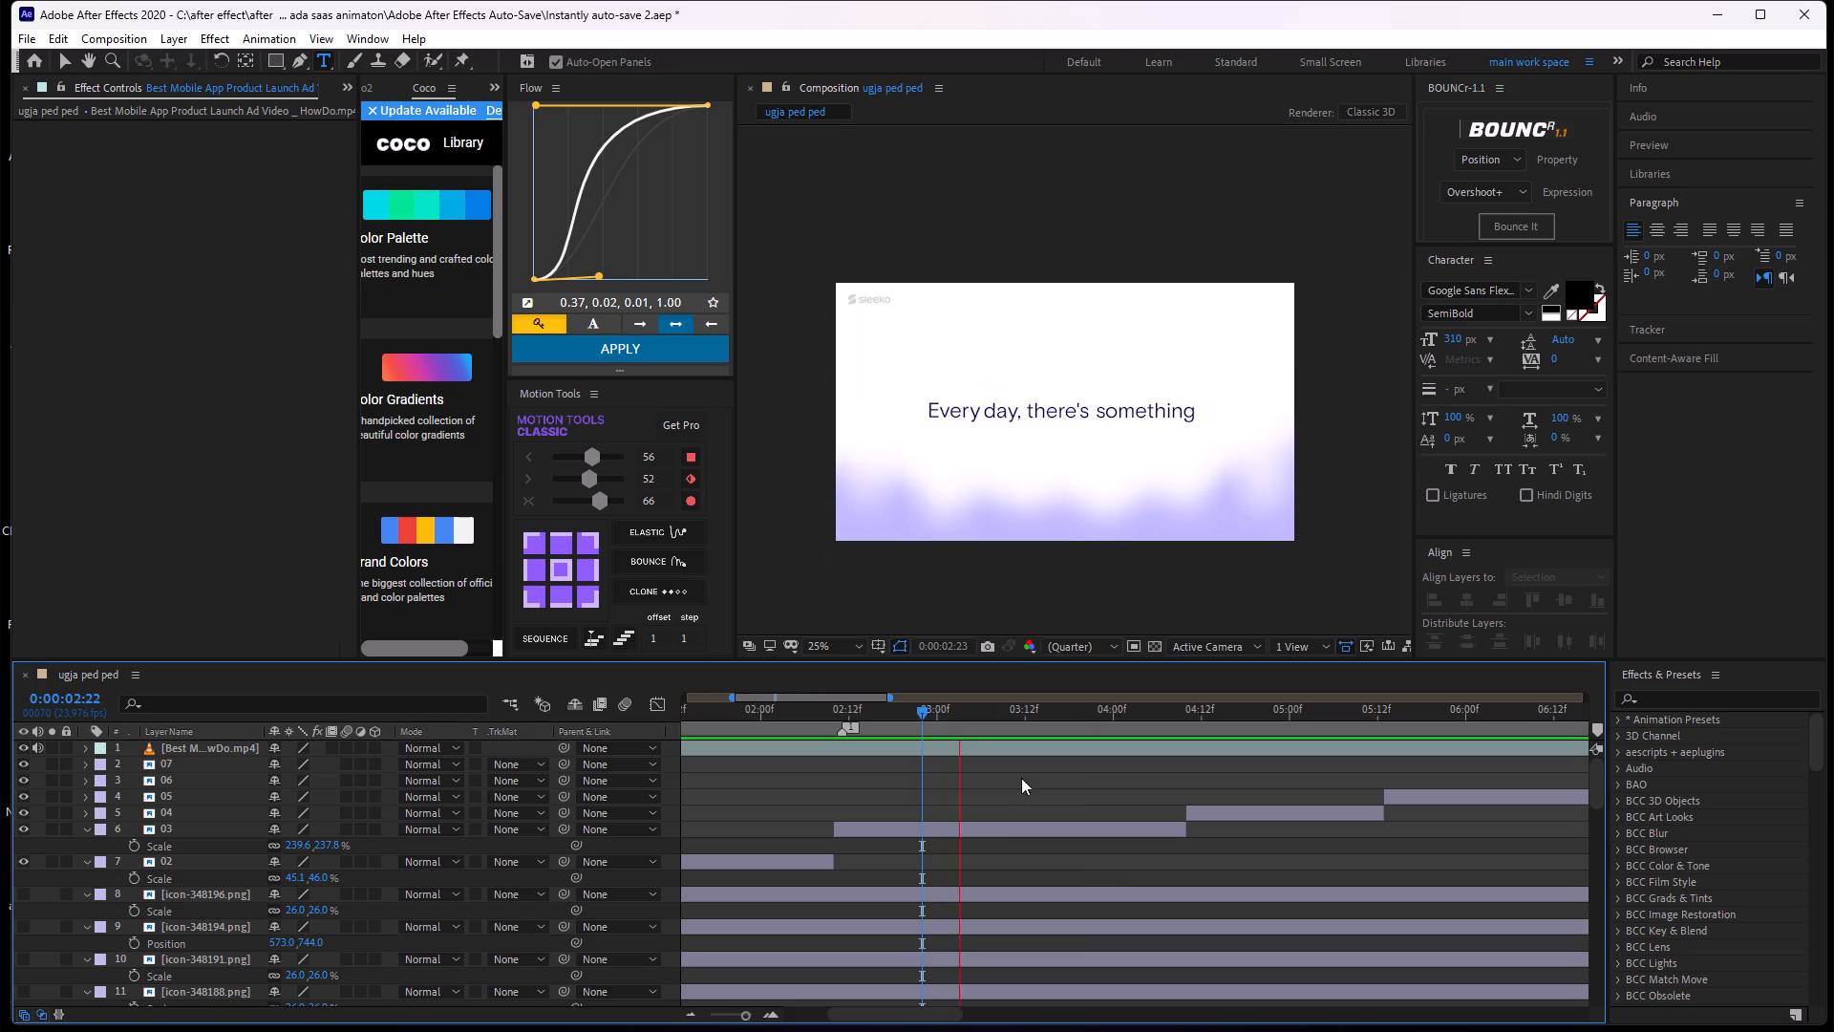
{"action": "key", "text": "space"}
{"action": "left_click_drag", "start_coordinate": [1104, 715], "coordinate": [1077, 724]}
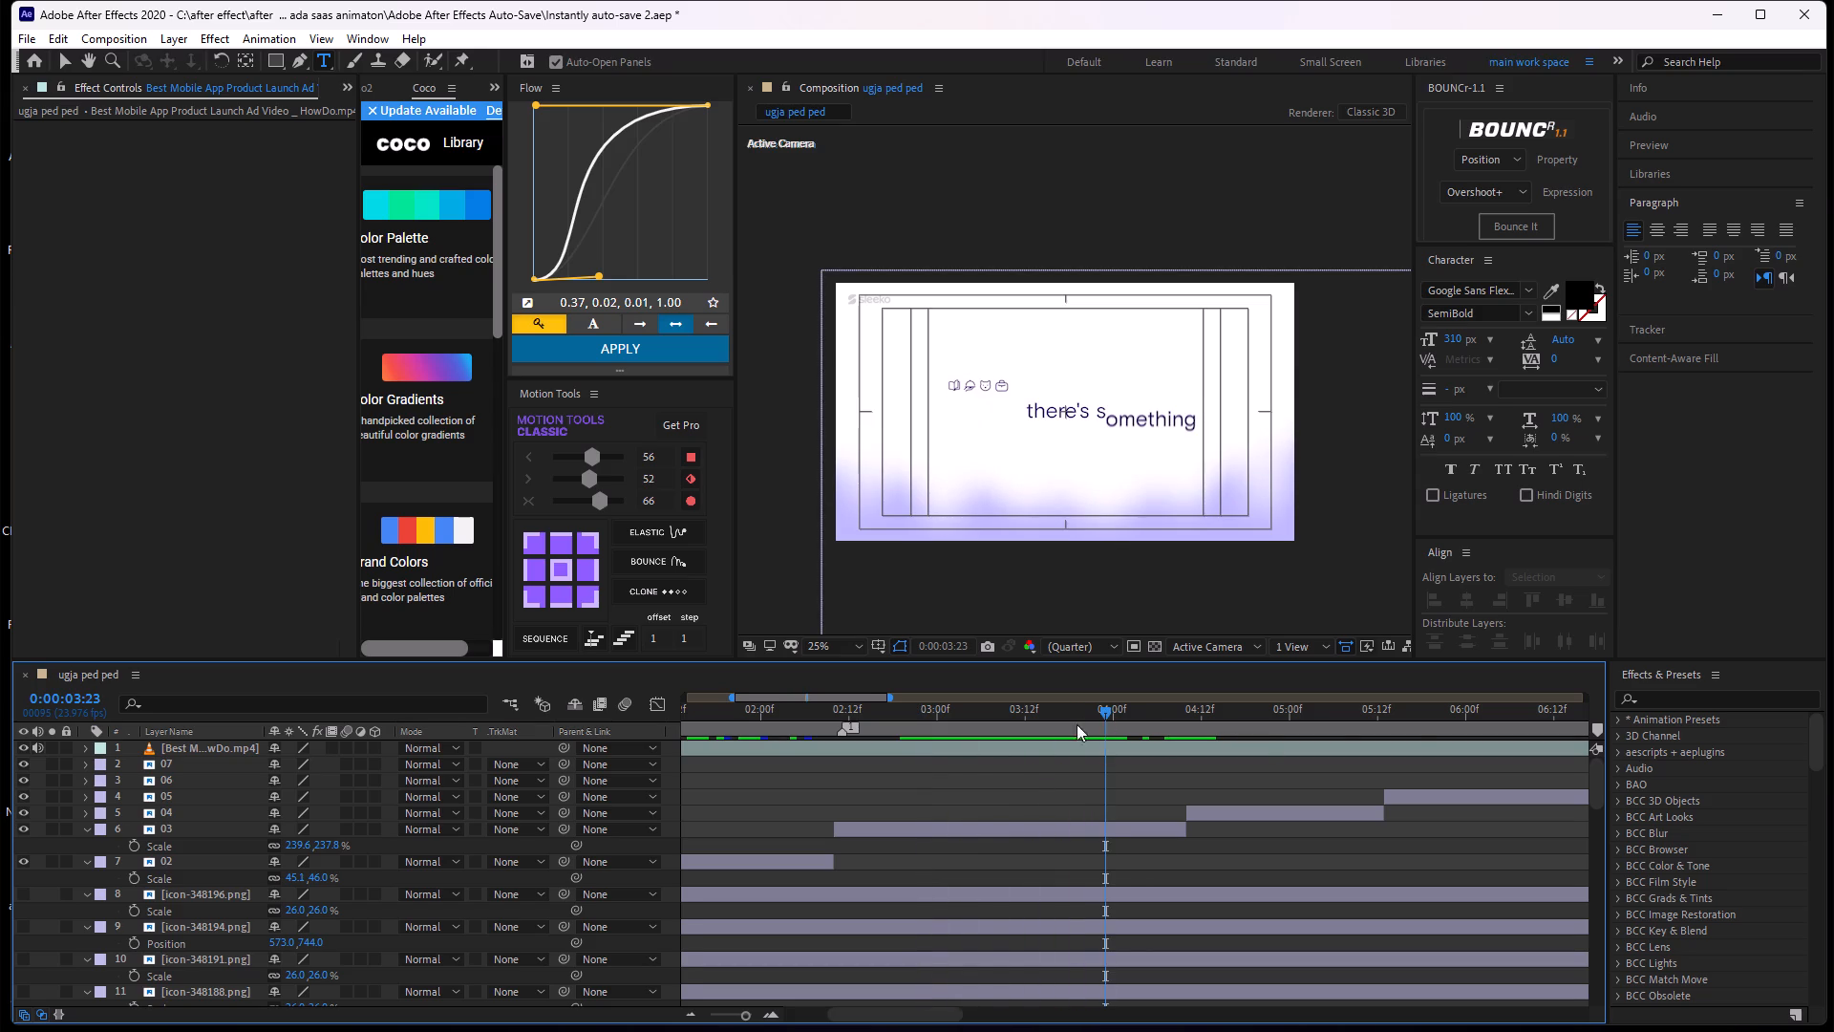
Preview the "Outbound gets messy" animation from 0:00:00:00 and around 0:00:00:21 to compare it with the reference.
{"action": "left_click_drag", "start_coordinate": [1077, 724], "coordinate": [409, 816]}
{"action": "key", "text": "space"}
{"action": "key", "text": "space"}
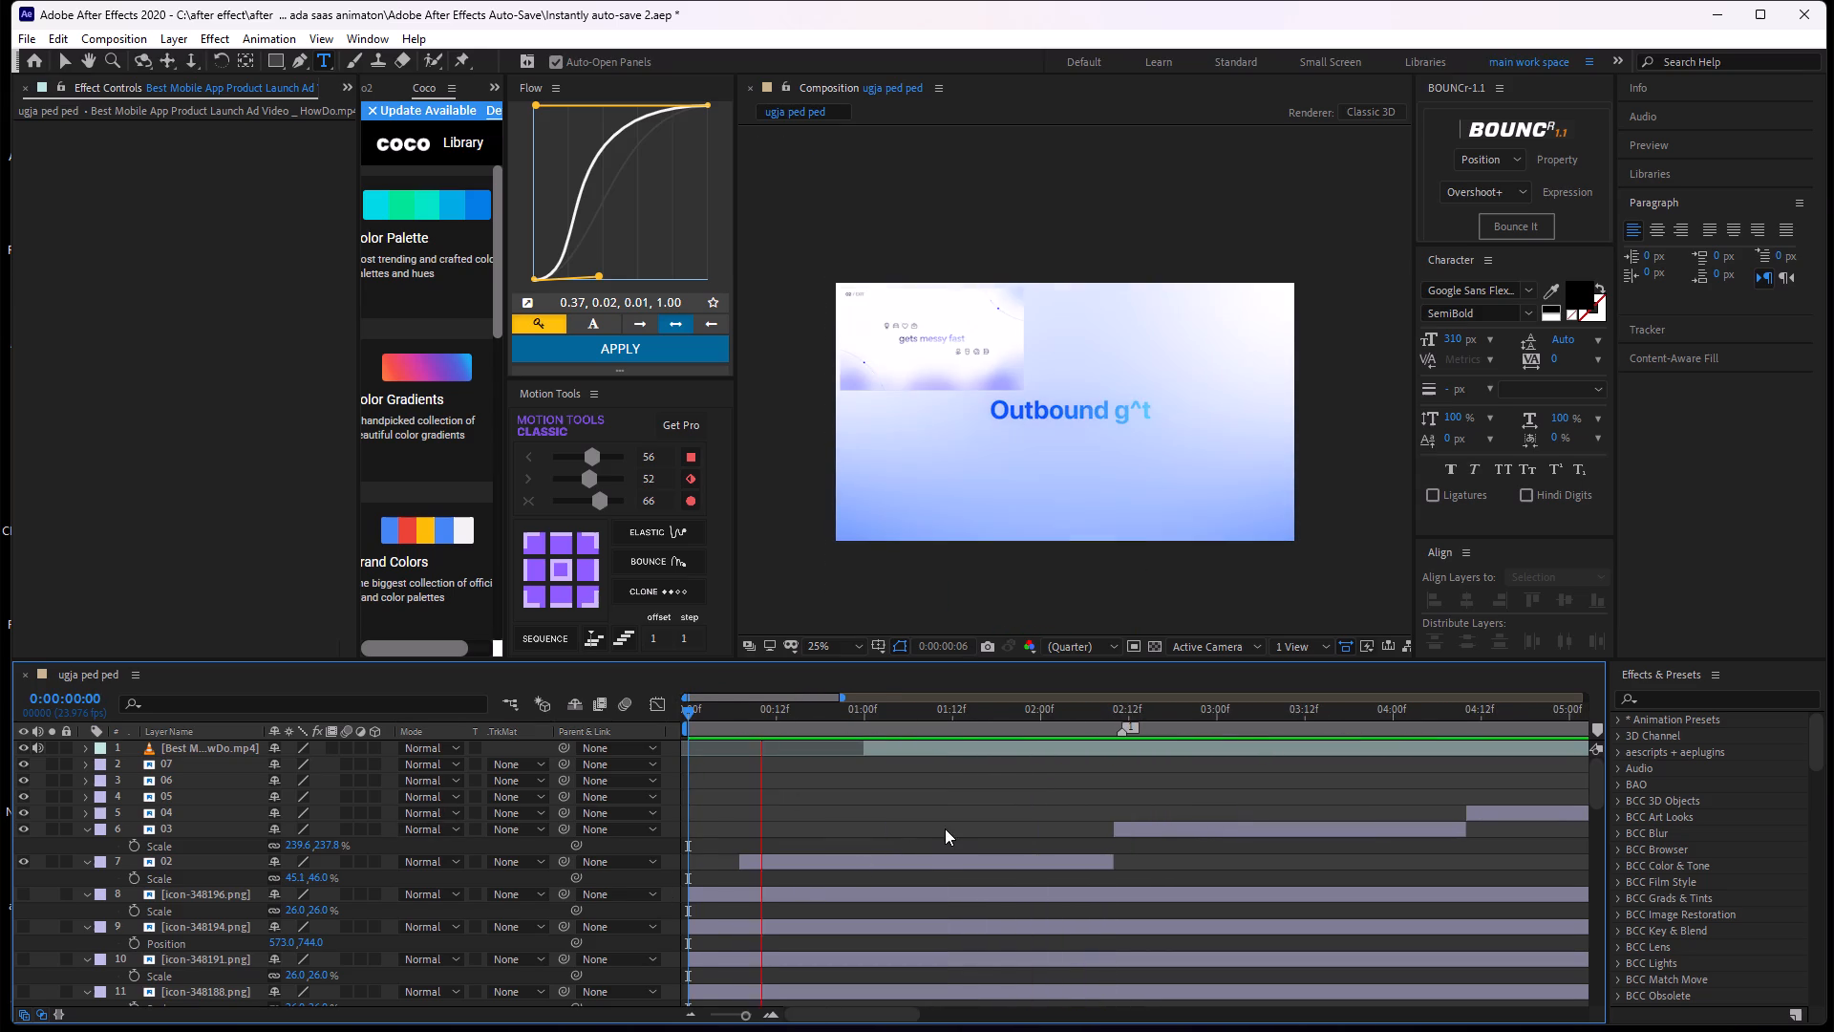
{"action": "scroll", "coordinate": [928, 843], "scroll_direction": "down", "scroll_amount": 2}
{"action": "key", "text": "space"}
{"action": "key", "text": "space"}
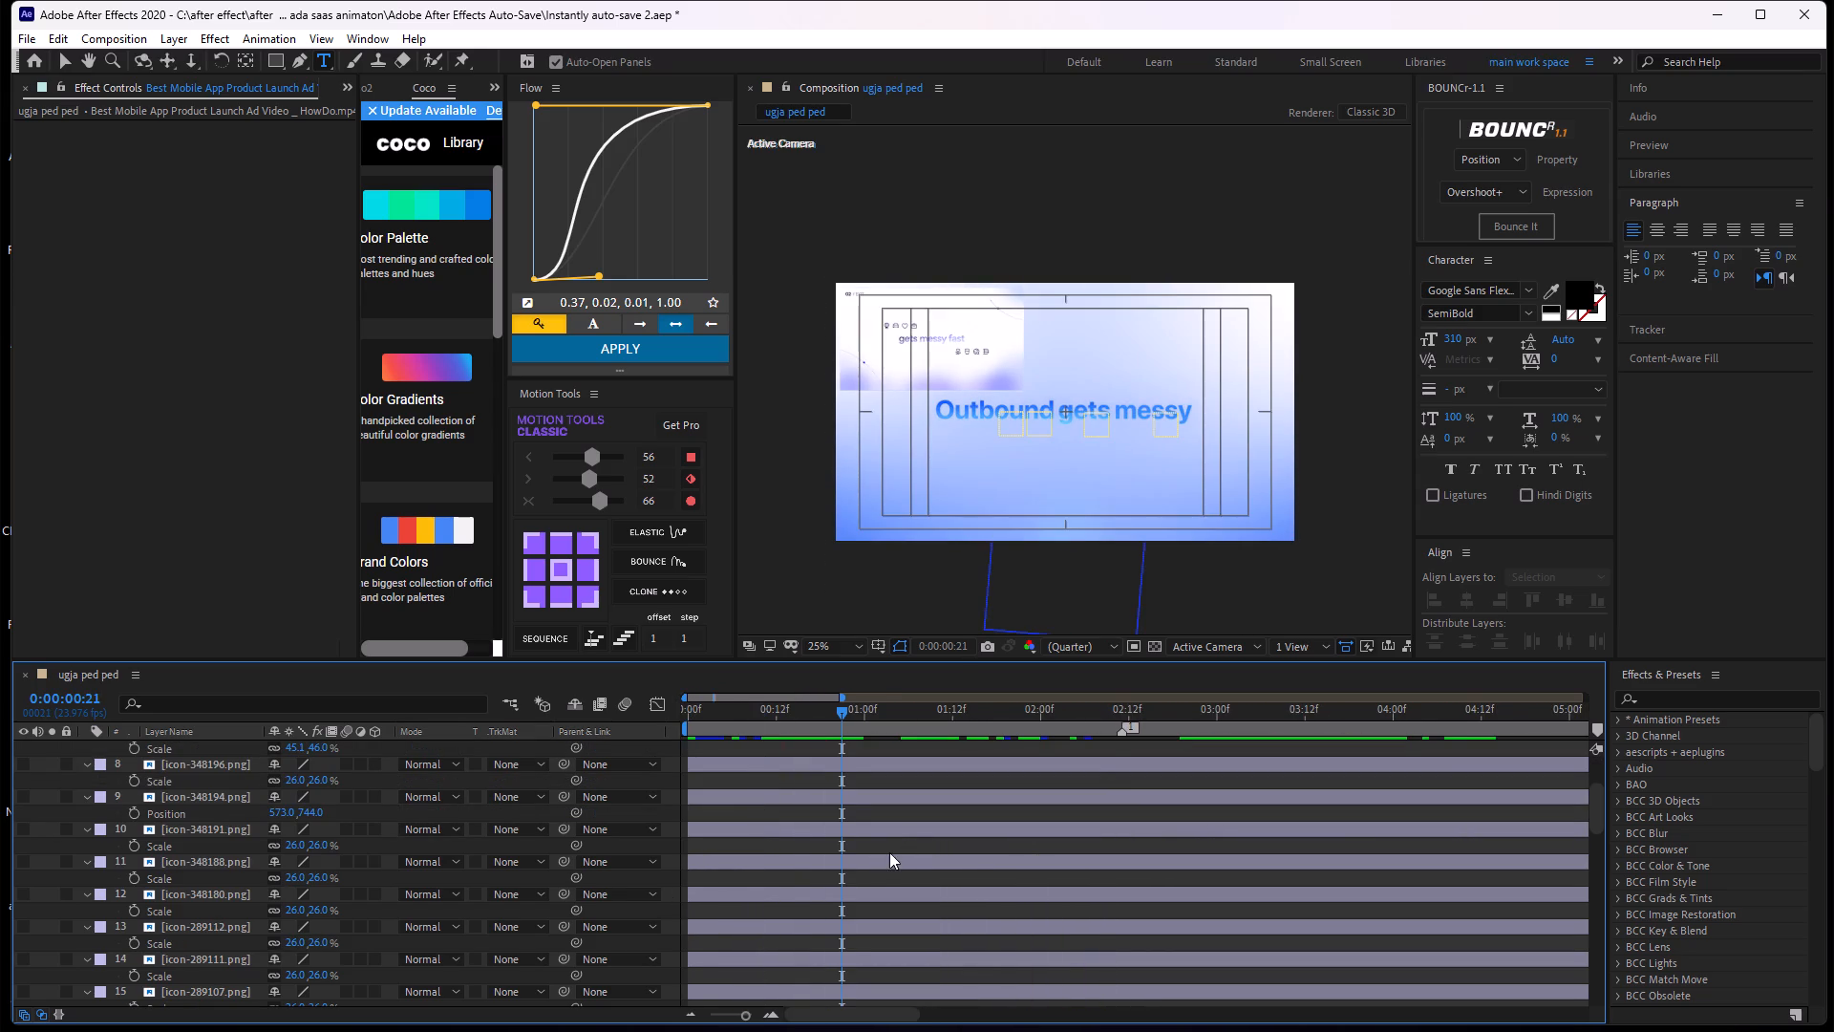
{"action": "key", "text": "space"}
{"action": "key", "text": "space"}
{"action": "left_click_drag", "start_coordinate": [900, 710], "coordinate": [830, 742]}
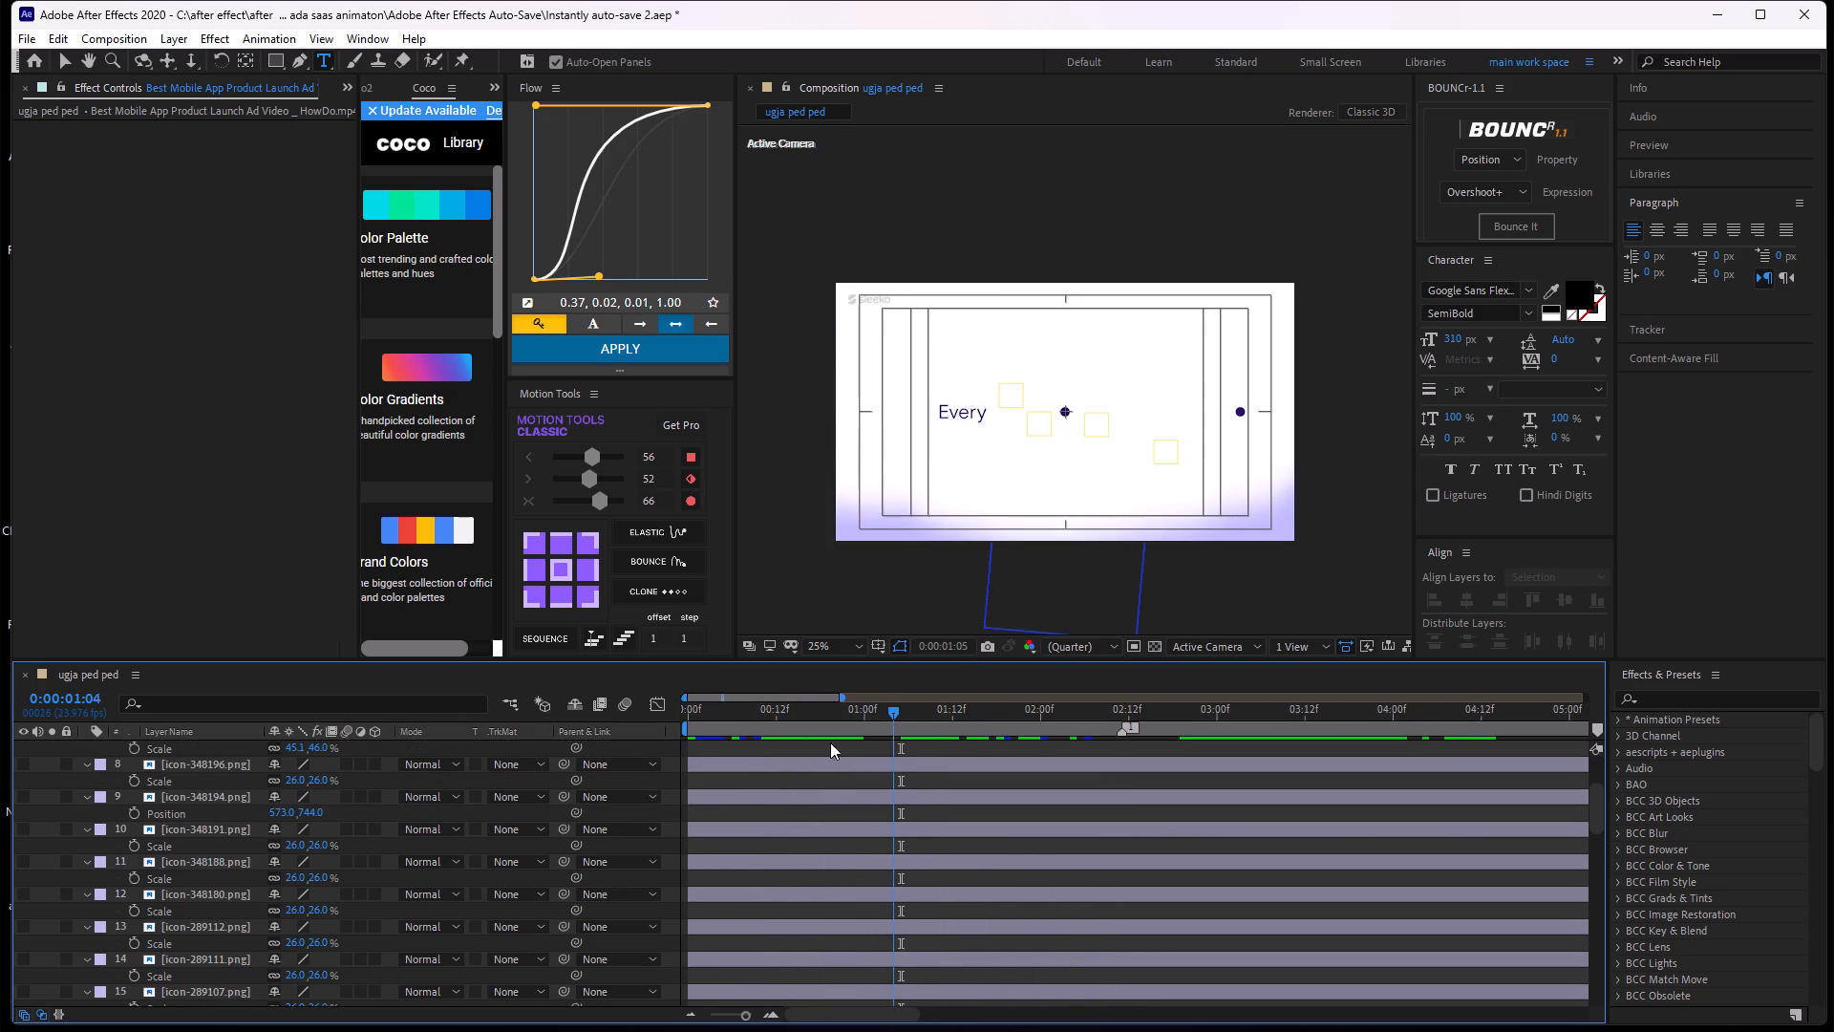
From 0:00:00:00, look through the layer stack down to Shape Layer 1's Inner Glow and the gradient layer's 4-Color Gradient keyframes.
{"action": "left_click_drag", "start_coordinate": [830, 742], "coordinate": [589, 810]}
{"action": "scroll", "coordinate": [992, 810], "scroll_direction": "down", "scroll_amount": 2}
{"action": "scroll", "coordinate": [992, 812], "scroll_direction": "up", "scroll_amount": 1}
{"action": "scroll", "coordinate": [992, 812], "scroll_direction": "down", "scroll_amount": 1}
{"action": "scroll", "coordinate": [992, 812], "scroll_direction": "up", "scroll_amount": 1}
{"action": "scroll", "coordinate": [981, 825], "scroll_direction": "down", "scroll_amount": 1}
{"action": "scroll", "coordinate": [816, 880], "scroll_direction": "down", "scroll_amount": 5}
{"action": "scroll", "coordinate": [813, 879], "scroll_direction": "up", "scroll_amount": 1}
{"action": "scroll", "coordinate": [813, 879], "scroll_direction": "down", "scroll_amount": 4}
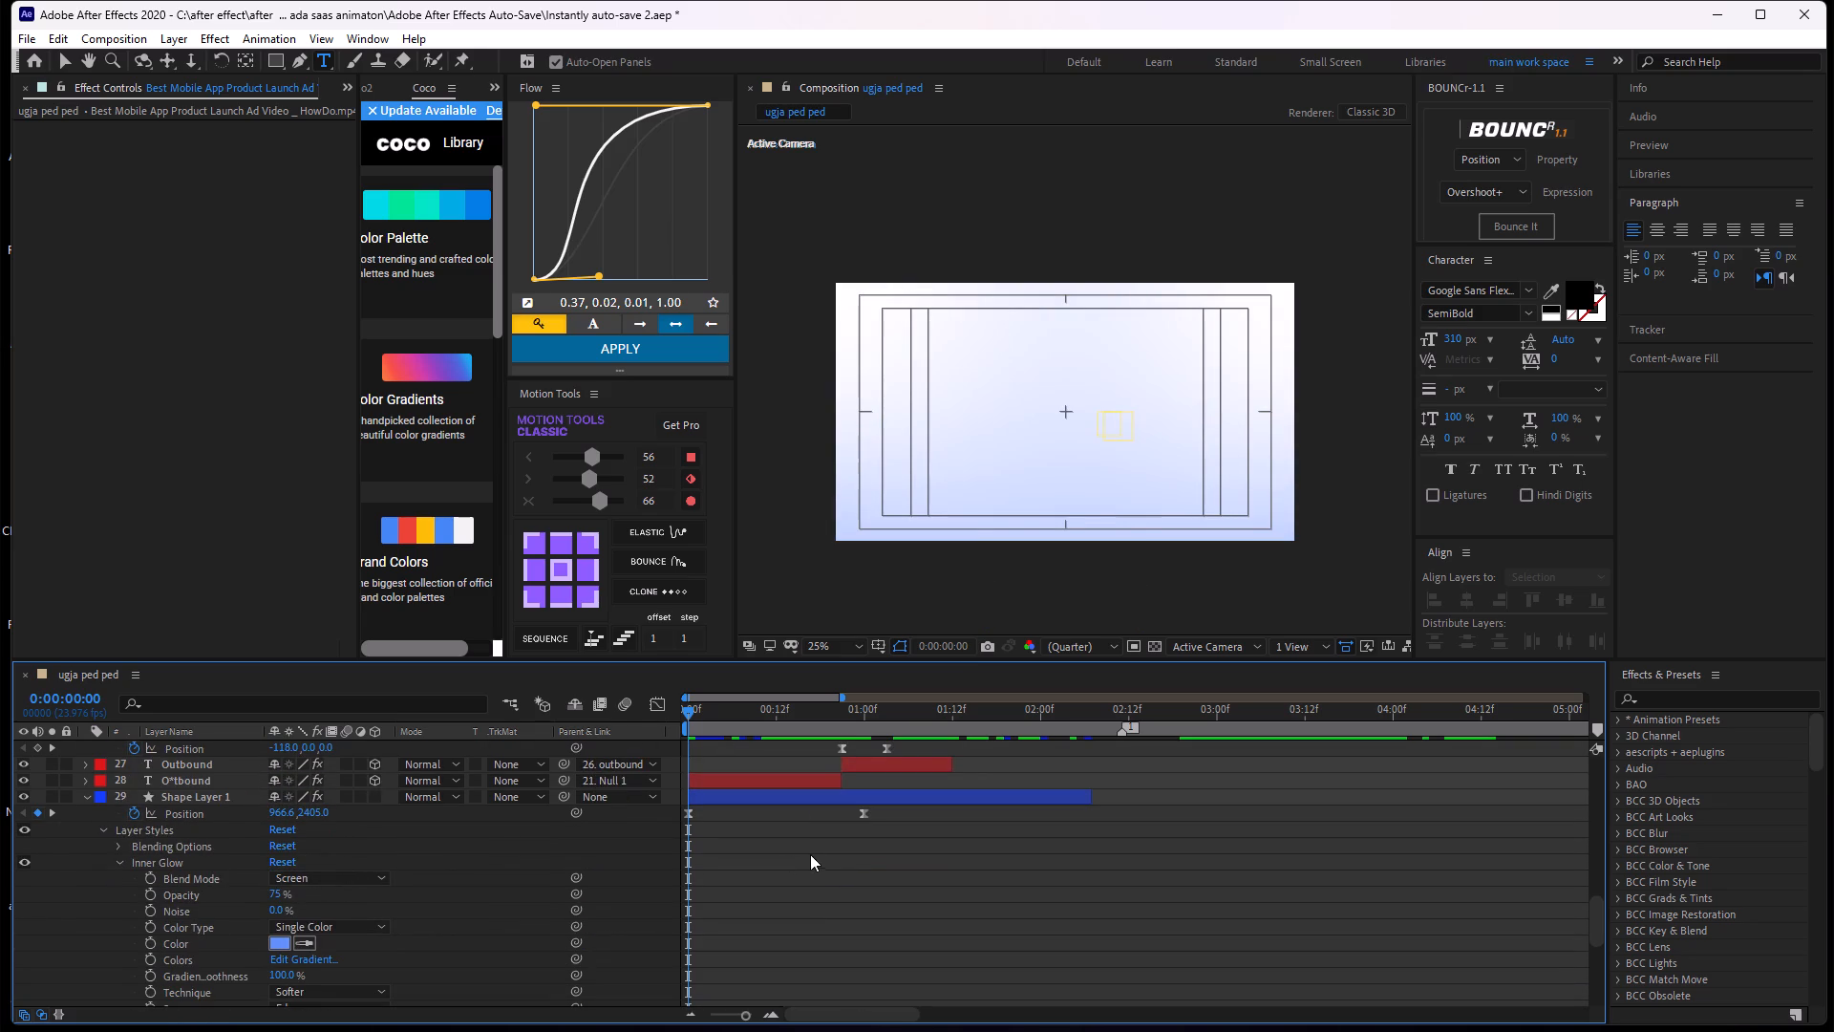
{"action": "scroll", "coordinate": [801, 842], "scroll_direction": "down", "scroll_amount": 1}
{"action": "scroll", "coordinate": [801, 842], "scroll_direction": "up", "scroll_amount": 1}
{"action": "scroll", "coordinate": [801, 842], "scroll_direction": "down", "scroll_amount": 1}
{"action": "scroll", "coordinate": [801, 842], "scroll_direction": "up", "scroll_amount": 1}
{"action": "scroll", "coordinate": [801, 842], "scroll_direction": "down", "scroll_amount": 1}
{"action": "scroll", "coordinate": [801, 842], "scroll_direction": "up", "scroll_amount": 1}
{"action": "scroll", "coordinate": [801, 842], "scroll_direction": "down", "scroll_amount": 5}
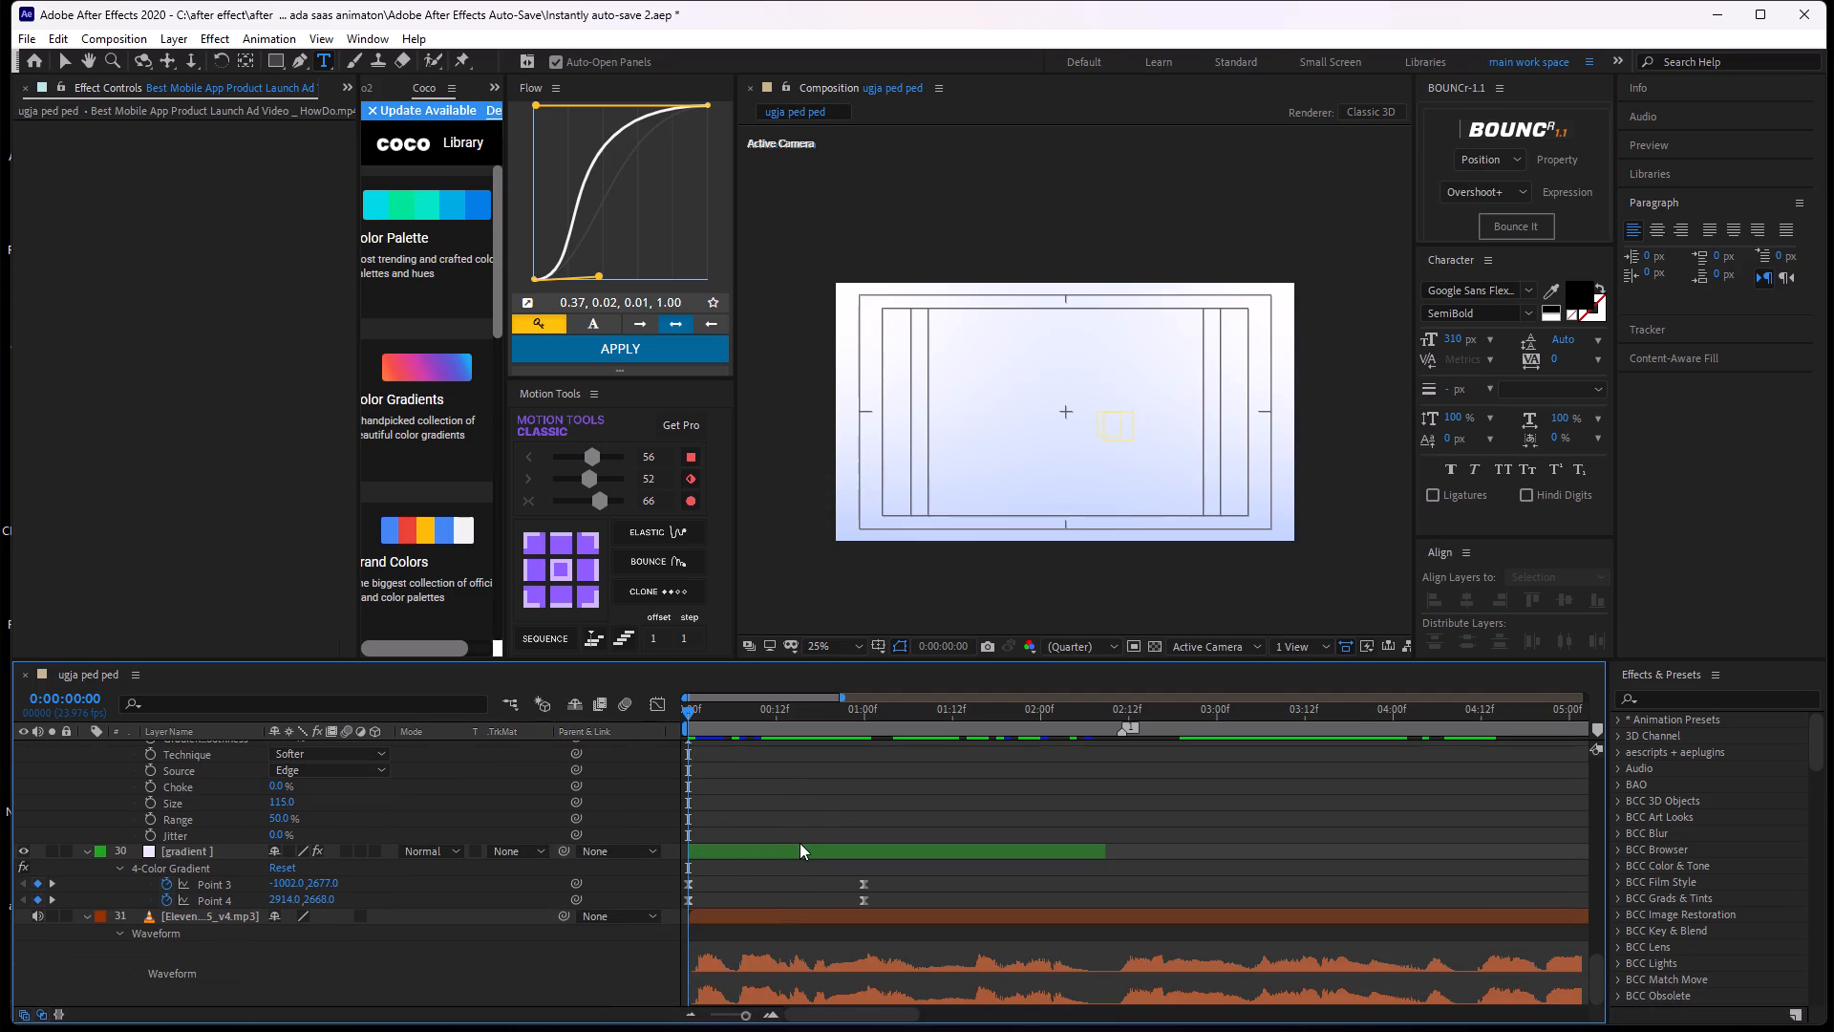
{"action": "left_click", "coordinate": [727, 861]}
{"action": "scroll", "coordinate": [742, 778], "scroll_direction": "up", "scroll_amount": 2}
Go to 0:00:00:21 and select Shape Layer 1, the blurred star below the "Outbound gets messy" text.
{"action": "left_click_drag", "start_coordinate": [693, 707], "coordinate": [827, 686]}
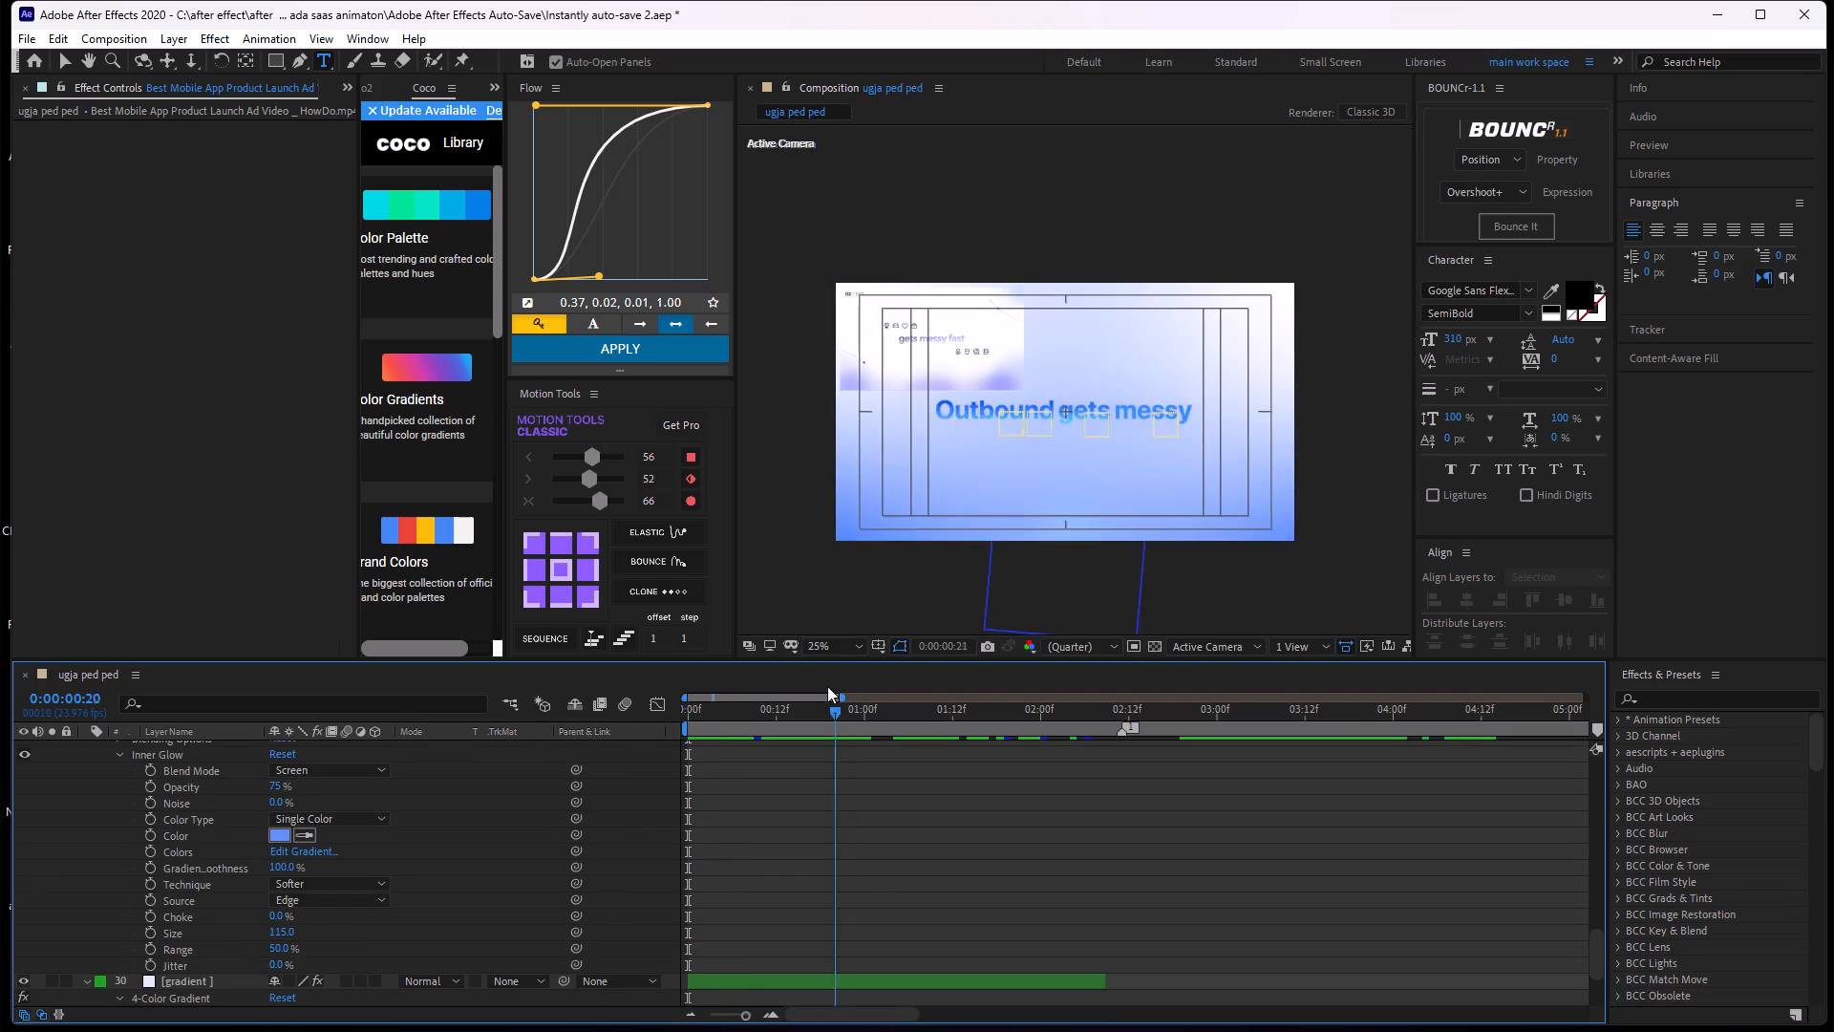
{"action": "left_click_drag", "start_coordinate": [827, 686], "coordinate": [851, 728]}
{"action": "middle_click_drag", "start_coordinate": [905, 874], "coordinate": [927, 914]}
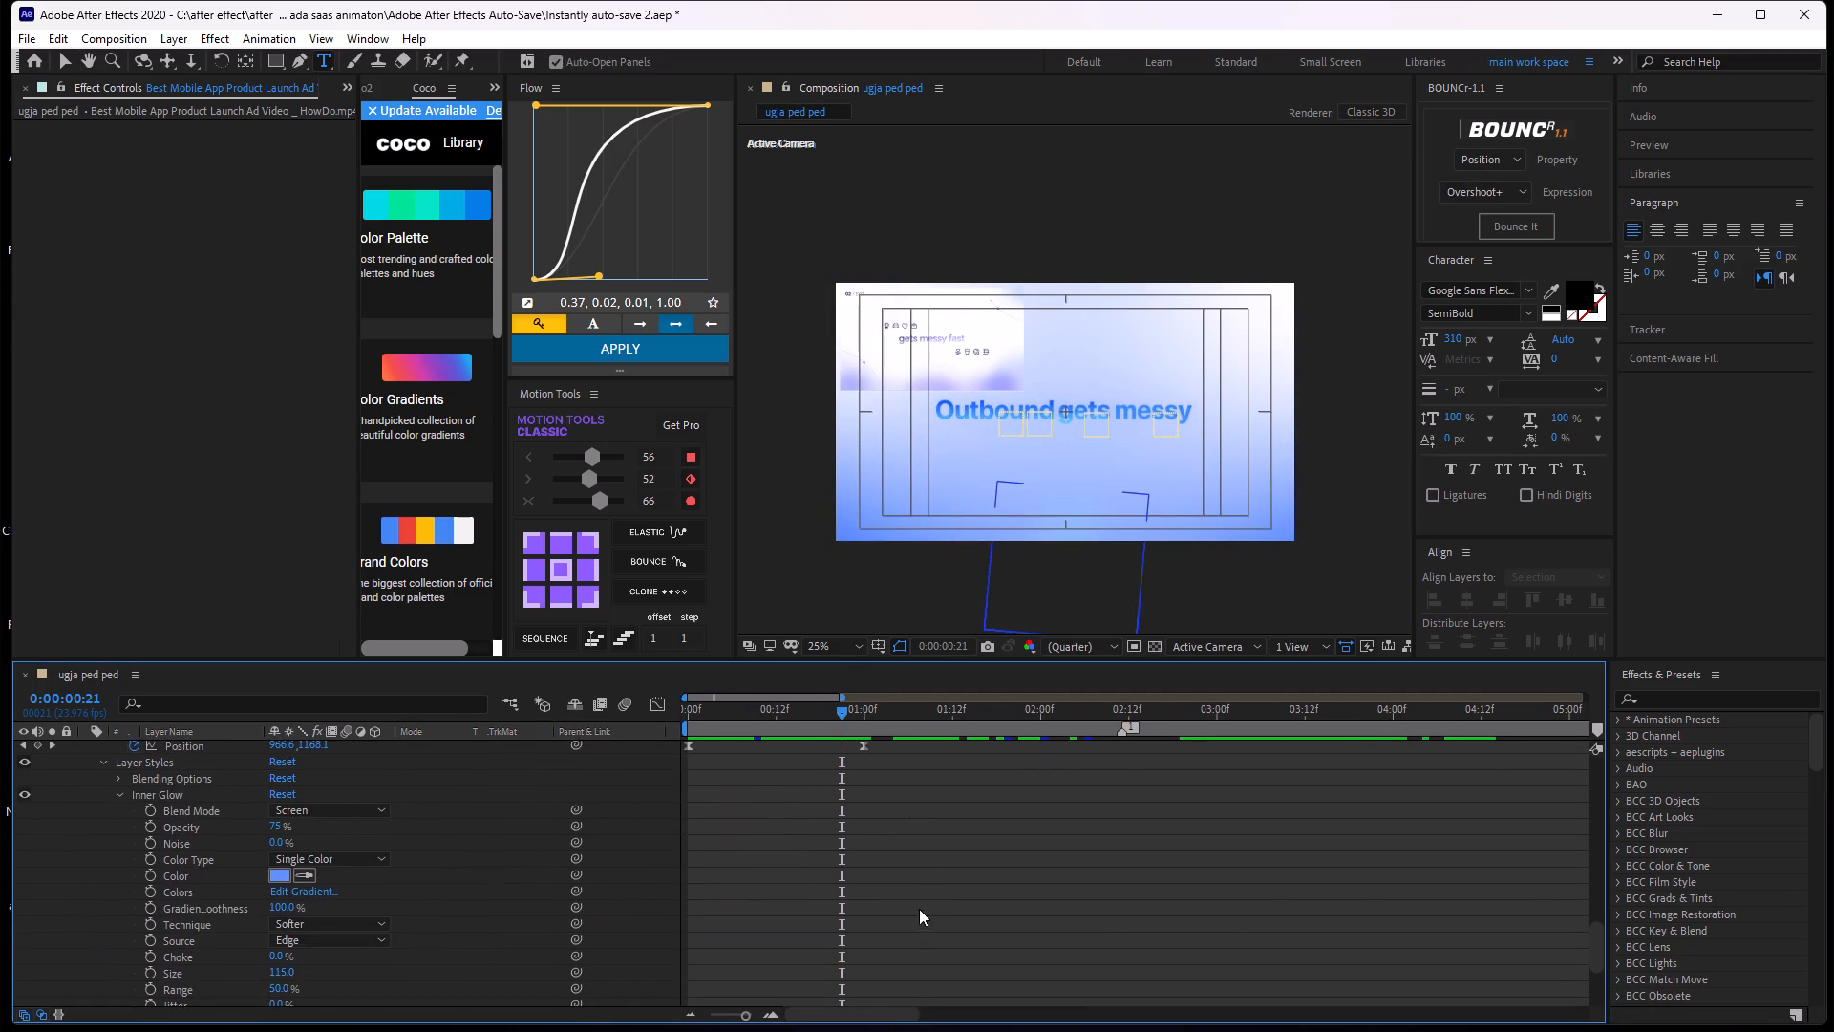
{"action": "middle_click_drag", "start_coordinate": [937, 896], "coordinate": [967, 980]}
{"action": "left_click", "coordinate": [857, 806]}
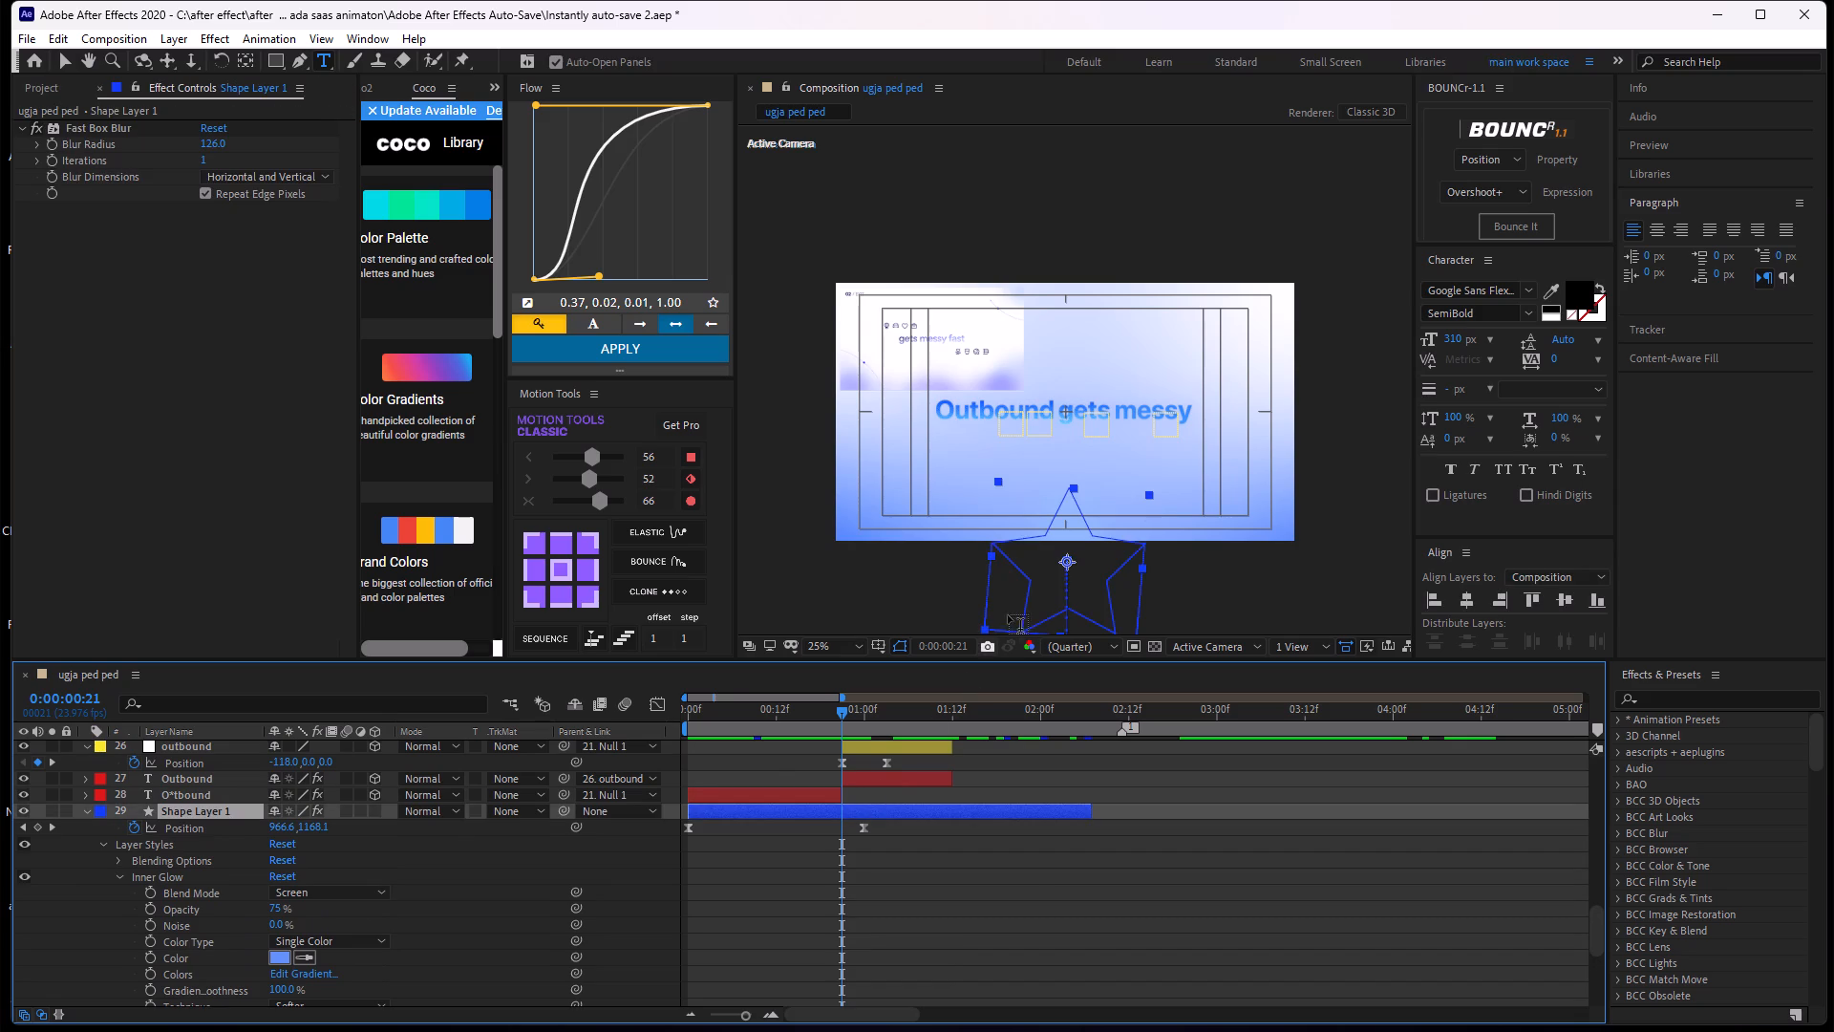
{"action": "left_click", "coordinate": [994, 937]}
{"action": "left_click", "coordinate": [874, 810]}
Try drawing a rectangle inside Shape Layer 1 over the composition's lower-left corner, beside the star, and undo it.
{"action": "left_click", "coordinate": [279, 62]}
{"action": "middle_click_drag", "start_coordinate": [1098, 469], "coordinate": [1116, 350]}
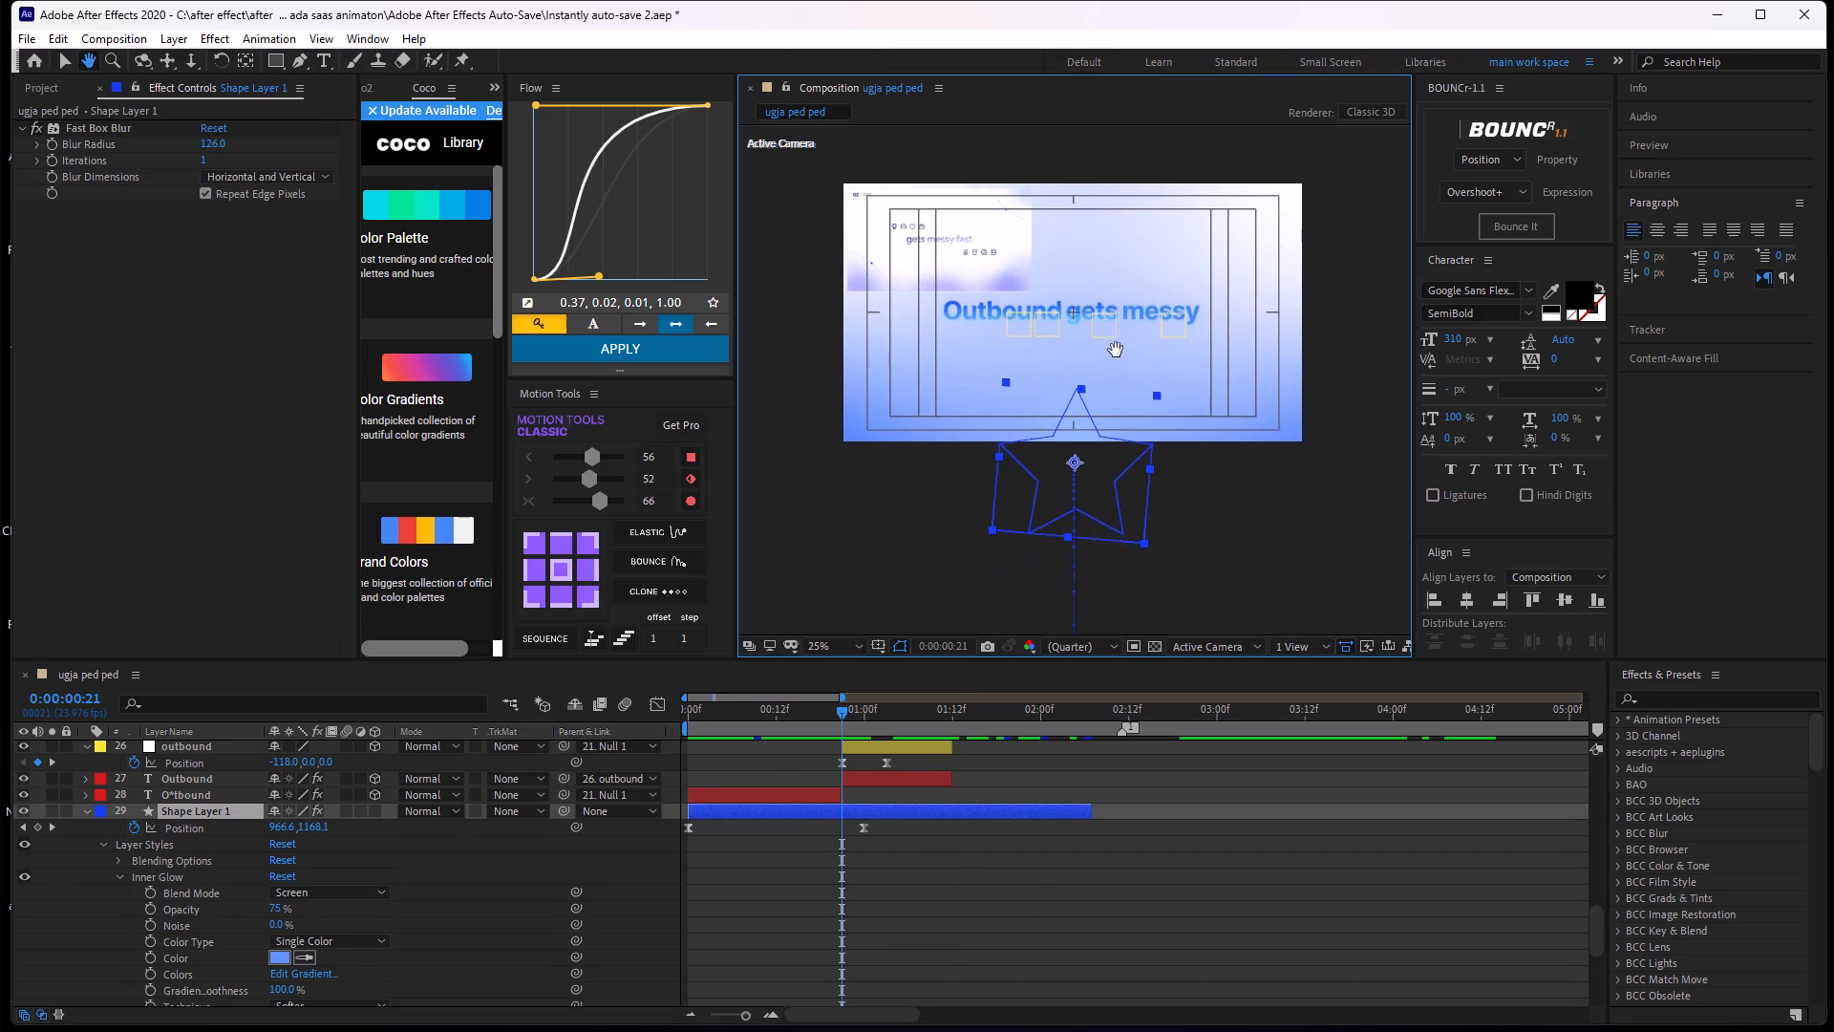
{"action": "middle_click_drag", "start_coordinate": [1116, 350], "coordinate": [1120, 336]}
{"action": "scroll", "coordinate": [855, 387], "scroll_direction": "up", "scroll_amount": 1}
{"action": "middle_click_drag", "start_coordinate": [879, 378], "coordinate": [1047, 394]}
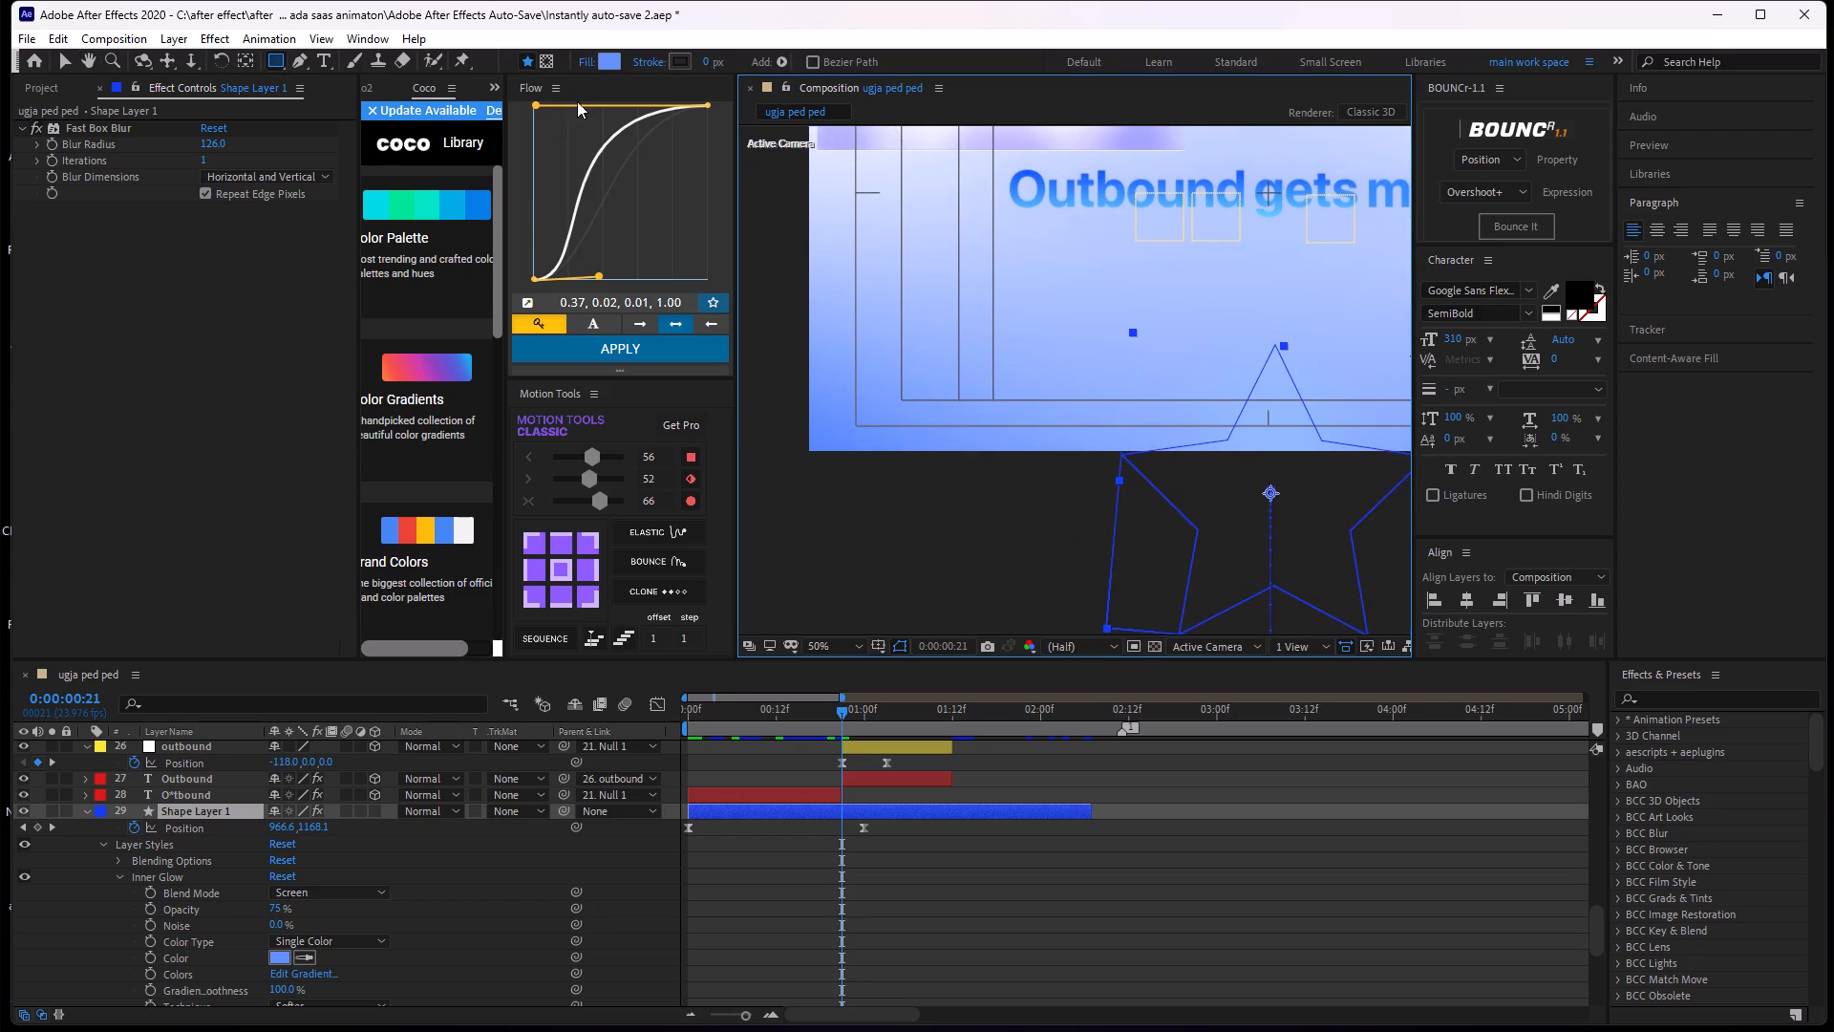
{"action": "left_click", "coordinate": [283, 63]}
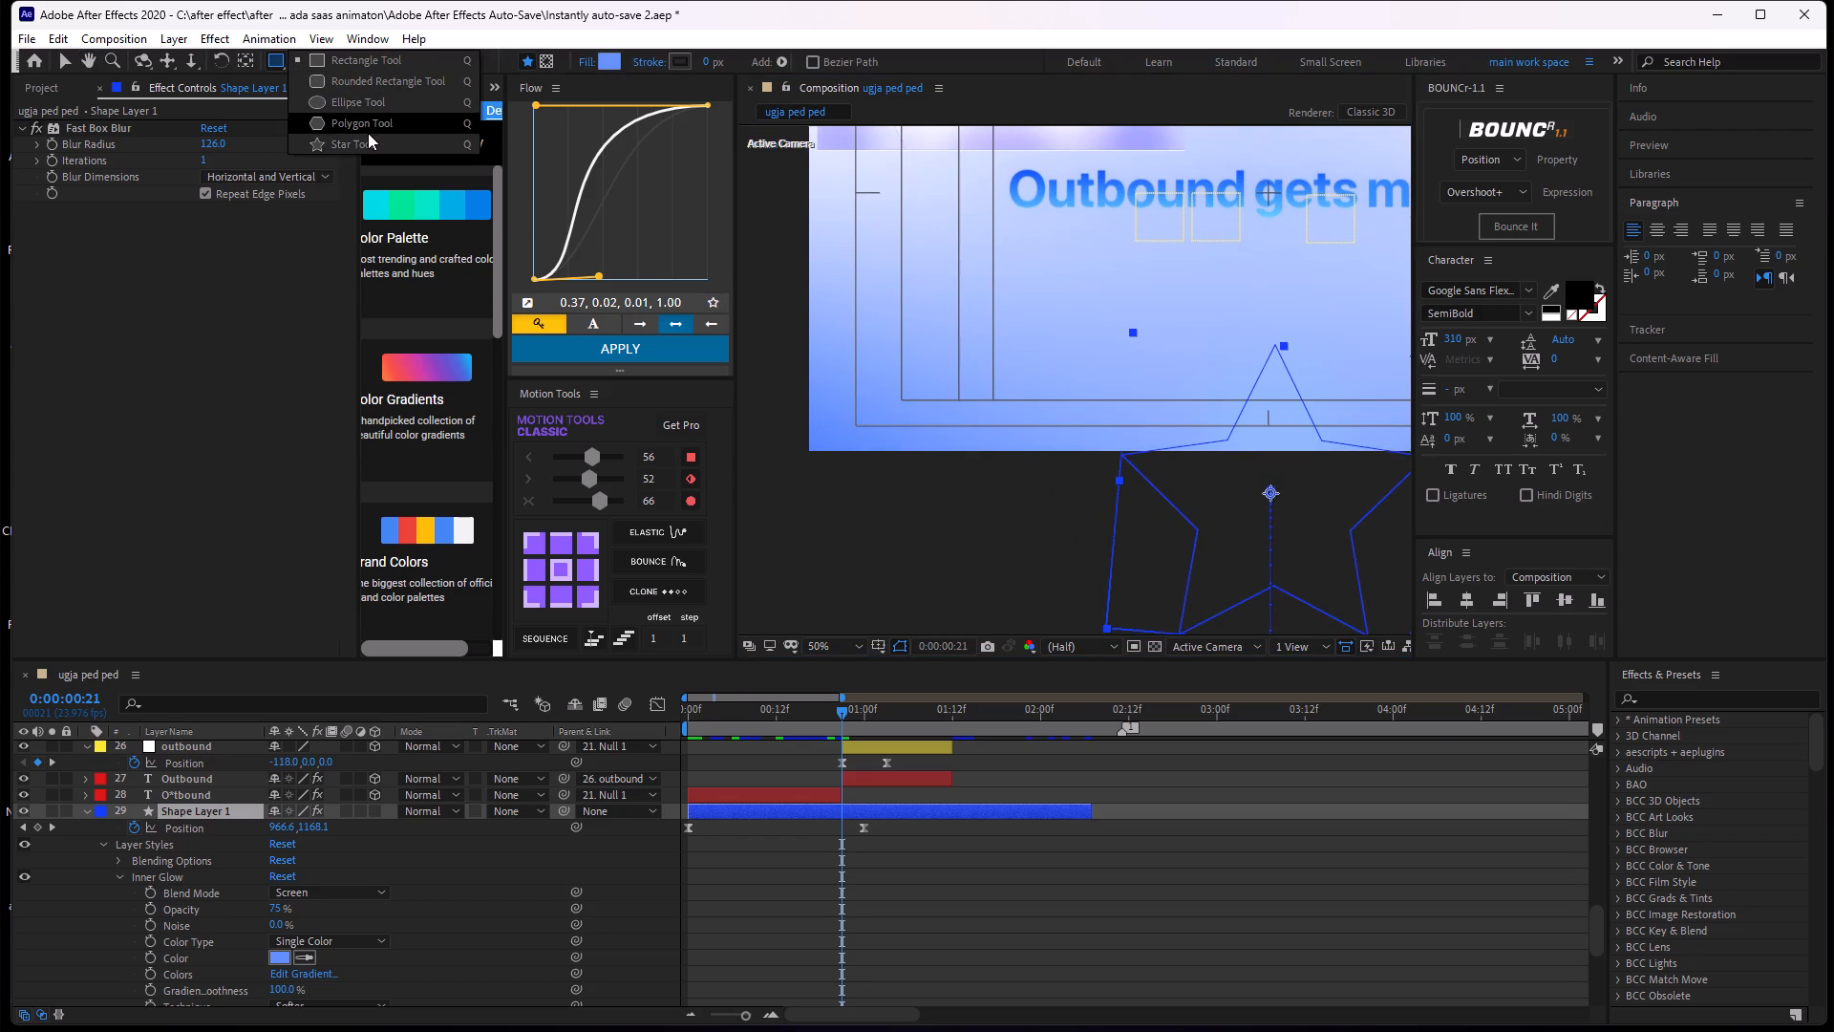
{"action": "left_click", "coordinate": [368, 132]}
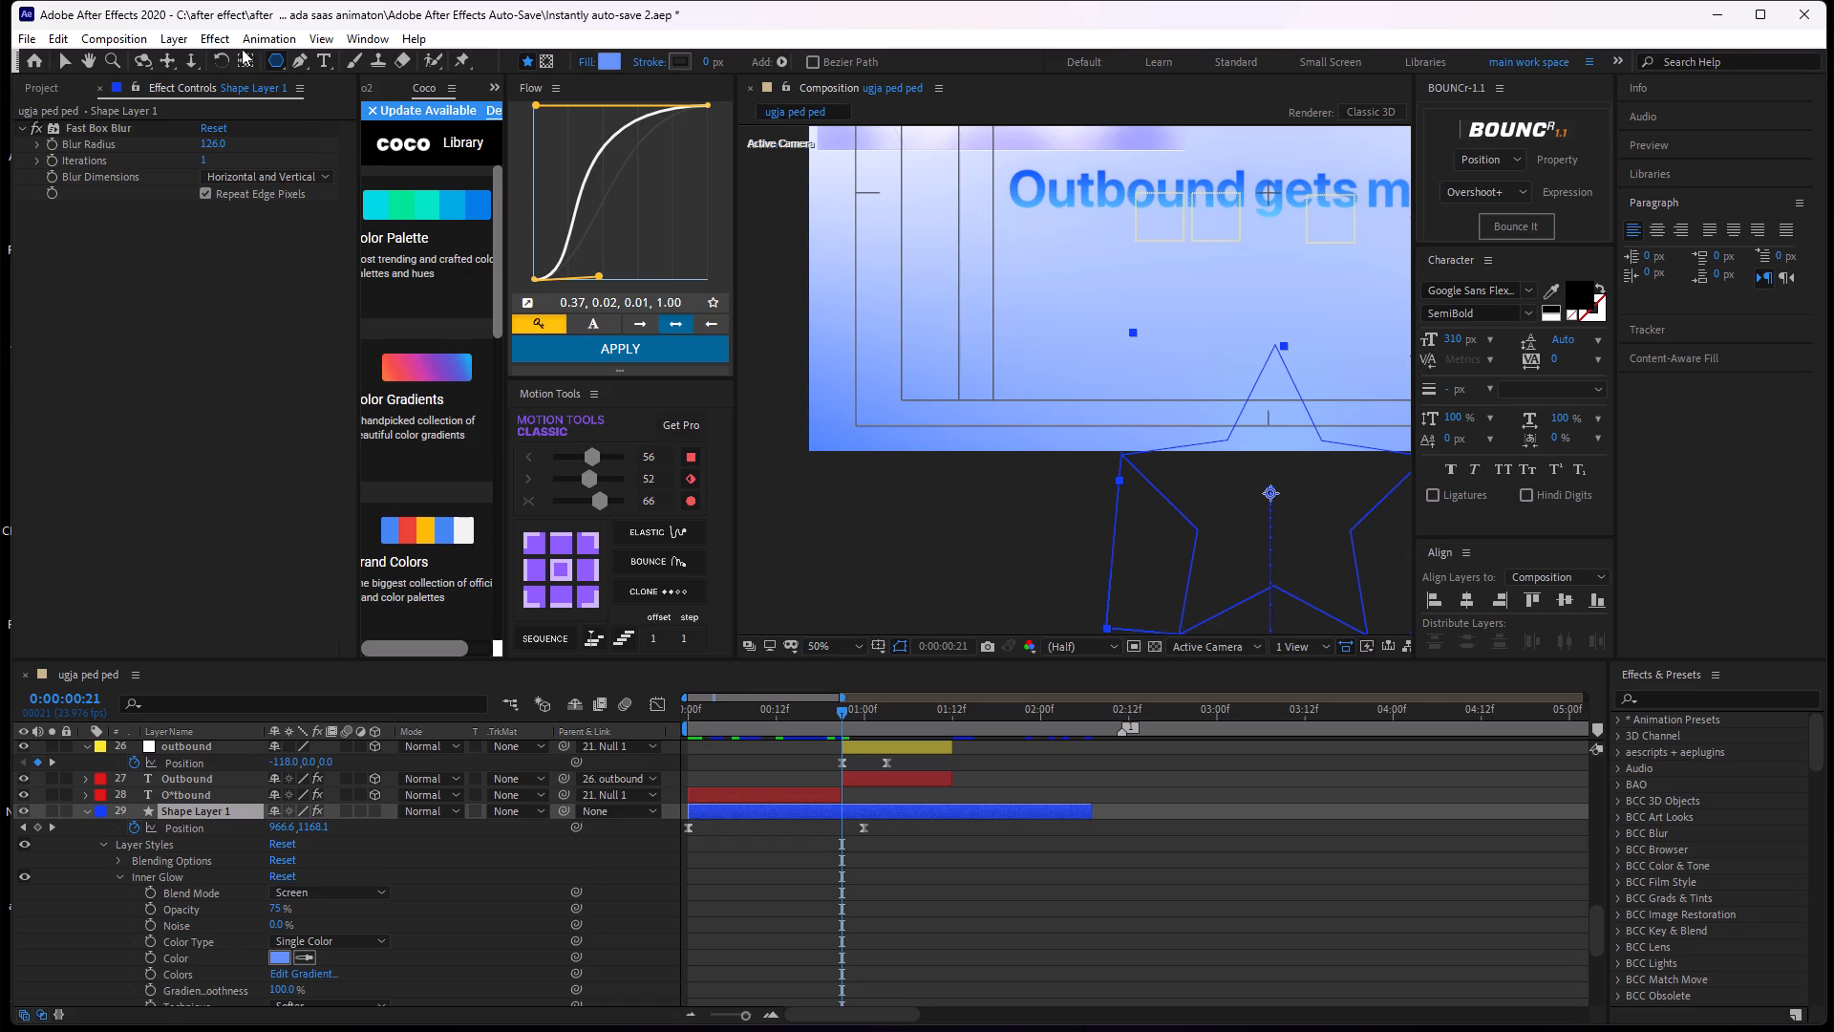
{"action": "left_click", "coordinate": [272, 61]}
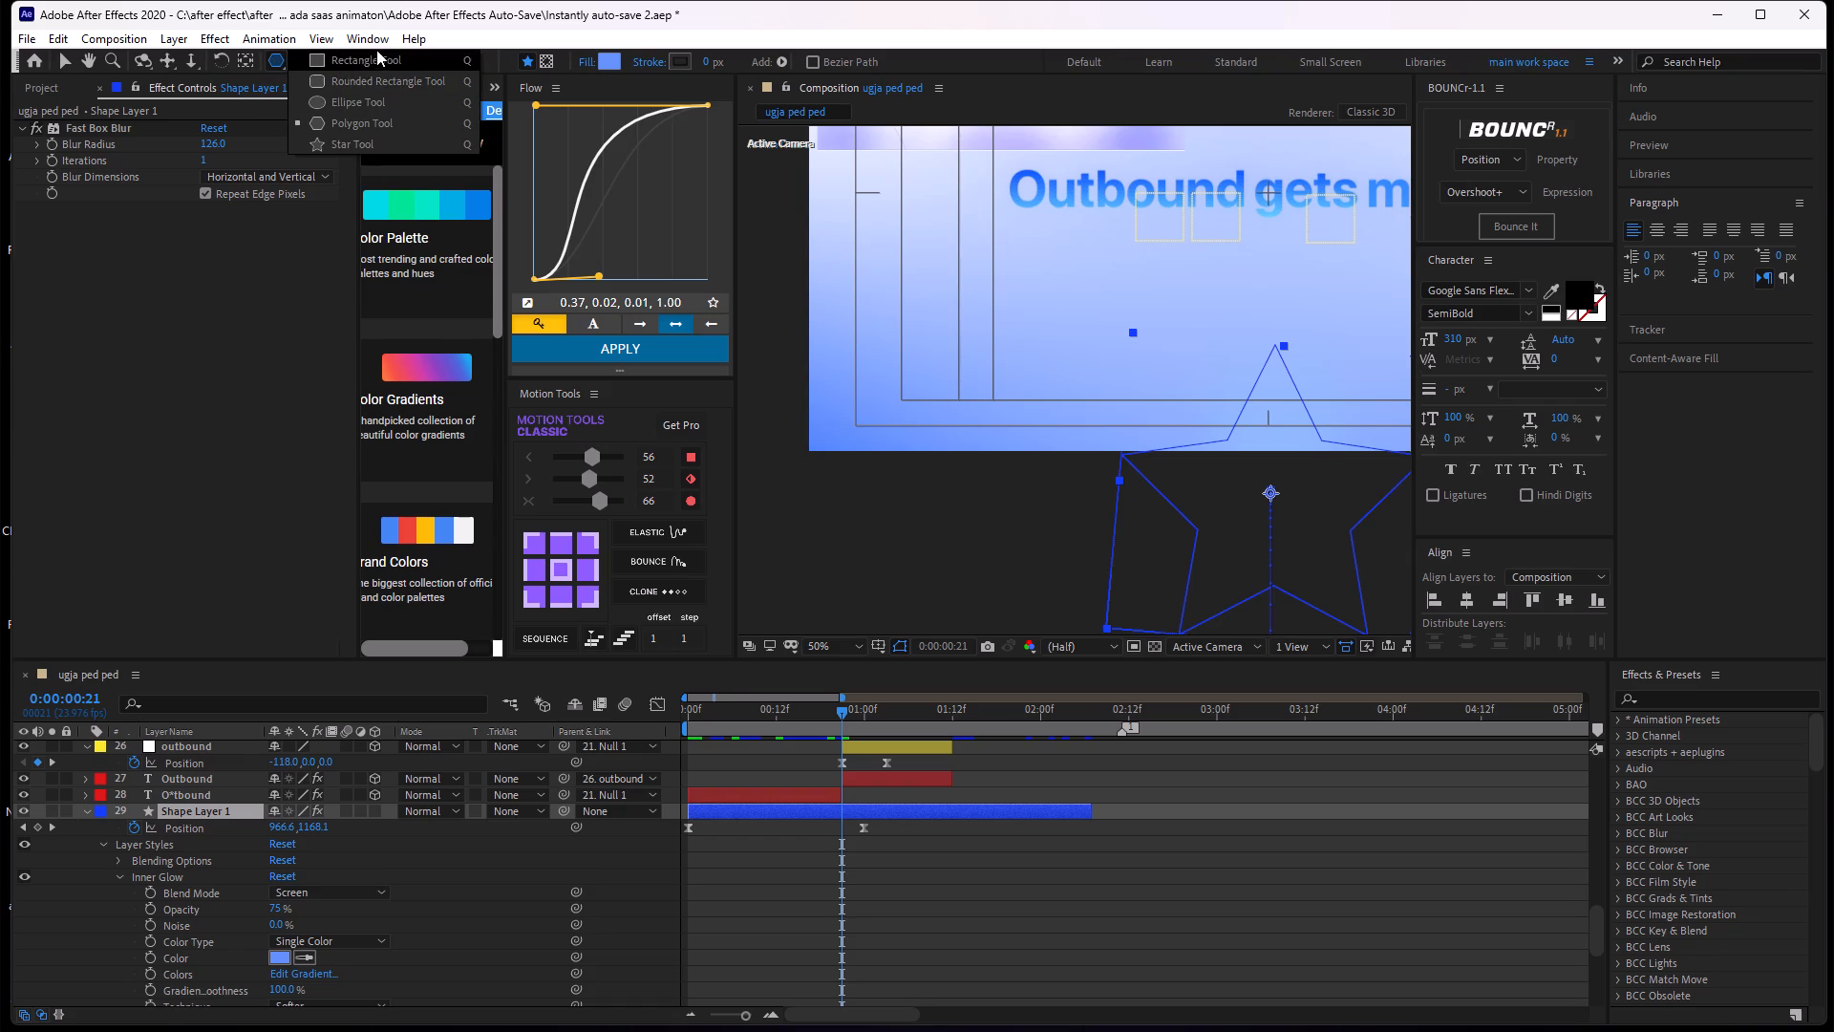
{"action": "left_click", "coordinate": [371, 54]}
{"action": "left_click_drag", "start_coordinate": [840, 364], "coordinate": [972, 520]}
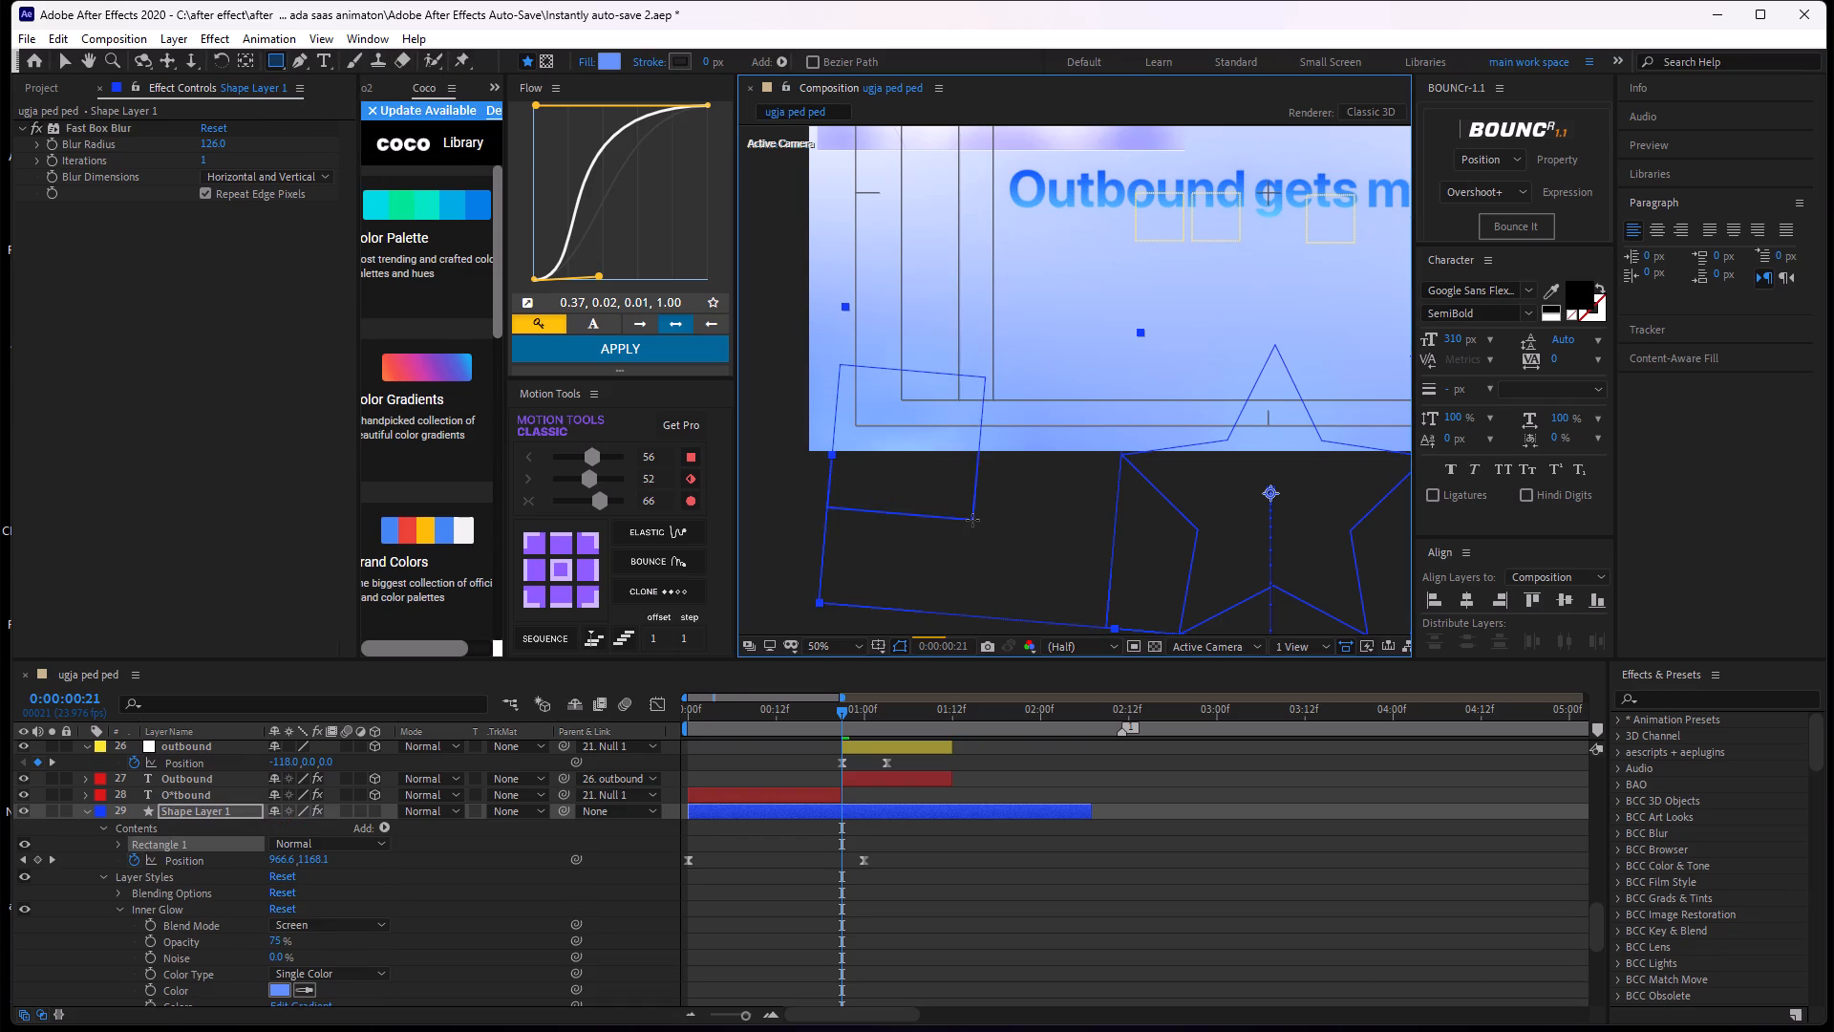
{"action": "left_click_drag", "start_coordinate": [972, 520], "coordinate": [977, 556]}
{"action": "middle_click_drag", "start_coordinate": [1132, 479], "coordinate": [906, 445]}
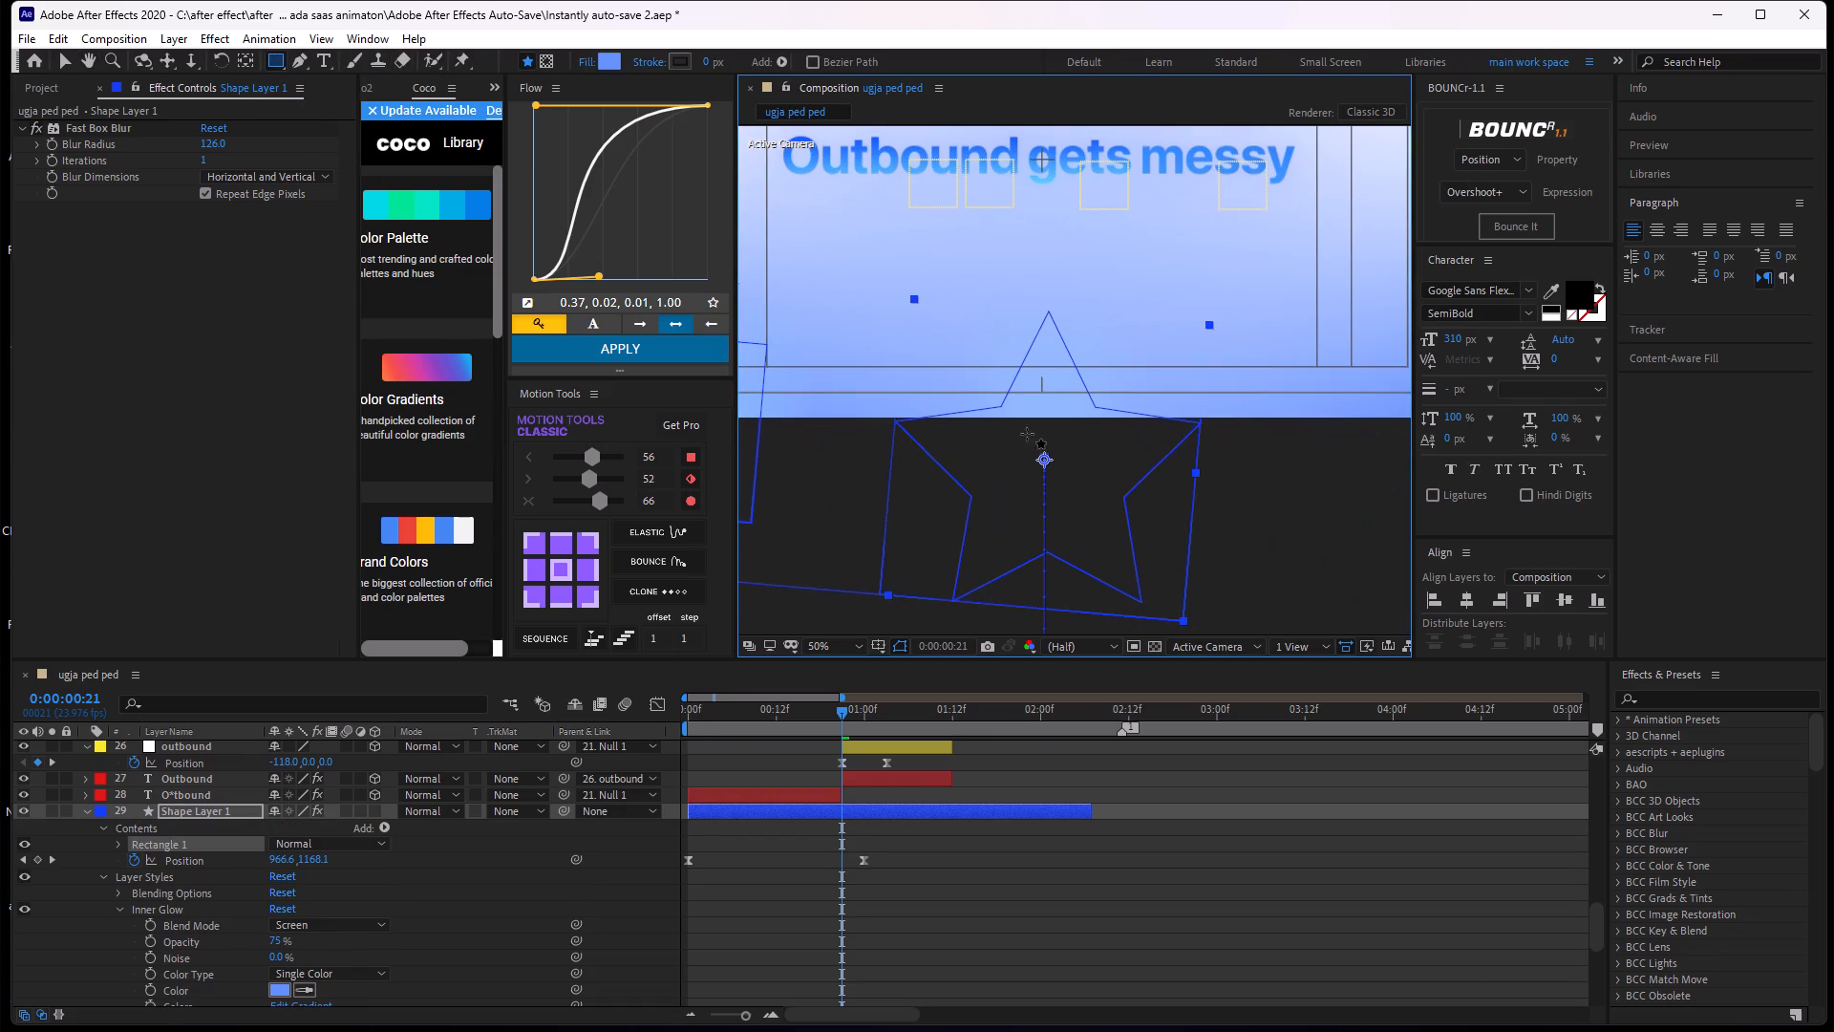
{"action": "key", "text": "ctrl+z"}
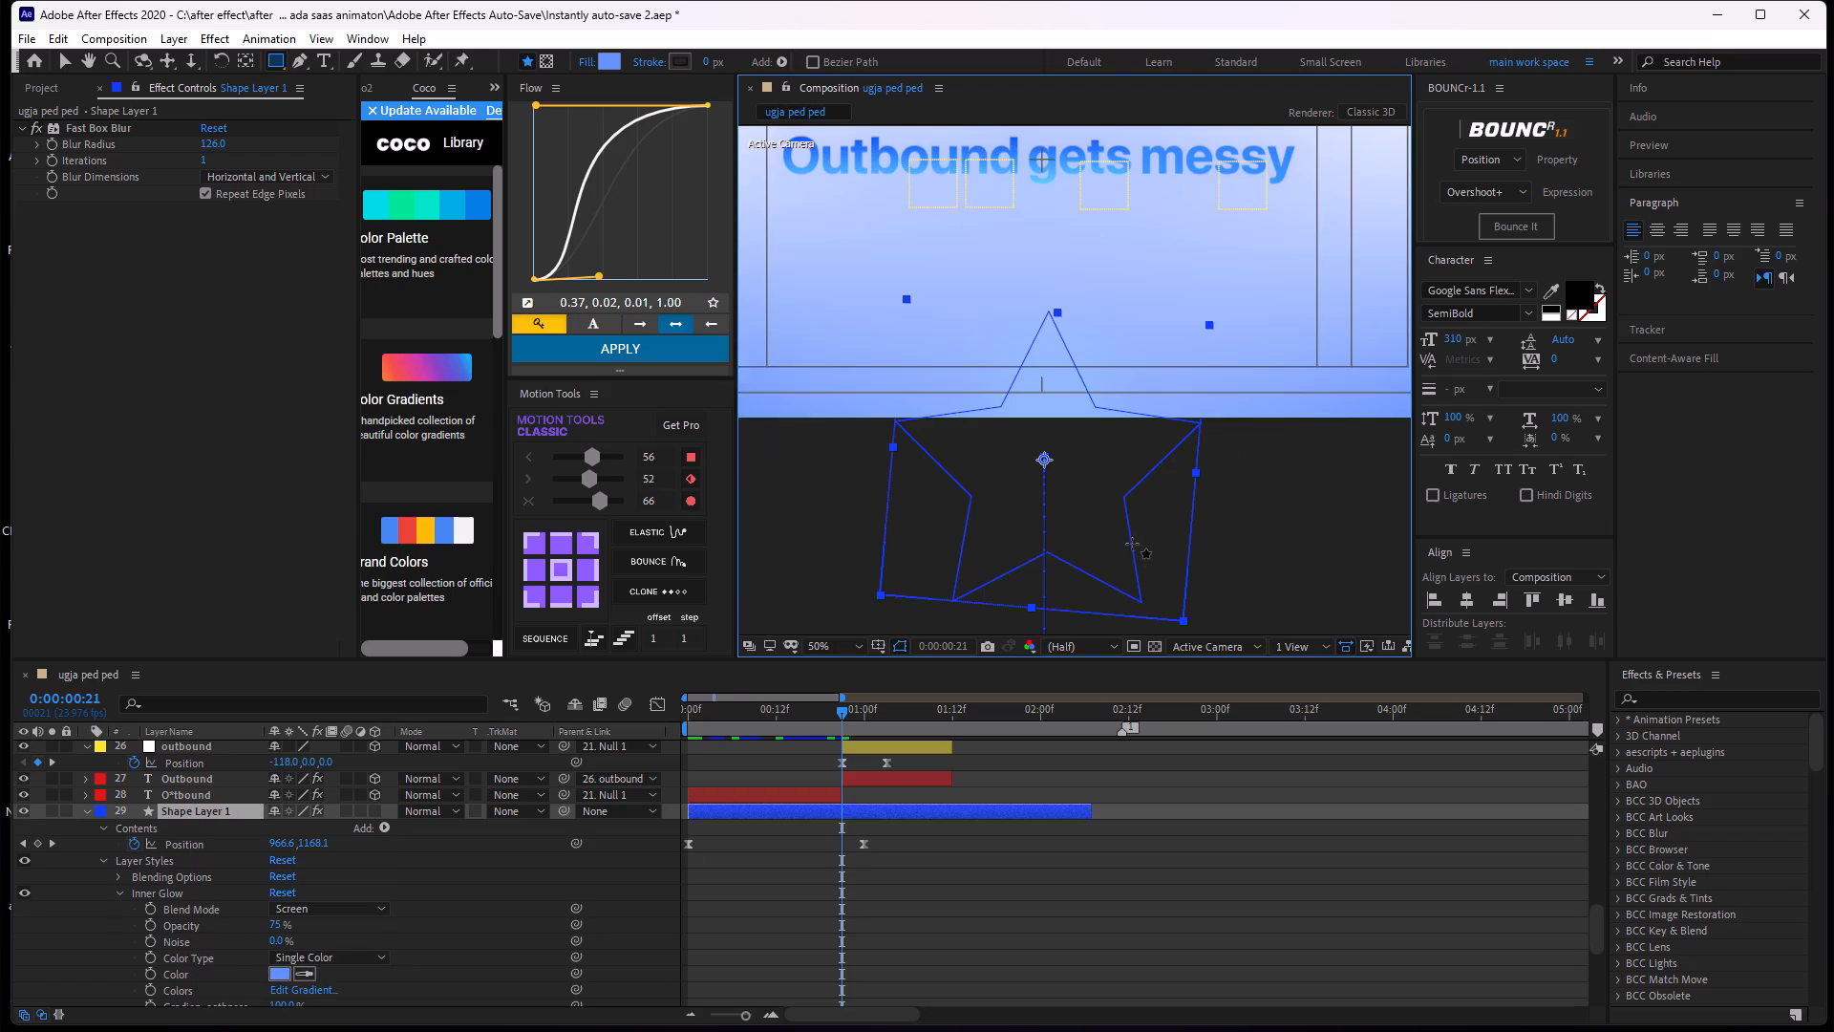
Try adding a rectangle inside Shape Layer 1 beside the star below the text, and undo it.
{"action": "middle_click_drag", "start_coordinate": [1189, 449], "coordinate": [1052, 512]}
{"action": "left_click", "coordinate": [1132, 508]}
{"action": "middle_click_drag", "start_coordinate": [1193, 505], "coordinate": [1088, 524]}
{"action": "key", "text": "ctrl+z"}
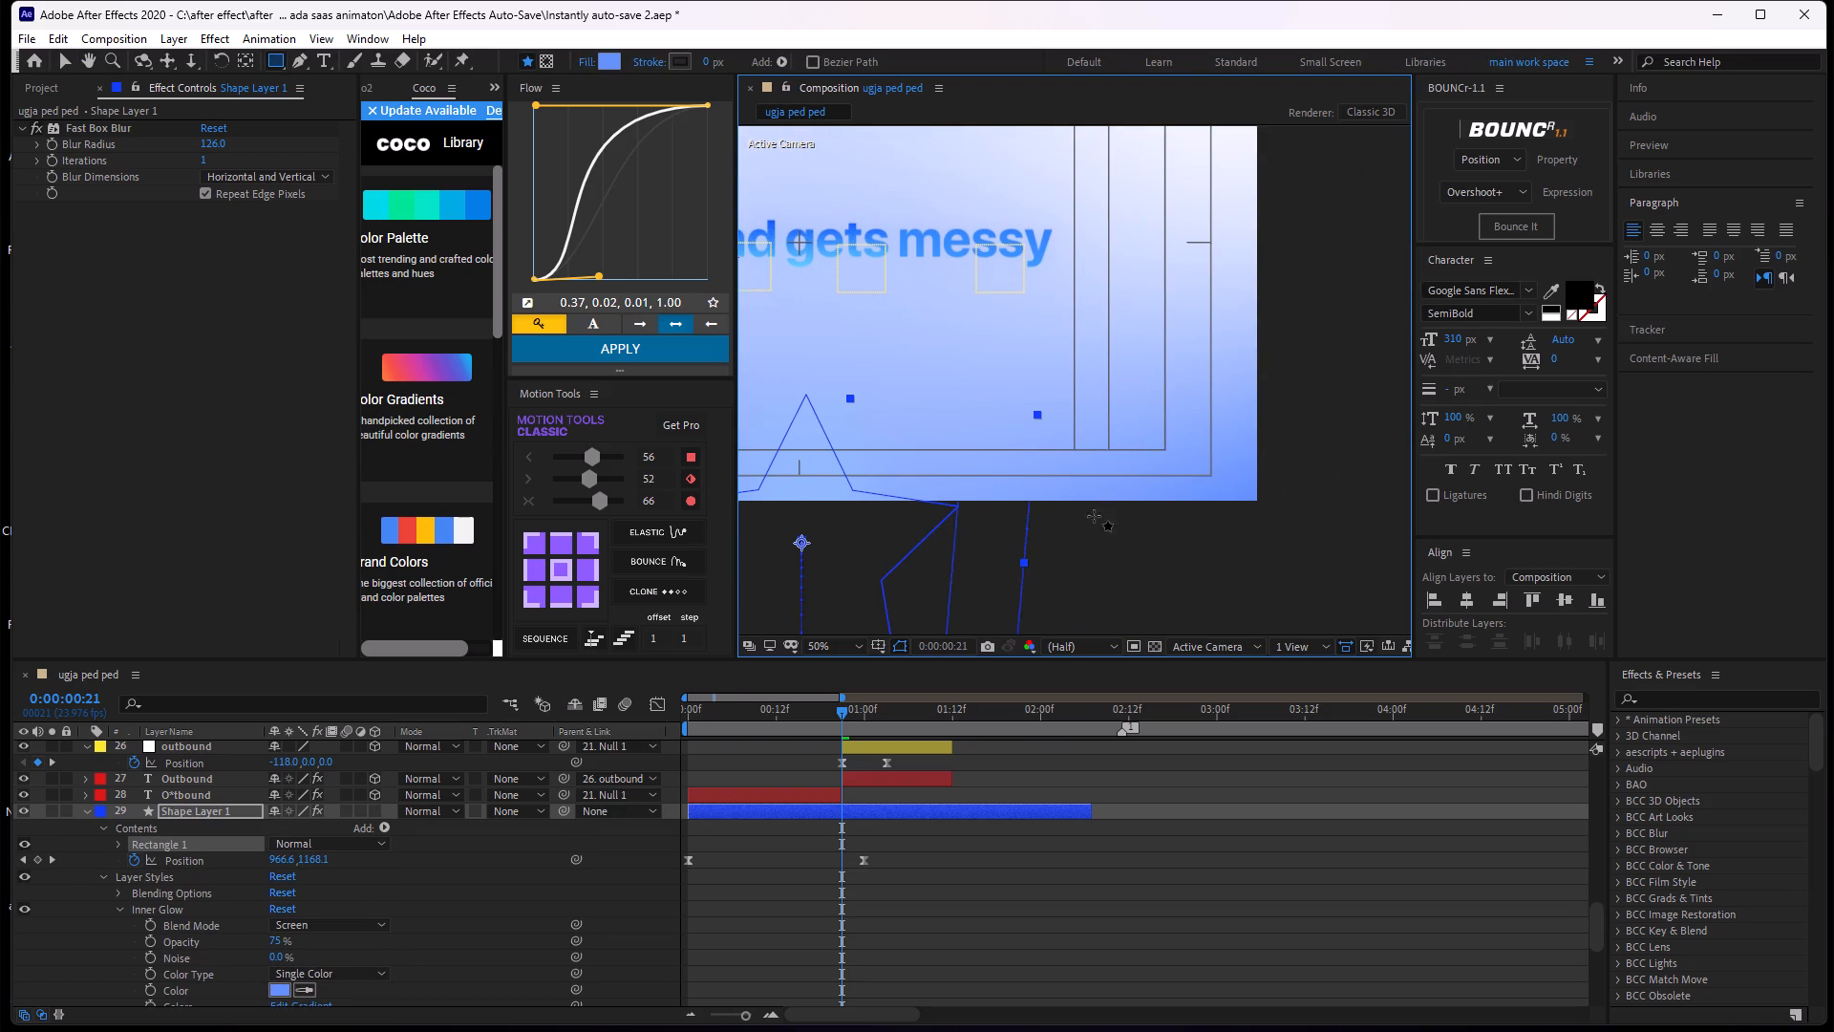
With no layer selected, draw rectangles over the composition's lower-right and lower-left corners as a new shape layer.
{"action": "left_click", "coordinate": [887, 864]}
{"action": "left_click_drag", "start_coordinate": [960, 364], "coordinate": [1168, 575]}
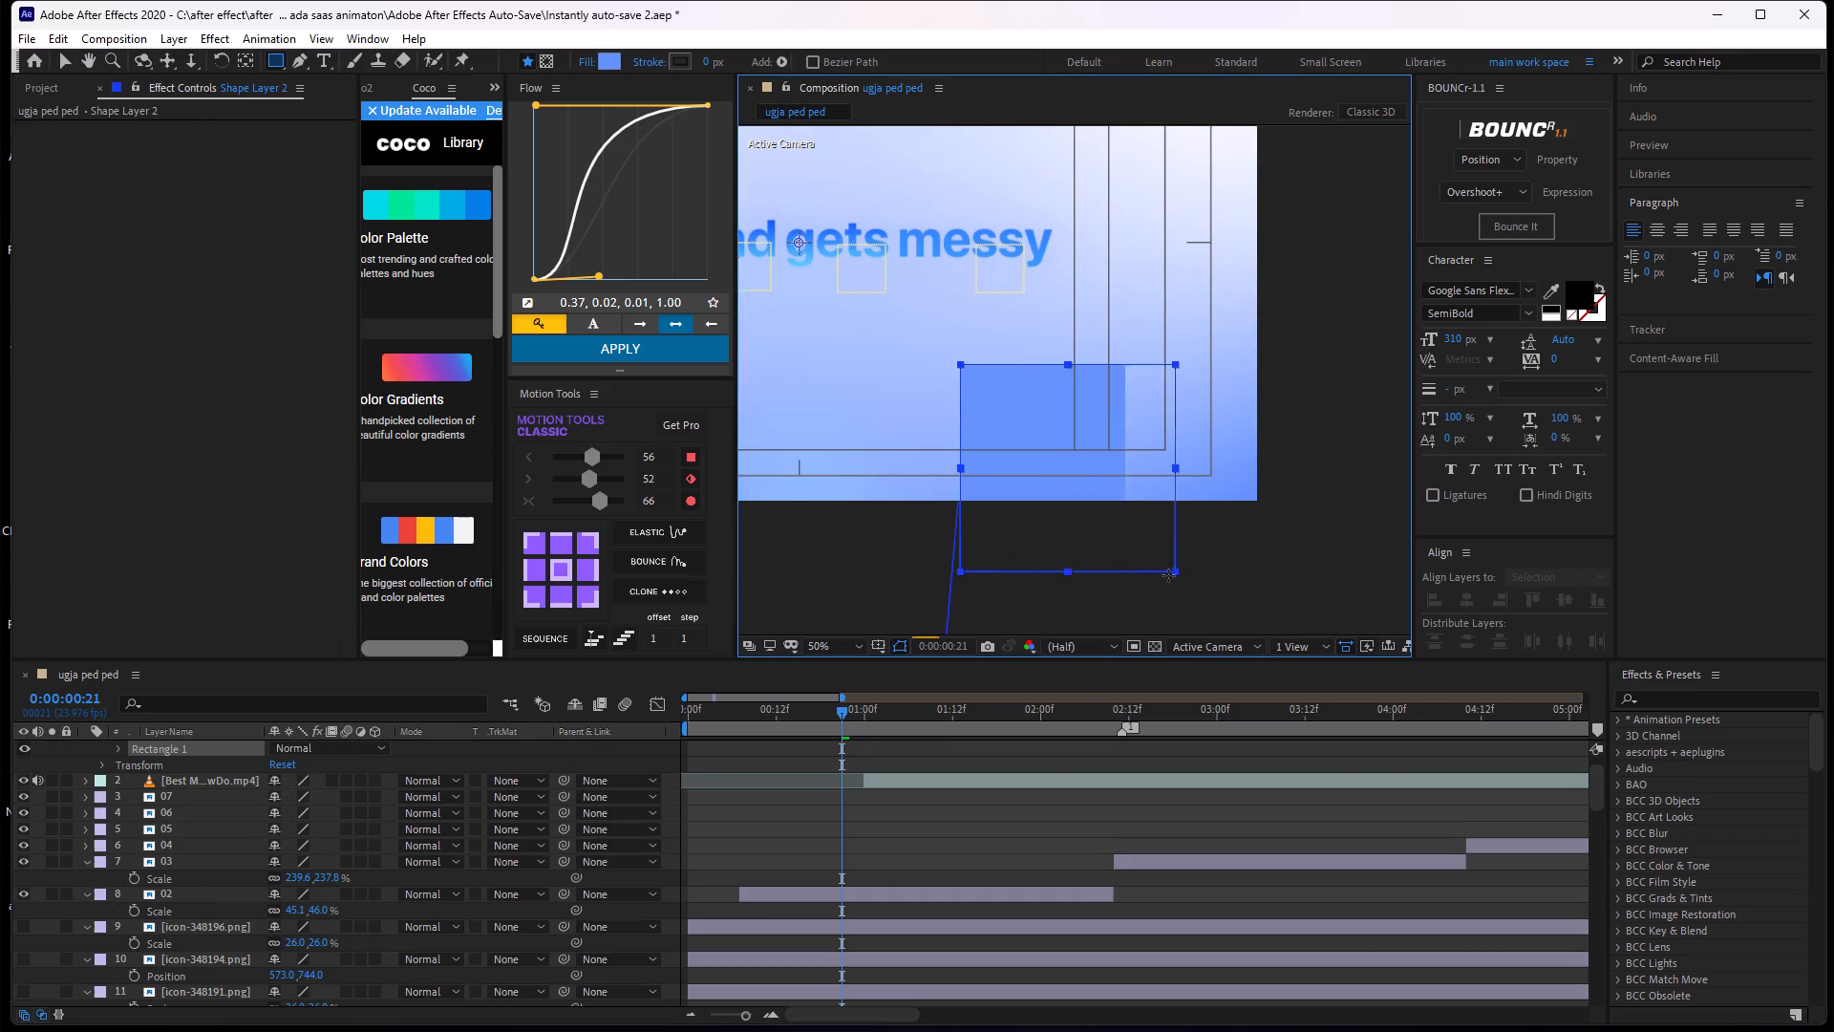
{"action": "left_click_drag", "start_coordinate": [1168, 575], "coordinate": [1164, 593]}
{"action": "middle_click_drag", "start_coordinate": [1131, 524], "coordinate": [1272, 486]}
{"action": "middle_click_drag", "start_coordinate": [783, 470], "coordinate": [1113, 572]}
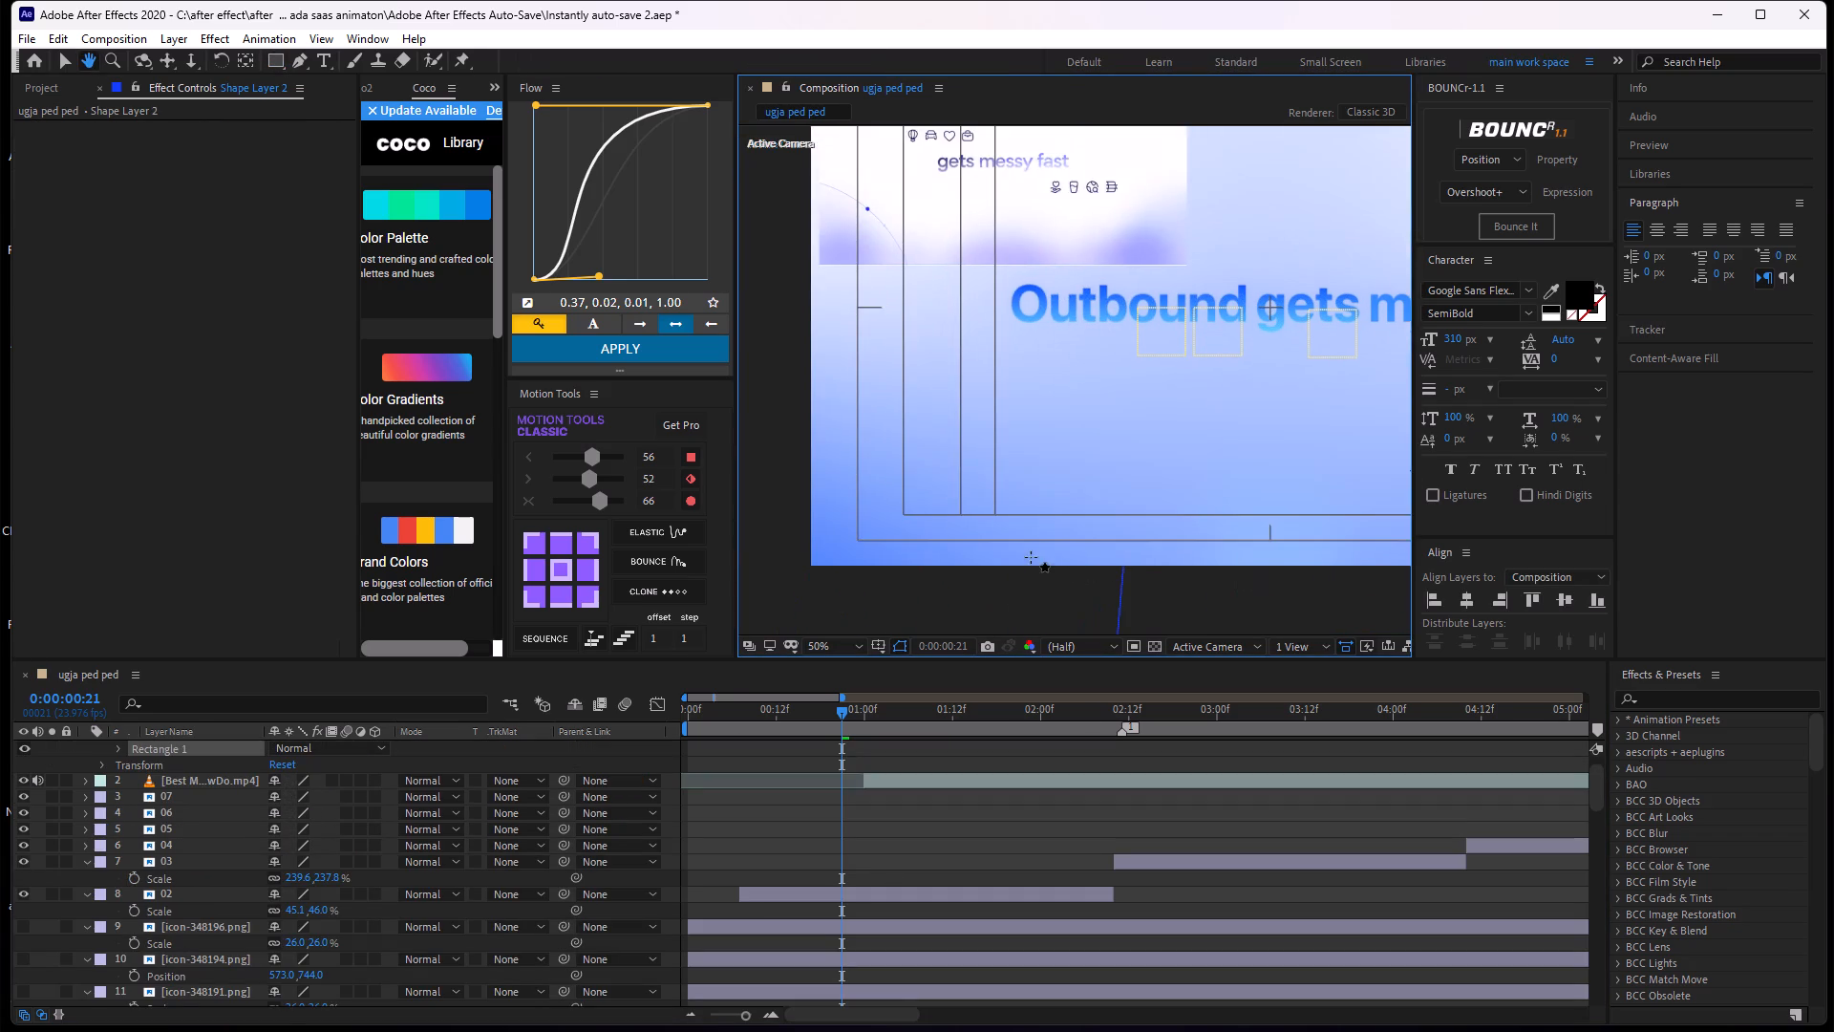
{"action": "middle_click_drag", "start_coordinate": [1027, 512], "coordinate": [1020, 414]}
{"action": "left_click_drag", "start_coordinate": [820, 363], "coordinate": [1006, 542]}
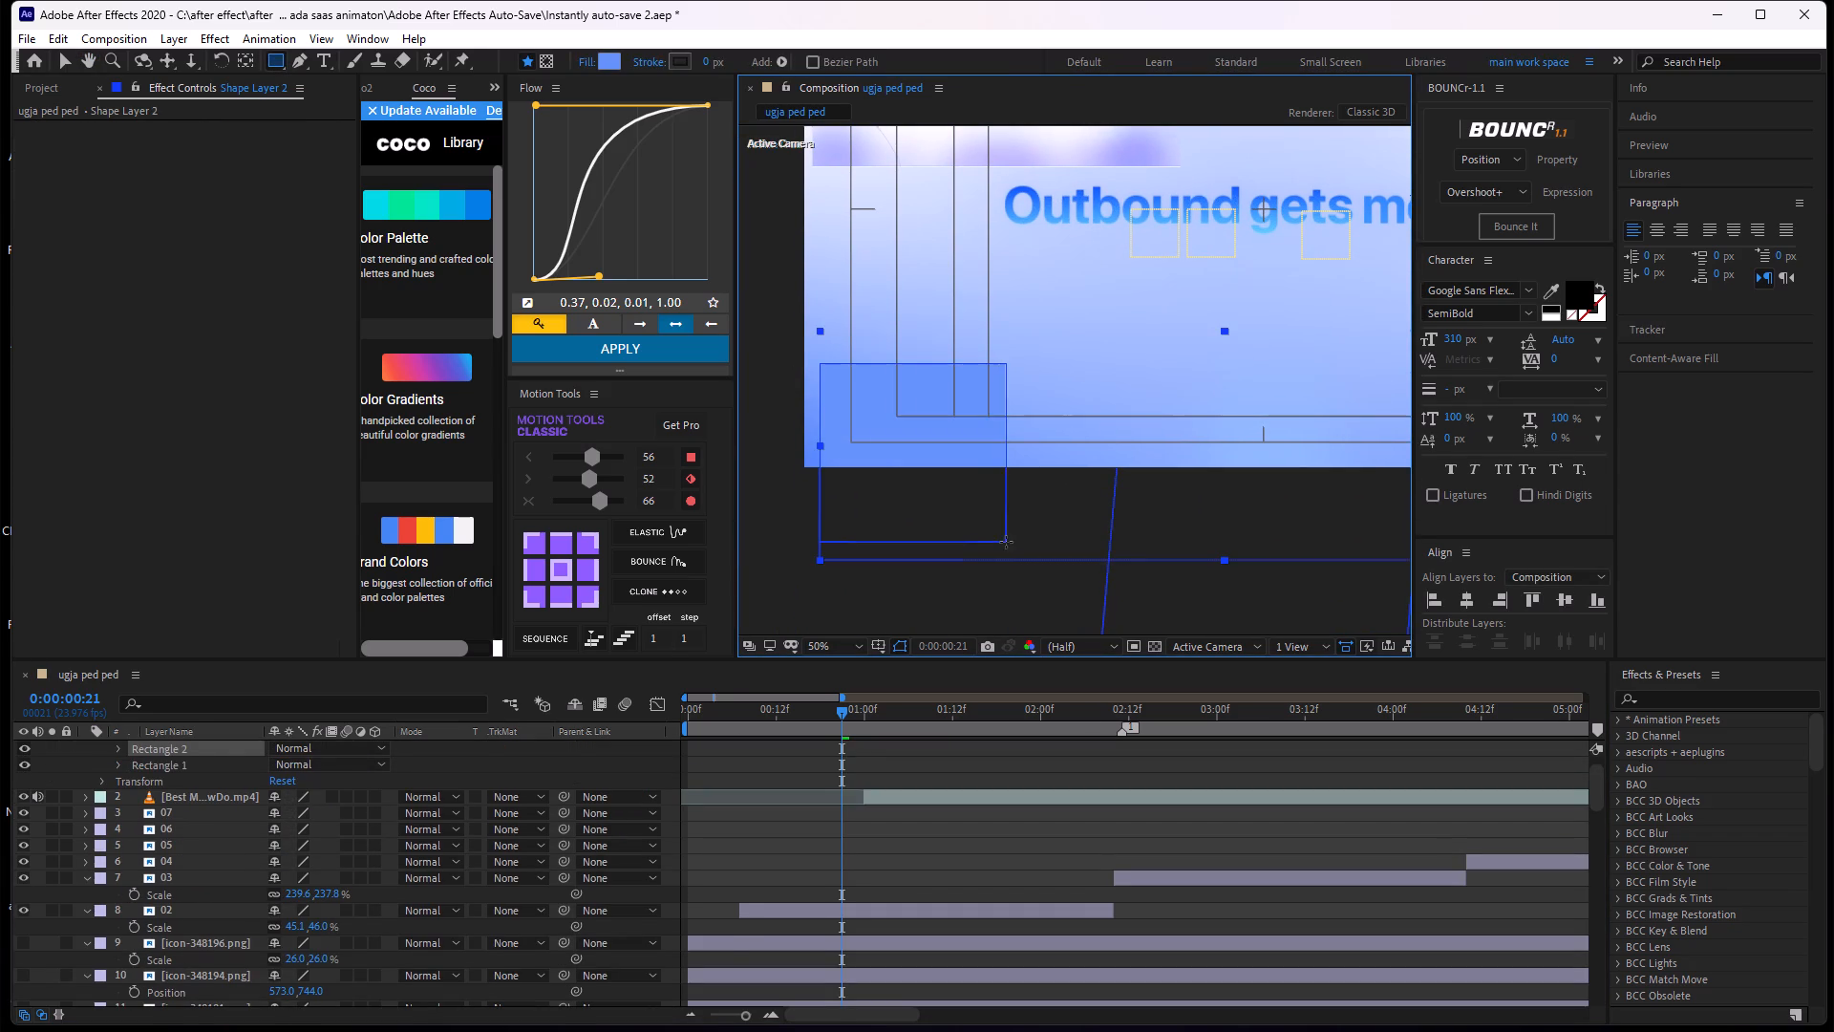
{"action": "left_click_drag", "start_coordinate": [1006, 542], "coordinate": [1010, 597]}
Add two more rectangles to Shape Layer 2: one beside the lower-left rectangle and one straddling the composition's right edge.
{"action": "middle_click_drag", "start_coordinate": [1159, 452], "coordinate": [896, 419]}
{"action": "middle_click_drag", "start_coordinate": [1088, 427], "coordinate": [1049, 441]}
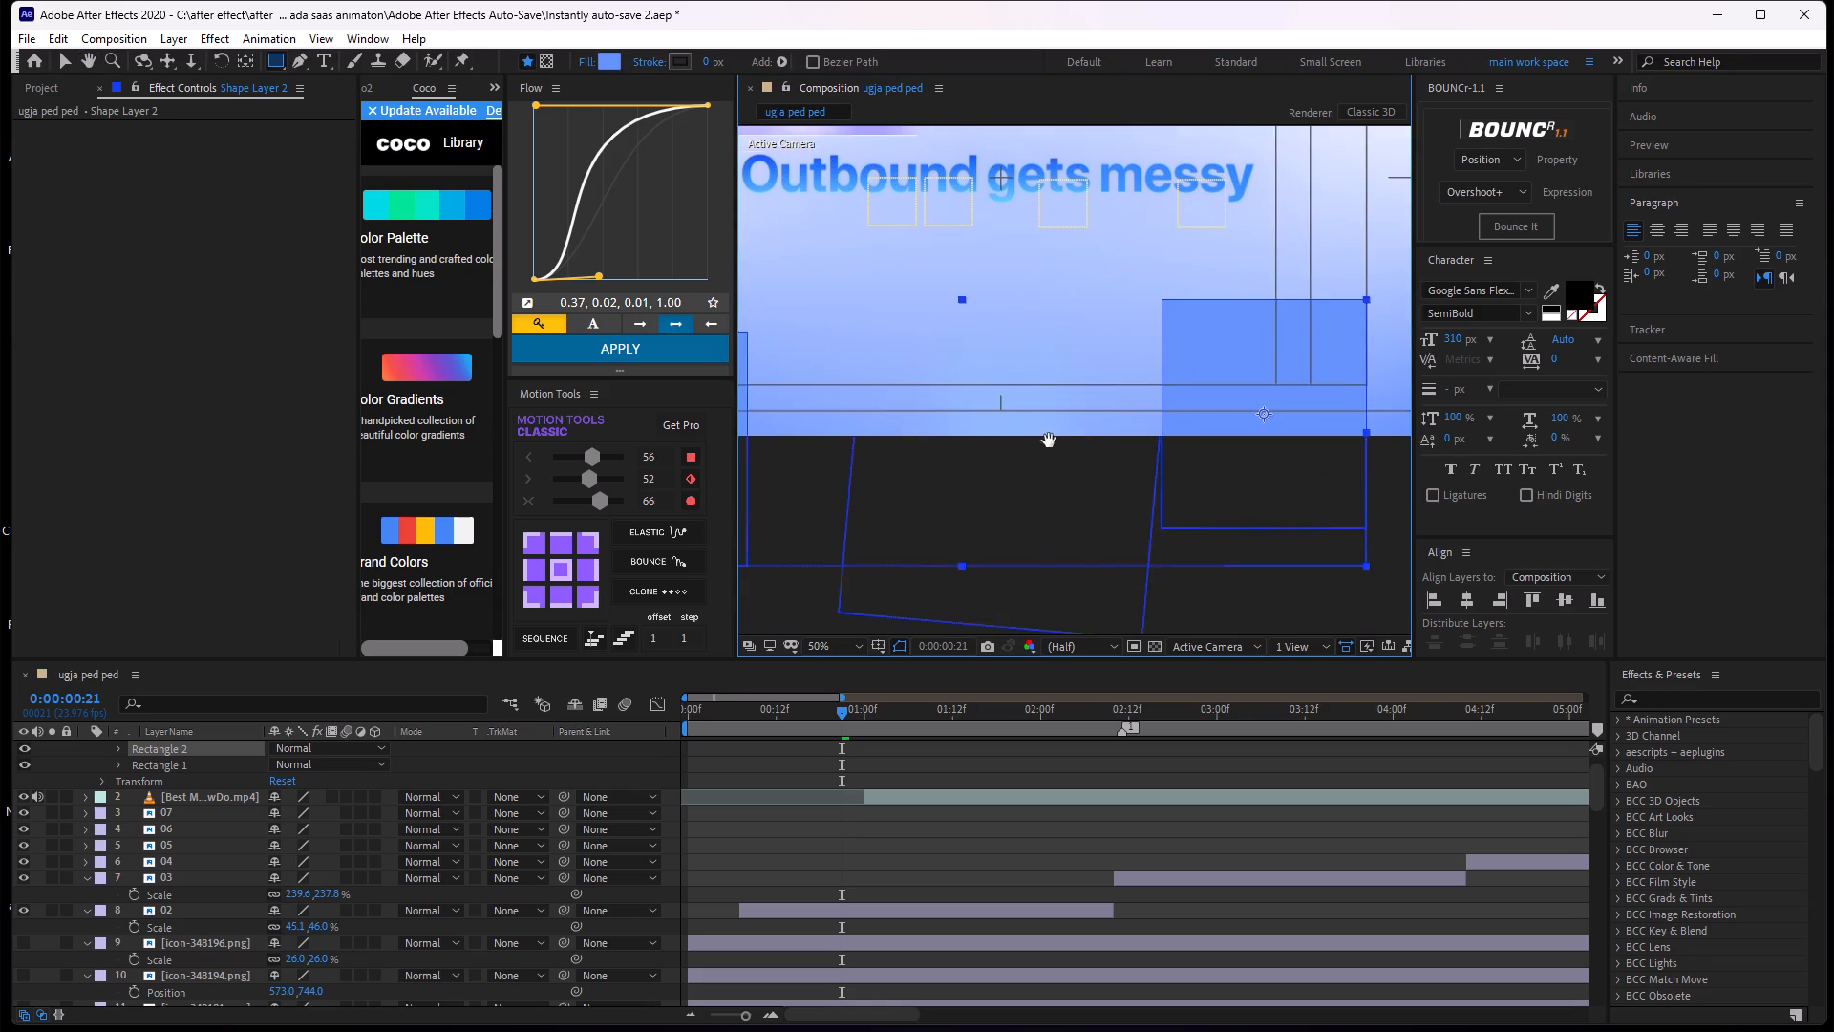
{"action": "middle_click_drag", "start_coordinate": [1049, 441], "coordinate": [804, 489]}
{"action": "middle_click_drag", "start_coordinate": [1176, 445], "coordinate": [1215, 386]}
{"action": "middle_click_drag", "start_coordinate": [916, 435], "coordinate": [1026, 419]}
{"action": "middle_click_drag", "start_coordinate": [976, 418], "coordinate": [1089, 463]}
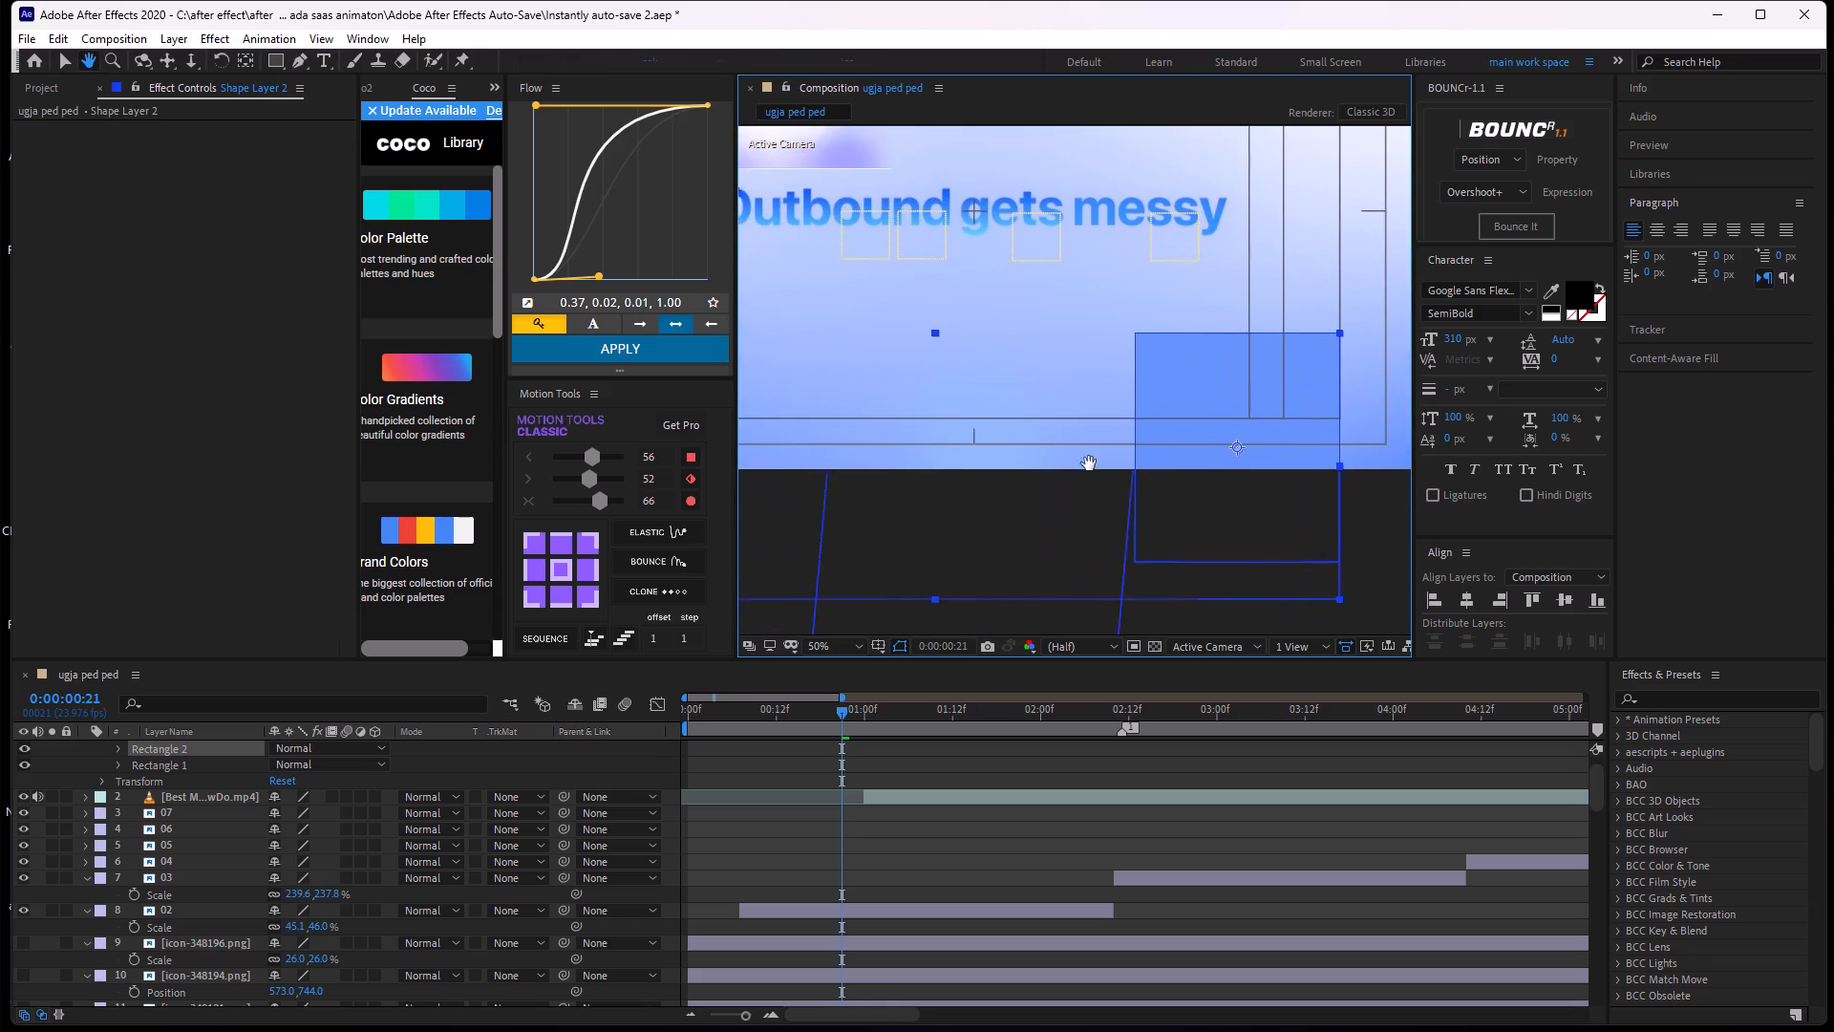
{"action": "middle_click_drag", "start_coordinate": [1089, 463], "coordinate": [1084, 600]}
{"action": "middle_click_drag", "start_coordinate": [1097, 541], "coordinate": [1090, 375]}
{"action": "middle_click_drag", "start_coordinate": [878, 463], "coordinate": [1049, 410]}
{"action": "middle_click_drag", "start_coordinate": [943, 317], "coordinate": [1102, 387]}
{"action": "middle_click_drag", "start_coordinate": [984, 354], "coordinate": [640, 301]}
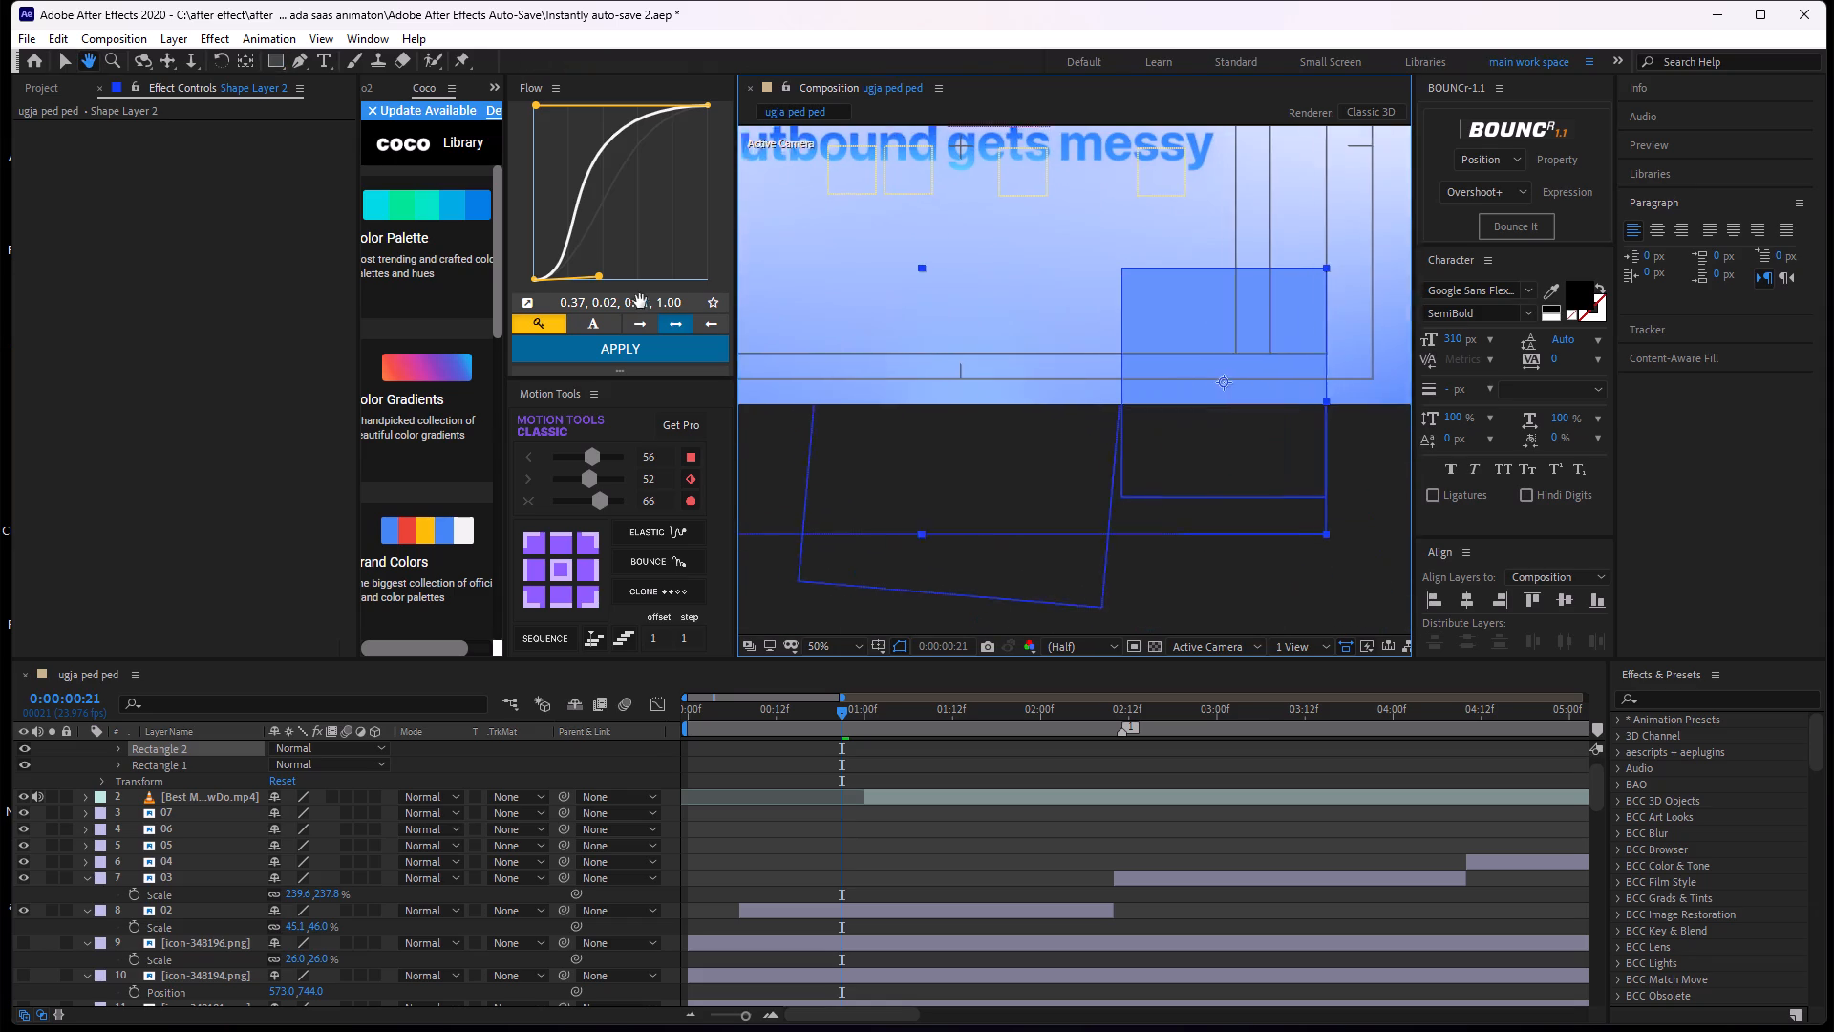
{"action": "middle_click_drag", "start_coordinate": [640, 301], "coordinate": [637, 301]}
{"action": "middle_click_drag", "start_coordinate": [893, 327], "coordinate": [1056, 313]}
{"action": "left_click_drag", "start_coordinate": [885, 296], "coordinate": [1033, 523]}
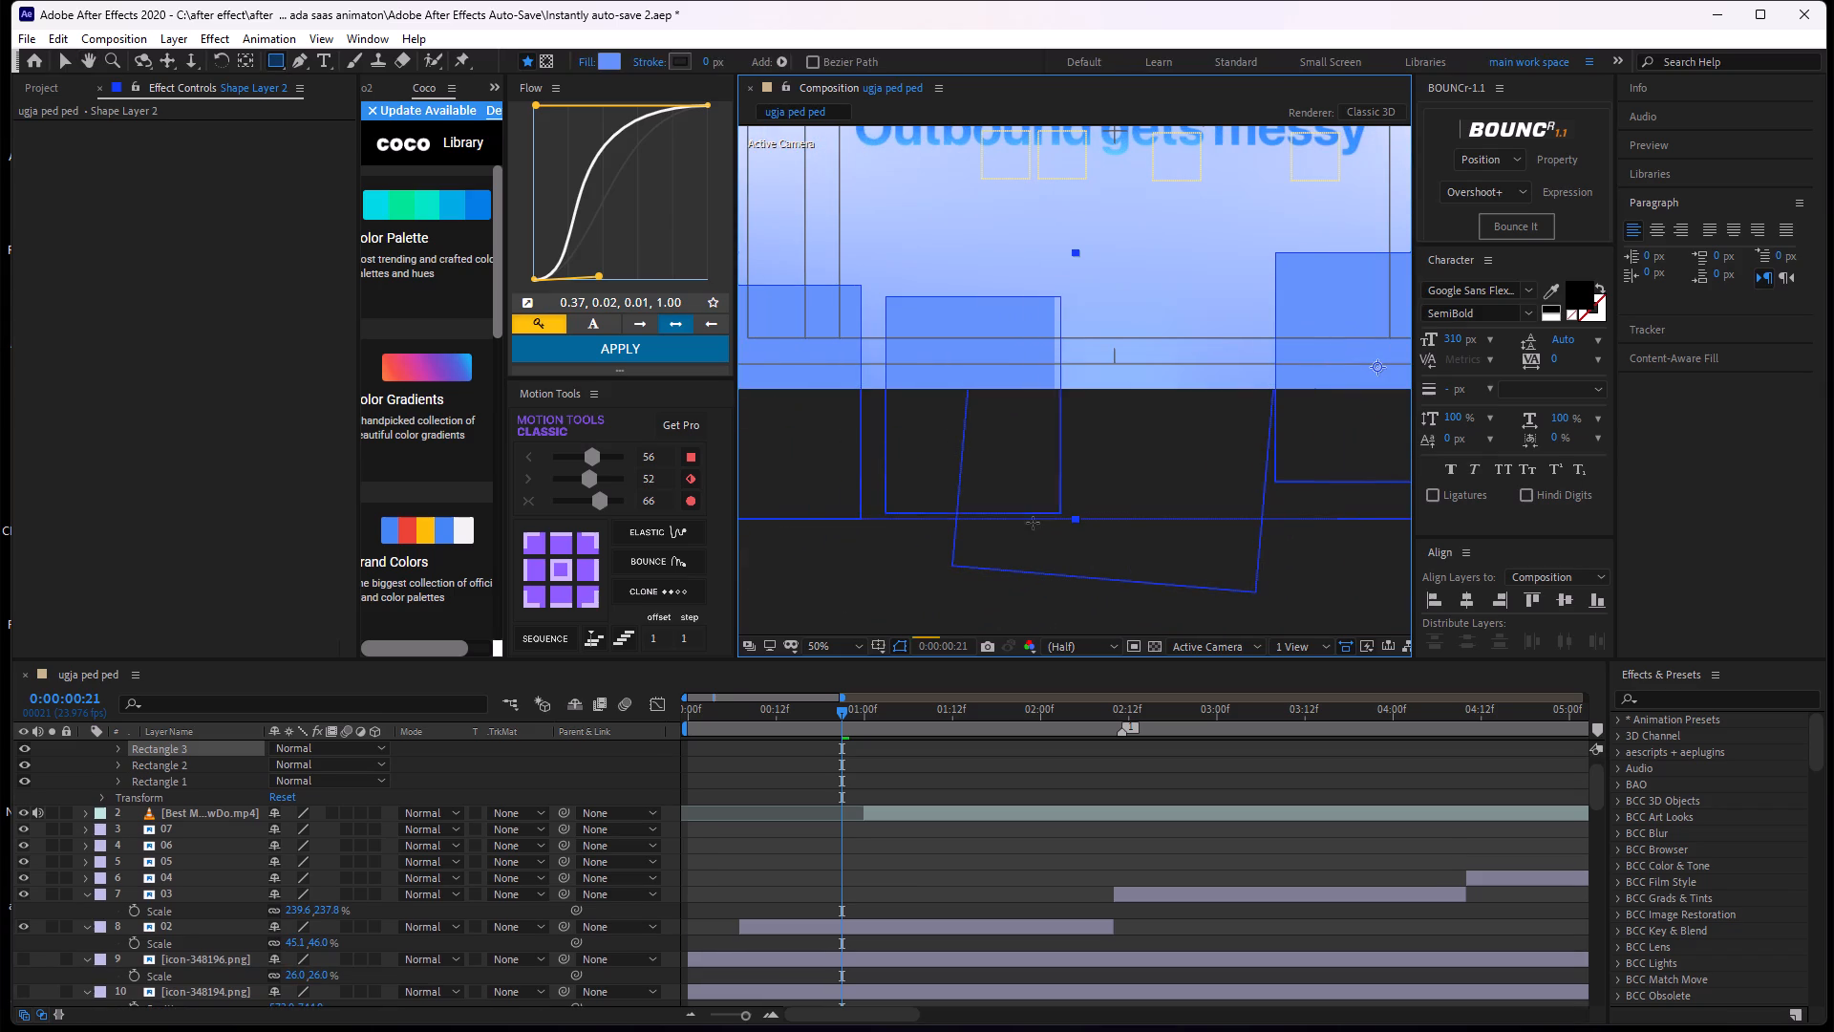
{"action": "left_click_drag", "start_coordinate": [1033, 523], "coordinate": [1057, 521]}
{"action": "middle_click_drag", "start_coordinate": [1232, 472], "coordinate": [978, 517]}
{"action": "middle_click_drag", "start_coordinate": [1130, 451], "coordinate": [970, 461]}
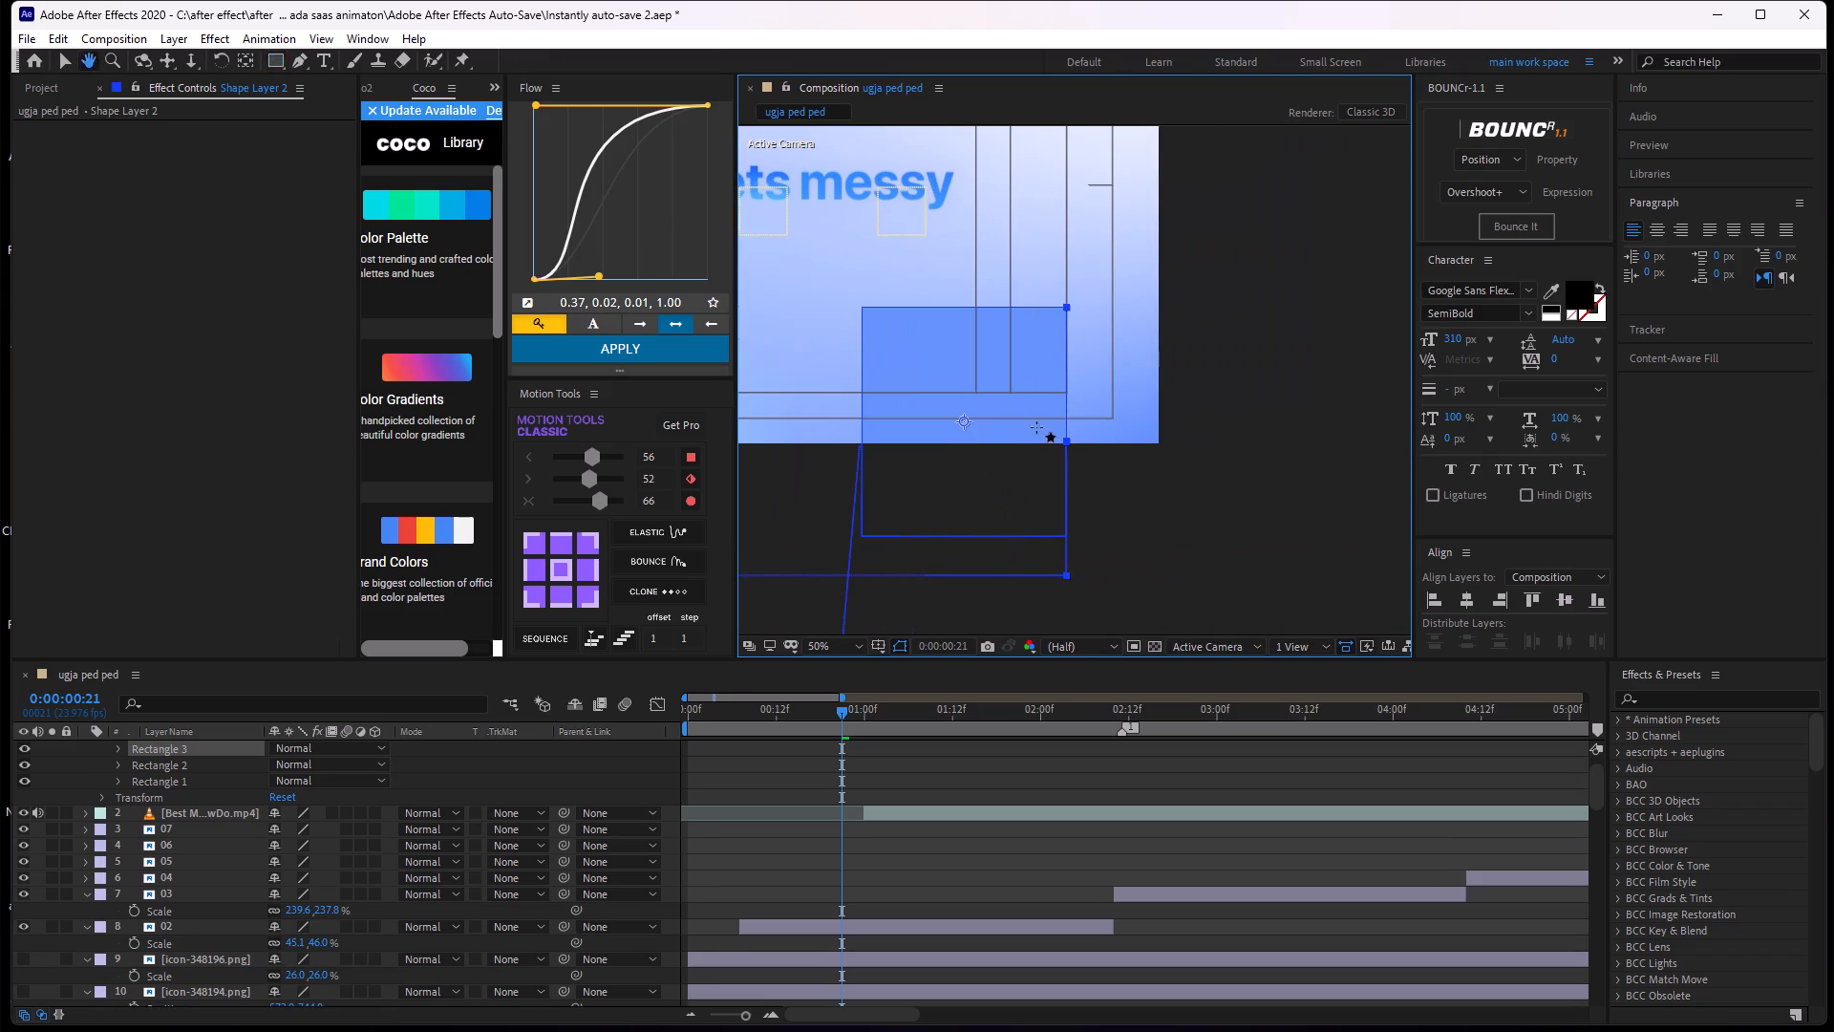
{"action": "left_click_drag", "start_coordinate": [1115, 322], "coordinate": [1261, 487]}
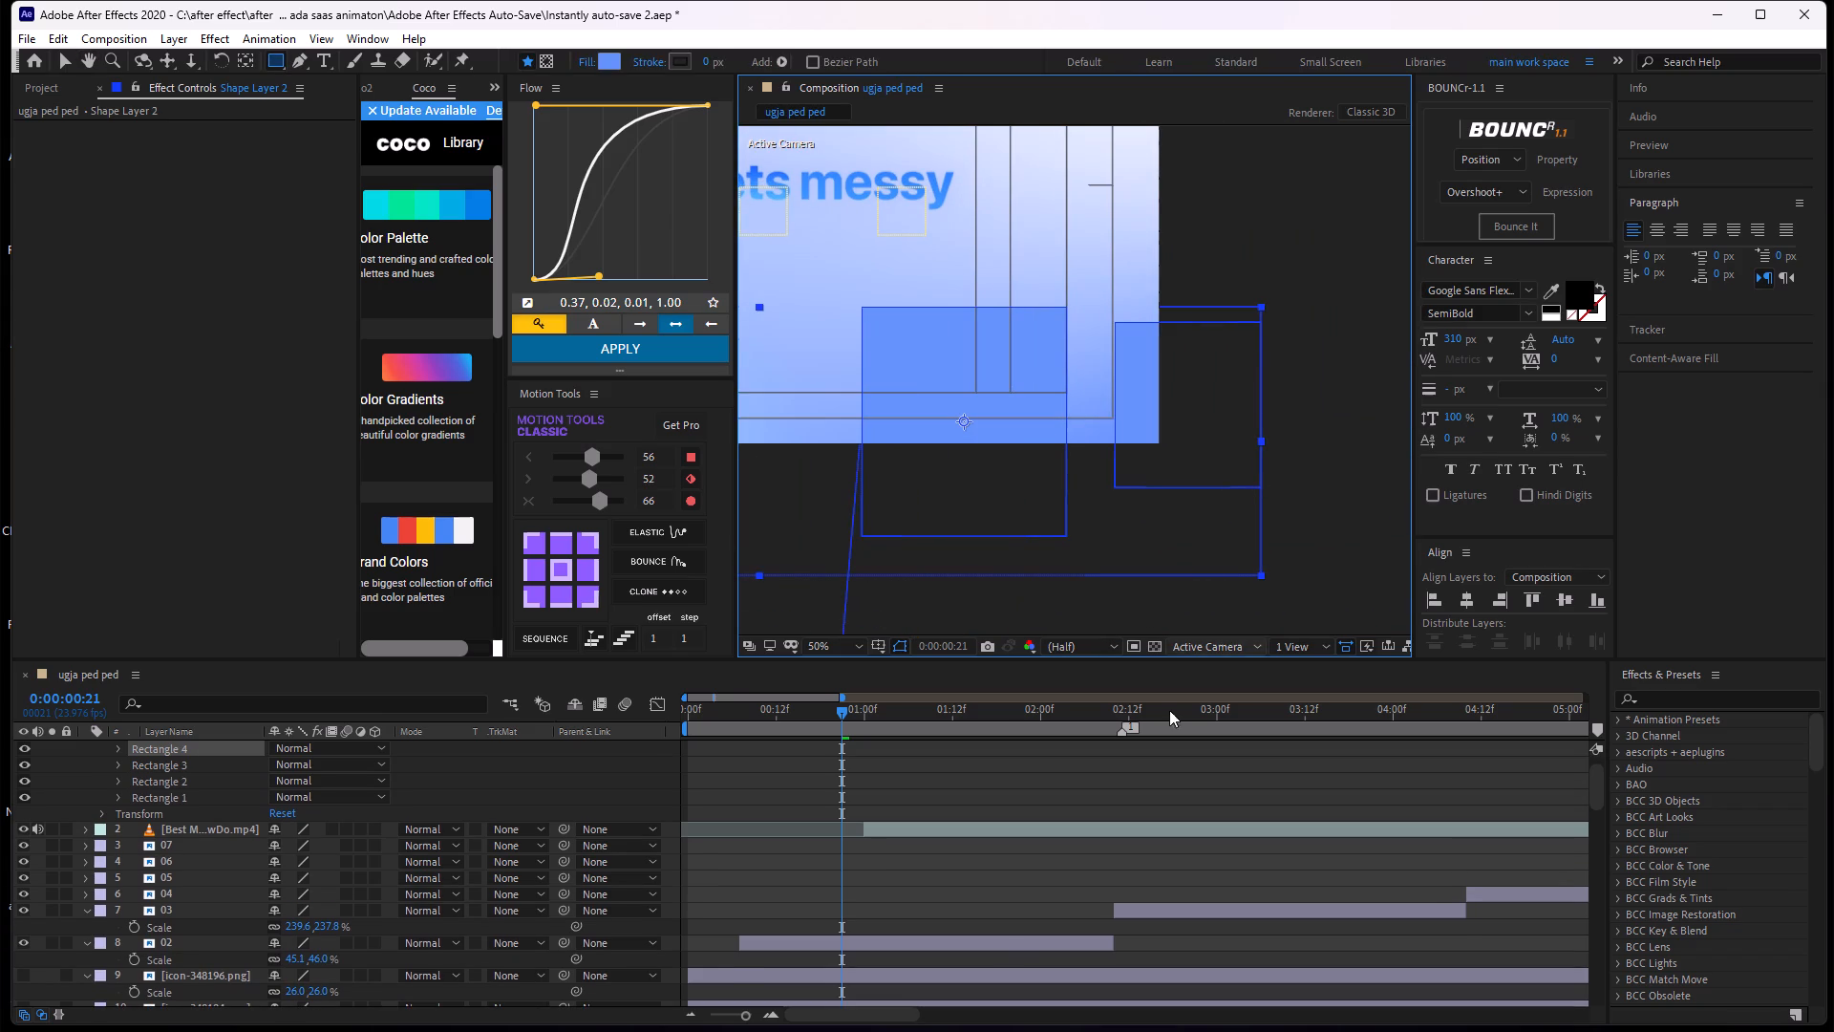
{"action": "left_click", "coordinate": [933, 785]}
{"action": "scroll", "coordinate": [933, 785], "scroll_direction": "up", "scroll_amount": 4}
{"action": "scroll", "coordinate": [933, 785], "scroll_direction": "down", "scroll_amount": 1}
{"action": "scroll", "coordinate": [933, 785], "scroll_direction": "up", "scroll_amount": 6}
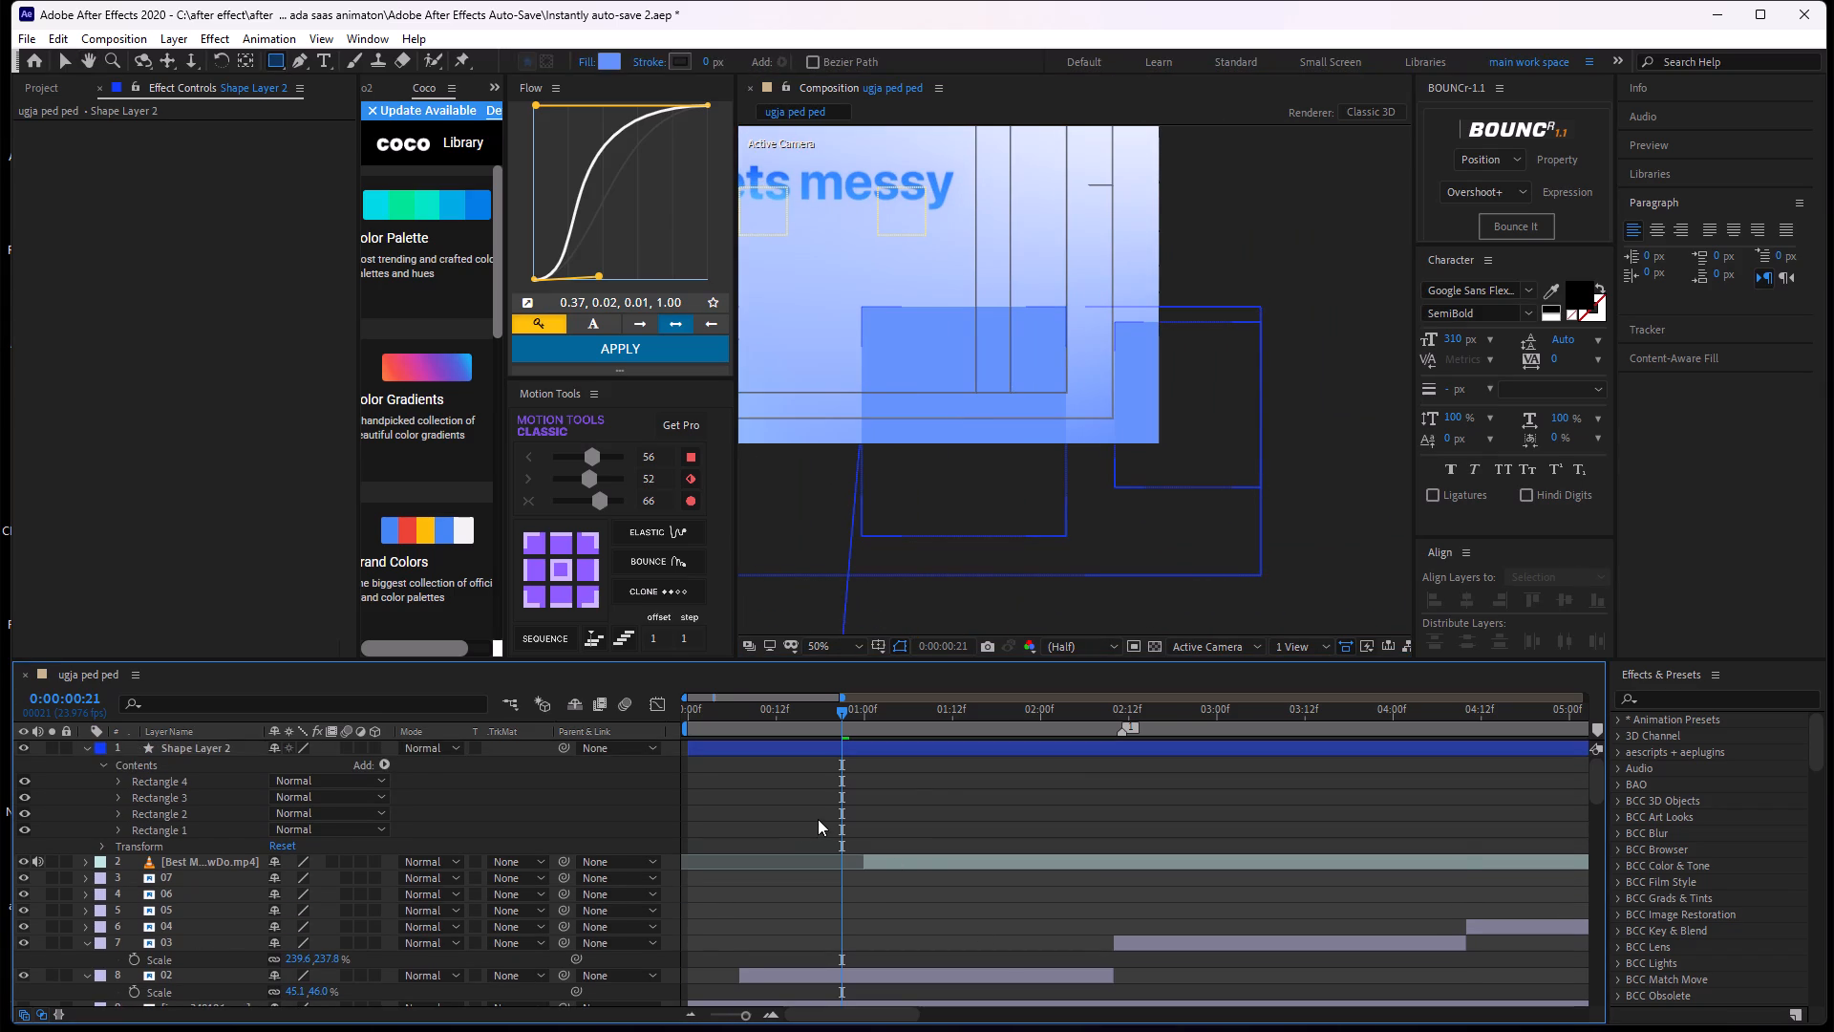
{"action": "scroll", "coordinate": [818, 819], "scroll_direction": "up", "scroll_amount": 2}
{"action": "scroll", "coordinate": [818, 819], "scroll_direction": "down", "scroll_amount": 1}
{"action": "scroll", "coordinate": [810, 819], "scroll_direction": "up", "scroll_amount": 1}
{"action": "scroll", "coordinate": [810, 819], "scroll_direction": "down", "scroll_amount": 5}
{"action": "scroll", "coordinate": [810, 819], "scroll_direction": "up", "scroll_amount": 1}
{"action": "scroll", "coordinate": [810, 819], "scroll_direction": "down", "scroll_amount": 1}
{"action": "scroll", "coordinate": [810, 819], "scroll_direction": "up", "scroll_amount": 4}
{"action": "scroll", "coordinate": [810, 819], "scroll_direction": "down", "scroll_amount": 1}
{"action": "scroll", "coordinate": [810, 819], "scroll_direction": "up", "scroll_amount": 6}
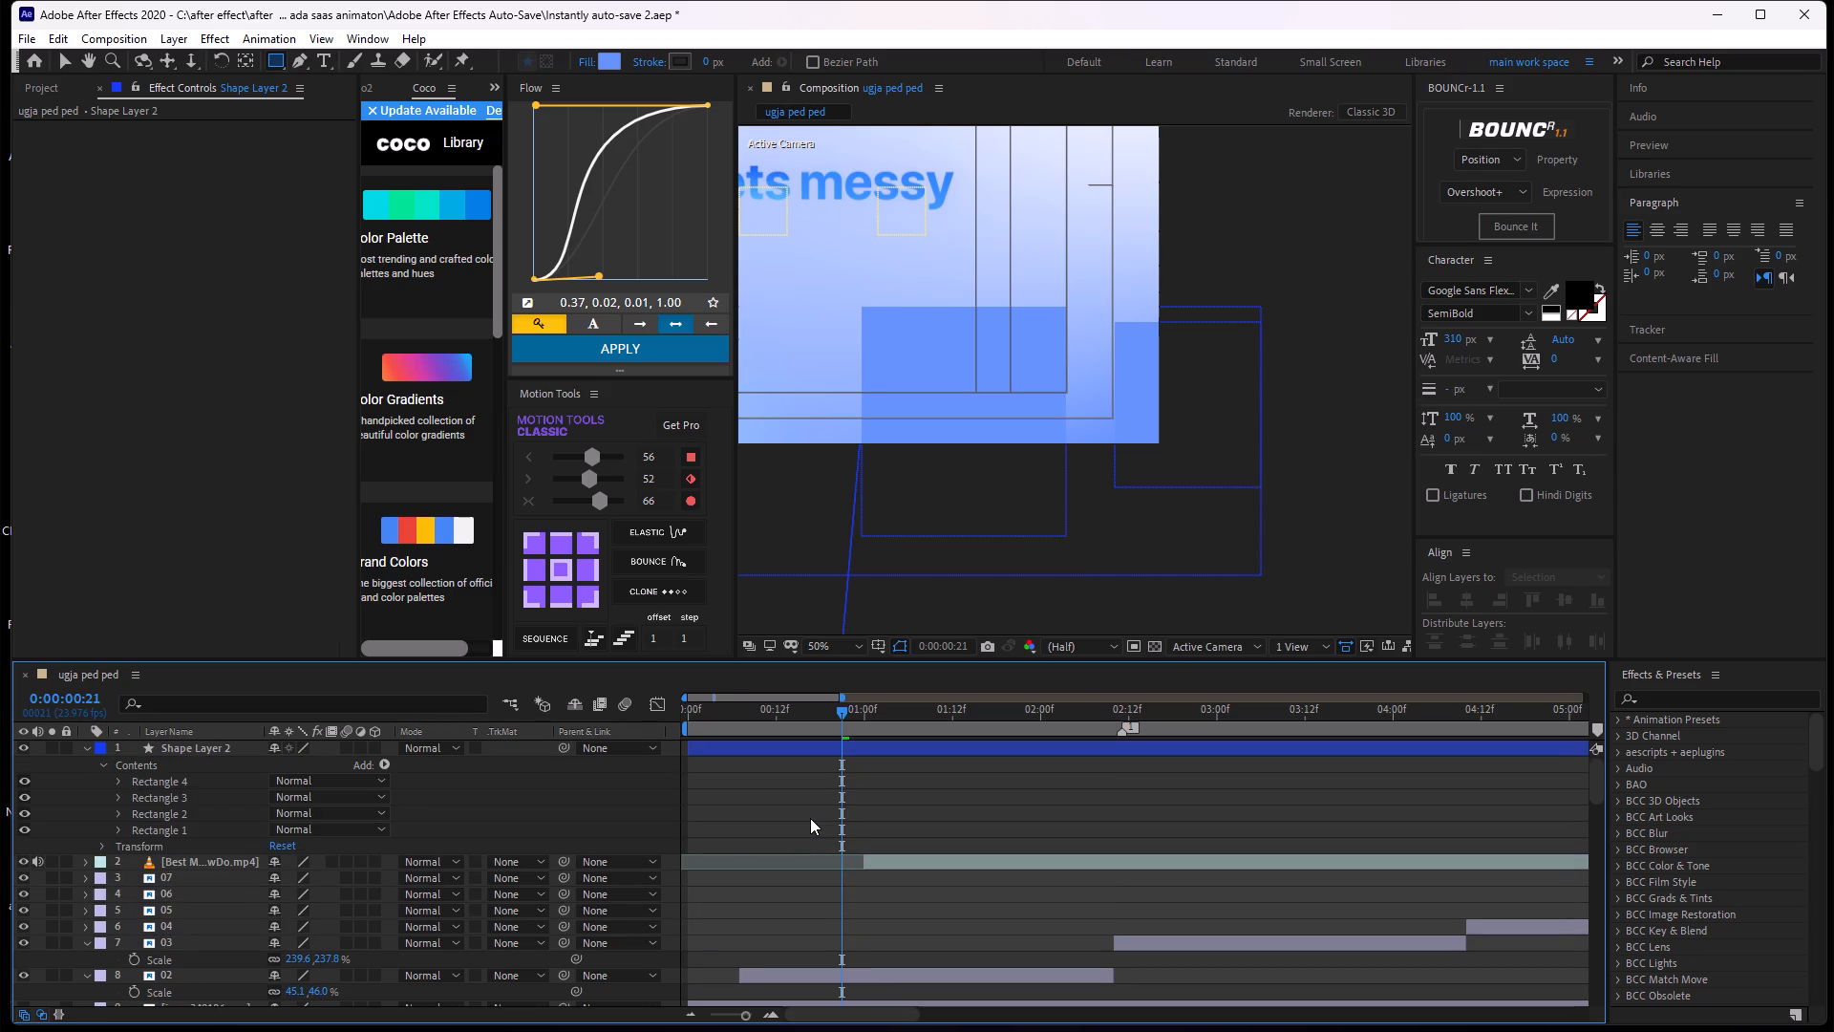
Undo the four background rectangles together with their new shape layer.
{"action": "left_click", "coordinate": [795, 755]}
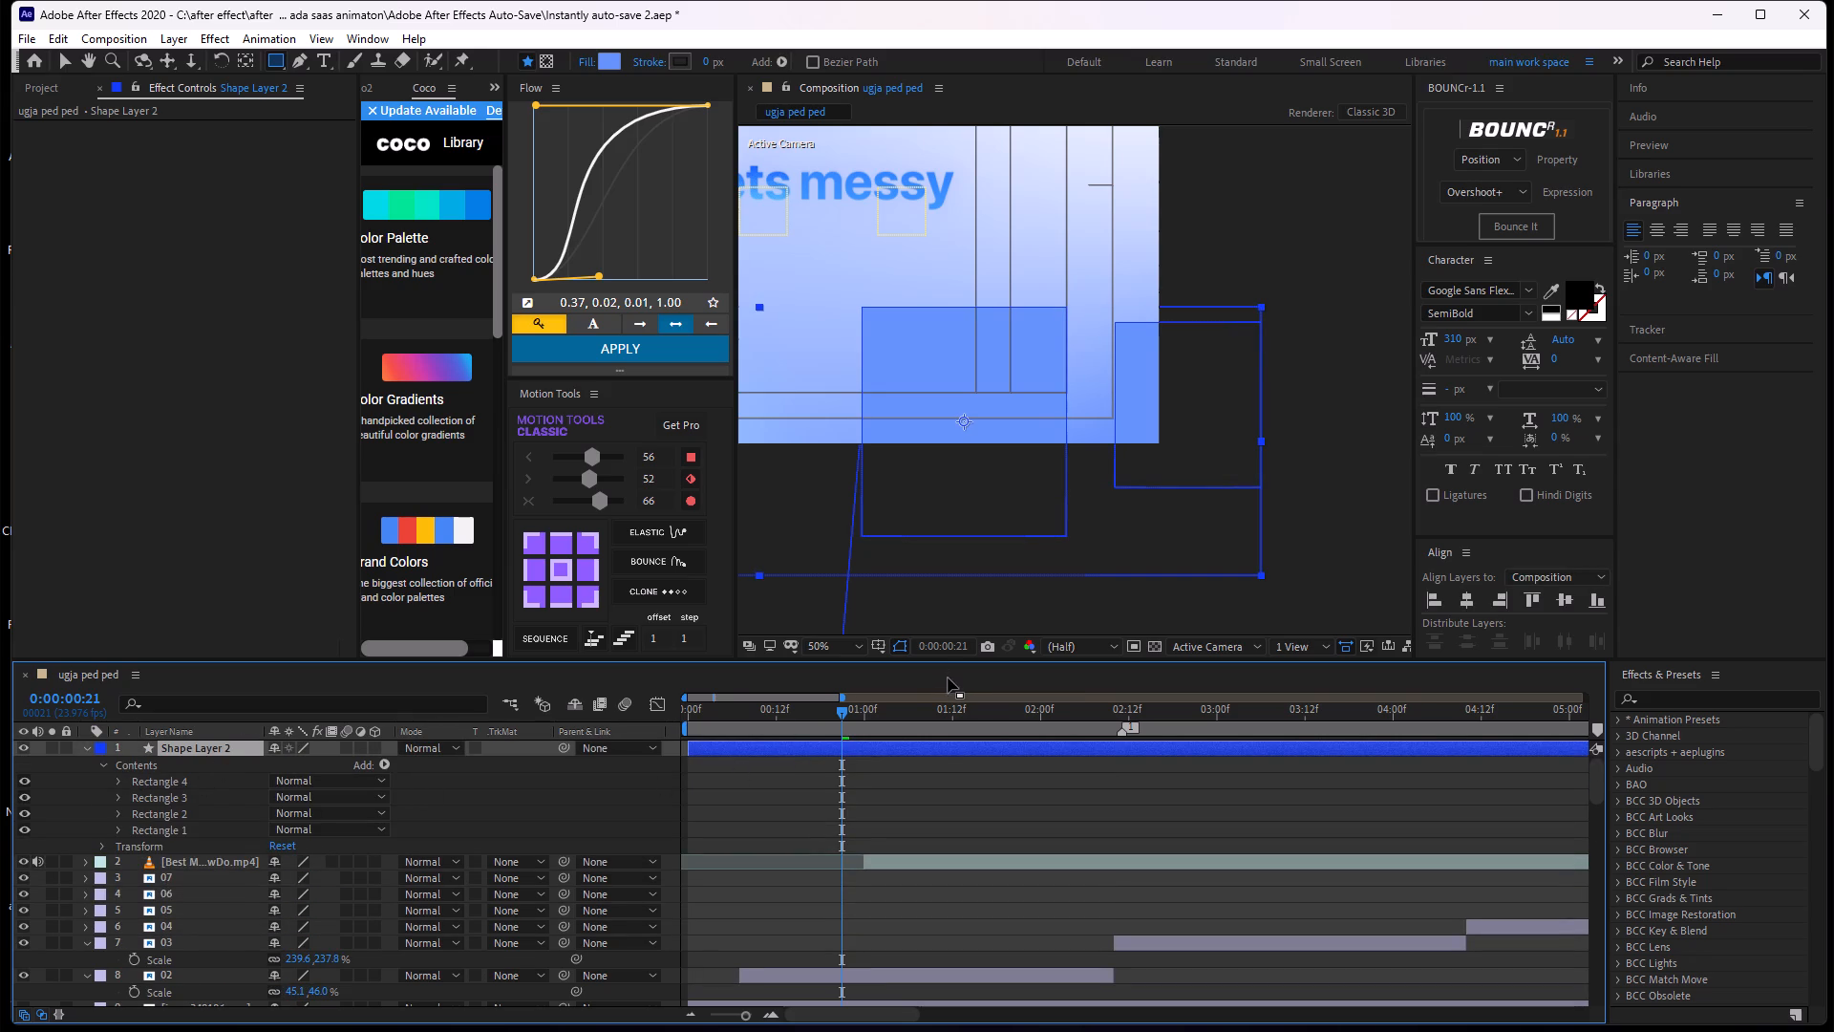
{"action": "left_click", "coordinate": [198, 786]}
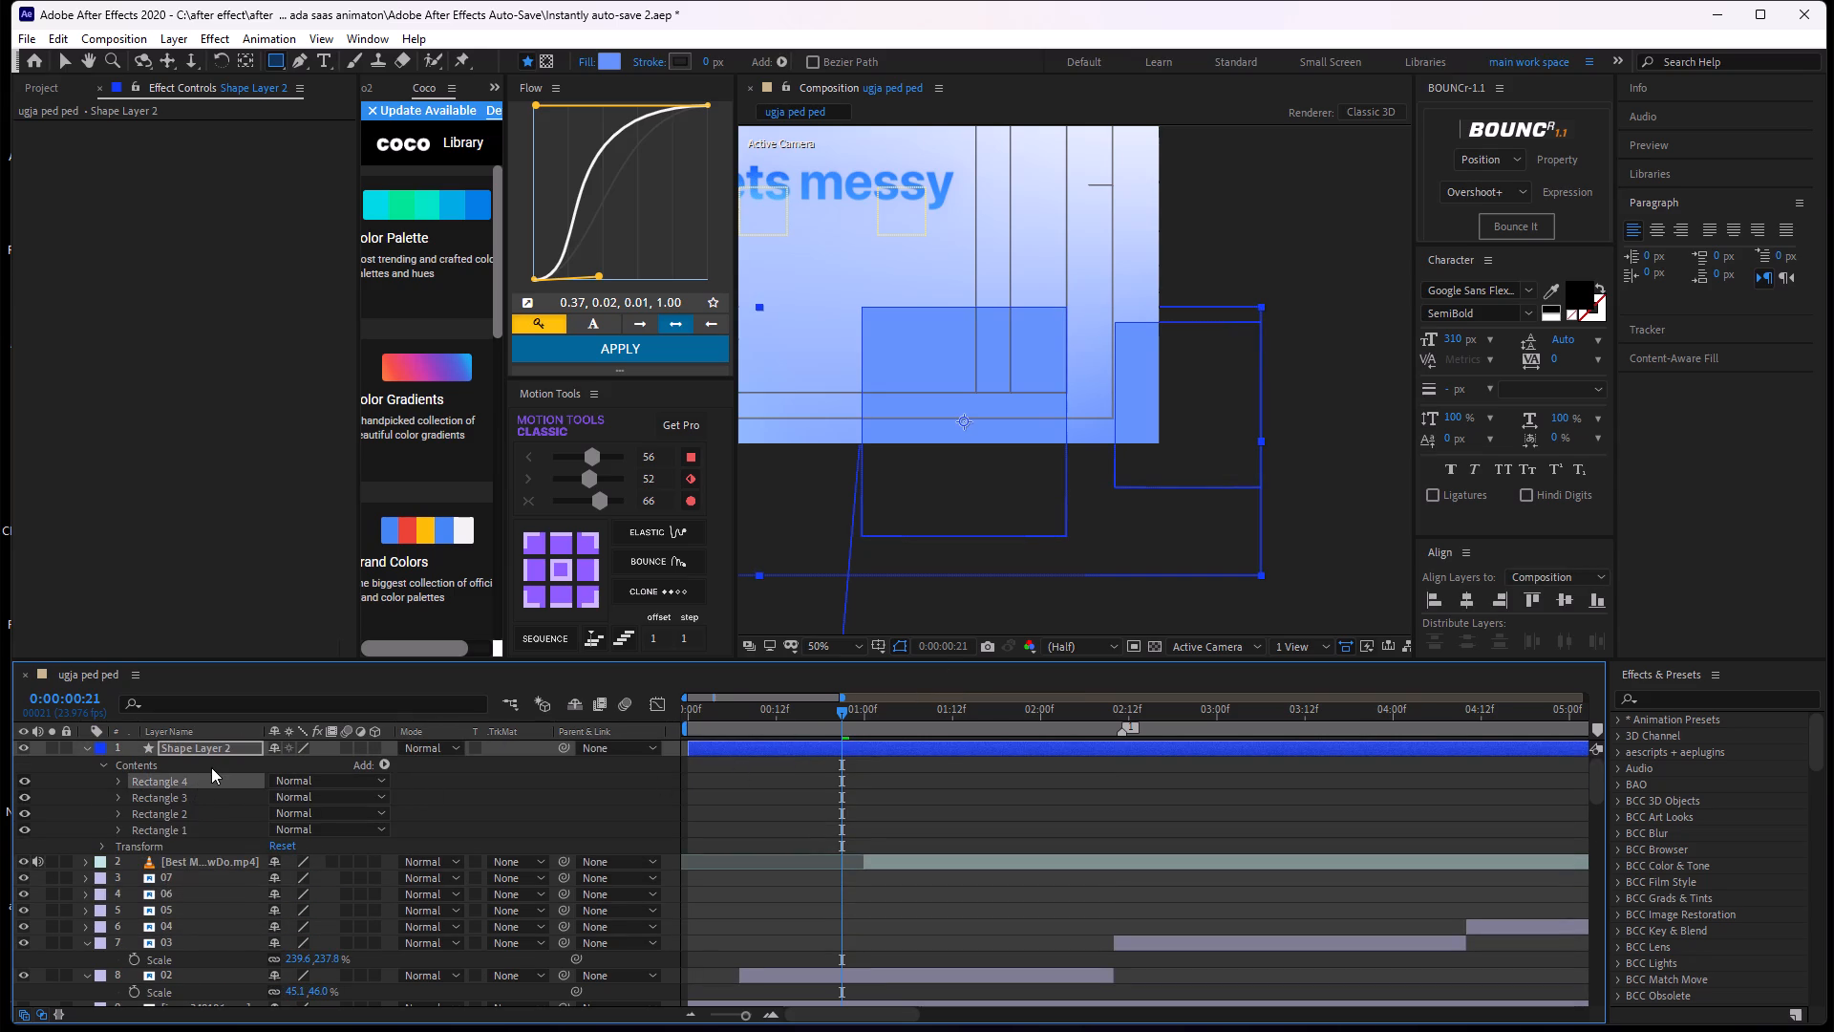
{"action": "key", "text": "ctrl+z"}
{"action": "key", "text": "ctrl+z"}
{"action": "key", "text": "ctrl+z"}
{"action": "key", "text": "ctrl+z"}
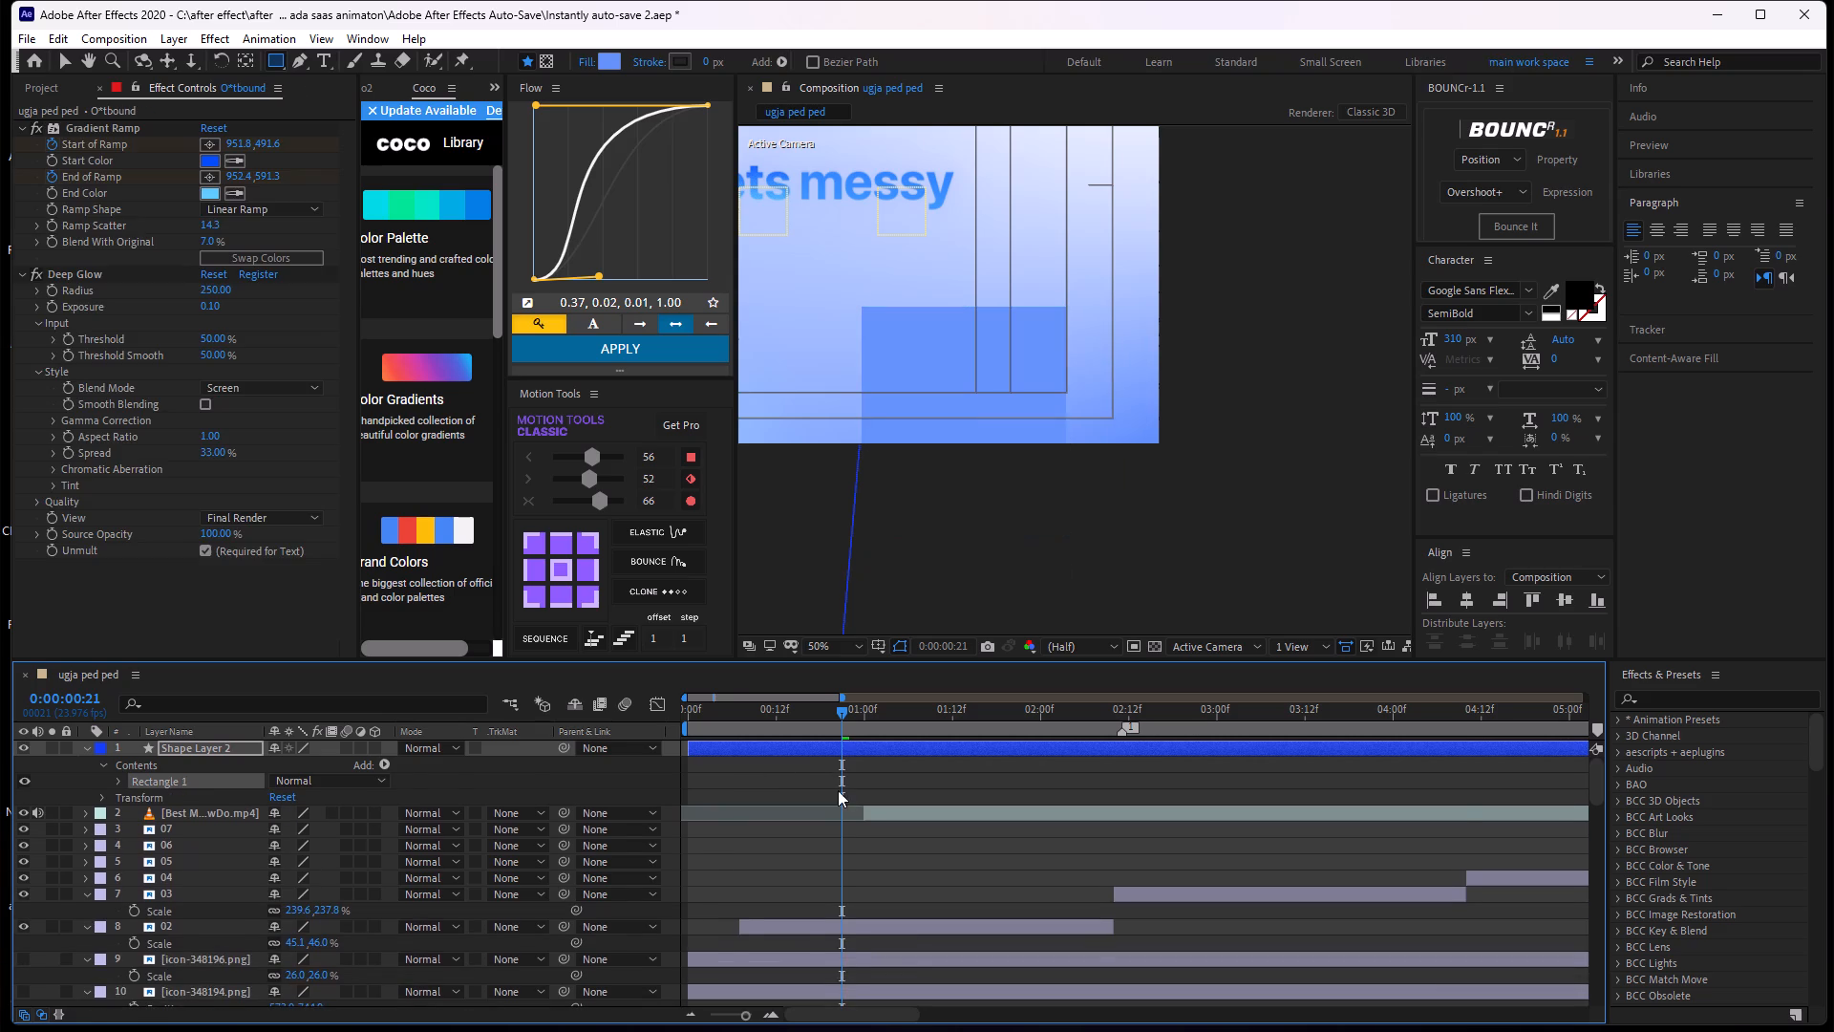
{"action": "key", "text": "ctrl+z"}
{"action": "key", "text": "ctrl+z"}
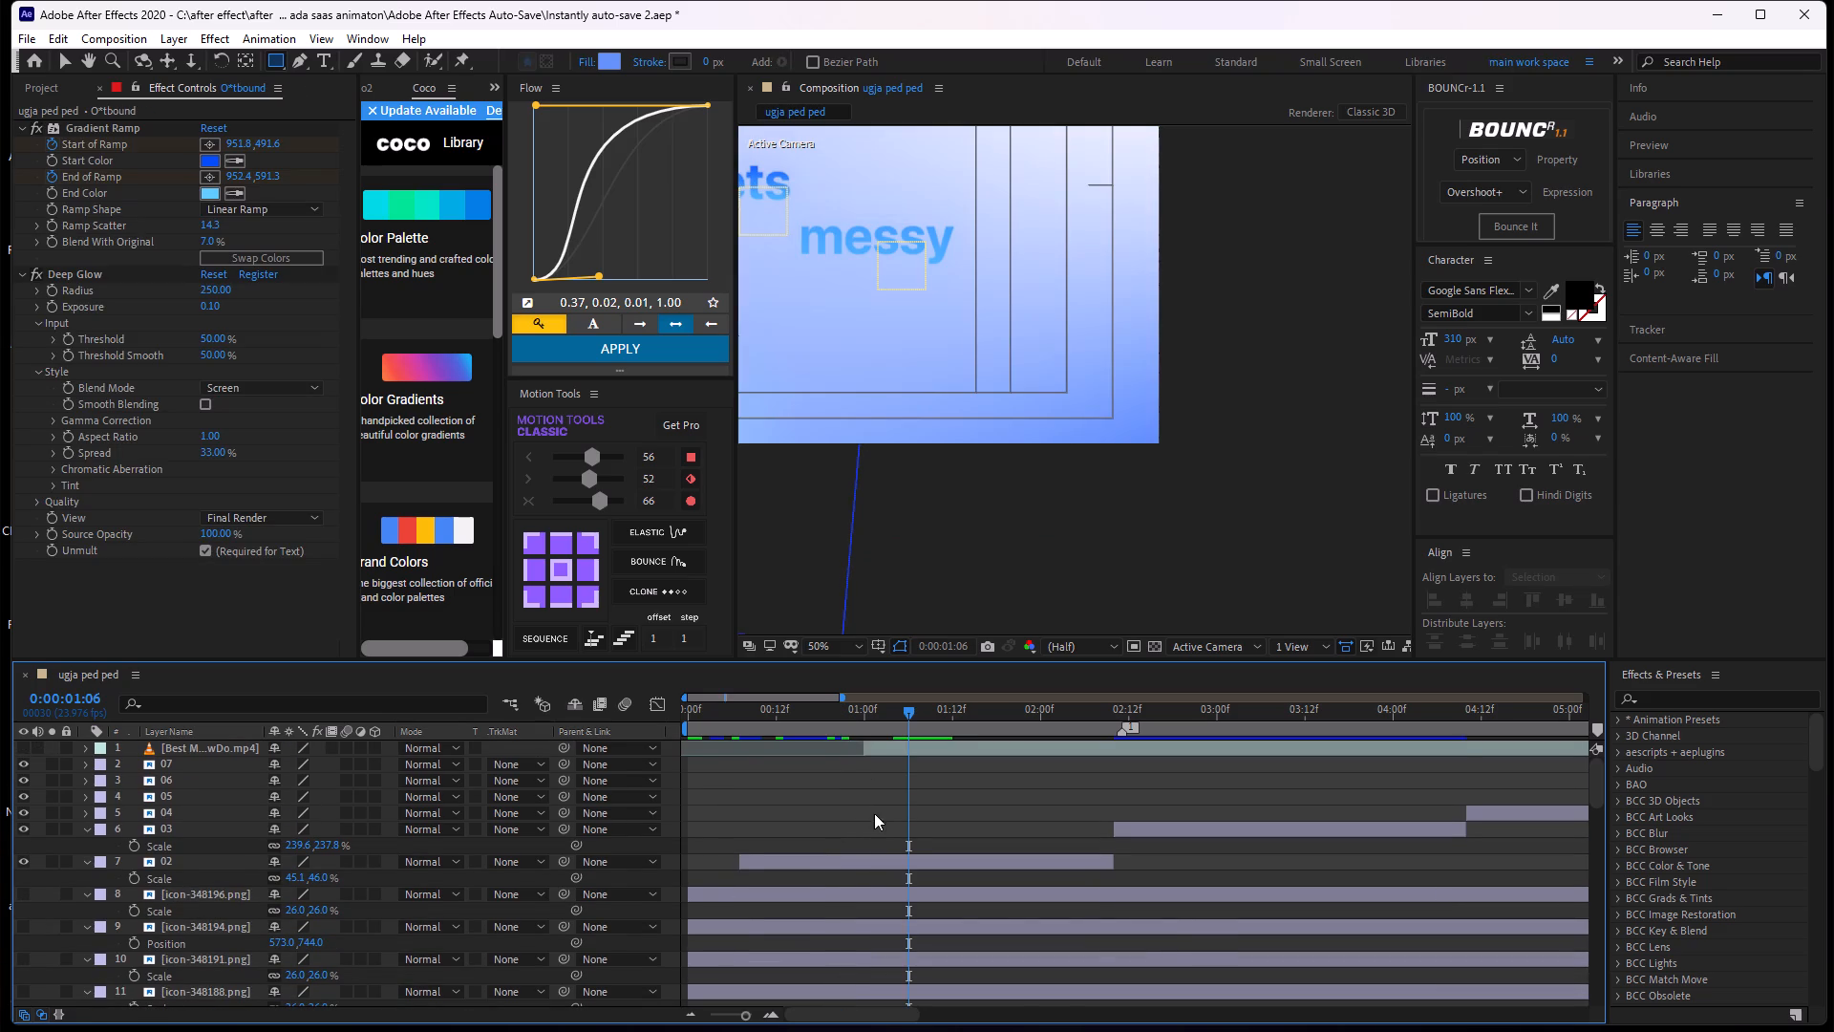
Return to the Selection tool, fit the composition in view, and preview the "Outbound gets messy" animation repeatedly from 0:00:00:00.
{"action": "middle_click_drag", "start_coordinate": [874, 813], "coordinate": [1139, 916]}
{"action": "scroll", "coordinate": [876, 820], "scroll_direction": "up", "scroll_amount": 1}
{"action": "middle_click_drag", "start_coordinate": [973, 556], "coordinate": [1380, 445]}
{"action": "middle_click_drag", "start_coordinate": [1085, 469], "coordinate": [1277, 600]}
{"action": "key", "text": "c"}
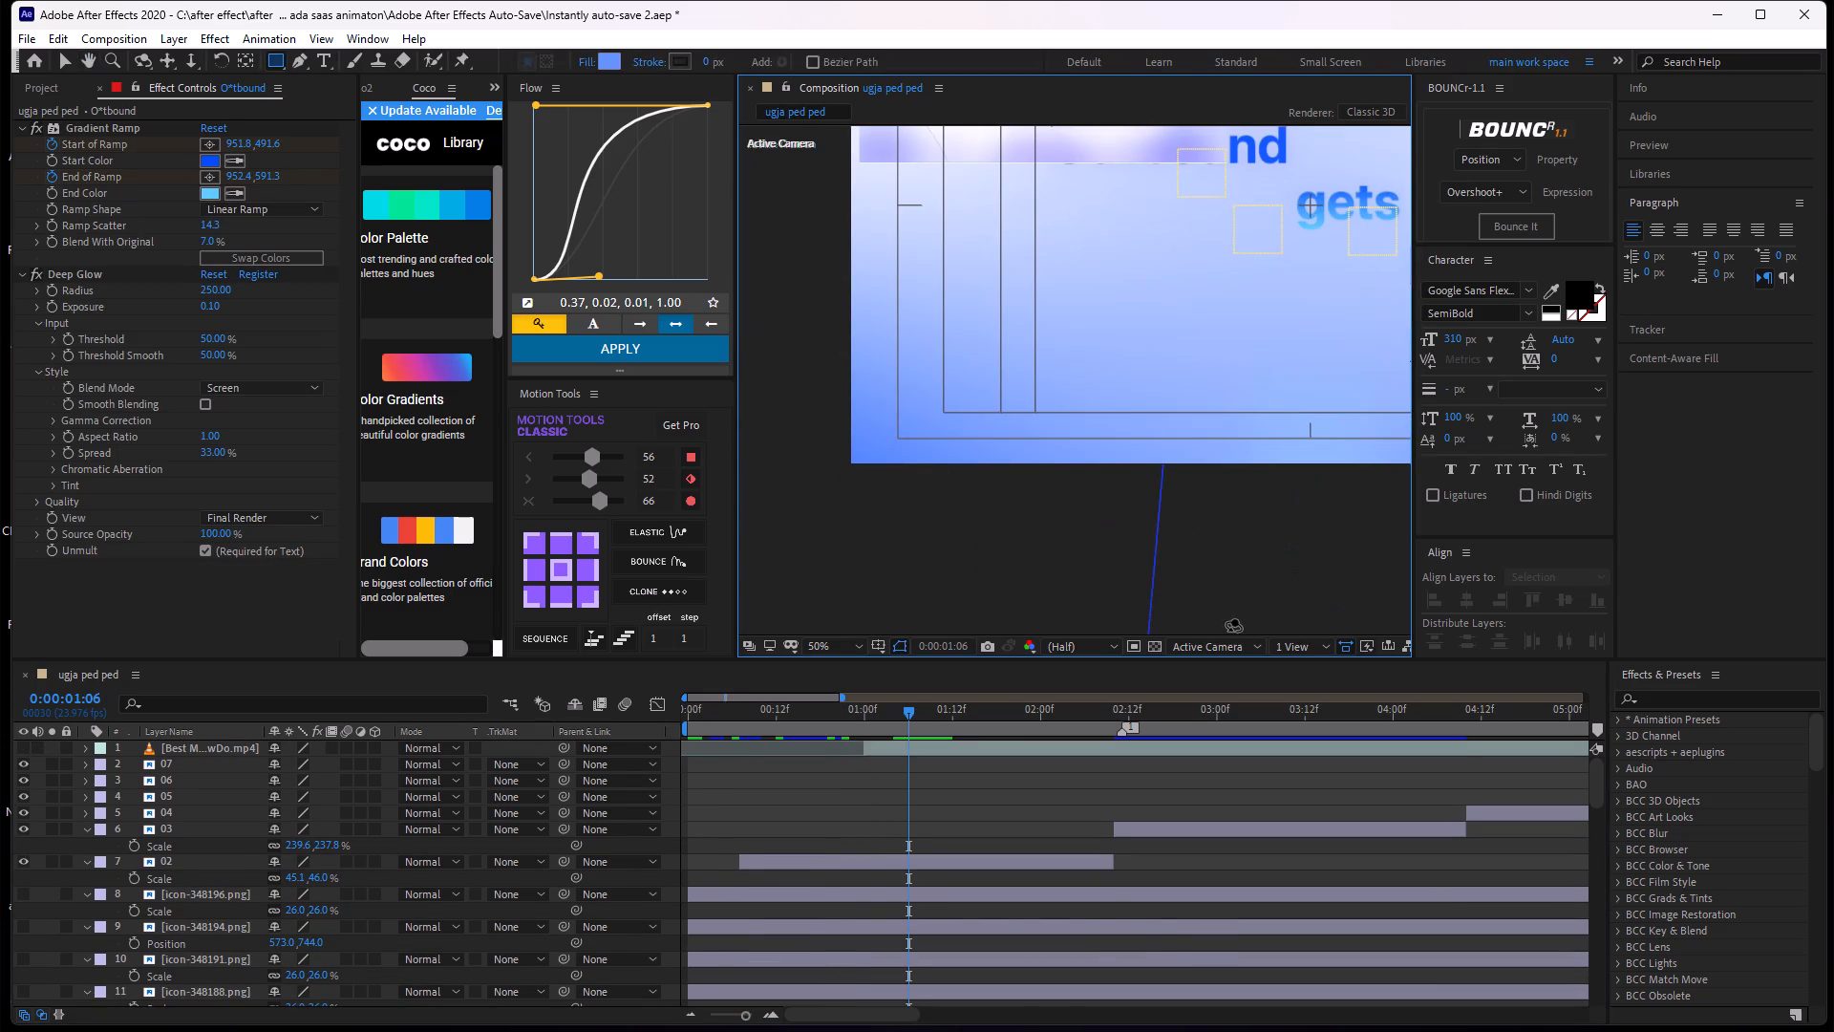
{"action": "key", "text": "v"}
{"action": "middle_click_drag", "start_coordinate": [961, 510], "coordinate": [884, 550]}
{"action": "scroll", "coordinate": [884, 550], "scroll_direction": "down", "scroll_amount": 2}
{"action": "scroll", "coordinate": [1113, 448], "scroll_direction": "up", "scroll_amount": 1}
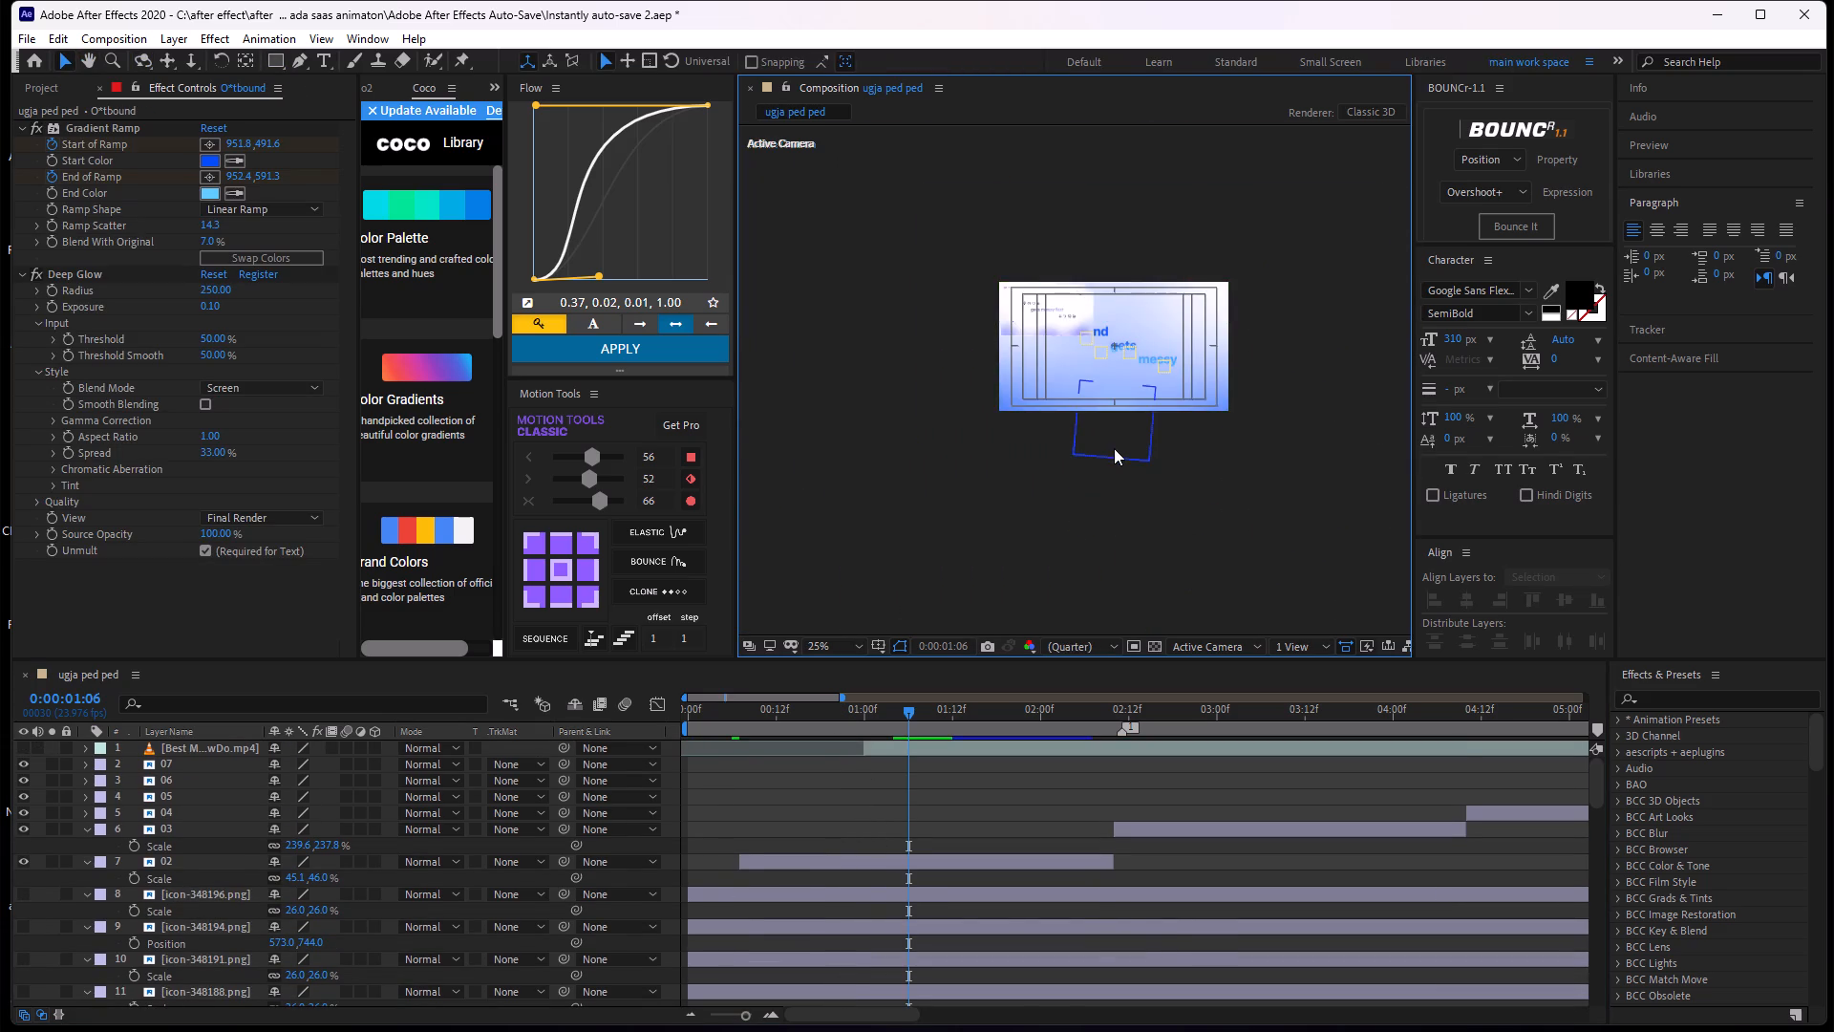
{"action": "left_click_drag", "start_coordinate": [902, 718], "coordinate": [653, 794]}
{"action": "key", "text": "space"}
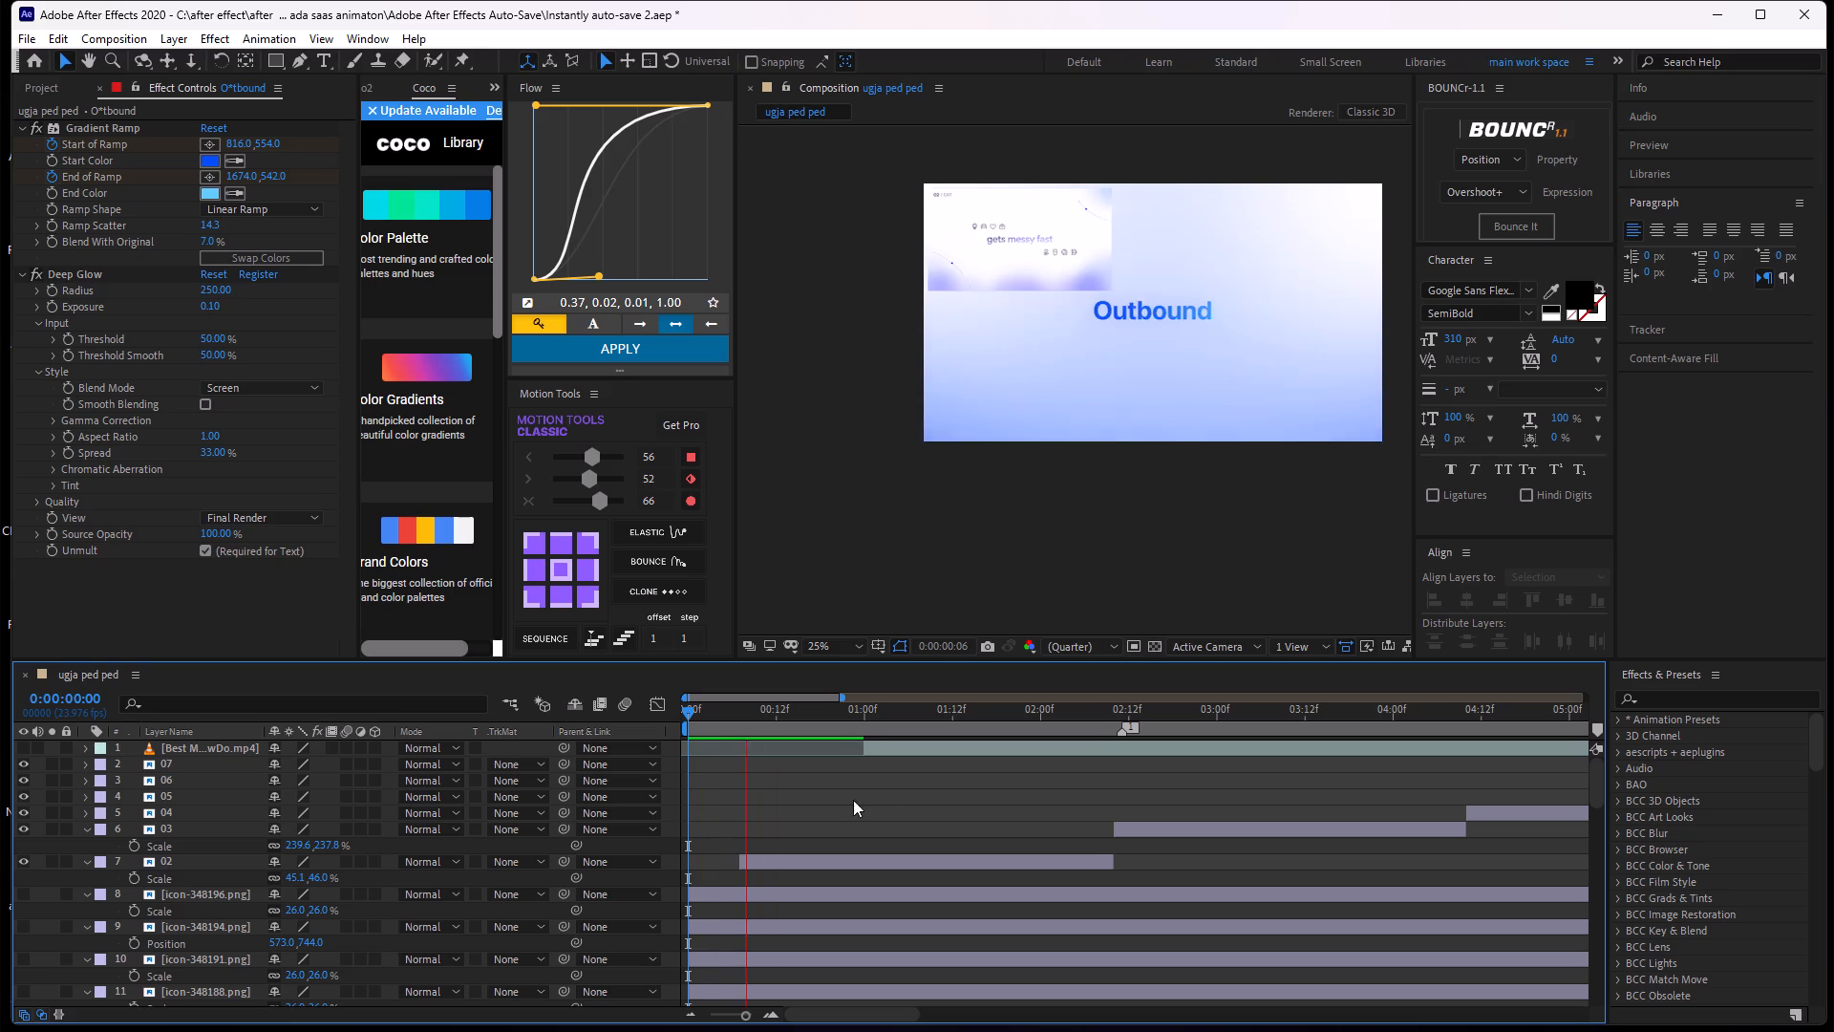
{"action": "key", "text": "space"}
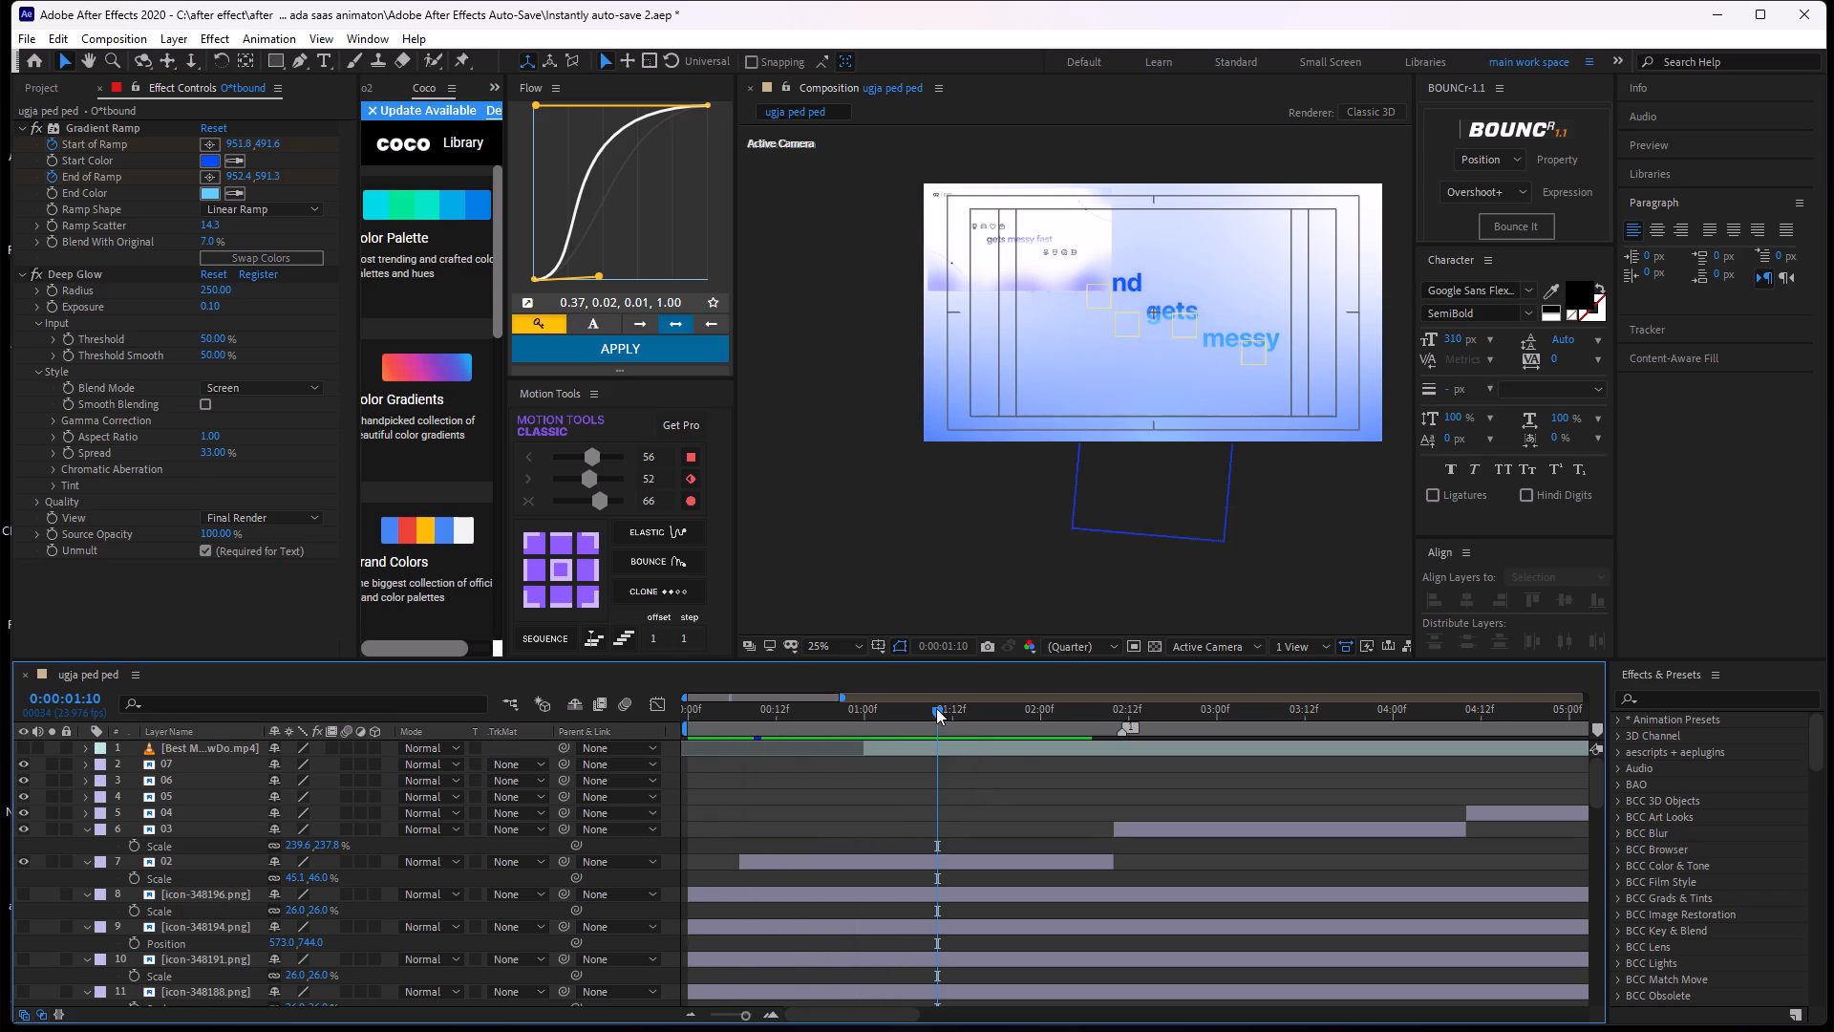
{"action": "left_click_drag", "start_coordinate": [936, 708], "coordinate": [823, 775]}
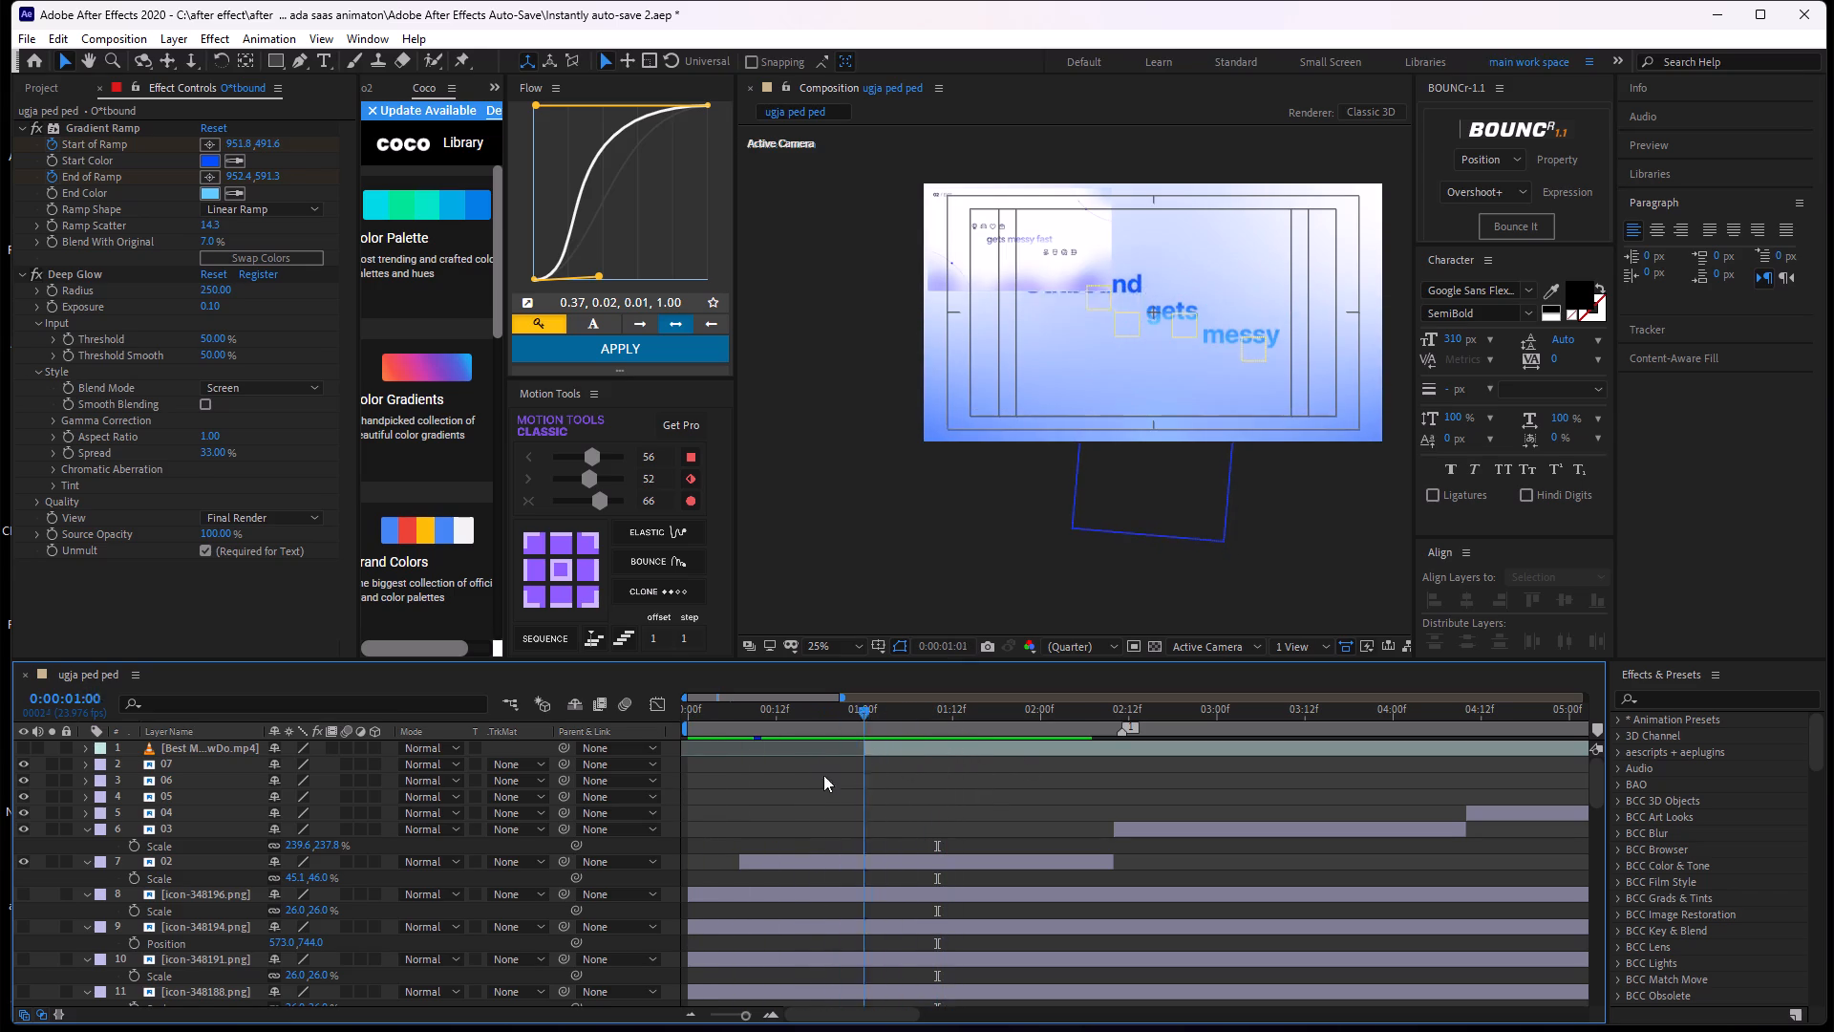
{"action": "left_click_drag", "start_coordinate": [823, 775], "coordinate": [806, 780]}
{"action": "key", "text": "space"}
{"action": "key", "text": "space"}
{"action": "left_click_drag", "start_coordinate": [875, 720], "coordinate": [868, 721]}
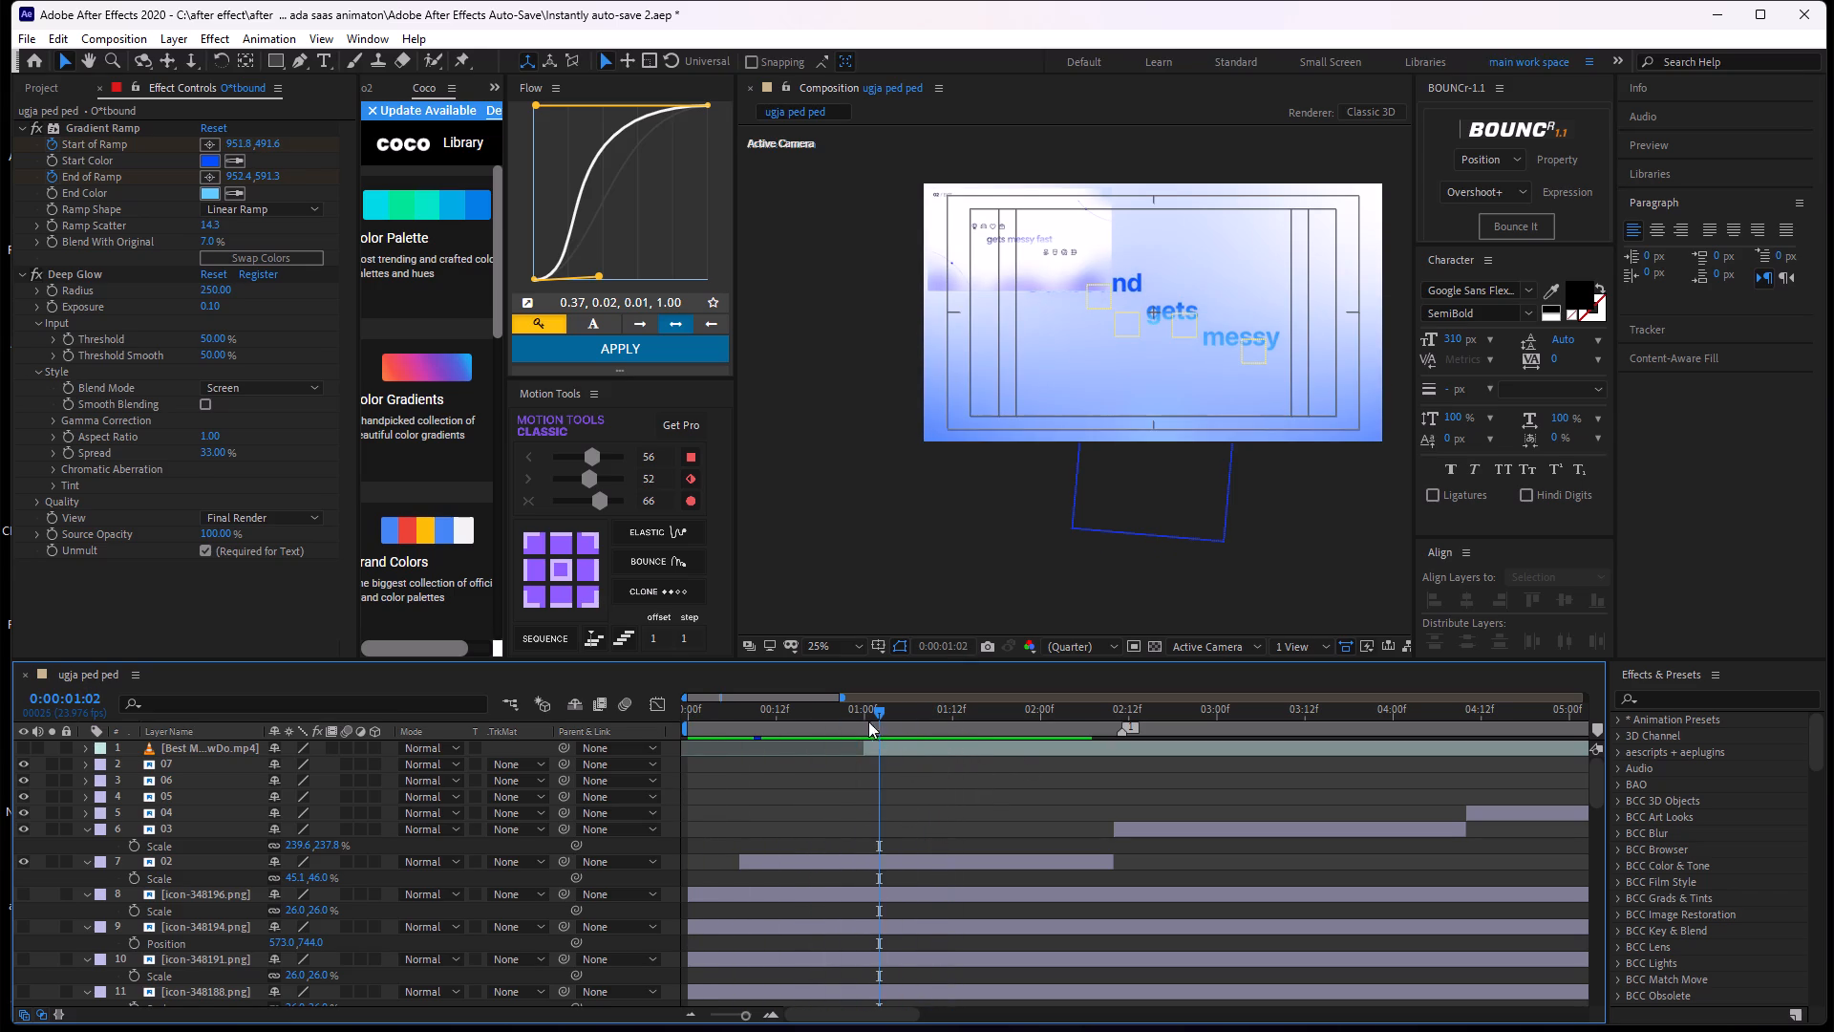
{"action": "left_click_drag", "start_coordinate": [868, 721], "coordinate": [722, 742]}
{"action": "key", "text": "space"}
{"action": "key", "text": "space"}
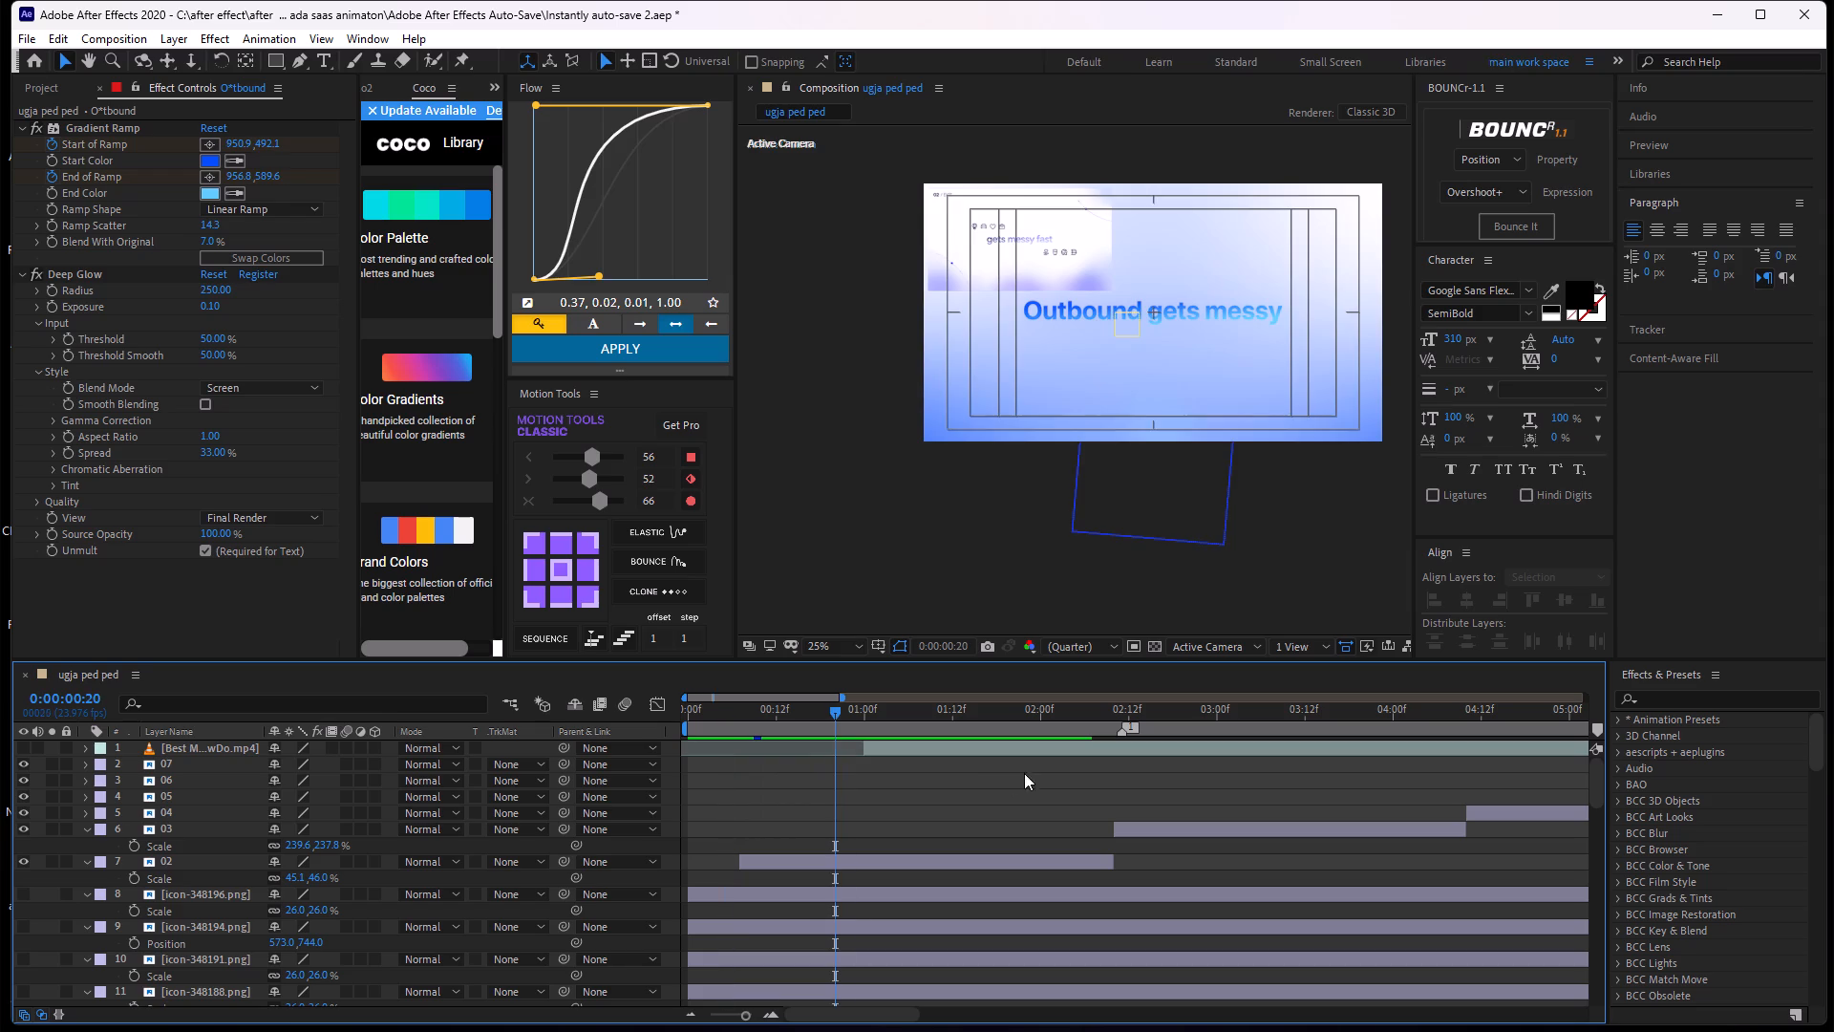
{"action": "left_click_drag", "start_coordinate": [842, 718], "coordinate": [593, 785]}
{"action": "key", "text": "space"}
{"action": "key", "text": "space"}
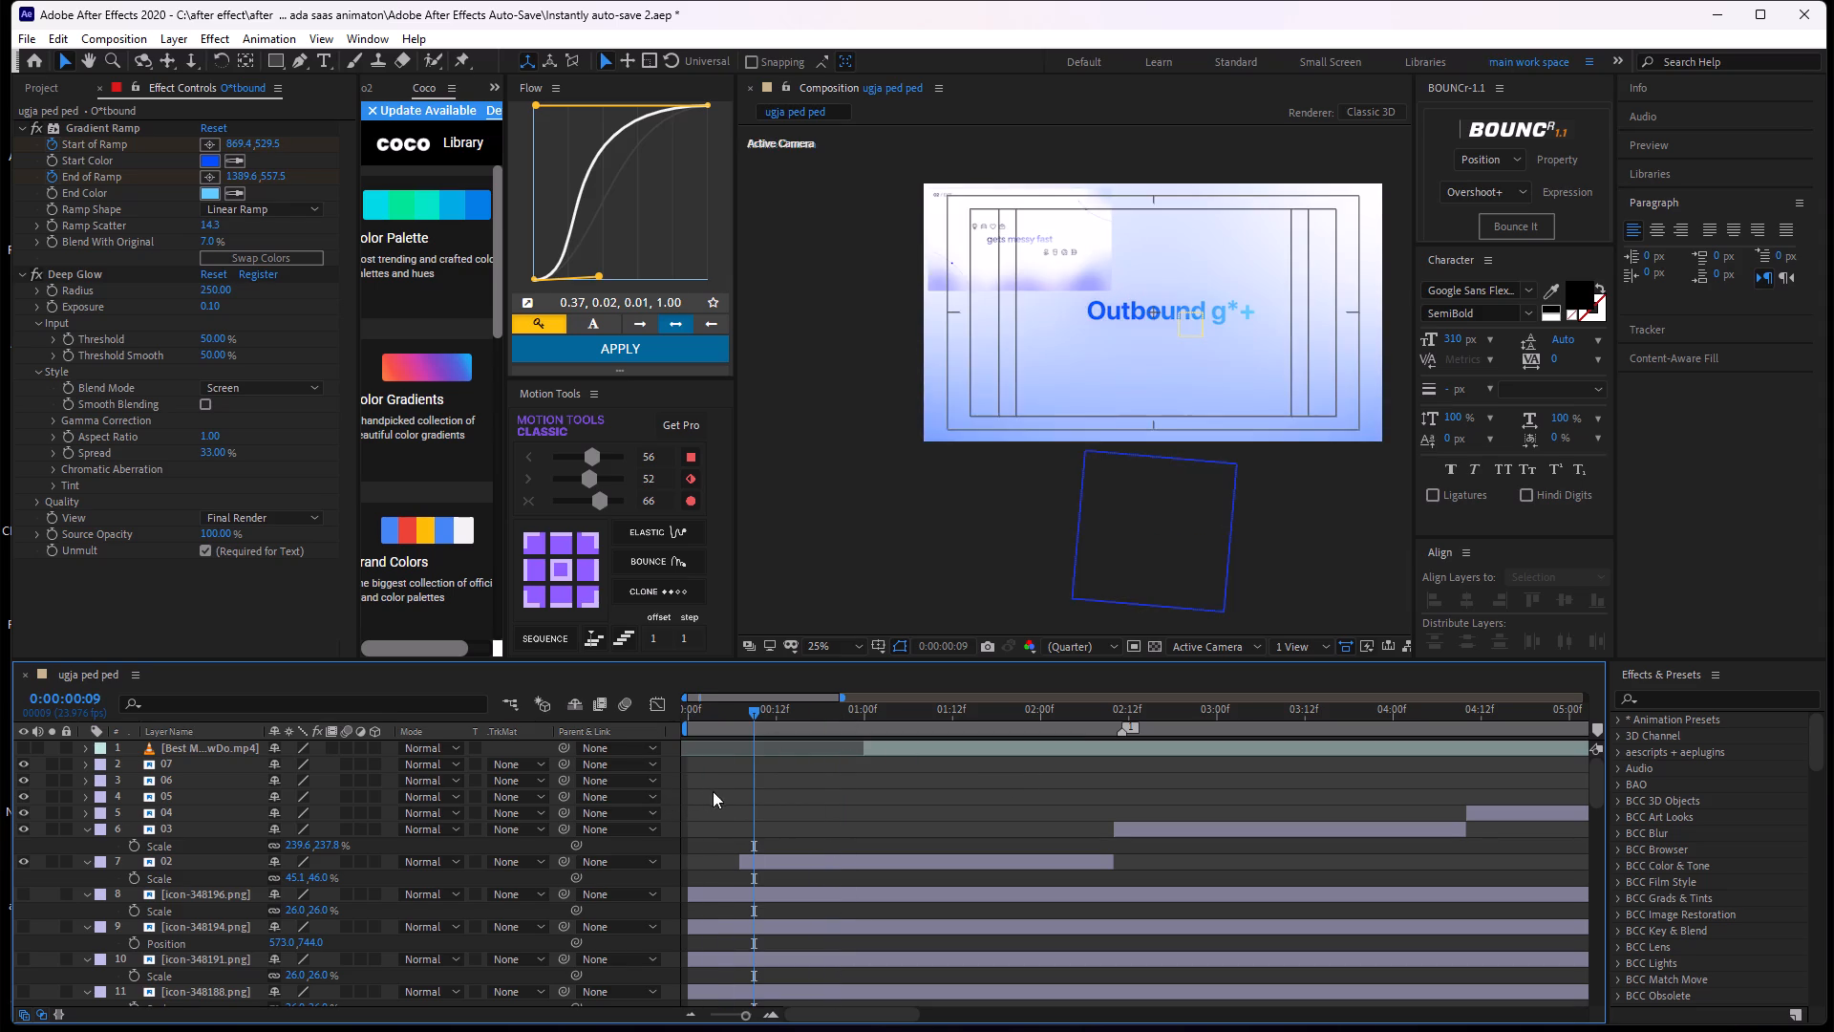
{"action": "key", "text": "space"}
{"action": "key", "text": "space"}
With the word layers and Shape Layer 1 in view, replay the messy text break-up, including from 0:00:00:16.
{"action": "middle_click_drag", "start_coordinate": [804, 890], "coordinate": [852, 719]}
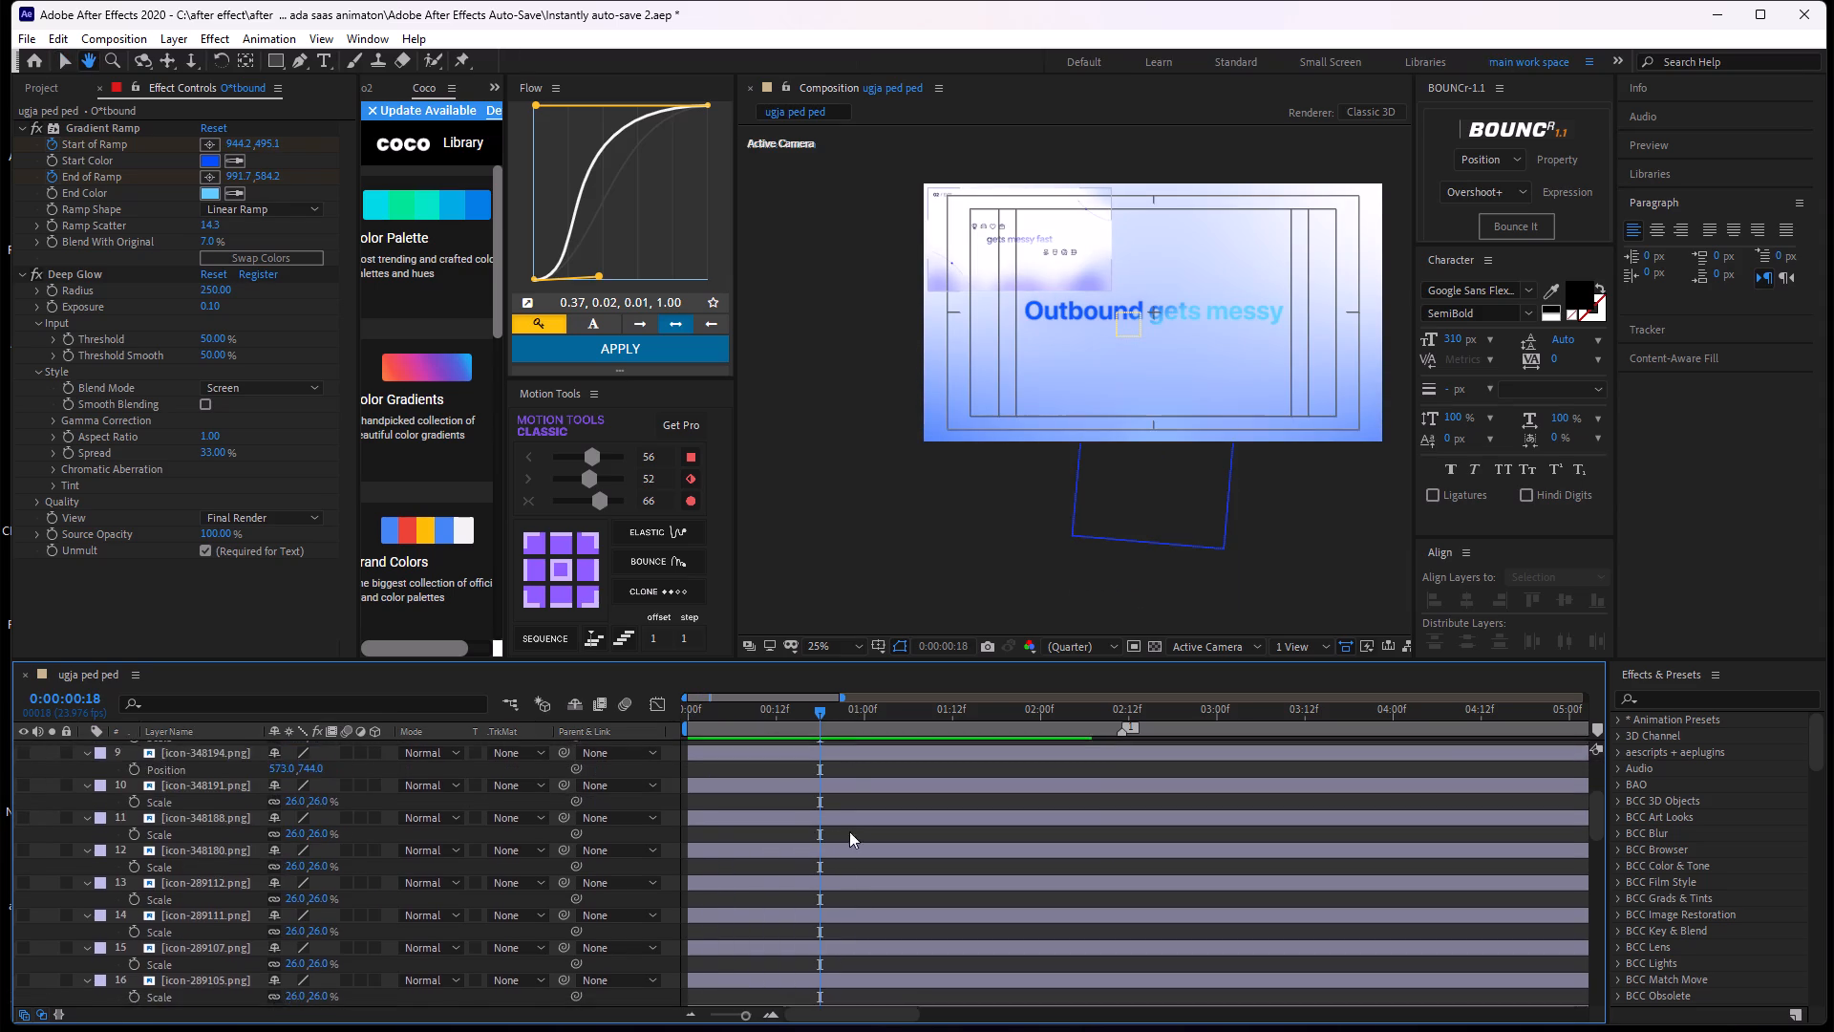
{"action": "middle_click_drag", "start_coordinate": [841, 901], "coordinate": [863, 723]}
{"action": "scroll", "coordinate": [863, 719], "scroll_direction": "up", "scroll_amount": 1}
{"action": "middle_click_drag", "start_coordinate": [830, 911], "coordinate": [860, 758]}
{"action": "middle_click_drag", "start_coordinate": [848, 906], "coordinate": [873, 787]}
{"action": "middle_click_drag", "start_coordinate": [861, 845], "coordinate": [876, 776]}
{"action": "scroll", "coordinate": [830, 827], "scroll_direction": "up", "scroll_amount": 1, "text": "alt"}
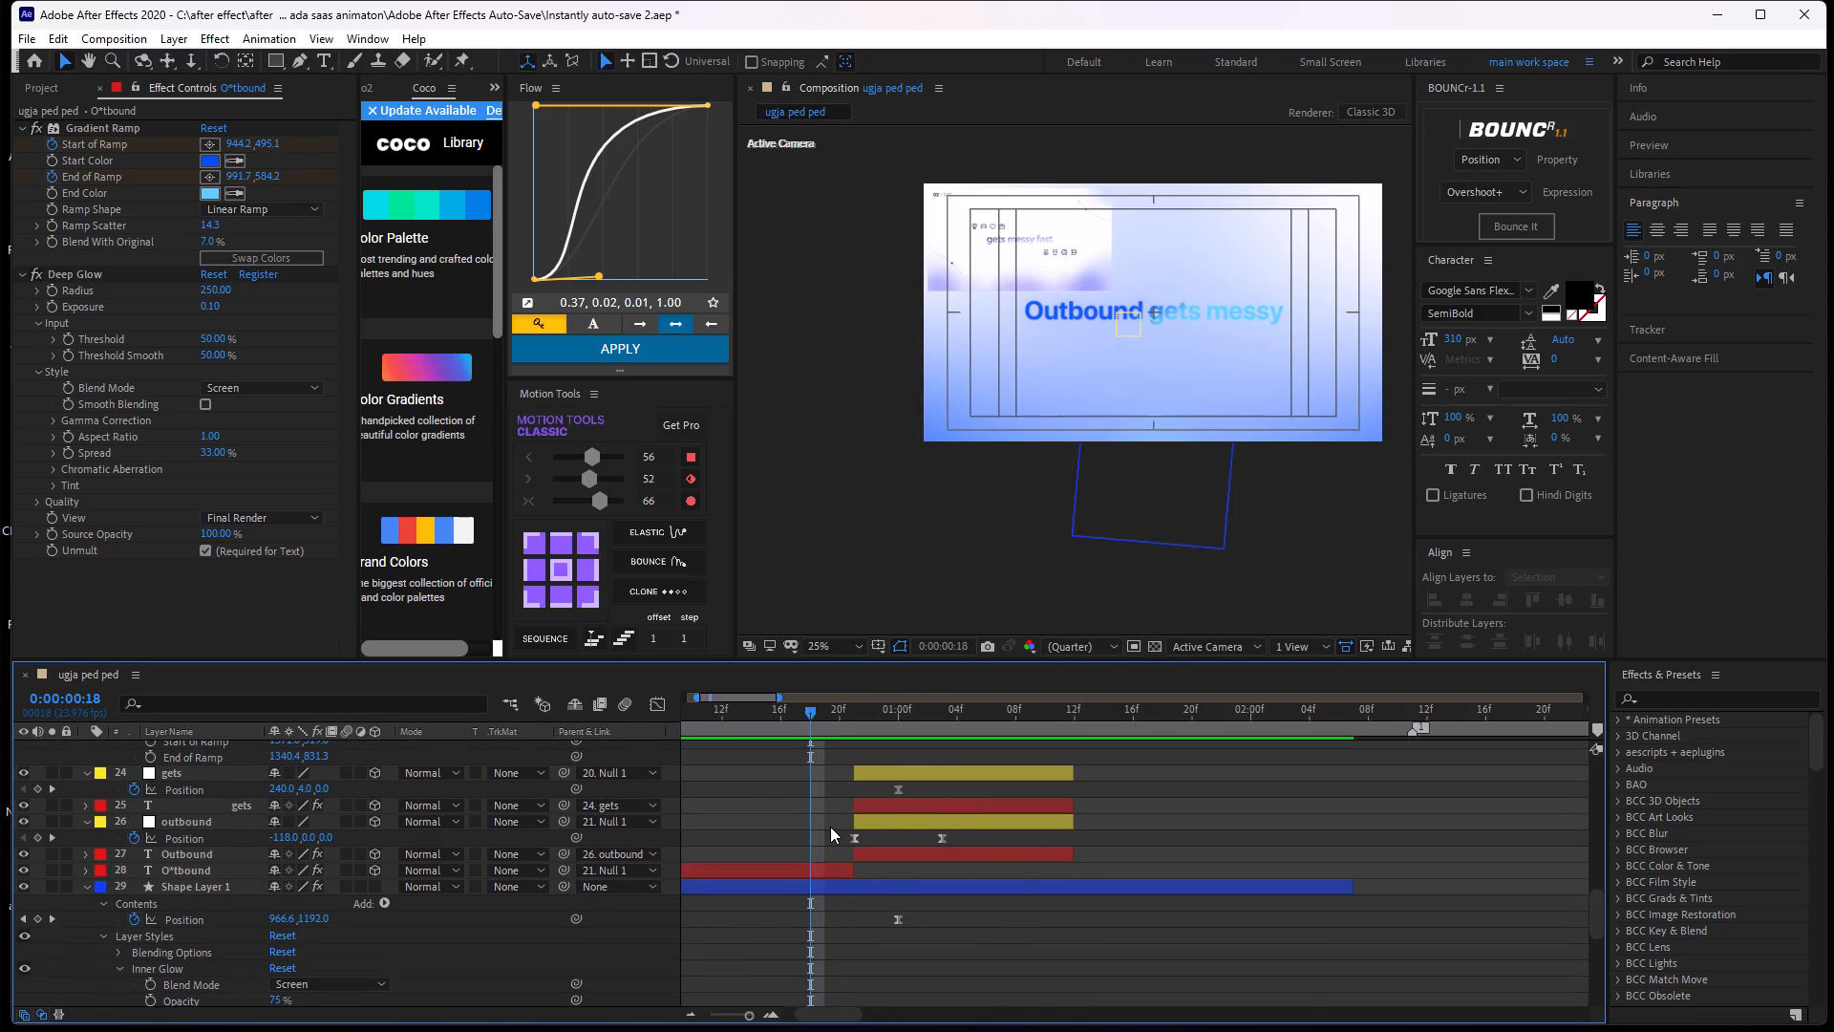
{"action": "key", "text": "space"}
{"action": "key", "text": "space"}
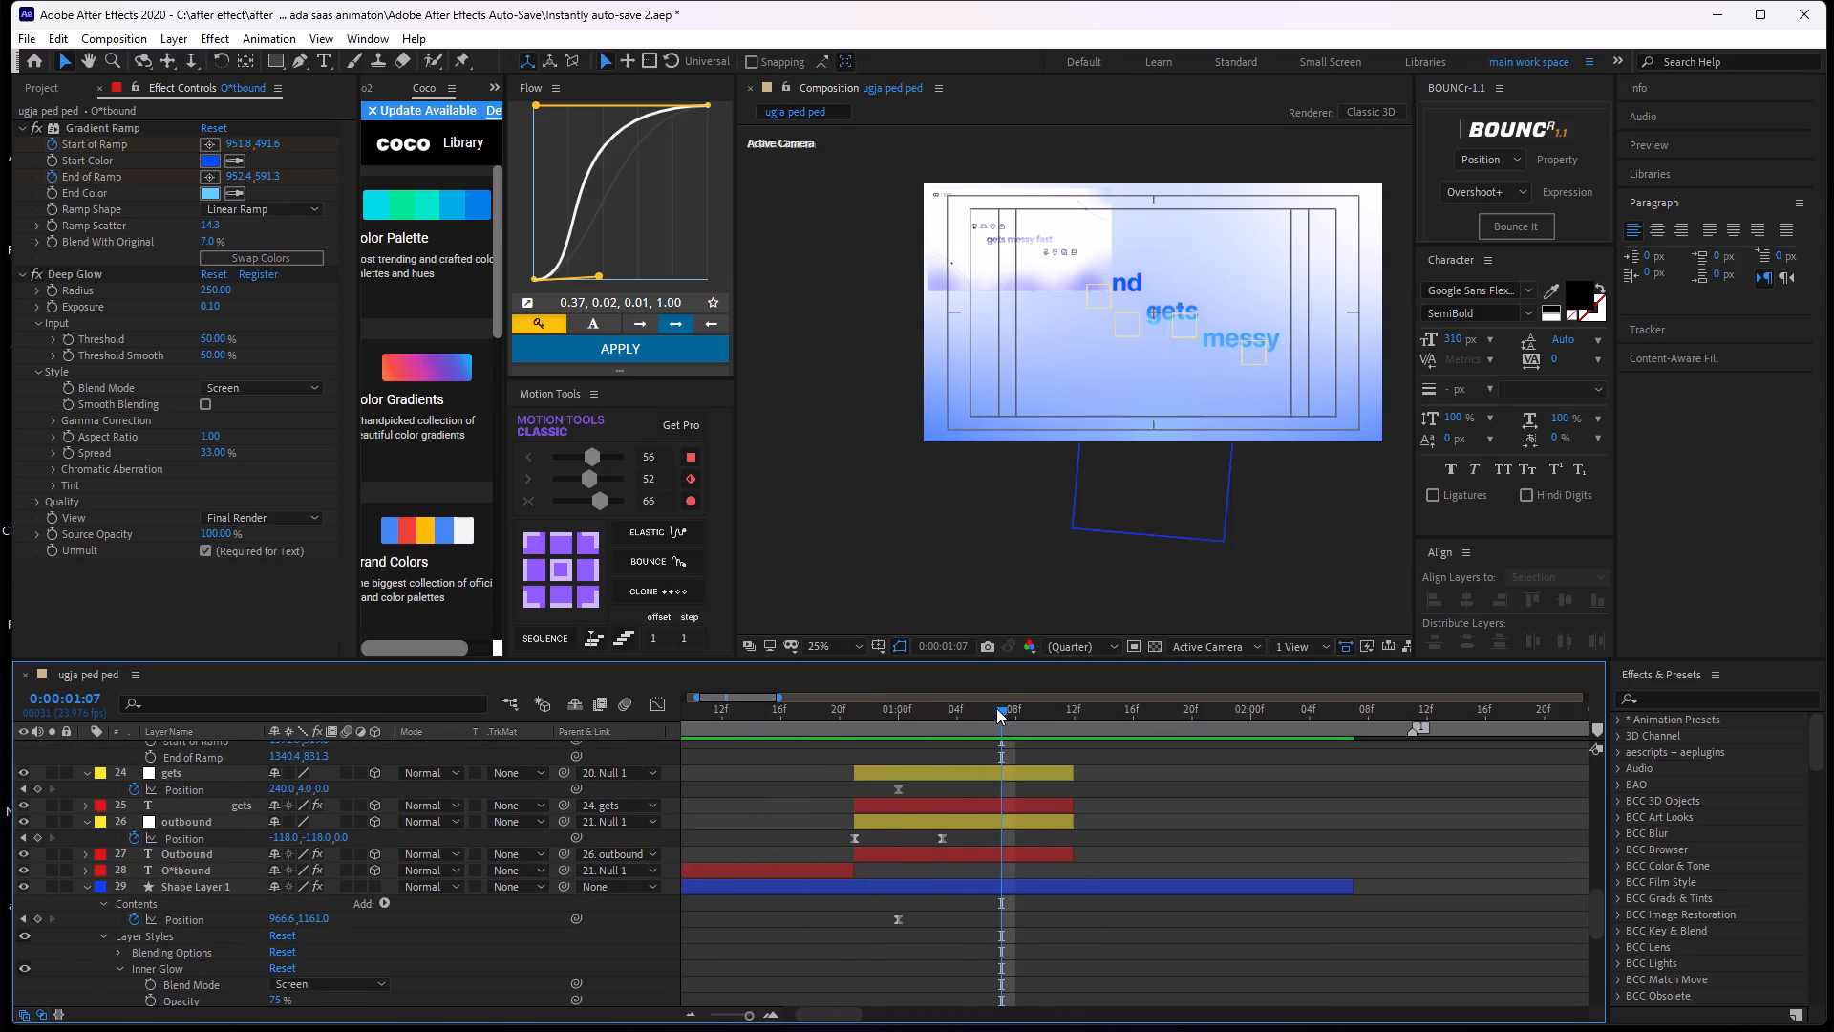
{"action": "left_click_drag", "start_coordinate": [999, 707], "coordinate": [761, 801]}
{"action": "key", "text": "space"}
{"action": "key", "text": "space"}
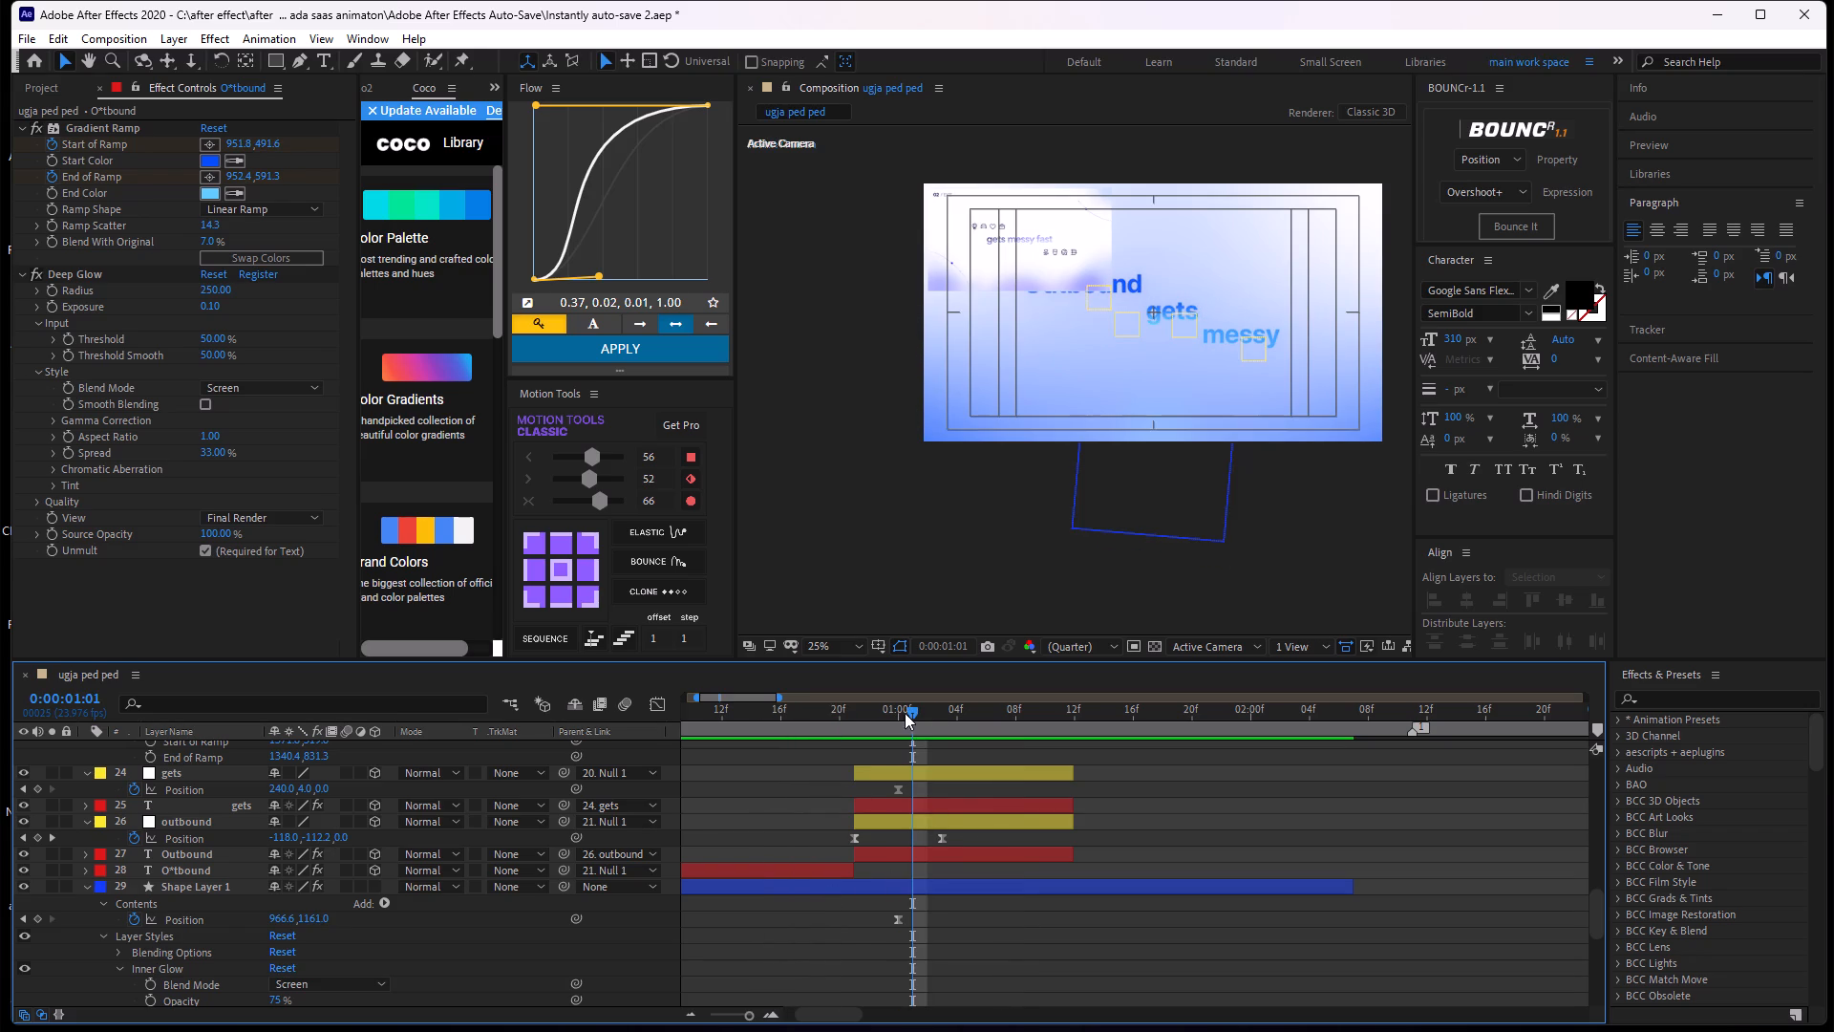
{"action": "left_click_drag", "start_coordinate": [914, 720], "coordinate": [848, 797]}
{"action": "key", "text": "space"}
{"action": "key", "text": "space"}
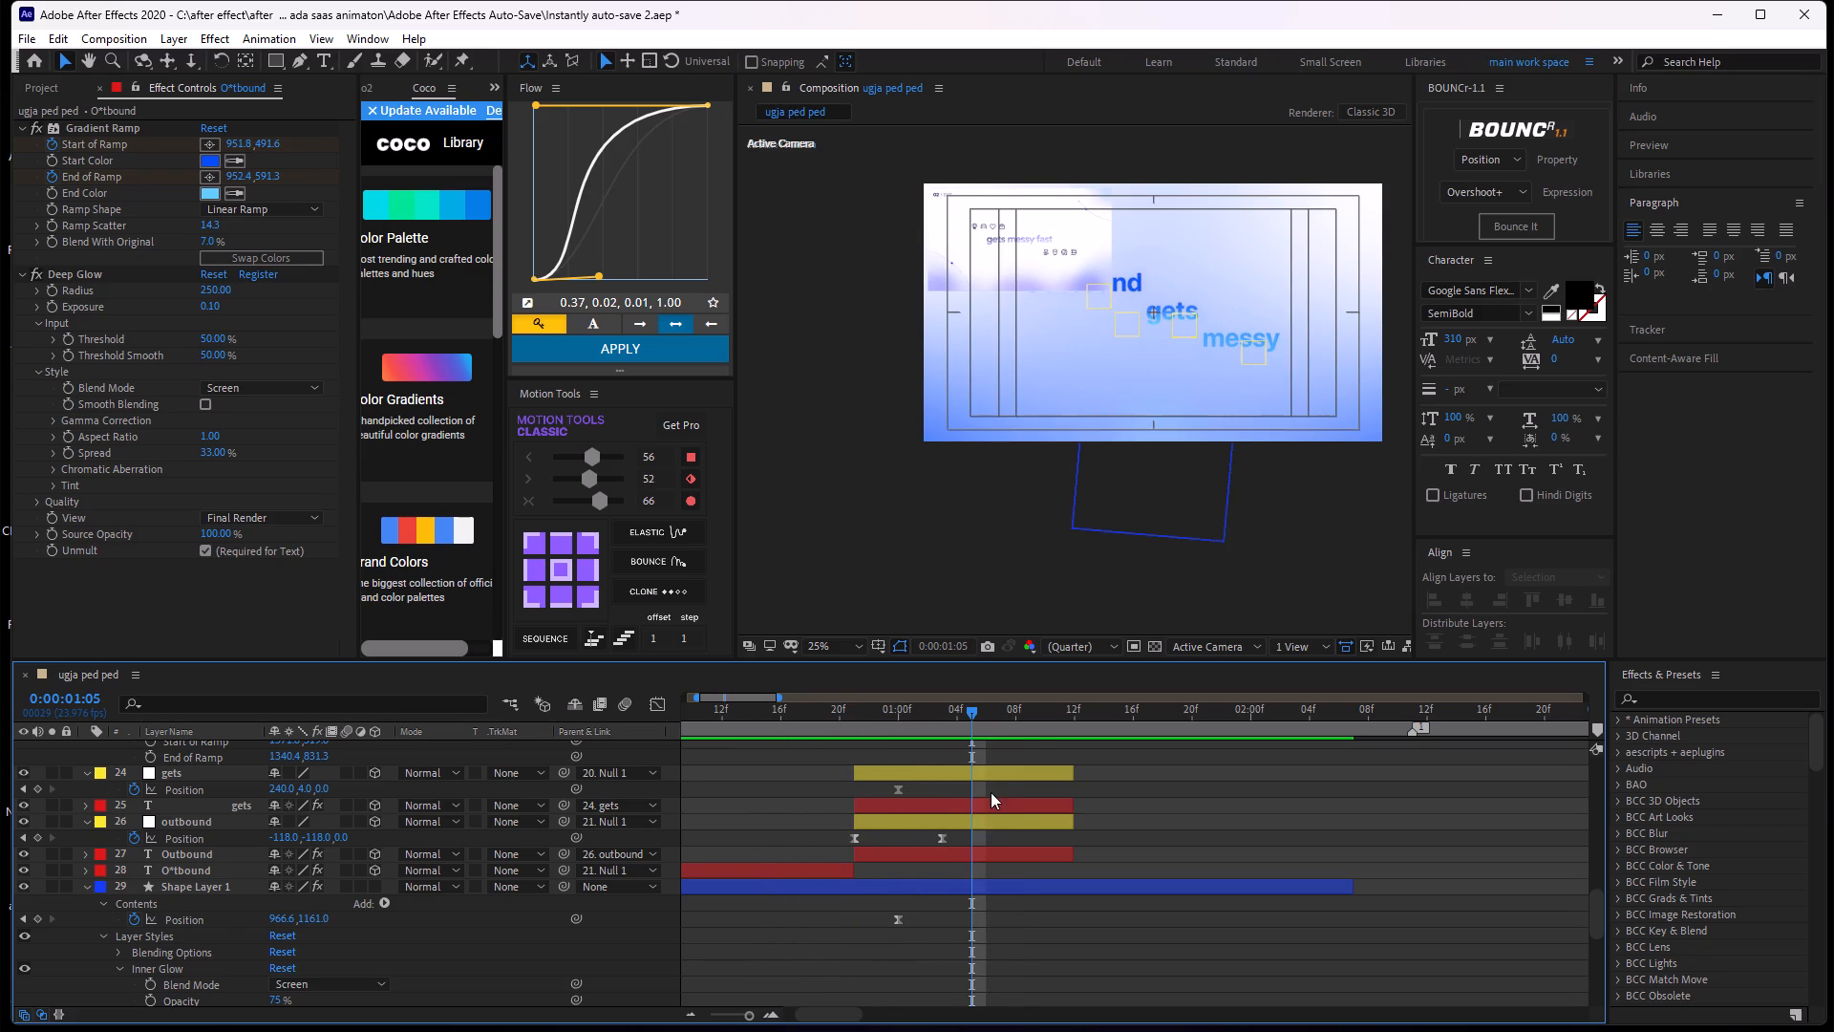
{"action": "left_click_drag", "start_coordinate": [970, 720], "coordinate": [782, 753]}
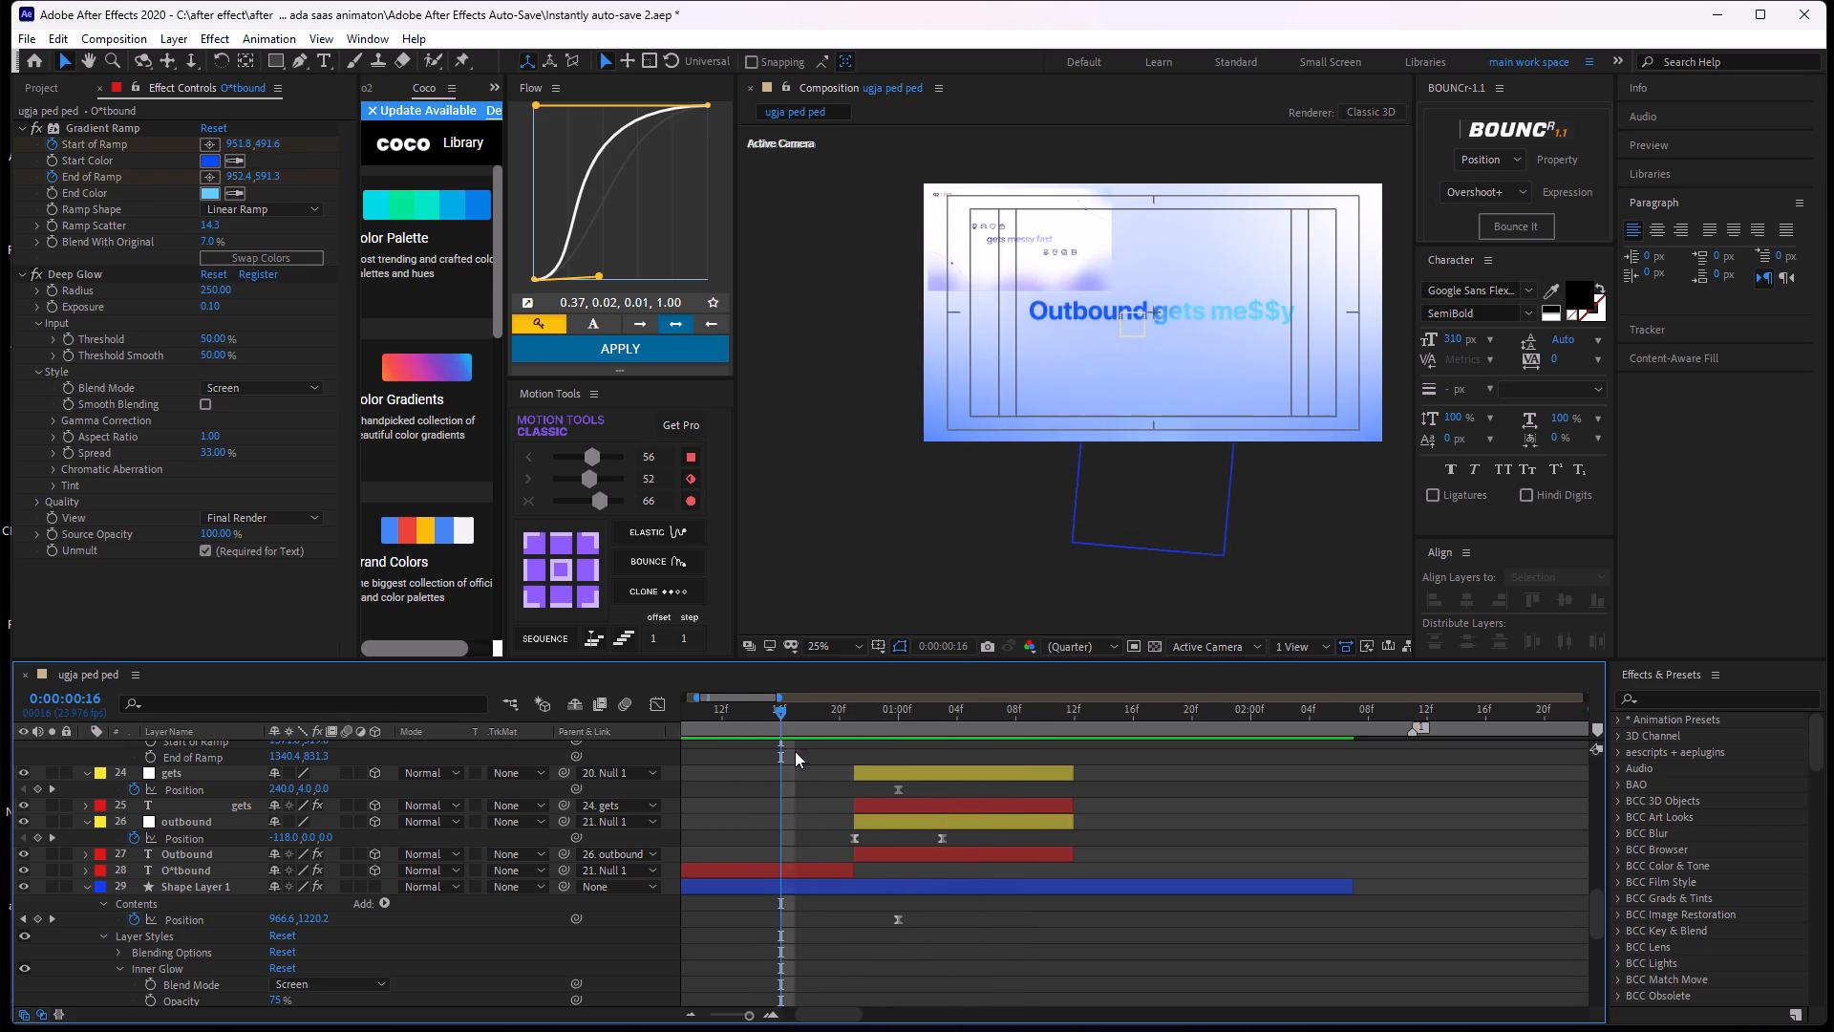
{"action": "key", "text": "space"}
{"action": "key", "text": "space"}
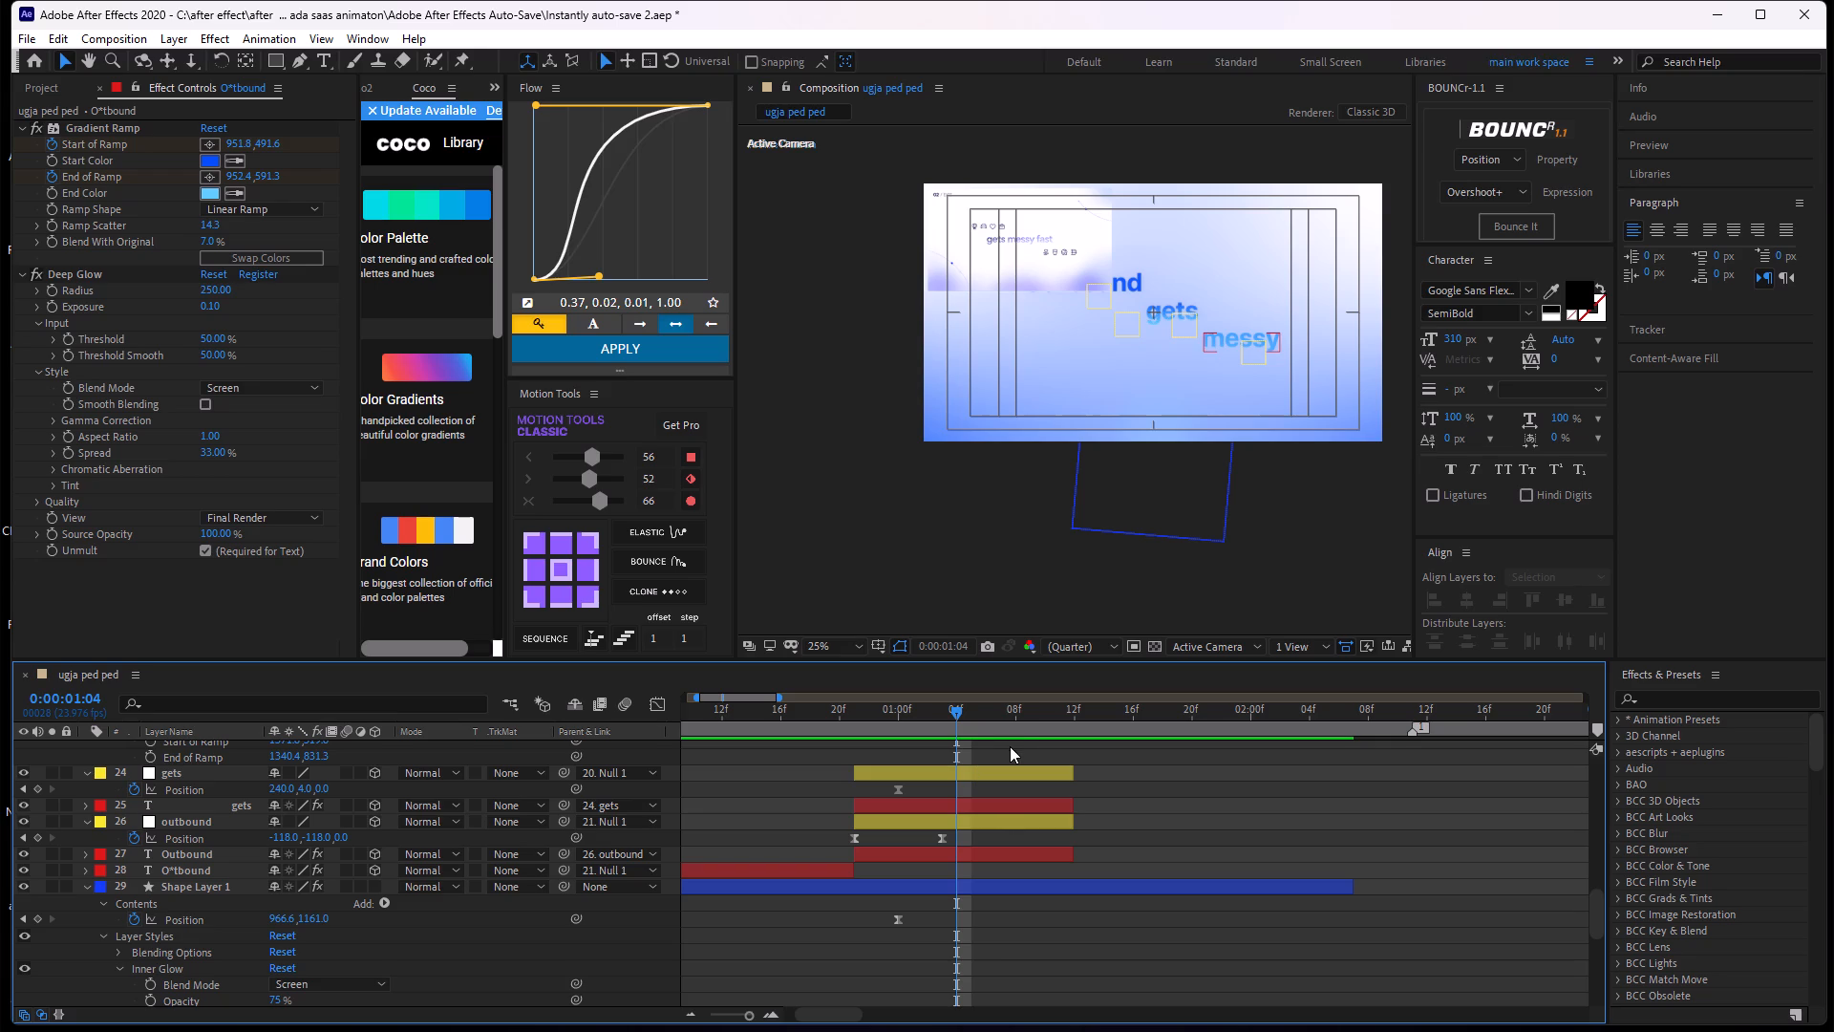
Examine the Position and Source Text keyframes of the messy, gets and outbound layers around 0:00:01:04.
{"action": "scroll", "coordinate": [1006, 800], "scroll_direction": "up", "scroll_amount": 1}
{"action": "scroll", "coordinate": [1006, 800], "scroll_direction": "up", "scroll_amount": 1, "text": "alt"}
{"action": "scroll", "coordinate": [1006, 800], "scroll_direction": "down", "scroll_amount": 1, "text": "alt"}
{"action": "scroll", "coordinate": [994, 799], "scroll_direction": "up", "scroll_amount": 1, "text": "alt"}
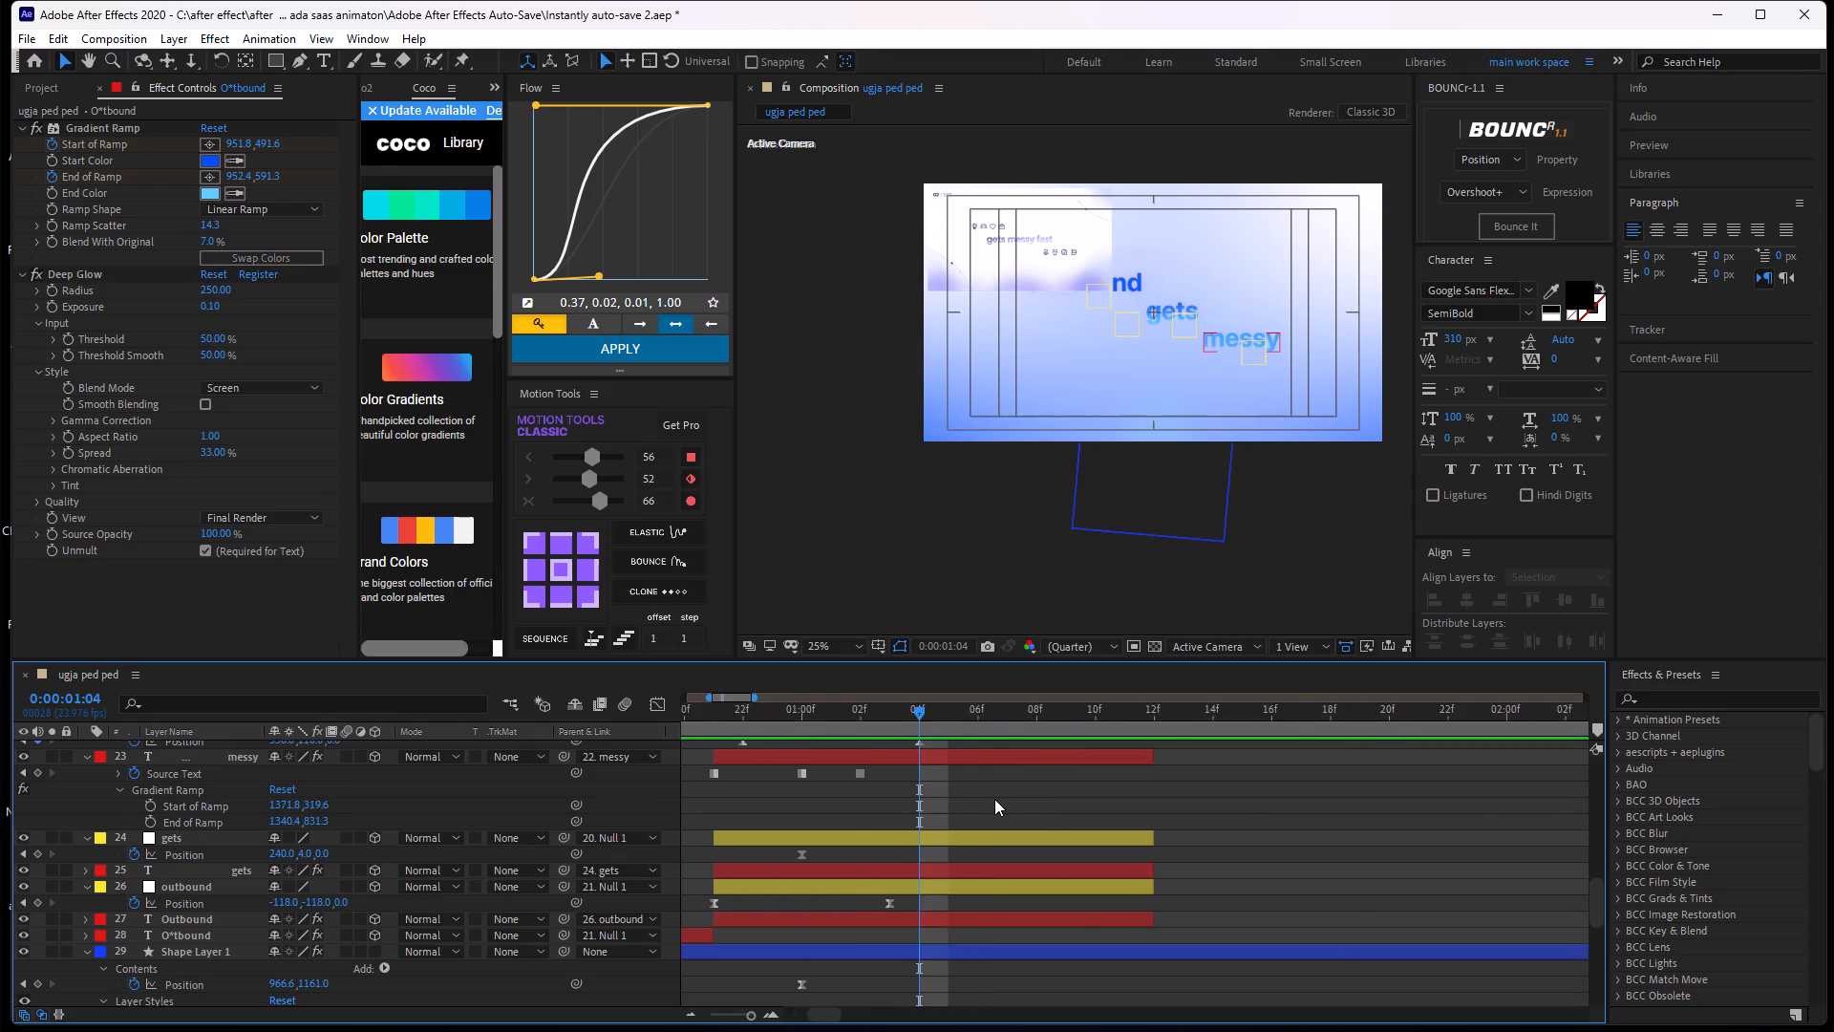
{"action": "scroll", "coordinate": [994, 799], "scroll_direction": "down", "scroll_amount": 3, "text": "alt"}
{"action": "scroll", "coordinate": [859, 806], "scroll_direction": "up", "scroll_amount": 2, "text": "alt"}
{"action": "scroll", "coordinate": [859, 806], "scroll_direction": "down", "scroll_amount": 1, "text": "alt"}
{"action": "scroll", "coordinate": [859, 806], "scroll_direction": "up", "scroll_amount": 2, "text": "alt"}
{"action": "scroll", "coordinate": [859, 806], "scroll_direction": "down", "scroll_amount": 1, "text": "alt"}
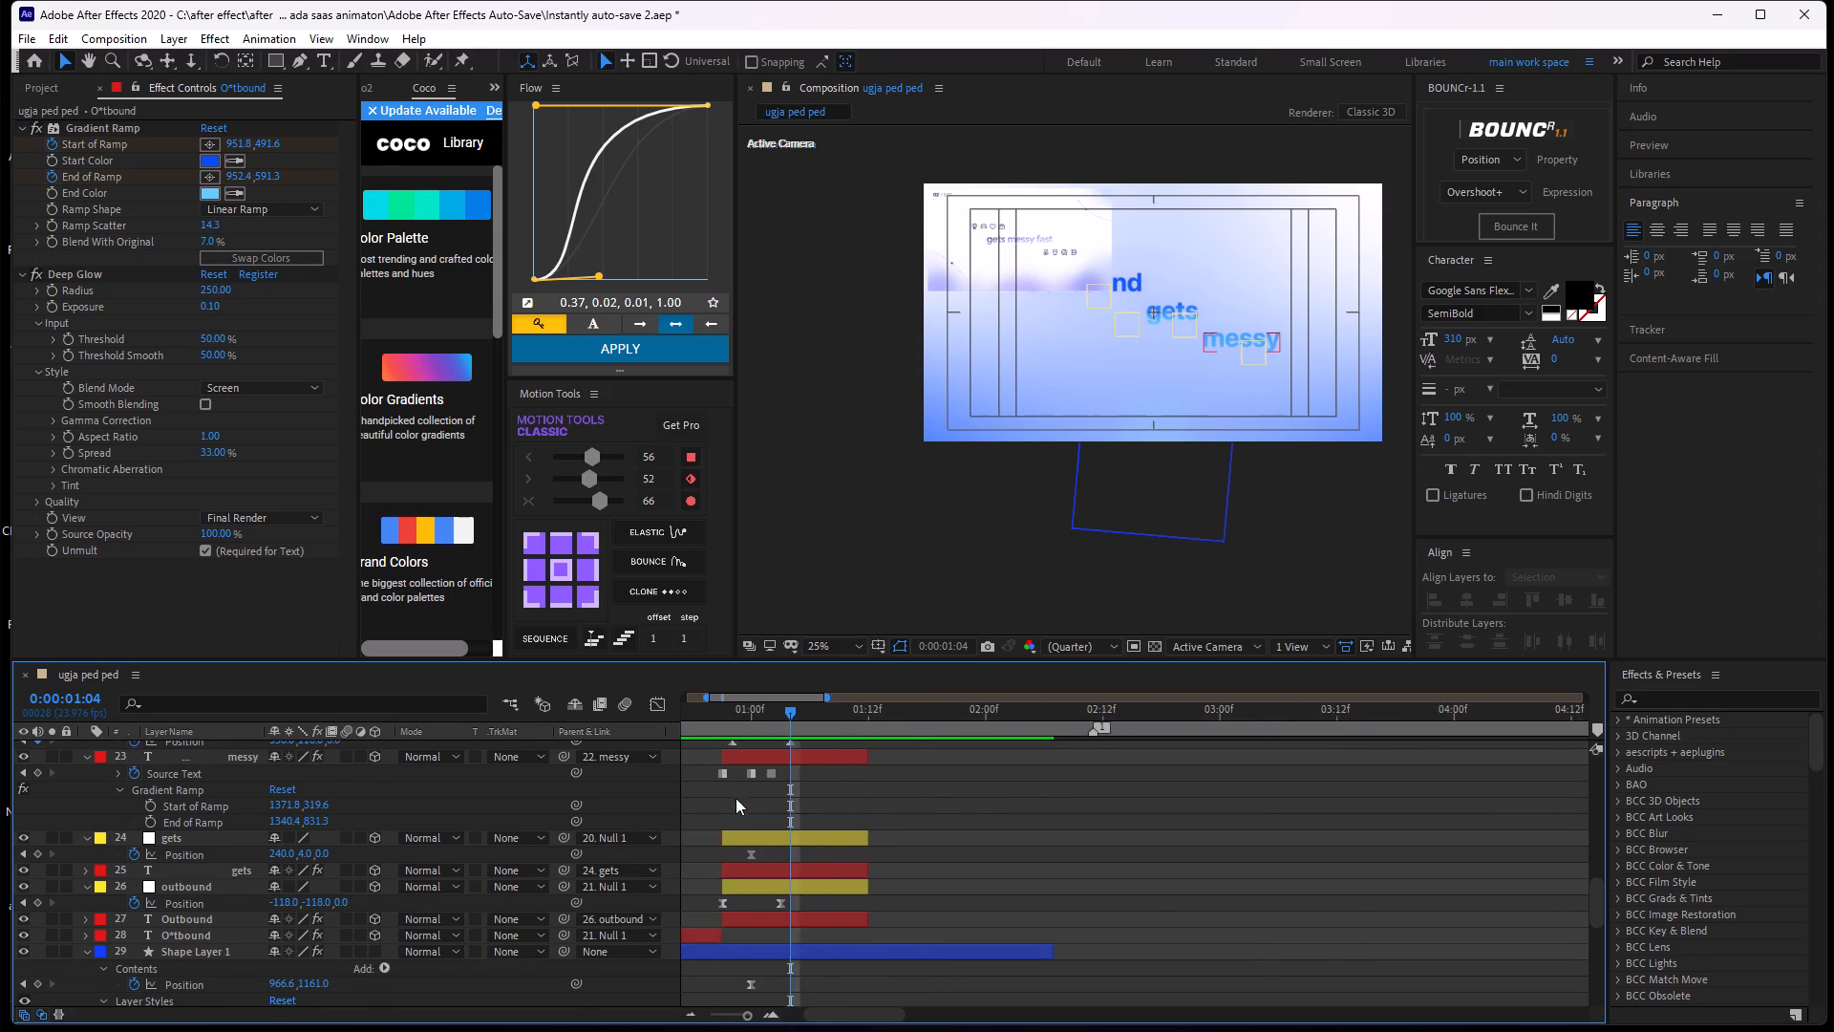
{"action": "scroll", "coordinate": [736, 798], "scroll_direction": "down", "scroll_amount": 1, "text": "alt"}
{"action": "middle_click_drag", "start_coordinate": [759, 791], "coordinate": [1074, 838]}
{"action": "middle_click_drag", "start_coordinate": [1077, 792], "coordinate": [1062, 842]}
{"action": "scroll", "coordinate": [1031, 819], "scroll_direction": "up", "scroll_amount": 1, "text": "alt"}
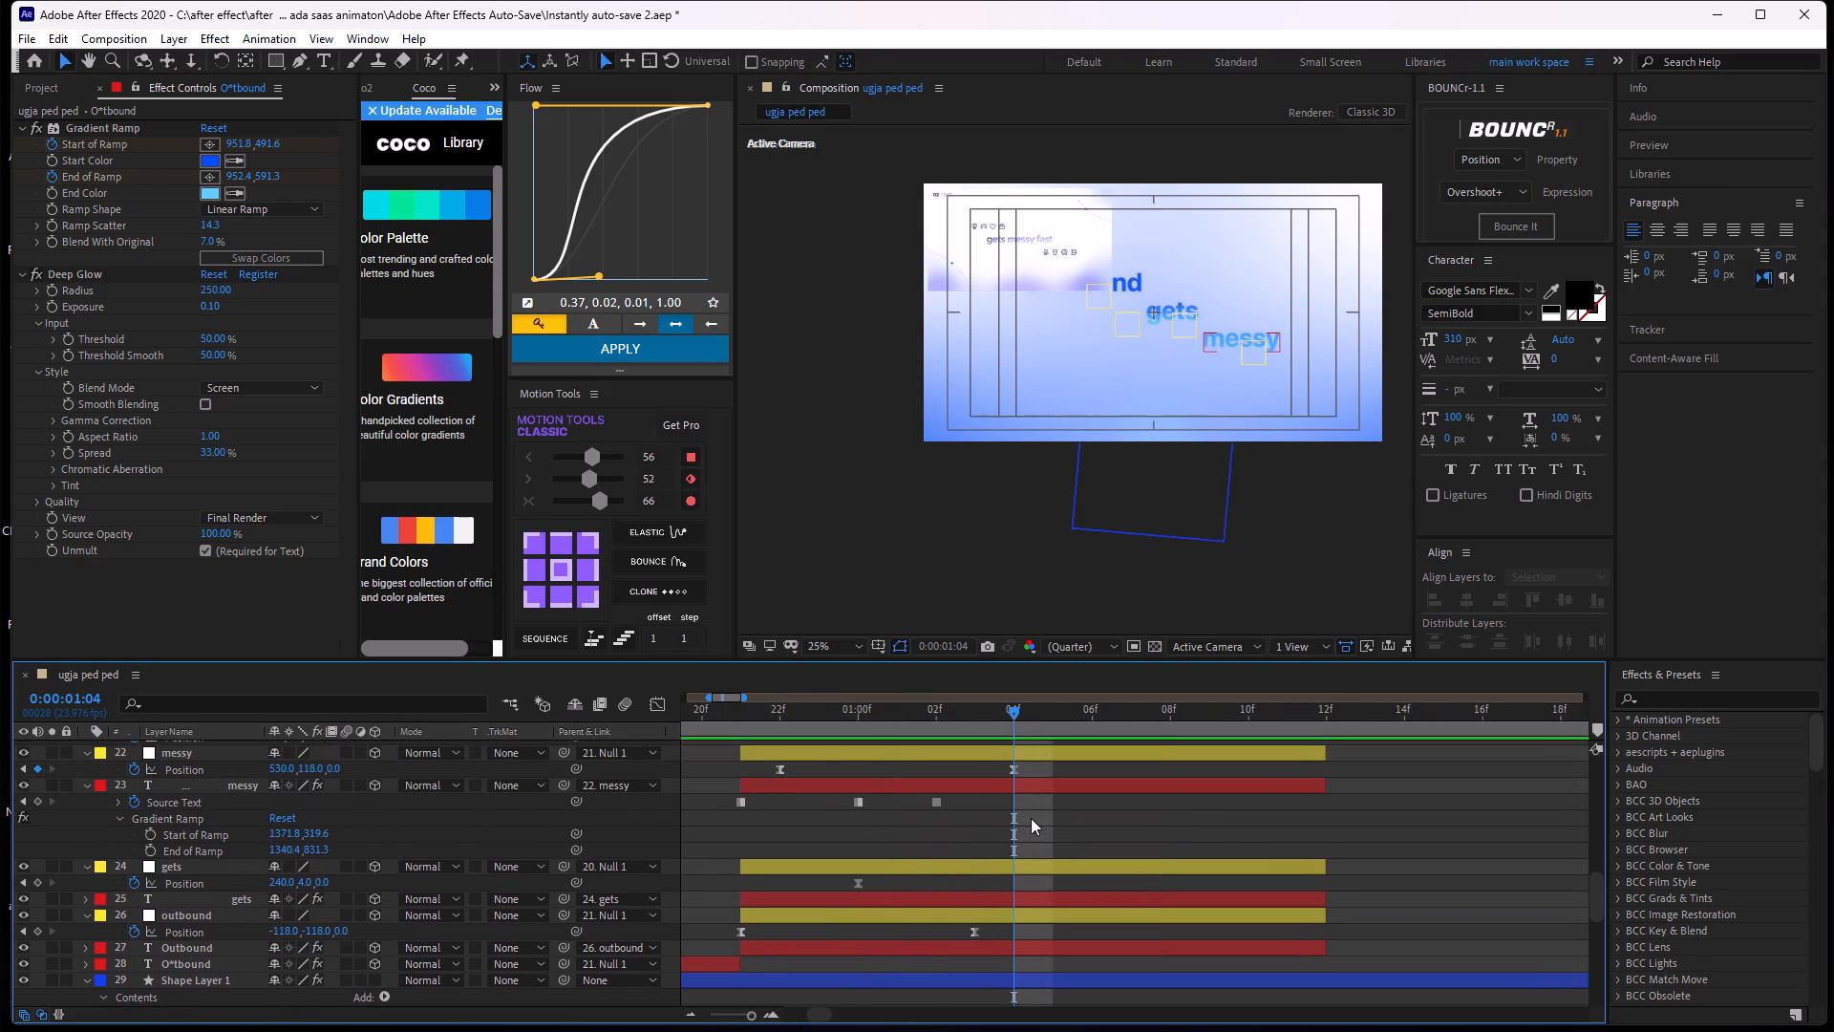
{"action": "scroll", "coordinate": [1031, 818], "scroll_direction": "up", "scroll_amount": 1, "text": "alt"}
{"action": "middle_click_drag", "start_coordinate": [928, 808], "coordinate": [959, 800]}
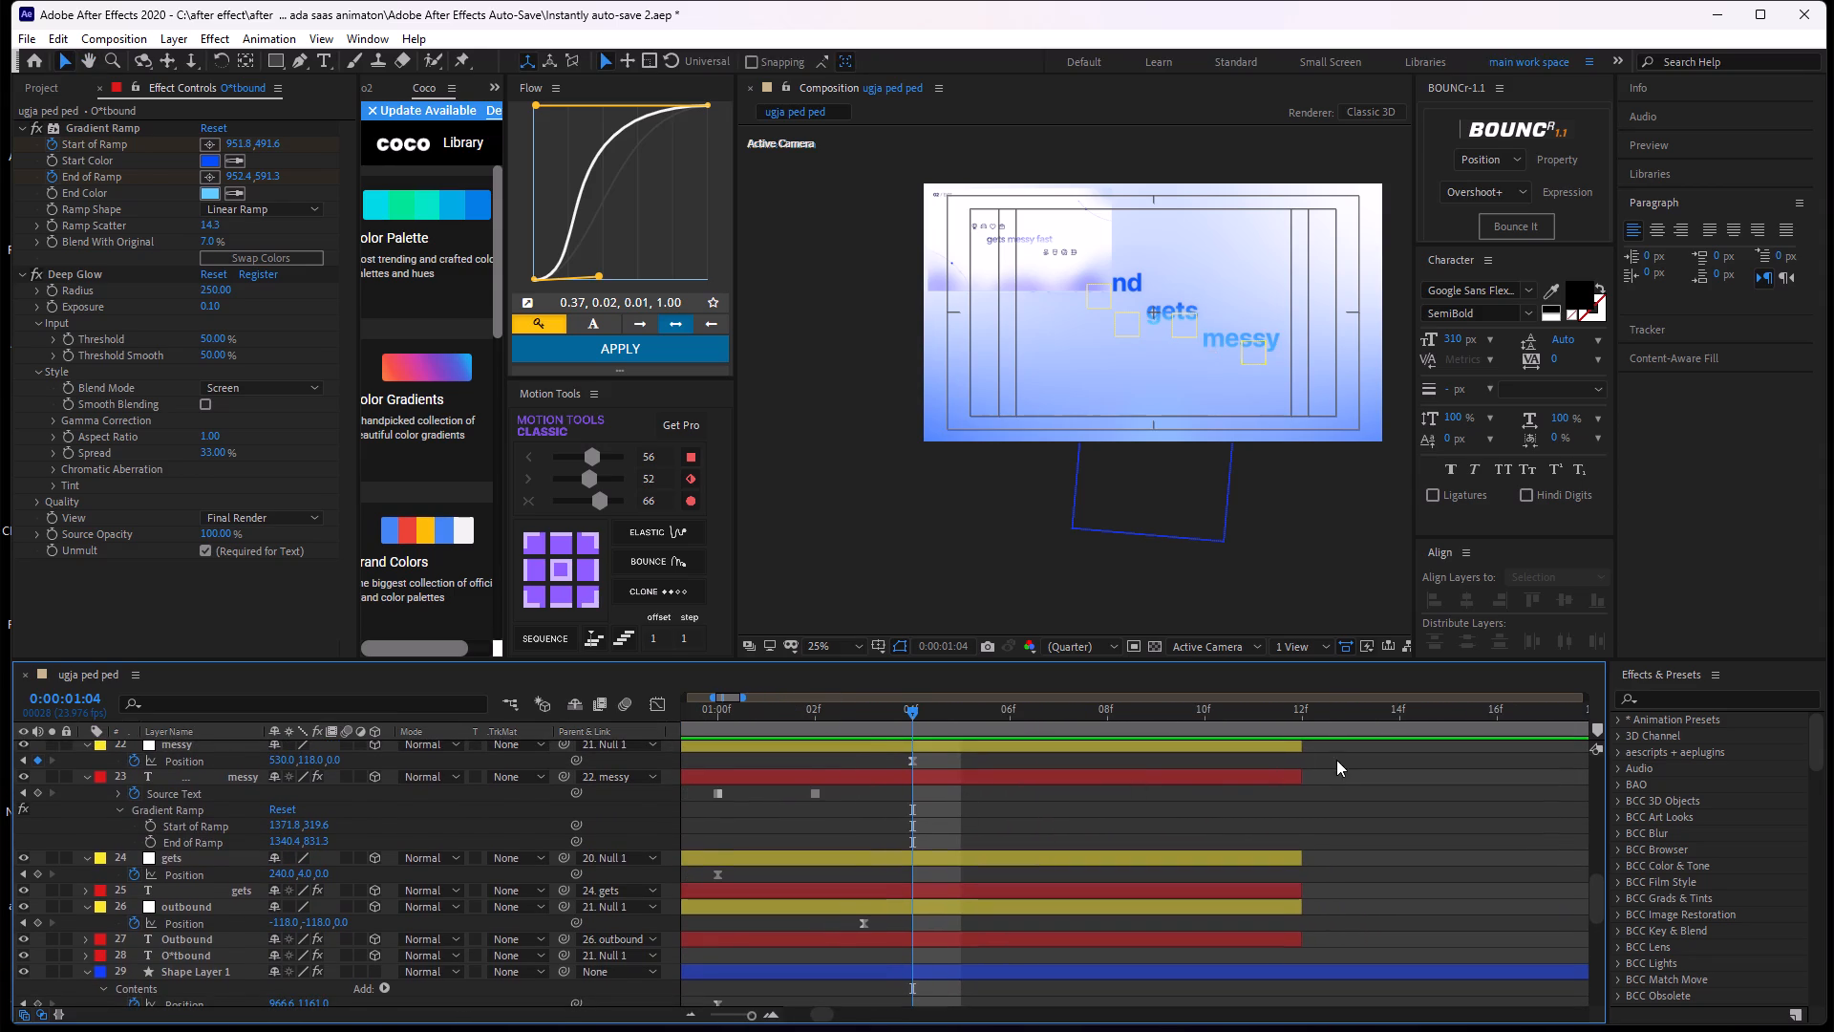
Trim the end of the red messy text layer back to one frame past 0:00:01:04, checking the frames around it.
{"action": "left_click_drag", "start_coordinate": [913, 705], "coordinate": [879, 720]}
{"action": "left_click_drag", "start_coordinate": [879, 720], "coordinate": [903, 748]}
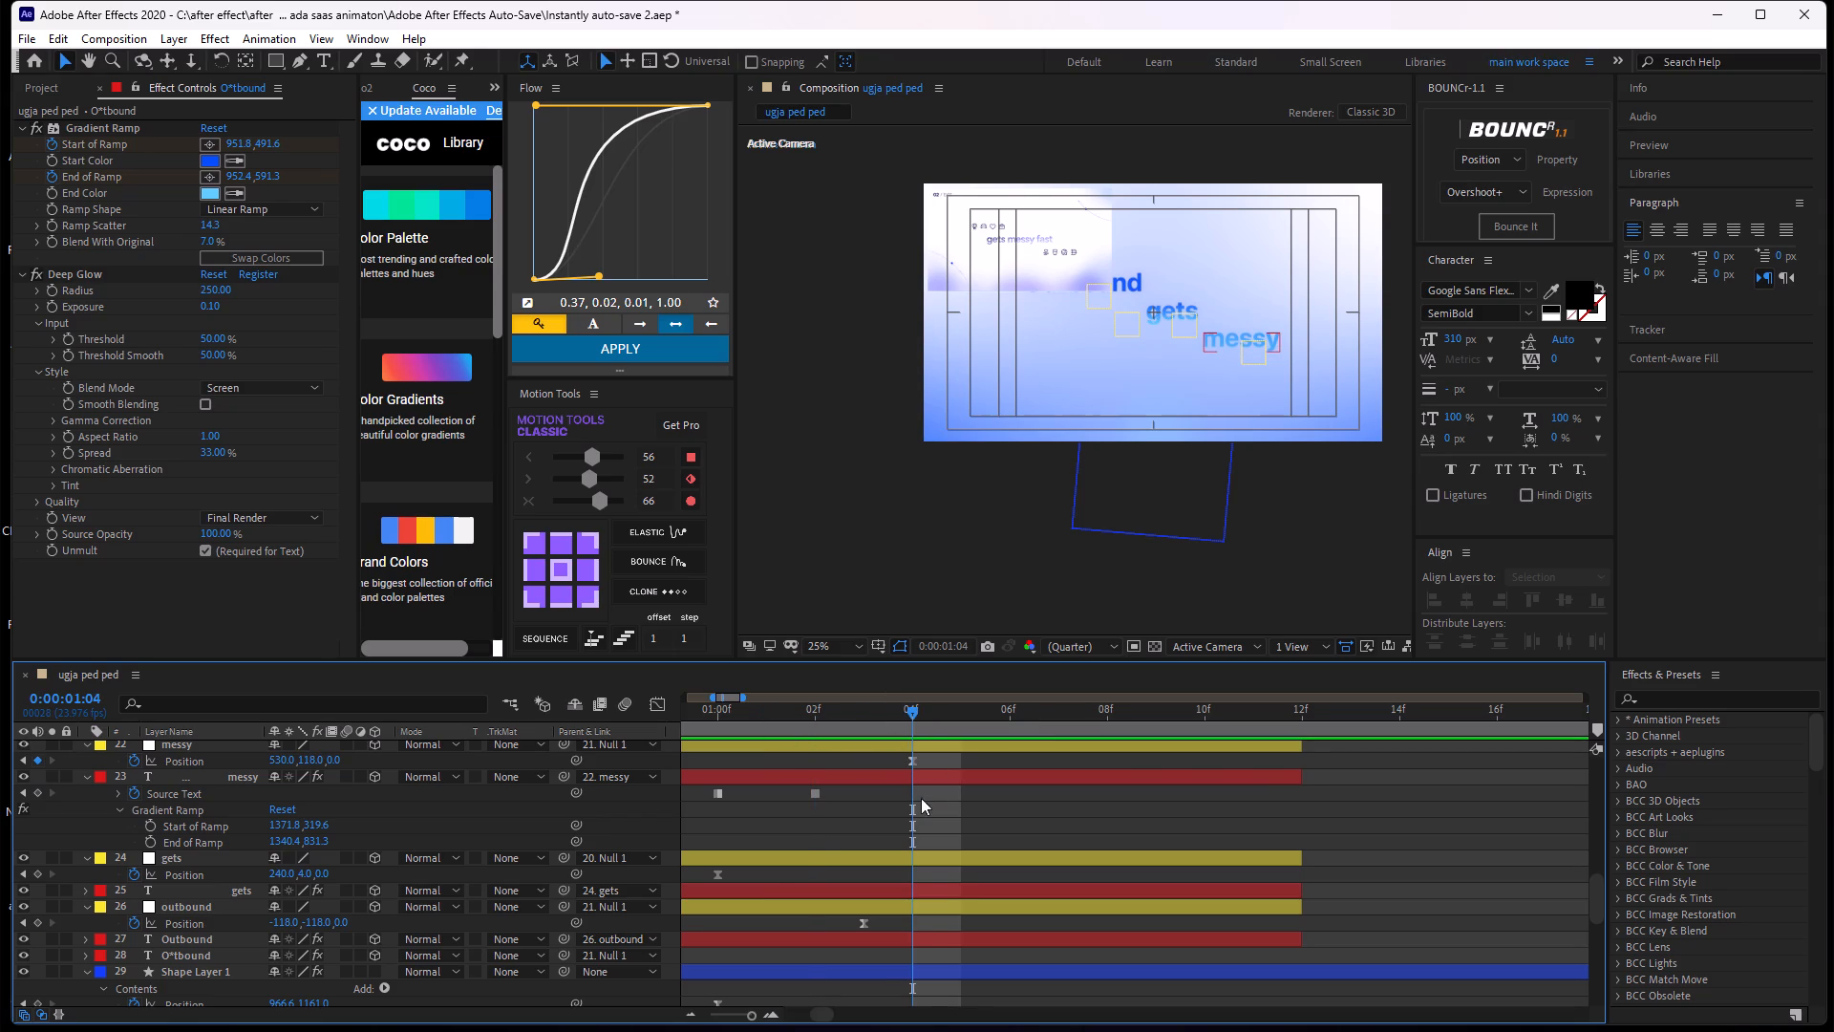
{"action": "left_click", "coordinate": [921, 798]}
{"action": "left_click", "coordinate": [1291, 778]}
{"action": "left_click_drag", "start_coordinate": [1304, 776], "coordinate": [896, 822]}
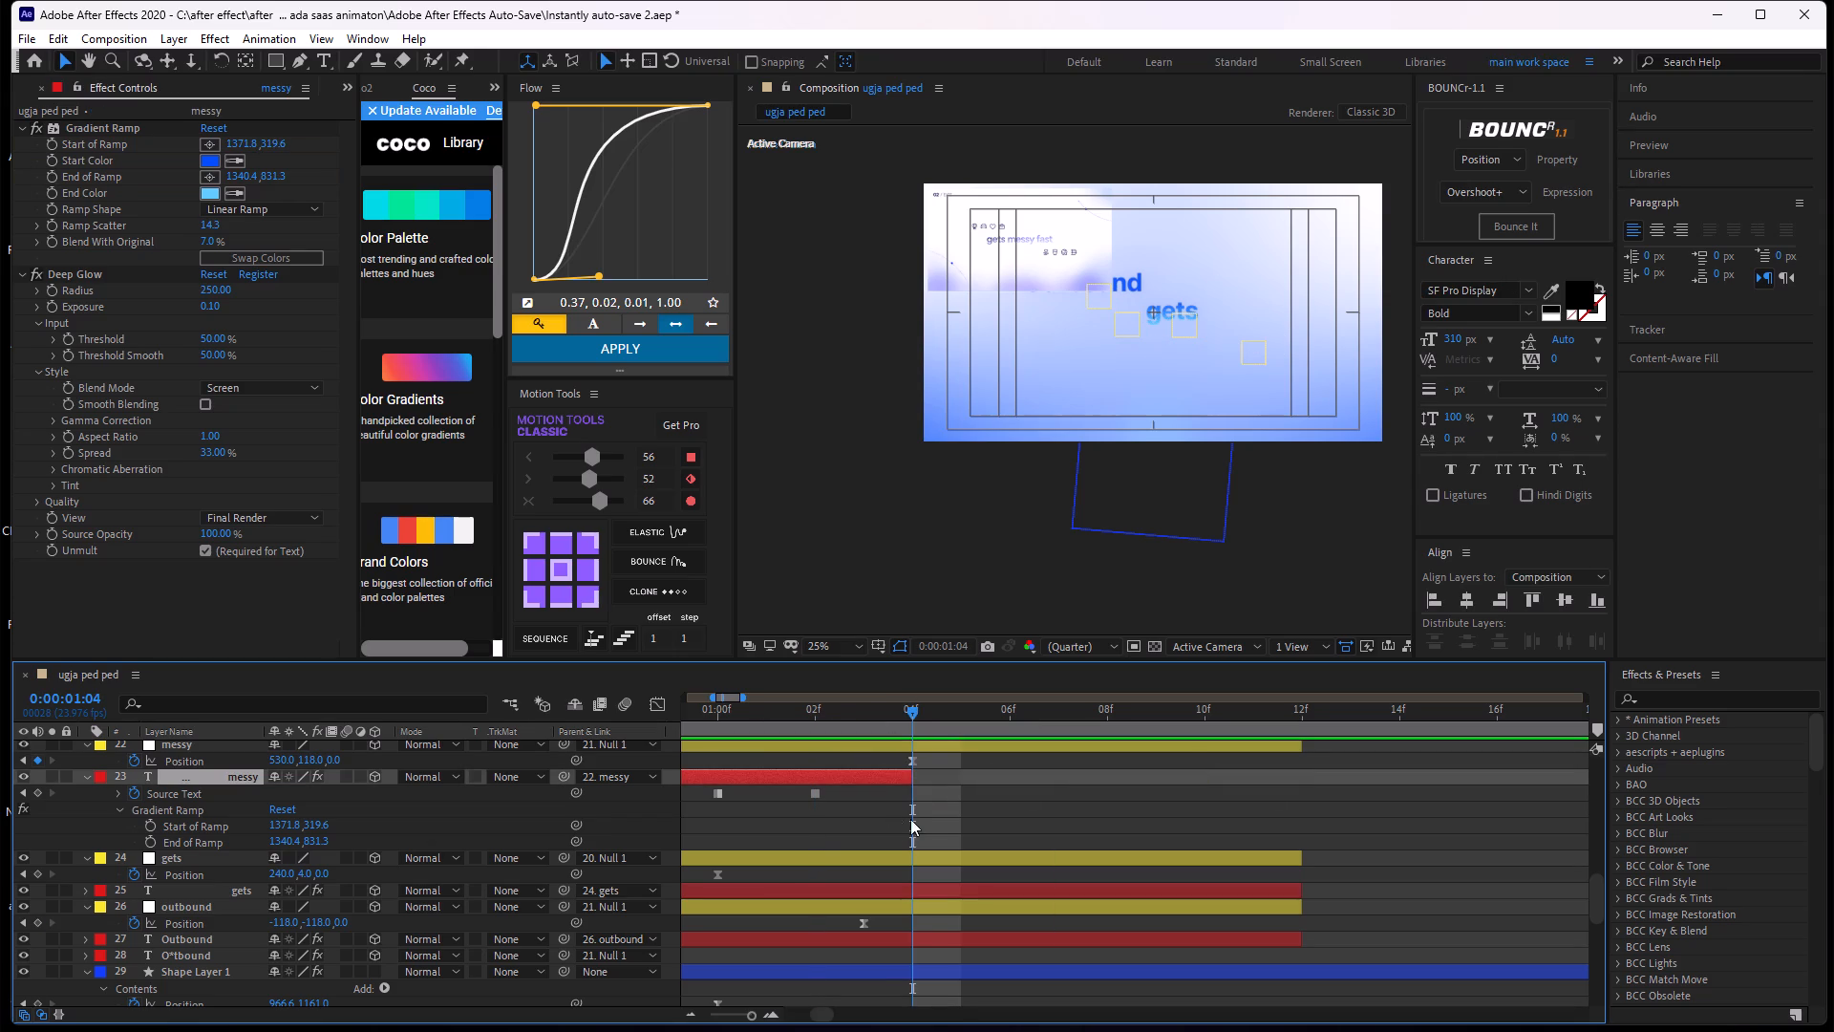
{"action": "left_click", "coordinate": [956, 799]}
{"action": "left_click_drag", "start_coordinate": [900, 703], "coordinate": [871, 720]}
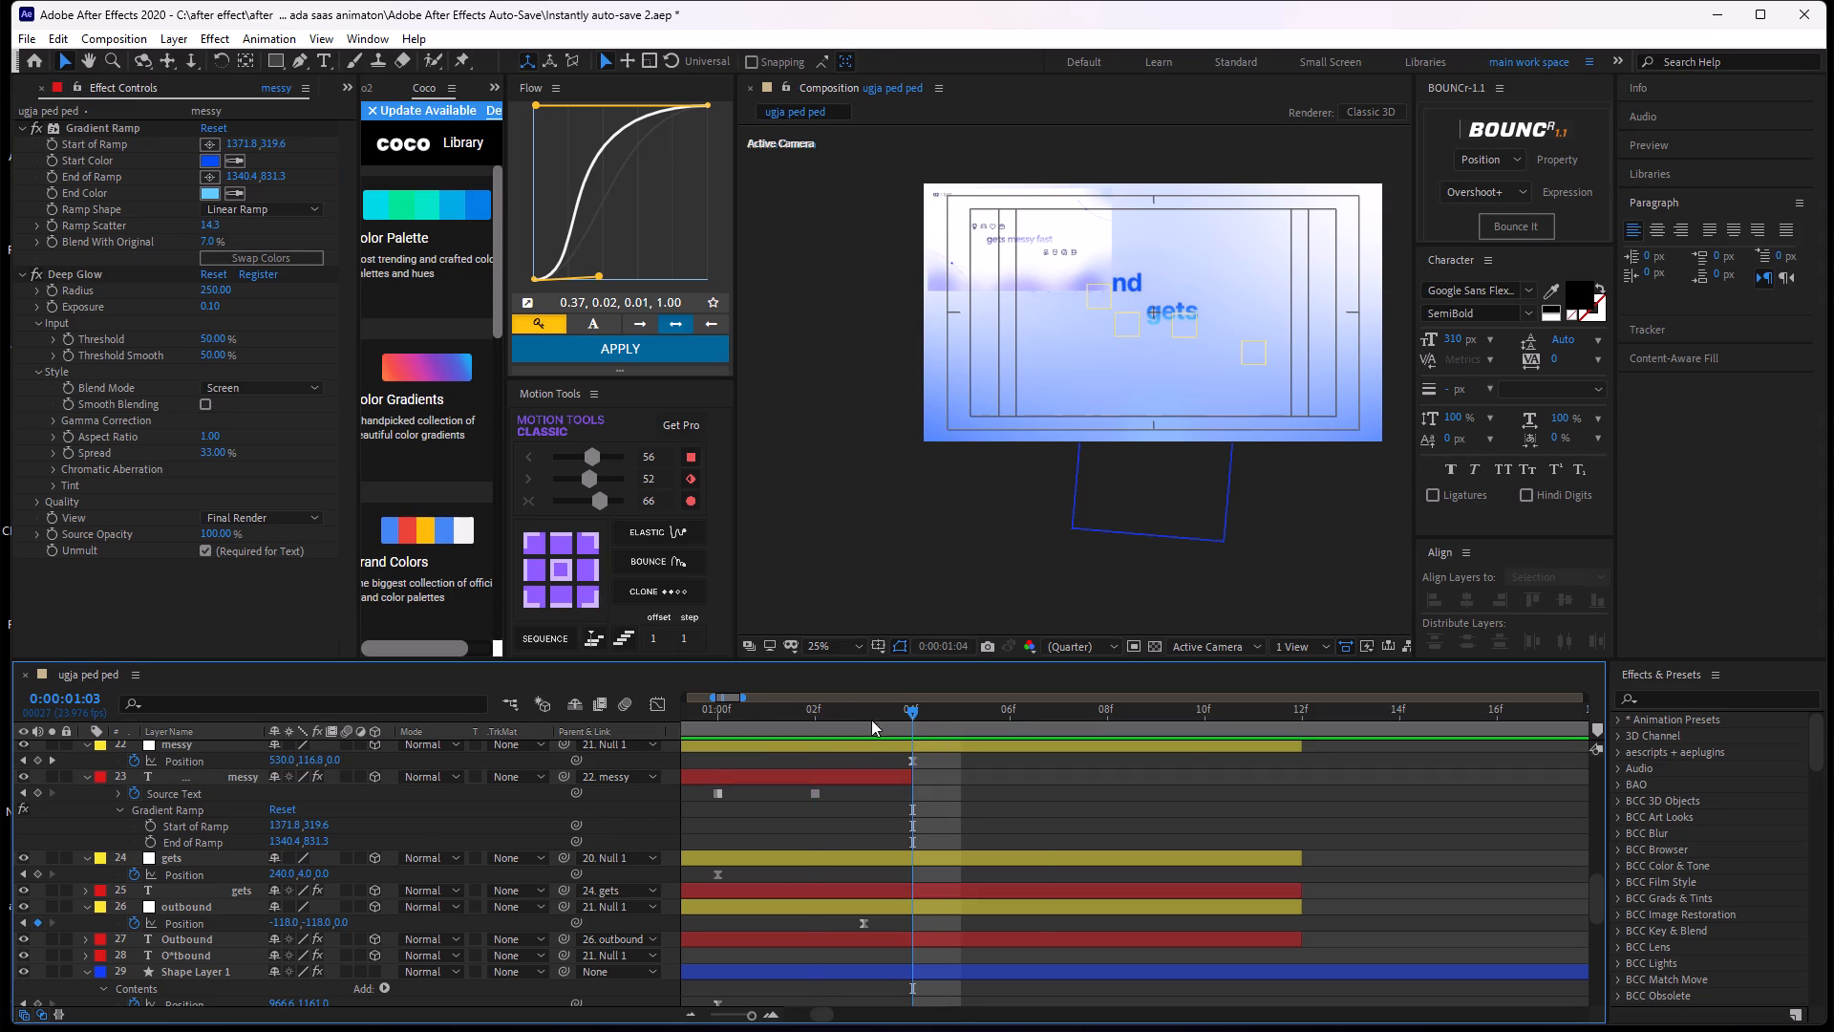
{"action": "left_click_drag", "start_coordinate": [871, 720], "coordinate": [894, 738]}
{"action": "left_click_drag", "start_coordinate": [911, 775], "coordinate": [971, 785]}
{"action": "left_click", "coordinate": [959, 810]}
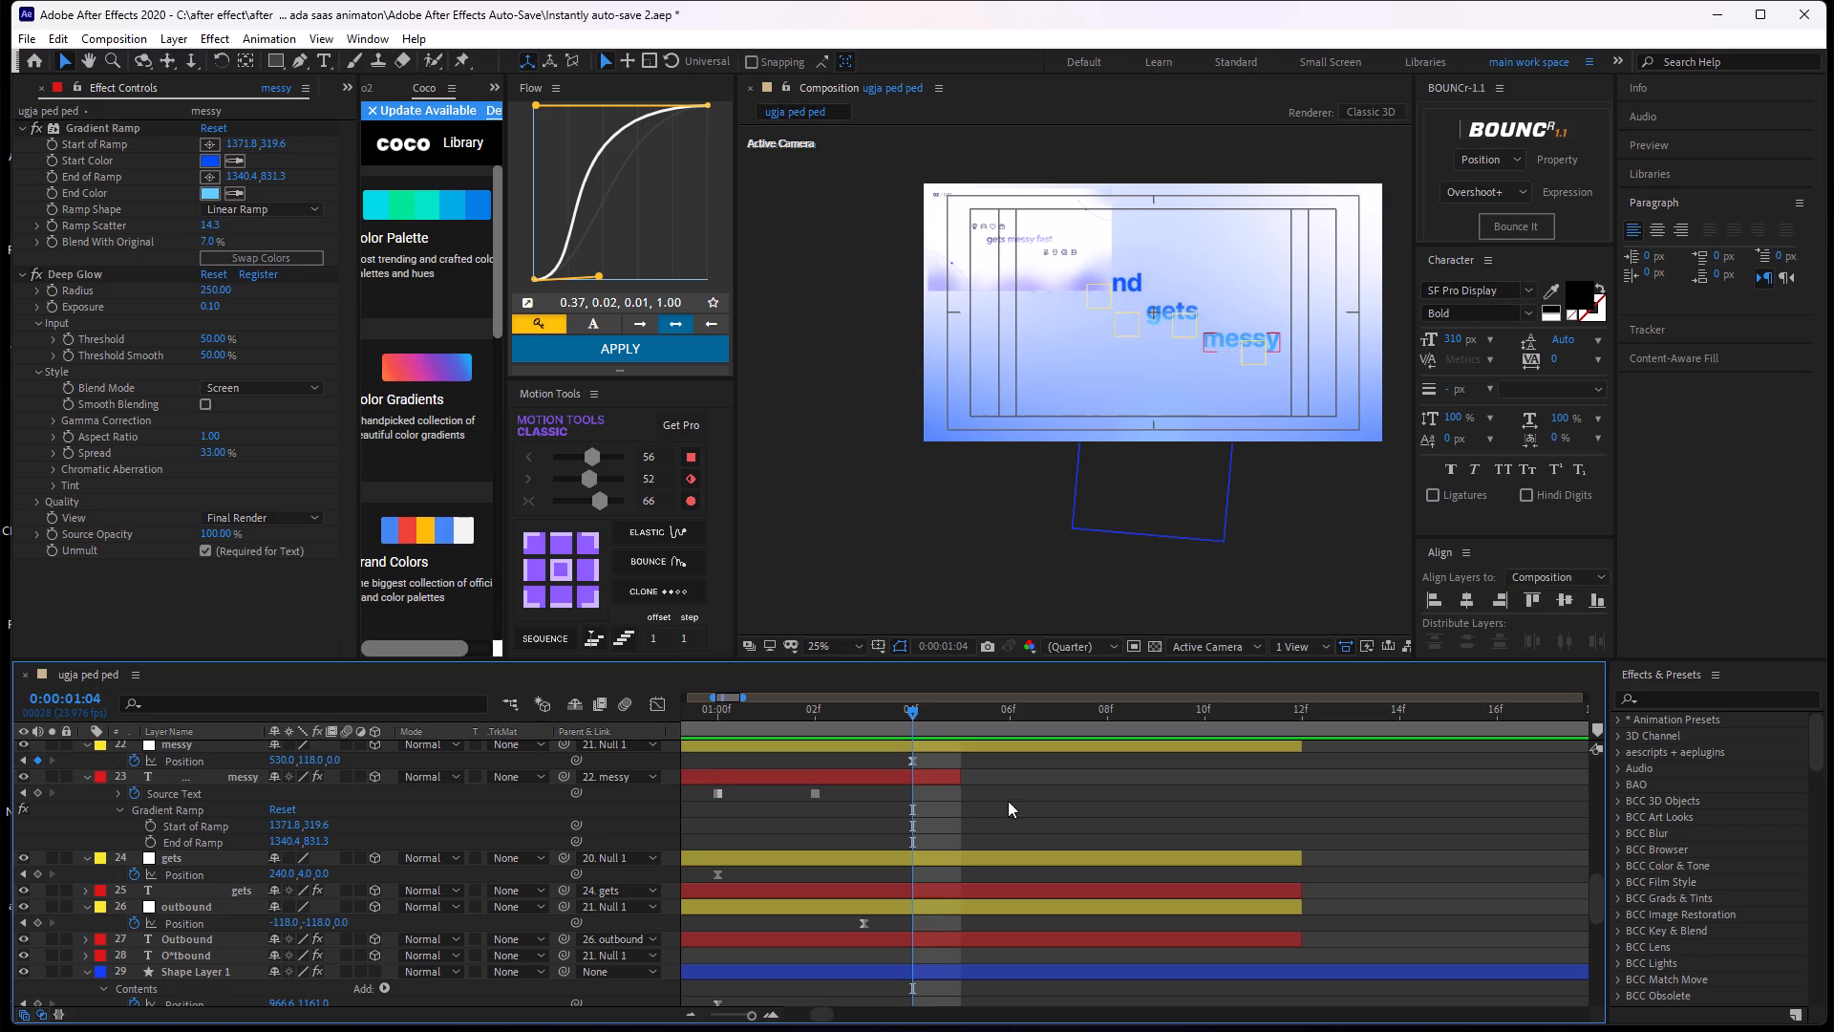
Examine the nd, gets and messy words up close across the composition at 0:00:01:04.
{"action": "scroll", "coordinate": [1285, 391], "scroll_direction": "up", "scroll_amount": 1}
{"action": "middle_click_drag", "start_coordinate": [1312, 348], "coordinate": [982, 410]}
{"action": "scroll", "coordinate": [1079, 358], "scroll_direction": "up", "scroll_amount": 1}
{"action": "middle_click_drag", "start_coordinate": [1083, 374], "coordinate": [981, 415]}
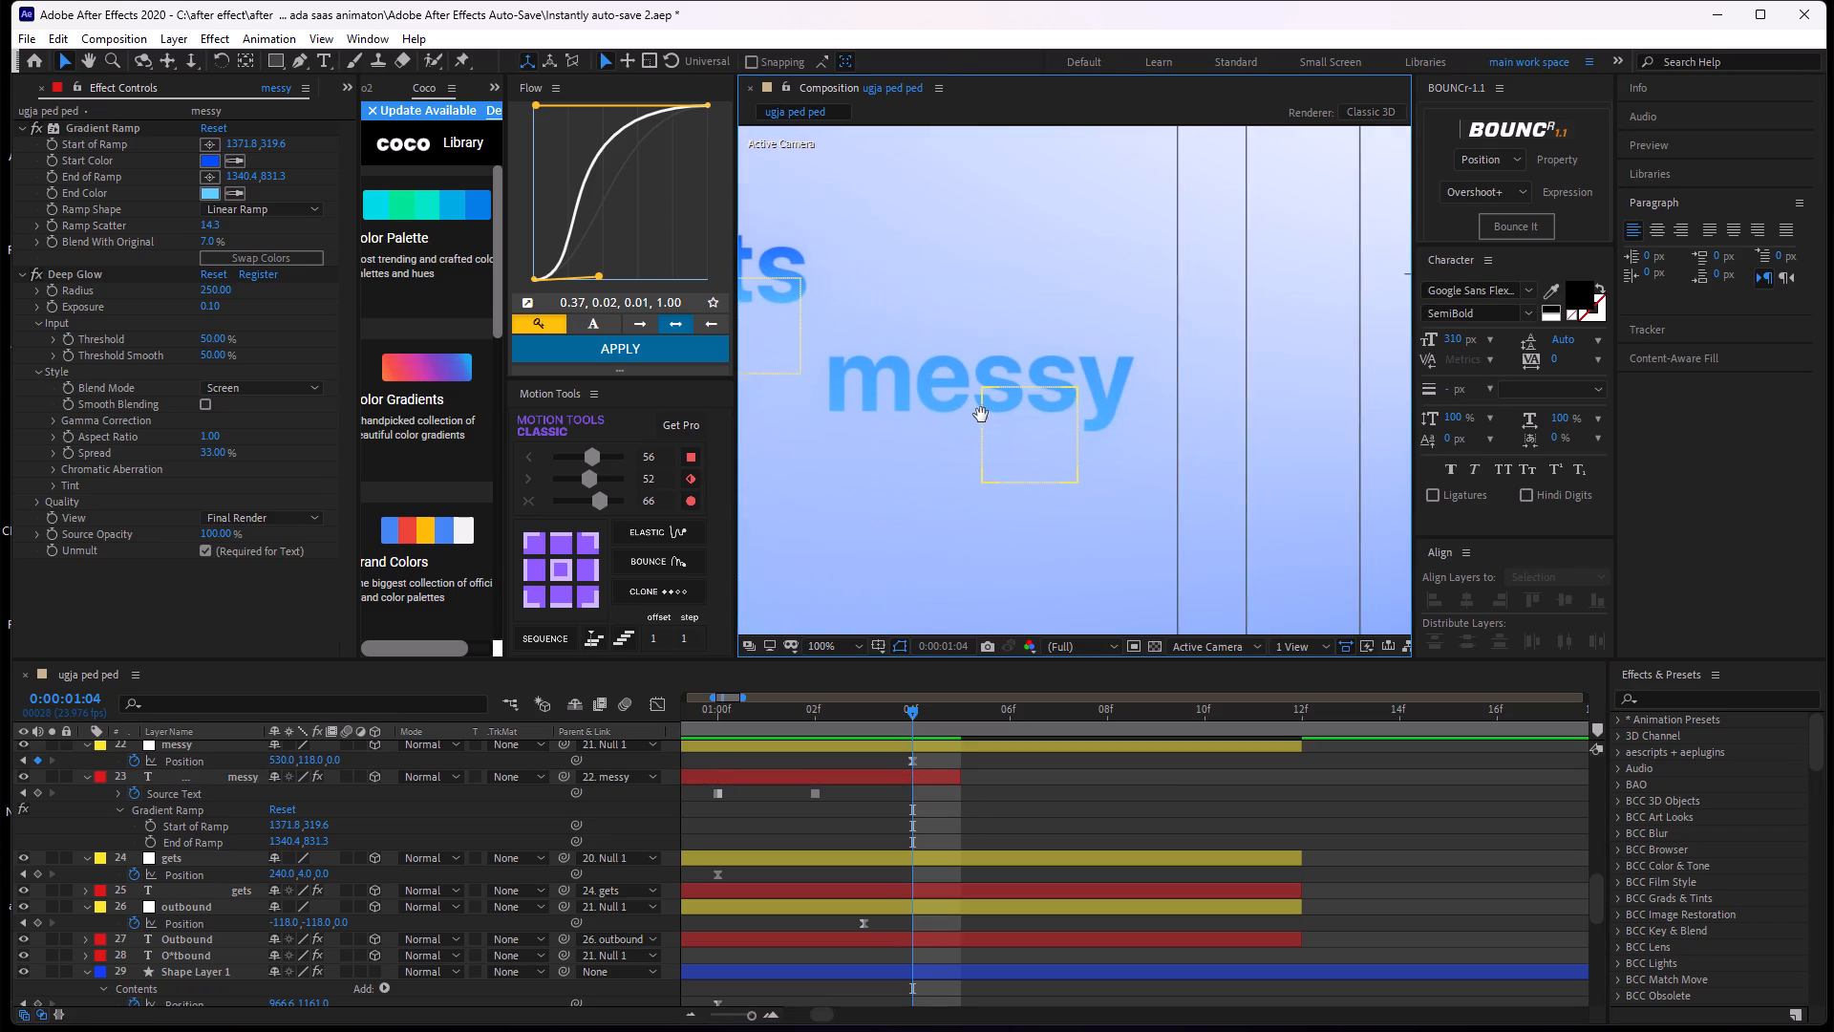
{"action": "middle_click_drag", "start_coordinate": [981, 415], "coordinate": [985, 414]}
{"action": "middle_click_drag", "start_coordinate": [893, 455], "coordinate": [1017, 553]}
{"action": "middle_click_drag", "start_coordinate": [823, 293], "coordinate": [1247, 338]}
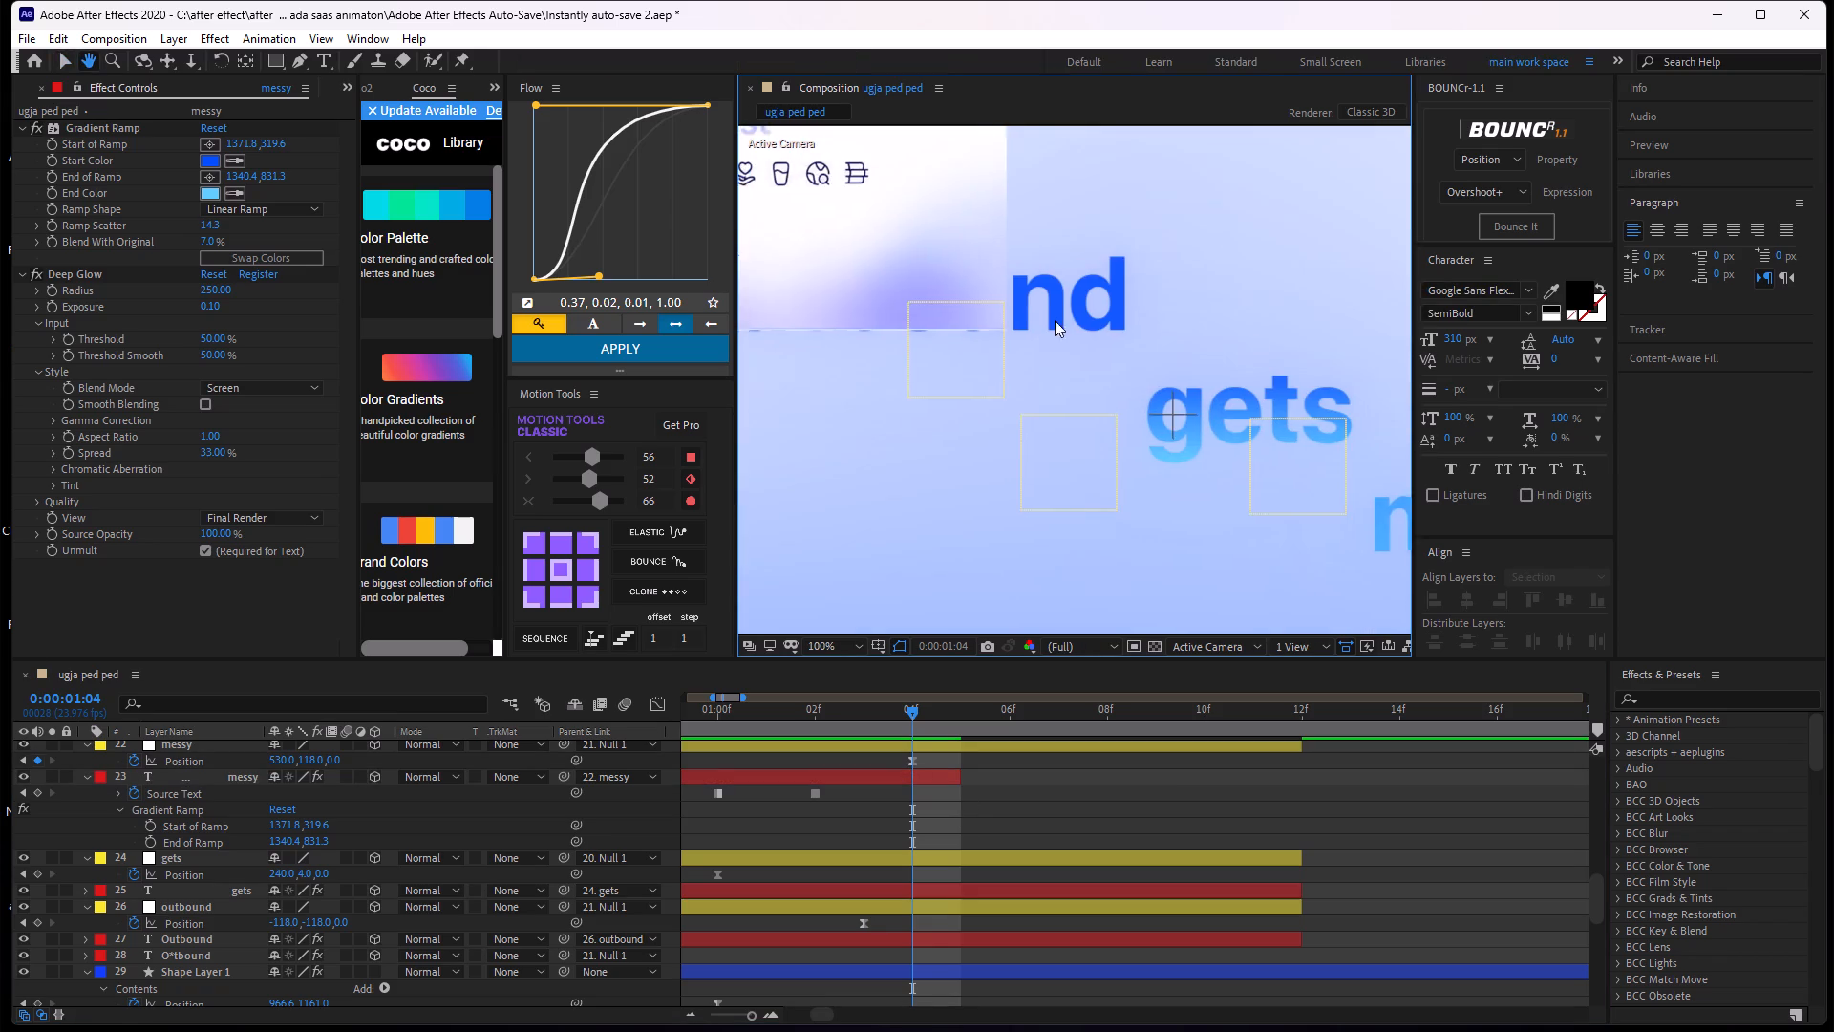
{"action": "middle_click_drag", "start_coordinate": [1039, 329], "coordinate": [895, 418]}
{"action": "middle_click_drag", "start_coordinate": [1069, 425], "coordinate": [890, 420]}
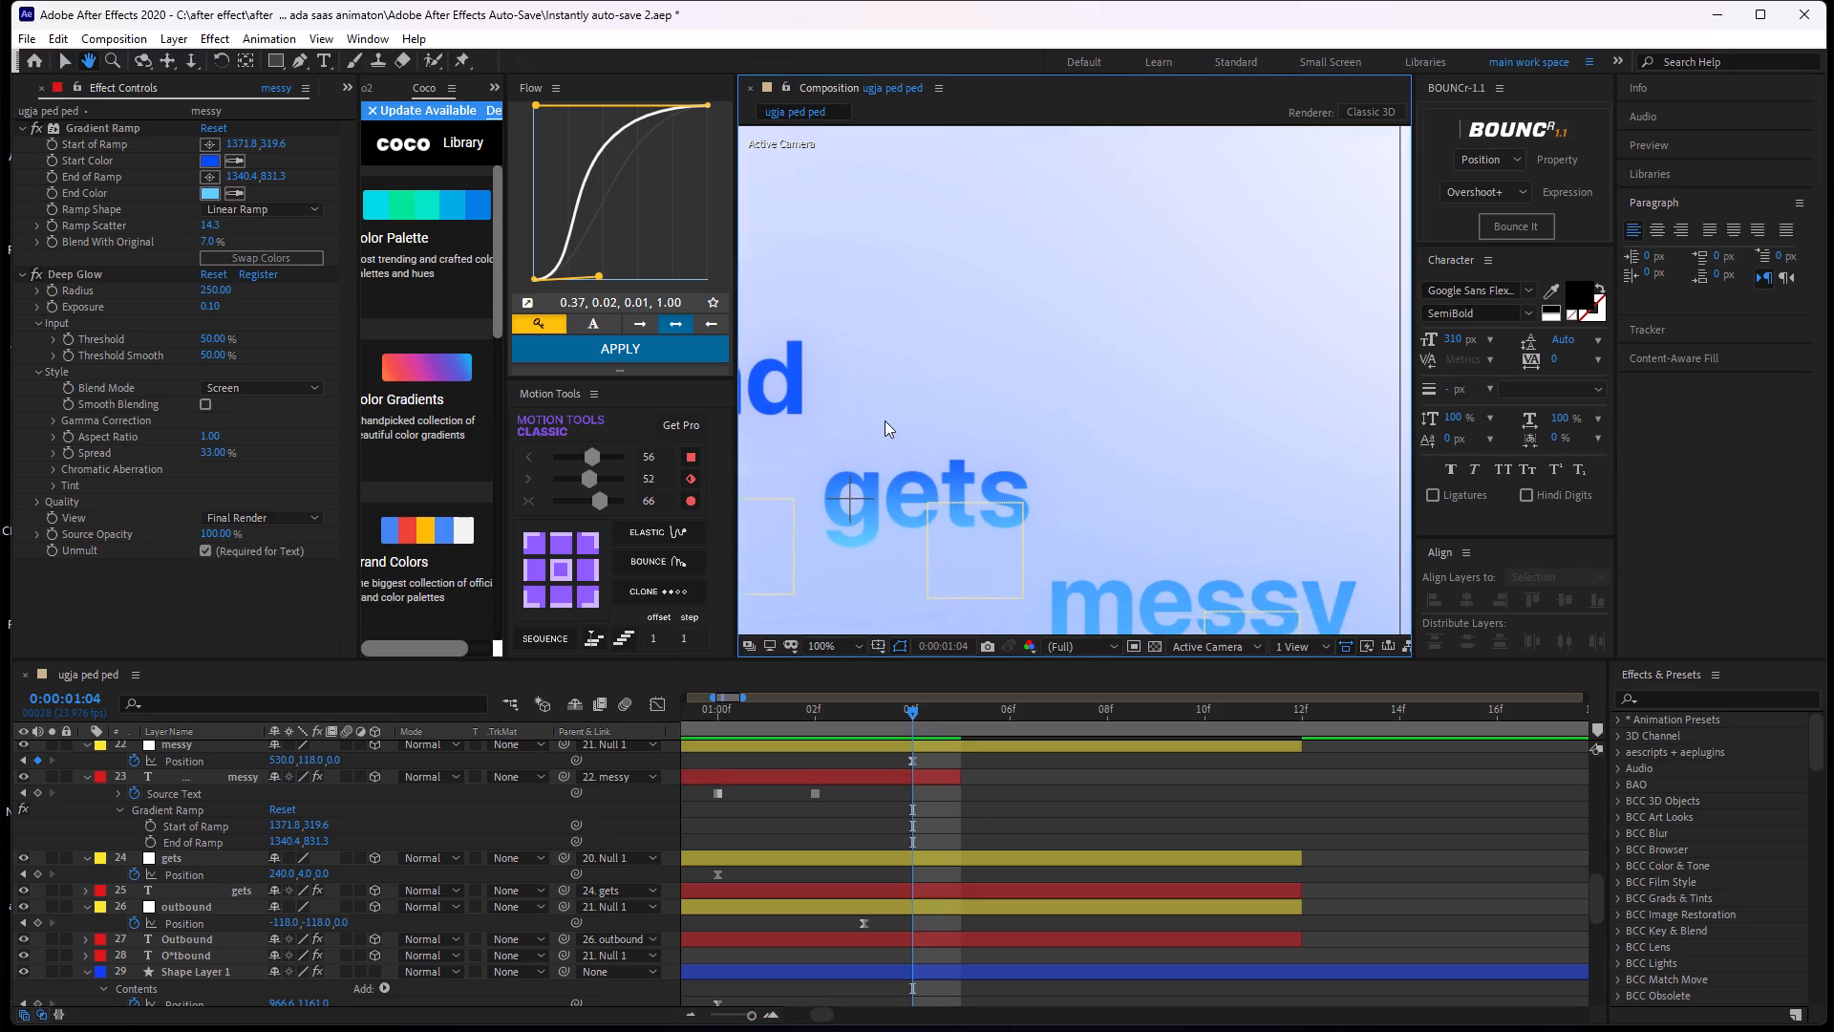
{"action": "middle_click_drag", "start_coordinate": [1400, 510], "coordinate": [1205, 302]}
{"action": "middle_click_drag", "start_coordinate": [1007, 414], "coordinate": [1114, 402]}
{"action": "middle_click_drag", "start_coordinate": [788, 467], "coordinate": [1199, 539]}
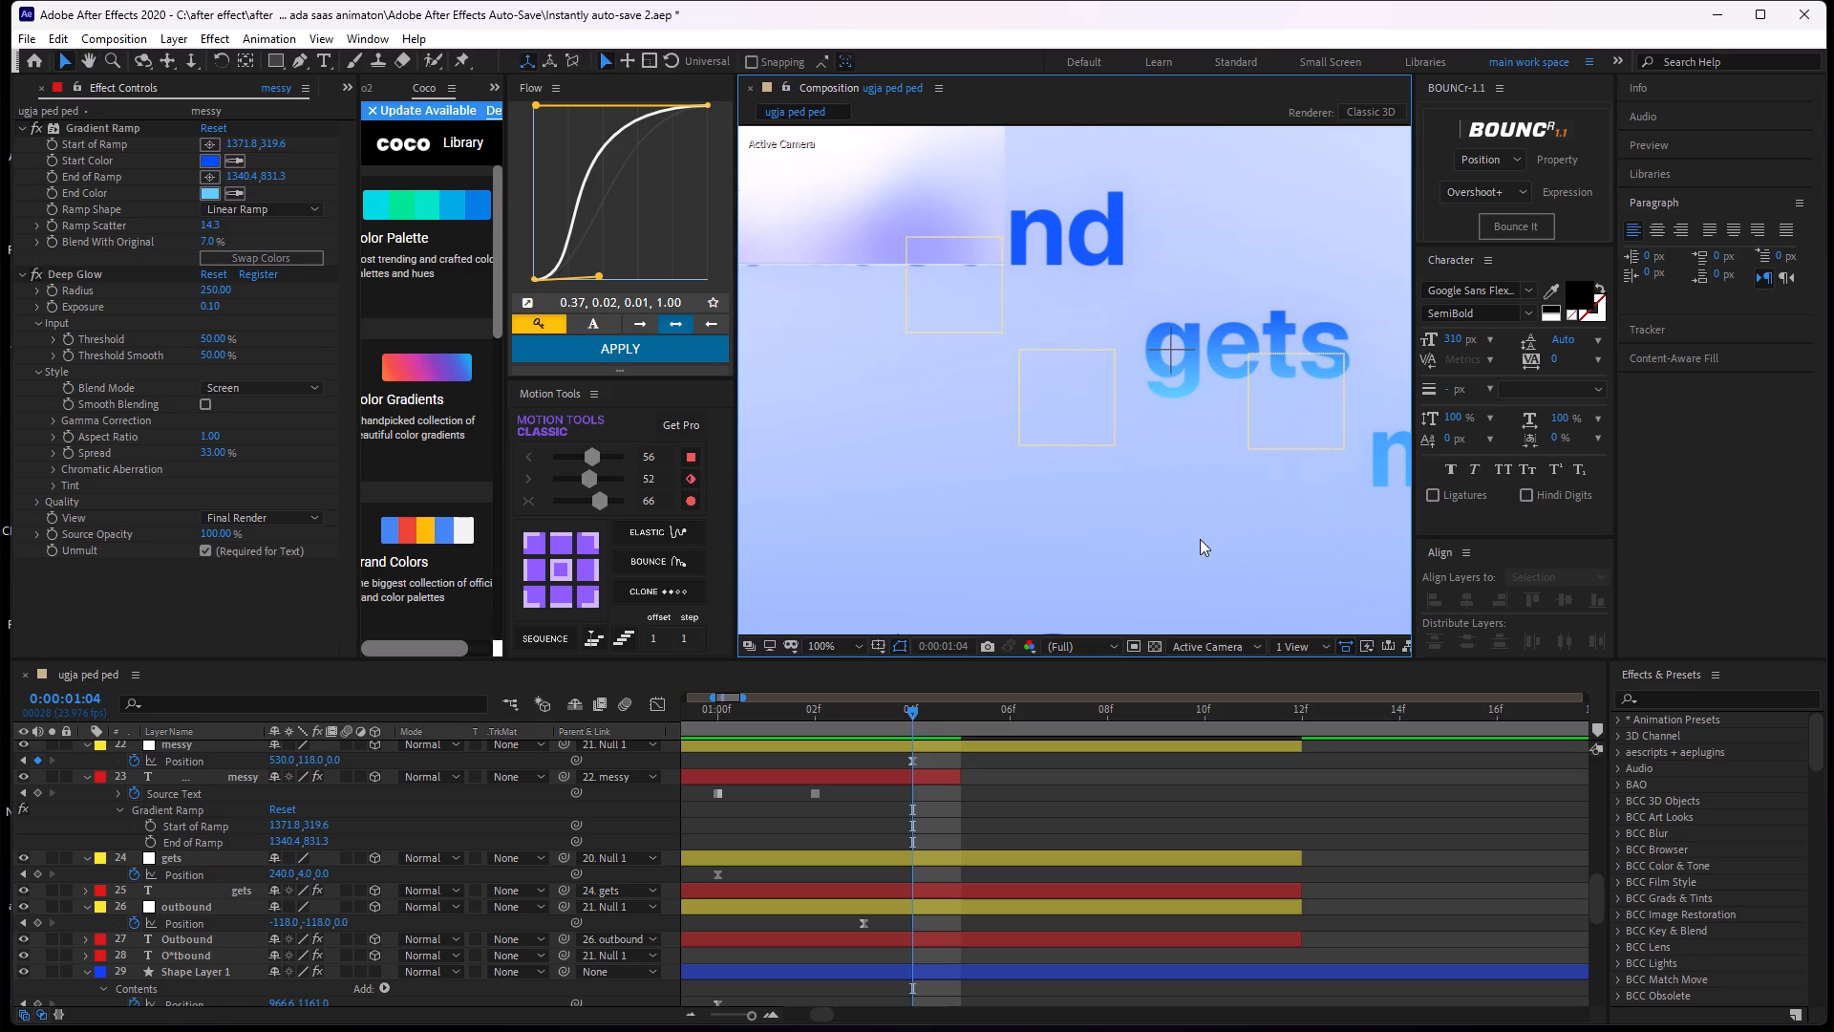
Capture a screen snip of the four-icon row above the "gets messy fast" text in the reference overlay.
{"action": "middle_click_drag", "start_coordinate": [949, 260], "coordinate": [1214, 505]}
{"action": "middle_click_drag", "start_coordinate": [1131, 361], "coordinate": [1292, 428]}
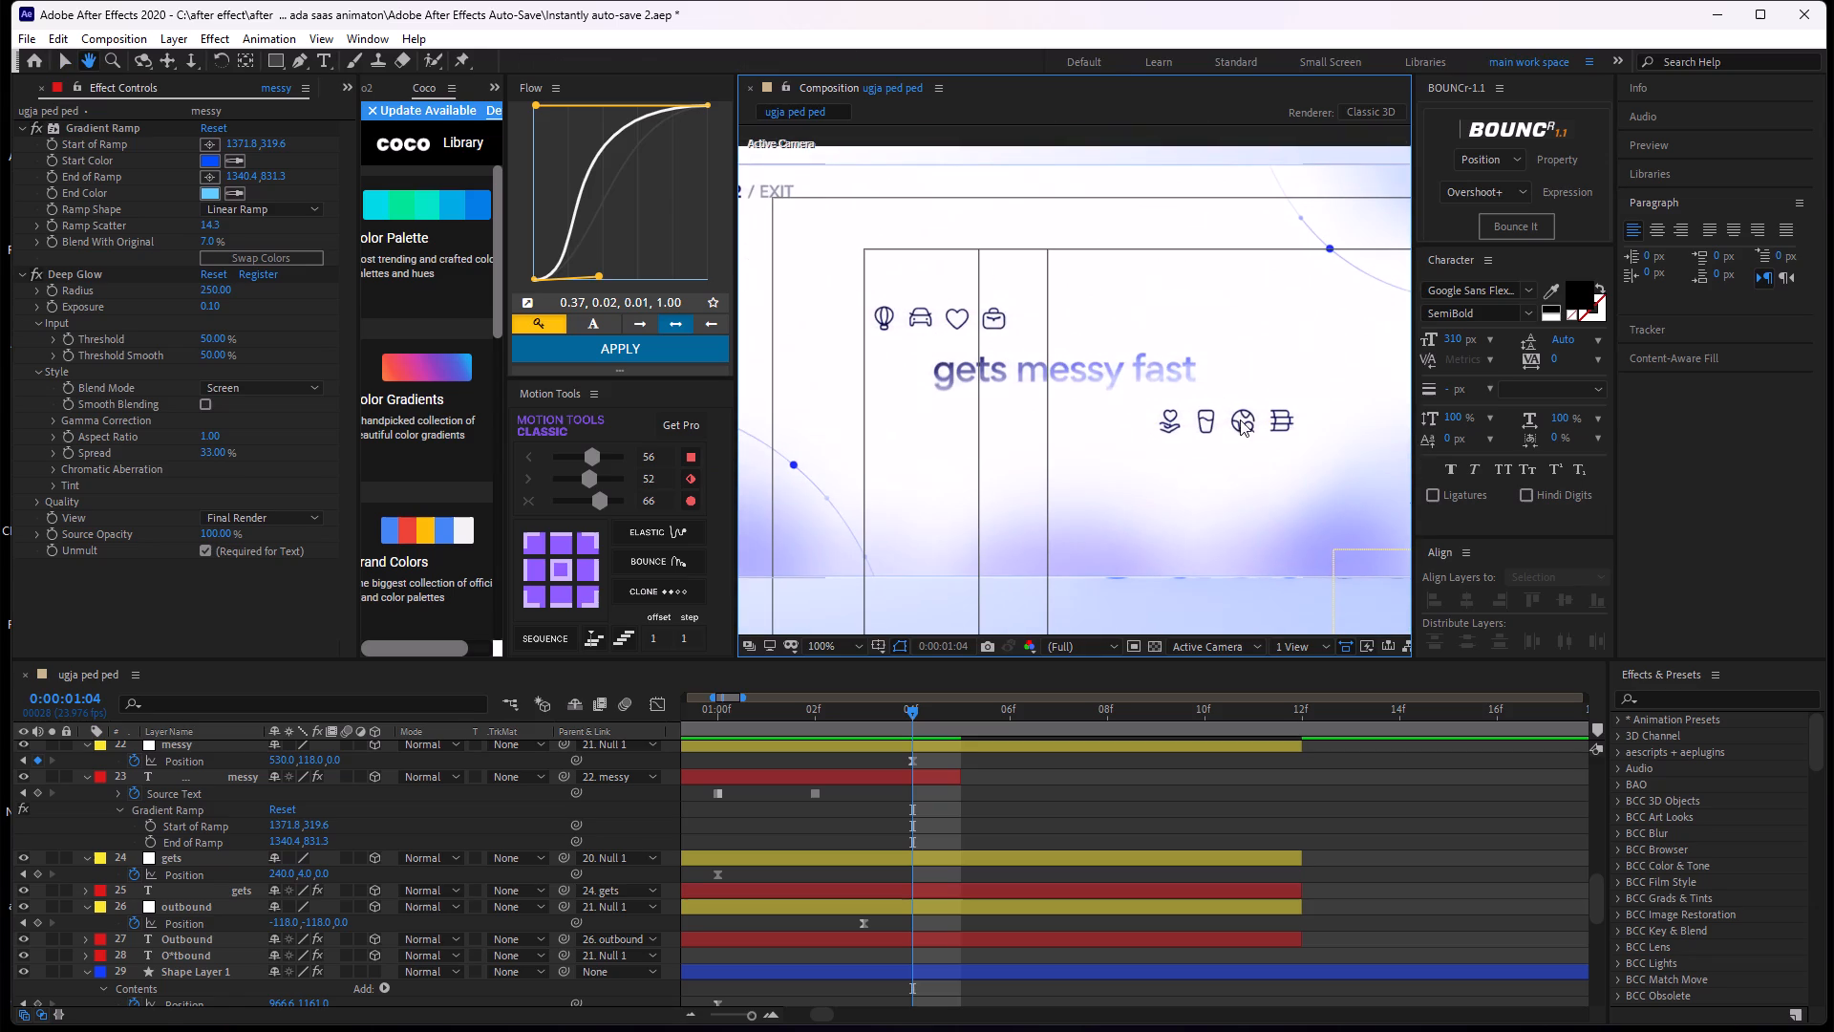
{"action": "key", "text": "Print"}
{"action": "left_click_drag", "start_coordinate": [1060, 271], "coordinate": [989, 320]}
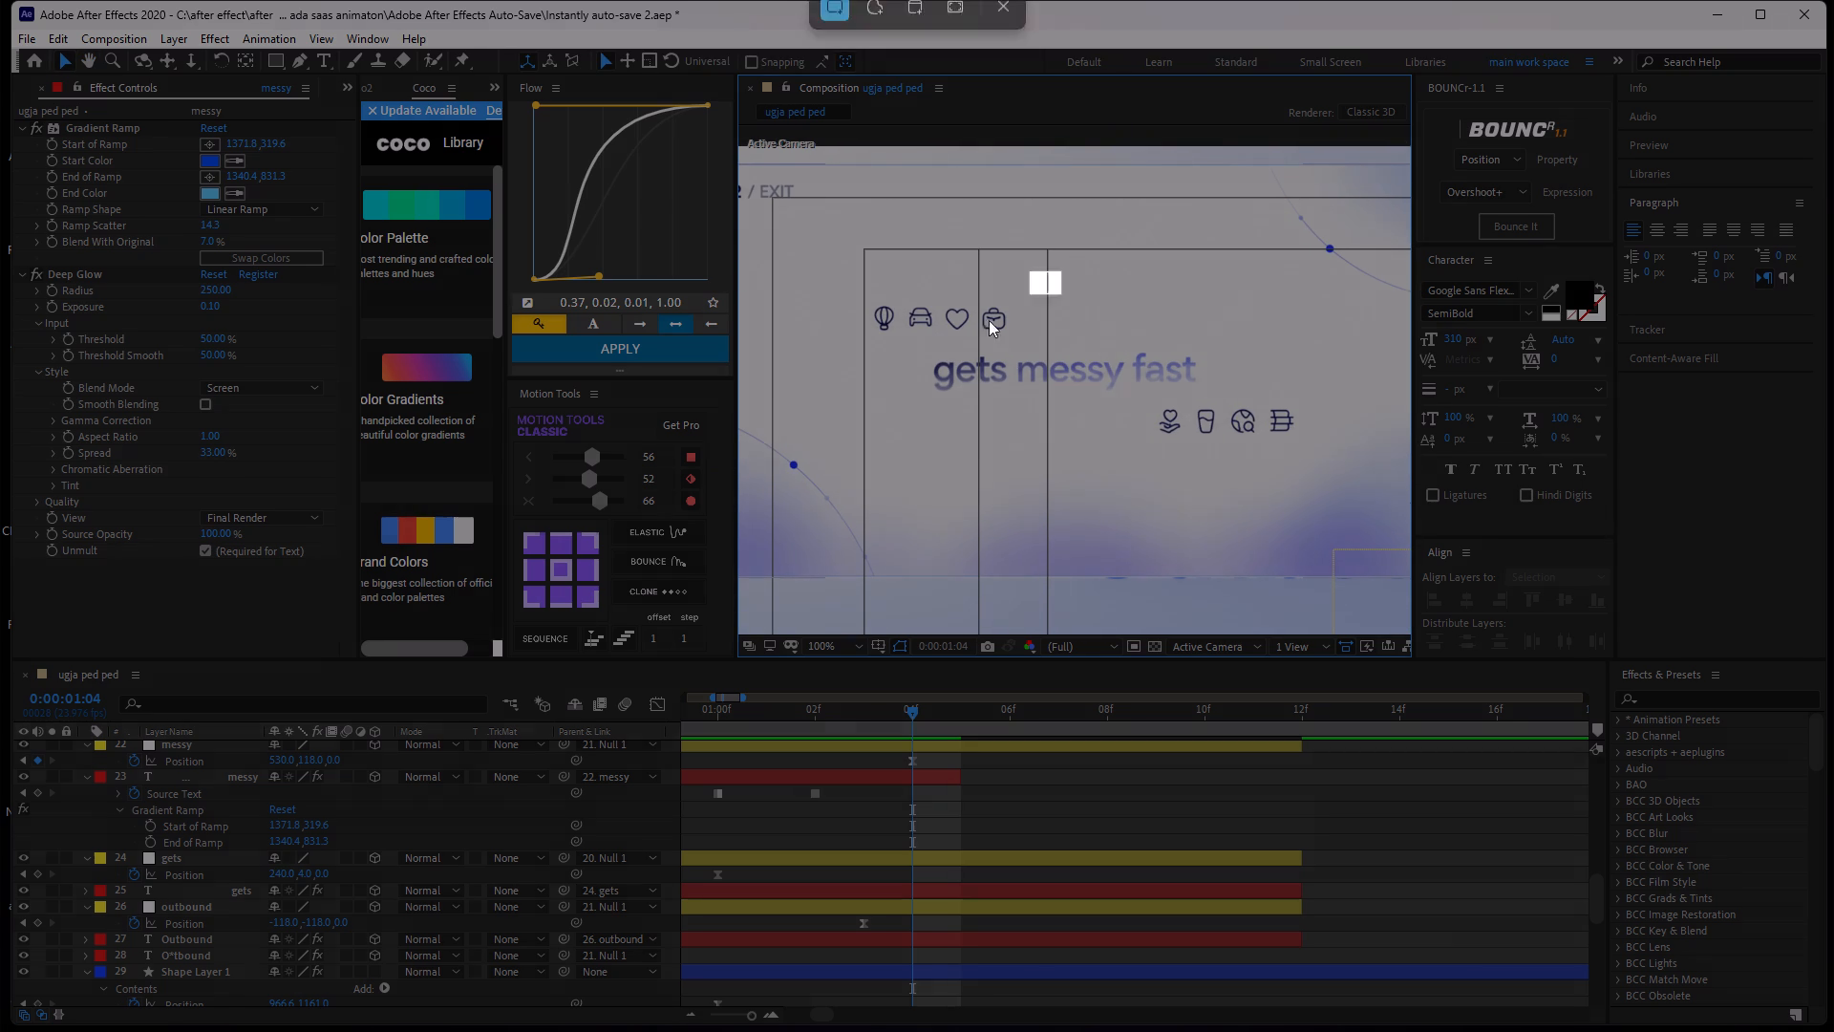
{"action": "left_click_drag", "start_coordinate": [989, 320], "coordinate": [864, 359]}
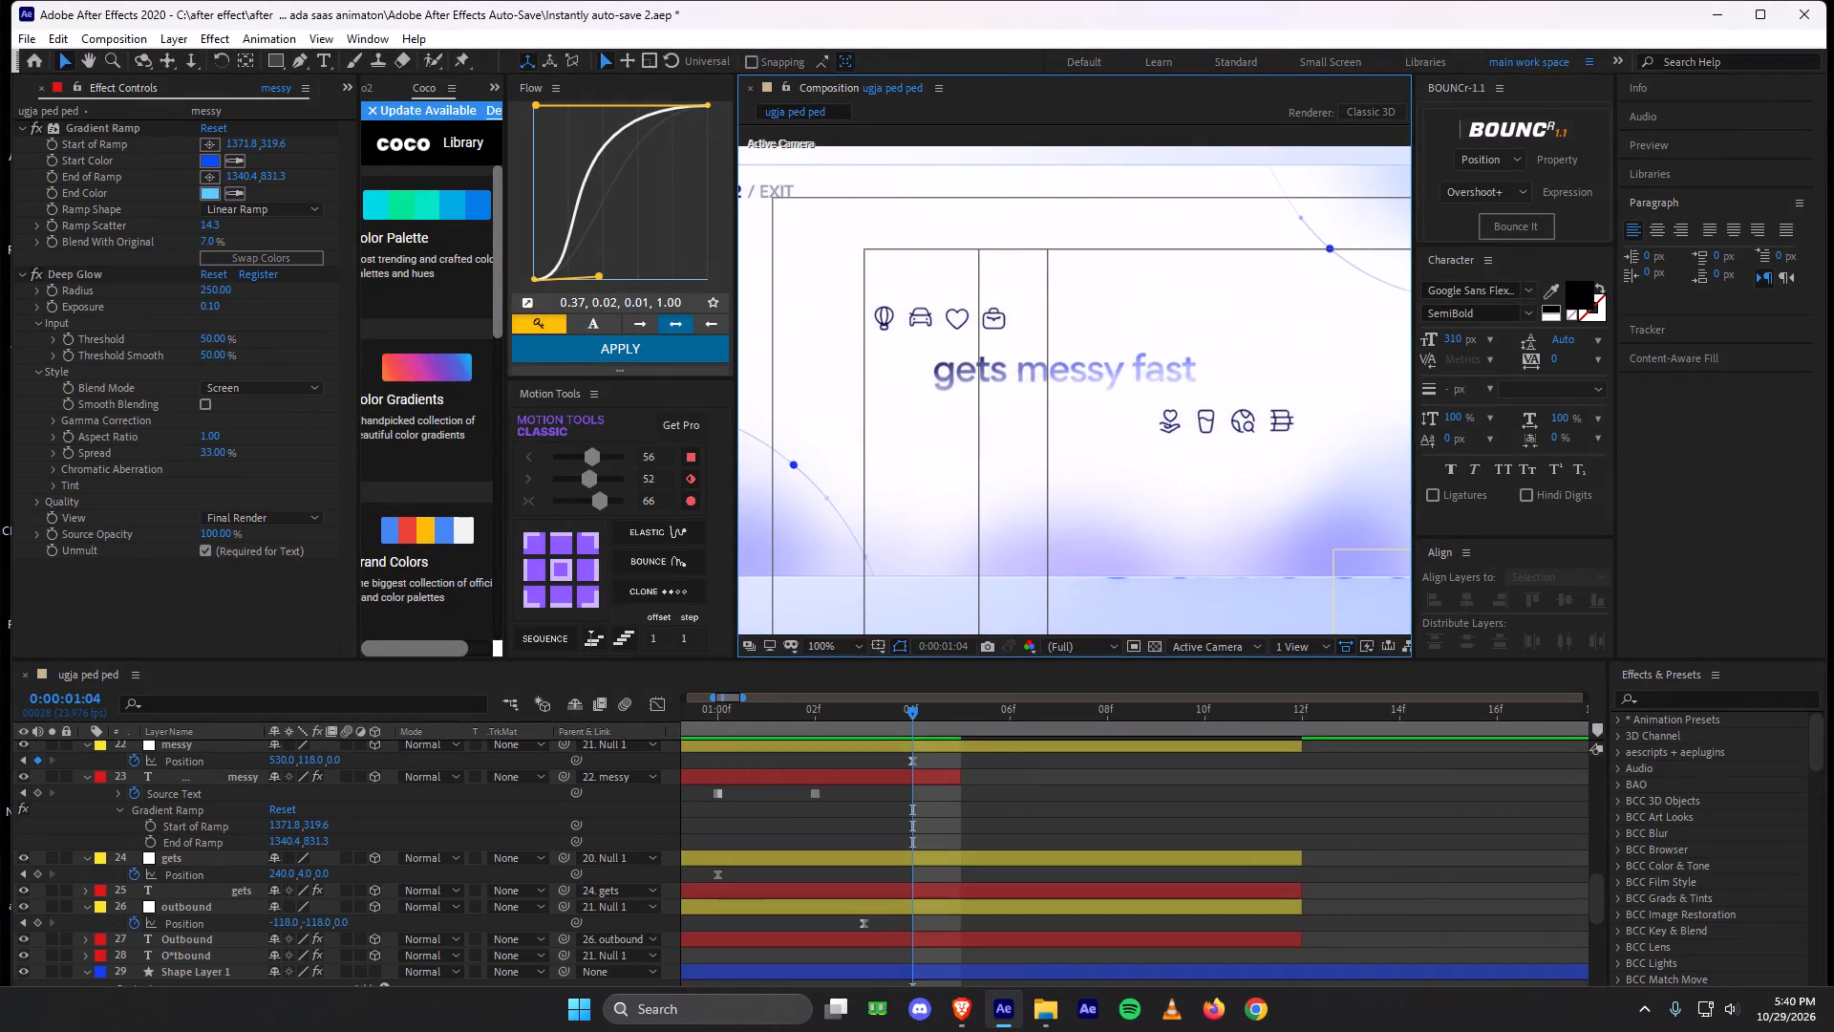
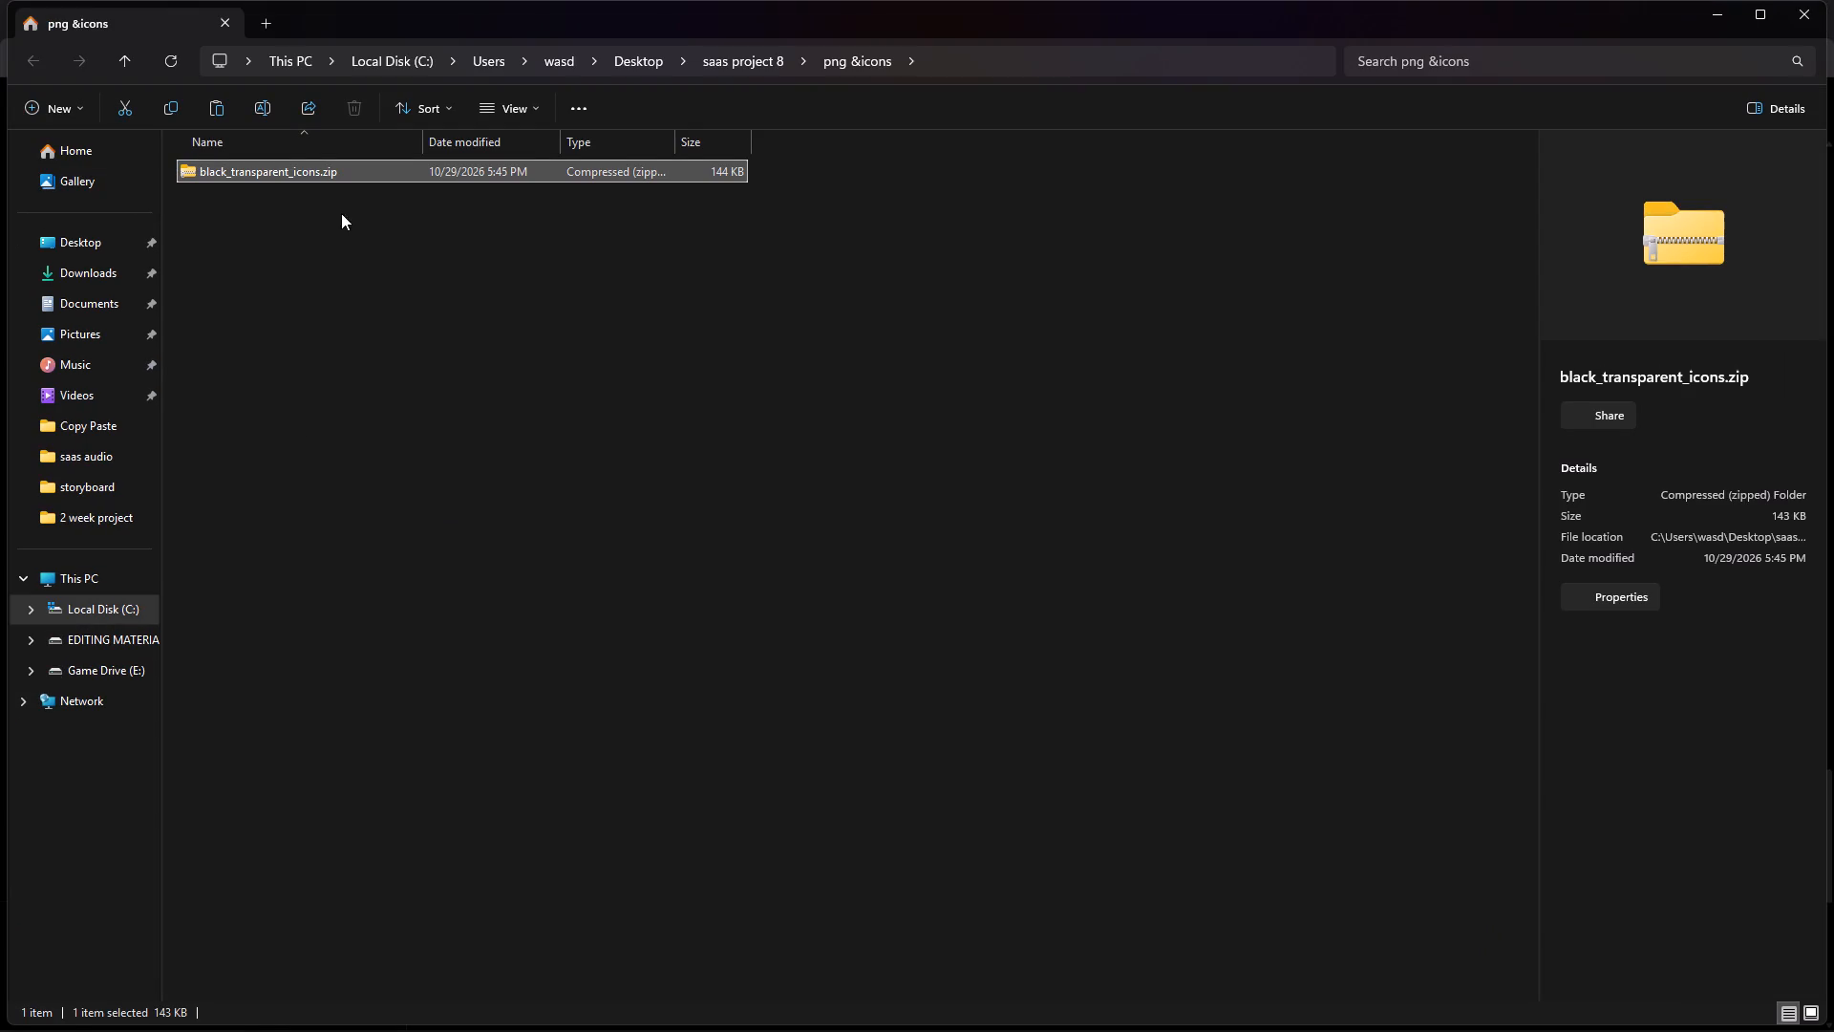
{"action": "left_click", "coordinate": [331, 169]}
{"action": "right_click", "coordinate": [331, 169]}
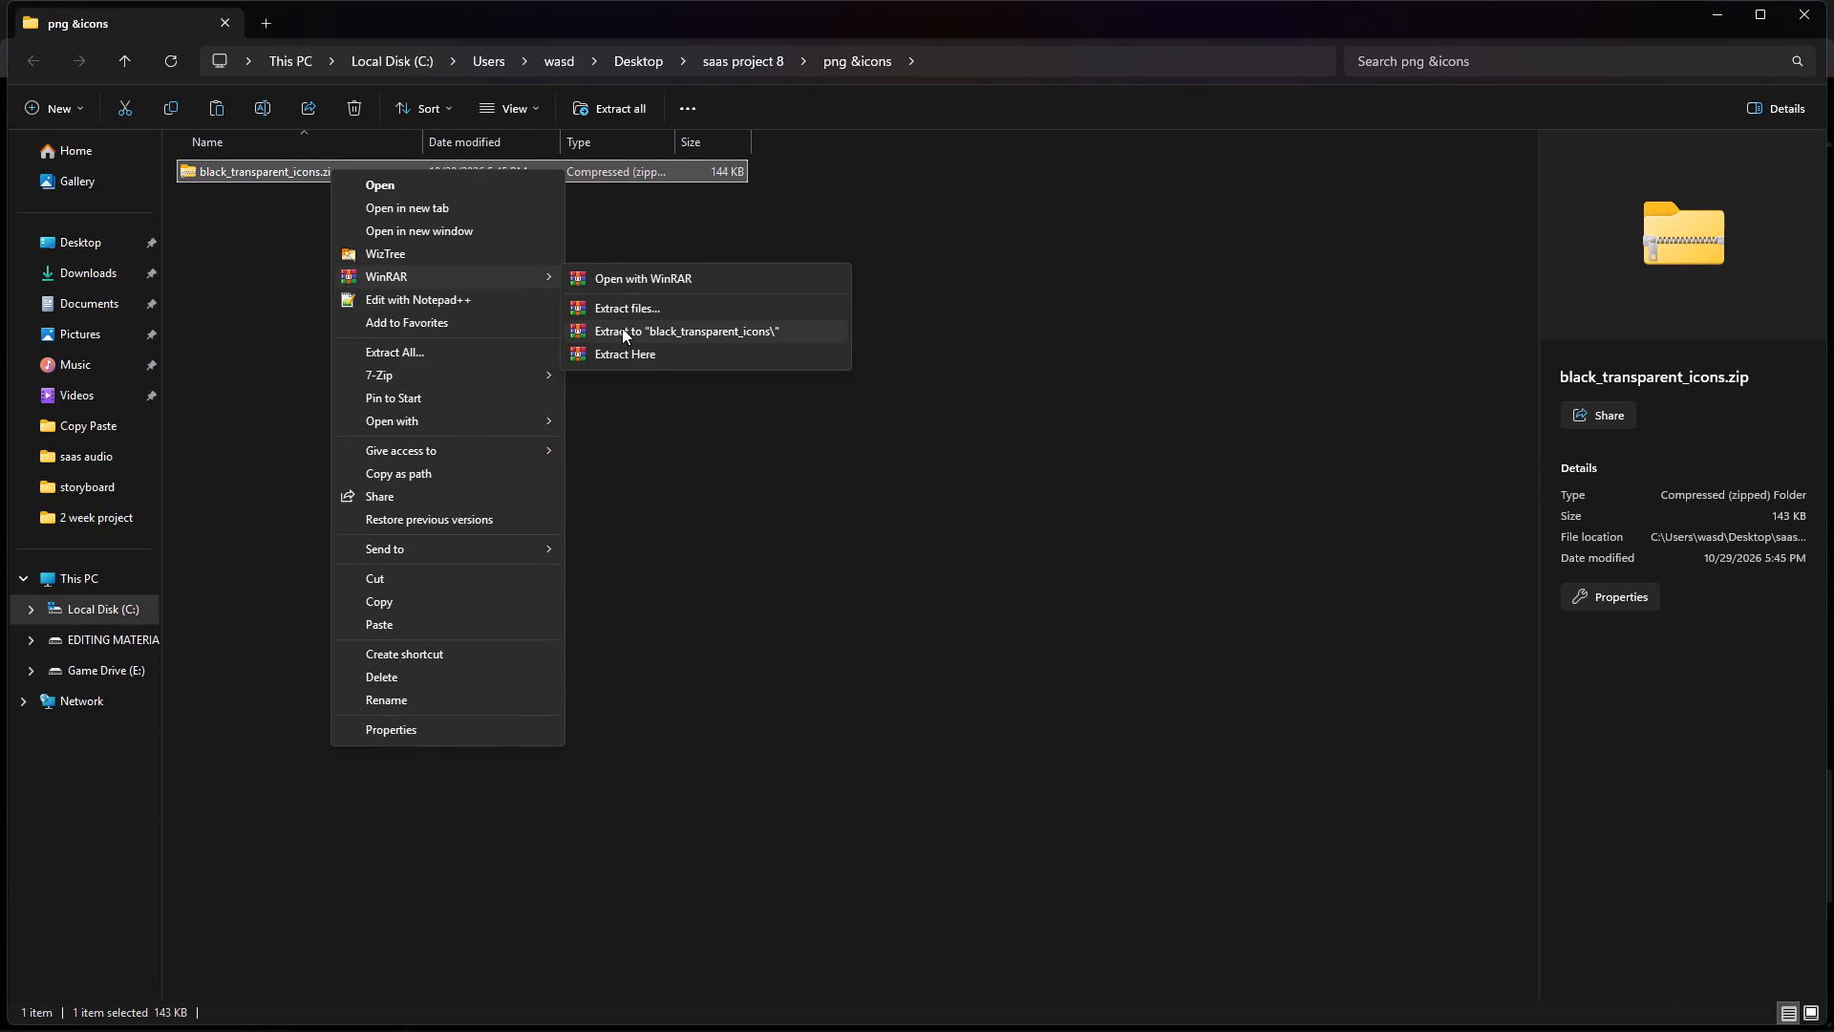
{"action": "left_click", "coordinate": [623, 328]}
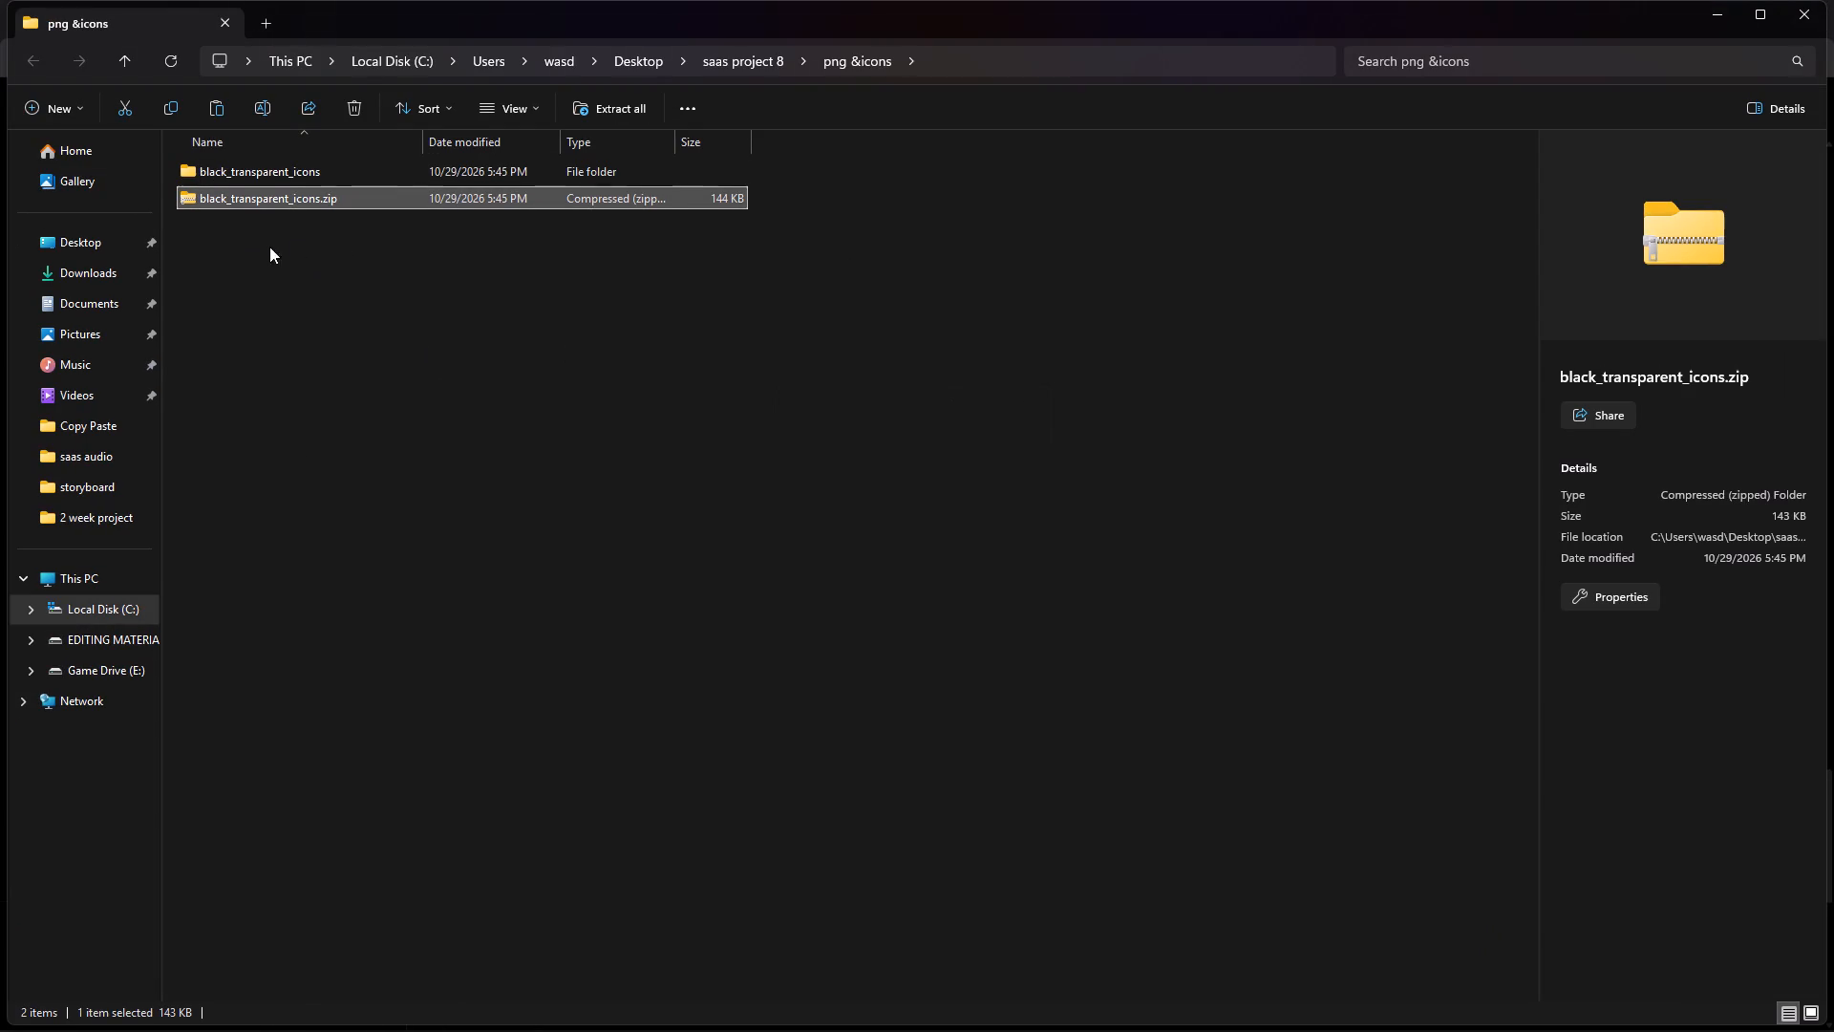
Delete the black_transparent_icons.zip archive from the png &icons folder.
{"action": "double_click", "coordinate": [303, 192]}
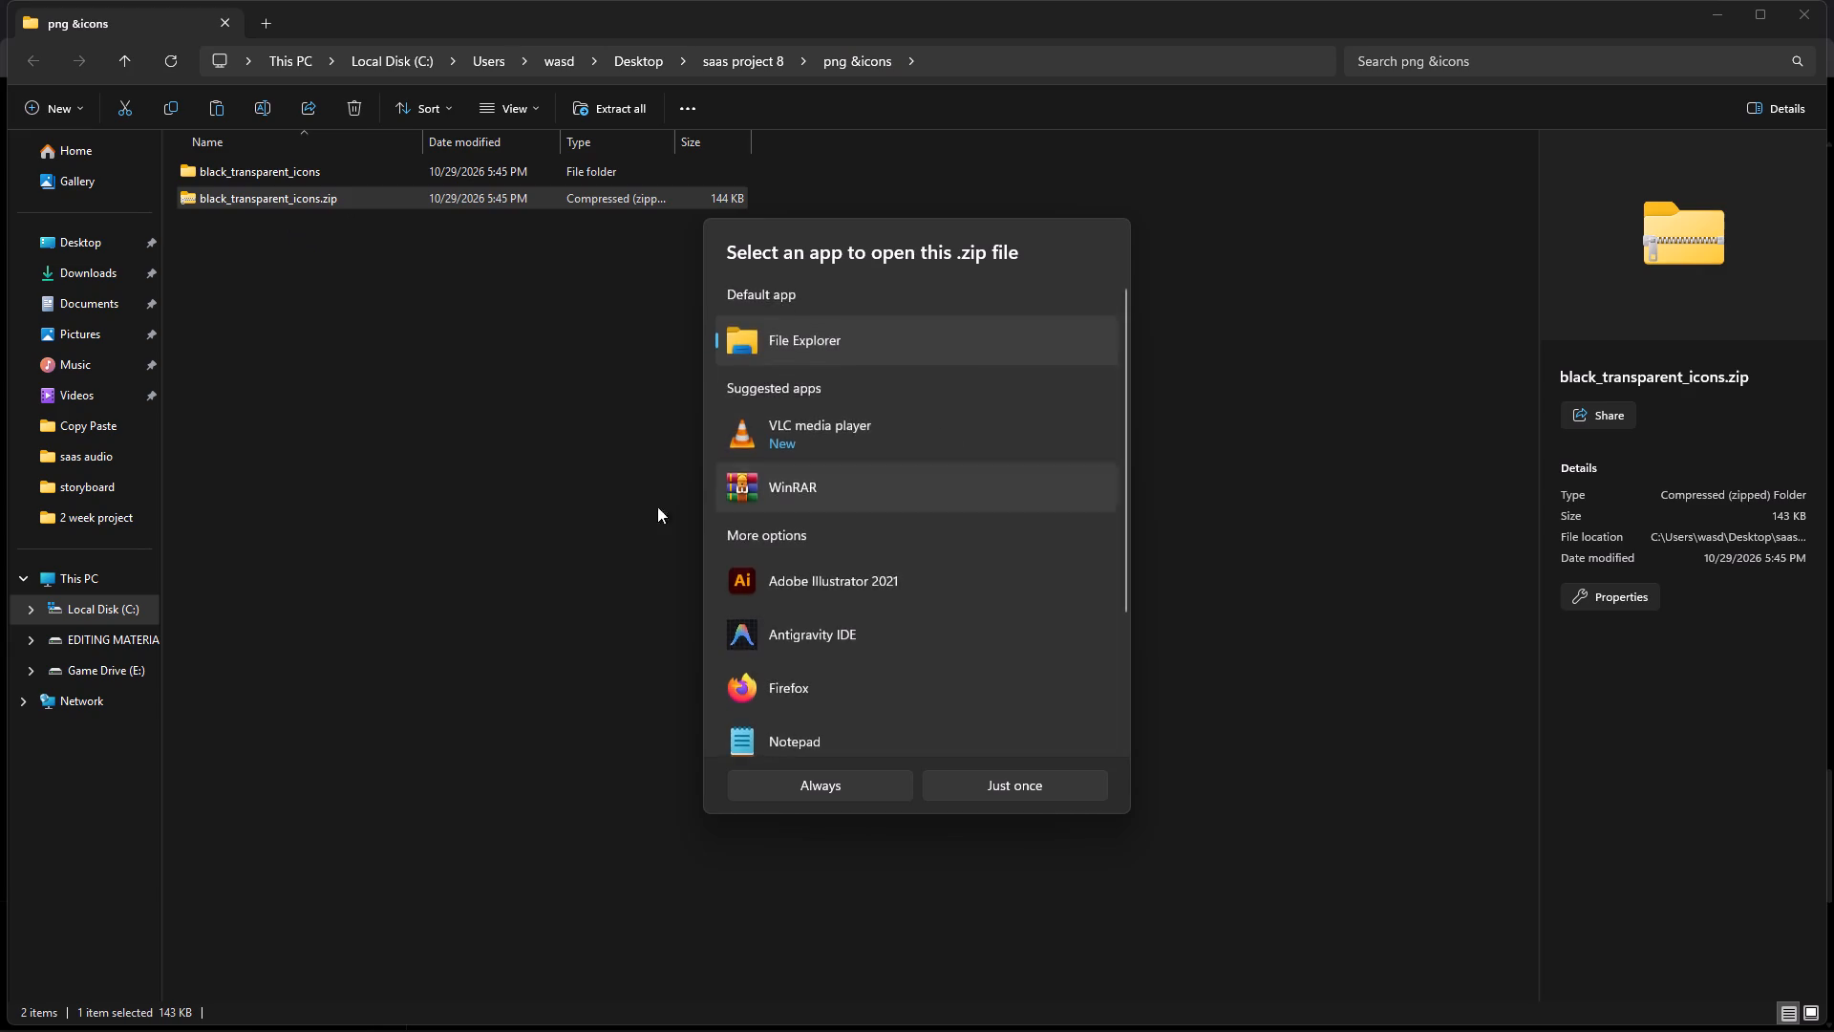
{"action": "left_click", "coordinate": [459, 468]}
{"action": "left_click", "coordinate": [341, 186]}
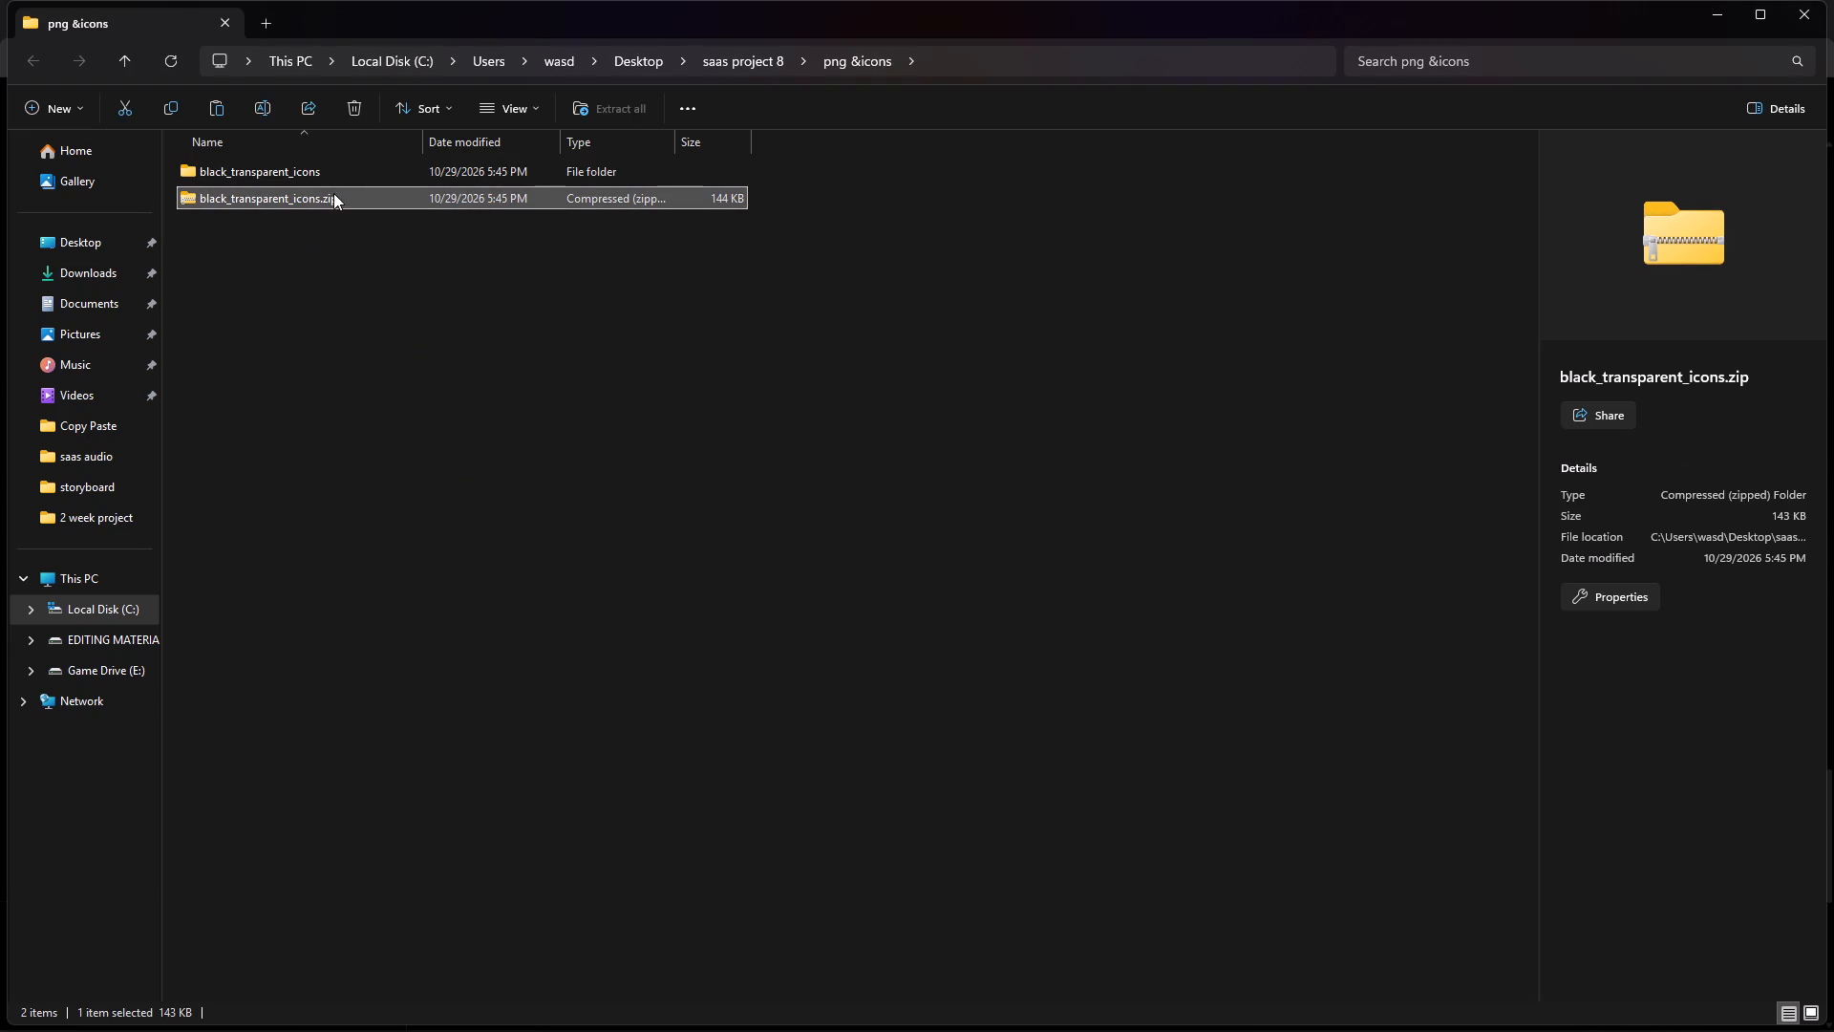
{"action": "left_click", "coordinate": [348, 108]}
Look through the extracted PNGs in the black_transparent_icons folder, then return to the png &icons folder.
{"action": "left_click", "coordinate": [294, 183]}
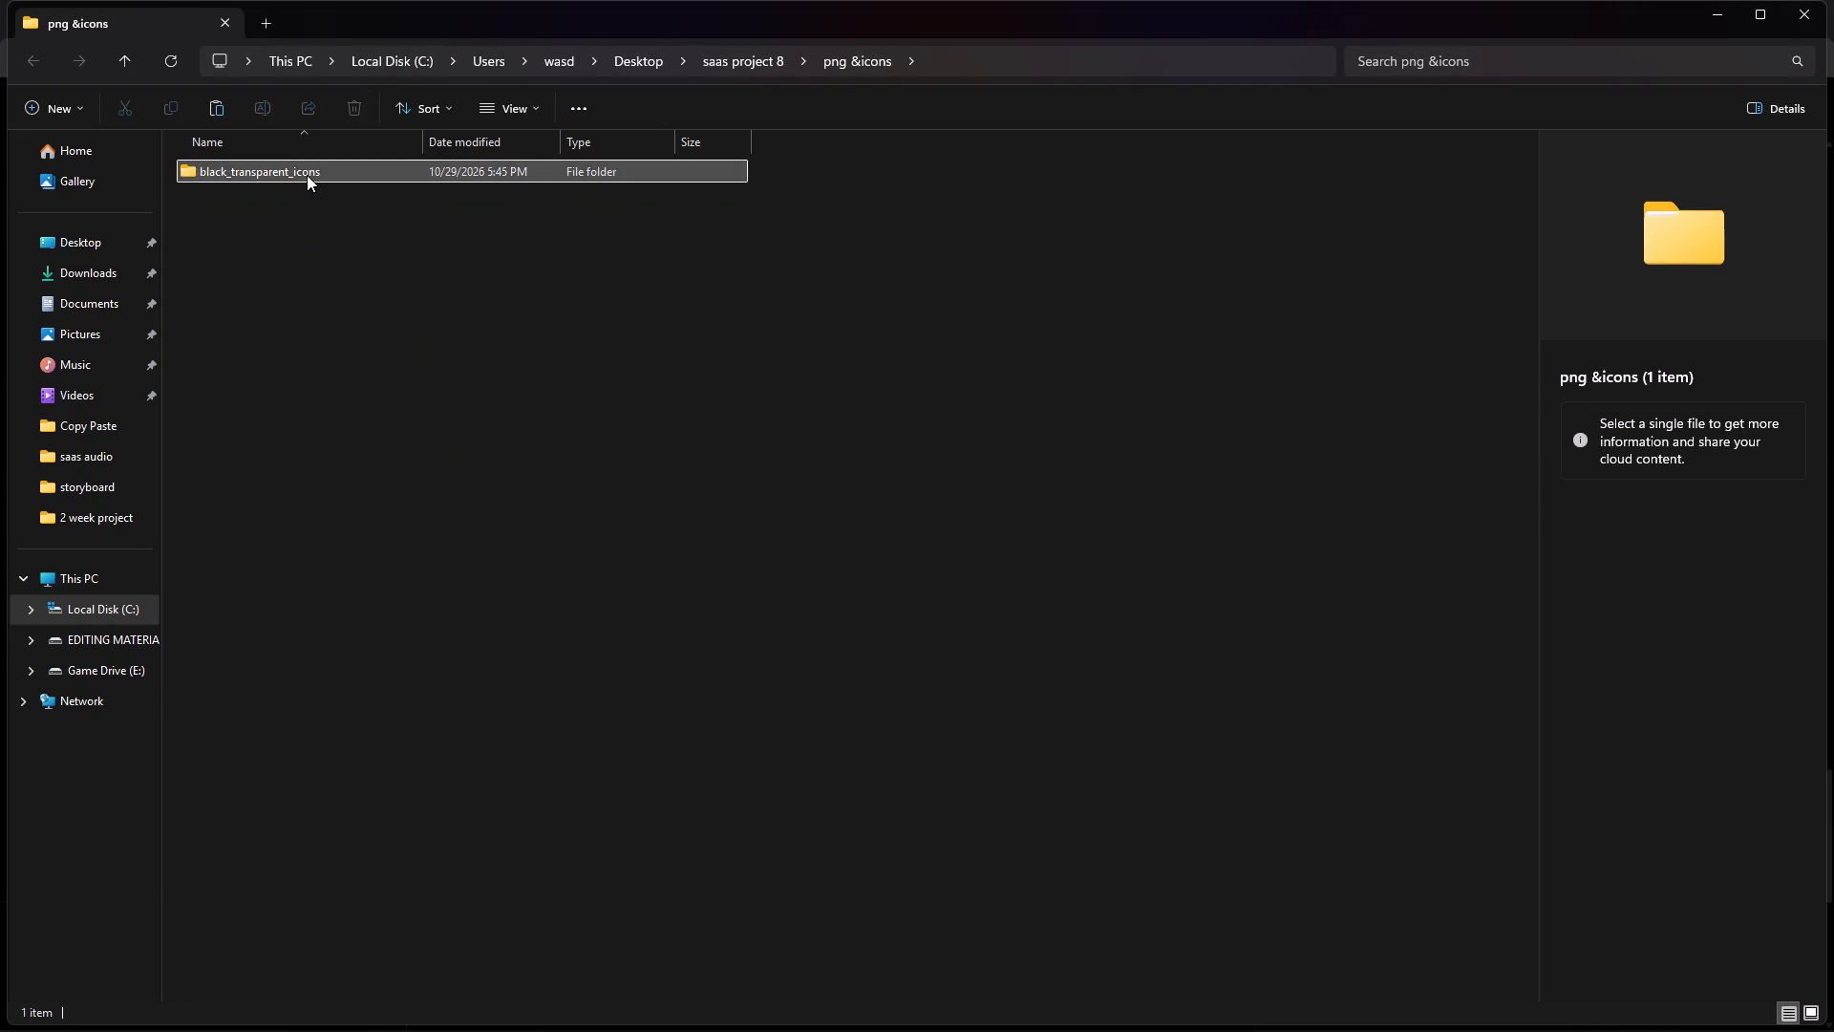
{"action": "double_click", "coordinate": [307, 175]}
{"action": "left_click_drag", "start_coordinate": [1057, 188], "coordinate": [292, 209]}
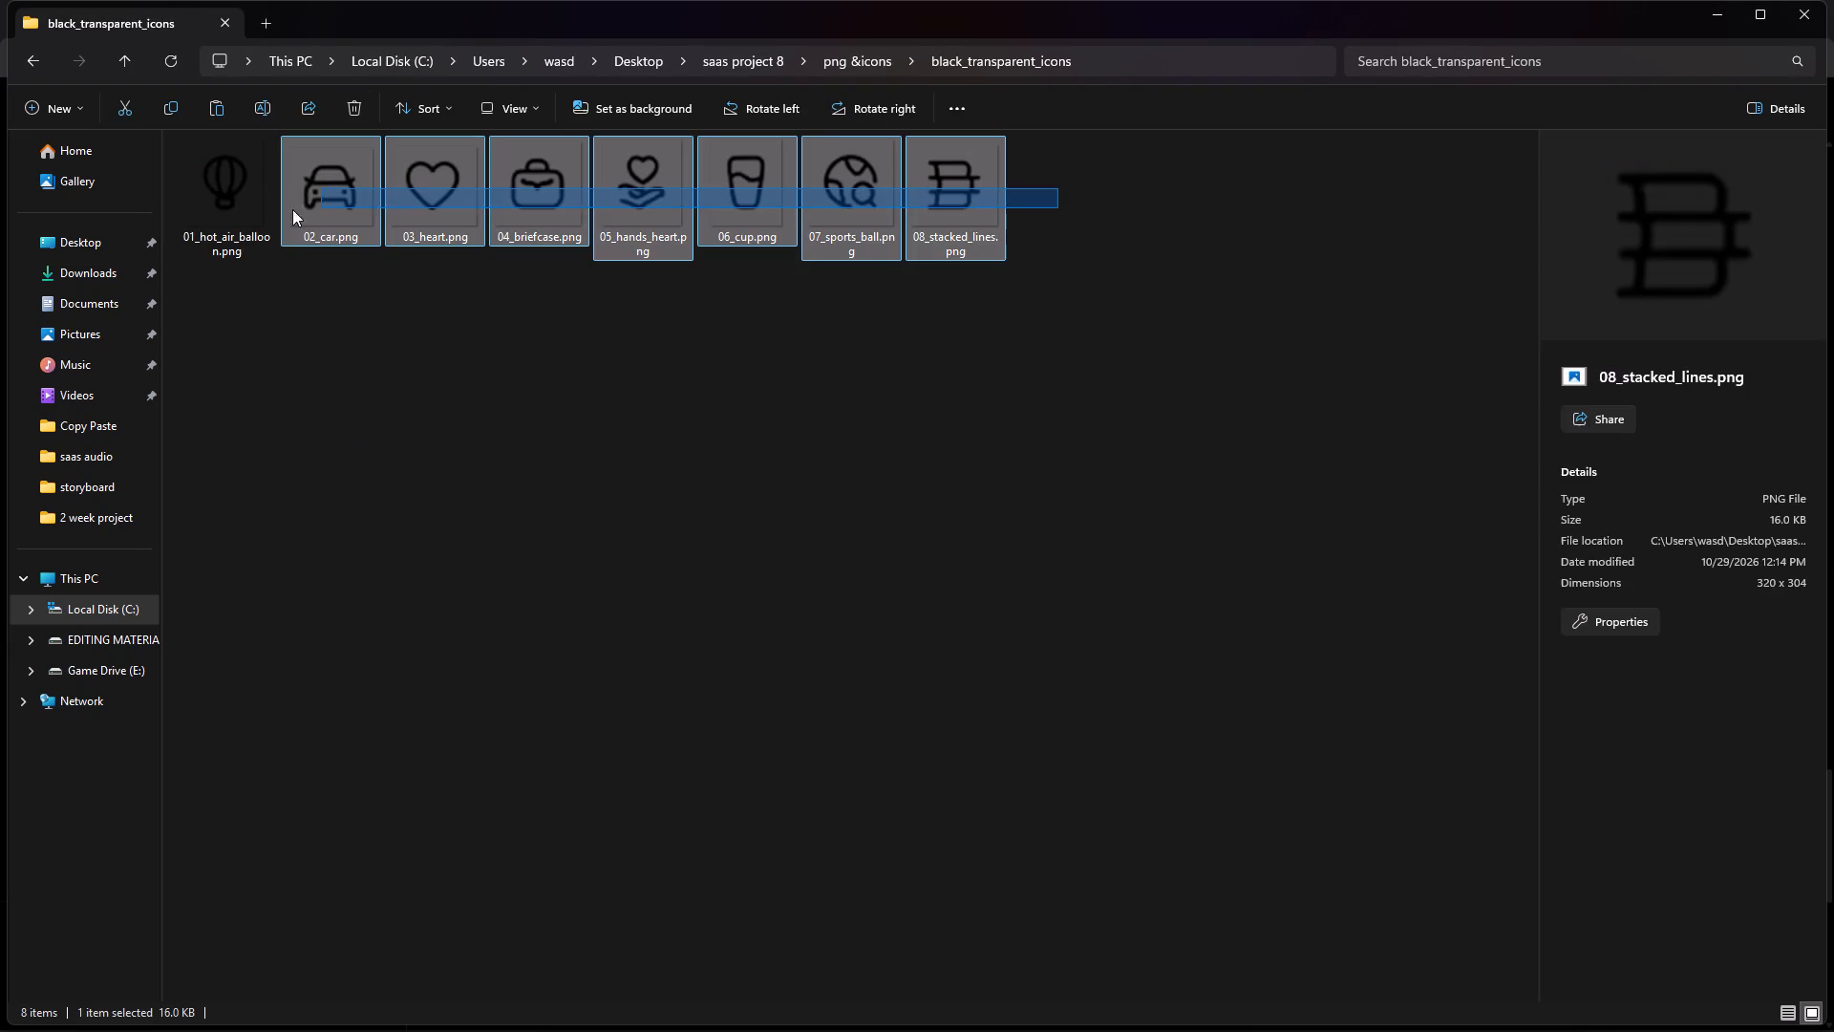
{"action": "left_click_drag", "start_coordinate": [292, 209], "coordinate": [160, 225]}
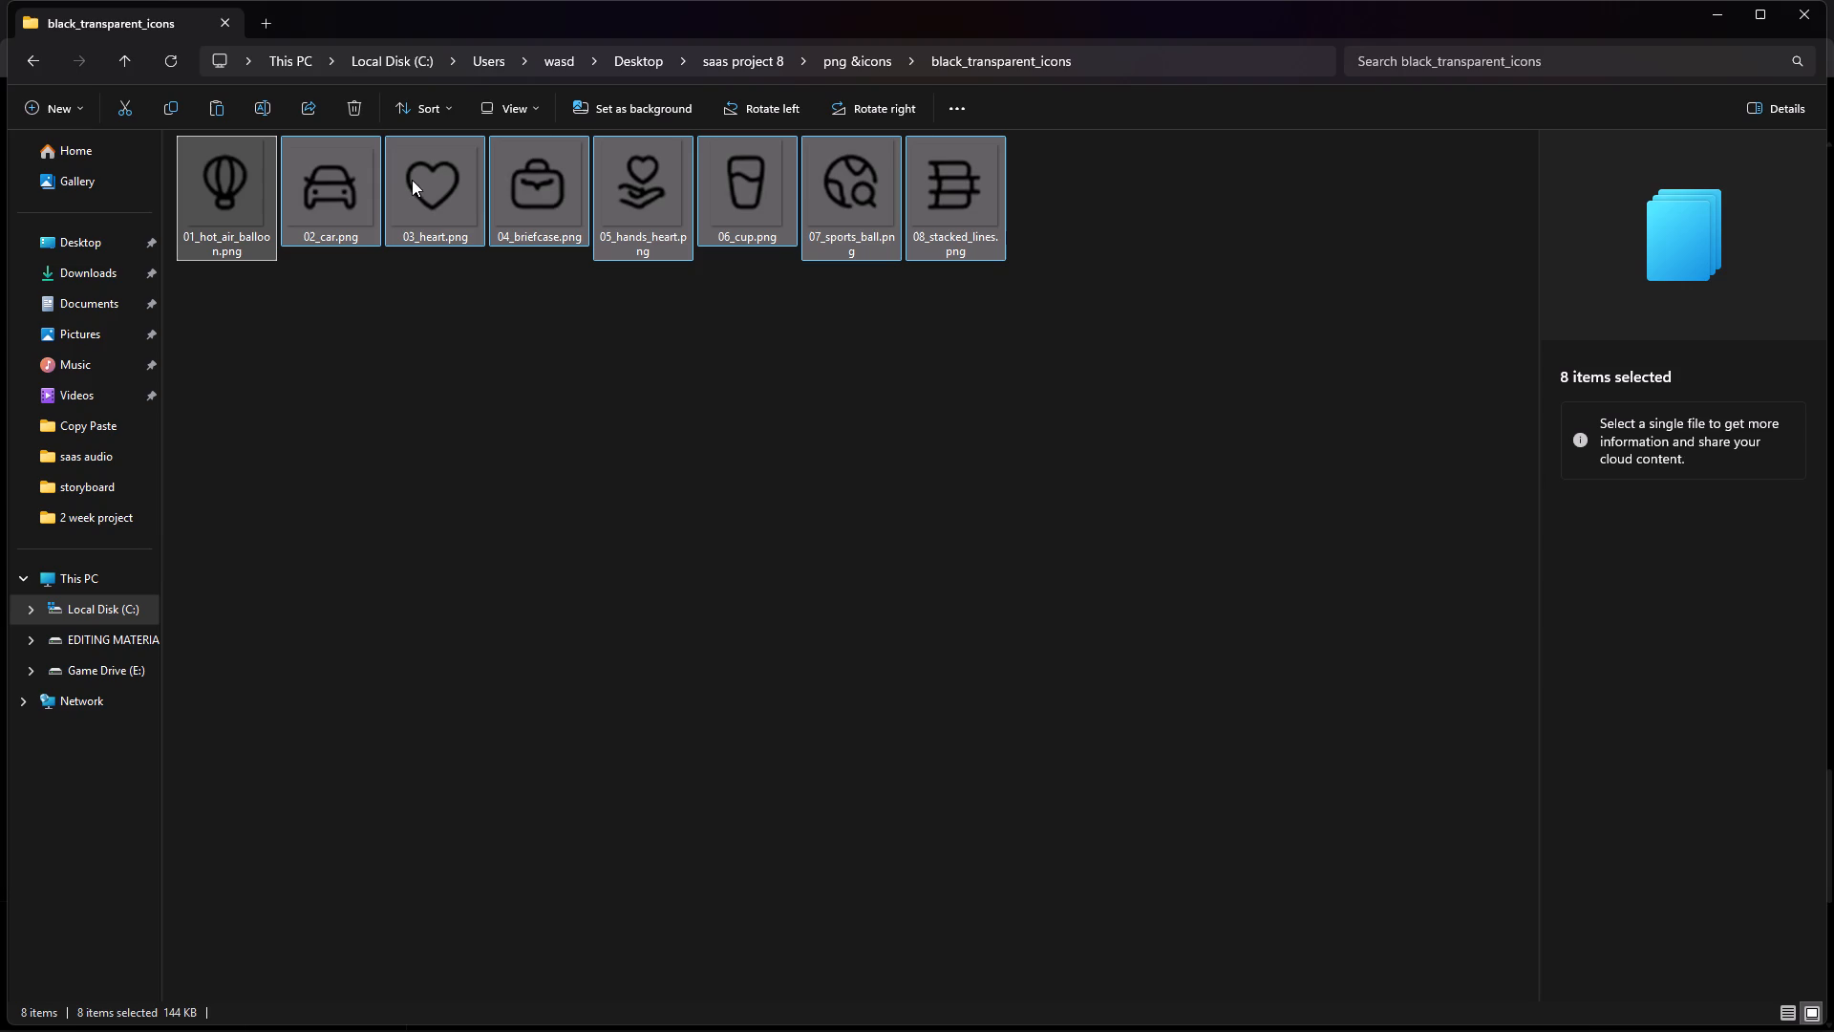
{"action": "left_click", "coordinate": [565, 312]}
{"action": "left_click", "coordinate": [480, 285]}
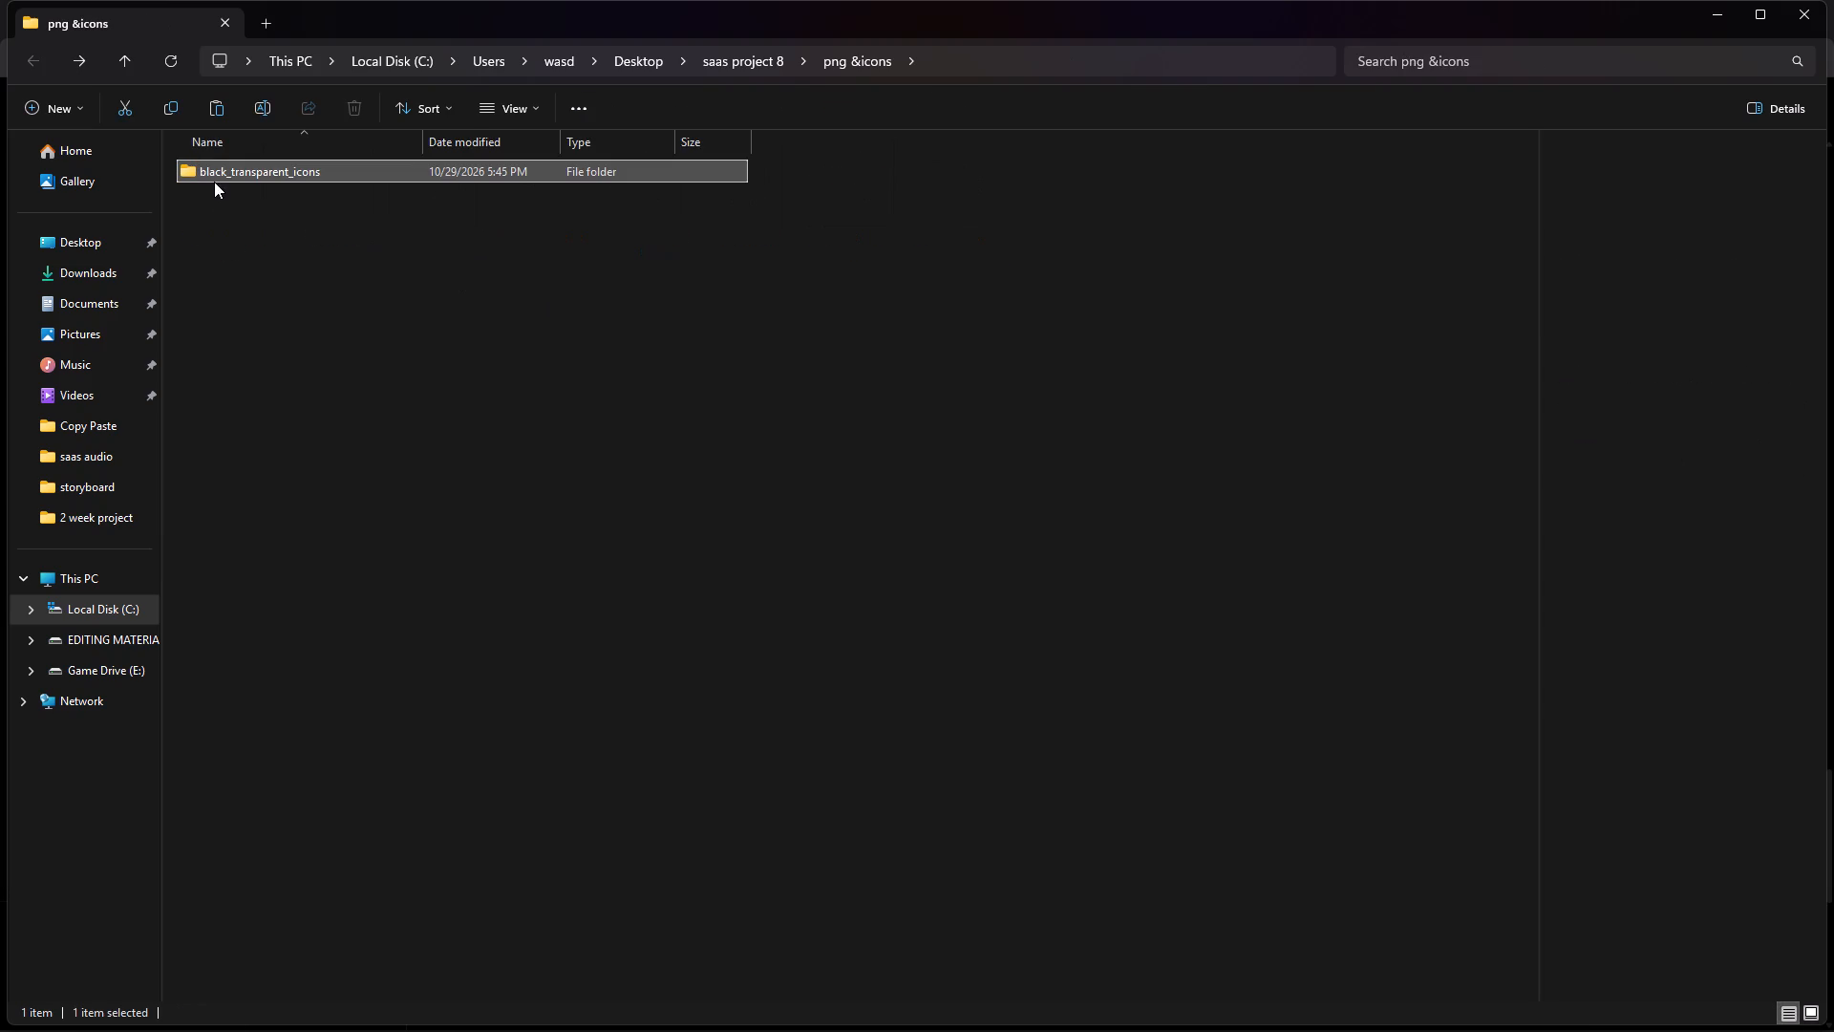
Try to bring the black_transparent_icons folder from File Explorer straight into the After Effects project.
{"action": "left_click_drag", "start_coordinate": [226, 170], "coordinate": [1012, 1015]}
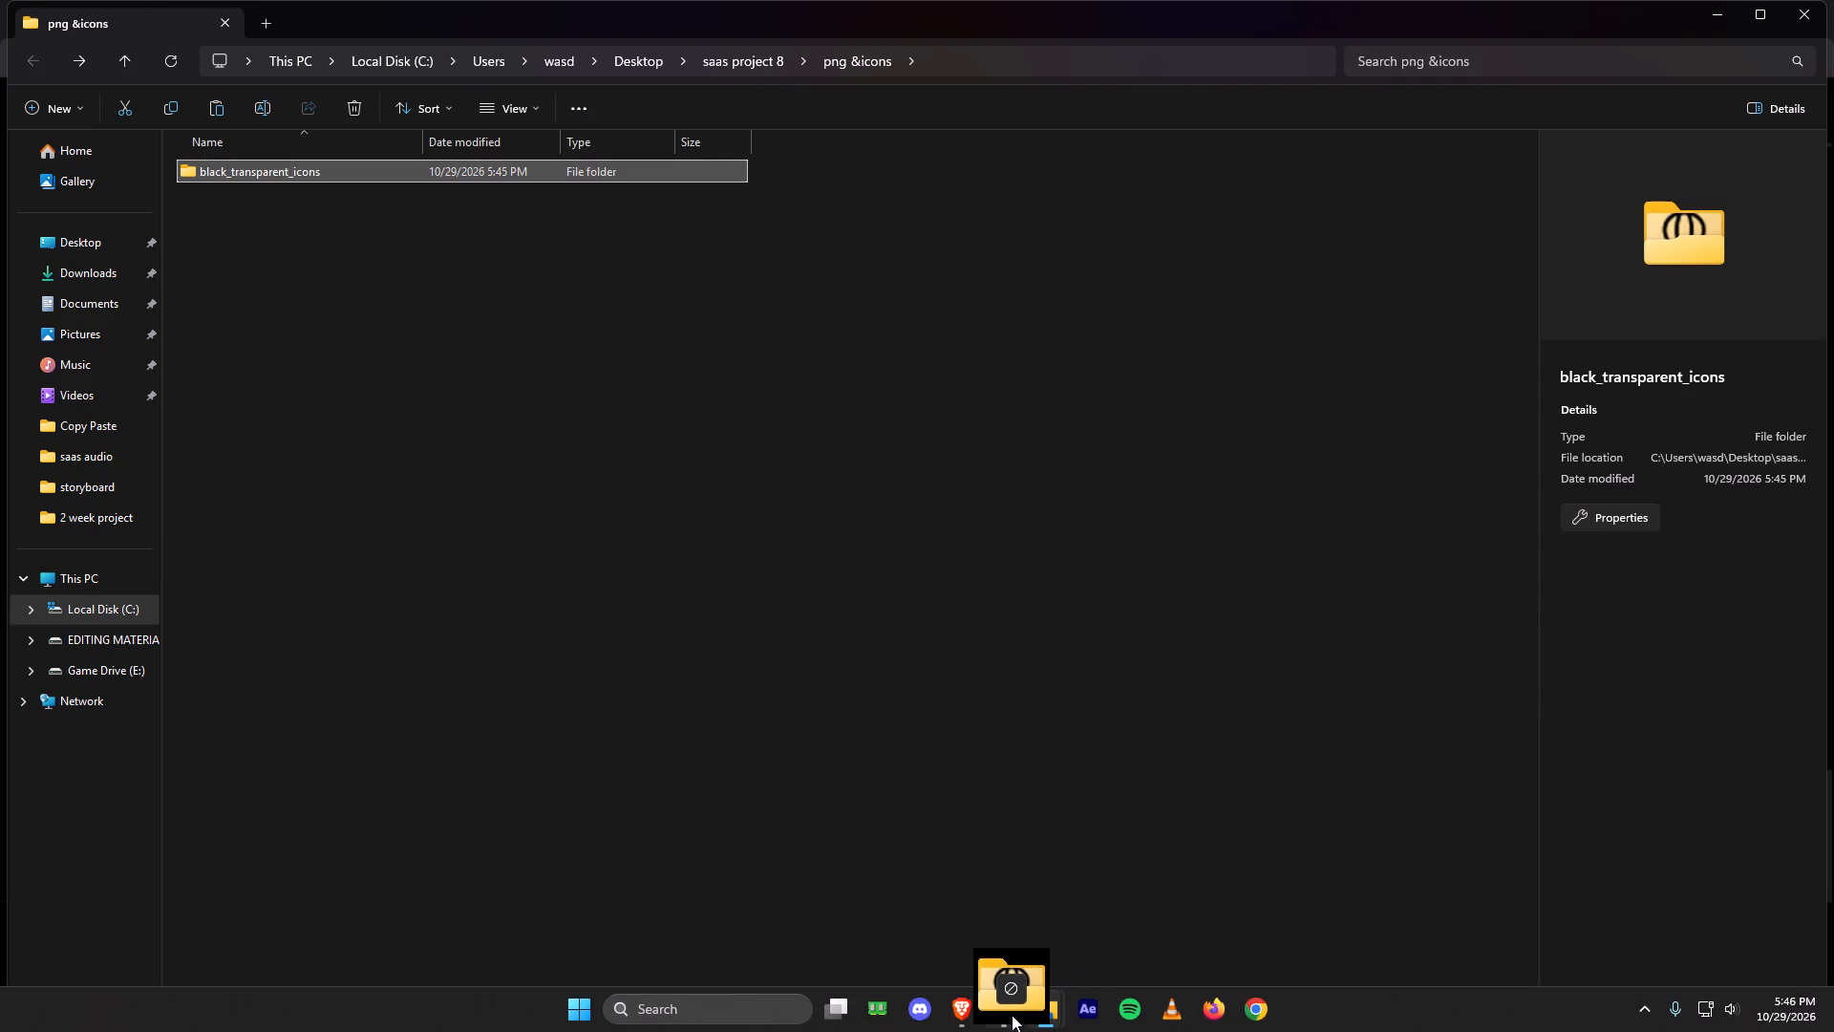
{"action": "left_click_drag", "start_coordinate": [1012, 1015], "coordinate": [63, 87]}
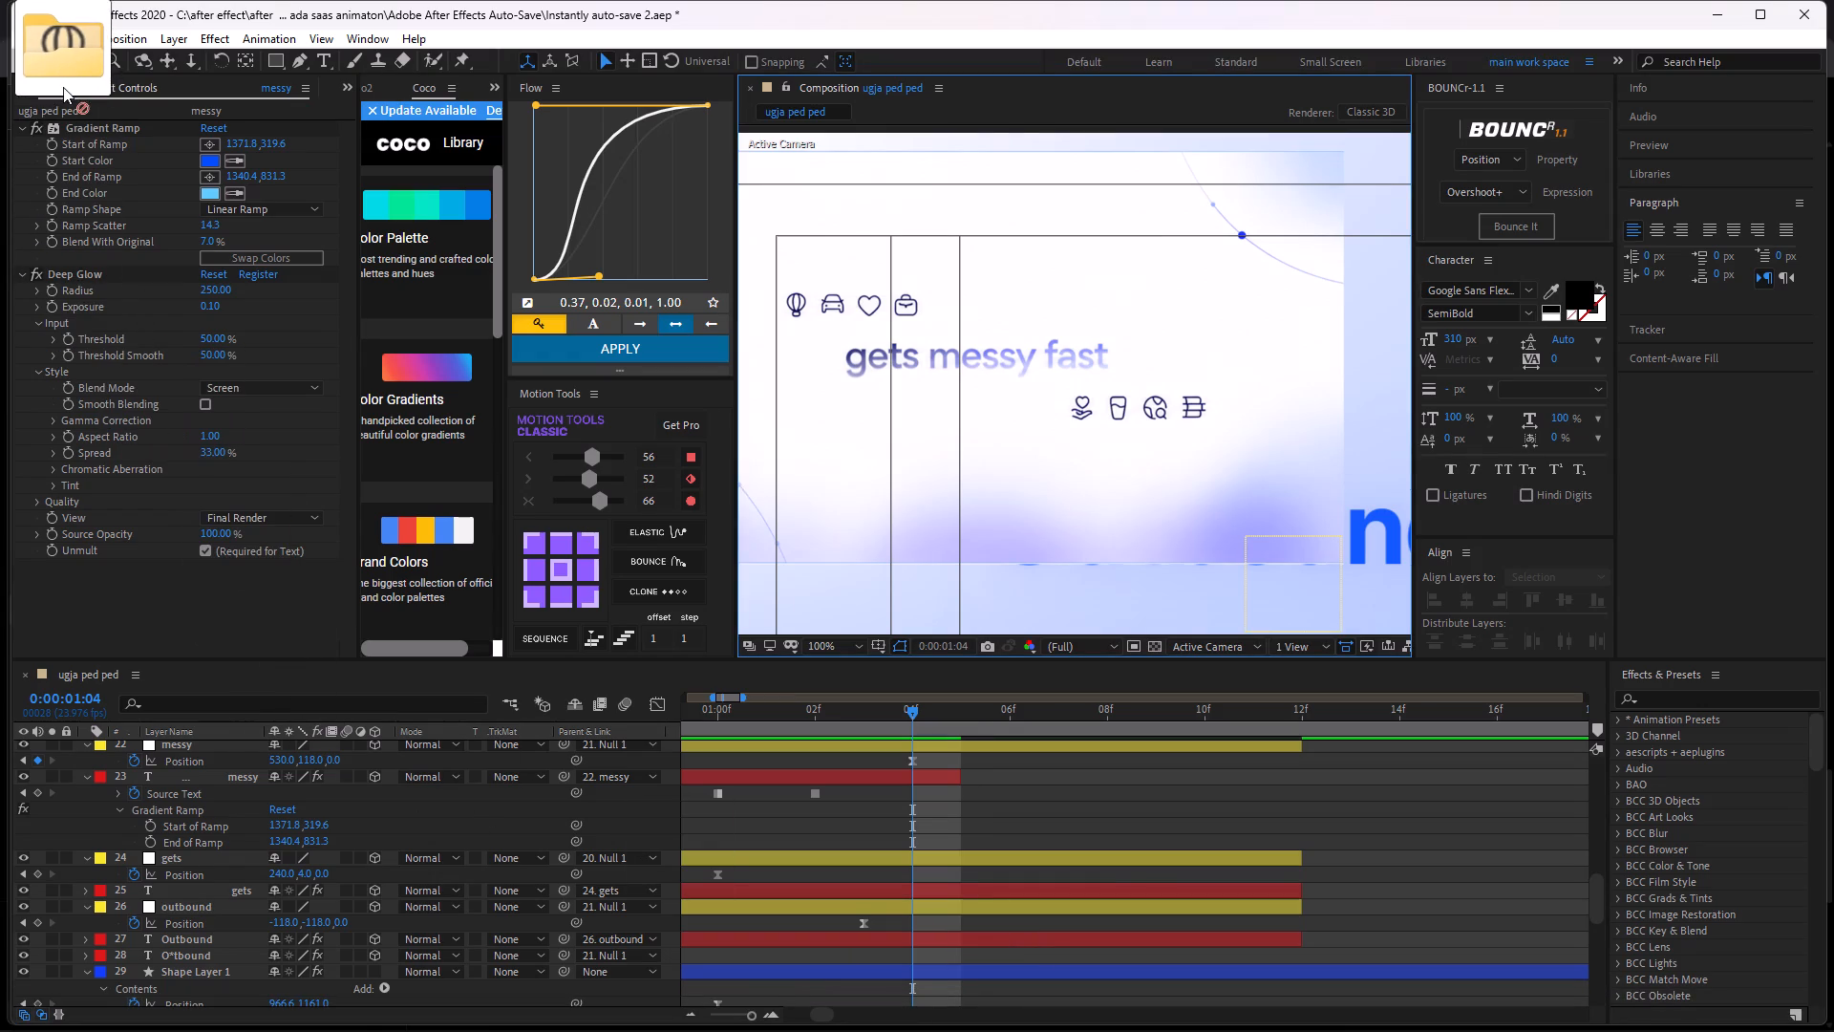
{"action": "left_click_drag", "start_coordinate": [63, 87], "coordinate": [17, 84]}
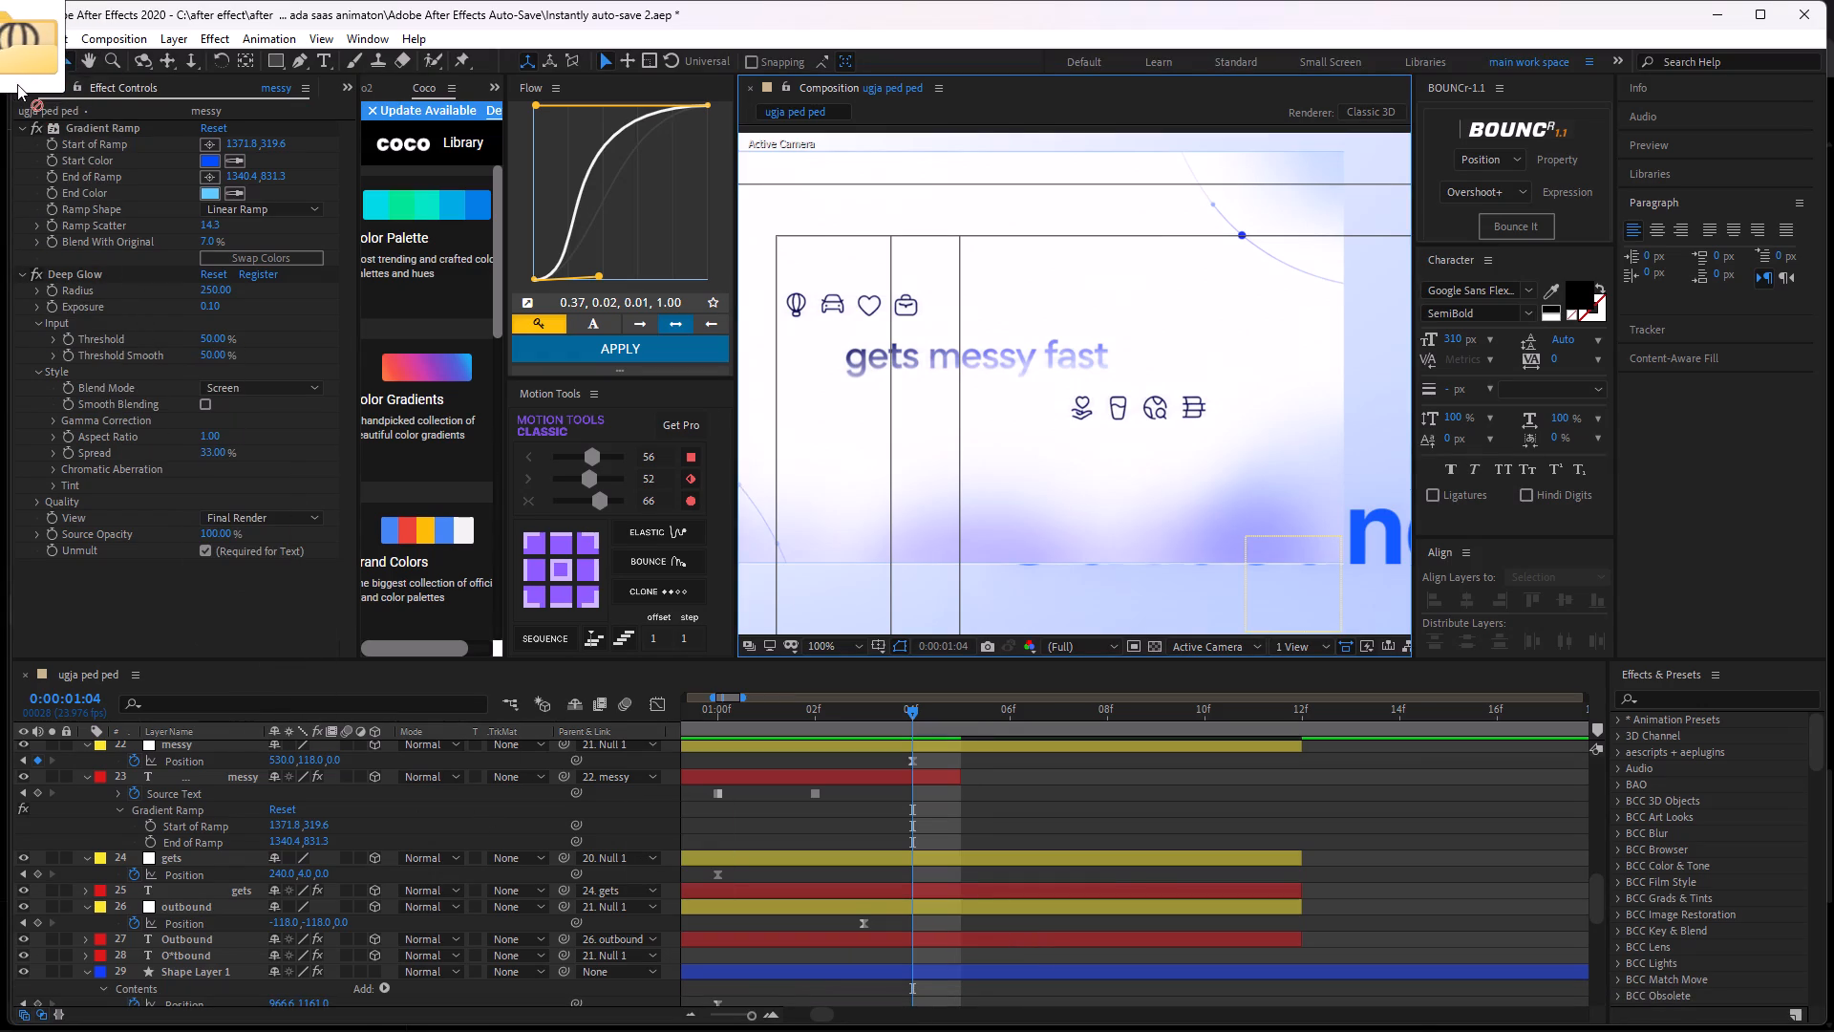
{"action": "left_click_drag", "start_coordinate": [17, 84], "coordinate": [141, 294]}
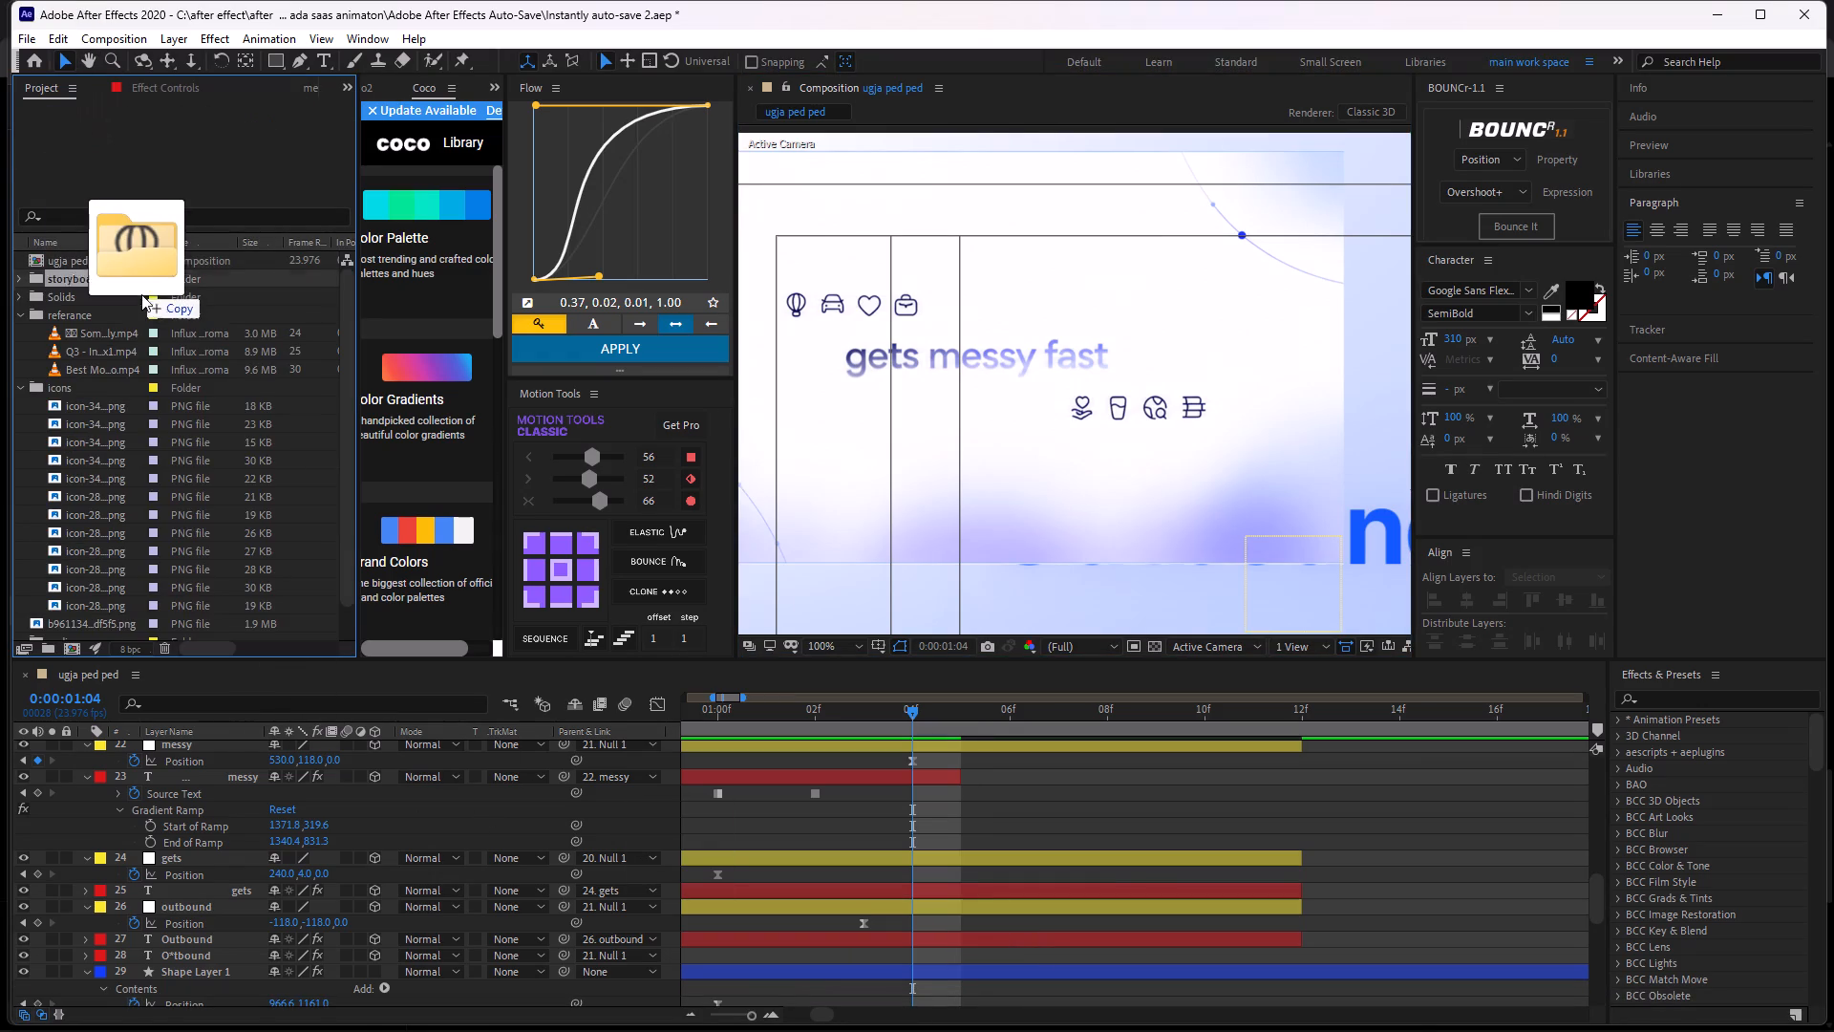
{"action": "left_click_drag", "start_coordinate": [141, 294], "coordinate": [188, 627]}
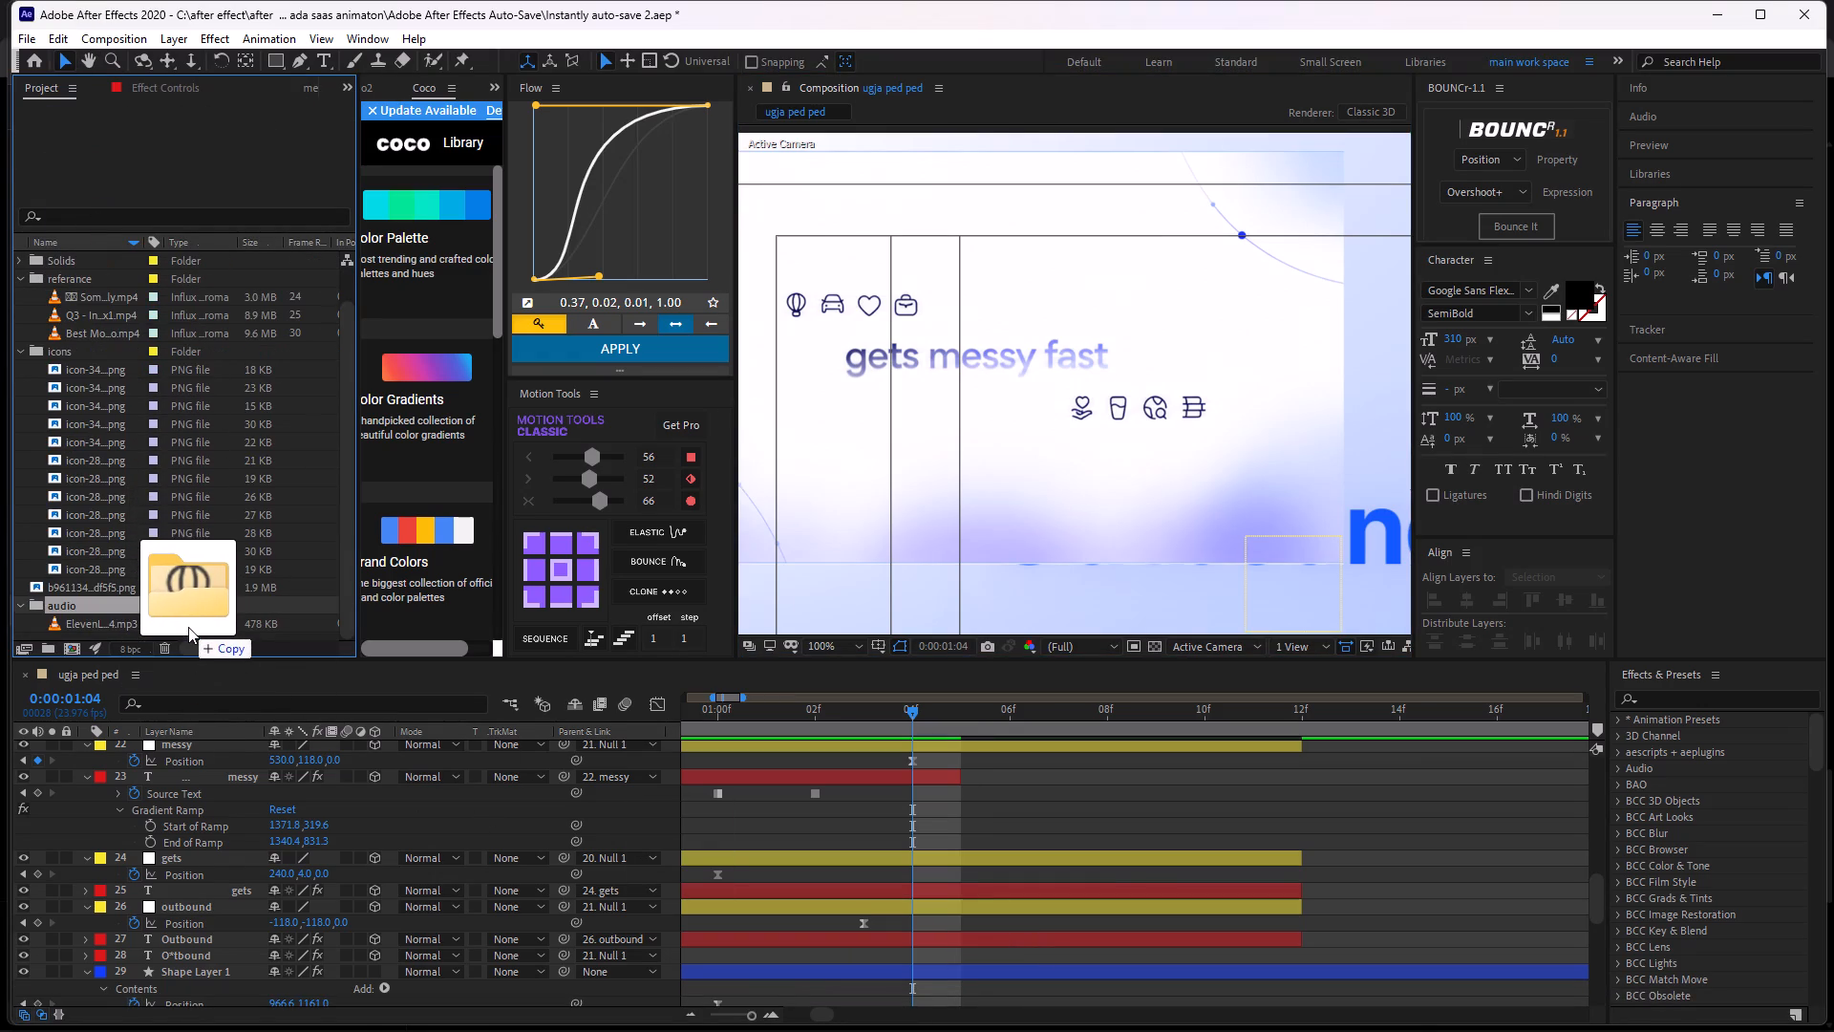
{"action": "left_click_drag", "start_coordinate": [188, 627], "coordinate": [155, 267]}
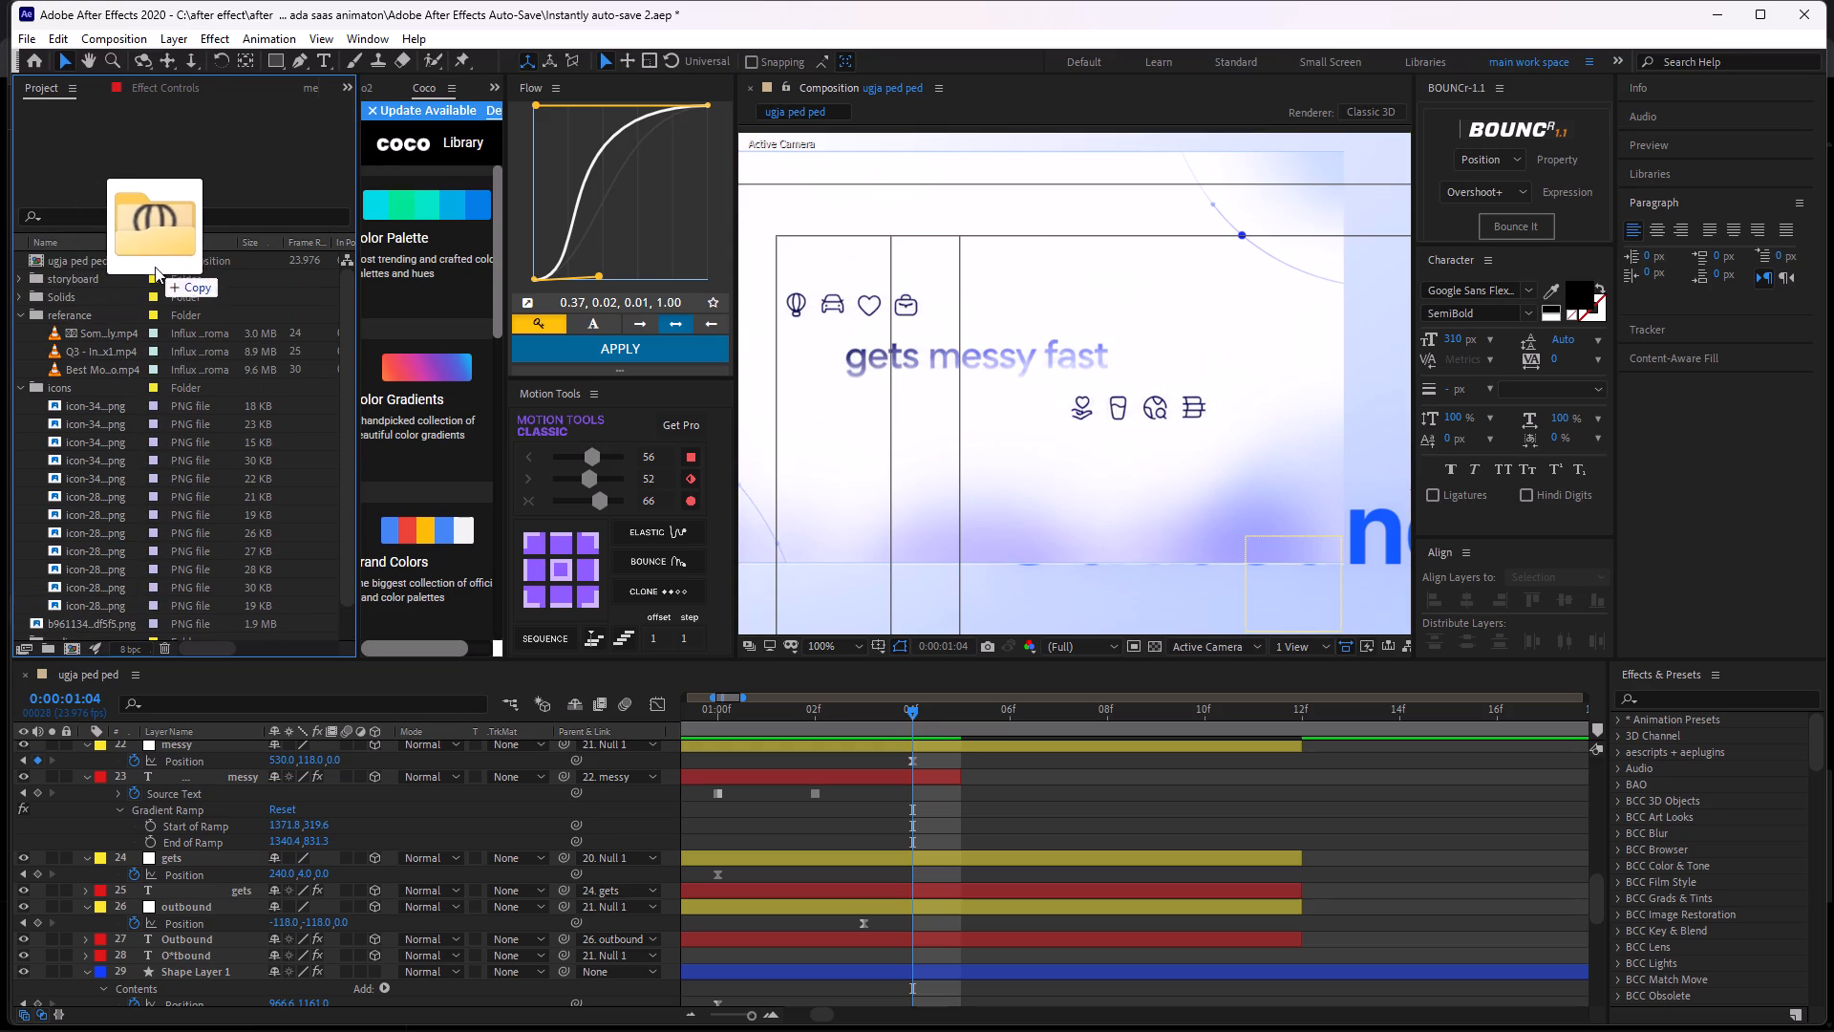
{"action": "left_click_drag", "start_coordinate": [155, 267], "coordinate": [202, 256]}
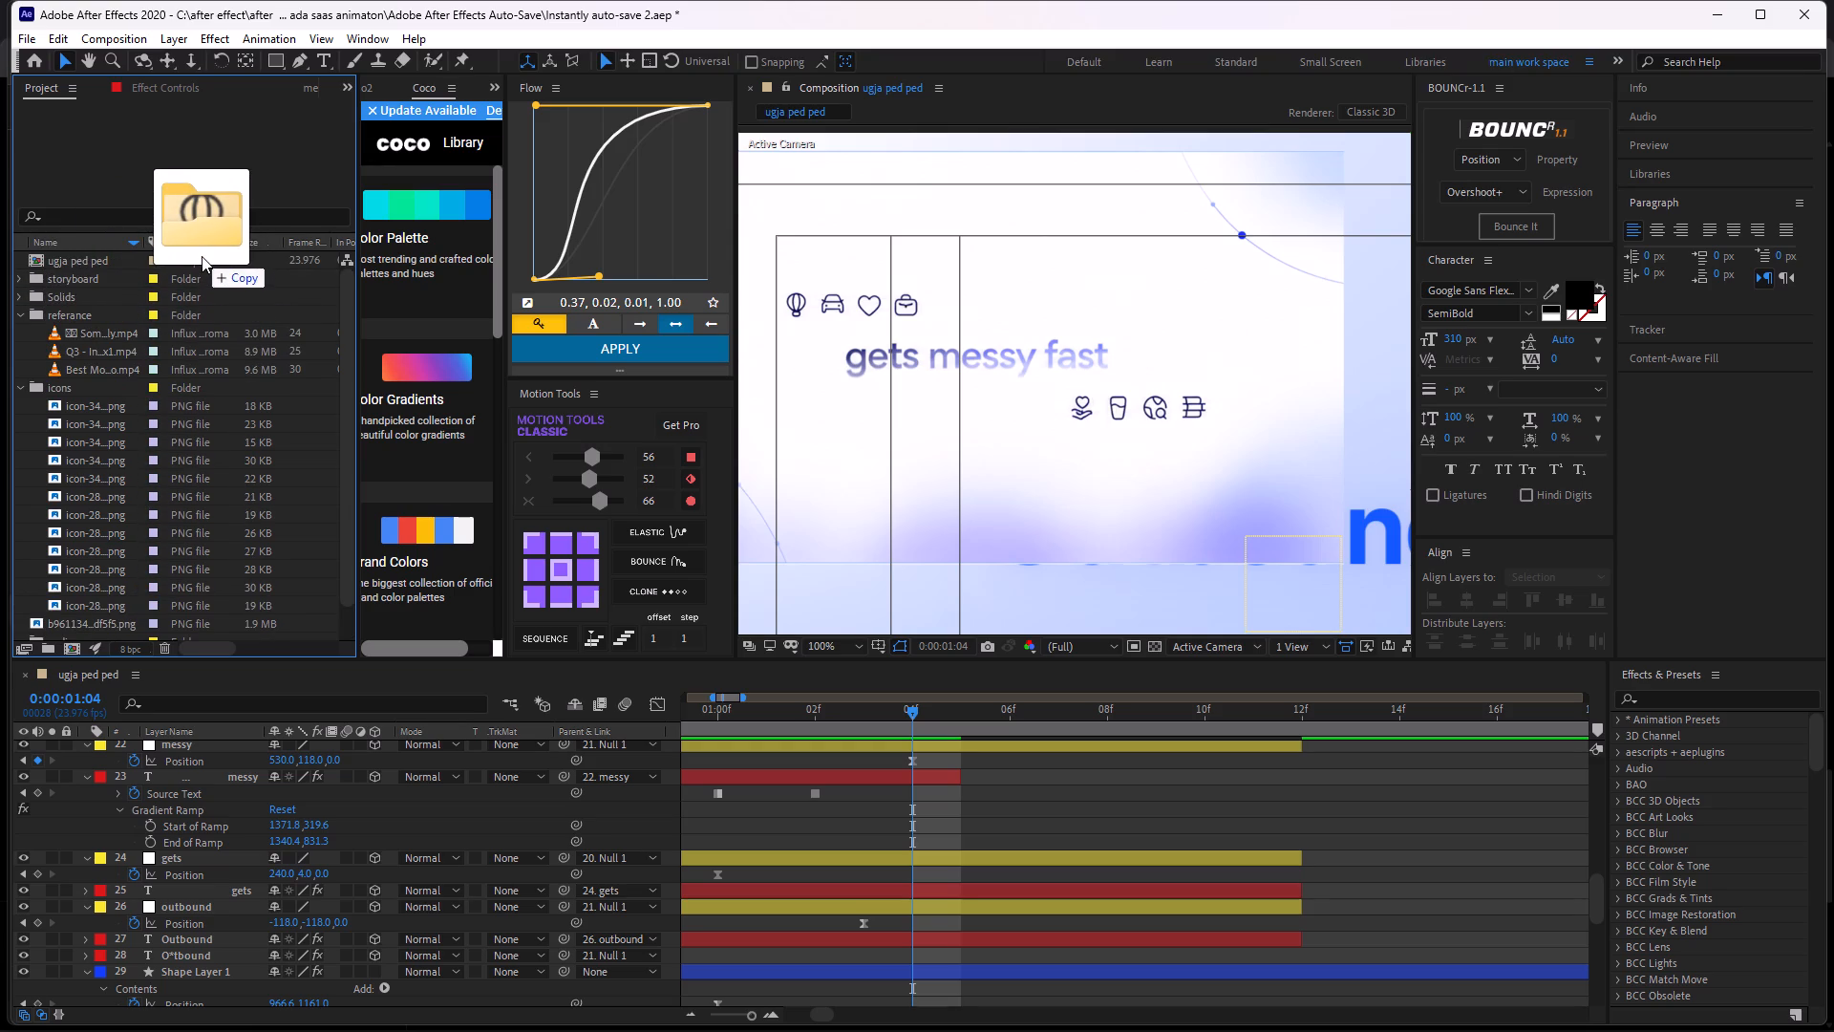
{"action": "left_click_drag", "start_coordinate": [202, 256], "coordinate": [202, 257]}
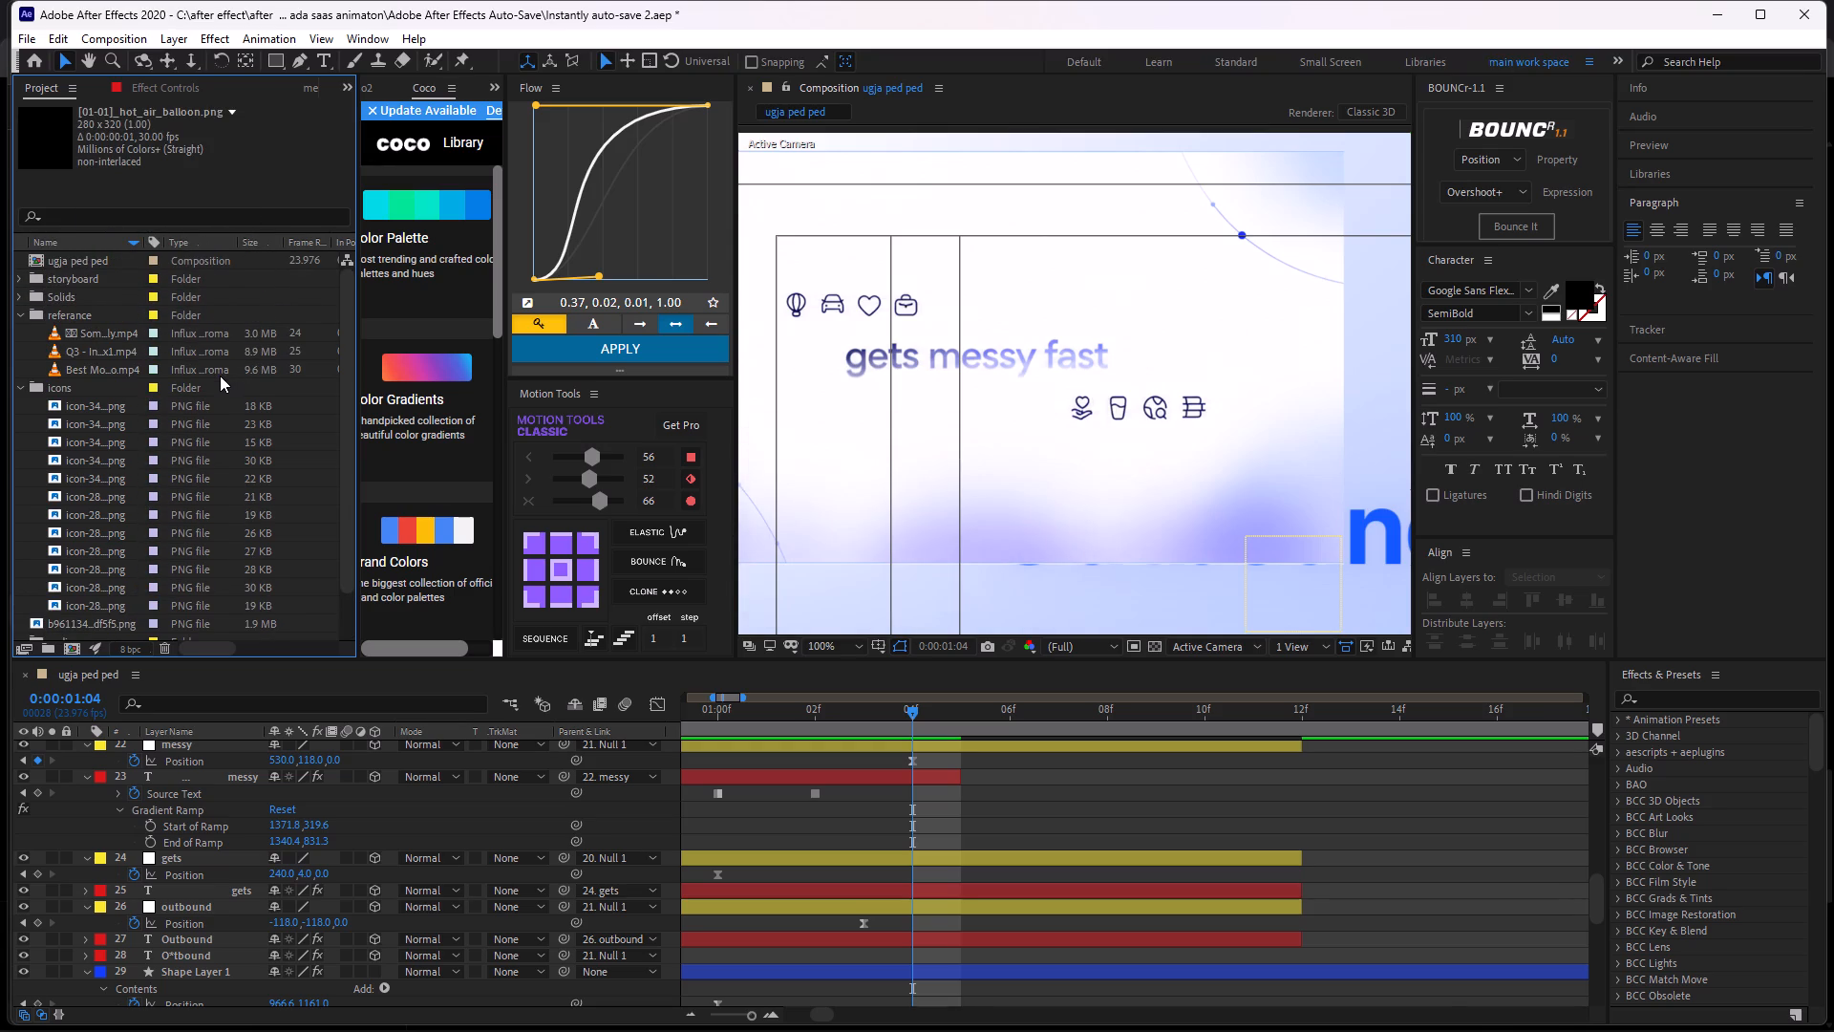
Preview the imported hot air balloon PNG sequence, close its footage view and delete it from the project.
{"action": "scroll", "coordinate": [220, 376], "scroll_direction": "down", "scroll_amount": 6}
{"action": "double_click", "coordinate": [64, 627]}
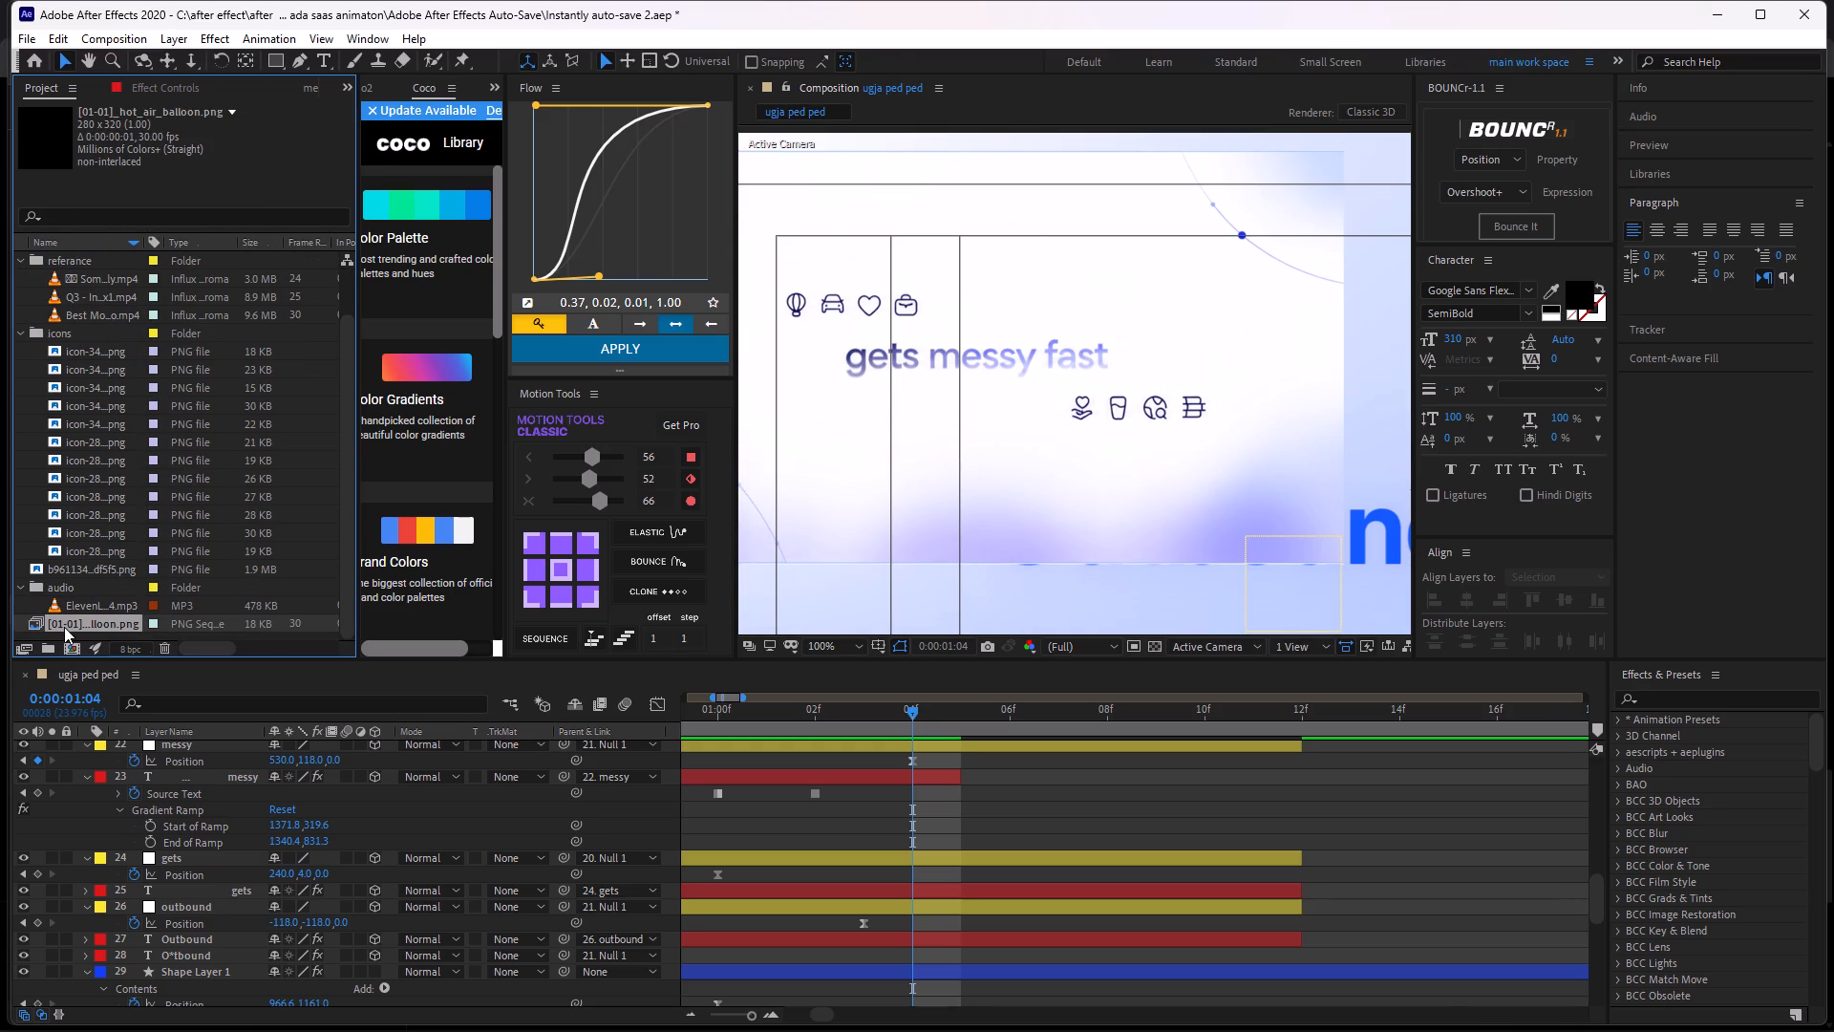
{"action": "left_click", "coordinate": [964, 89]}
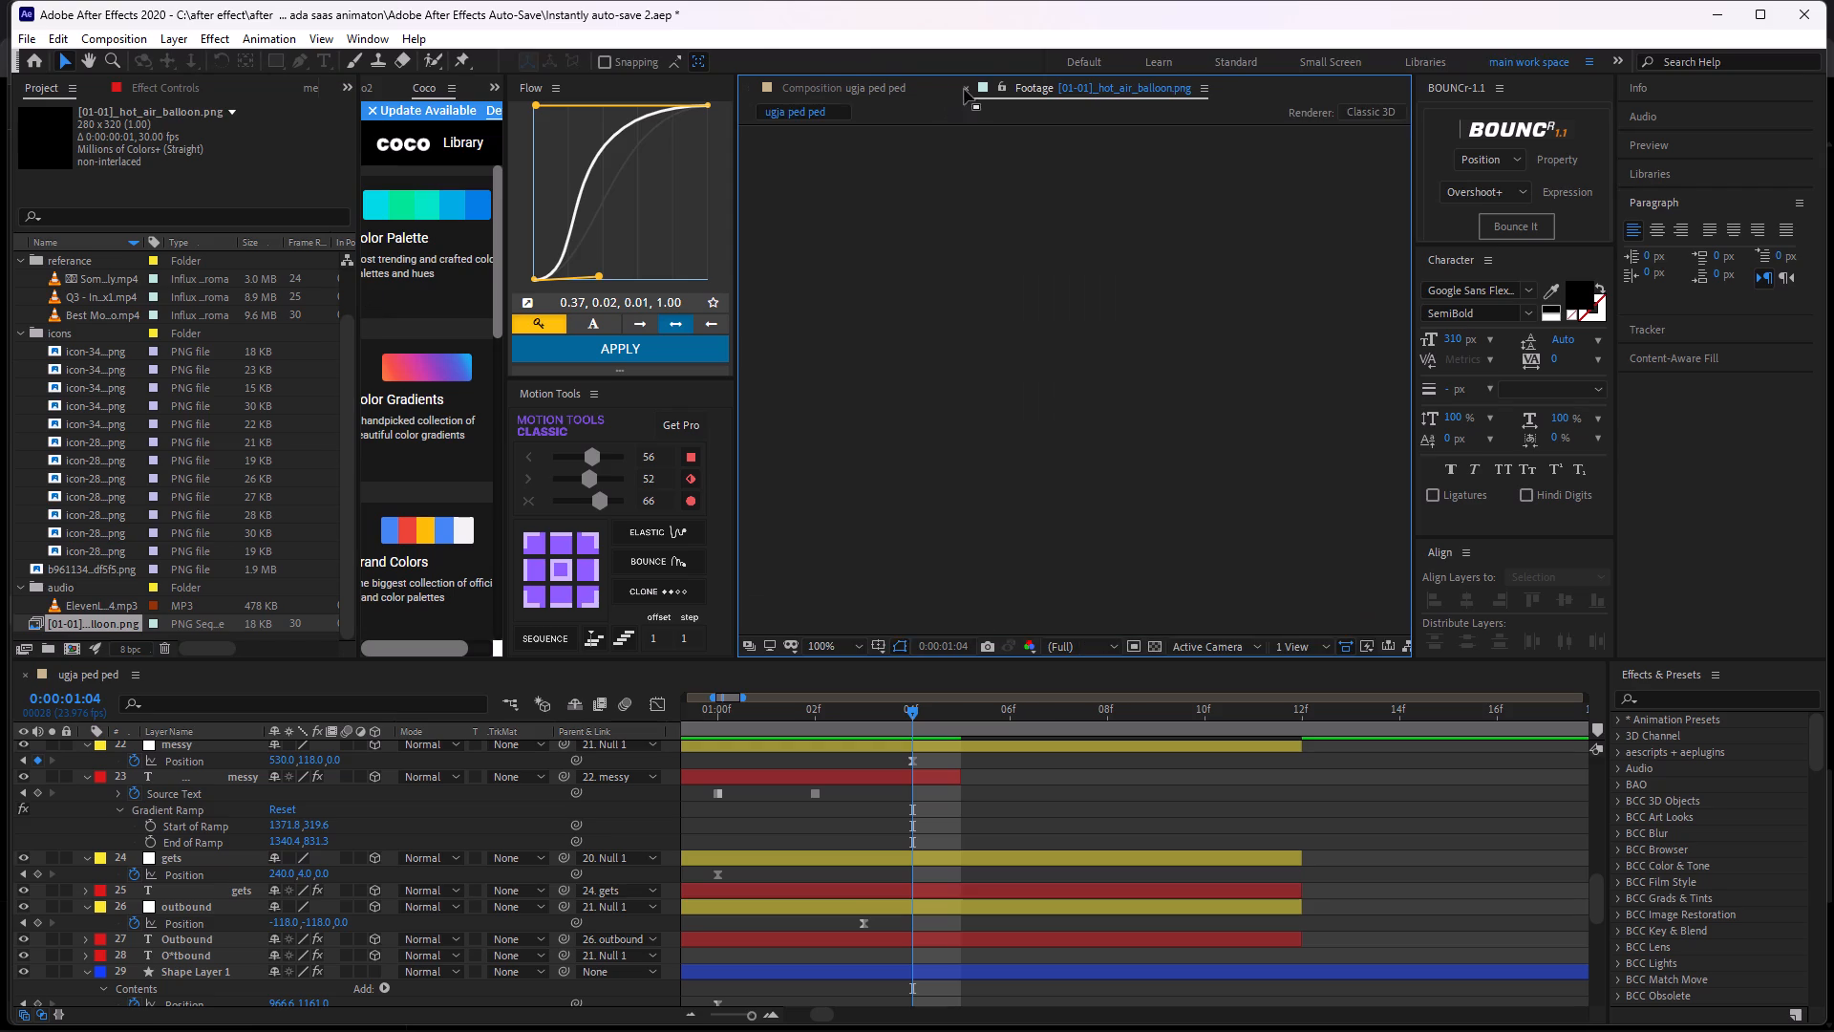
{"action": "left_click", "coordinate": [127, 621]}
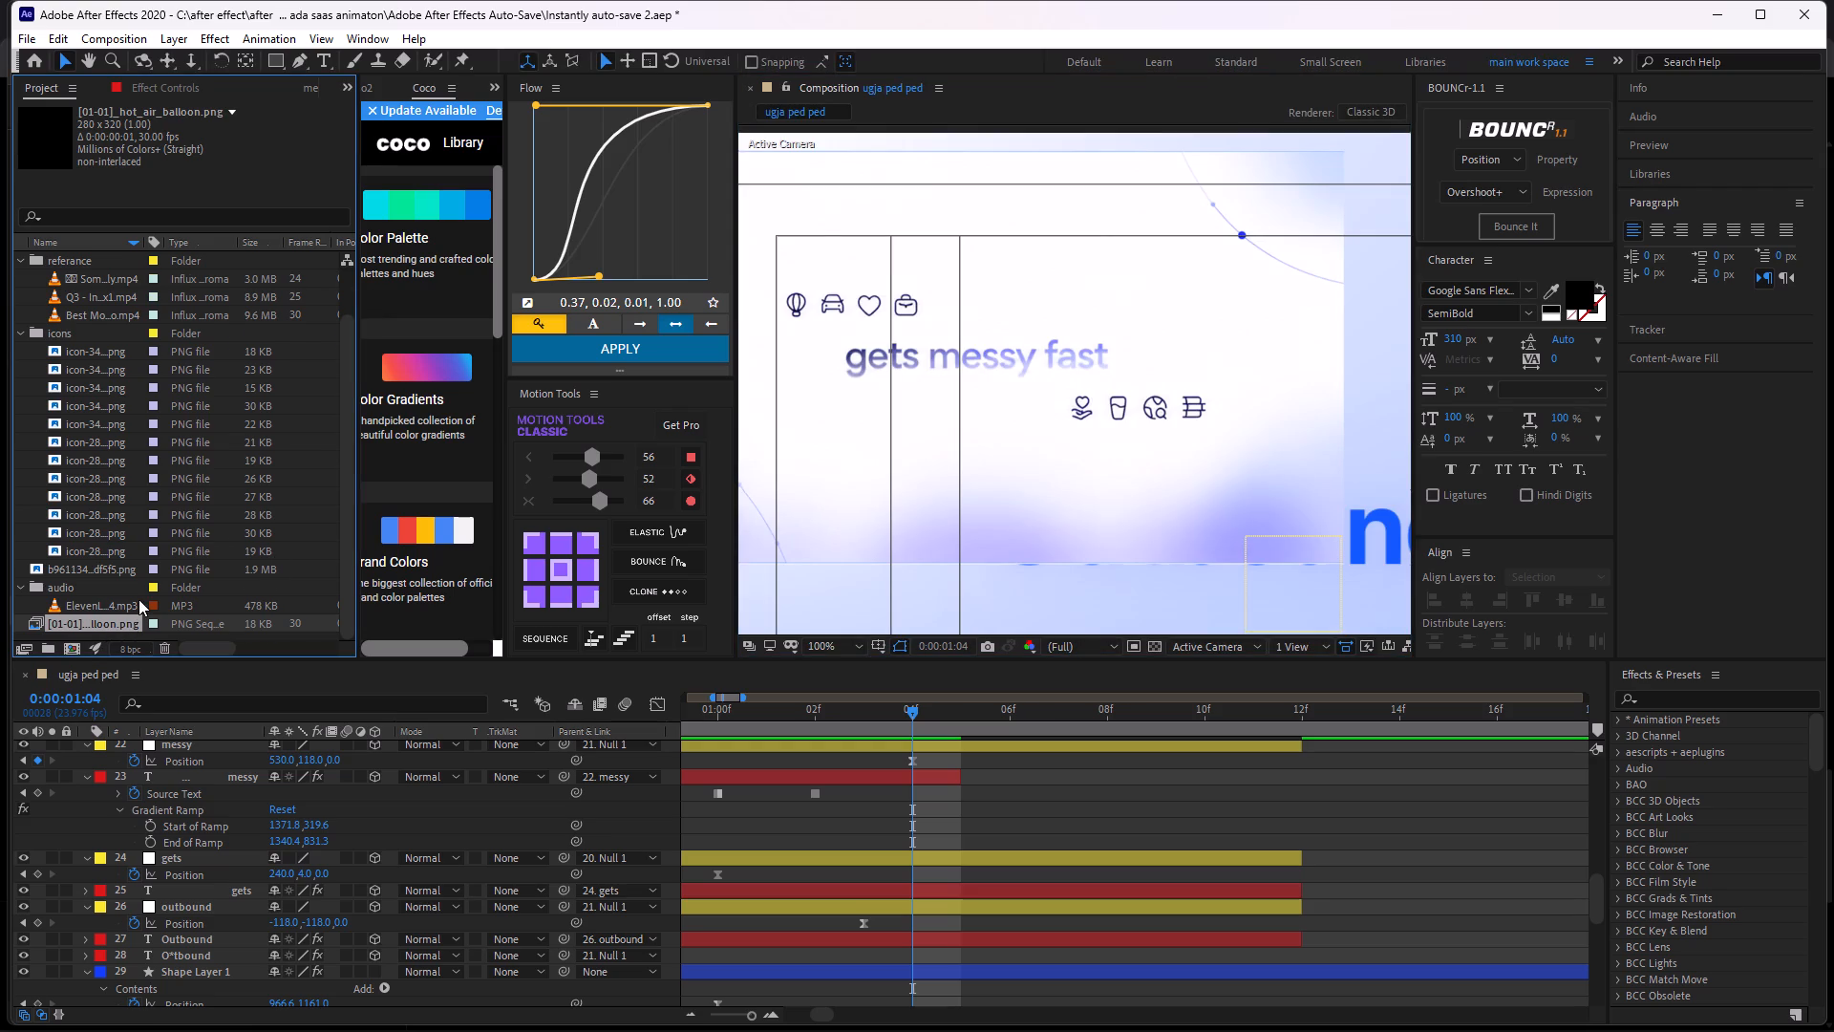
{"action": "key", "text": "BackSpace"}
Import black_transparent_icons from the png &icons folder of saas project 8 as a whole folder into the project.
{"action": "key", "text": "ctrl+i"}
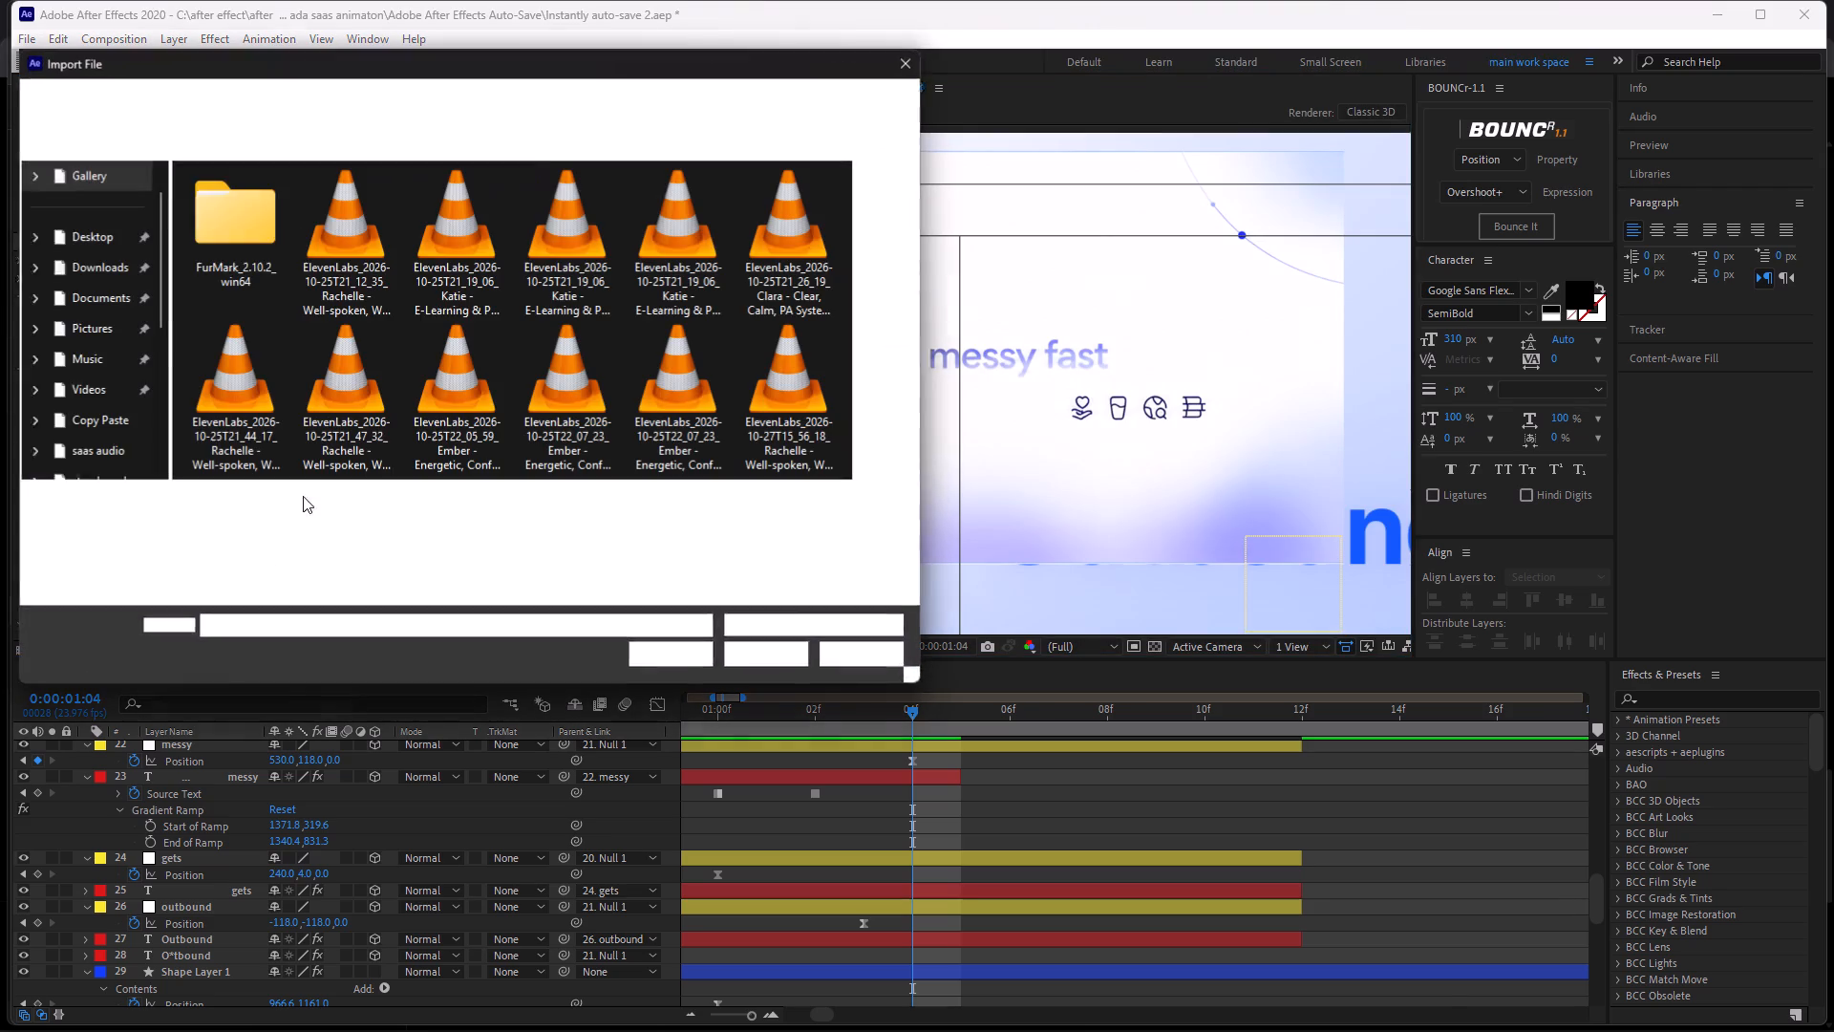
{"action": "left_click", "coordinate": [292, 97]}
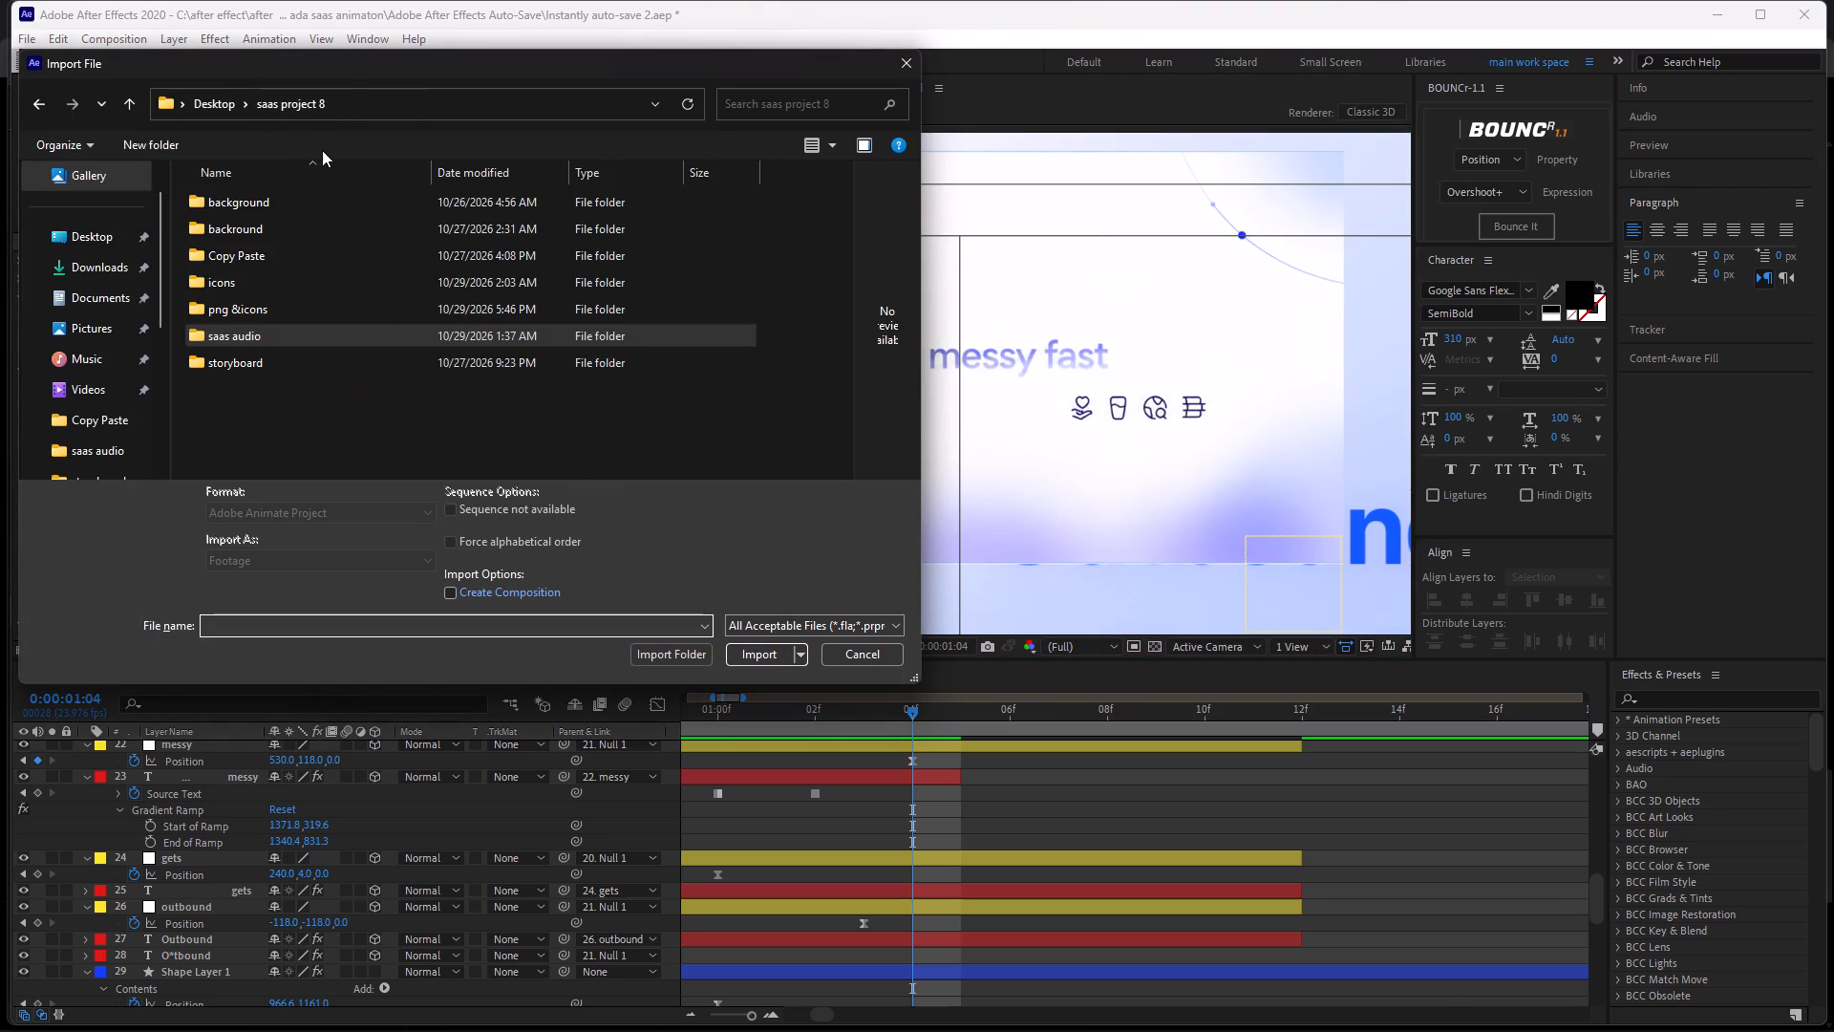
{"action": "double_click", "coordinate": [260, 312]}
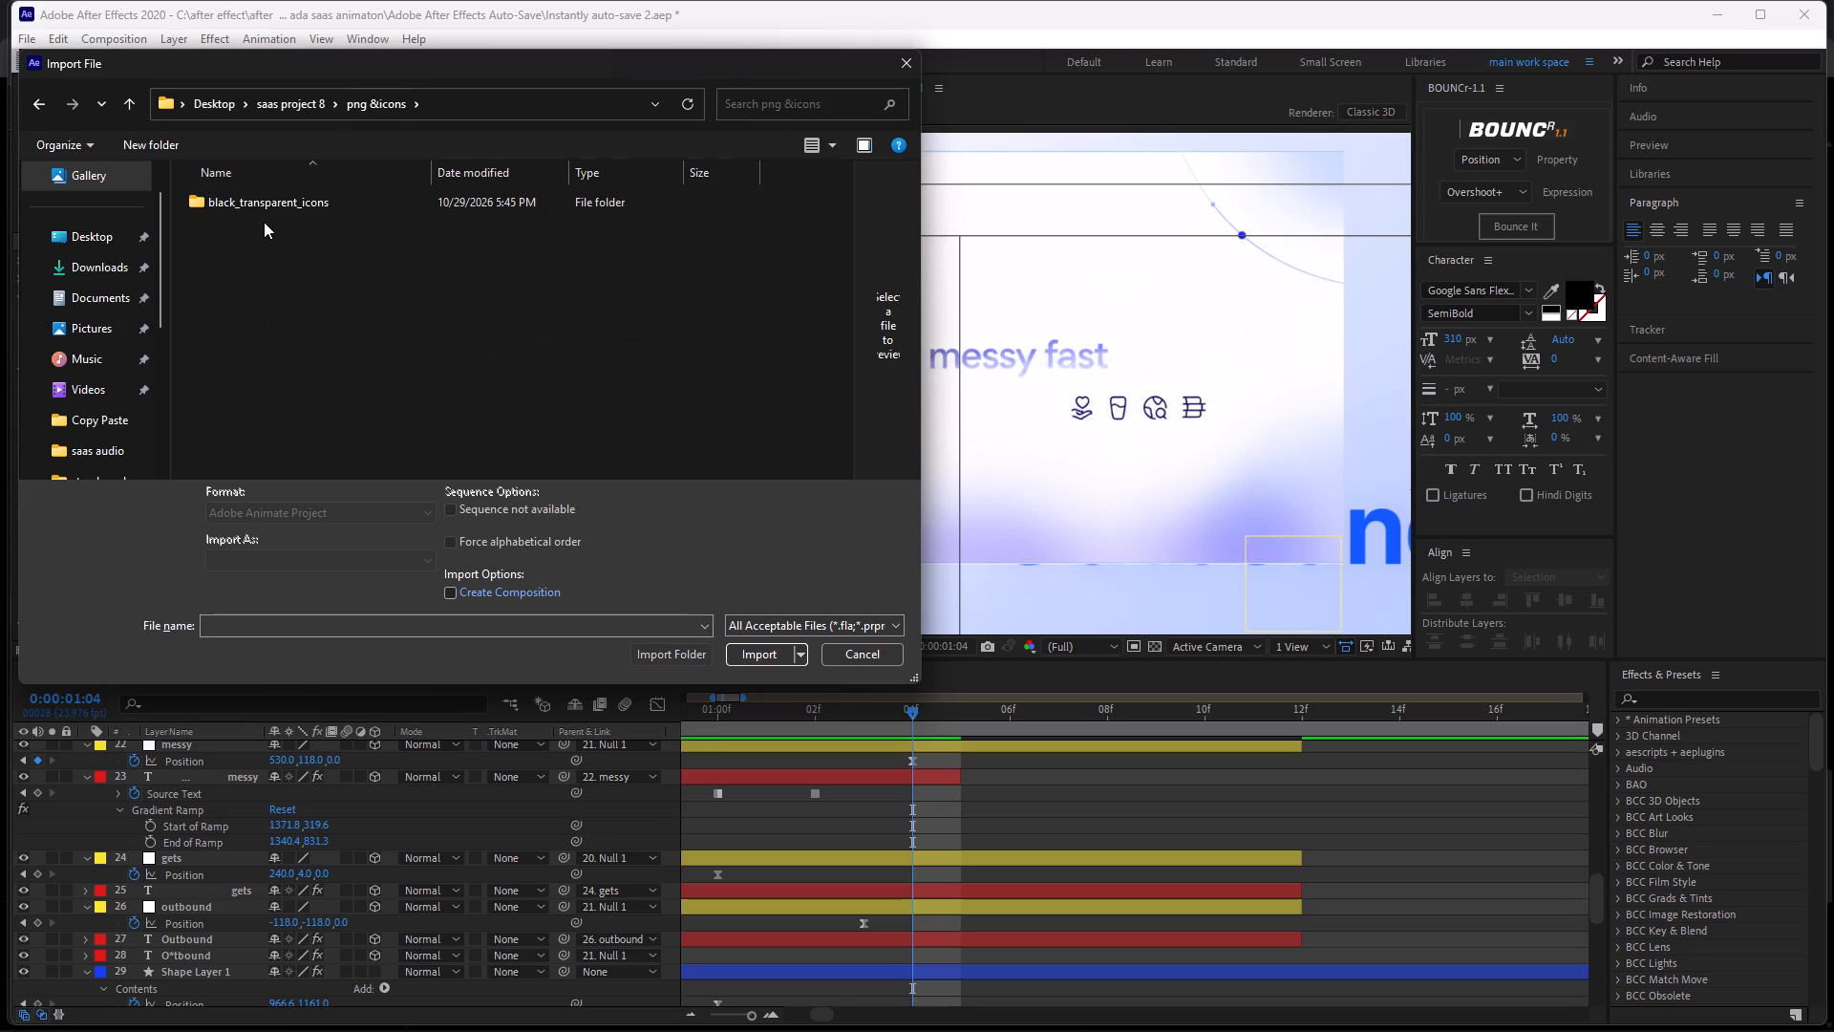
{"action": "left_click", "coordinate": [280, 209]}
{"action": "left_click", "coordinate": [674, 657]}
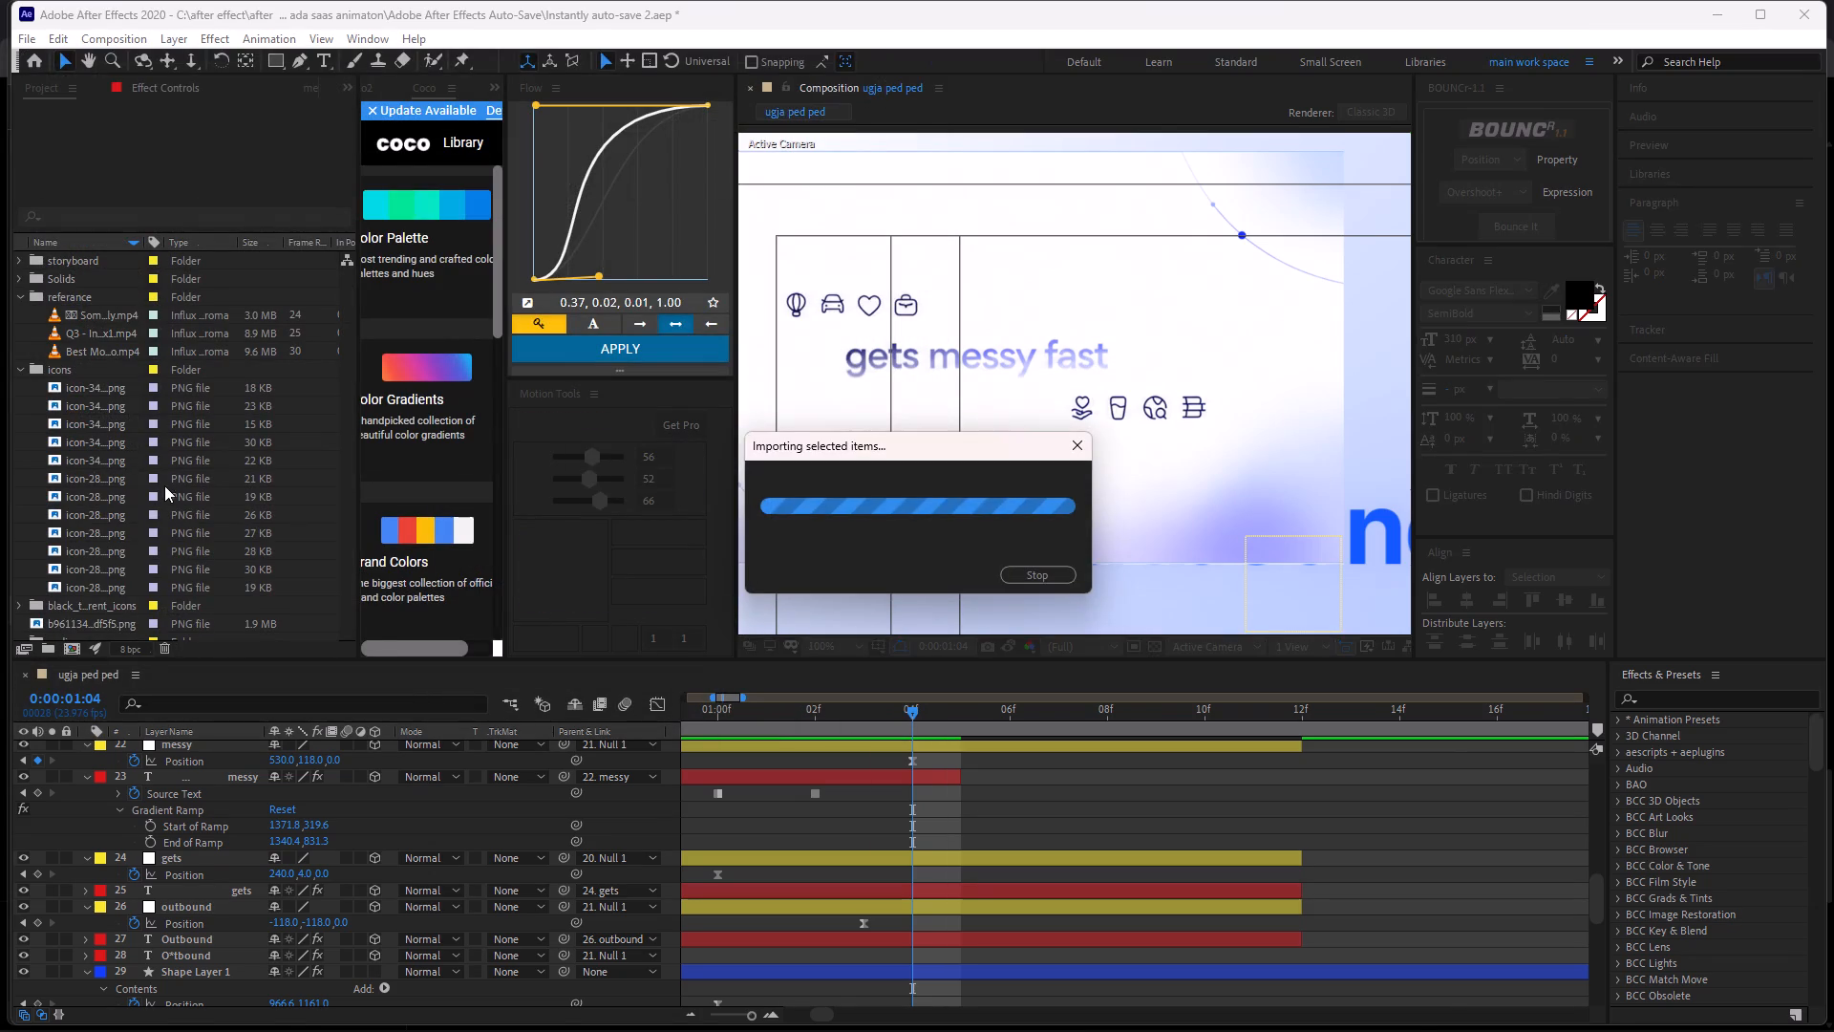
Expand the black_transparent_icons folder in place of the icons folder and select all its PNGs, from 01_hot to 08_stacked_lines.
{"action": "scroll", "coordinate": [162, 492], "scroll_direction": "down", "scroll_amount": 6}
{"action": "left_click", "coordinate": [21, 569]}
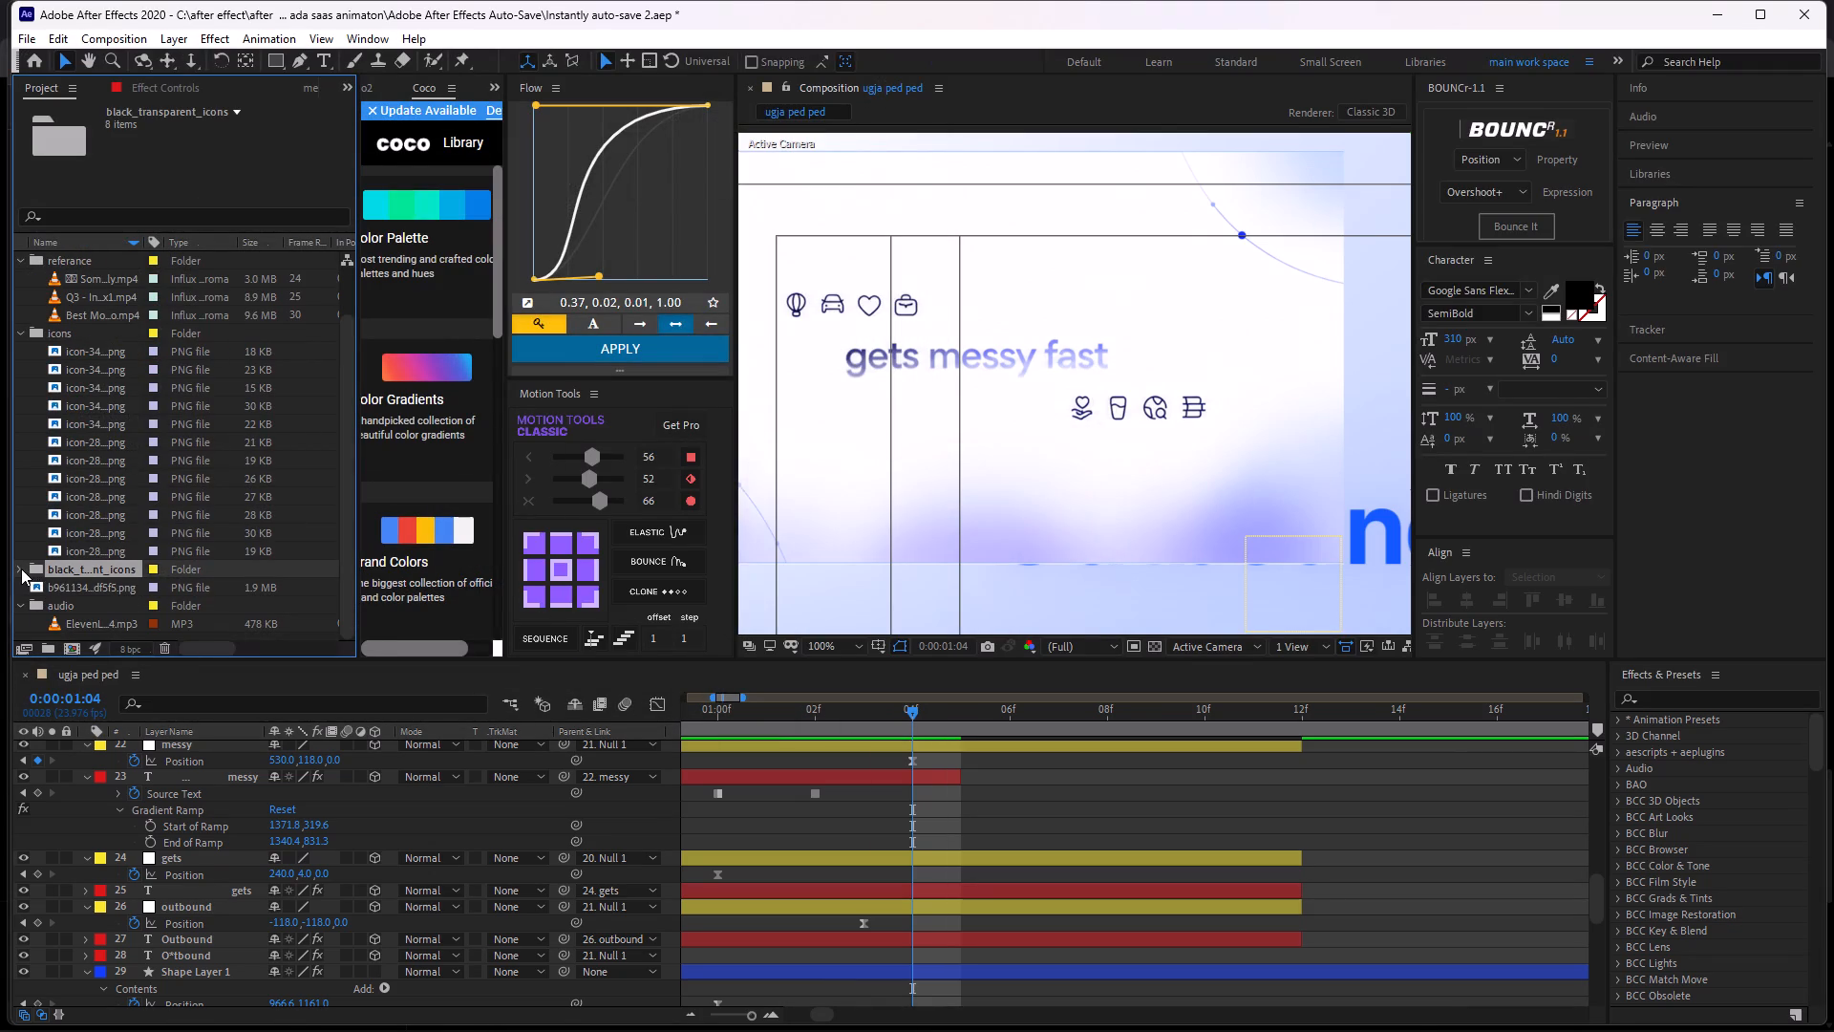
{"action": "scroll", "coordinate": [53, 377], "scroll_direction": "down", "scroll_amount": 2}
{"action": "scroll", "coordinate": [53, 376], "scroll_direction": "up", "scroll_amount": 1}
{"action": "scroll", "coordinate": [65, 367], "scroll_direction": "down", "scroll_amount": 1}
{"action": "scroll", "coordinate": [65, 367], "scroll_direction": "up", "scroll_amount": 5}
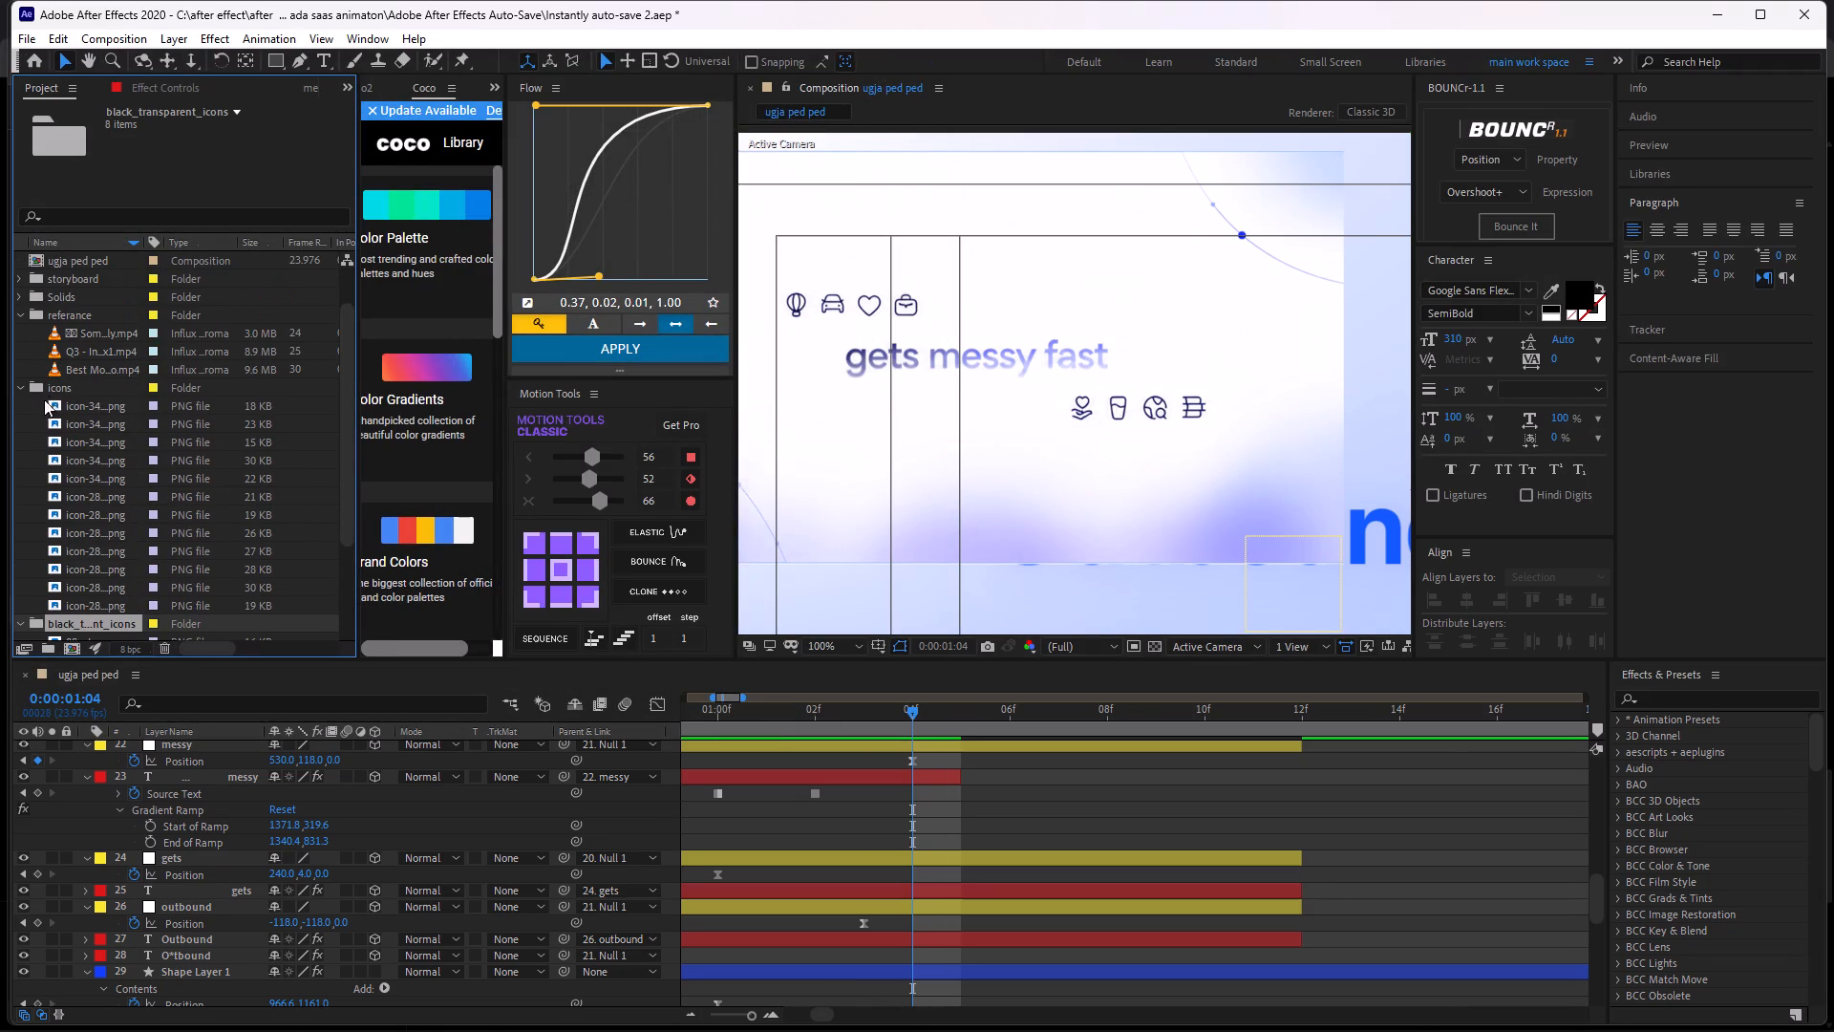
{"action": "left_click", "coordinate": [18, 382]}
{"action": "left_click", "coordinate": [80, 432]}
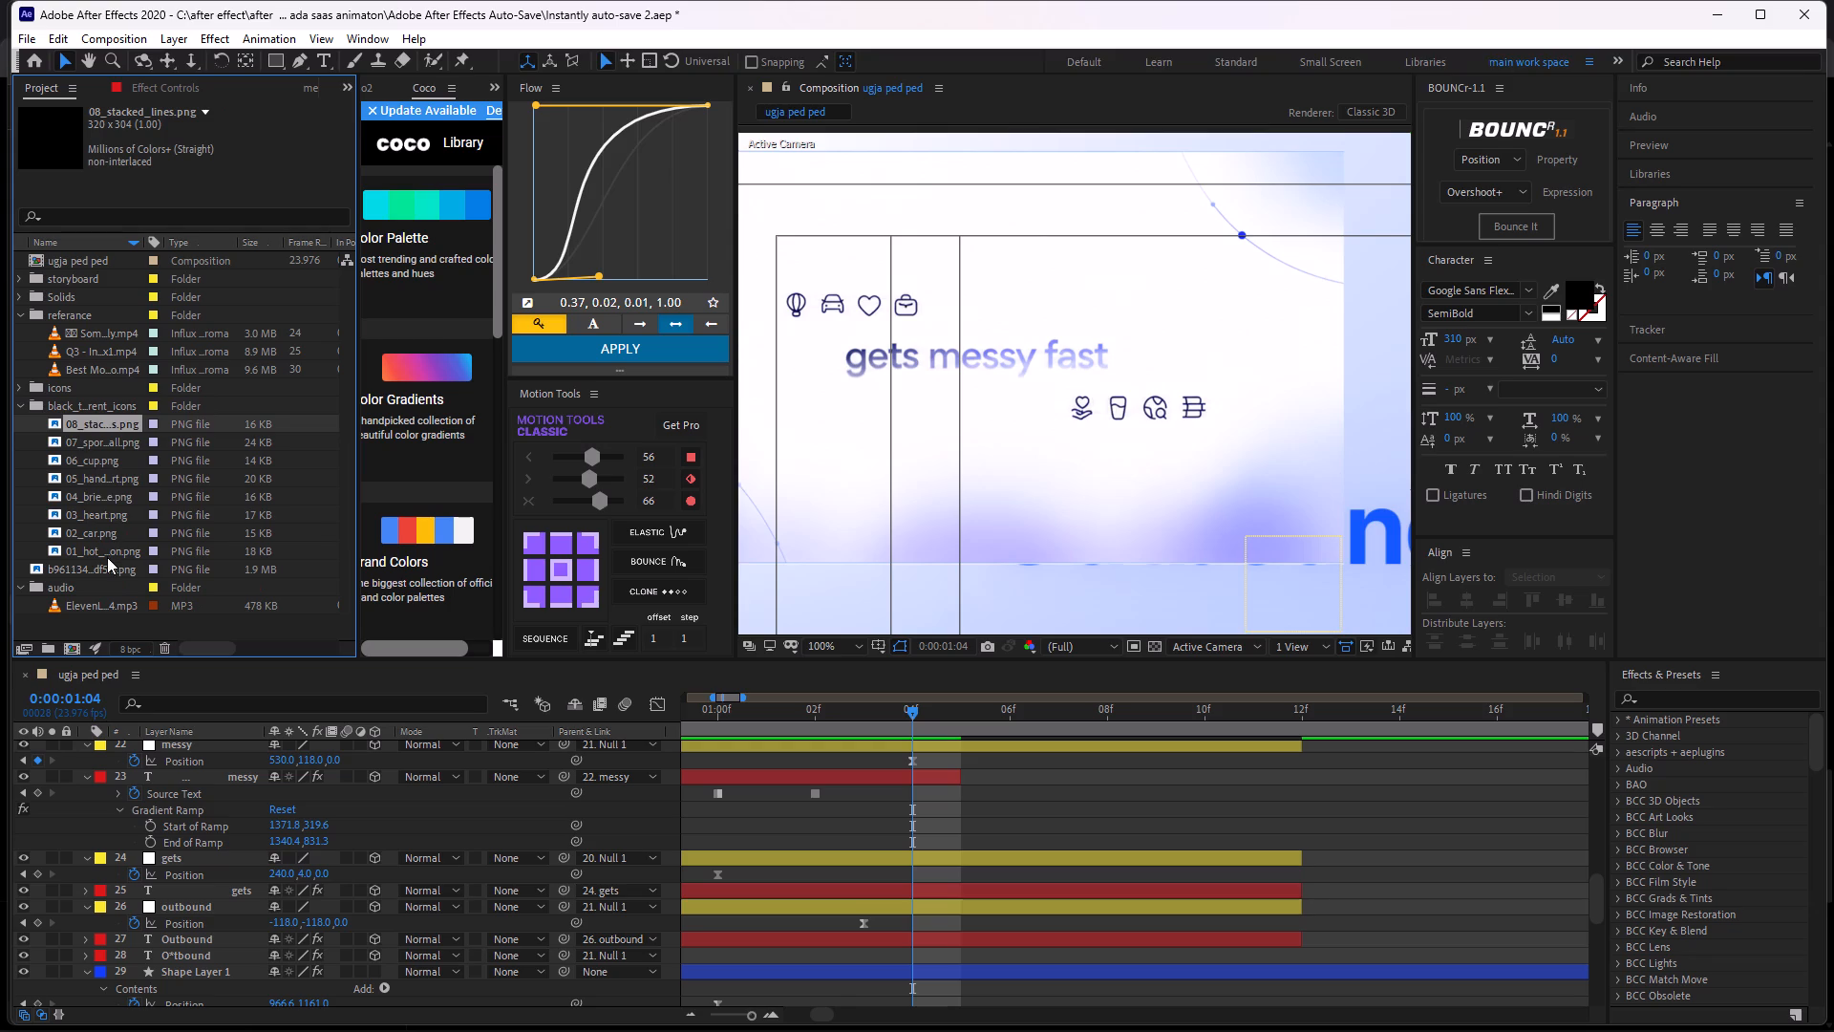
{"action": "left_click", "coordinate": [107, 557]}
{"action": "left_click", "coordinate": [108, 426], "text": "shift"}
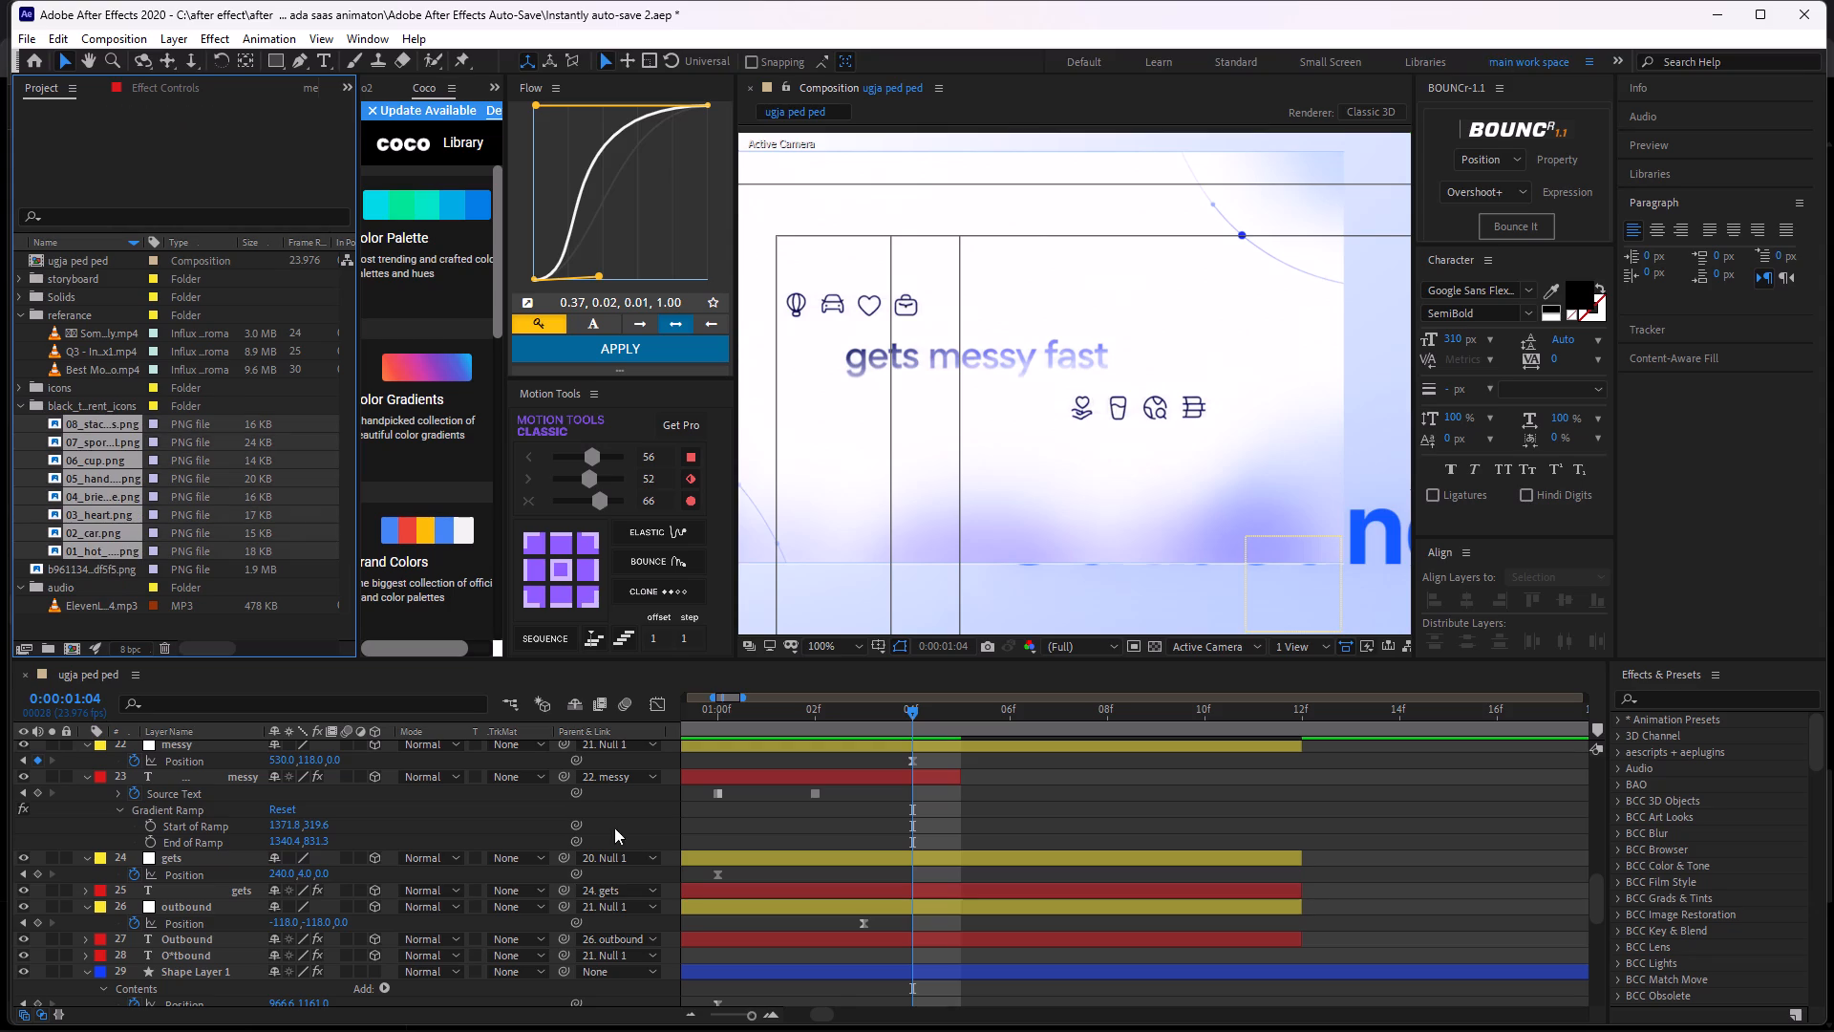
Look through the icon layers in the ugja ped ped timeline, from the numbered layers down to icon-289094.png.
{"action": "scroll", "coordinate": [531, 841], "scroll_direction": "up", "scroll_amount": 3}
{"action": "scroll", "coordinate": [309, 747], "scroll_direction": "up", "scroll_amount": 1}
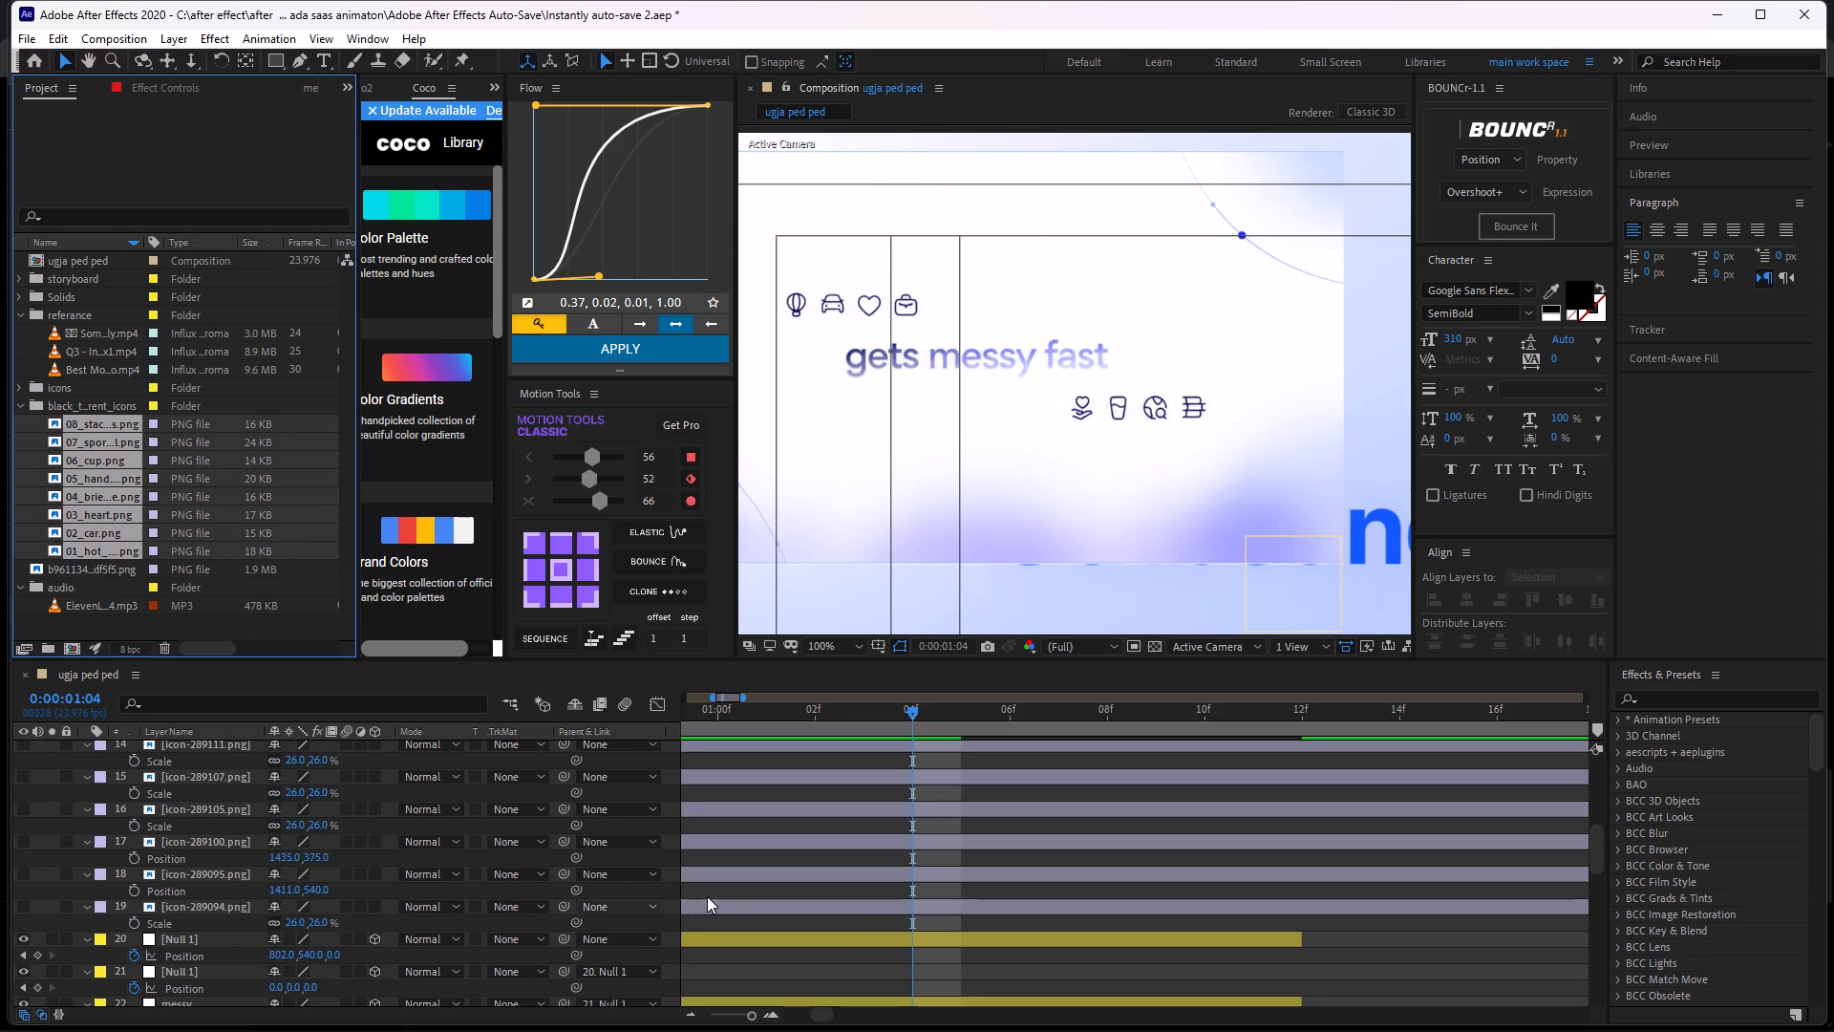
{"action": "left_click", "coordinate": [705, 914]}
{"action": "scroll", "coordinate": [695, 824], "scroll_direction": "up", "scroll_amount": 2}
{"action": "scroll", "coordinate": [699, 797], "scroll_direction": "down", "scroll_amount": 1}
{"action": "scroll", "coordinate": [699, 797], "scroll_direction": "up", "scroll_amount": 1}
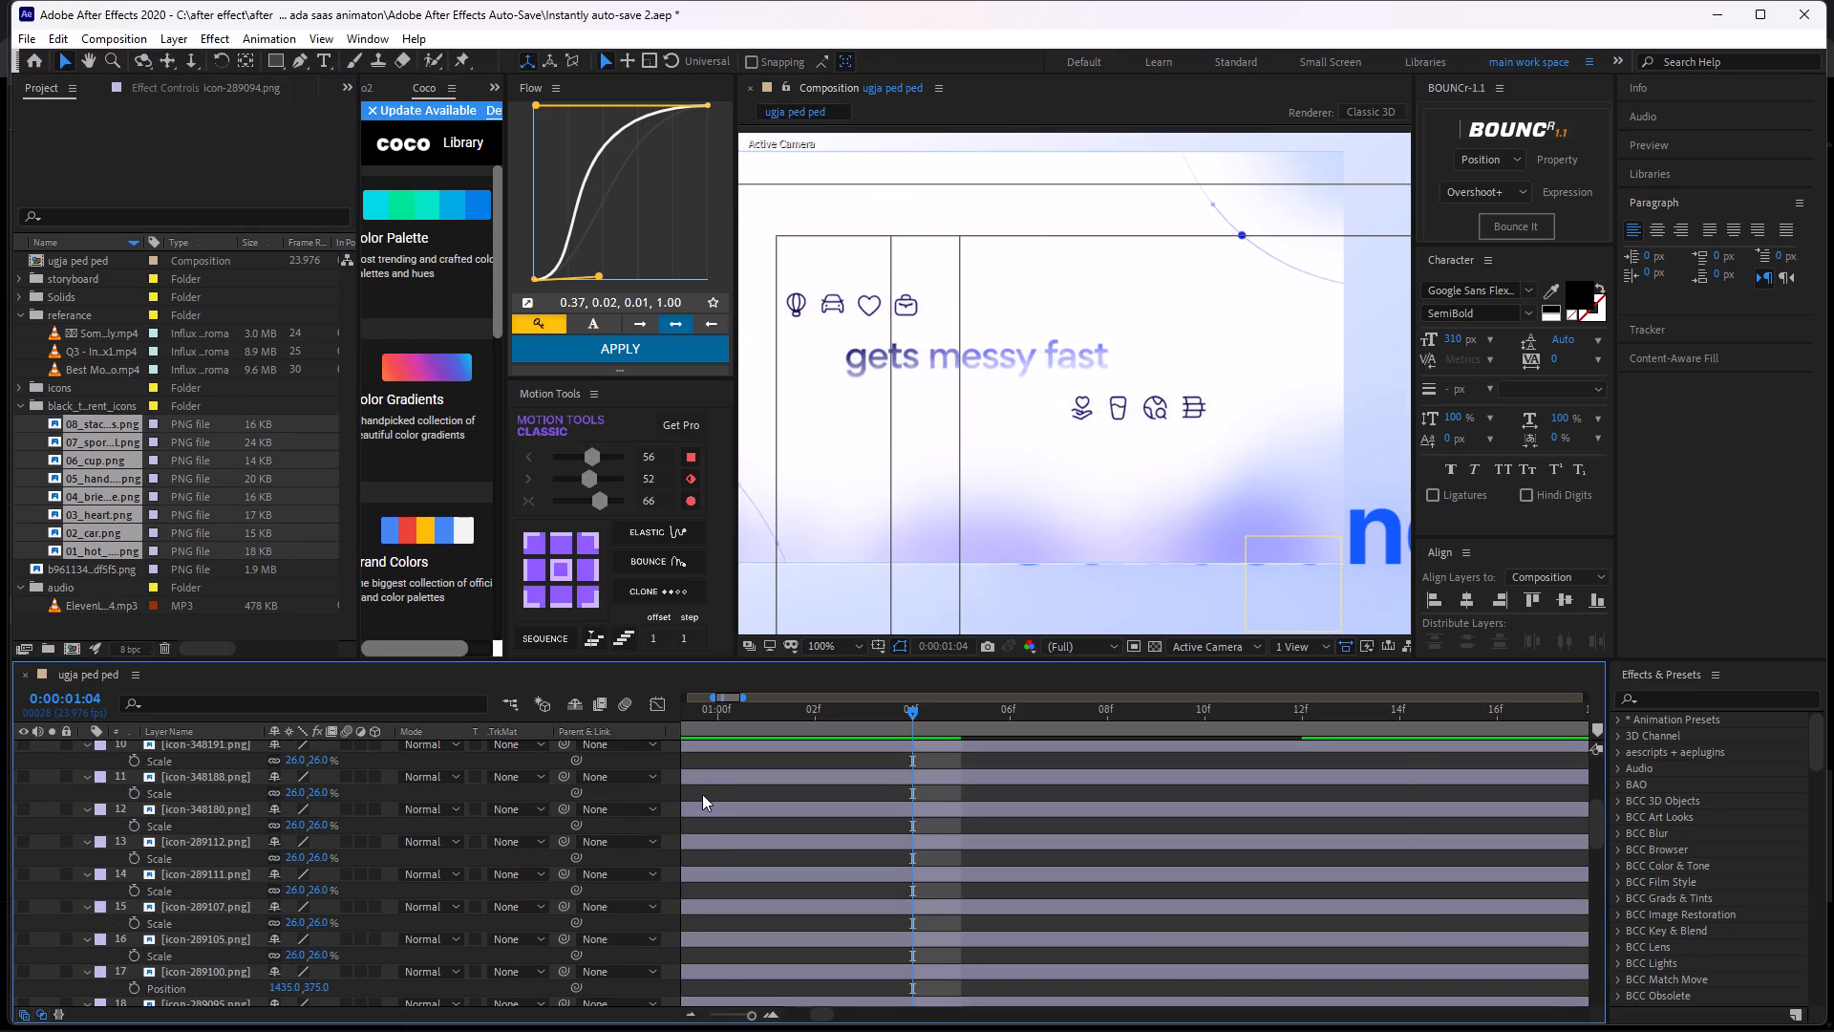
{"action": "scroll", "coordinate": [700, 788], "scroll_direction": "up", "scroll_amount": 1}
{"action": "scroll", "coordinate": [700, 788], "scroll_direction": "down", "scroll_amount": 1}
{"action": "scroll", "coordinate": [700, 788], "scroll_direction": "up", "scroll_amount": 3}
{"action": "scroll", "coordinate": [696, 769], "scroll_direction": "down", "scroll_amount": 1}
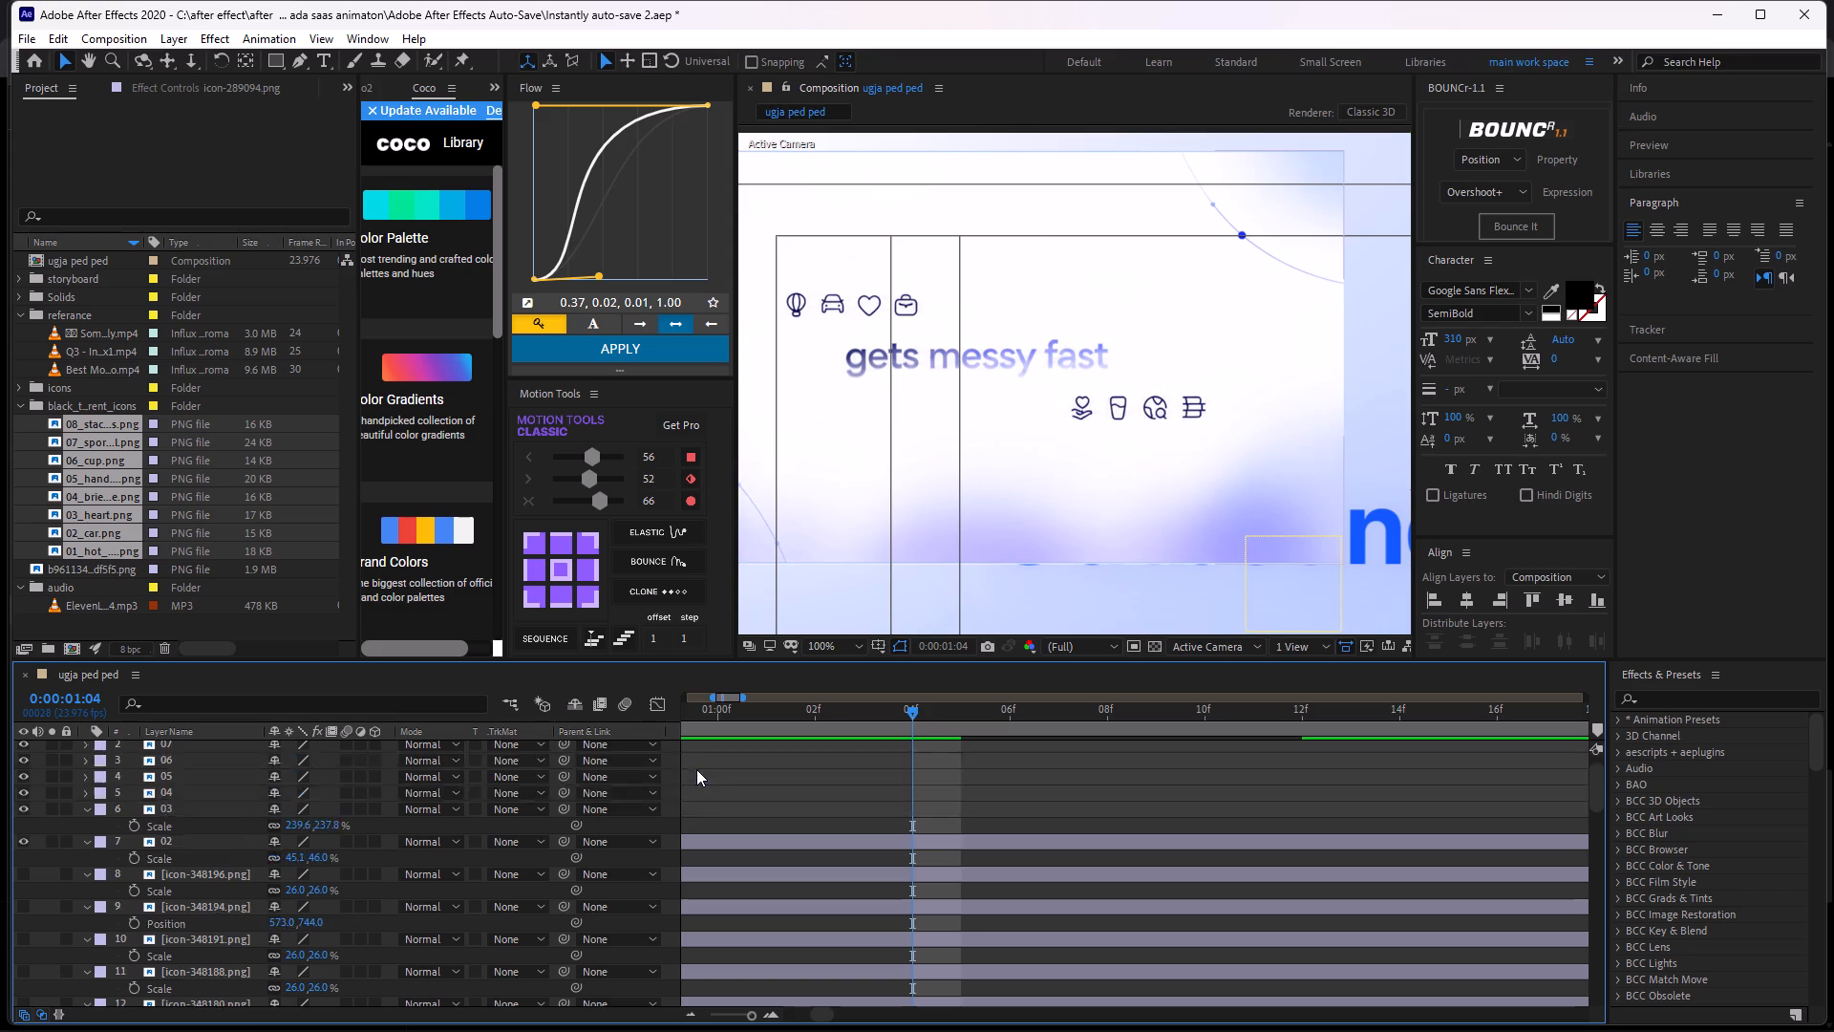
{"action": "scroll", "coordinate": [703, 755], "scroll_direction": "up", "scroll_amount": 1}
{"action": "scroll", "coordinate": [703, 755], "scroll_direction": "down", "scroll_amount": 2}
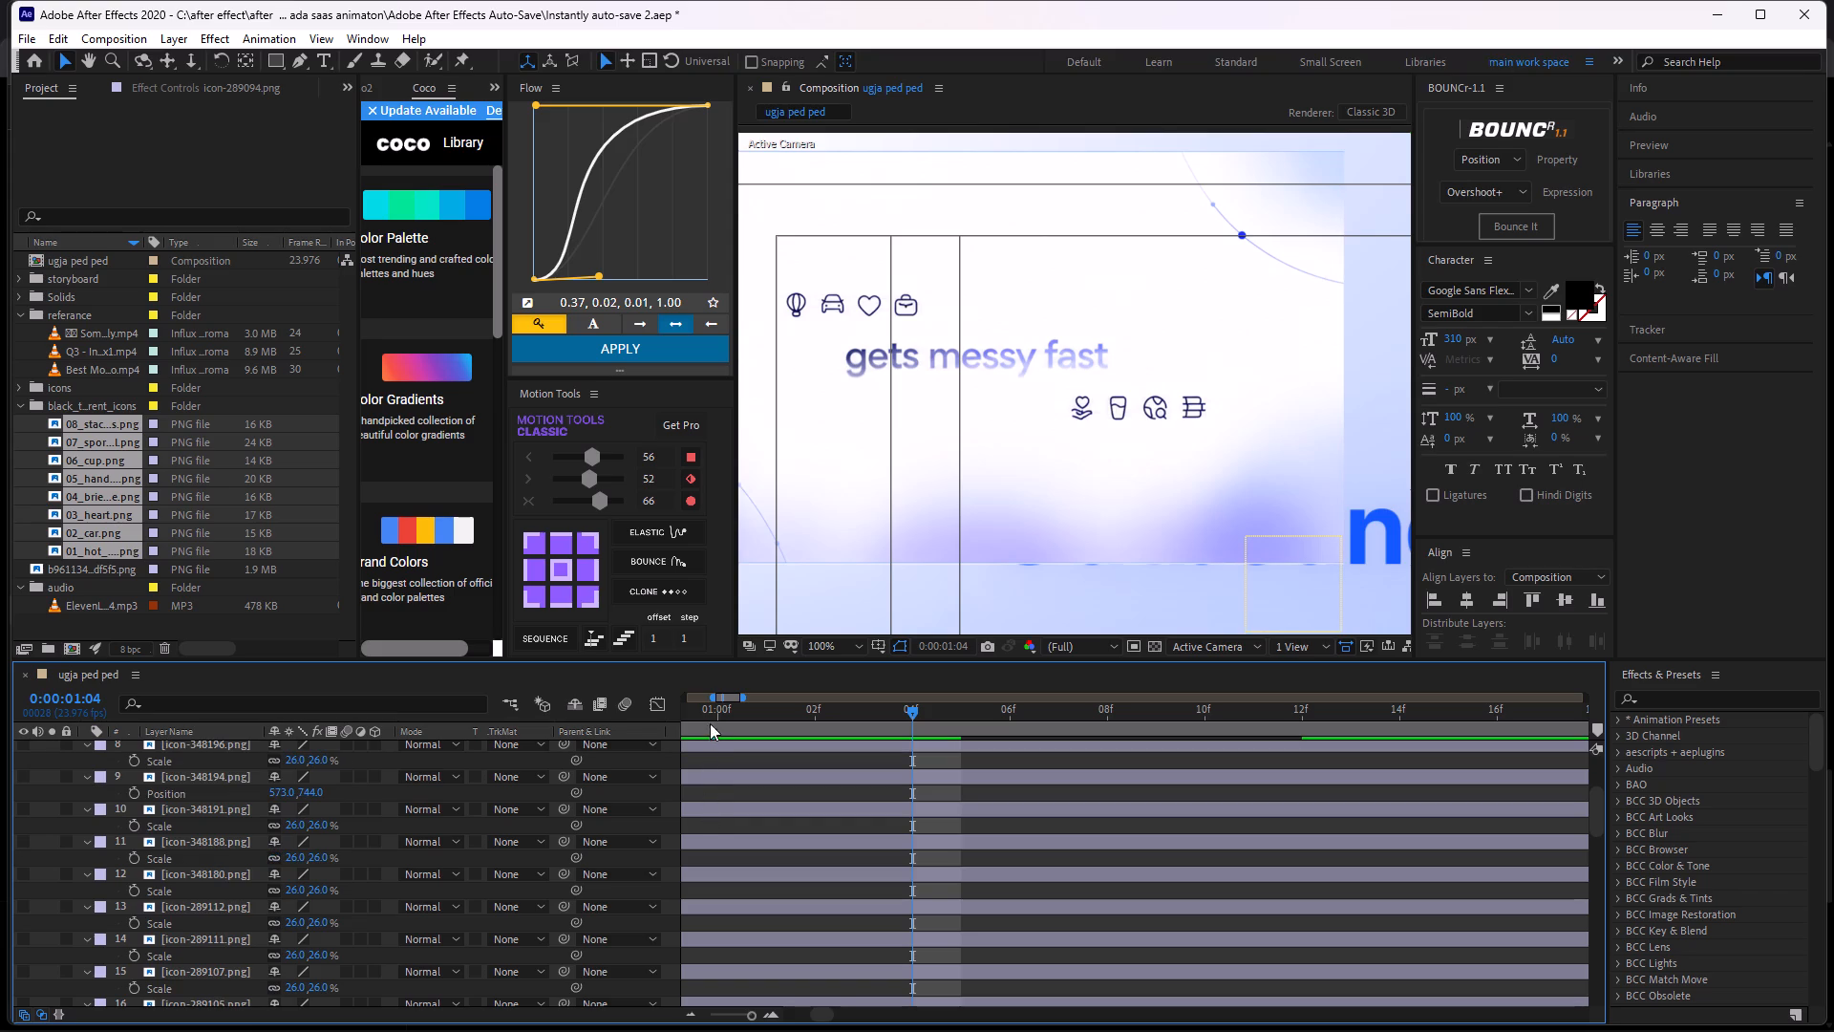
{"action": "scroll", "coordinate": [723, 767], "scroll_direction": "up", "scroll_amount": 2}
{"action": "scroll", "coordinate": [758, 766], "scroll_direction": "down", "scroll_amount": 3}
{"action": "scroll", "coordinate": [758, 766], "scroll_direction": "up", "scroll_amount": 1}
{"action": "scroll", "coordinate": [758, 766], "scroll_direction": "down", "scroll_amount": 2}
{"action": "scroll", "coordinate": [758, 766], "scroll_direction": "up", "scroll_amount": 1}
{"action": "scroll", "coordinate": [711, 787], "scroll_direction": "down", "scroll_amount": 1}
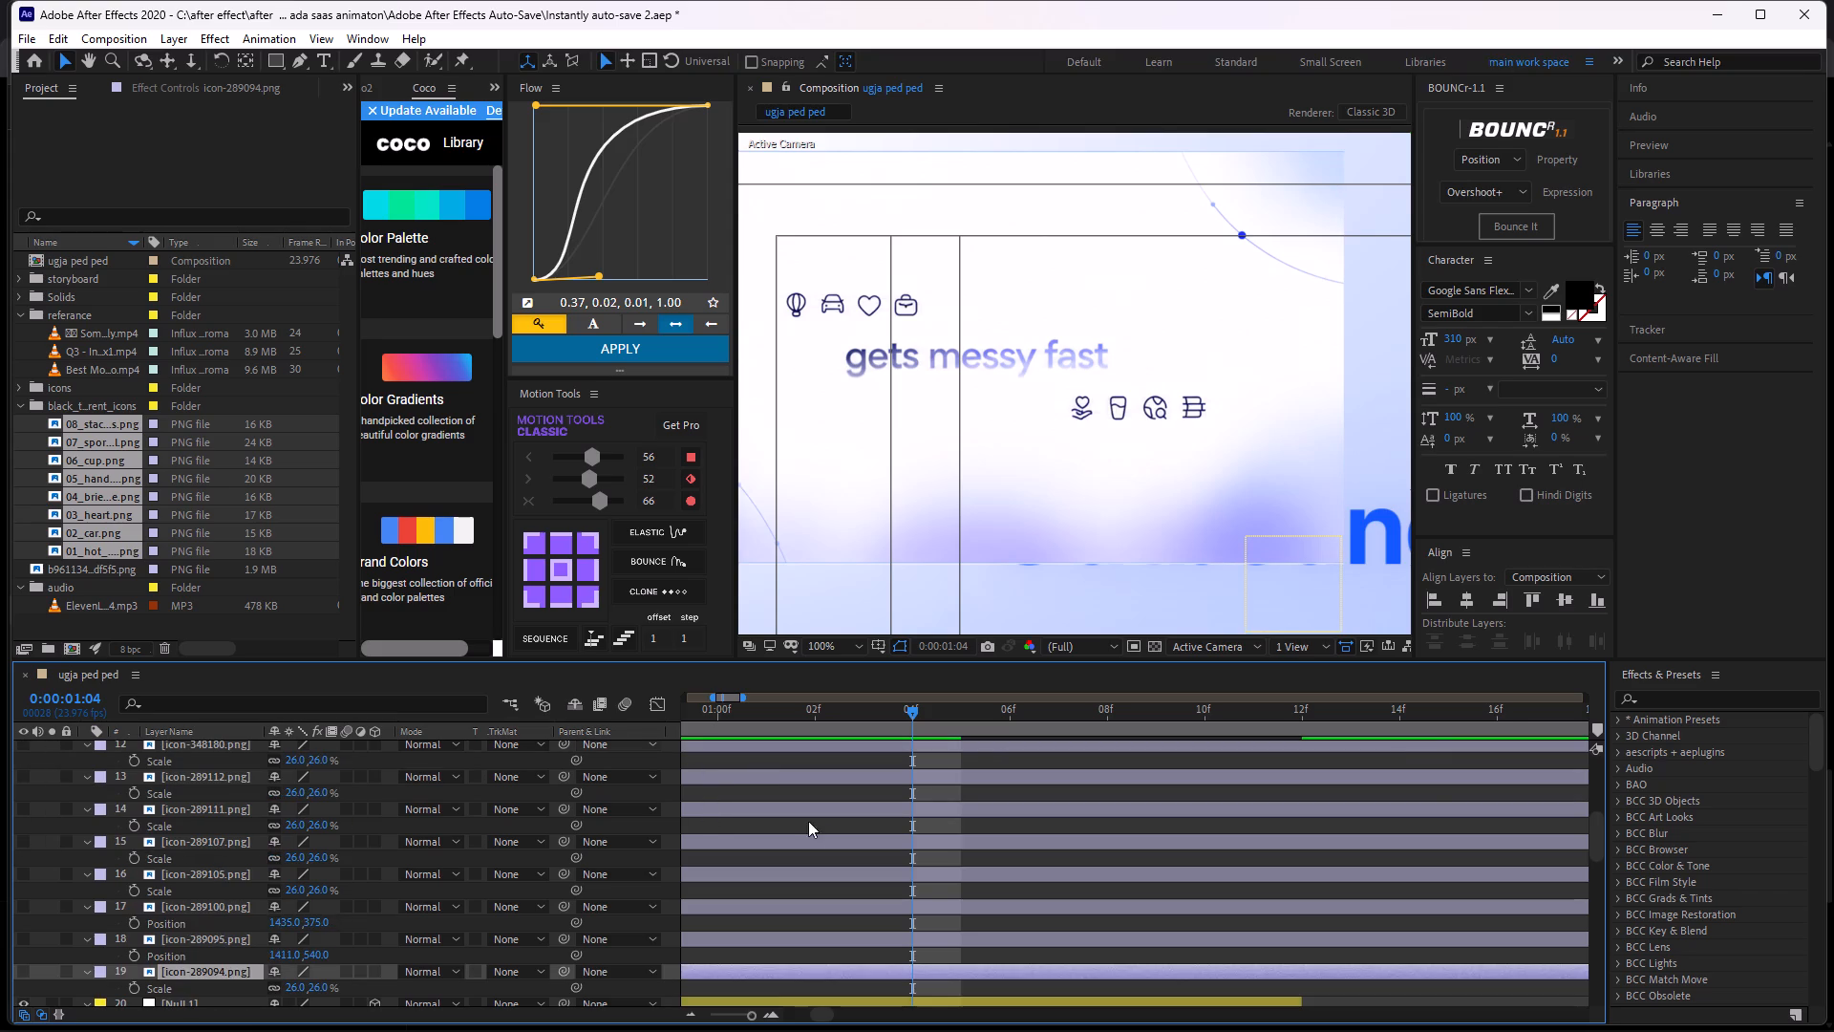
{"action": "left_click", "coordinate": [825, 829]}
{"action": "left_click", "coordinate": [860, 788]}
Select the layers from icon-289094.png up to layer 02 and collapse their revealed Scale and Position properties.
{"action": "scroll", "coordinate": [860, 788], "scroll_direction": "up", "scroll_amount": 1}
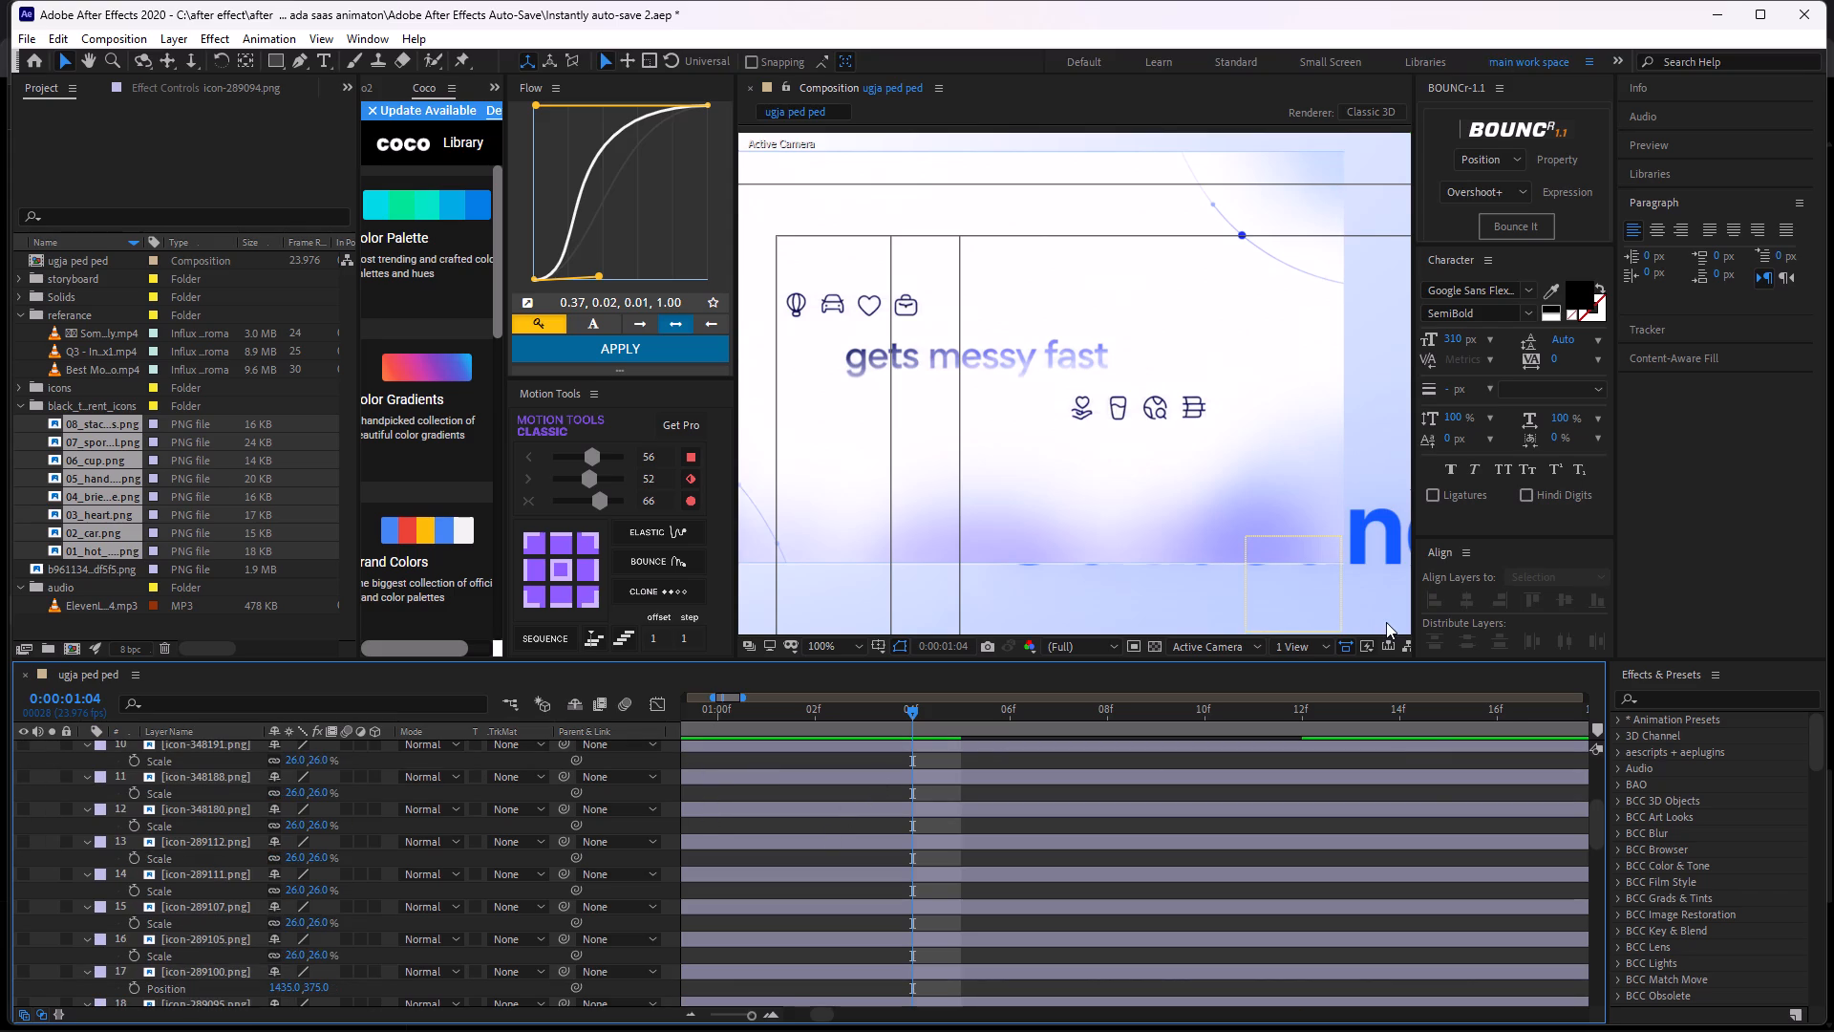
{"action": "scroll", "coordinate": [778, 967], "scroll_direction": "down", "scroll_amount": 2}
{"action": "left_click", "coordinate": [786, 901]}
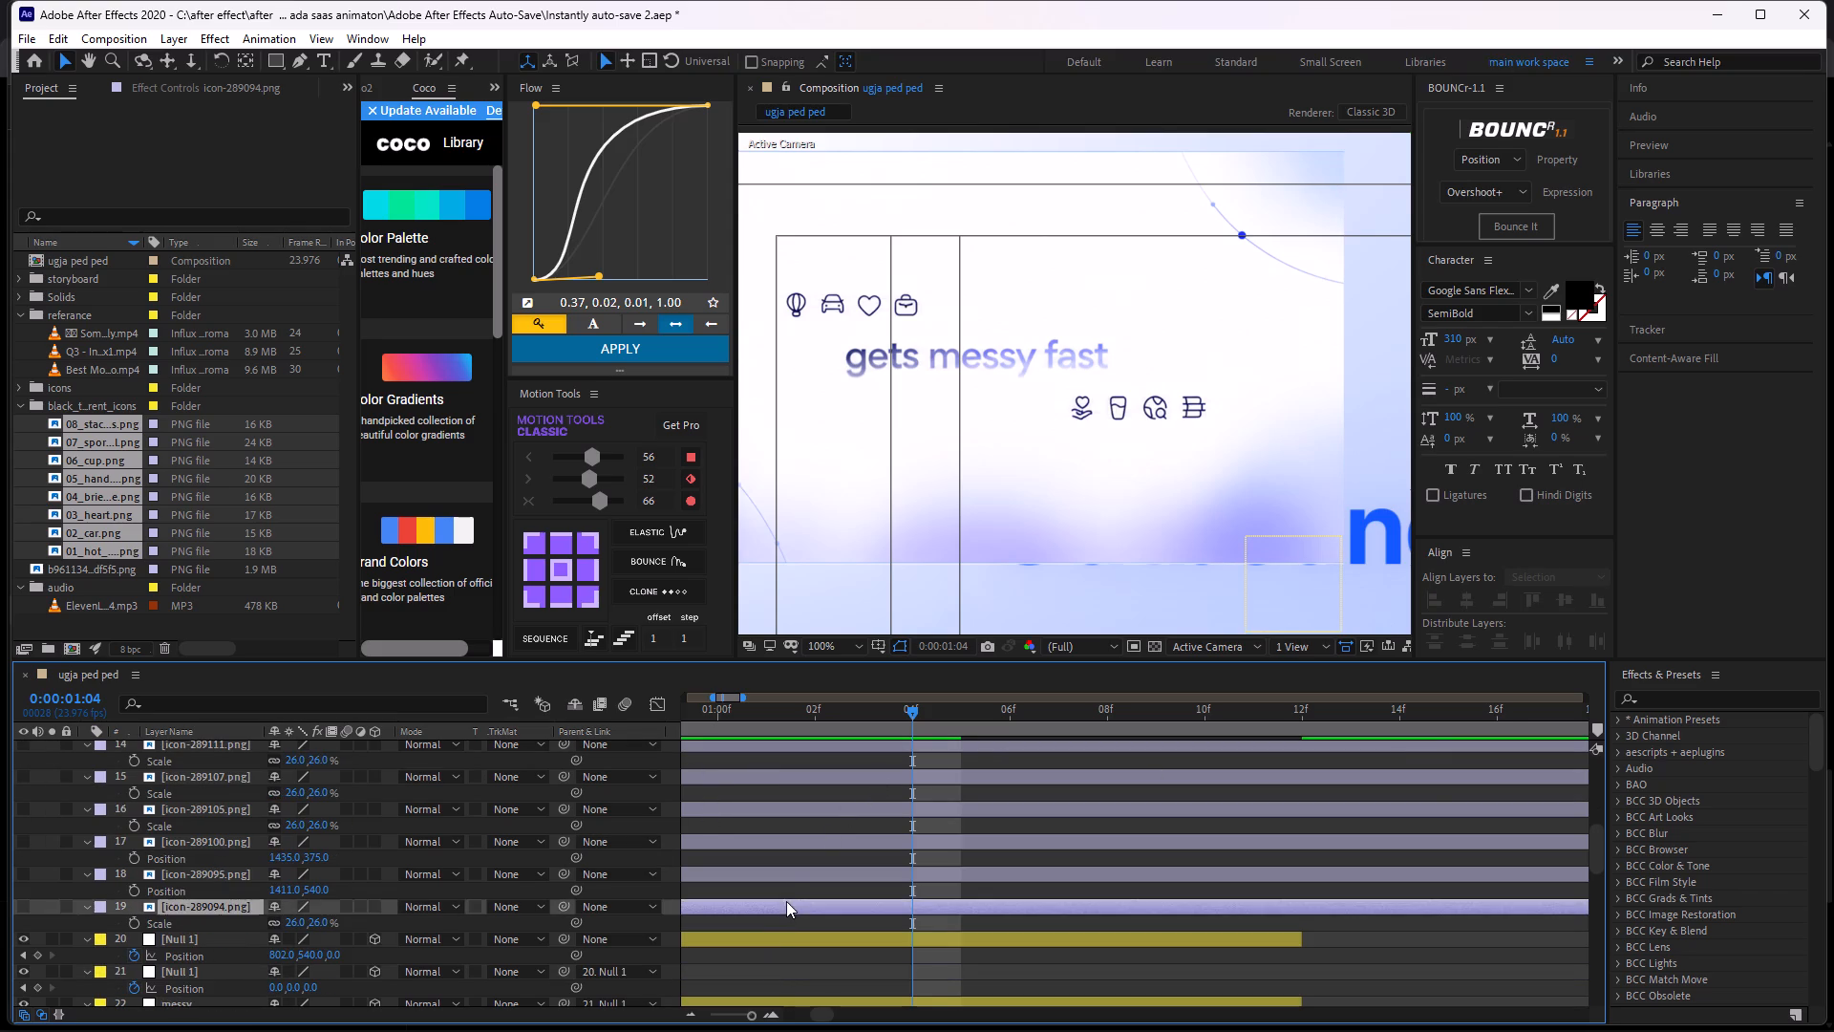
{"action": "scroll", "coordinate": [786, 873], "scroll_direction": "down", "scroll_amount": 2}
{"action": "scroll", "coordinate": [786, 873], "scroll_direction": "up", "scroll_amount": 2}
{"action": "scroll", "coordinate": [782, 860], "scroll_direction": "down", "scroll_amount": 2}
{"action": "scroll", "coordinate": [782, 848], "scroll_direction": "up", "scroll_amount": 2}
{"action": "scroll", "coordinate": [780, 837], "scroll_direction": "down", "scroll_amount": 1}
{"action": "scroll", "coordinate": [780, 835], "scroll_direction": "up", "scroll_amount": 3}
{"action": "scroll", "coordinate": [779, 831], "scroll_direction": "down", "scroll_amount": 1}
{"action": "scroll", "coordinate": [778, 831], "scroll_direction": "up", "scroll_amount": 3}
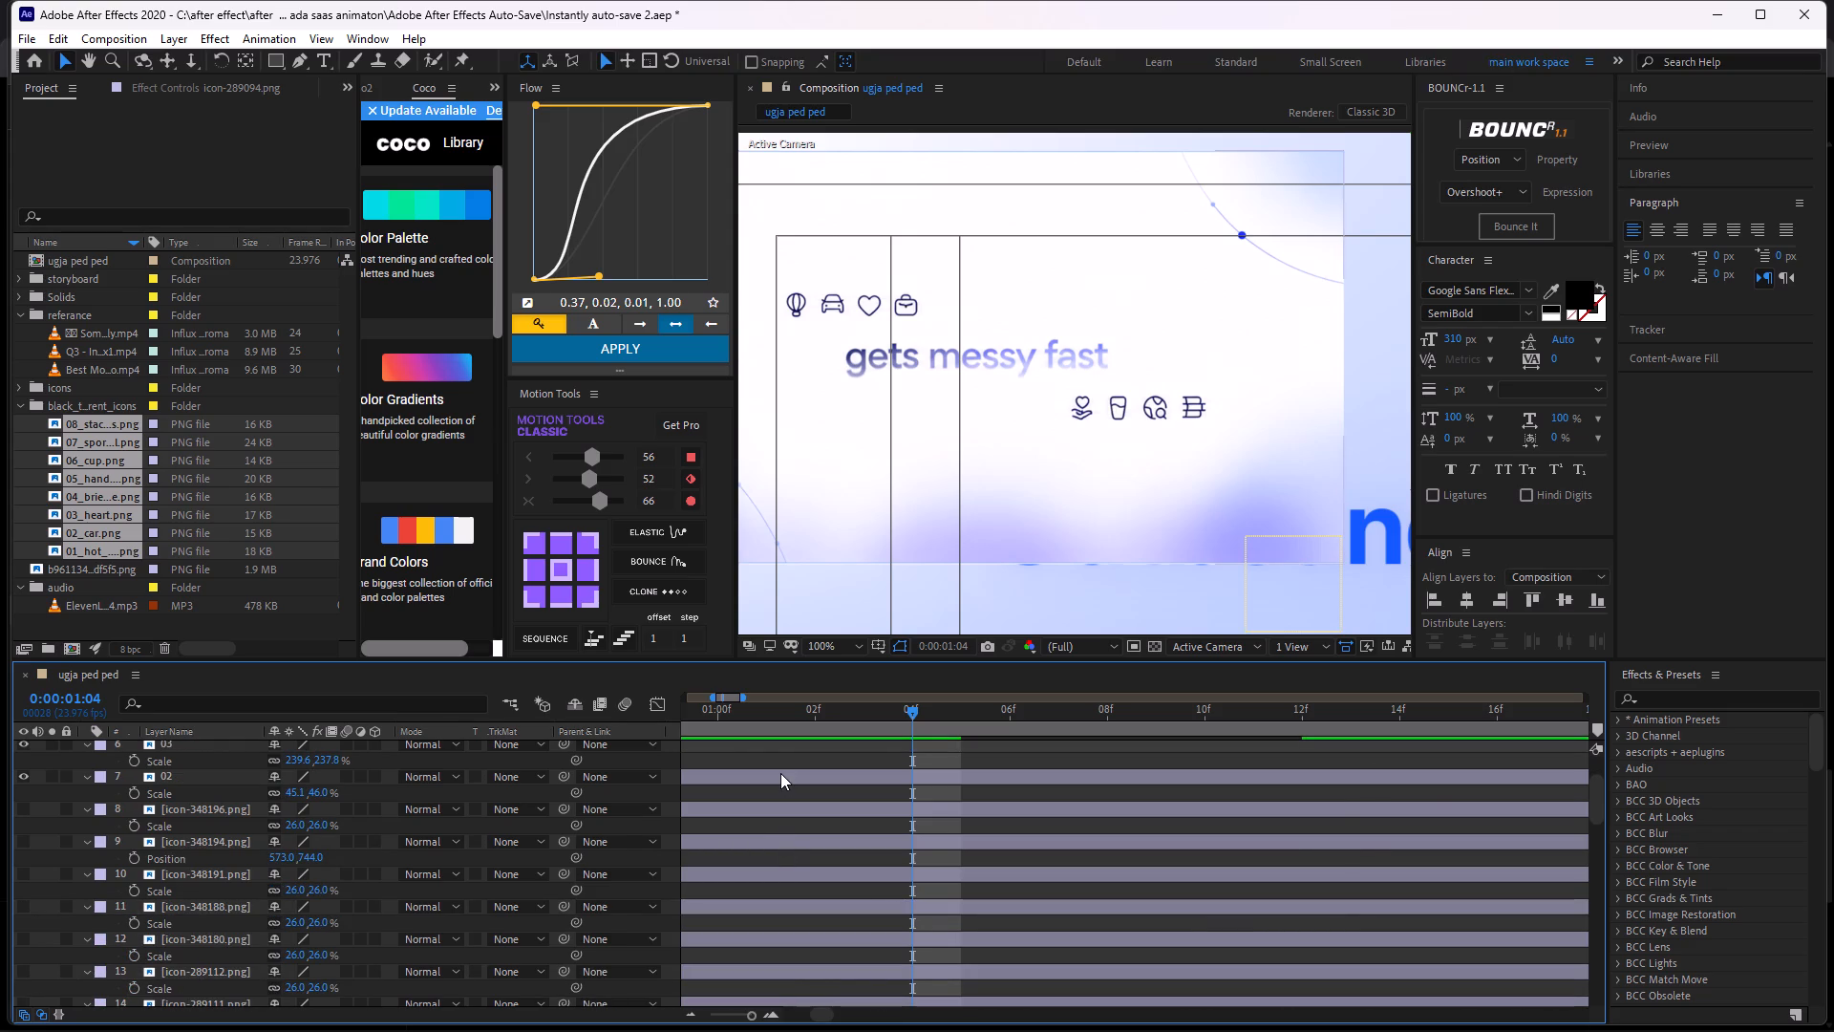
{"action": "left_click", "coordinate": [780, 773], "text": "shift"}
{"action": "key", "text": "u"}
{"action": "scroll", "coordinate": [1833, 1031], "scroll_direction": "up", "scroll_amount": 1}
{"action": "scroll", "coordinate": [1833, 1031], "scroll_direction": "down", "scroll_amount": 1}
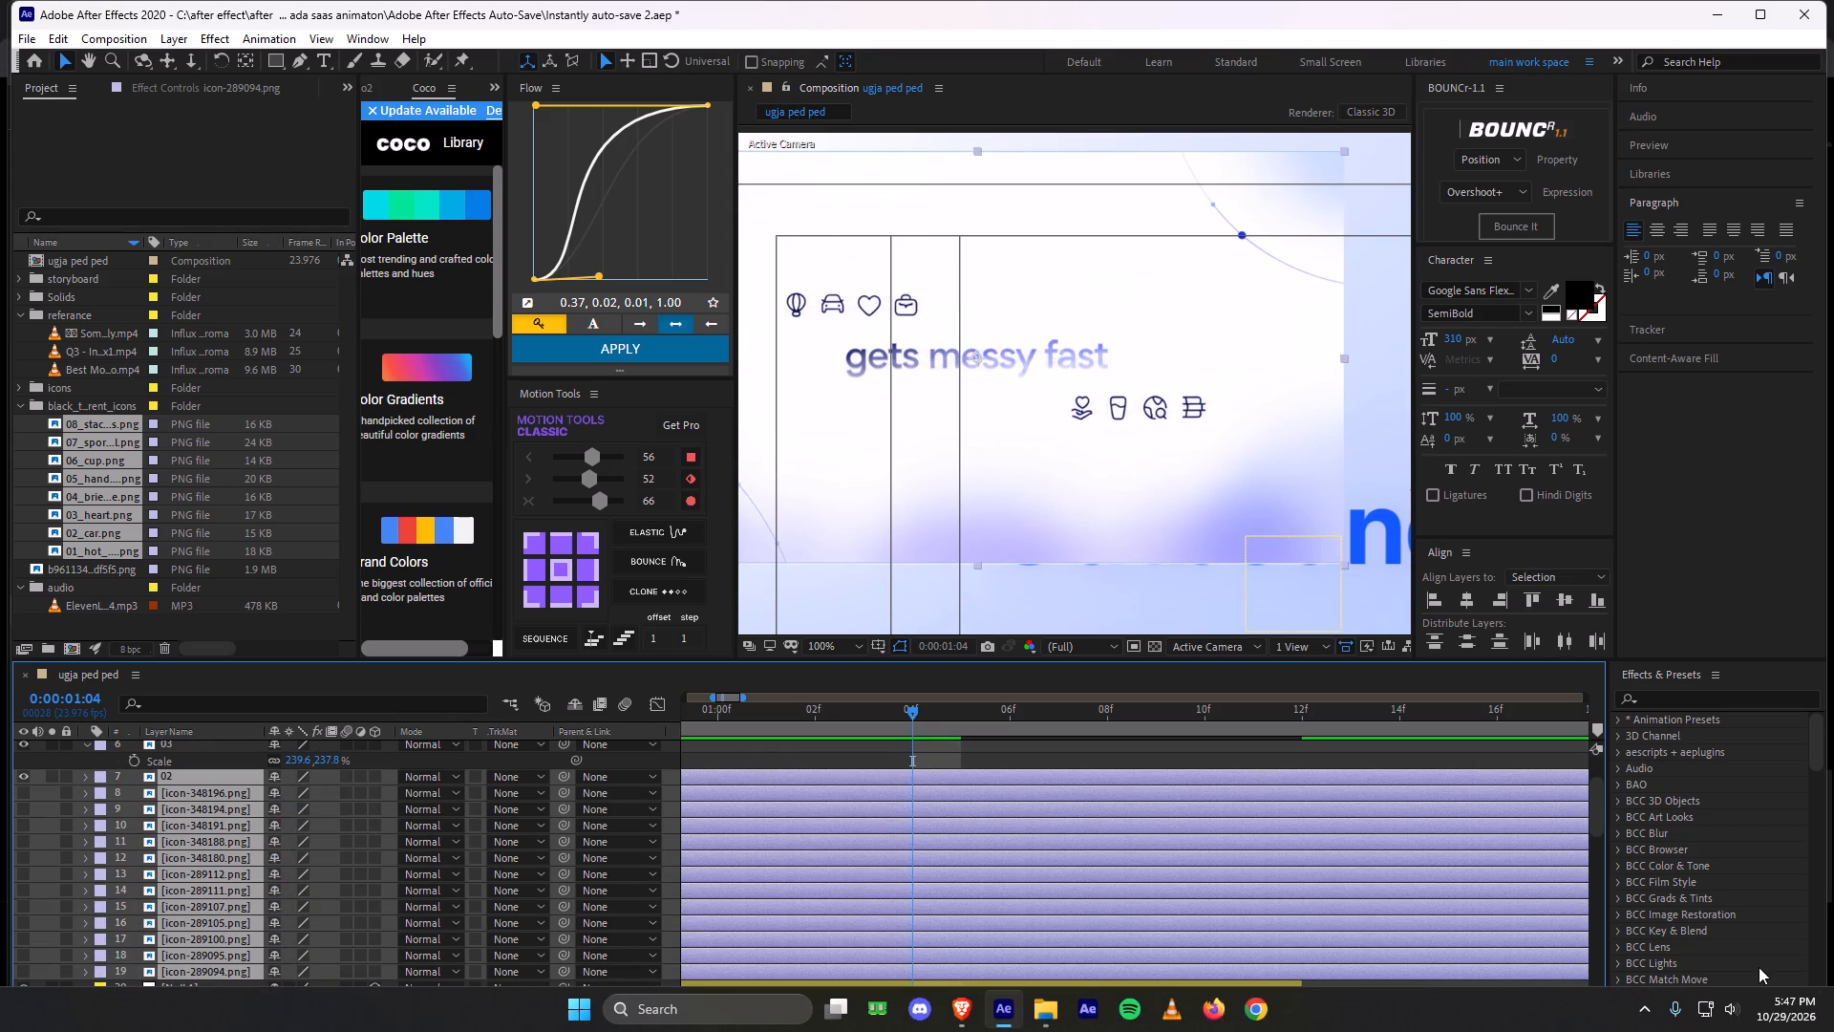
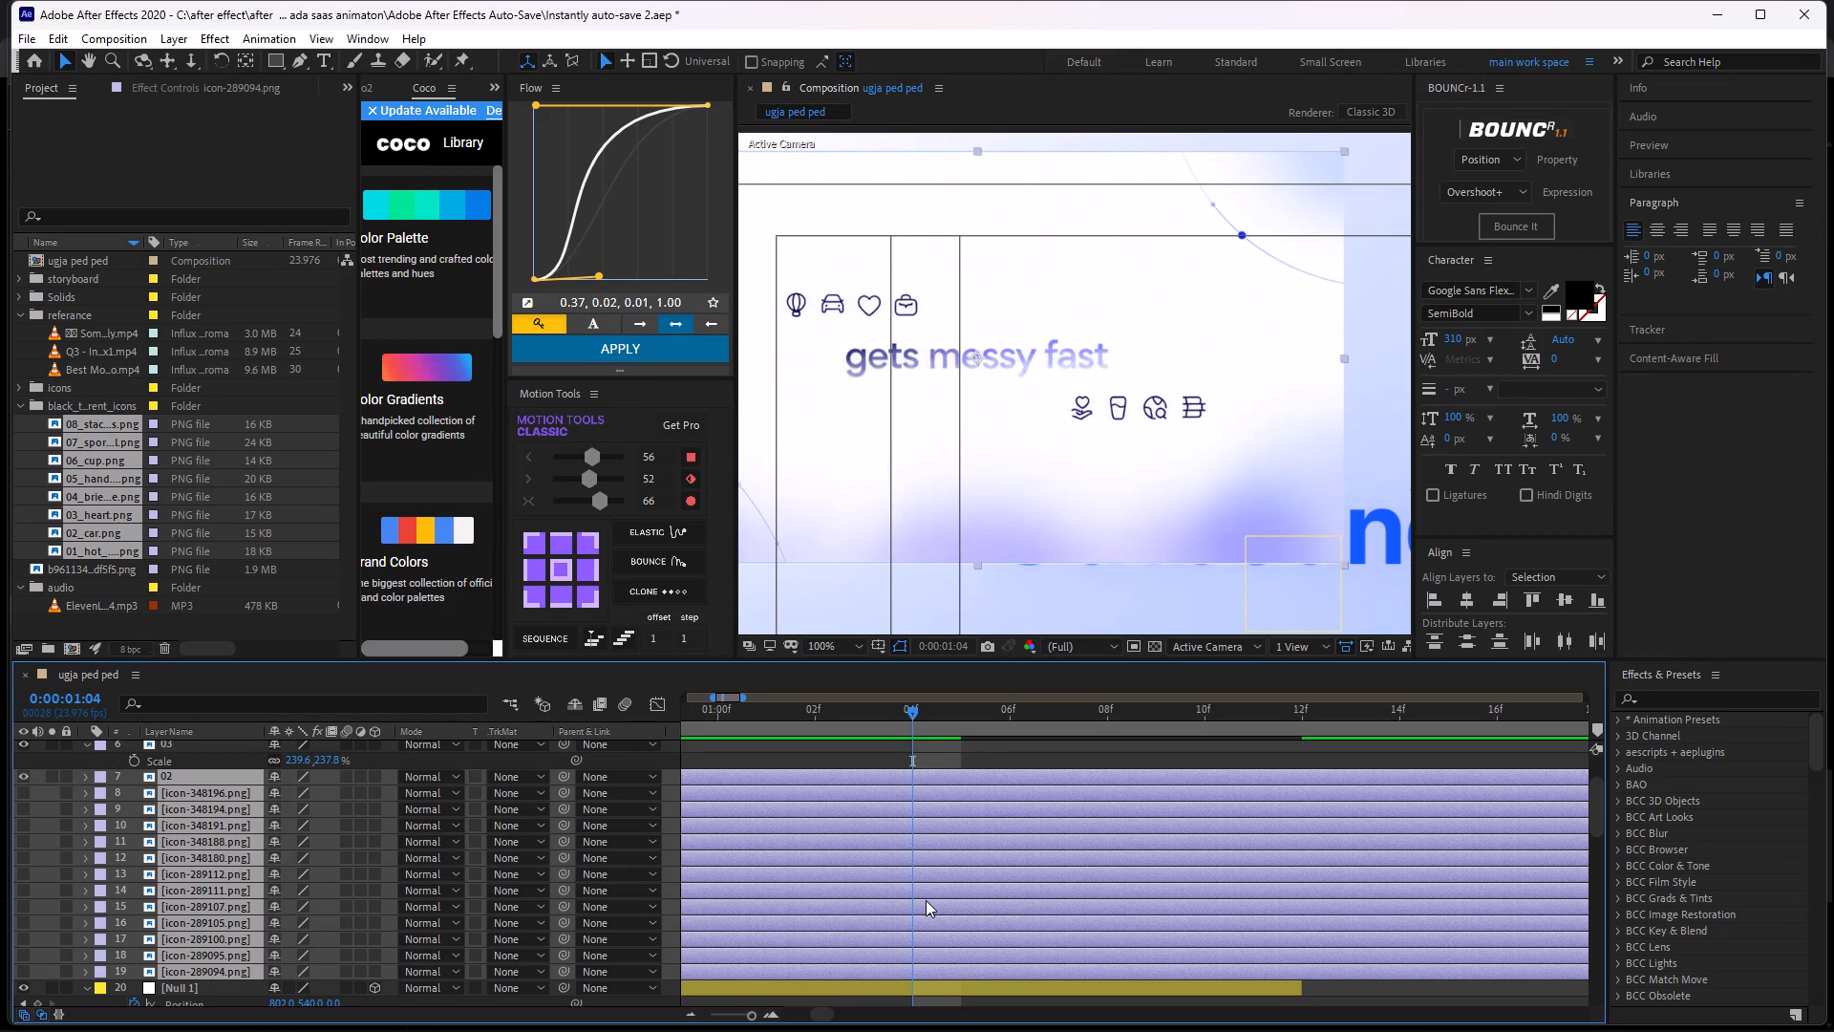
Examine the icon rows around "gets messy fast" in the reference overlay and play a few frames from 0:00:01:04.
{"action": "middle_click_drag", "start_coordinate": [1233, 310], "coordinate": [1034, 258]}
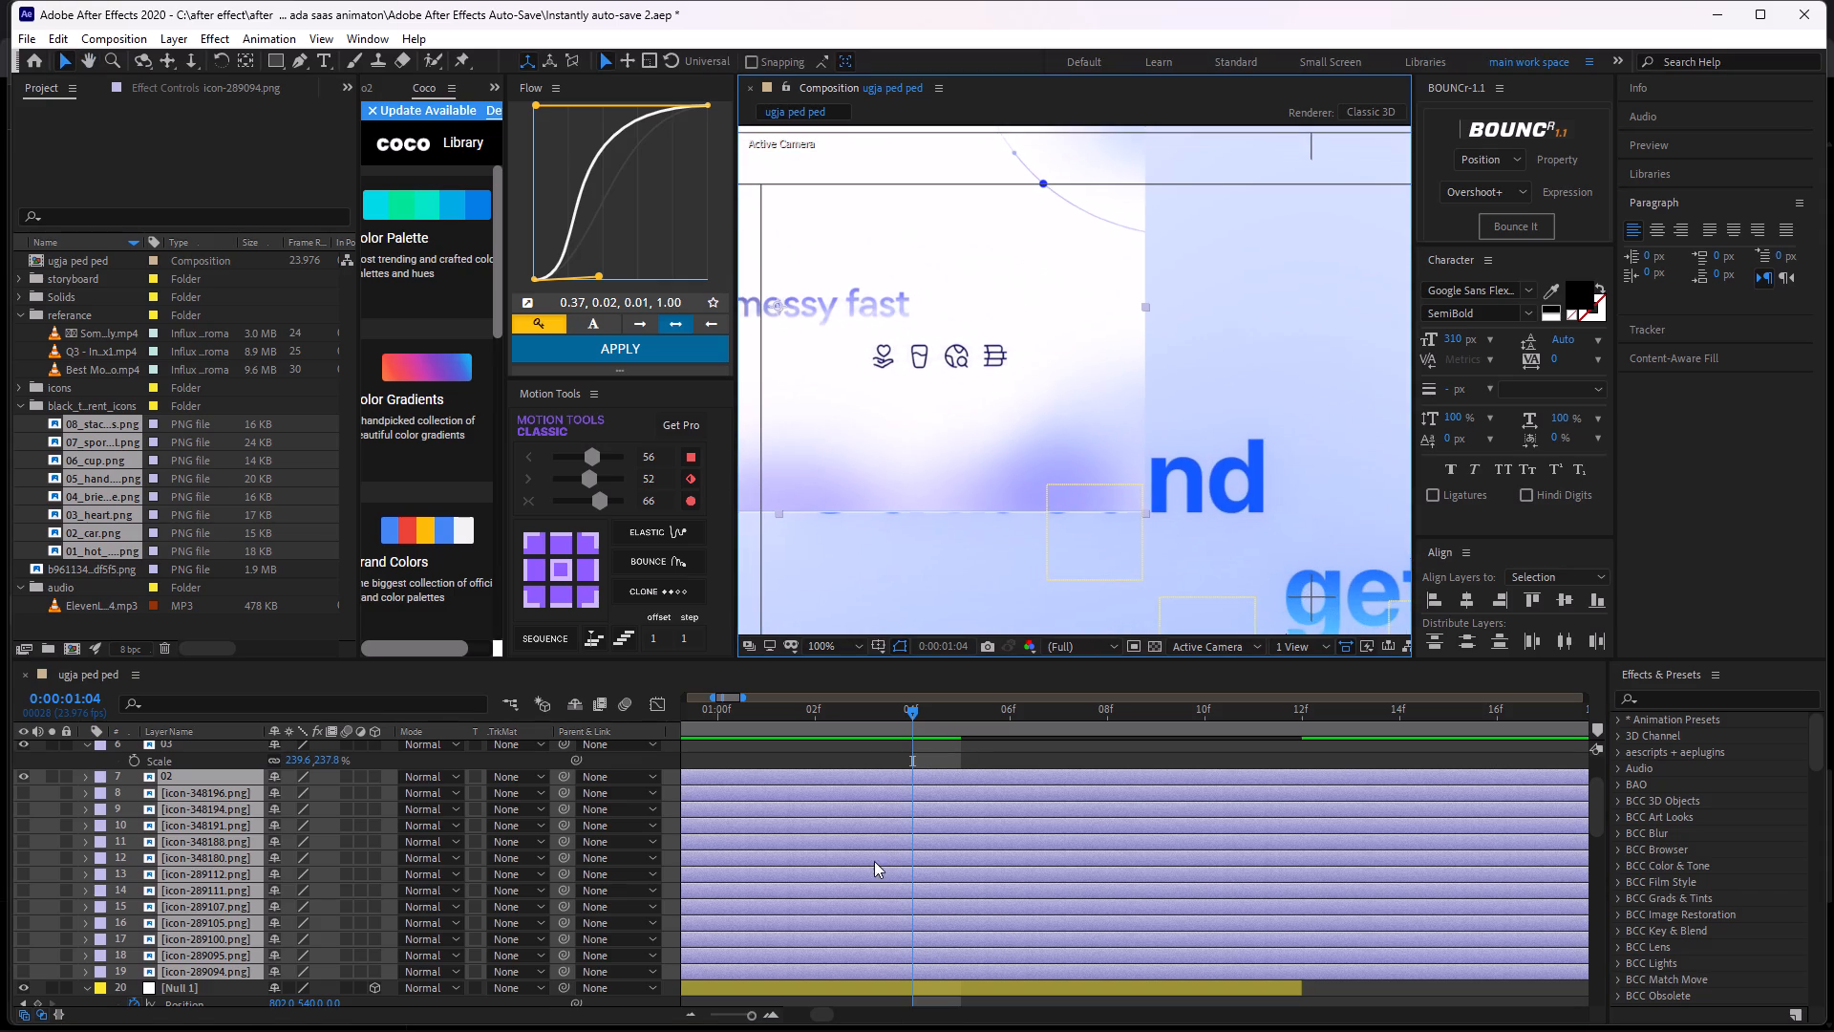
{"action": "middle_click_drag", "start_coordinate": [1075, 192], "coordinate": [1070, 204]}
{"action": "middle_click_drag", "start_coordinate": [1037, 333], "coordinate": [1275, 250]}
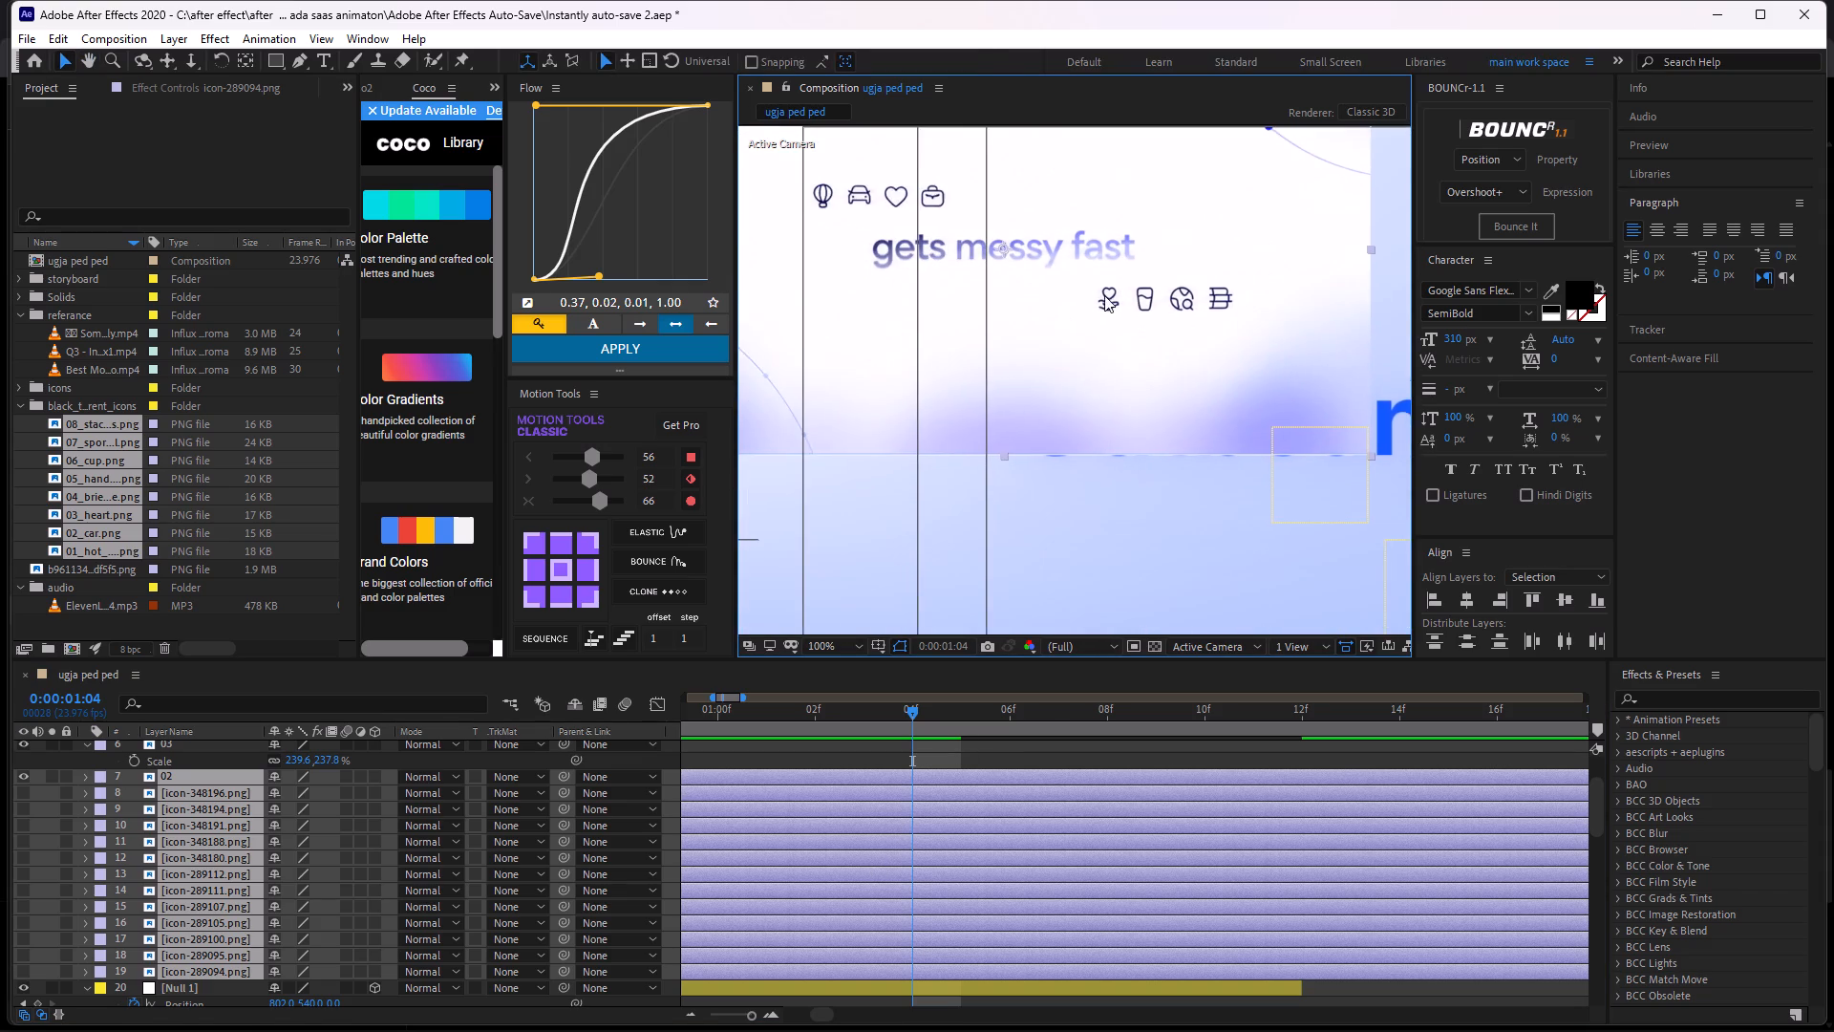
{"action": "scroll", "coordinate": [1033, 293], "scroll_direction": "up", "scroll_amount": 1}
{"action": "scroll", "coordinate": [966, 841], "scroll_direction": "down", "scroll_amount": 1}
{"action": "middle_click_drag", "start_coordinate": [962, 830], "coordinate": [1106, 981]}
{"action": "middle_click_drag", "start_coordinate": [1006, 785], "coordinate": [1037, 849]}
{"action": "middle_click_drag", "start_coordinate": [1027, 773], "coordinate": [1082, 990]}
{"action": "middle_click_drag", "start_coordinate": [1037, 849], "coordinate": [1067, 918]}
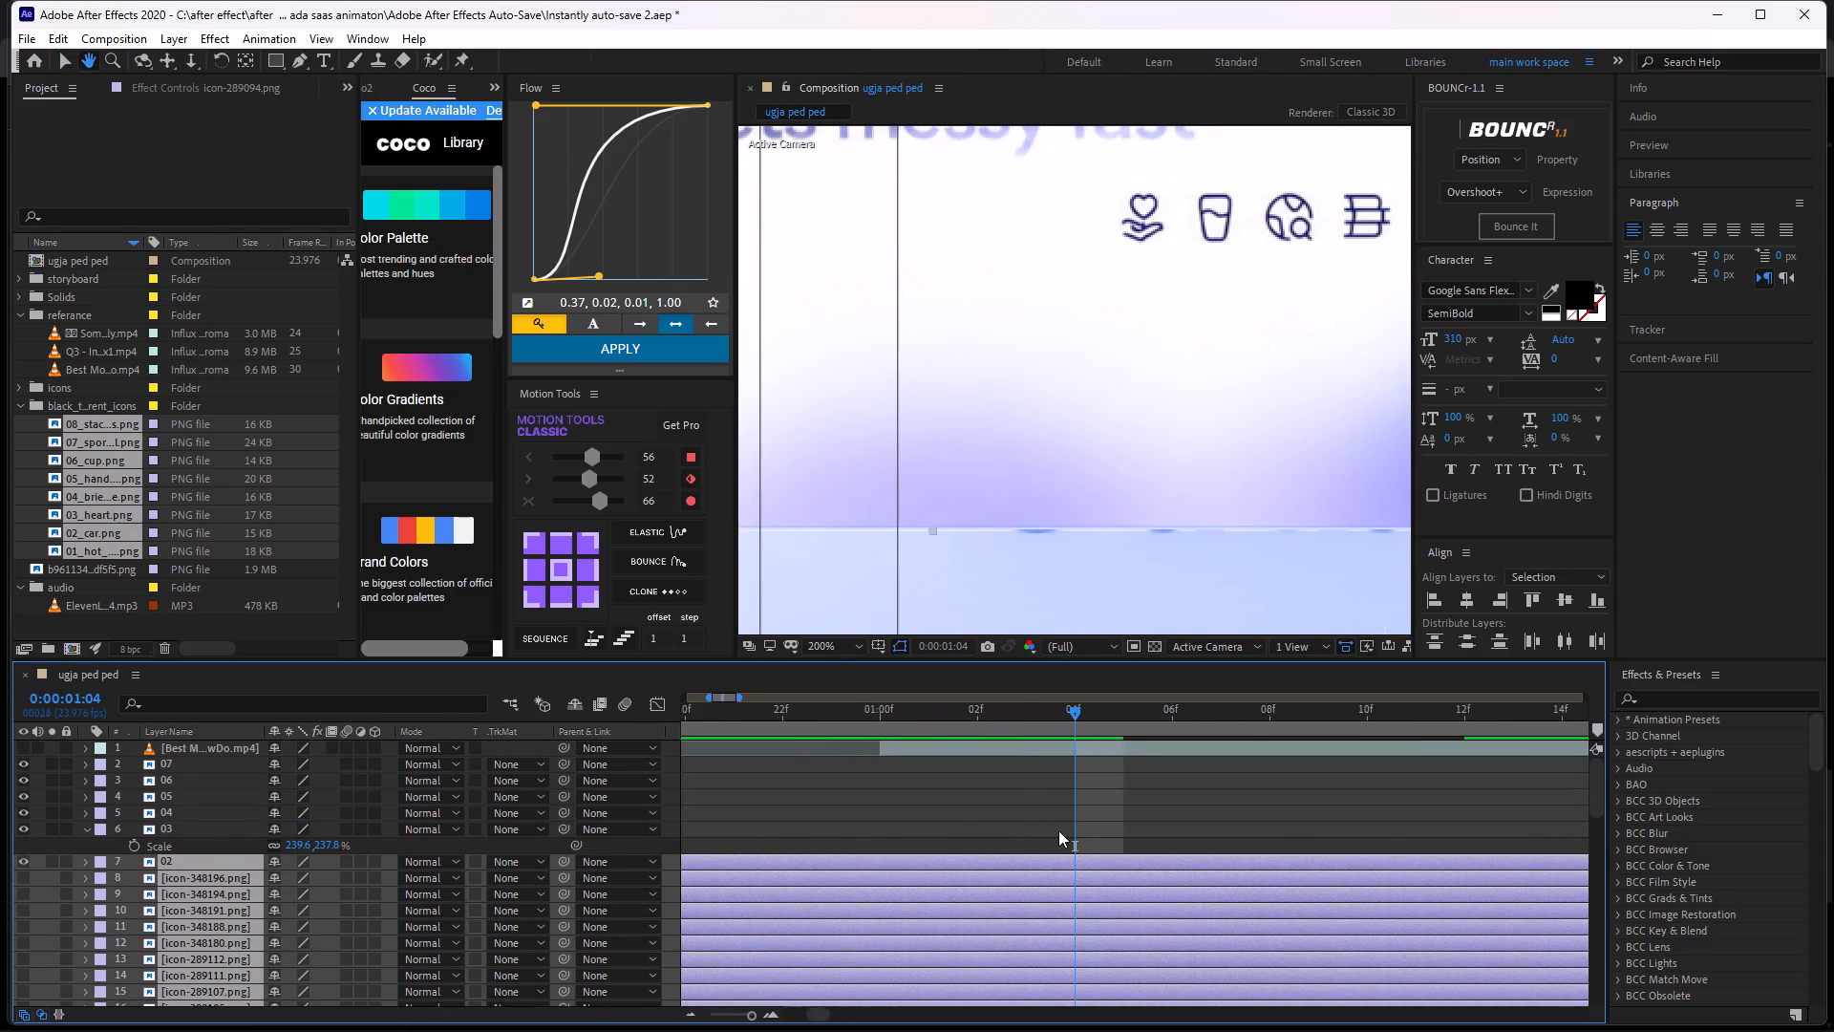
{"action": "middle_click_drag", "start_coordinate": [920, 793], "coordinate": [1169, 737]}
{"action": "middle_click_drag", "start_coordinate": [1012, 798], "coordinate": [1266, 760]}
{"action": "middle_click_drag", "start_coordinate": [949, 816], "coordinate": [1096, 855]}
{"action": "middle_click_drag", "start_coordinate": [998, 874], "coordinate": [1079, 1031]}
{"action": "scroll", "coordinate": [1066, 1031], "scroll_direction": "up", "scroll_amount": 1}
{"action": "middle_click_drag", "start_coordinate": [867, 773], "coordinate": [1035, 921]}
{"action": "middle_click_drag", "start_coordinate": [717, 815], "coordinate": [1094, 876]}
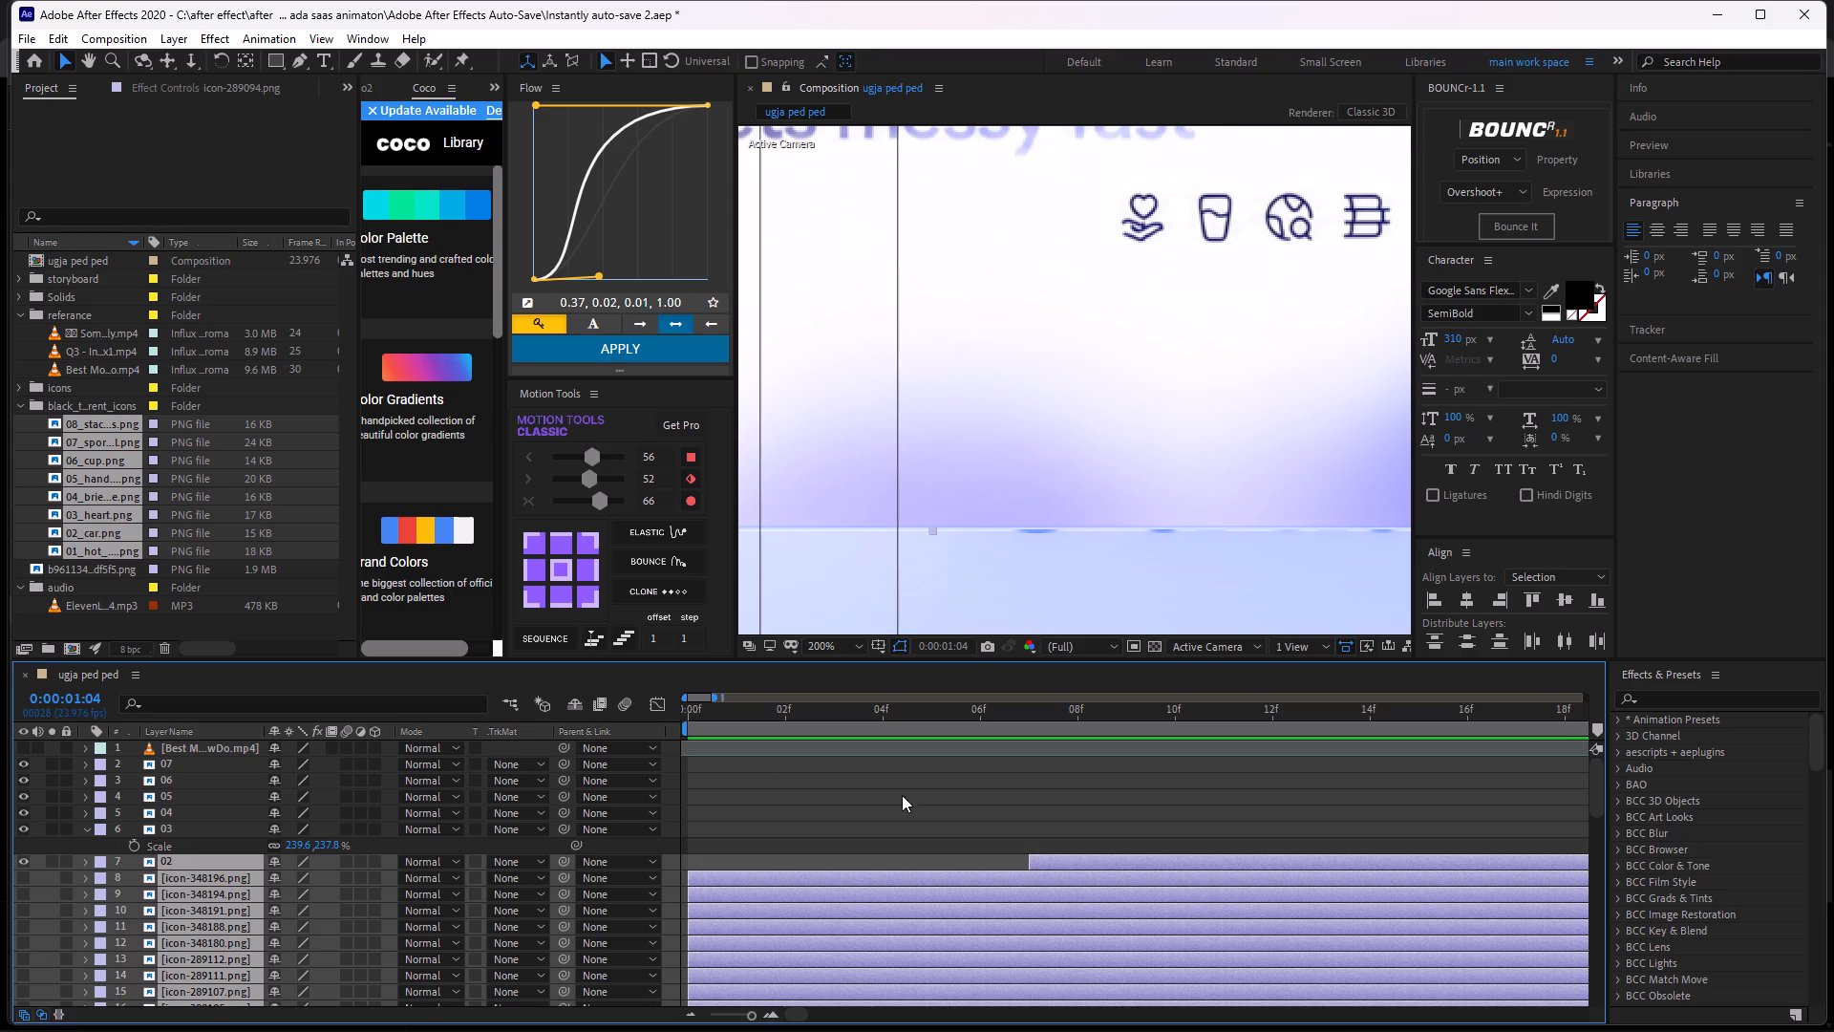
{"action": "key", "text": "space"}
{"action": "key", "text": "space"}
{"action": "scroll", "coordinate": [1096, 850], "scroll_direction": "down", "scroll_amount": 1, "text": "alt"}
{"action": "scroll", "coordinate": [1096, 850], "scroll_direction": "up", "scroll_amount": 1, "text": "alt"}
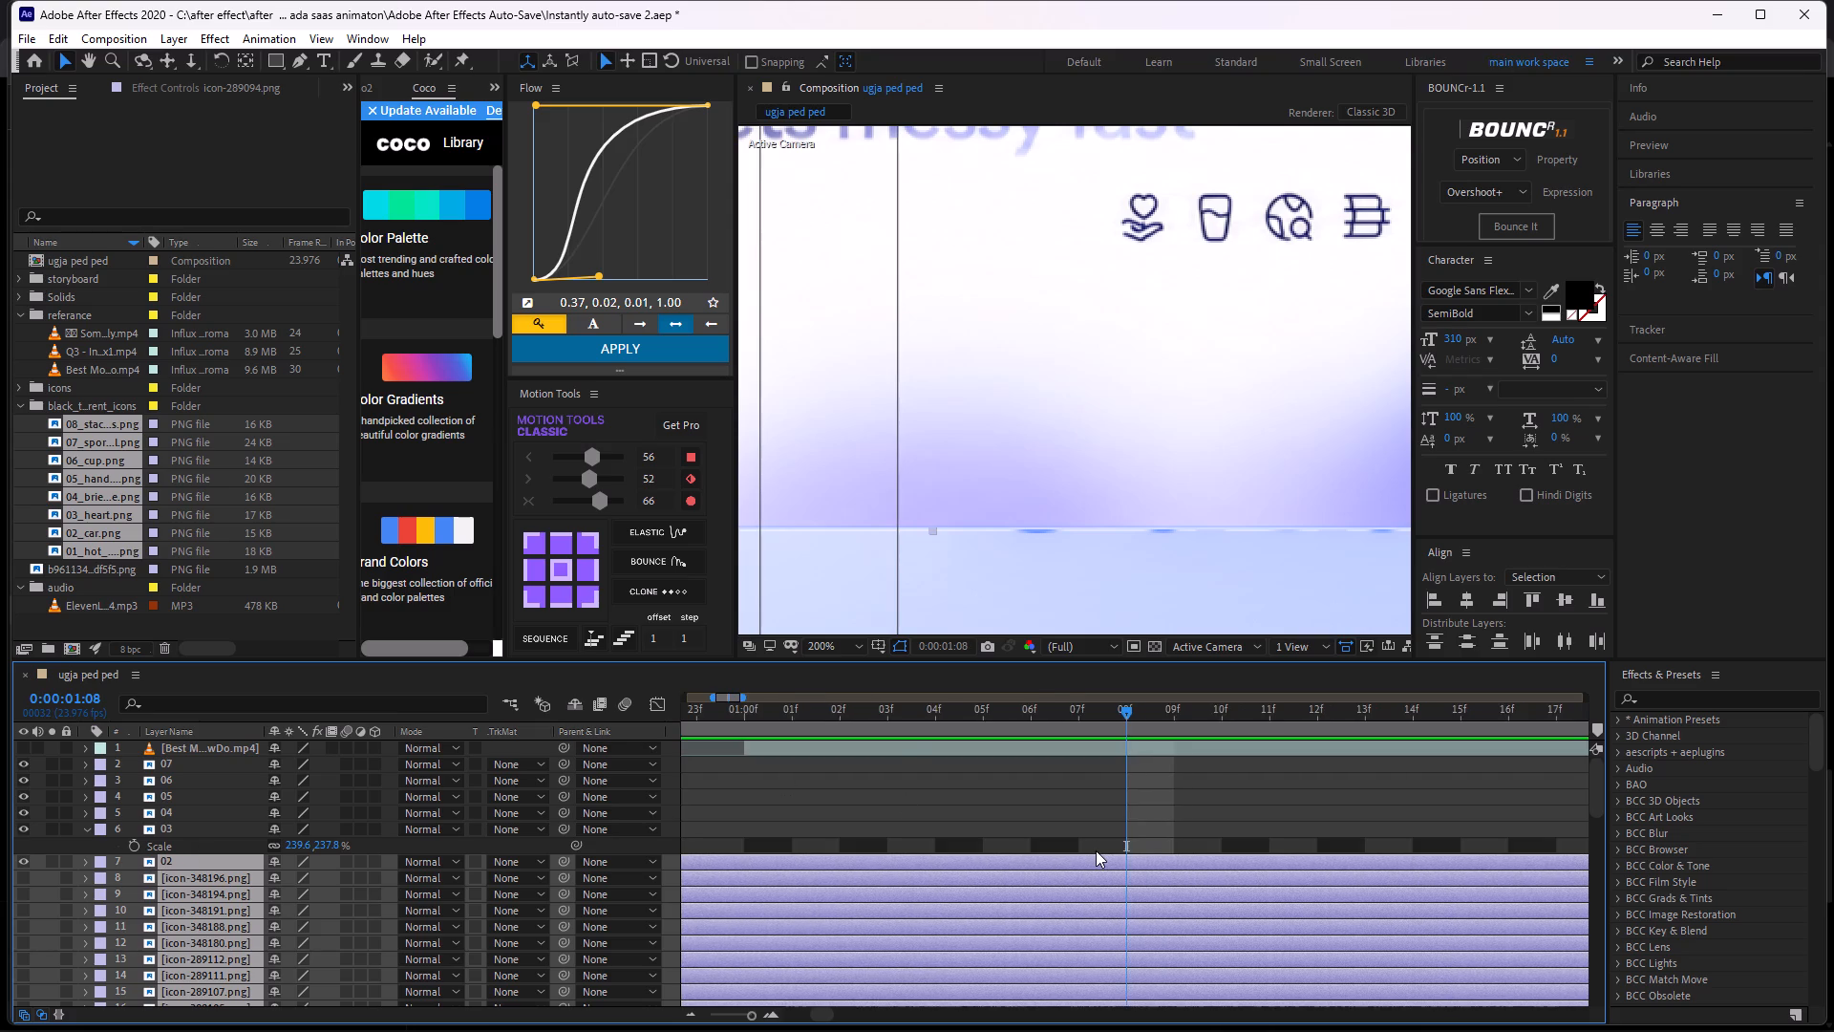
{"action": "scroll", "coordinate": [1096, 850], "scroll_direction": "down", "scroll_amount": 2, "text": "alt"}
Fit the whole composition in view and scrub the Outbound gets messy text animation, stopping at 0:00:01:01.
{"action": "left_click", "coordinate": [847, 658]}
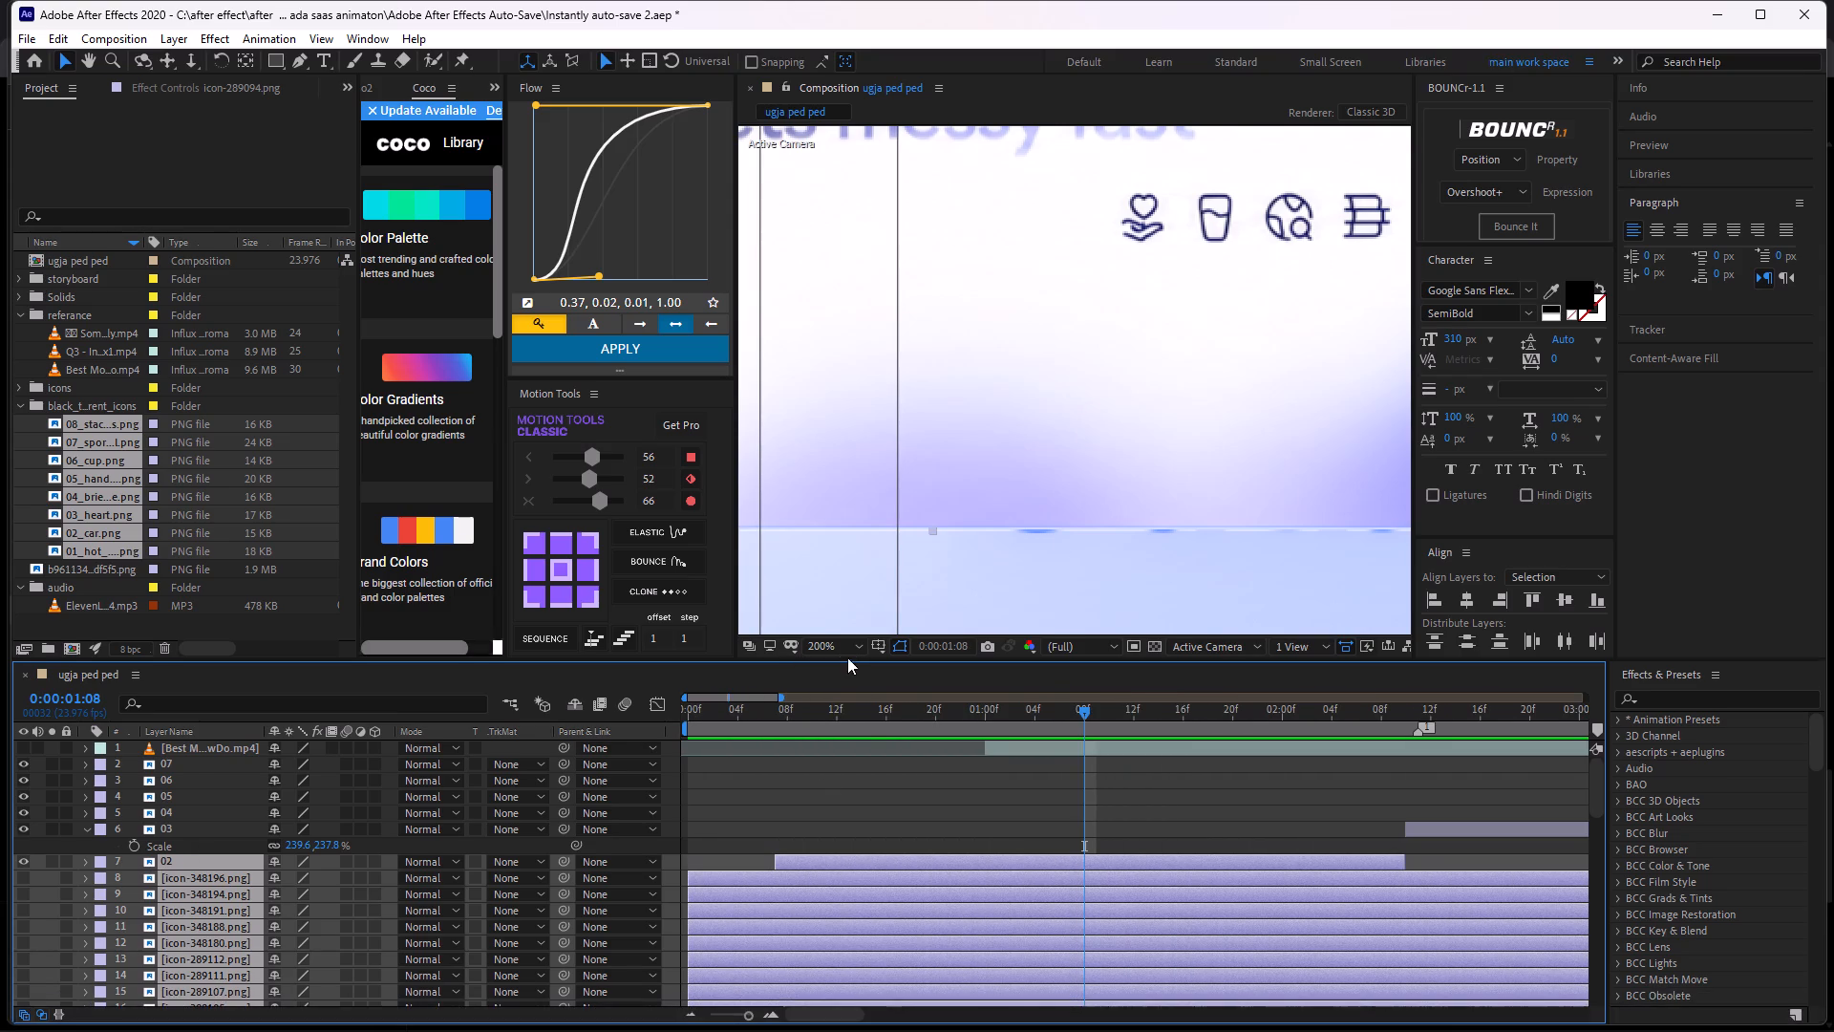
{"action": "left_click", "coordinate": [842, 648]}
{"action": "left_click", "coordinate": [846, 661]}
{"action": "middle_click_drag", "start_coordinate": [1092, 449], "coordinate": [1078, 456]}
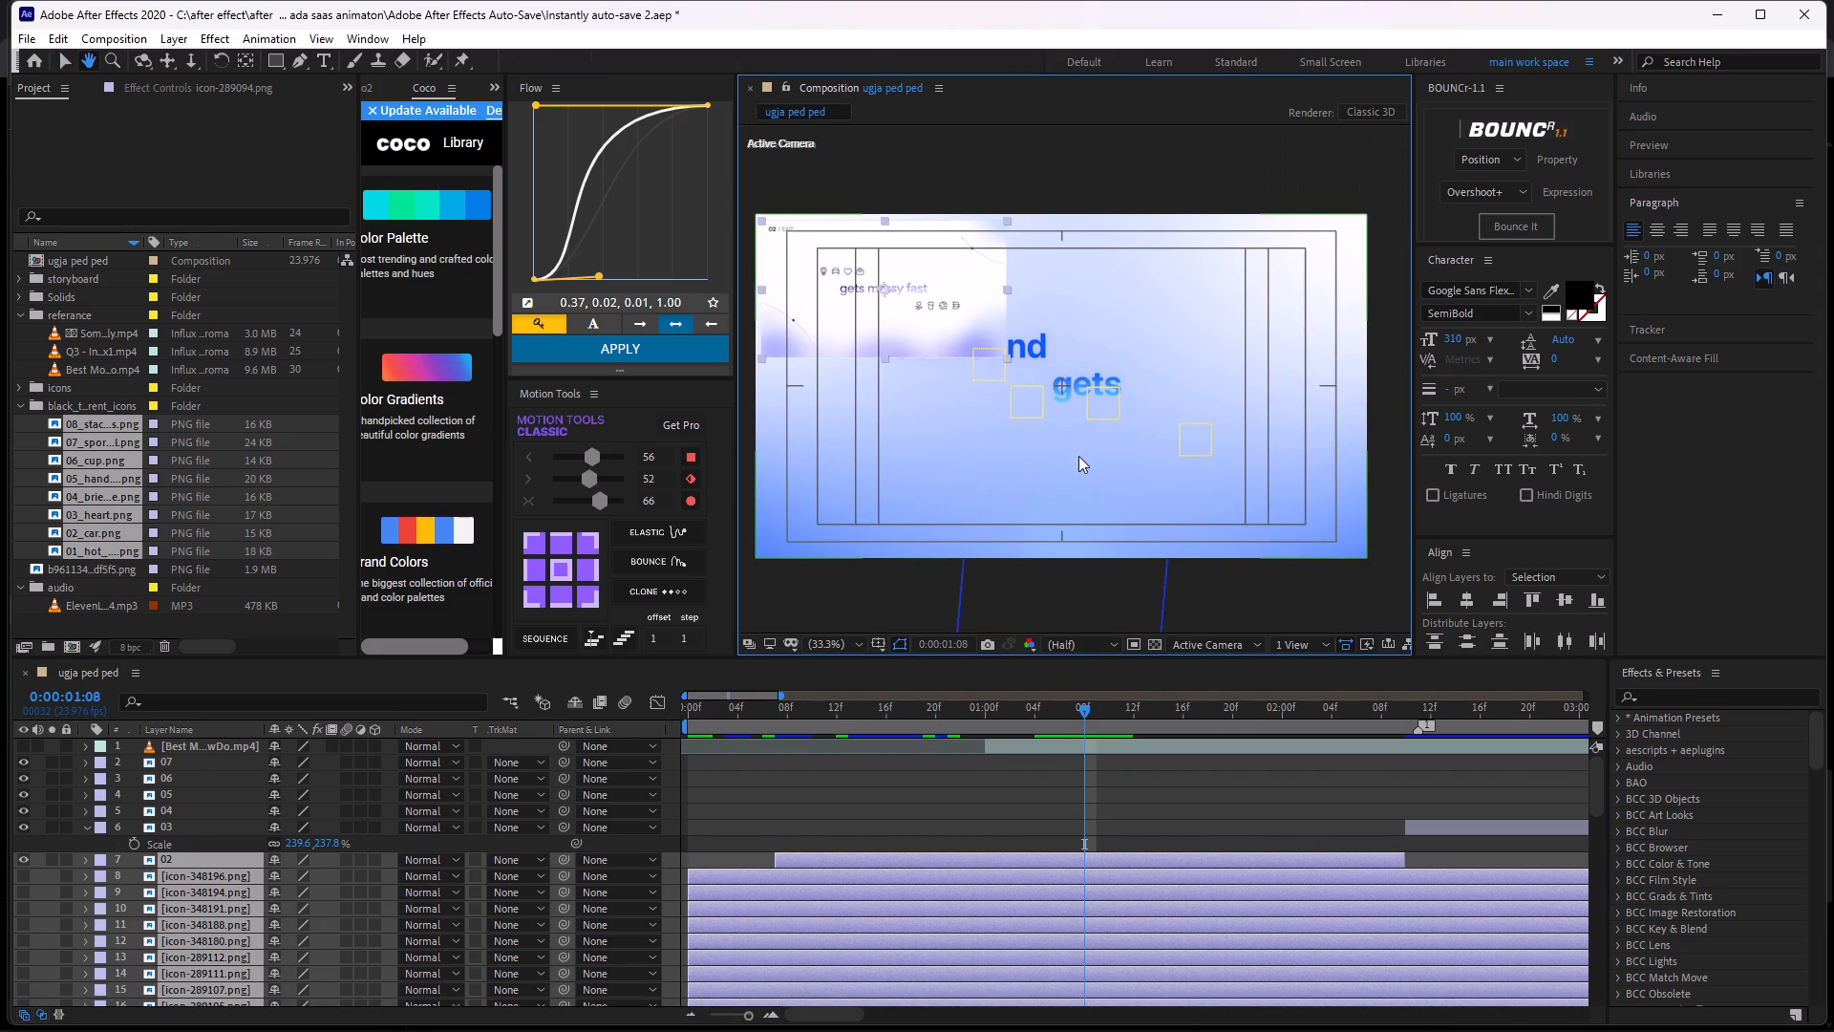
{"action": "left_click_drag", "start_coordinate": [1077, 713], "coordinate": [843, 785]}
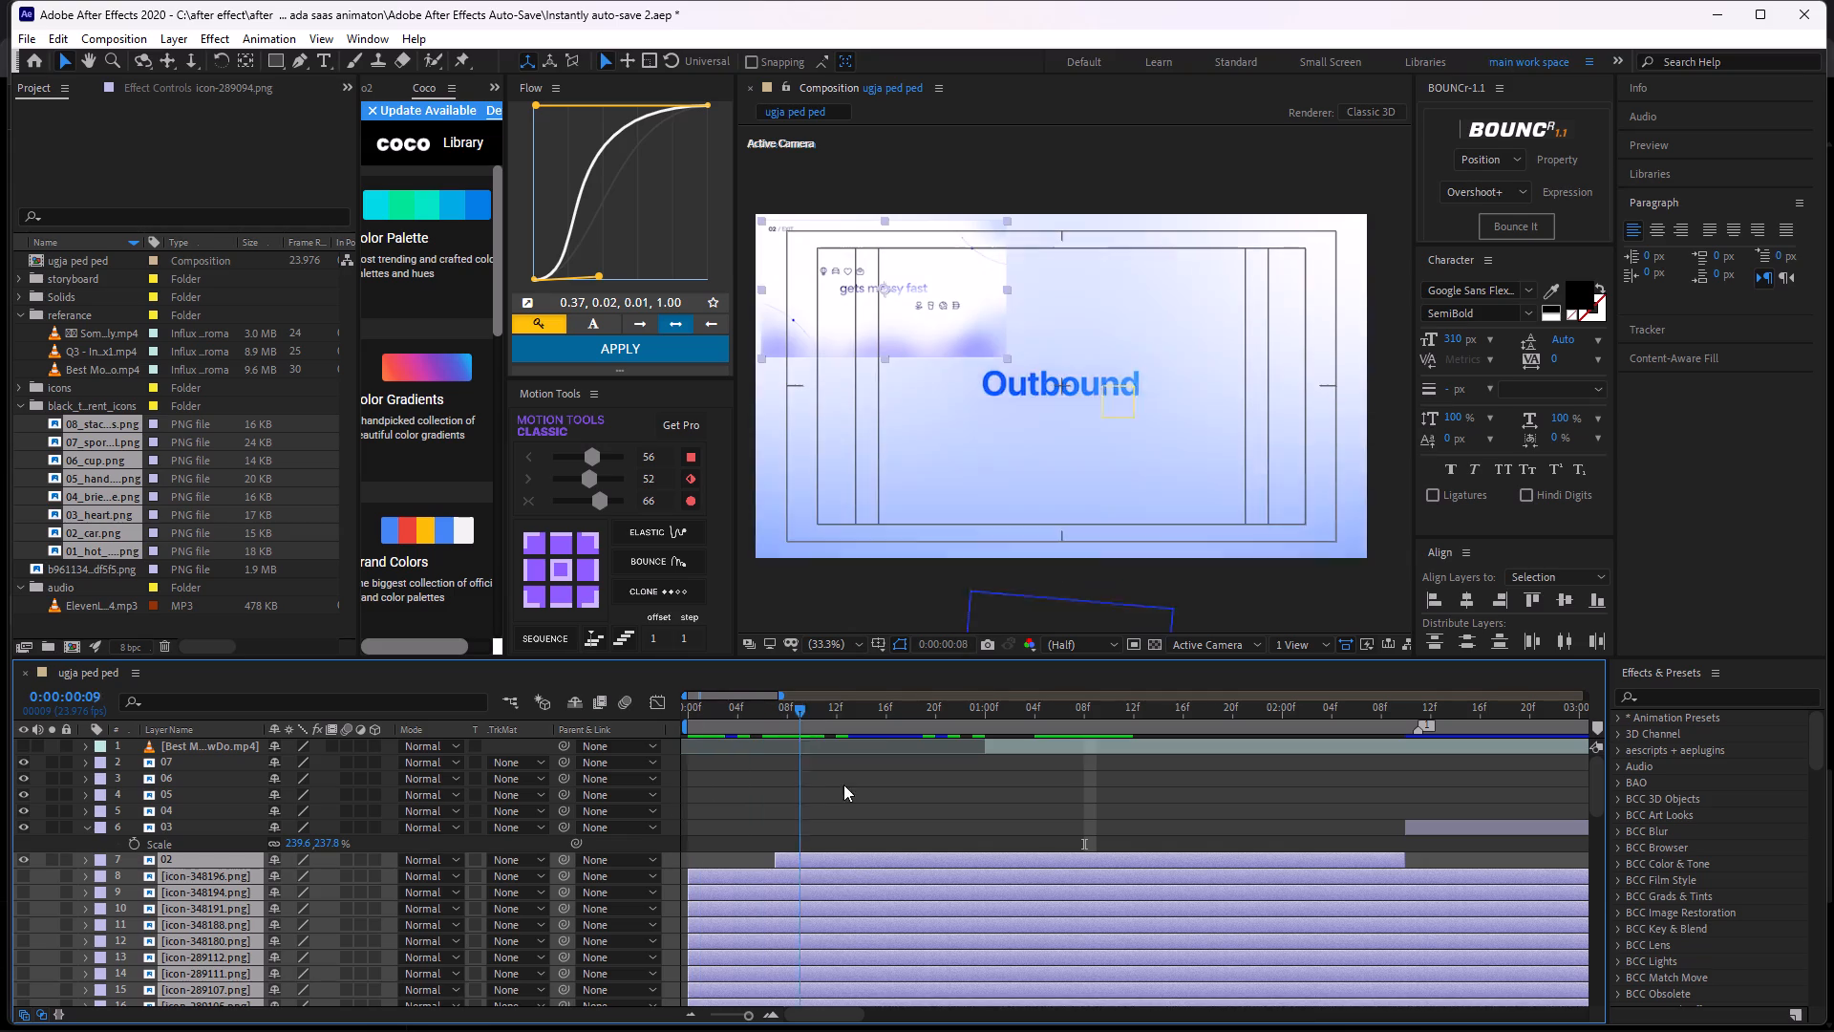
{"action": "left_click_drag", "start_coordinate": [843, 785], "coordinate": [867, 791]}
{"action": "middle_click_drag", "start_coordinate": [925, 904], "coordinate": [905, 683]}
{"action": "middle_click_drag", "start_coordinate": [859, 820], "coordinate": [873, 692]}
{"action": "middle_click_drag", "start_coordinate": [906, 813], "coordinate": [914, 738]}
{"action": "middle_click_drag", "start_coordinate": [872, 906], "coordinate": [877, 780]}
{"action": "middle_click_drag", "start_coordinate": [885, 818], "coordinate": [901, 749]}
{"action": "left_click_drag", "start_coordinate": [876, 709], "coordinate": [956, 703]}
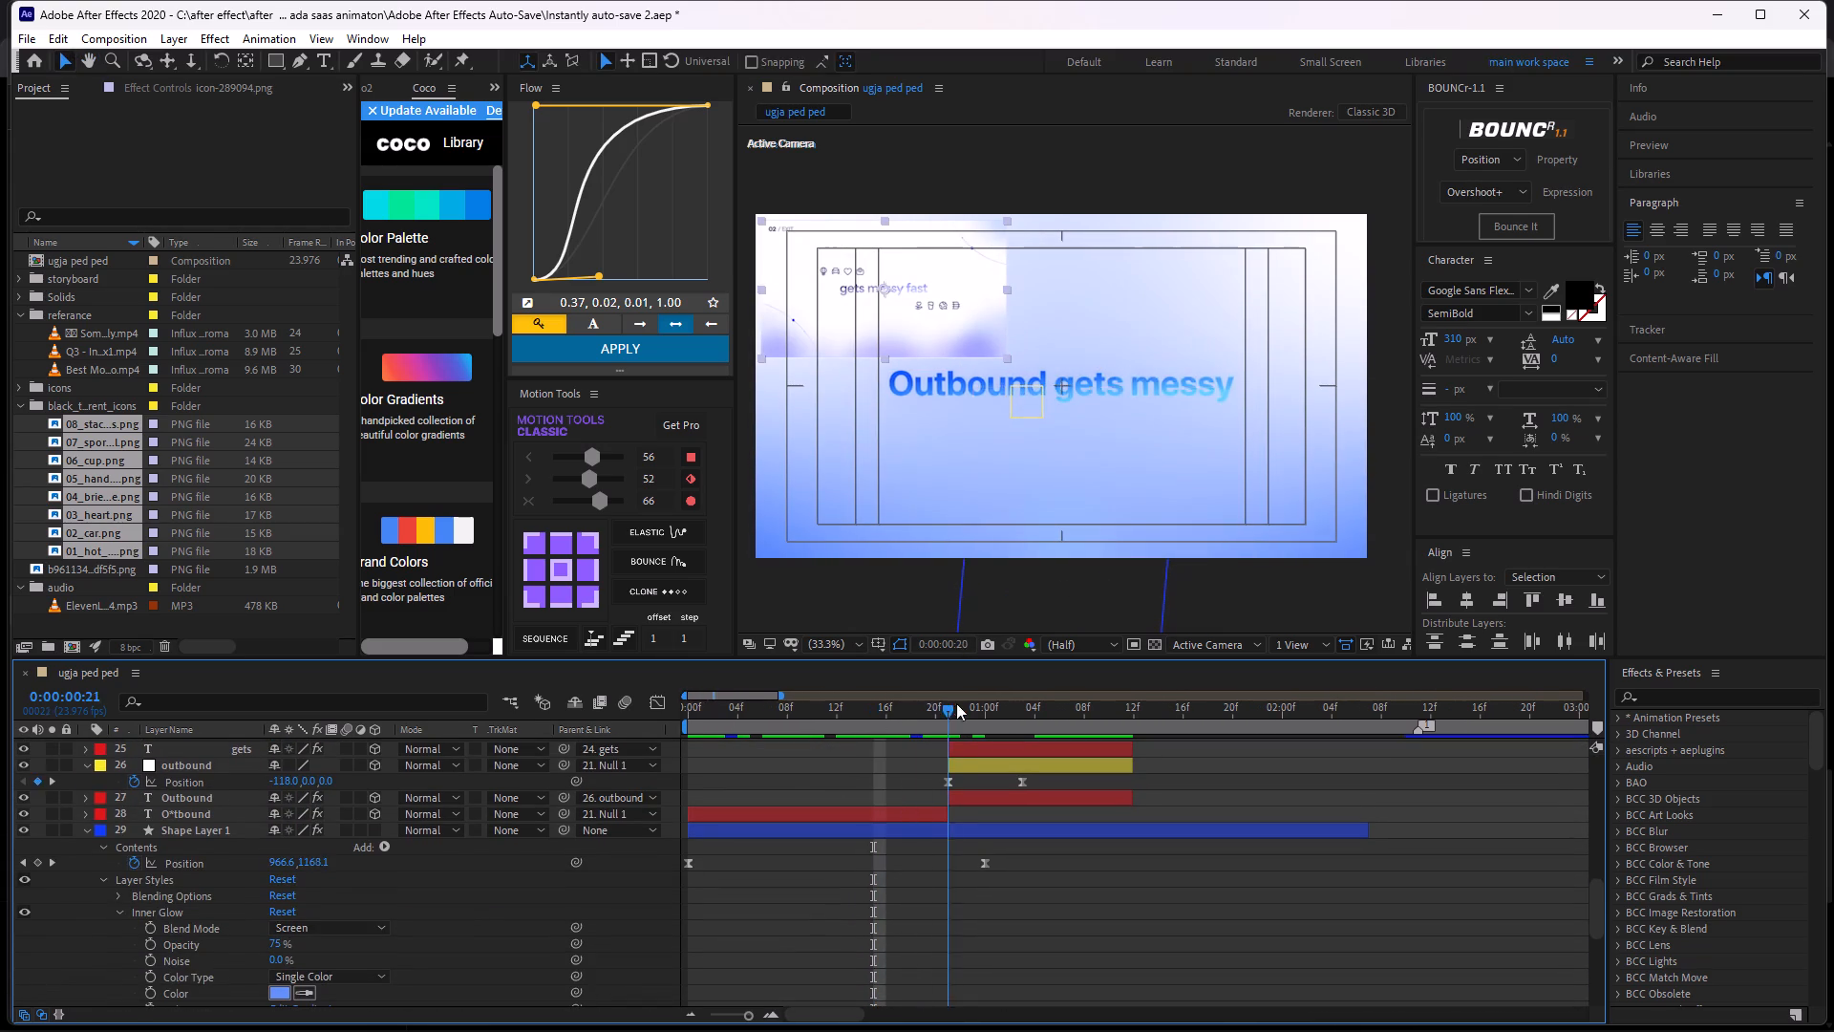
{"action": "left_click_drag", "start_coordinate": [956, 703], "coordinate": [1002, 724]}
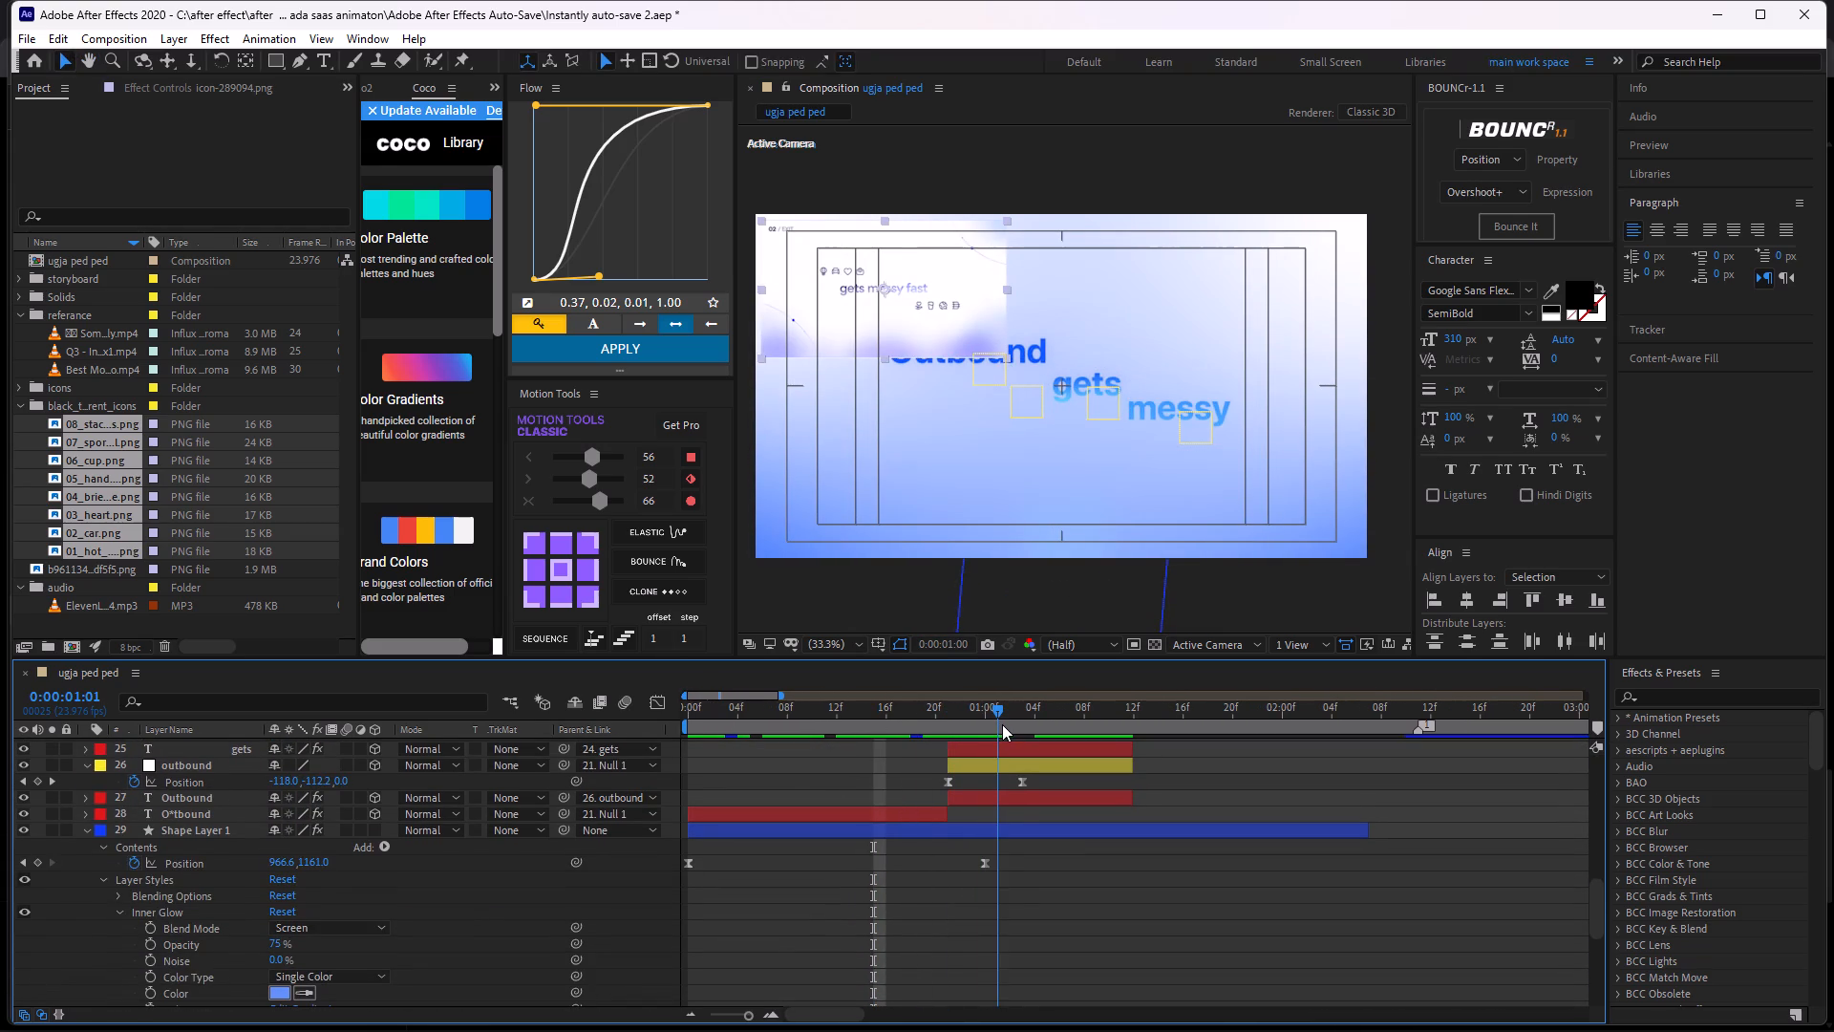
{"action": "left_click_drag", "start_coordinate": [1002, 724], "coordinate": [998, 738]}
Trim the end of the messy text layer to about 0:00:01:03.
{"action": "scroll", "coordinate": [1006, 803], "scroll_direction": "up", "scroll_amount": 1, "text": "alt"}
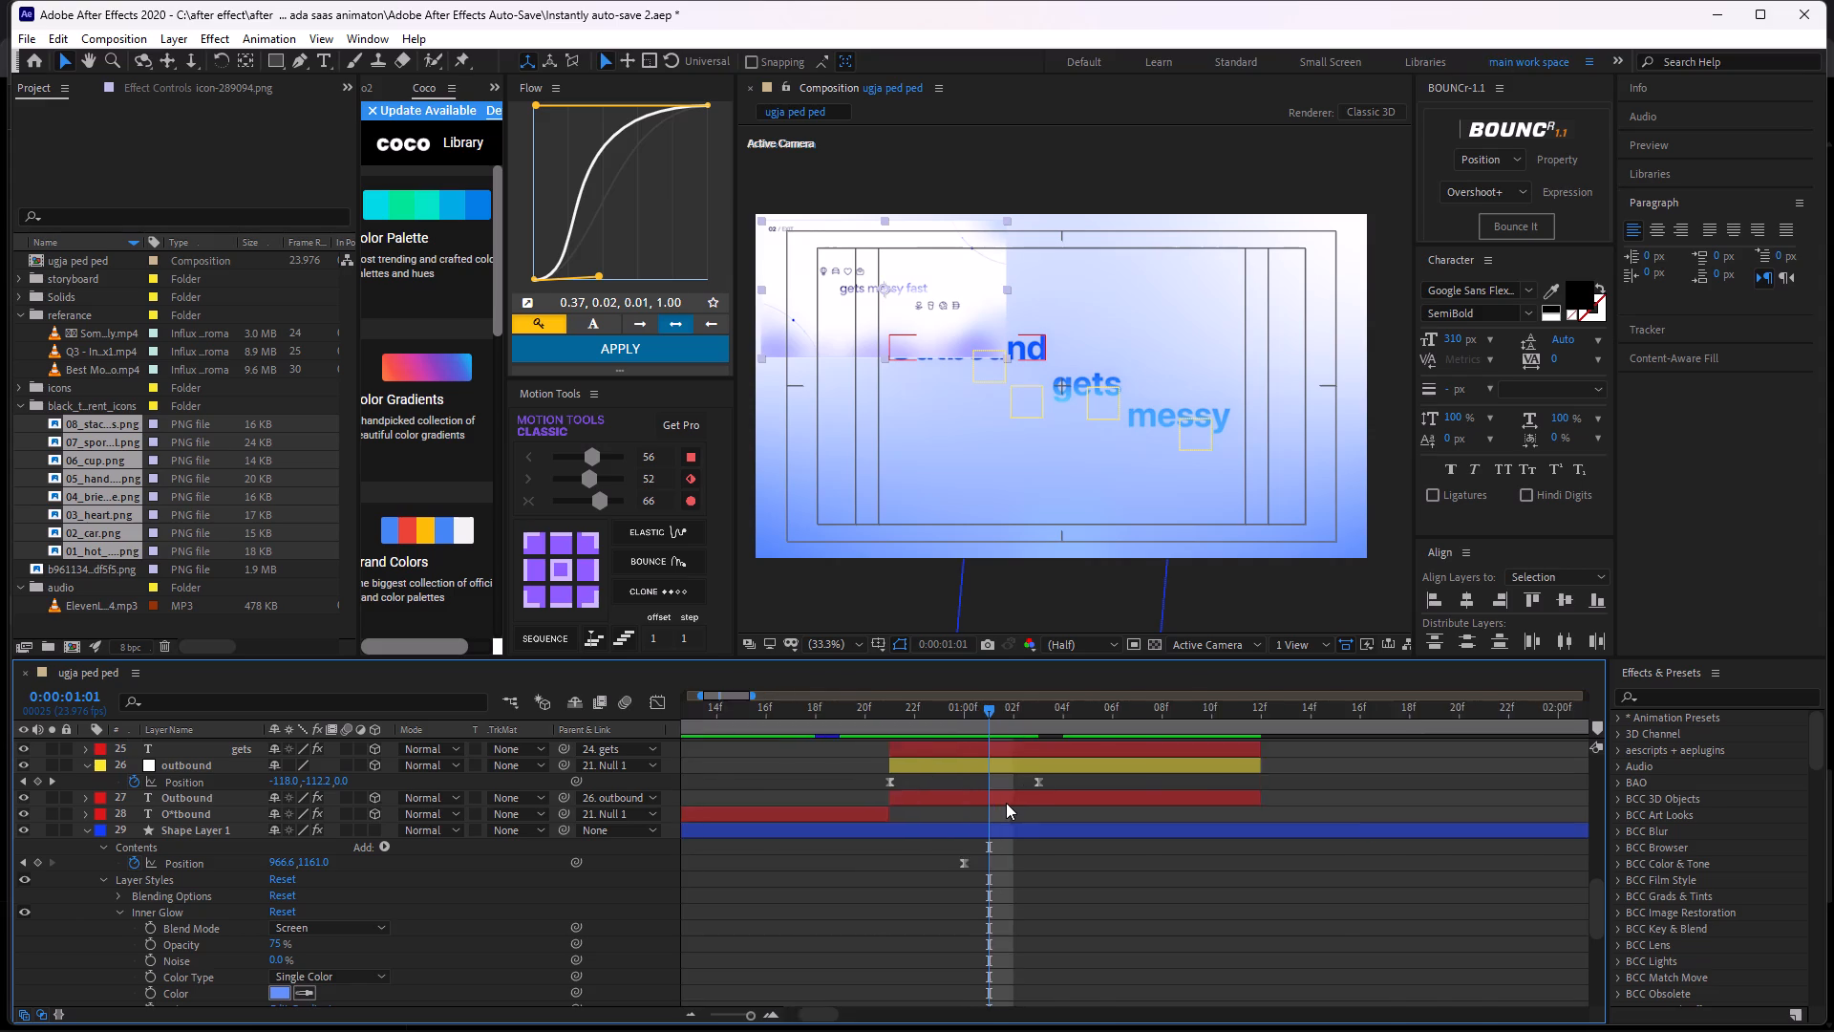
{"action": "scroll", "coordinate": [1006, 803], "scroll_direction": "up", "scroll_amount": 1, "text": "alt"}
{"action": "middle_click_drag", "start_coordinate": [984, 775], "coordinate": [1000, 971]}
{"action": "scroll", "coordinate": [1006, 866], "scroll_direction": "up", "scroll_amount": 2, "text": "alt"}
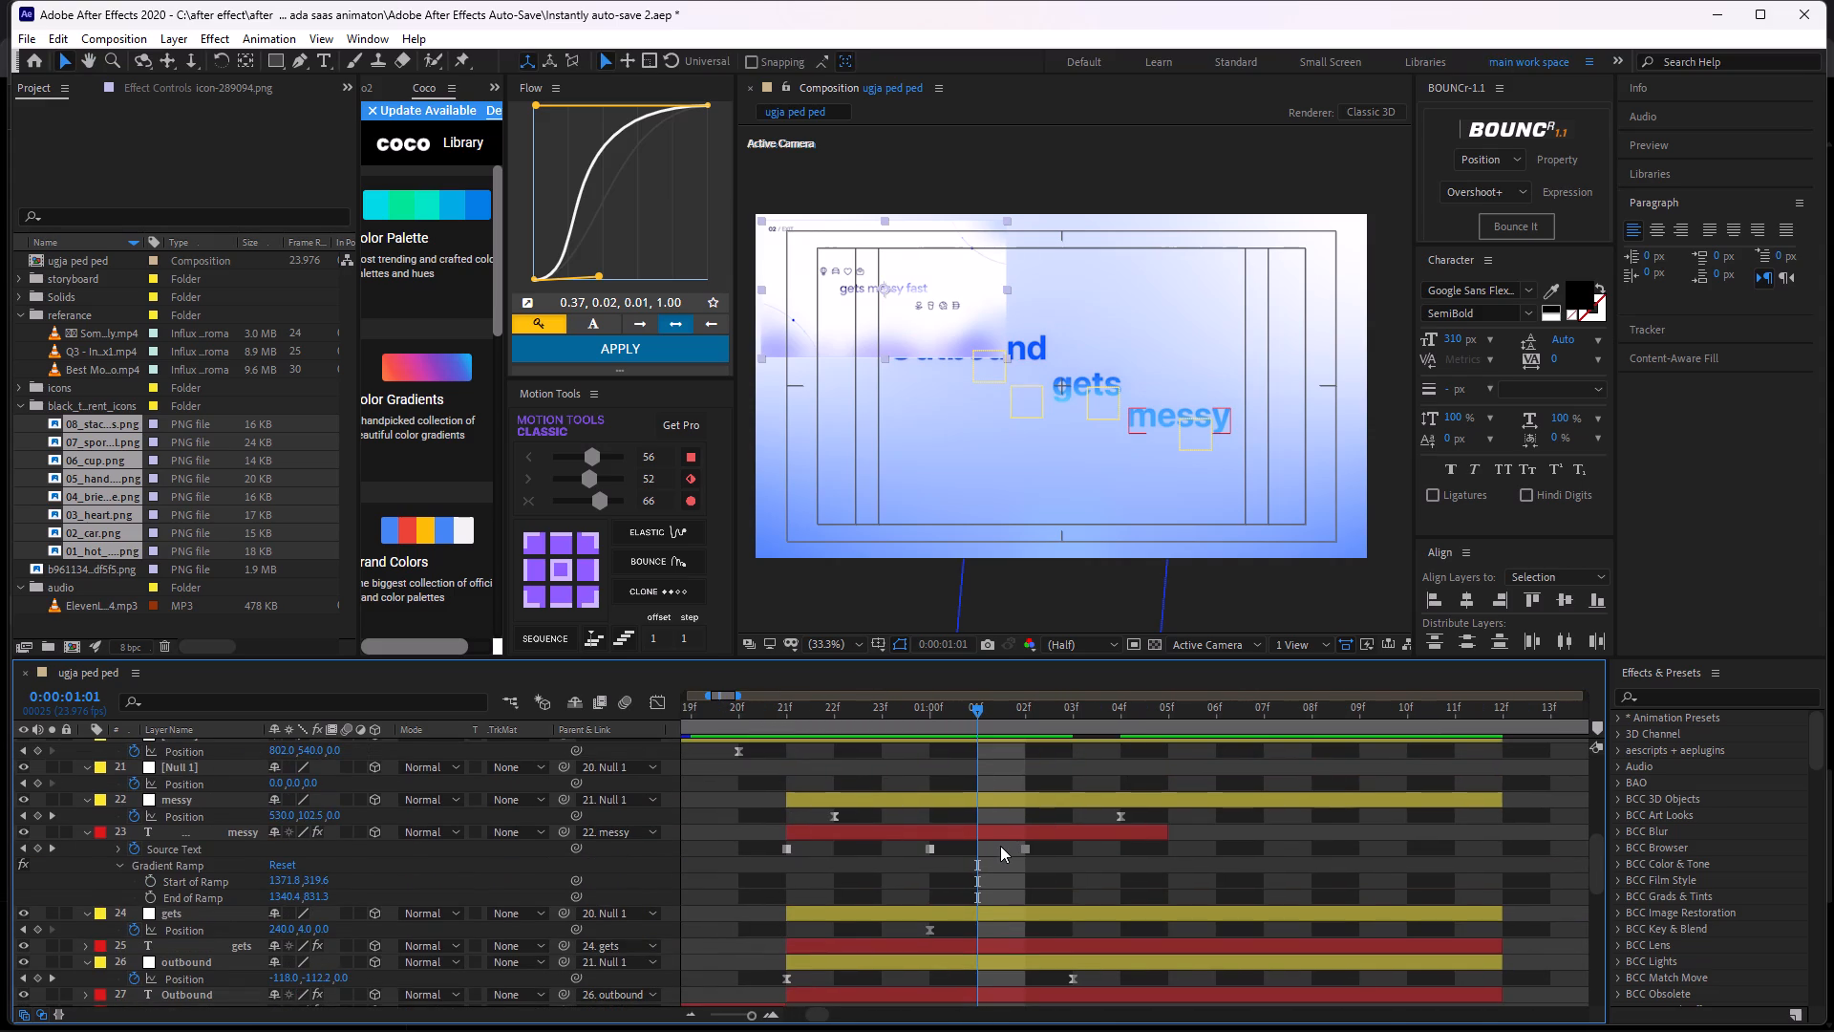
{"action": "scroll", "coordinate": [1000, 845], "scroll_direction": "up", "scroll_amount": 1, "text": "alt"}
{"action": "left_click_drag", "start_coordinate": [1165, 832], "coordinate": [976, 878]}
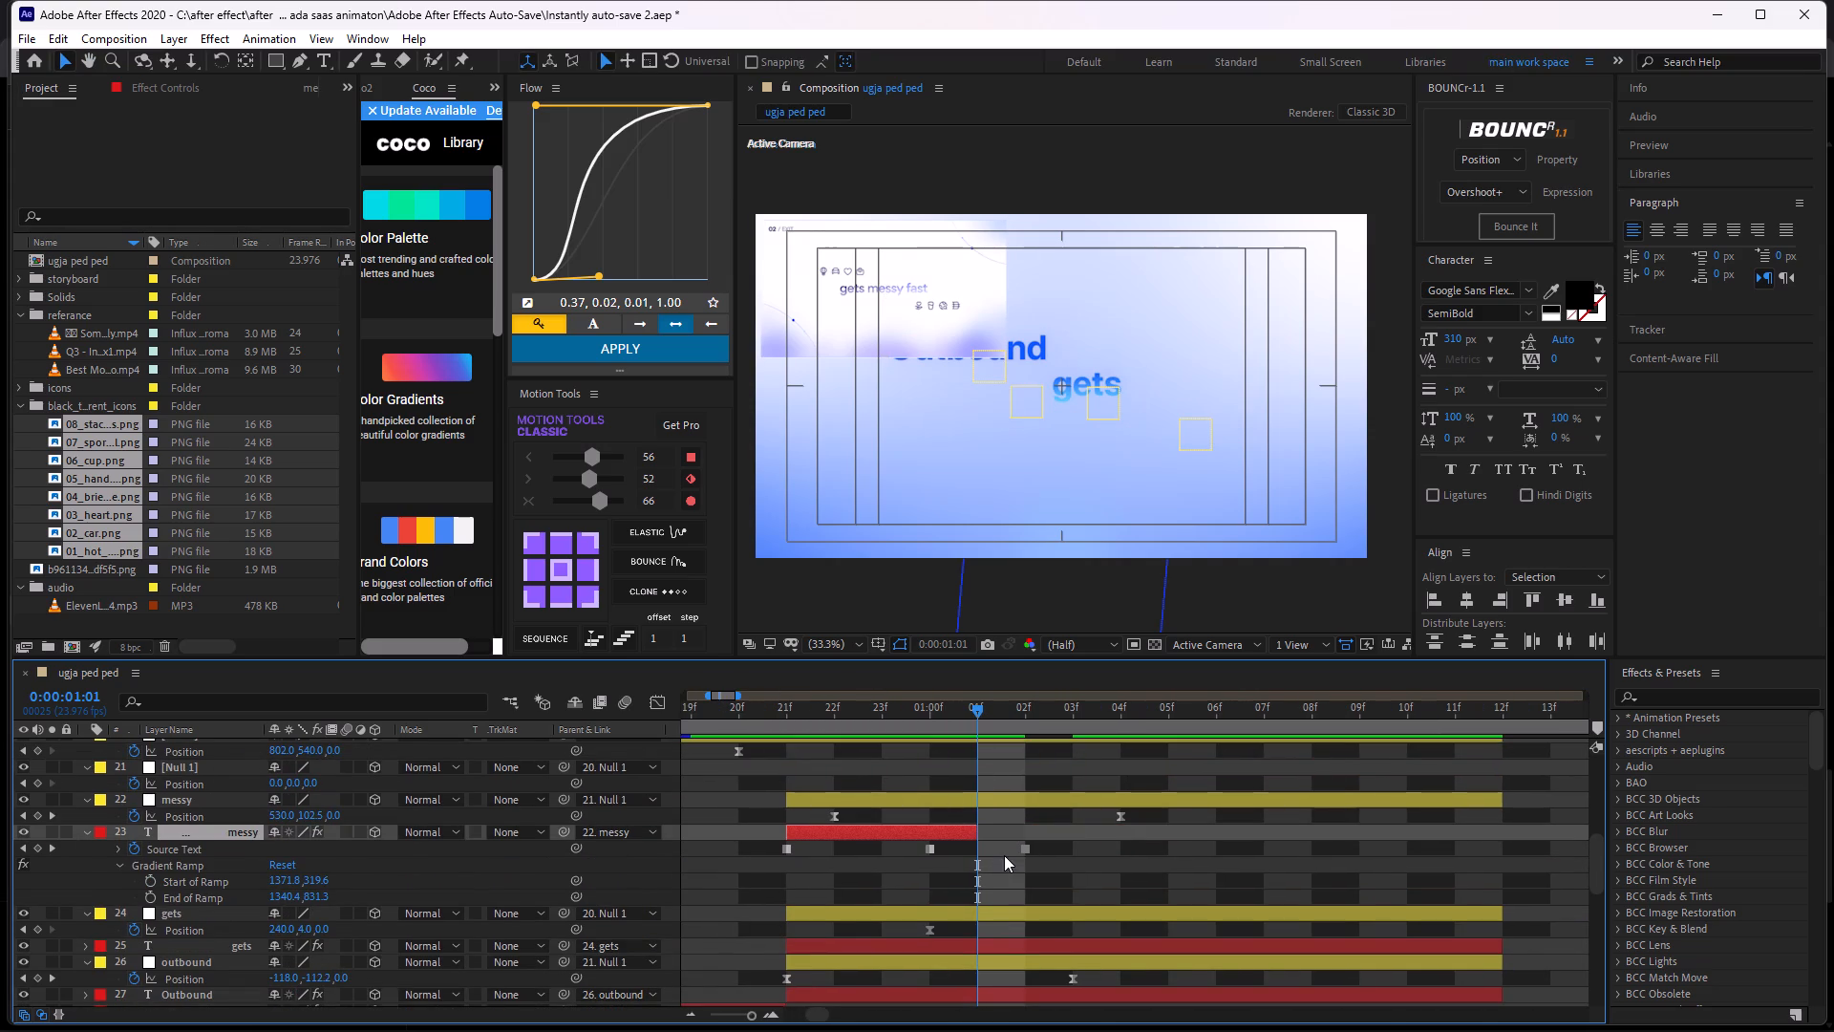
{"action": "left_click_drag", "start_coordinate": [976, 833], "coordinate": [1056, 832]}
{"action": "left_click", "coordinate": [1011, 872]}
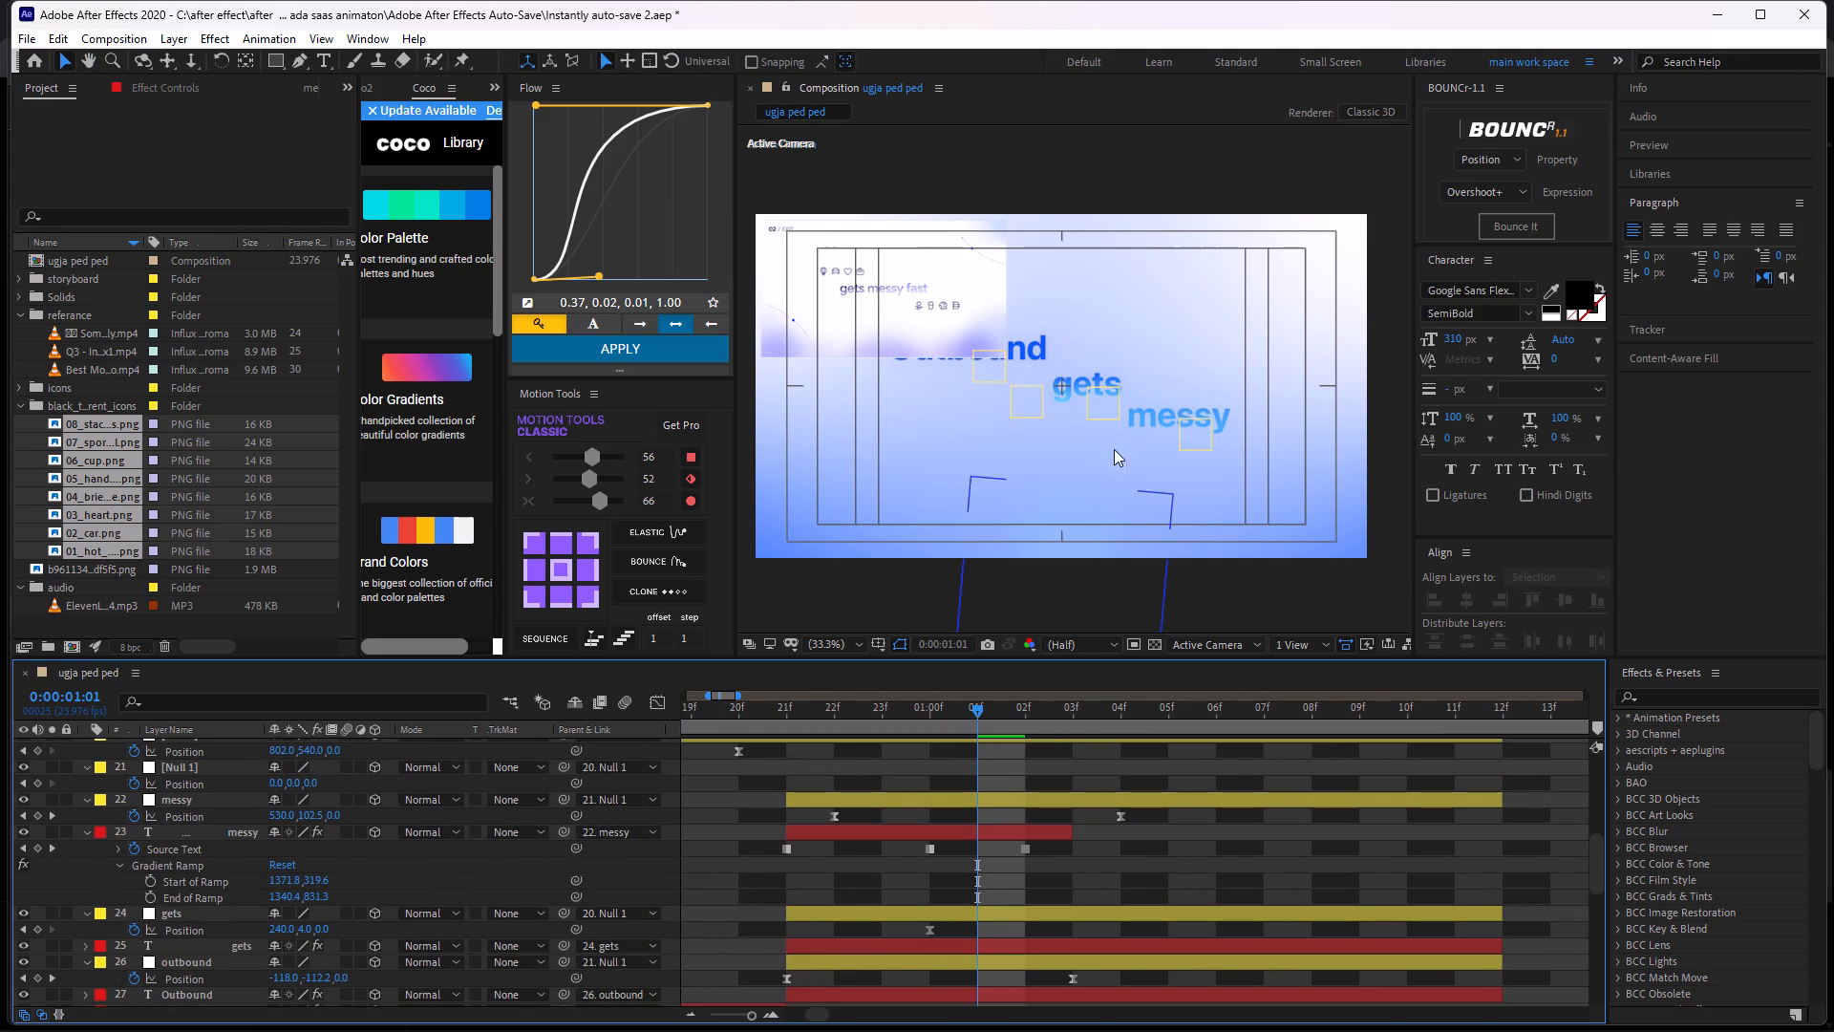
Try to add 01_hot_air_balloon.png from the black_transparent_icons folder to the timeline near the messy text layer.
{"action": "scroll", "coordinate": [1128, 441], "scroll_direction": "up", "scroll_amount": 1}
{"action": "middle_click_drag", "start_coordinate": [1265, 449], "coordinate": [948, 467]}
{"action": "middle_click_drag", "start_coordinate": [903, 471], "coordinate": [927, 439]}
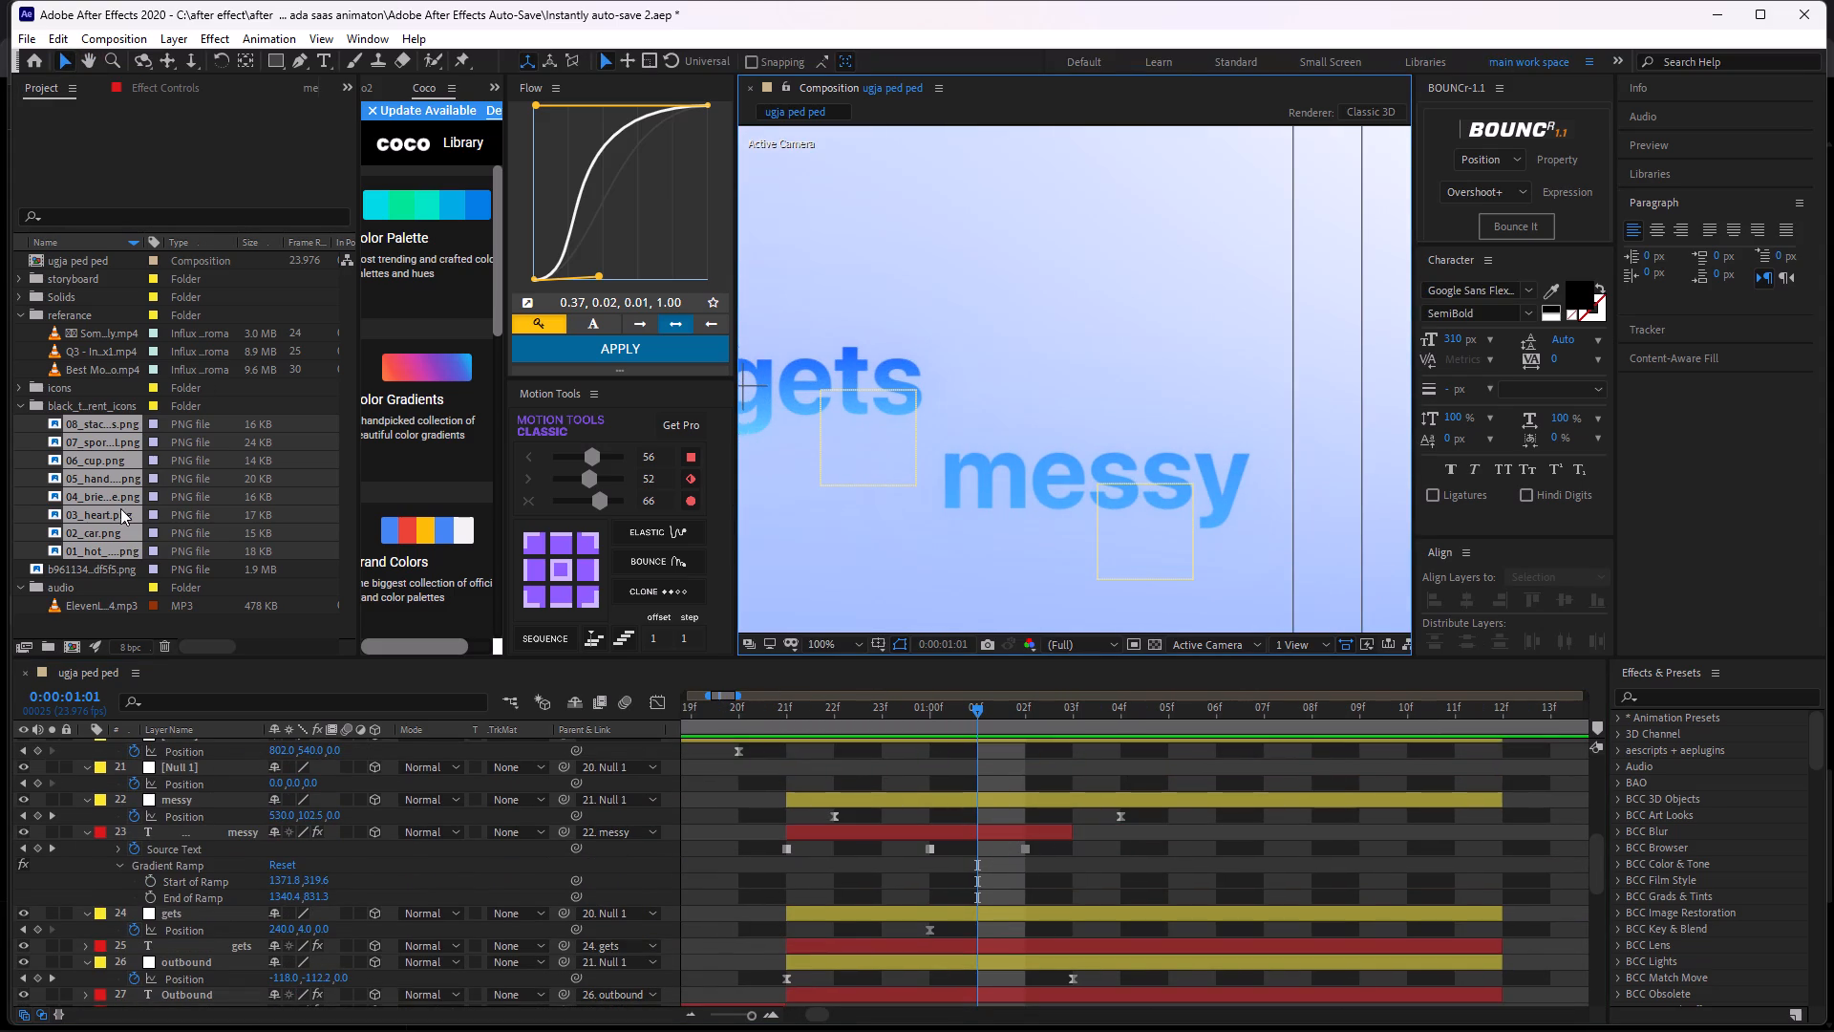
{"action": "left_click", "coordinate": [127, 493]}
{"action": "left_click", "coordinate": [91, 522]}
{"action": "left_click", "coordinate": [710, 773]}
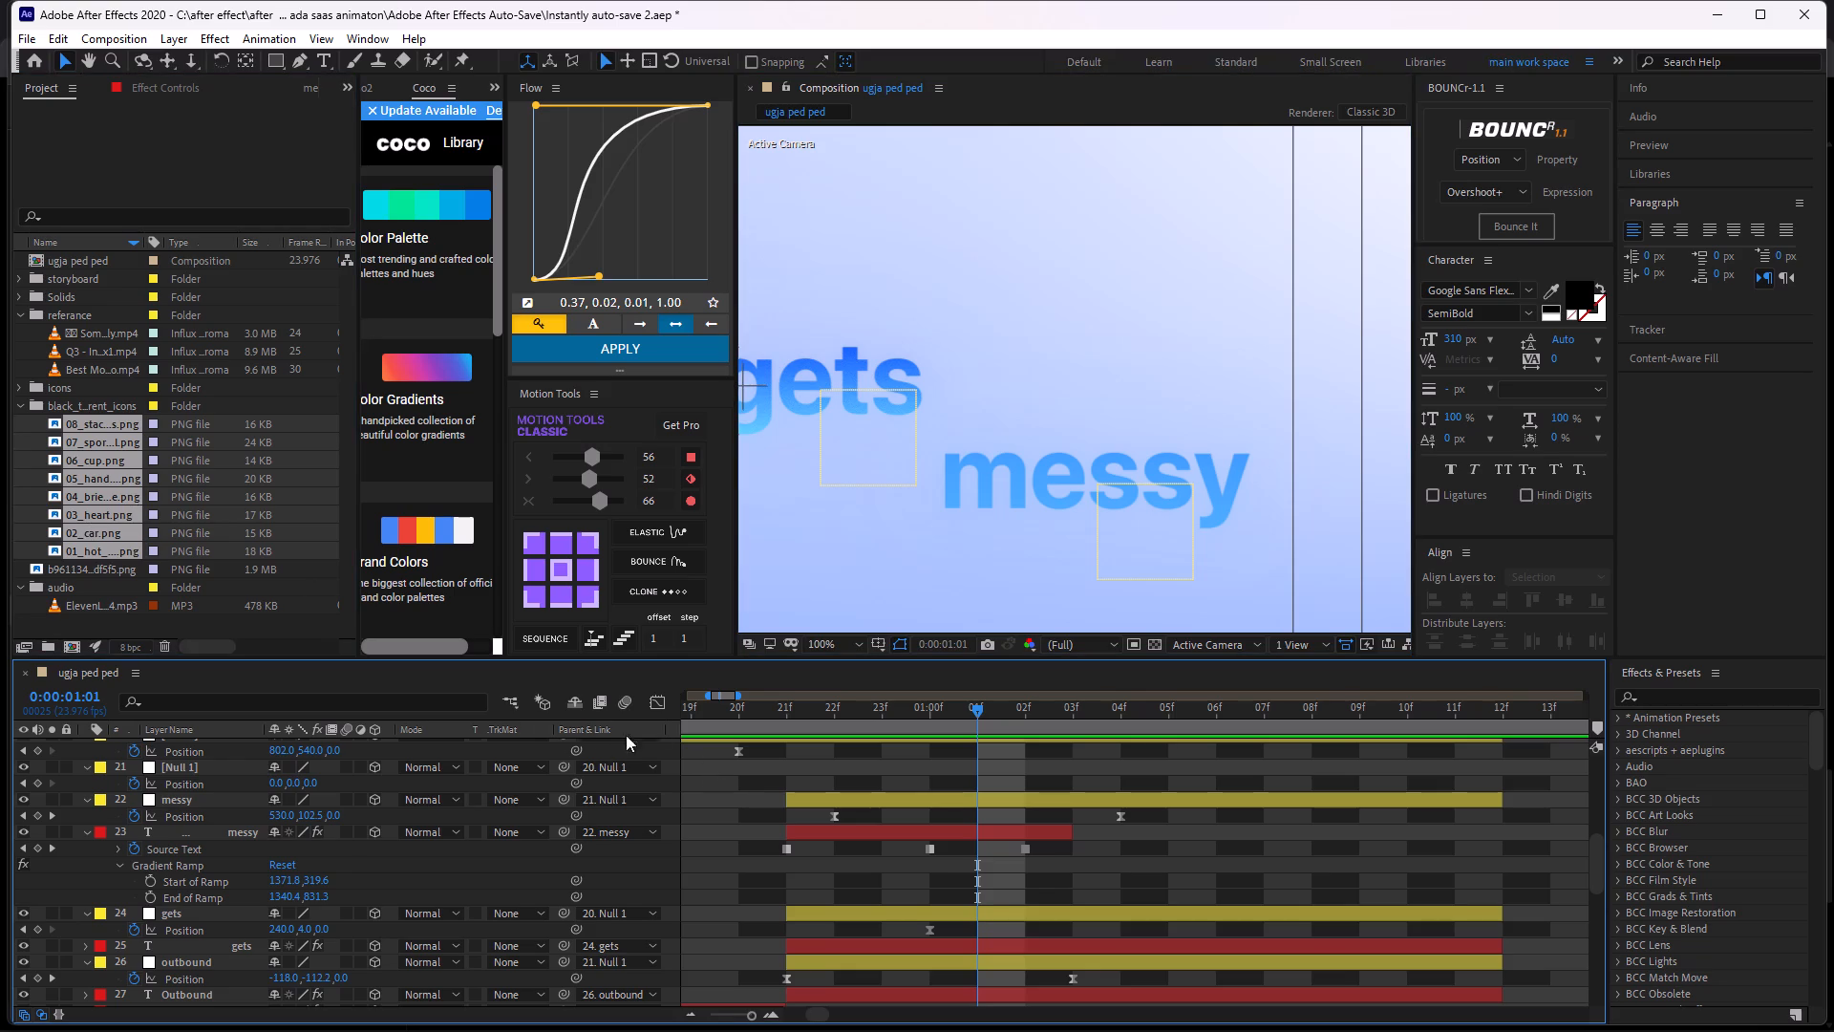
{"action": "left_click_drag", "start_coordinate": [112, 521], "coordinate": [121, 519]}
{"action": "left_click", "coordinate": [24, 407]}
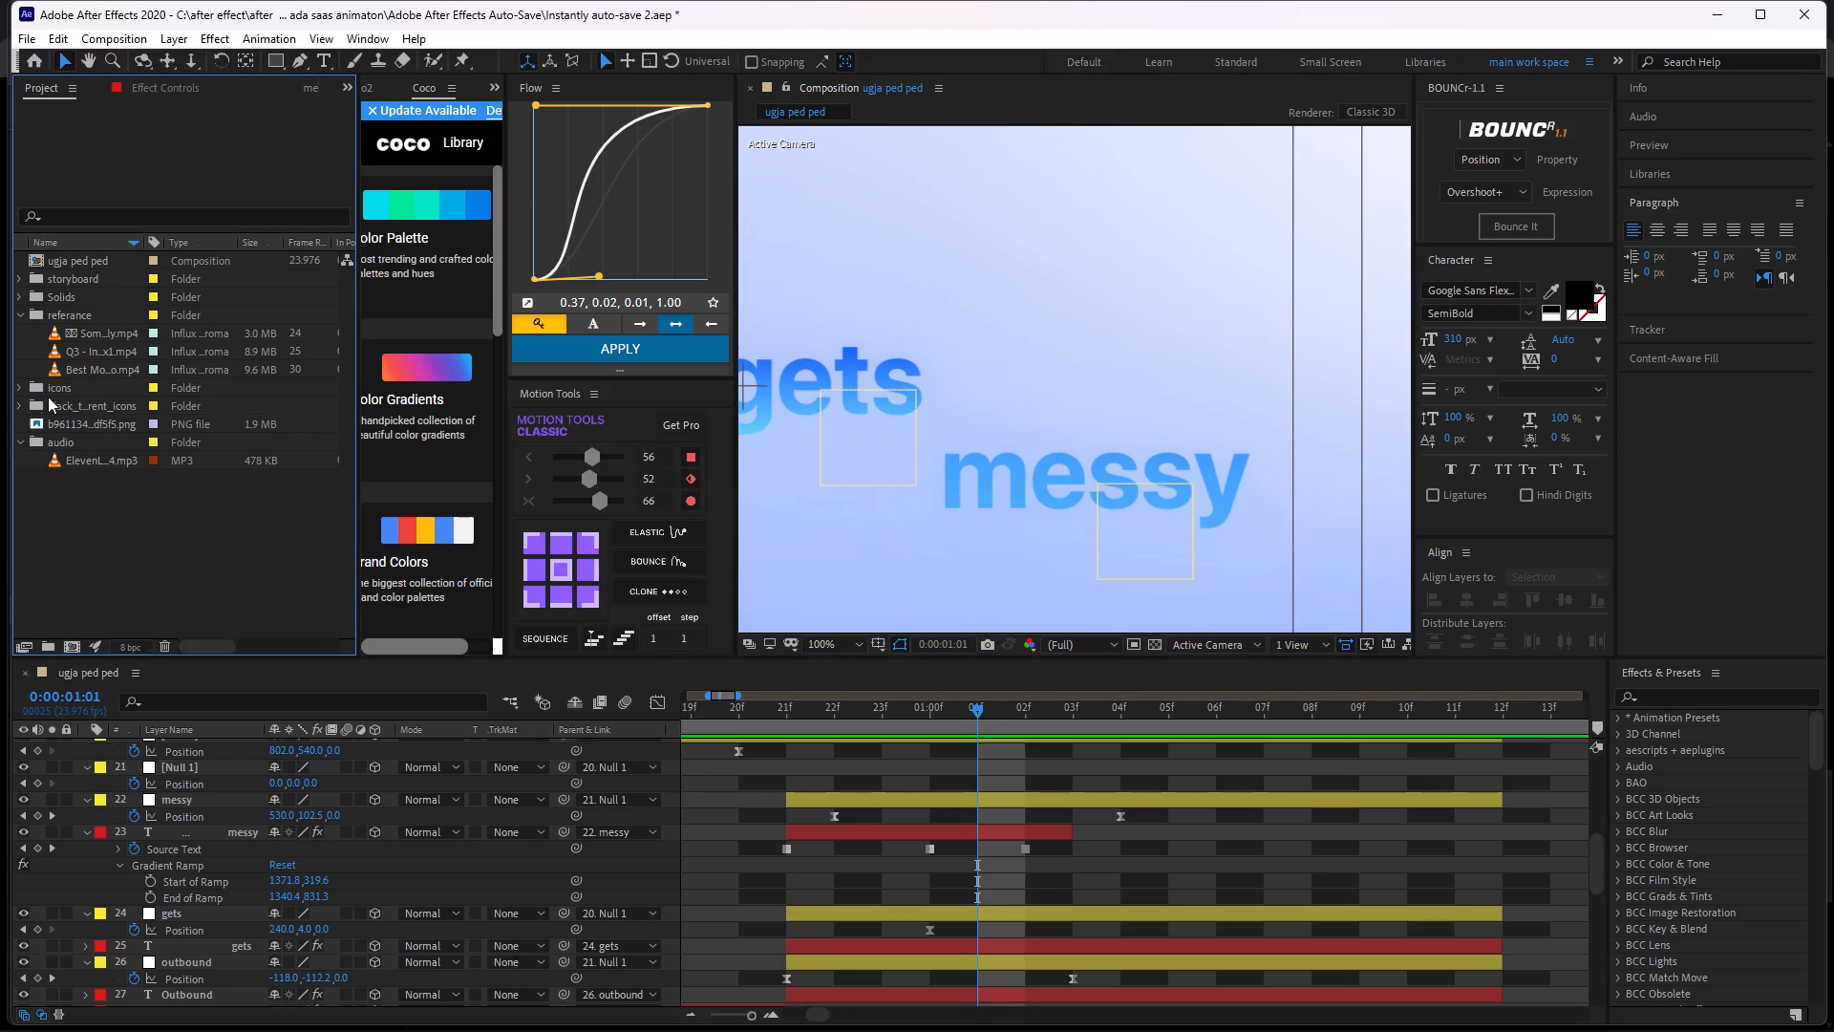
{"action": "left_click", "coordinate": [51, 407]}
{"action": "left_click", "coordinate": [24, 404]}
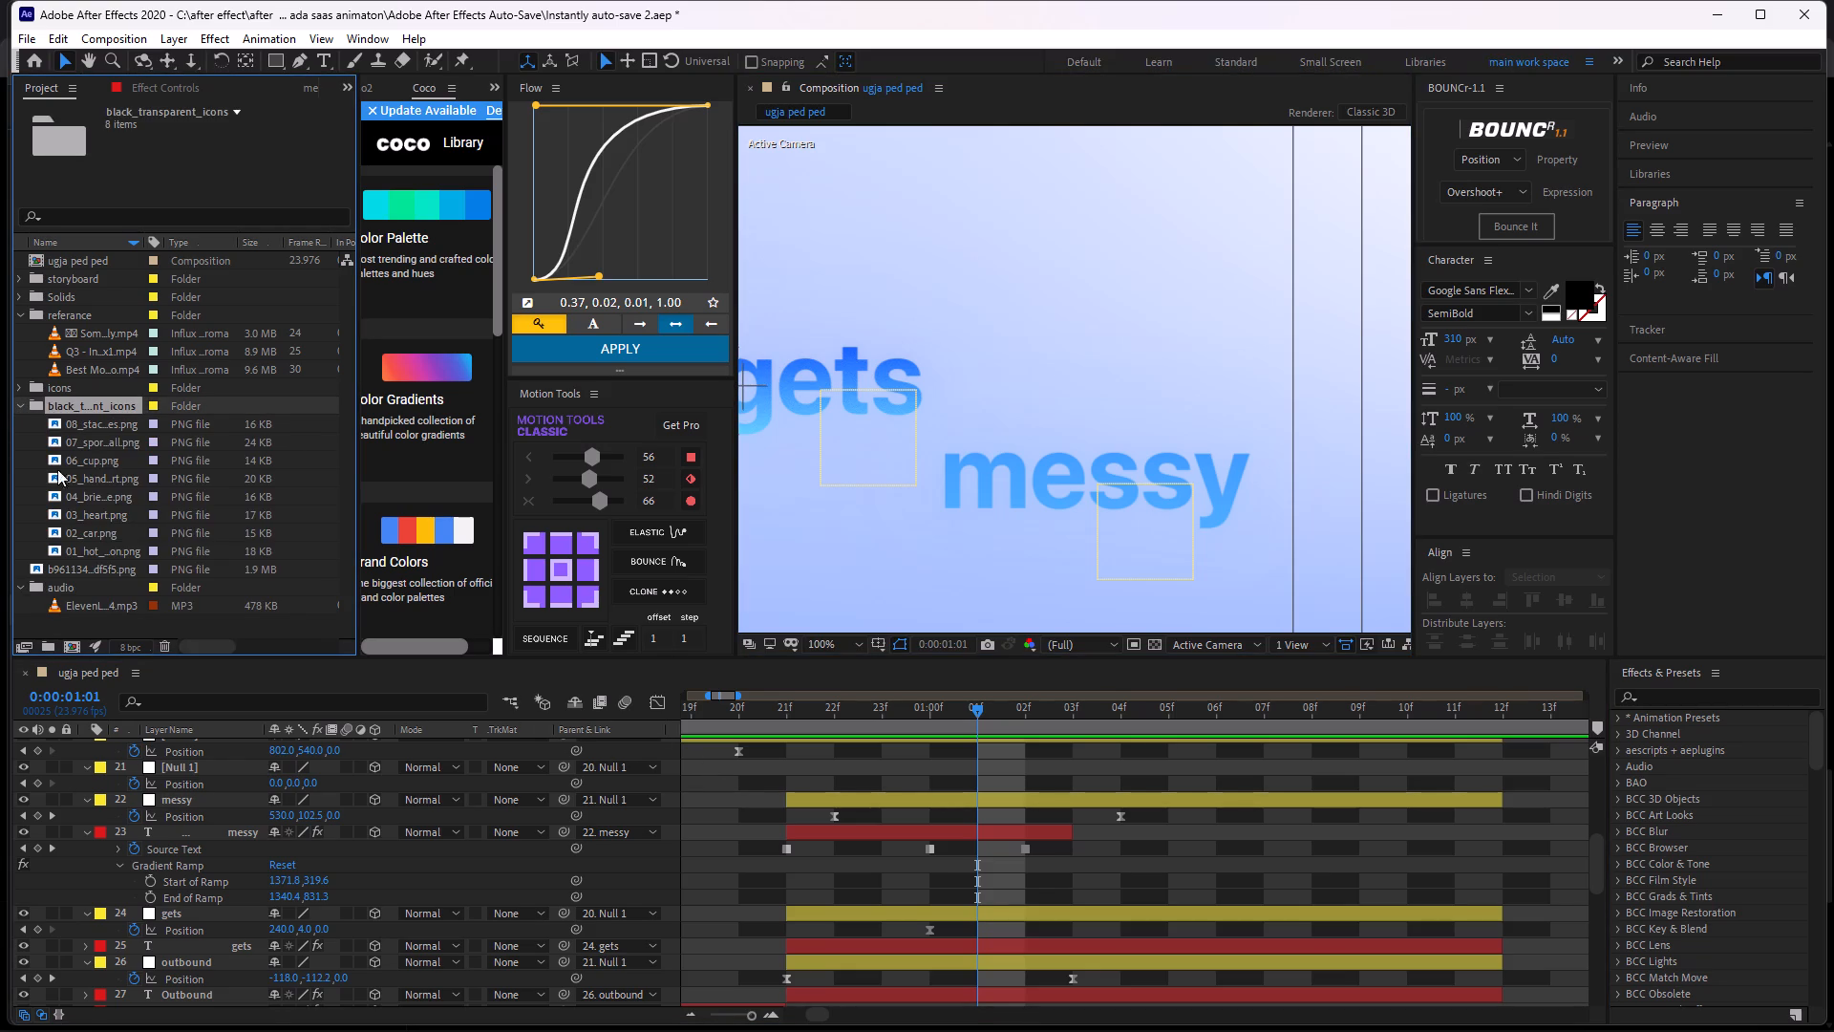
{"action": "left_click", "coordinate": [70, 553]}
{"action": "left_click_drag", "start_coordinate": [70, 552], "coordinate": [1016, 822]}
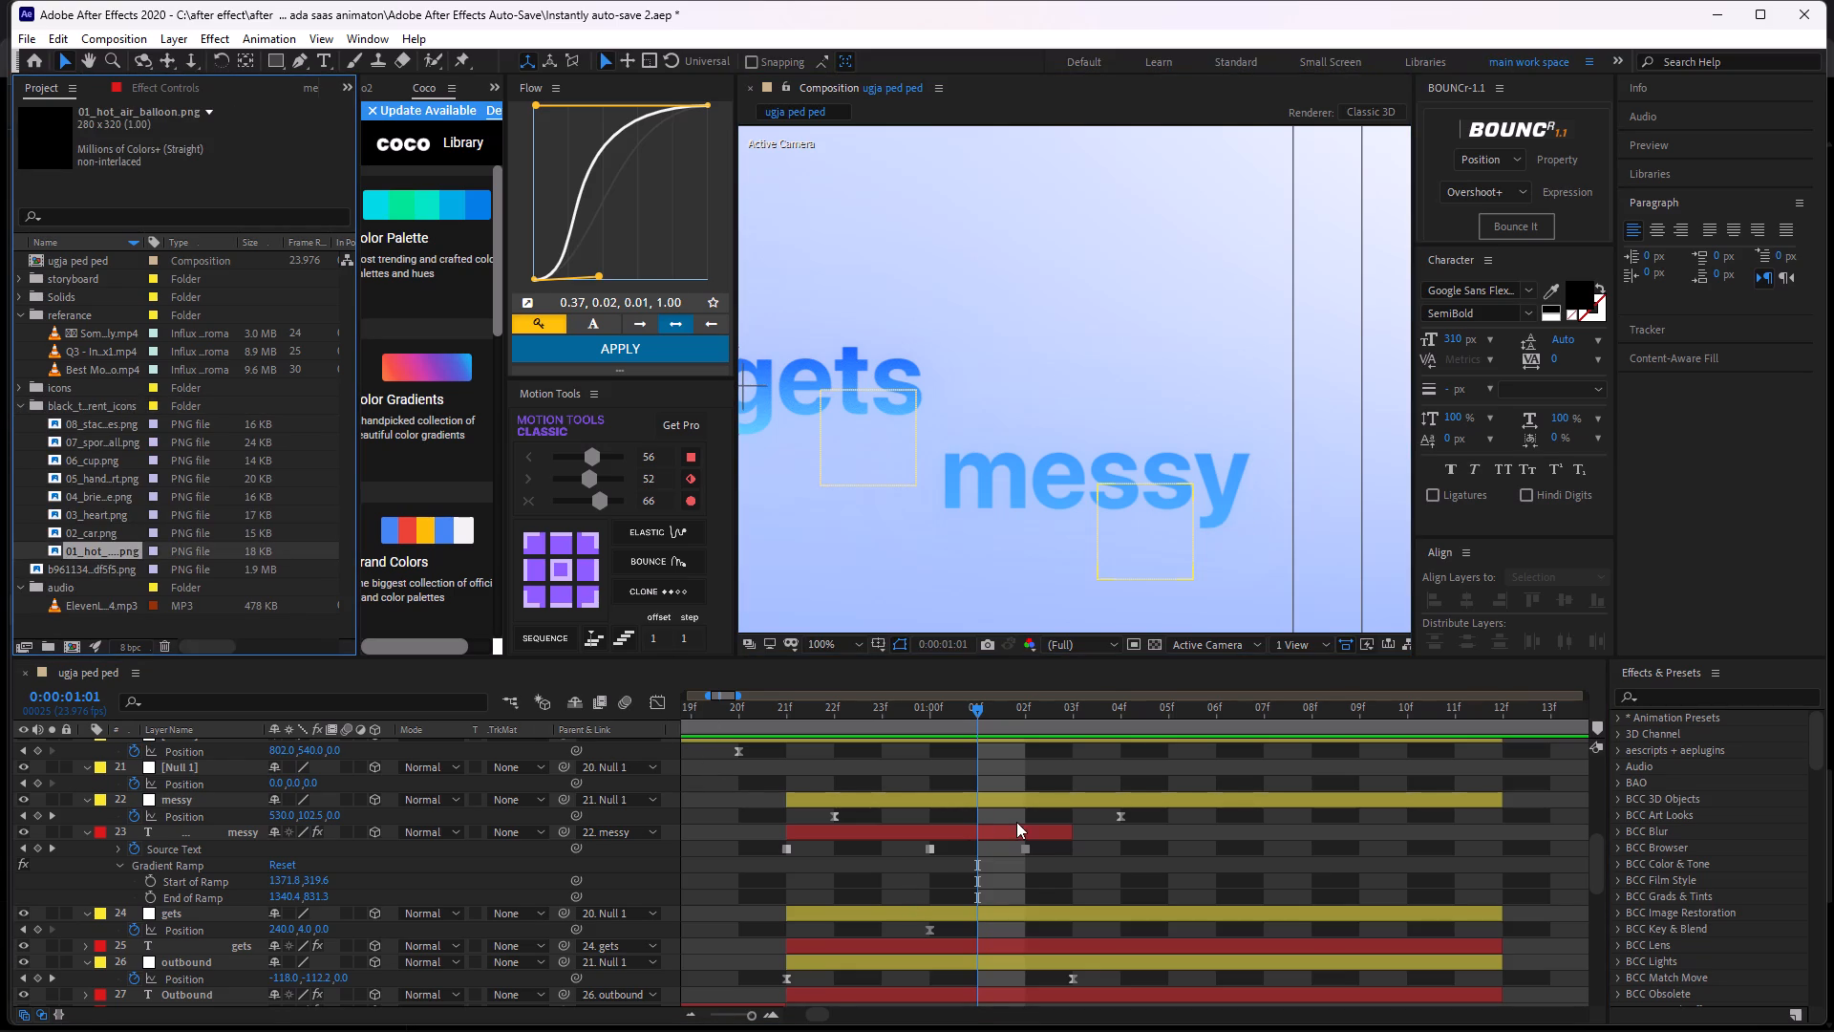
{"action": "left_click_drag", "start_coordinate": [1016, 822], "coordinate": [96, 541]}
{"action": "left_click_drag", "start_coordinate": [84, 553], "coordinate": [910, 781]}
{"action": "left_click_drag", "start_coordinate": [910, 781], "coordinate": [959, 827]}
Add 03_heart.png directly above the messy text layer, starting at 0:00:01:01, and move it between the words gets and messy.
{"action": "left_click_drag", "start_coordinate": [125, 515], "coordinate": [978, 798]}
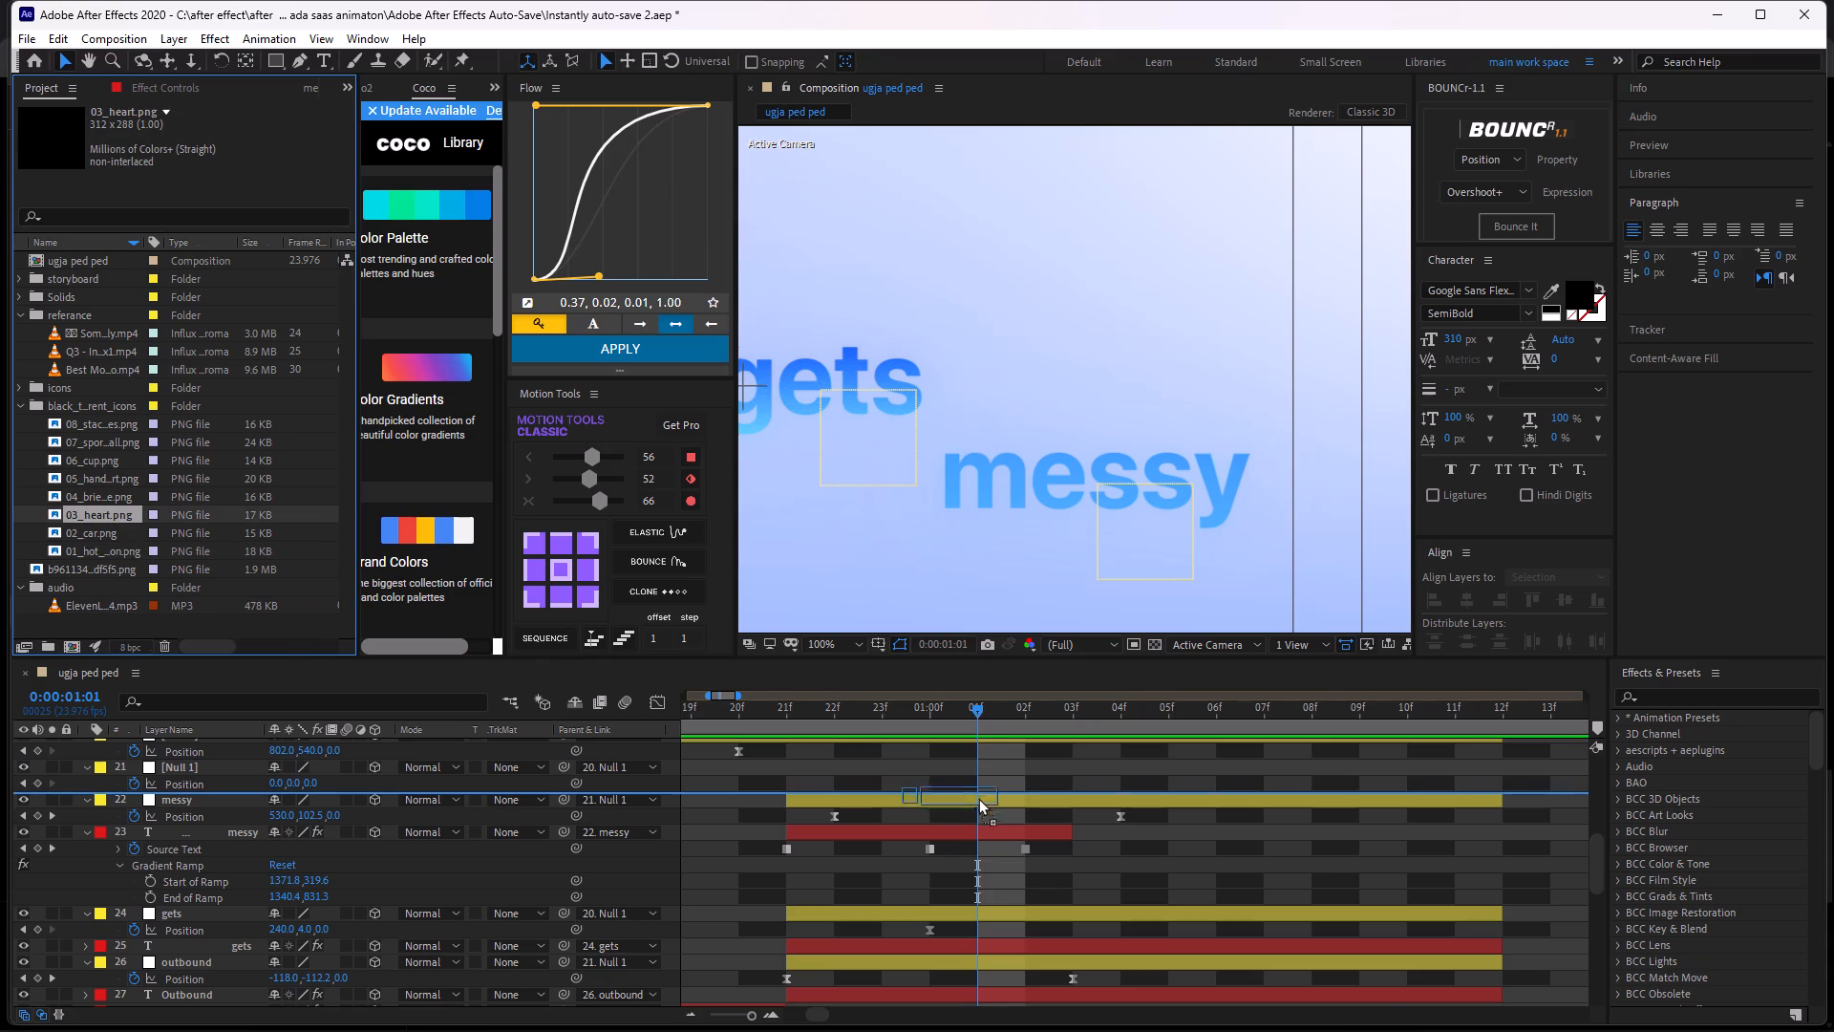
{"action": "left_click_drag", "start_coordinate": [978, 798], "coordinate": [972, 823]}
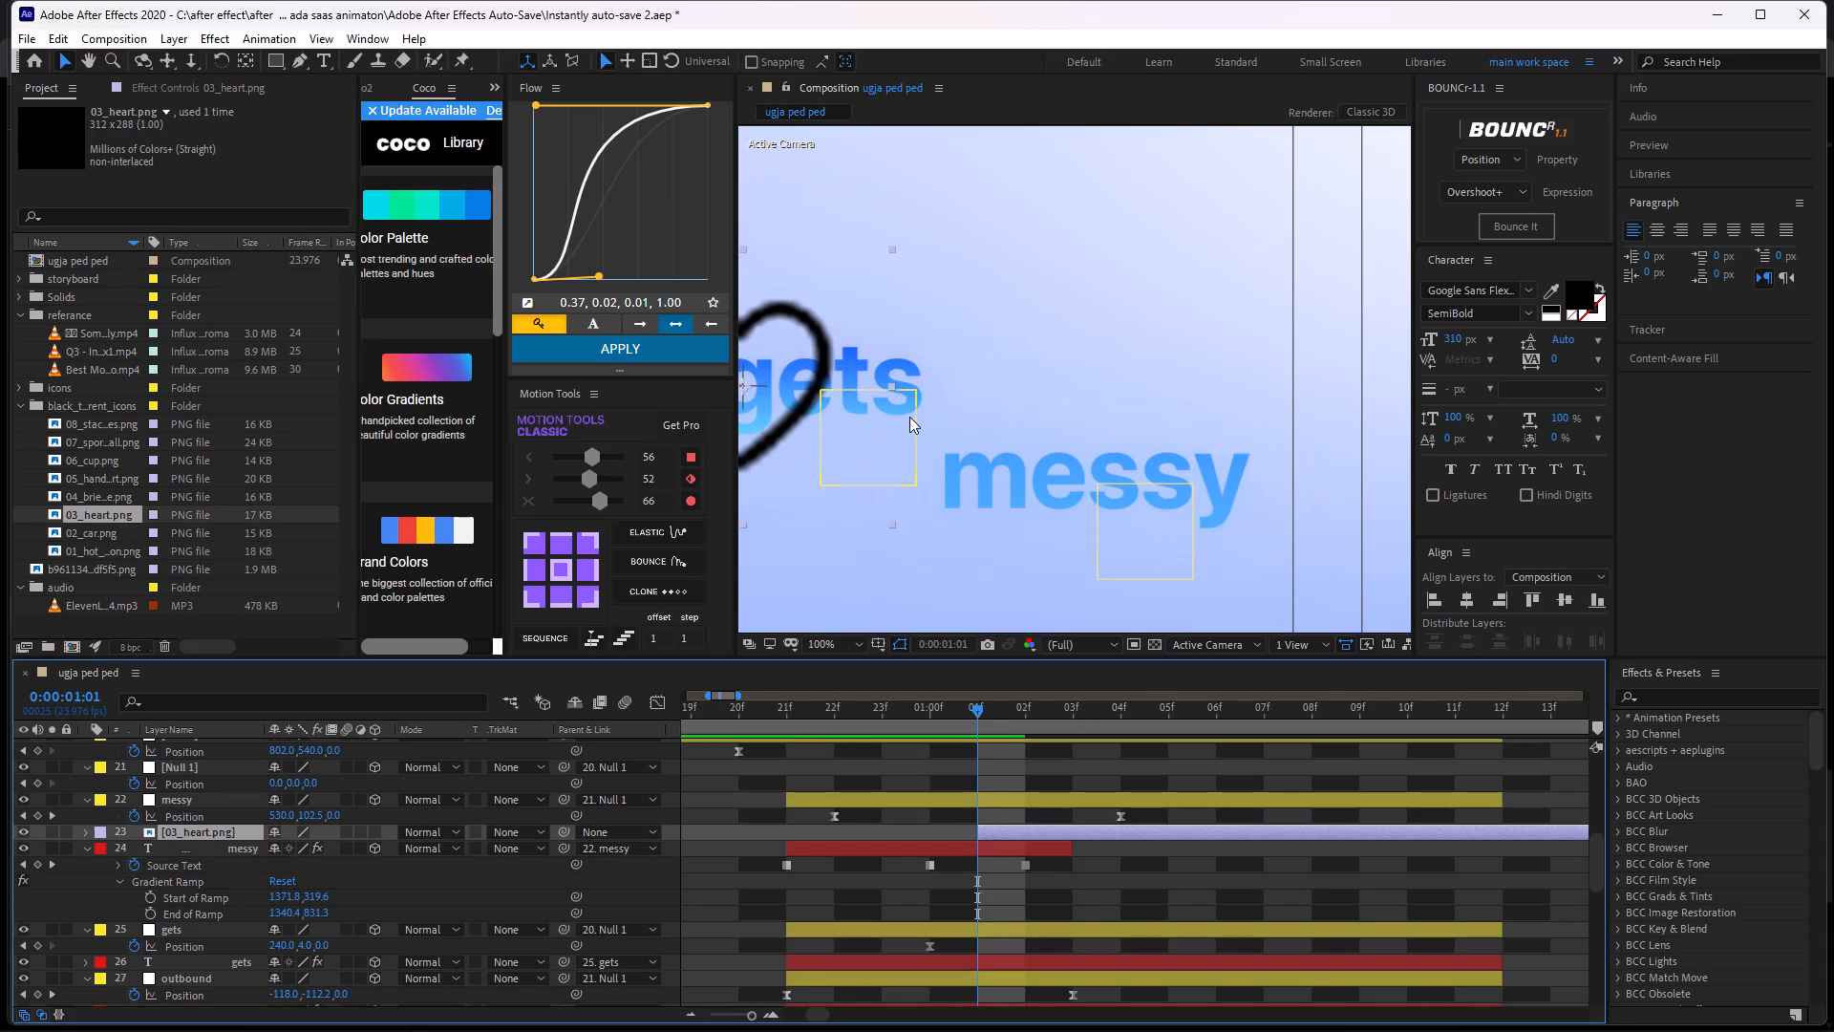
{"action": "middle_click_drag", "start_coordinate": [909, 417], "coordinate": [1009, 367]}
{"action": "left_click_drag", "start_coordinate": [884, 397], "coordinate": [1068, 480]}
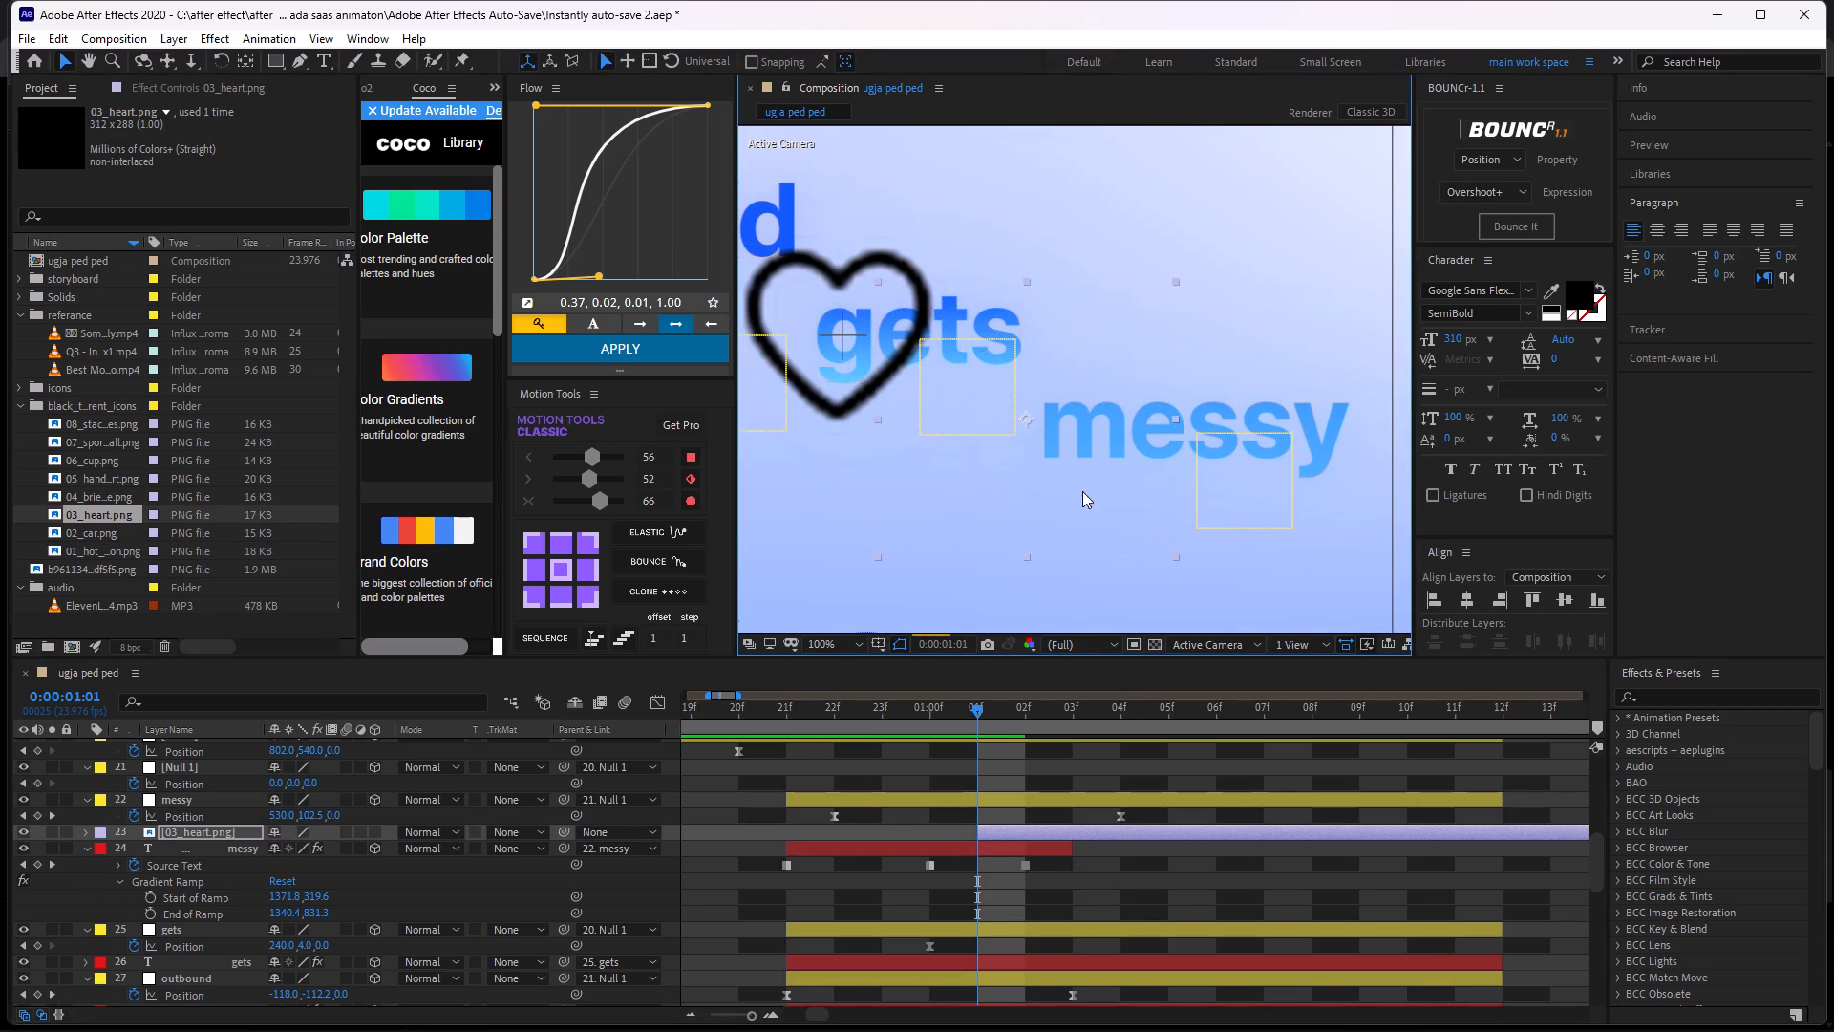
Scale the heart icon to 23% and move it over the letter m of messy.
{"action": "key", "text": "s"}
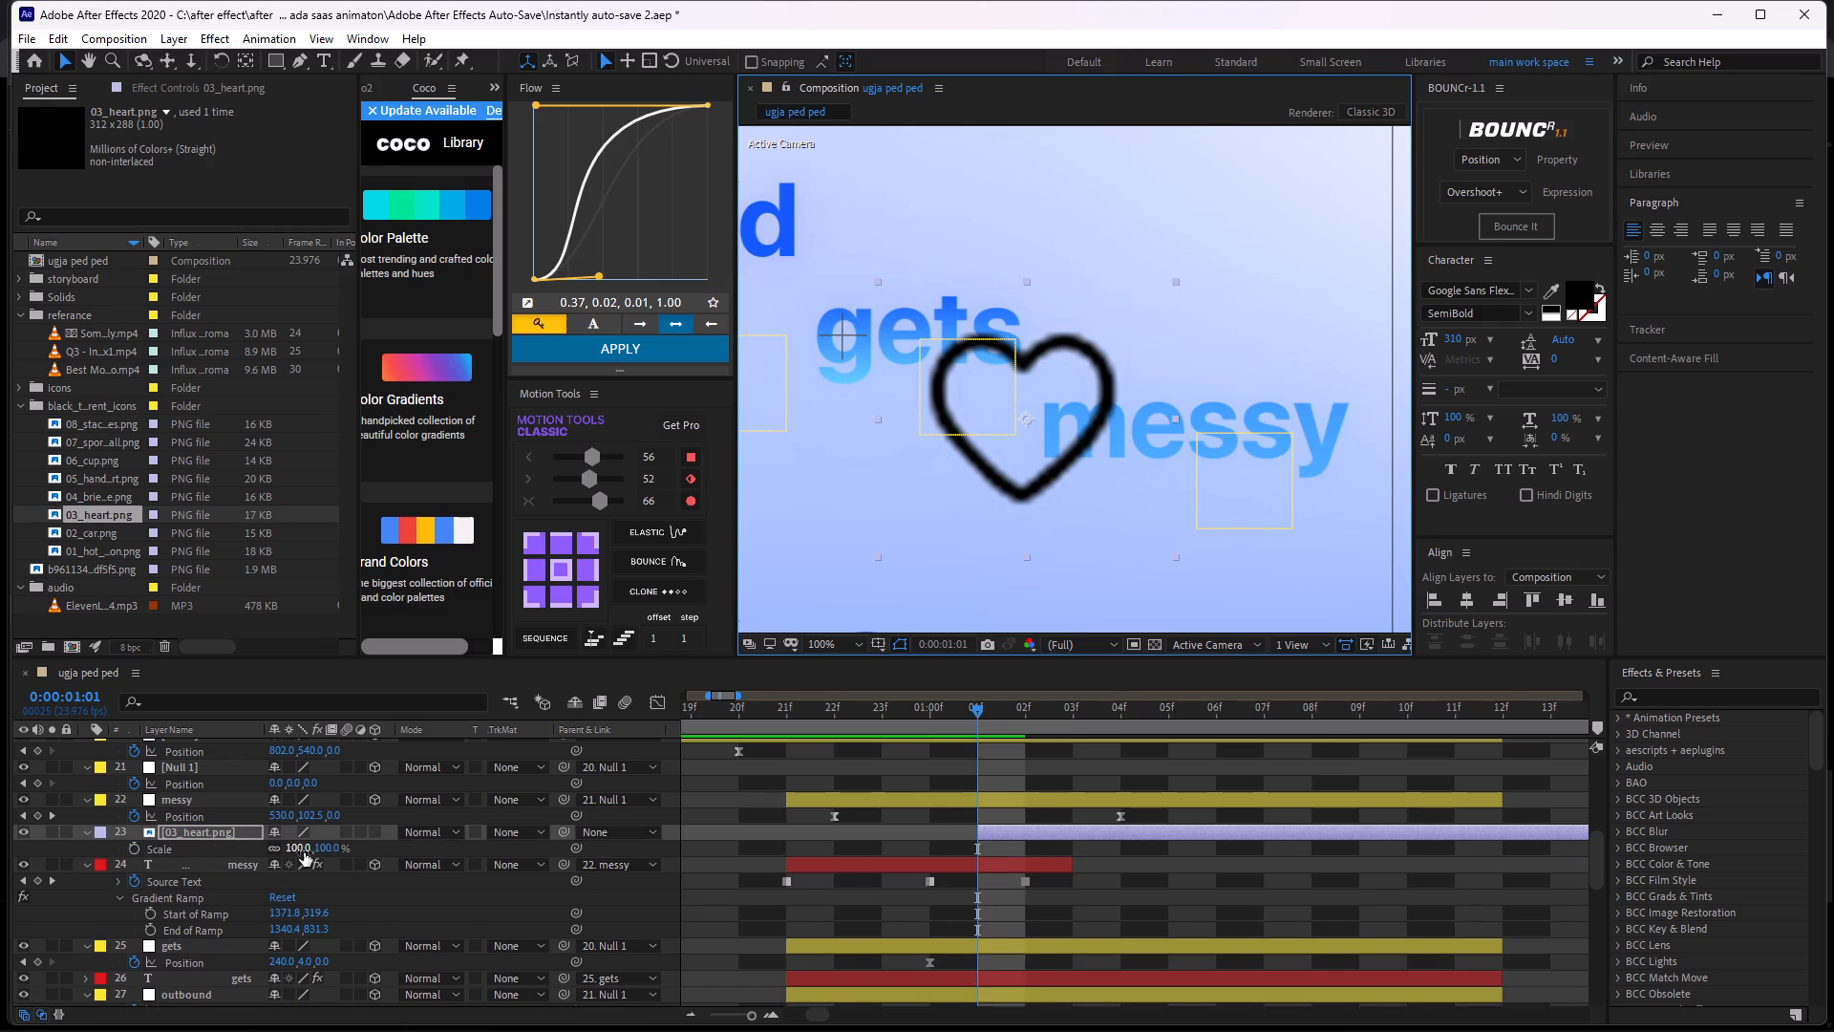
{"action": "left_click_drag", "start_coordinate": [324, 854], "coordinate": [254, 860]}
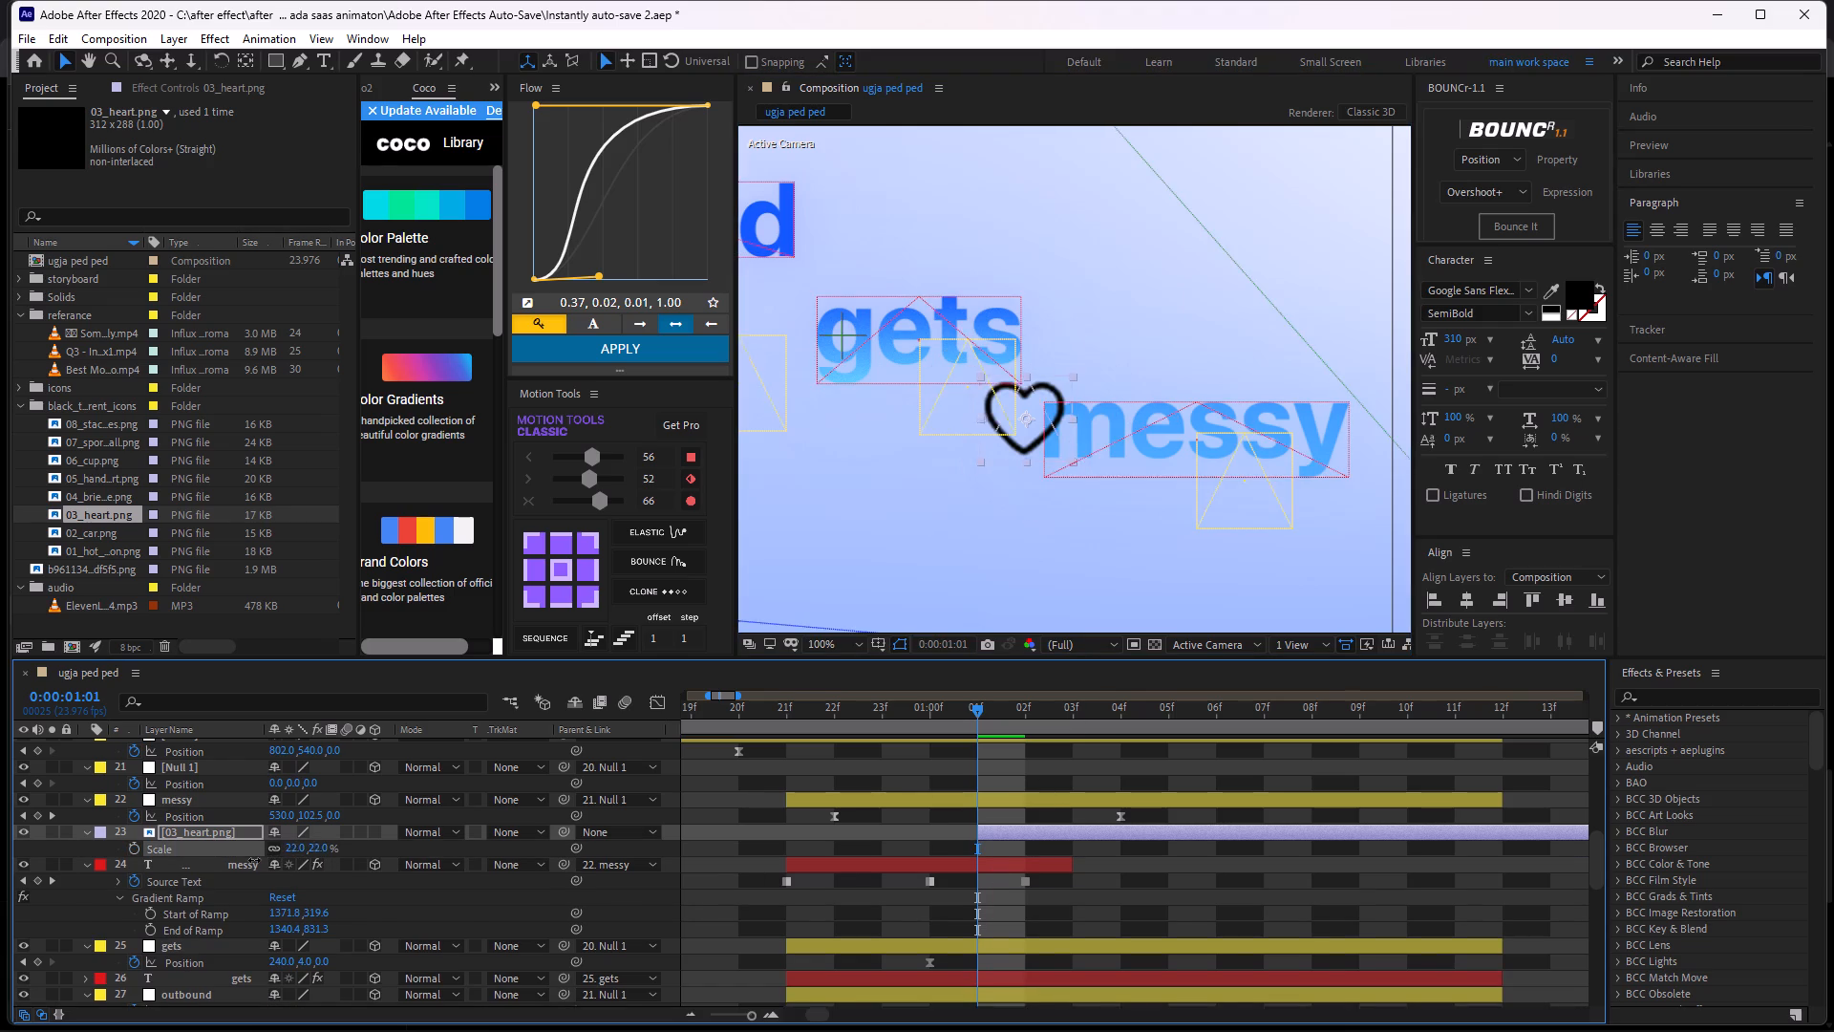
{"action": "left_click_drag", "start_coordinate": [254, 860], "coordinate": [255, 859]}
{"action": "scroll", "coordinate": [1200, 363], "scroll_direction": "up", "scroll_amount": 1}
{"action": "middle_click_drag", "start_coordinate": [1100, 426], "coordinate": [1088, 427]}
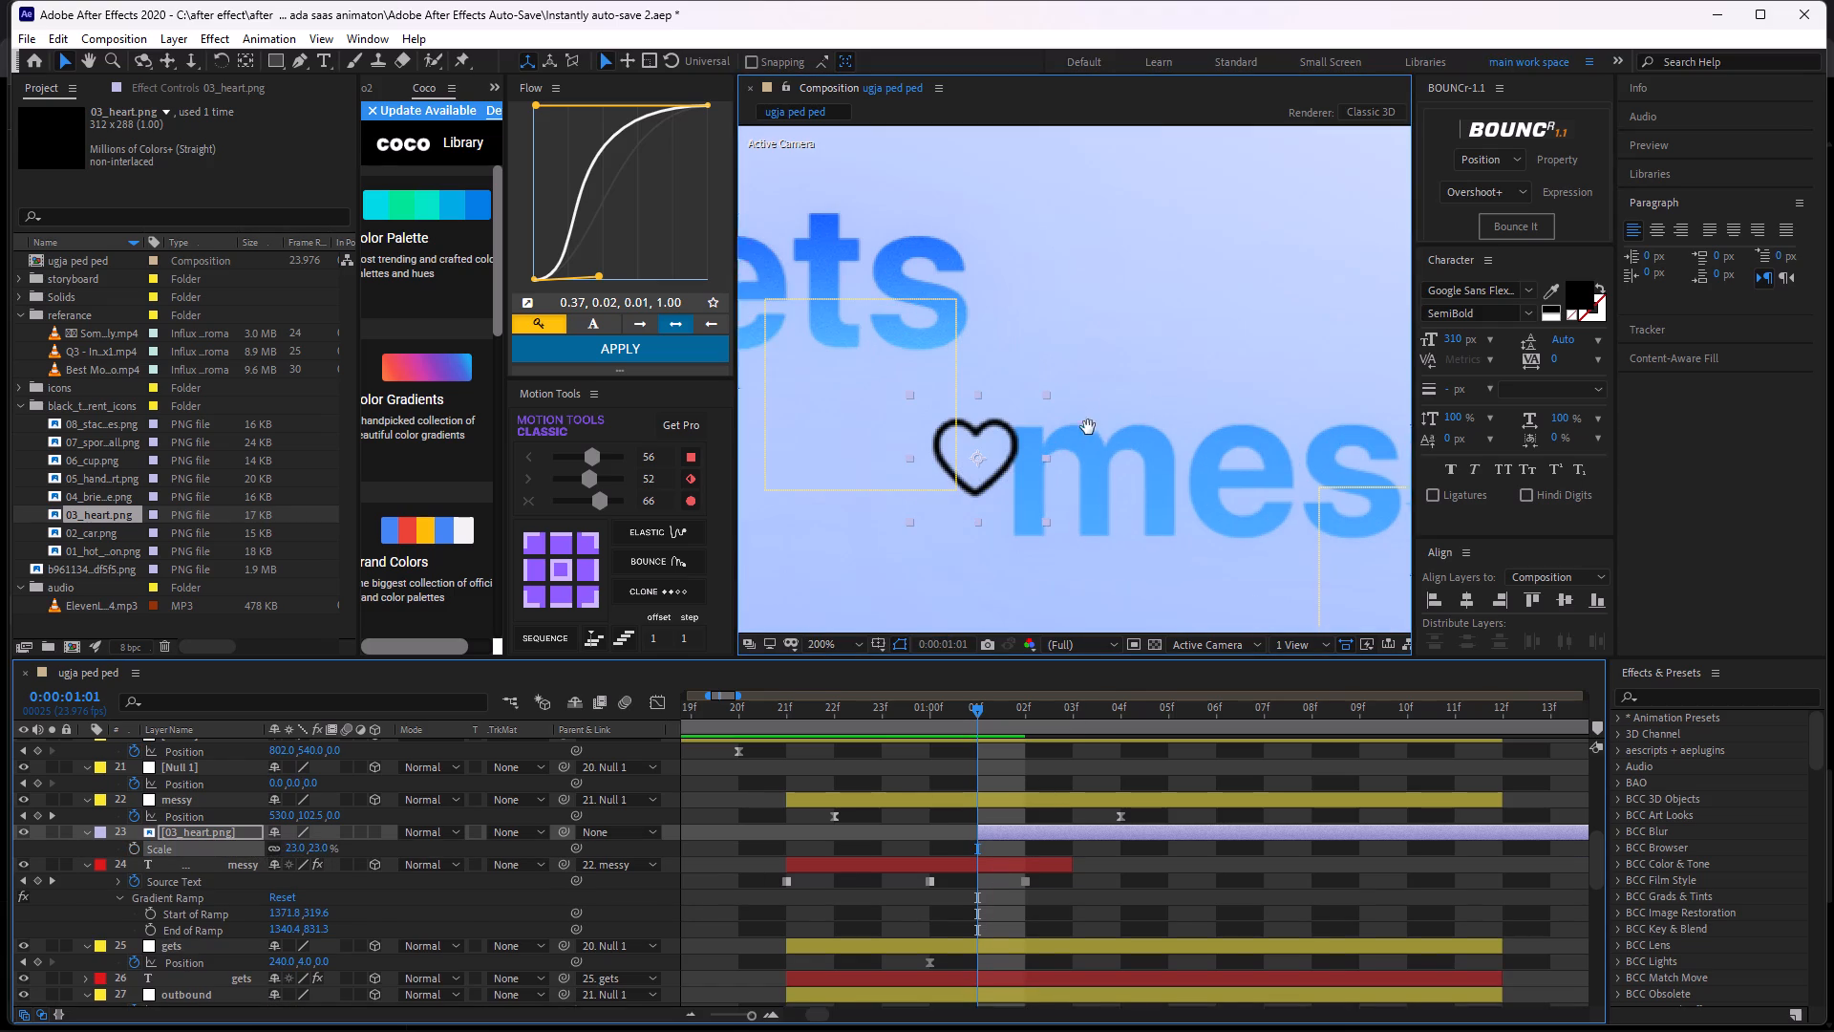
{"action": "middle_click_drag", "start_coordinate": [1088, 427], "coordinate": [1056, 427]}
{"action": "left_click_drag", "start_coordinate": [977, 458], "coordinate": [1091, 496]}
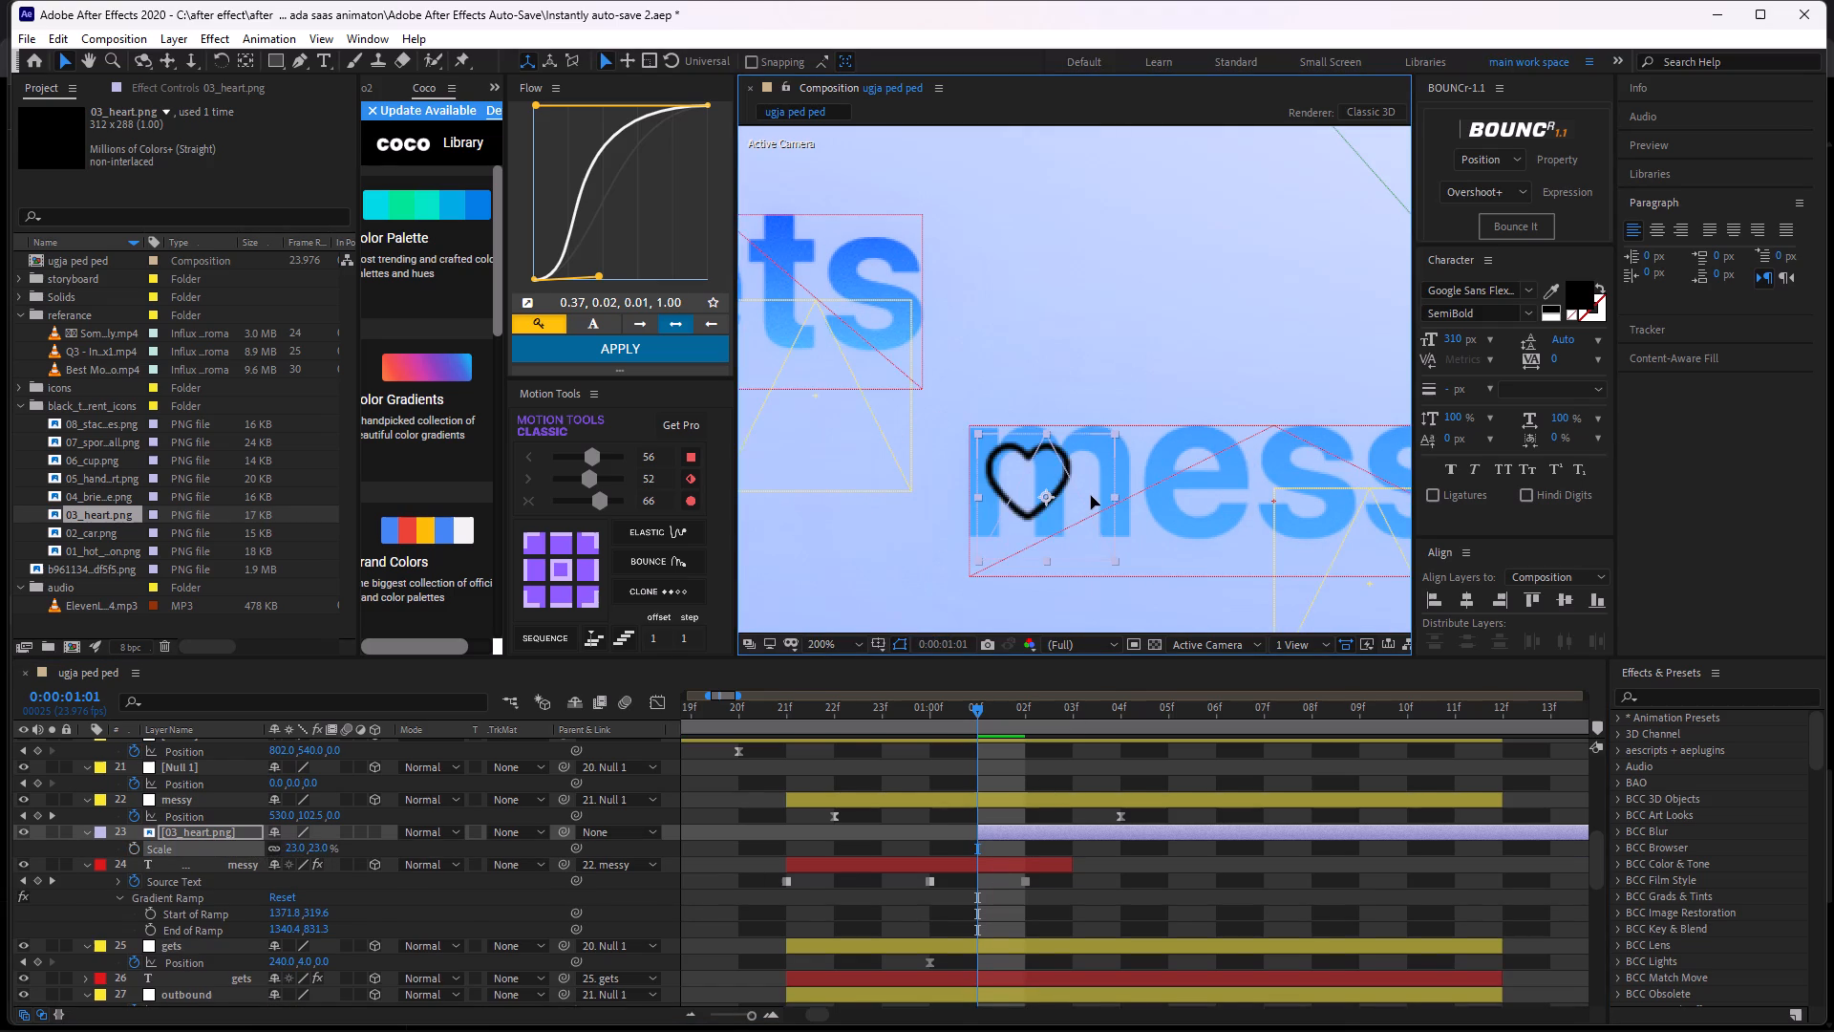
{"action": "left_click_drag", "start_coordinate": [1091, 496], "coordinate": [1100, 492]}
Copy the Gradient Ramp and Deep Glow effects from the messy text layer onto the 03_heart.png layer.
{"action": "left_click", "coordinate": [994, 870]}
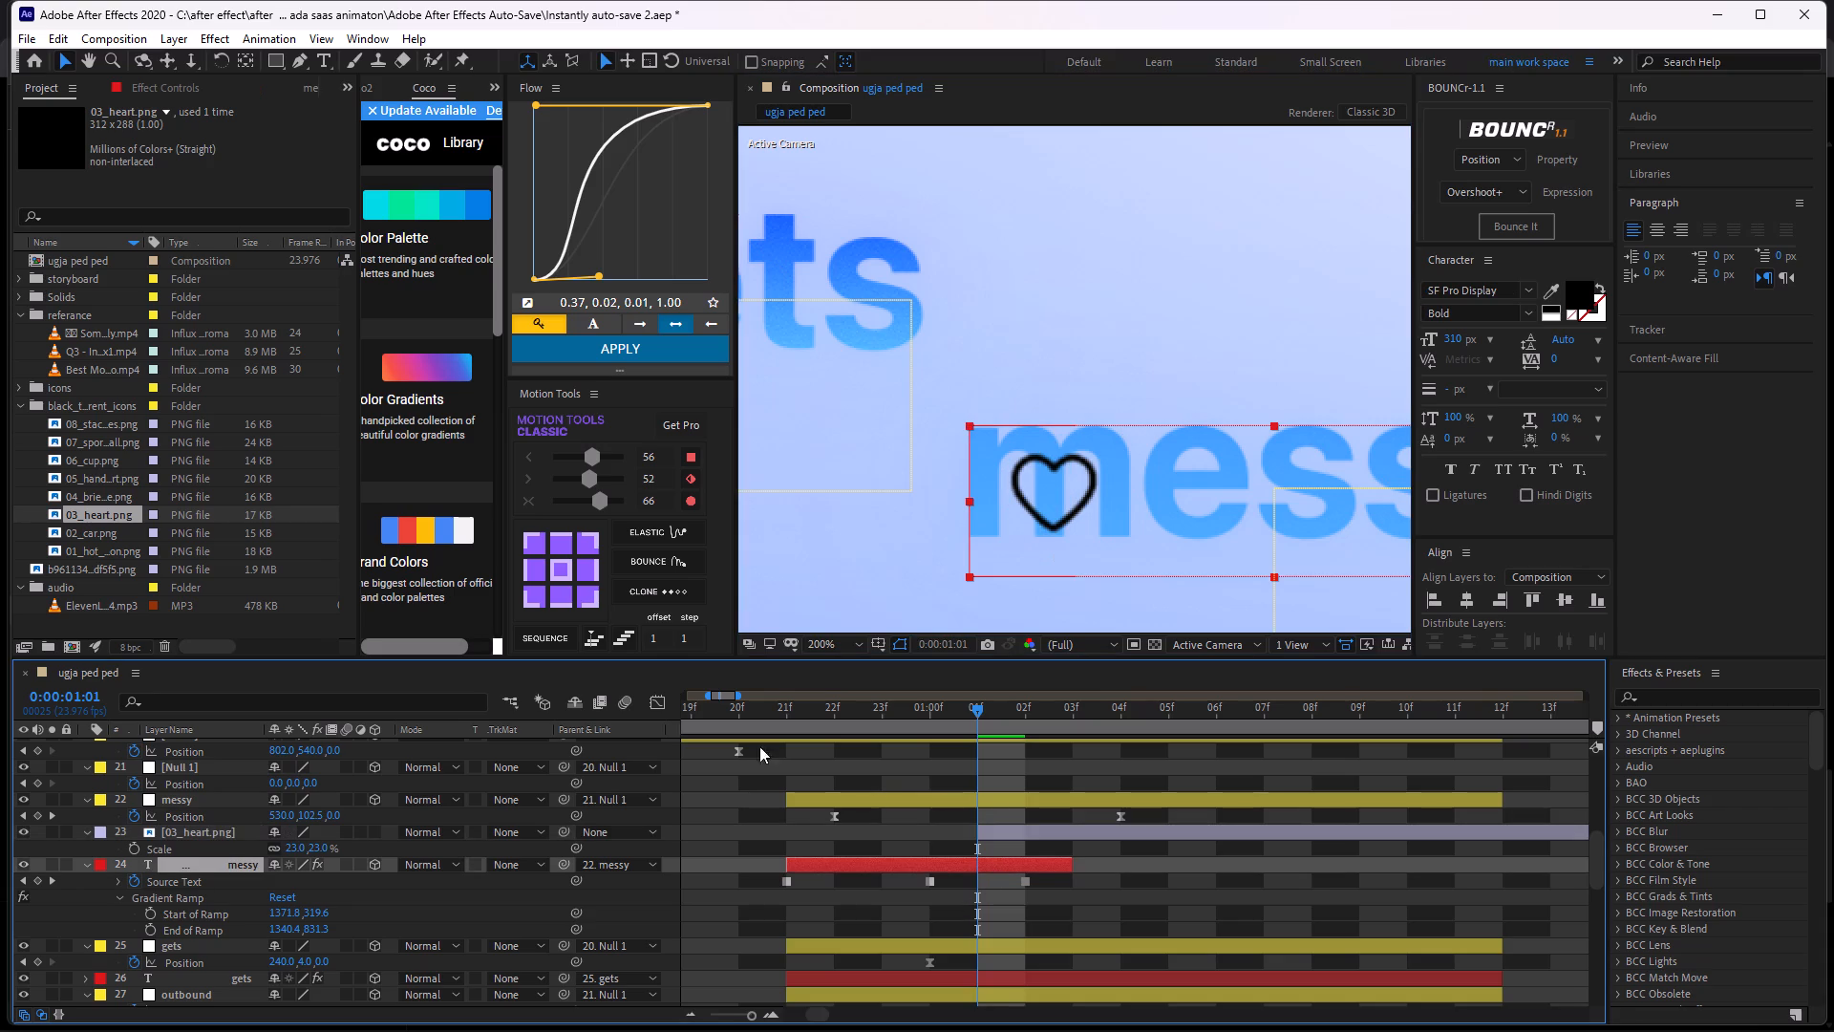
{"action": "left_click", "coordinate": [159, 91]}
{"action": "left_click", "coordinate": [131, 128]}
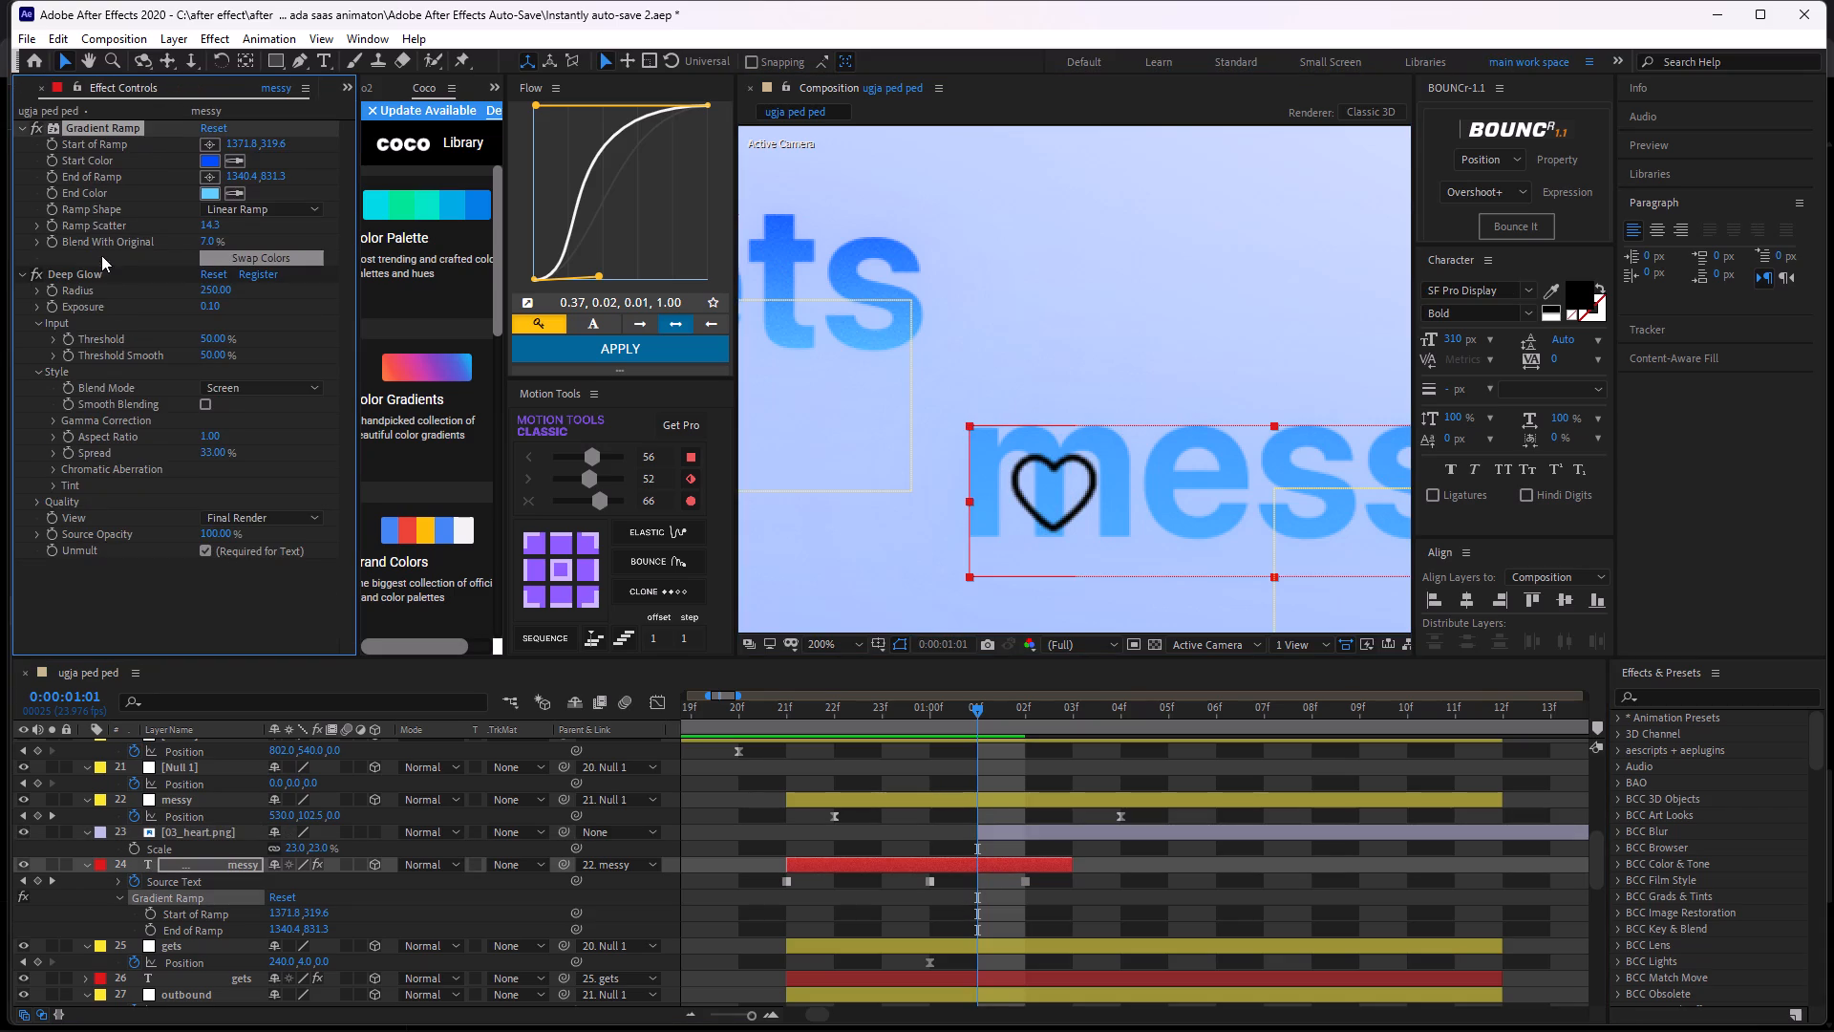
{"action": "left_click", "coordinate": [100, 266], "text": "shift"}
{"action": "left_click", "coordinate": [86, 275], "text": "shift"}
{"action": "key", "text": "ctrl+c"}
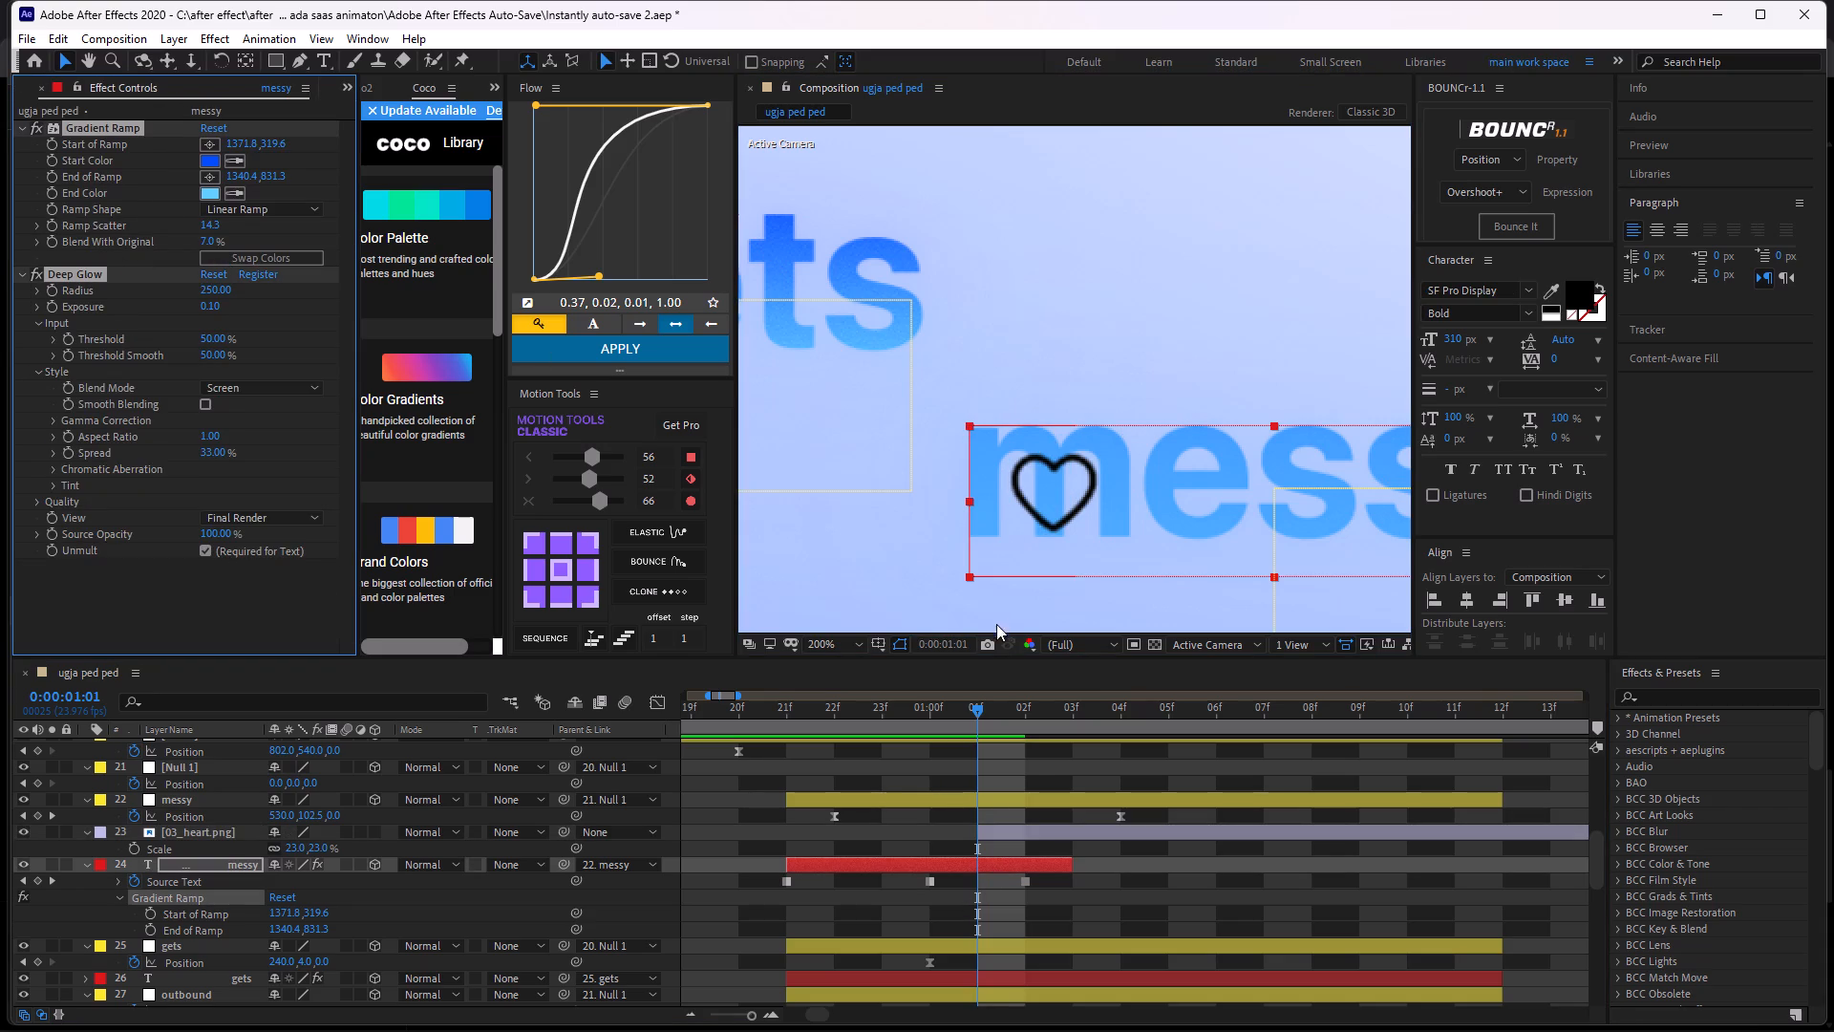
{"action": "left_click", "coordinate": [998, 834]}
{"action": "key", "text": "ctrl+v"}
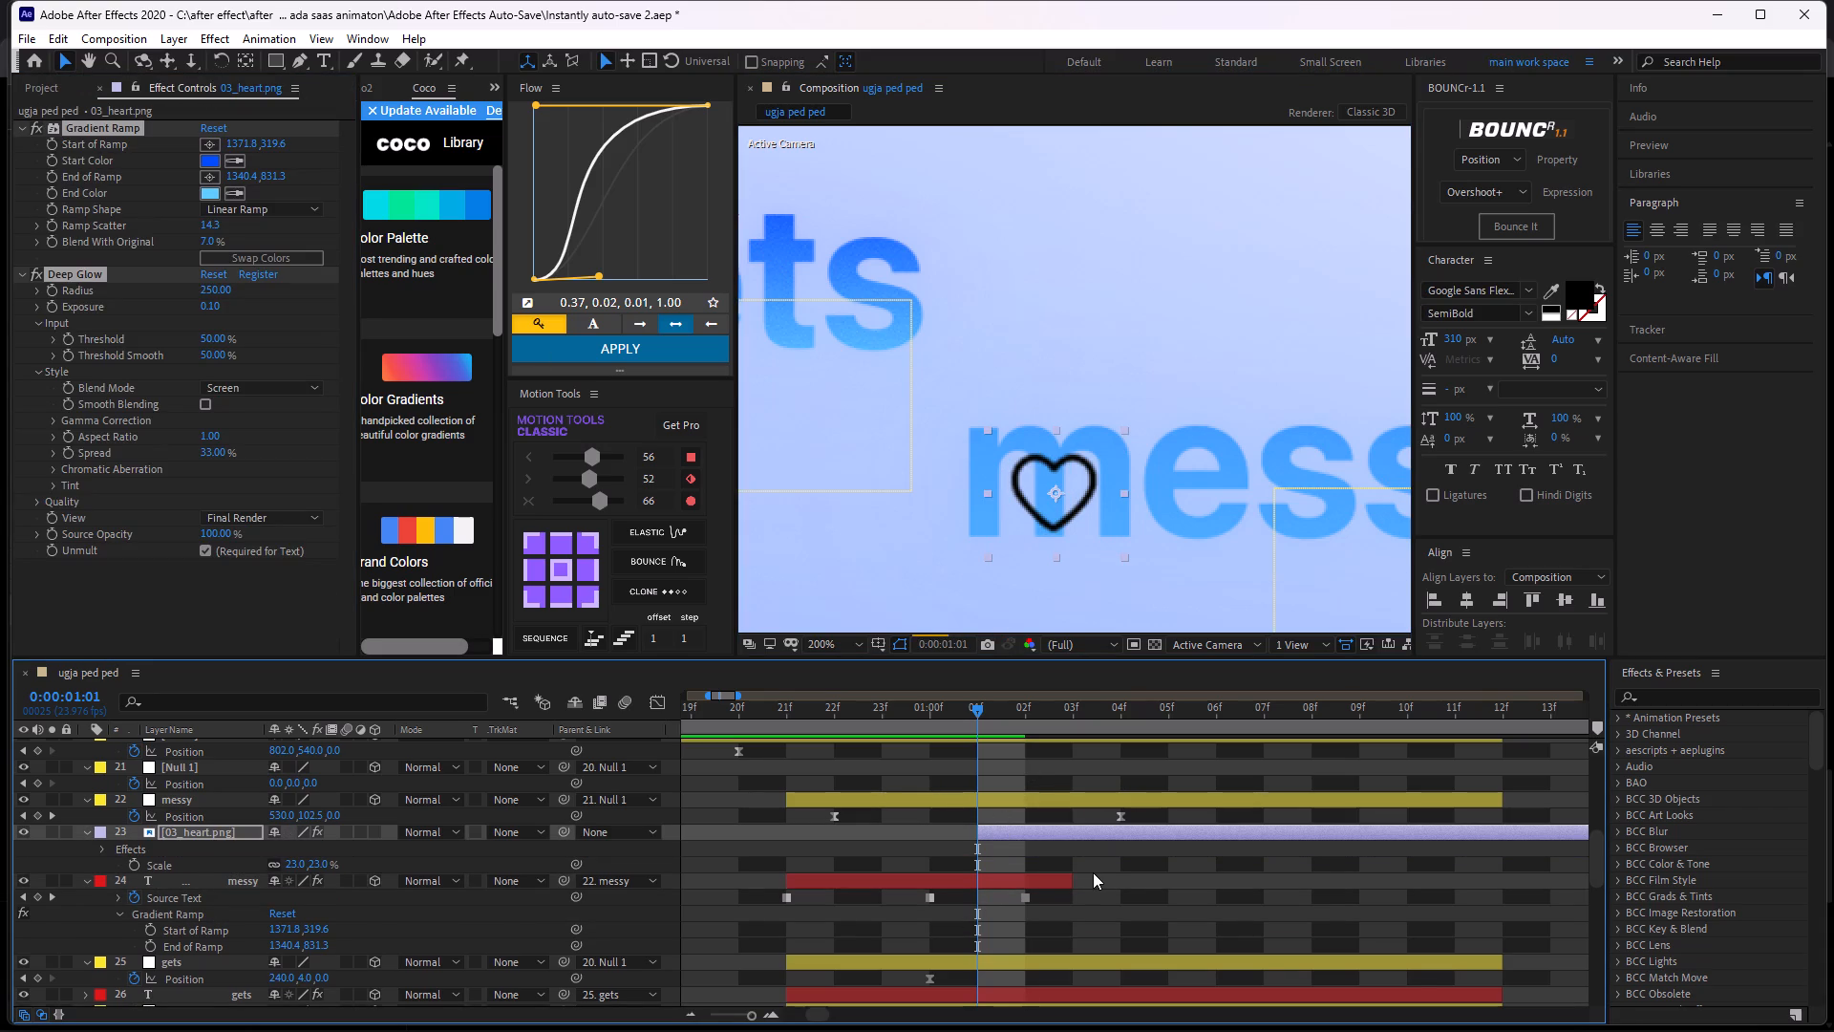
{"action": "left_click", "coordinate": [1108, 877]}
Move the heart icon onto the letter e of messy.
{"action": "middle_click_drag", "start_coordinate": [1052, 449], "coordinate": [993, 351]}
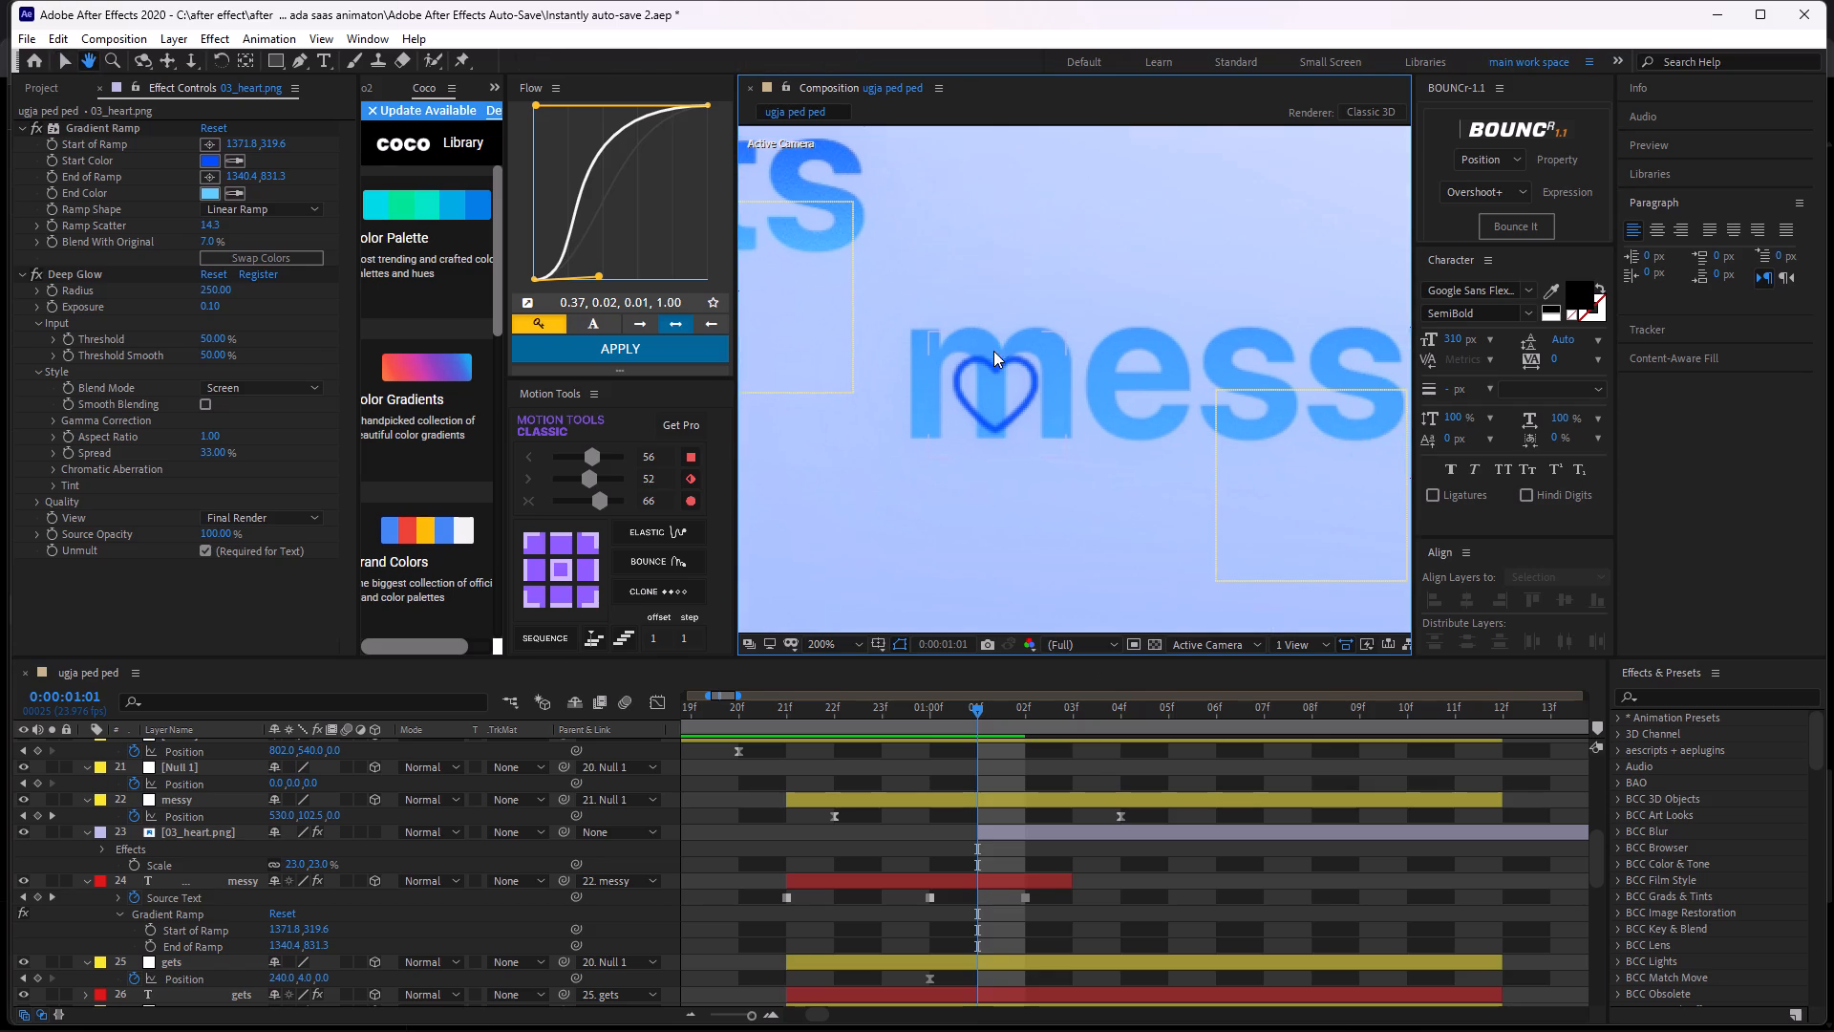
{"action": "left_click", "coordinate": [1016, 835]}
{"action": "left_click_drag", "start_coordinate": [992, 410], "coordinate": [1013, 404]}
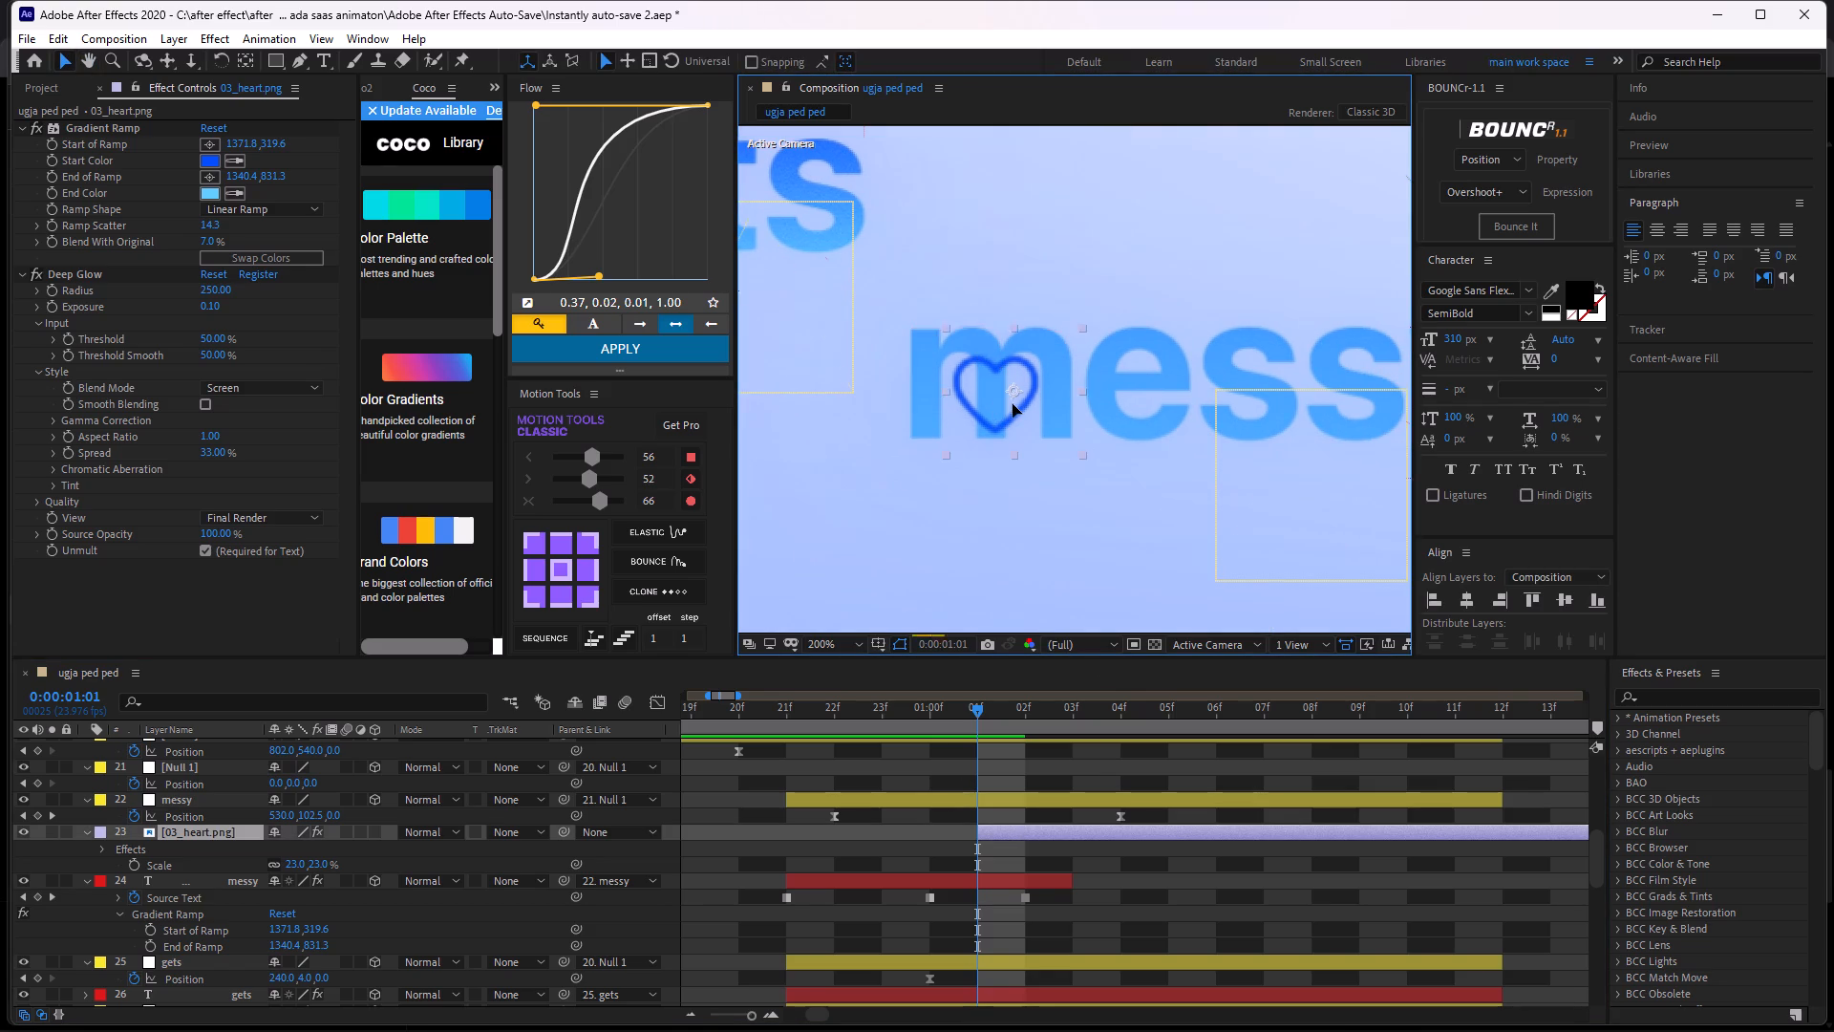
{"action": "left_click_drag", "start_coordinate": [1013, 404], "coordinate": [1153, 387]}
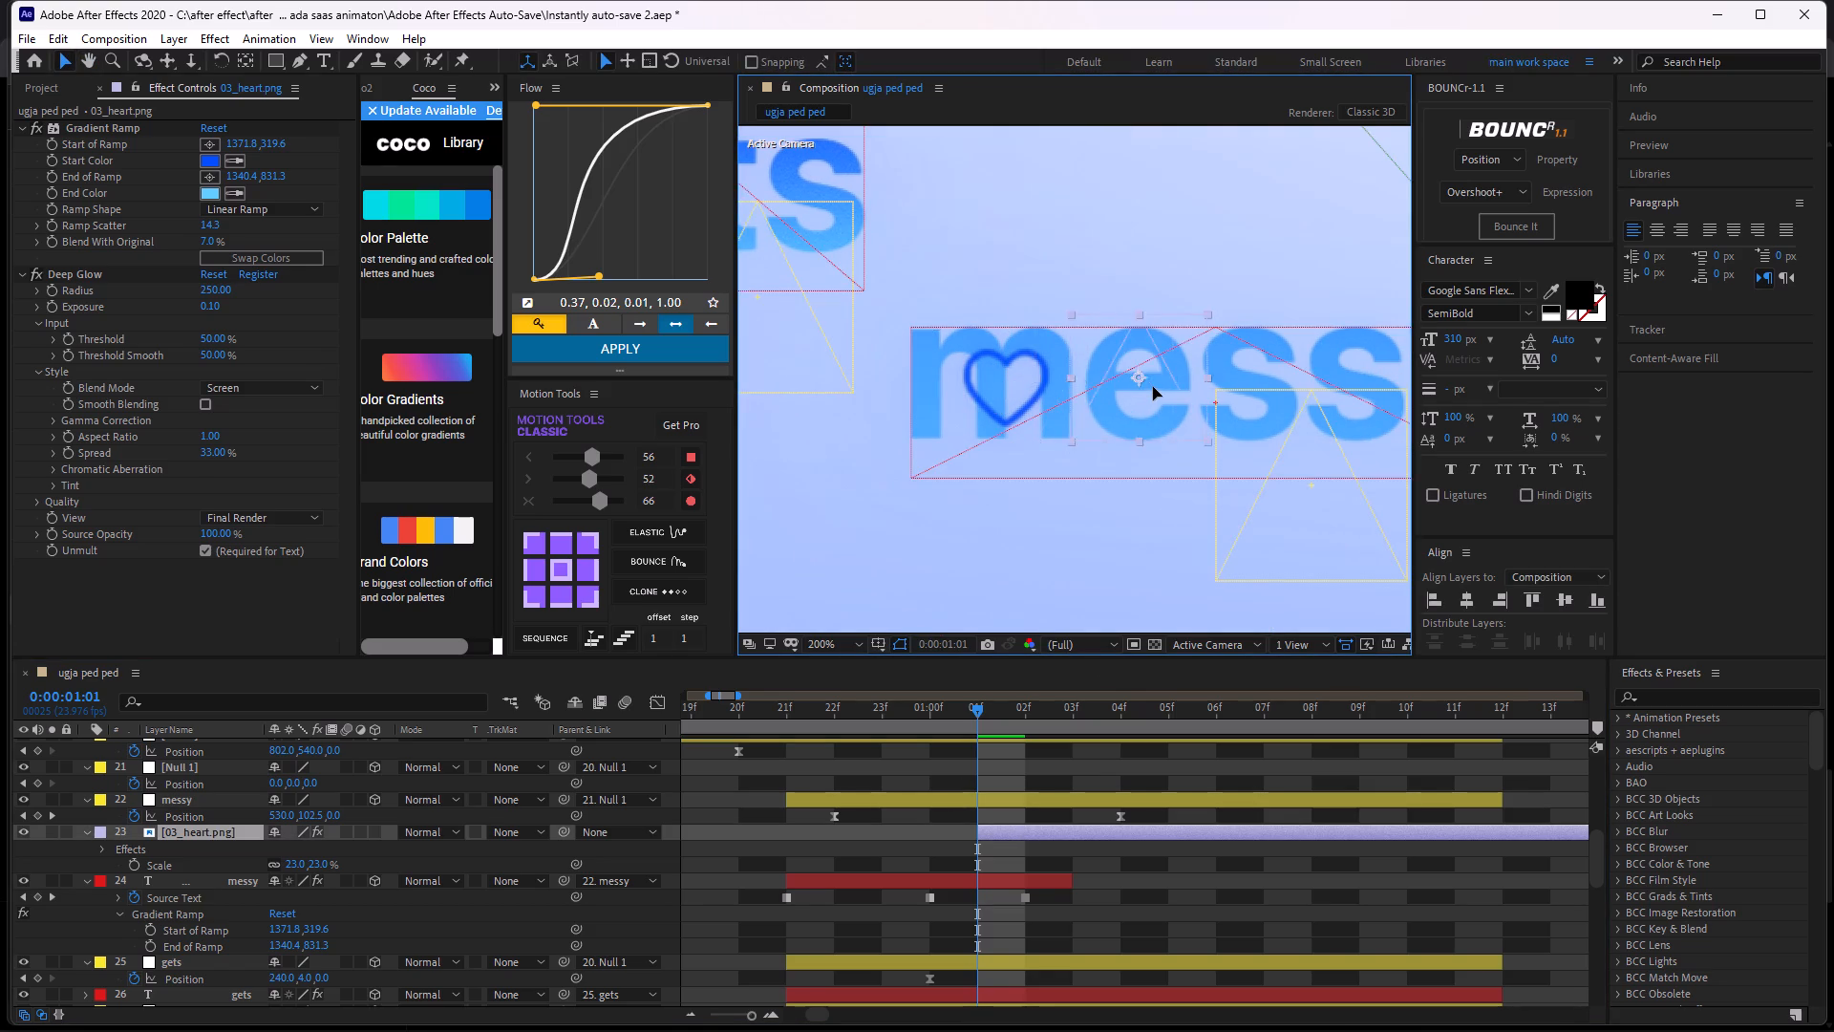
{"action": "left_click_drag", "start_coordinate": [1153, 387], "coordinate": [1141, 409]}
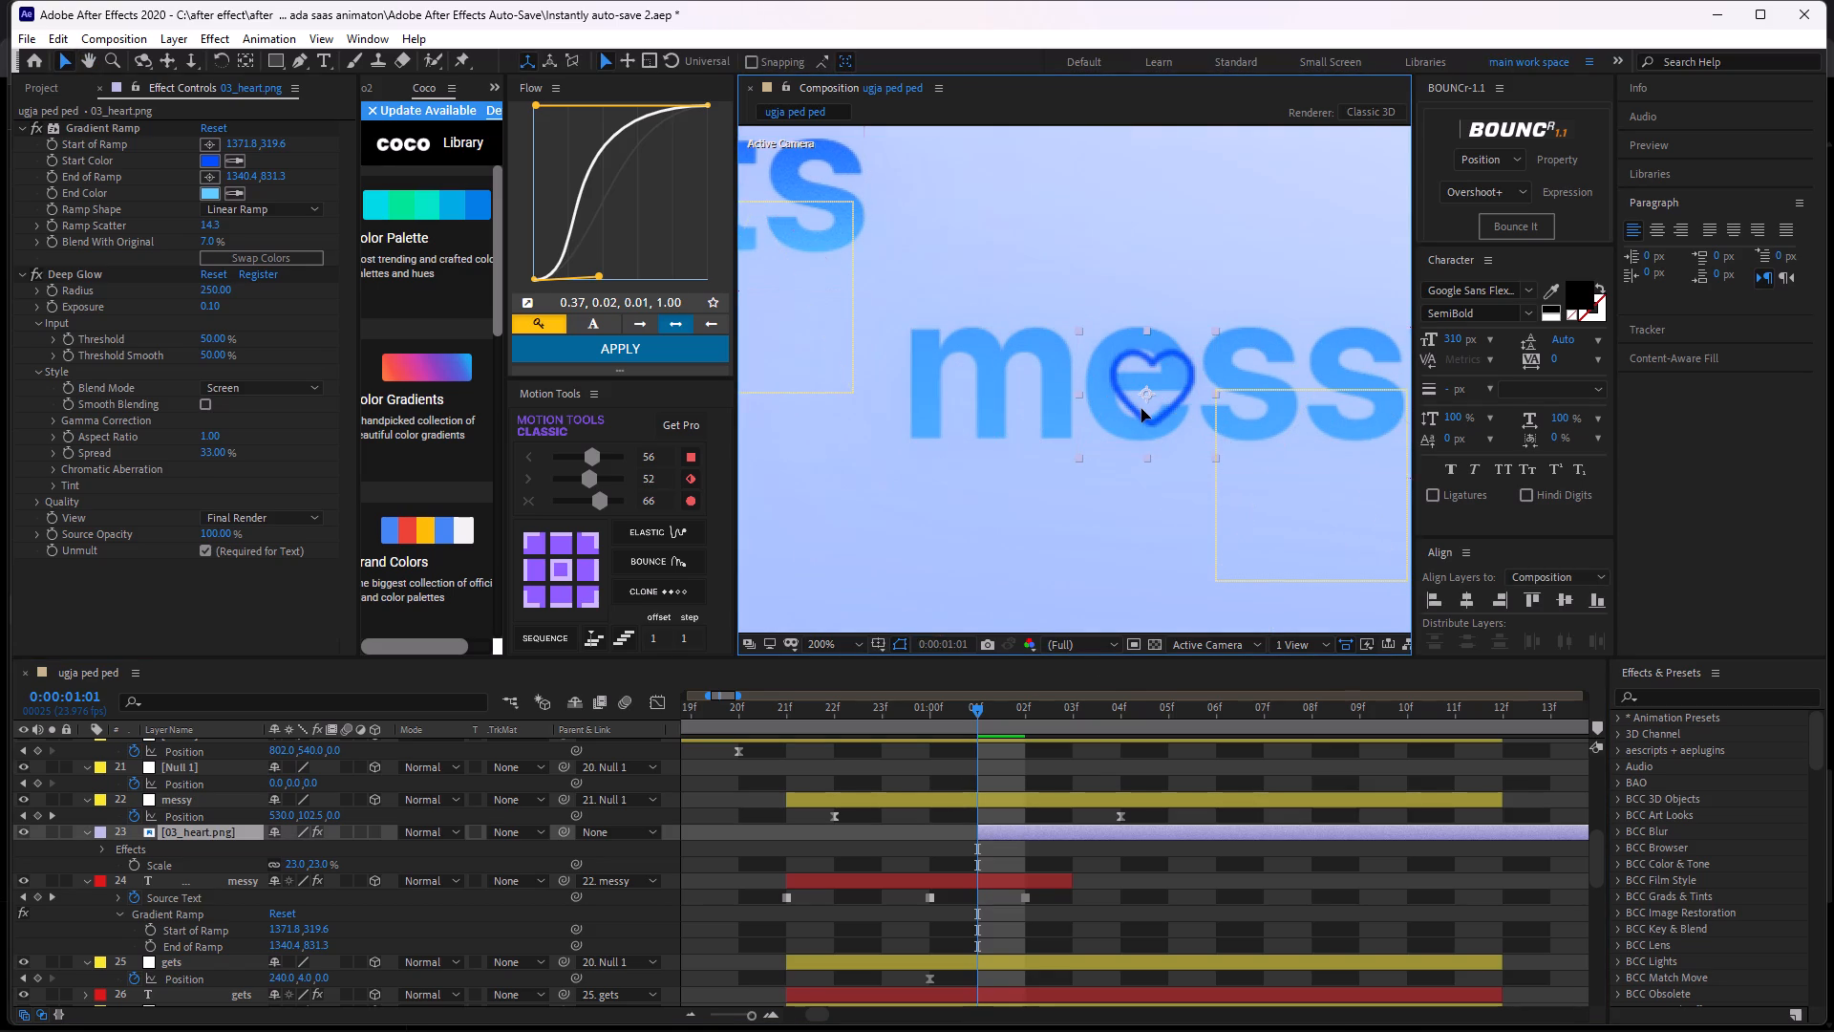
{"action": "left_click_drag", "start_coordinate": [1141, 409], "coordinate": [1140, 403]}
Increase the 03_heart.png layer's scale to about 31%.
{"action": "key", "text": "s"}
{"action": "key", "text": "s"}
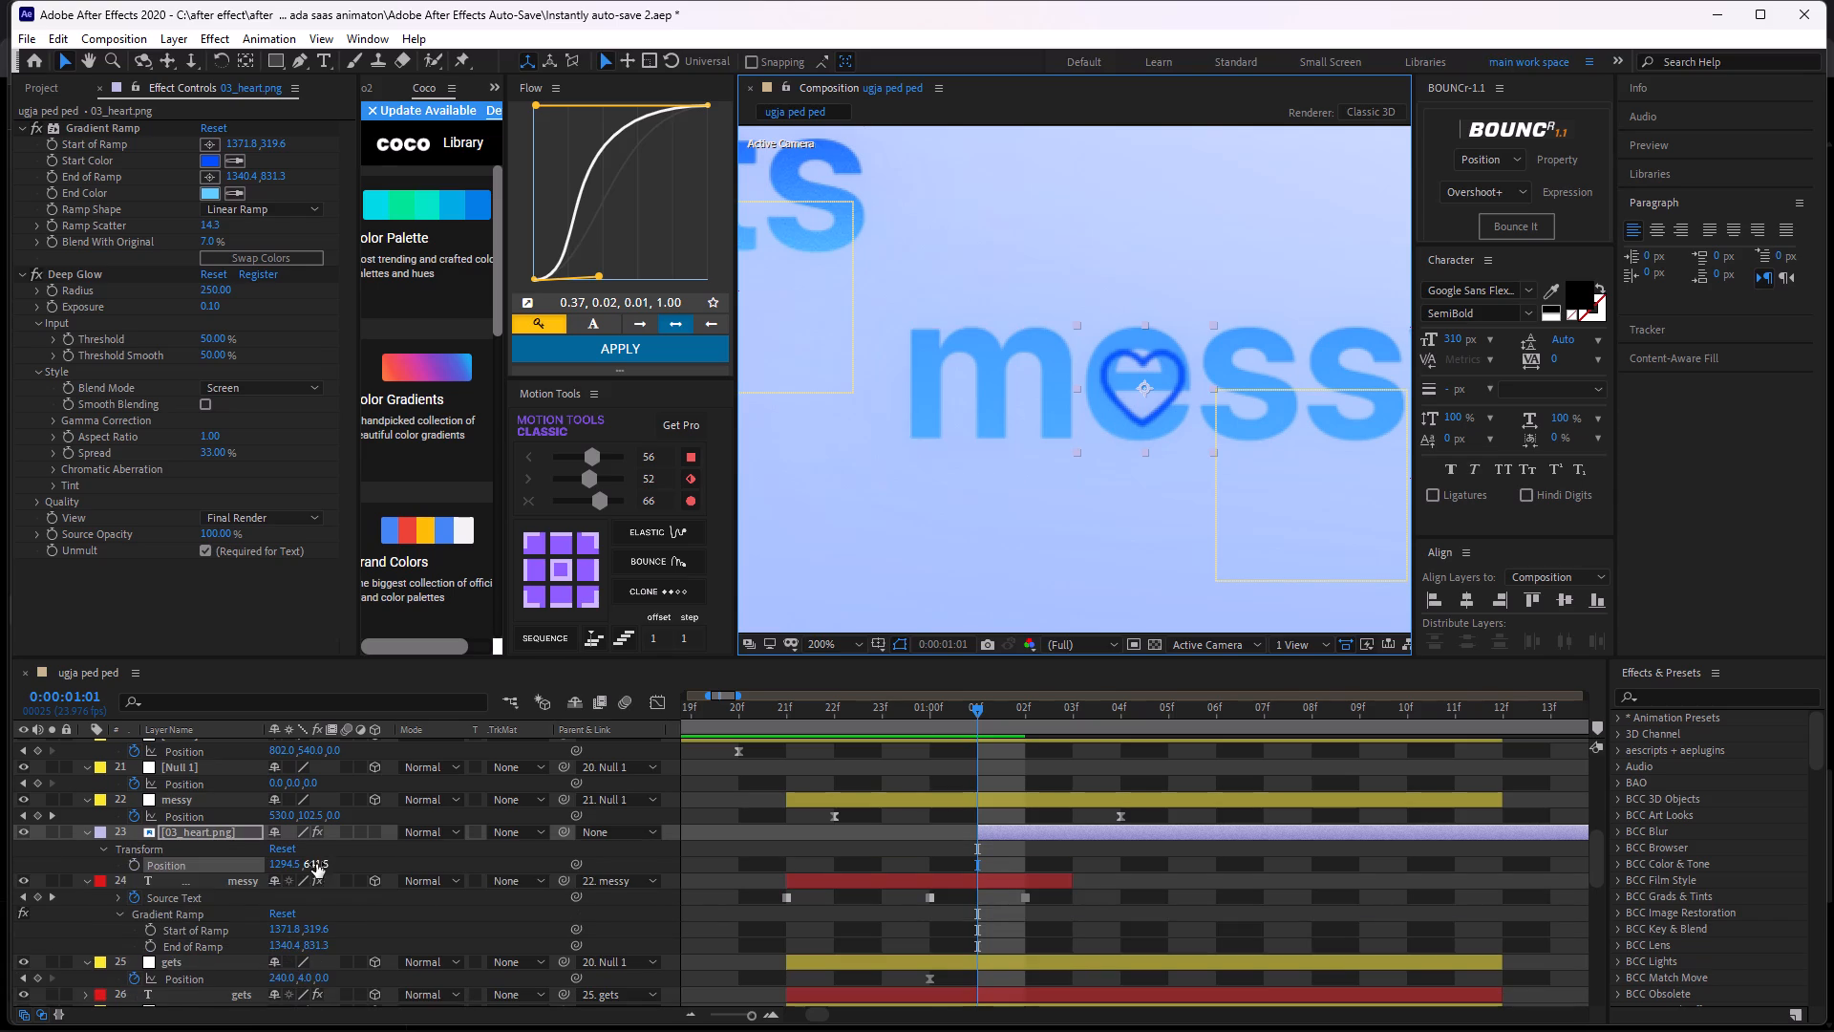
{"action": "key", "text": "s"}
{"action": "key", "text": "s"}
{"action": "type", "text": "ss"}
{"action": "key", "text": "s"}
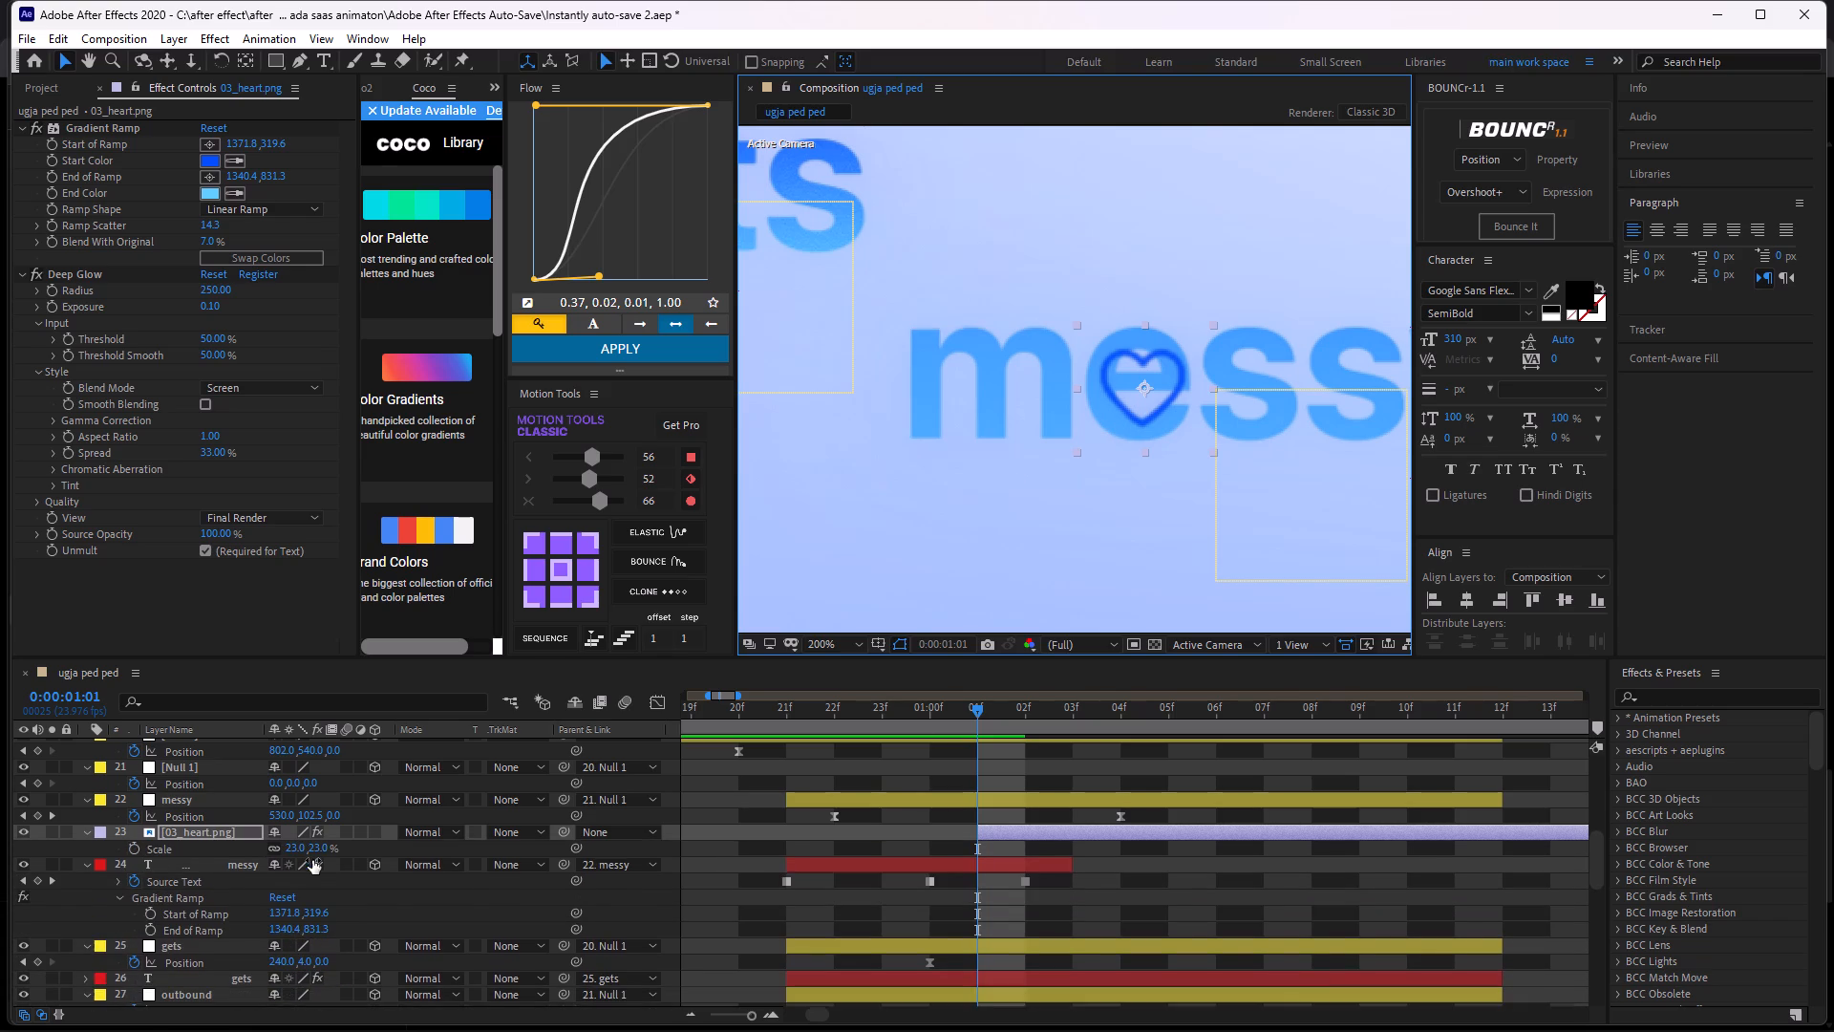
{"action": "left_click", "coordinate": [310, 846]}
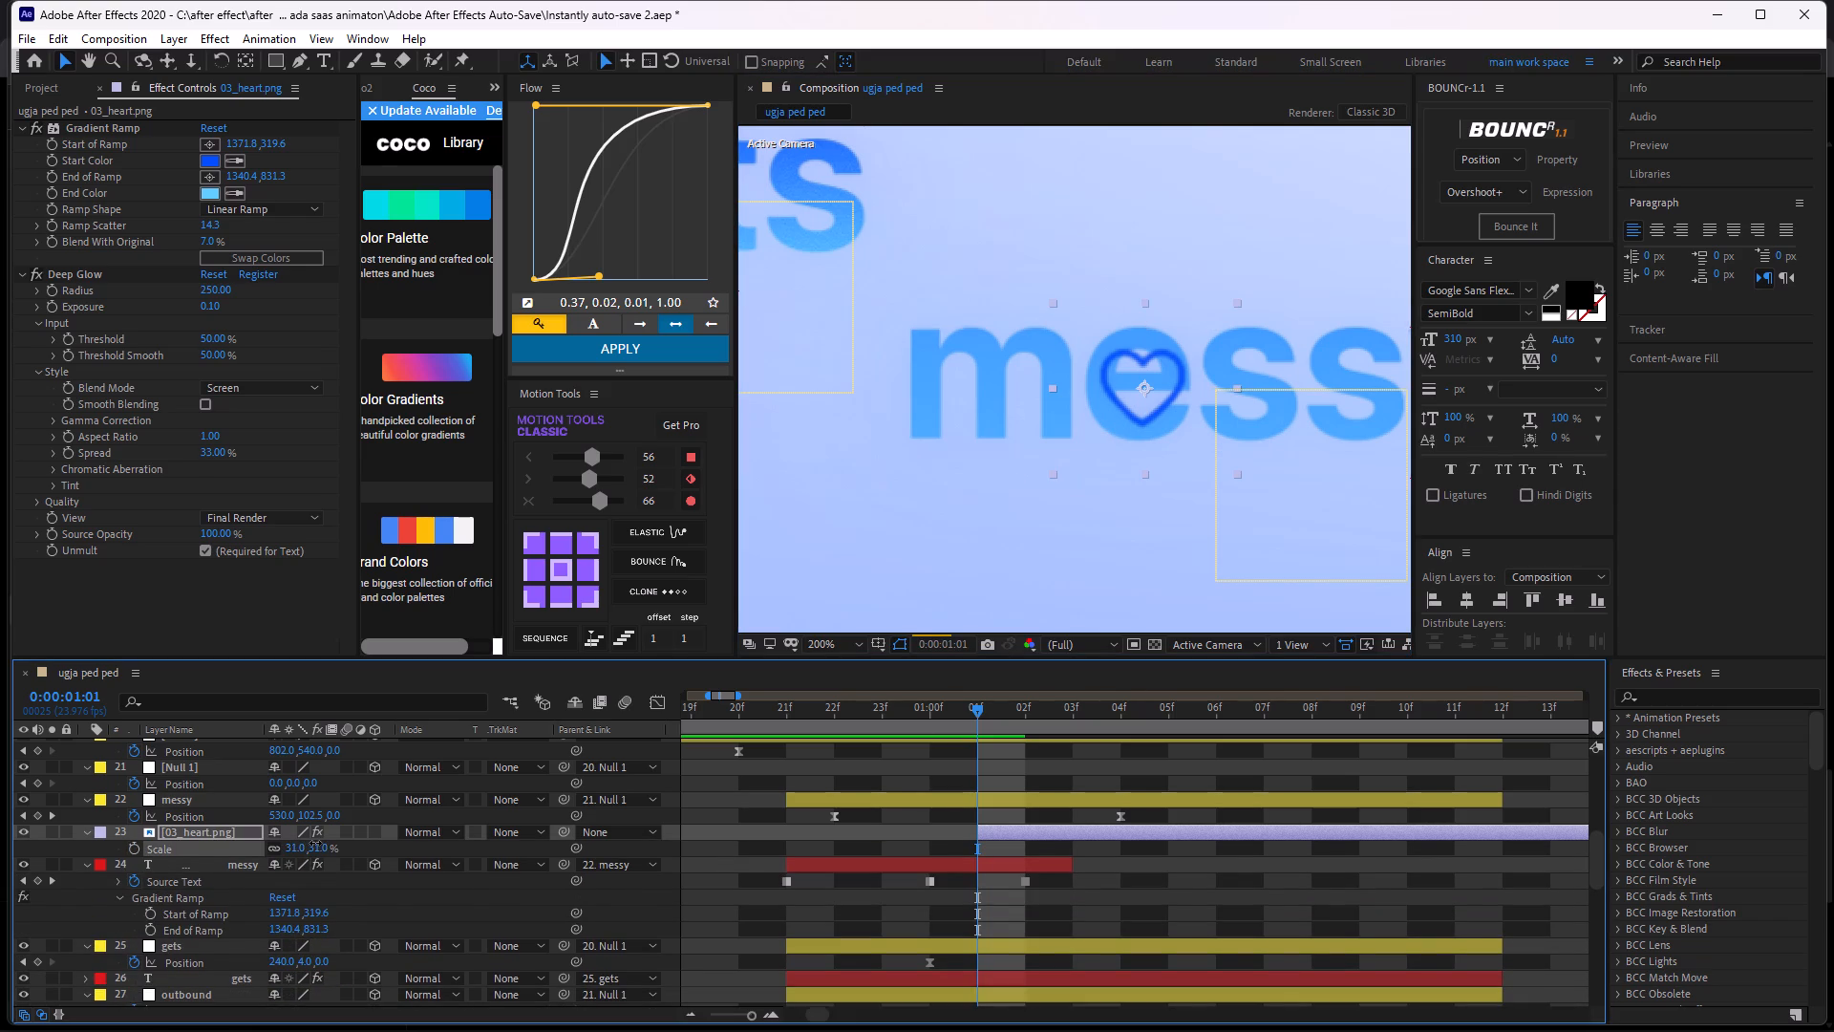
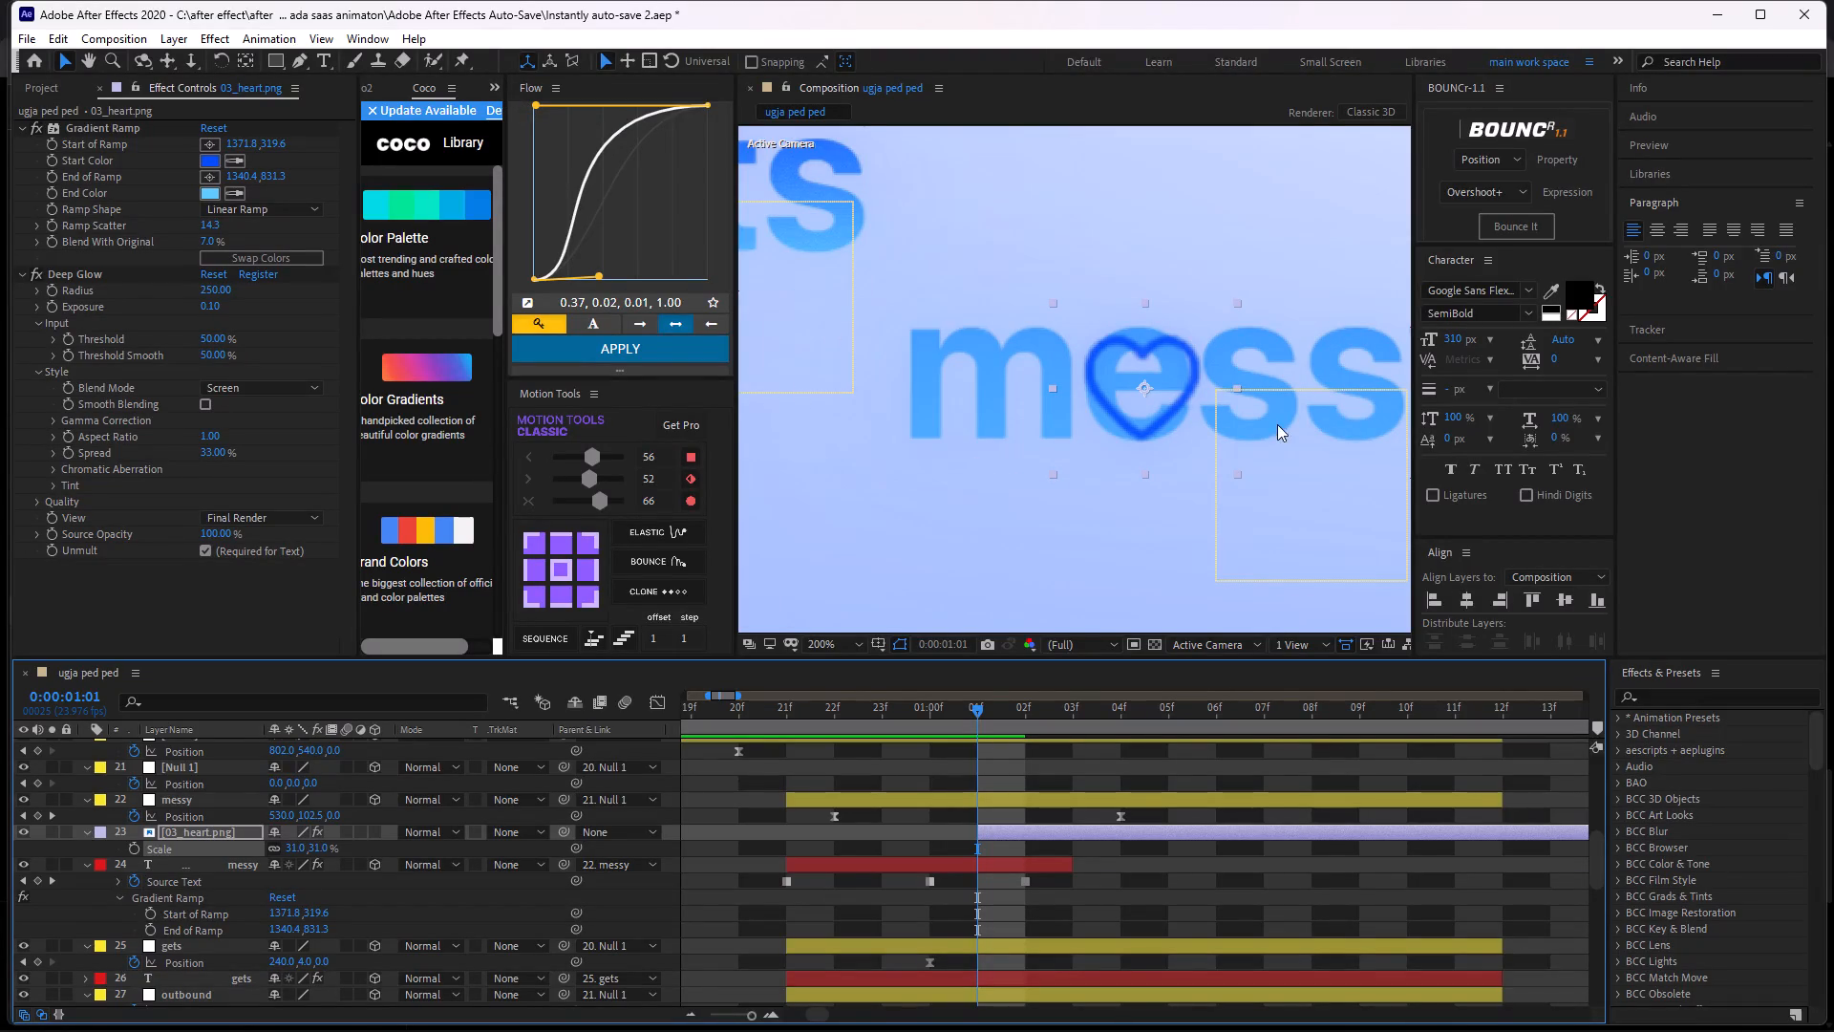
Add 06_cup.png from the project's black icons folder as a layer directly above 03_heart.png, starting at 0:00:01:01.
{"action": "scroll", "coordinate": [1210, 296], "scroll_direction": "down", "scroll_amount": 1}
{"action": "middle_click_drag", "start_coordinate": [1238, 344], "coordinate": [1068, 364]}
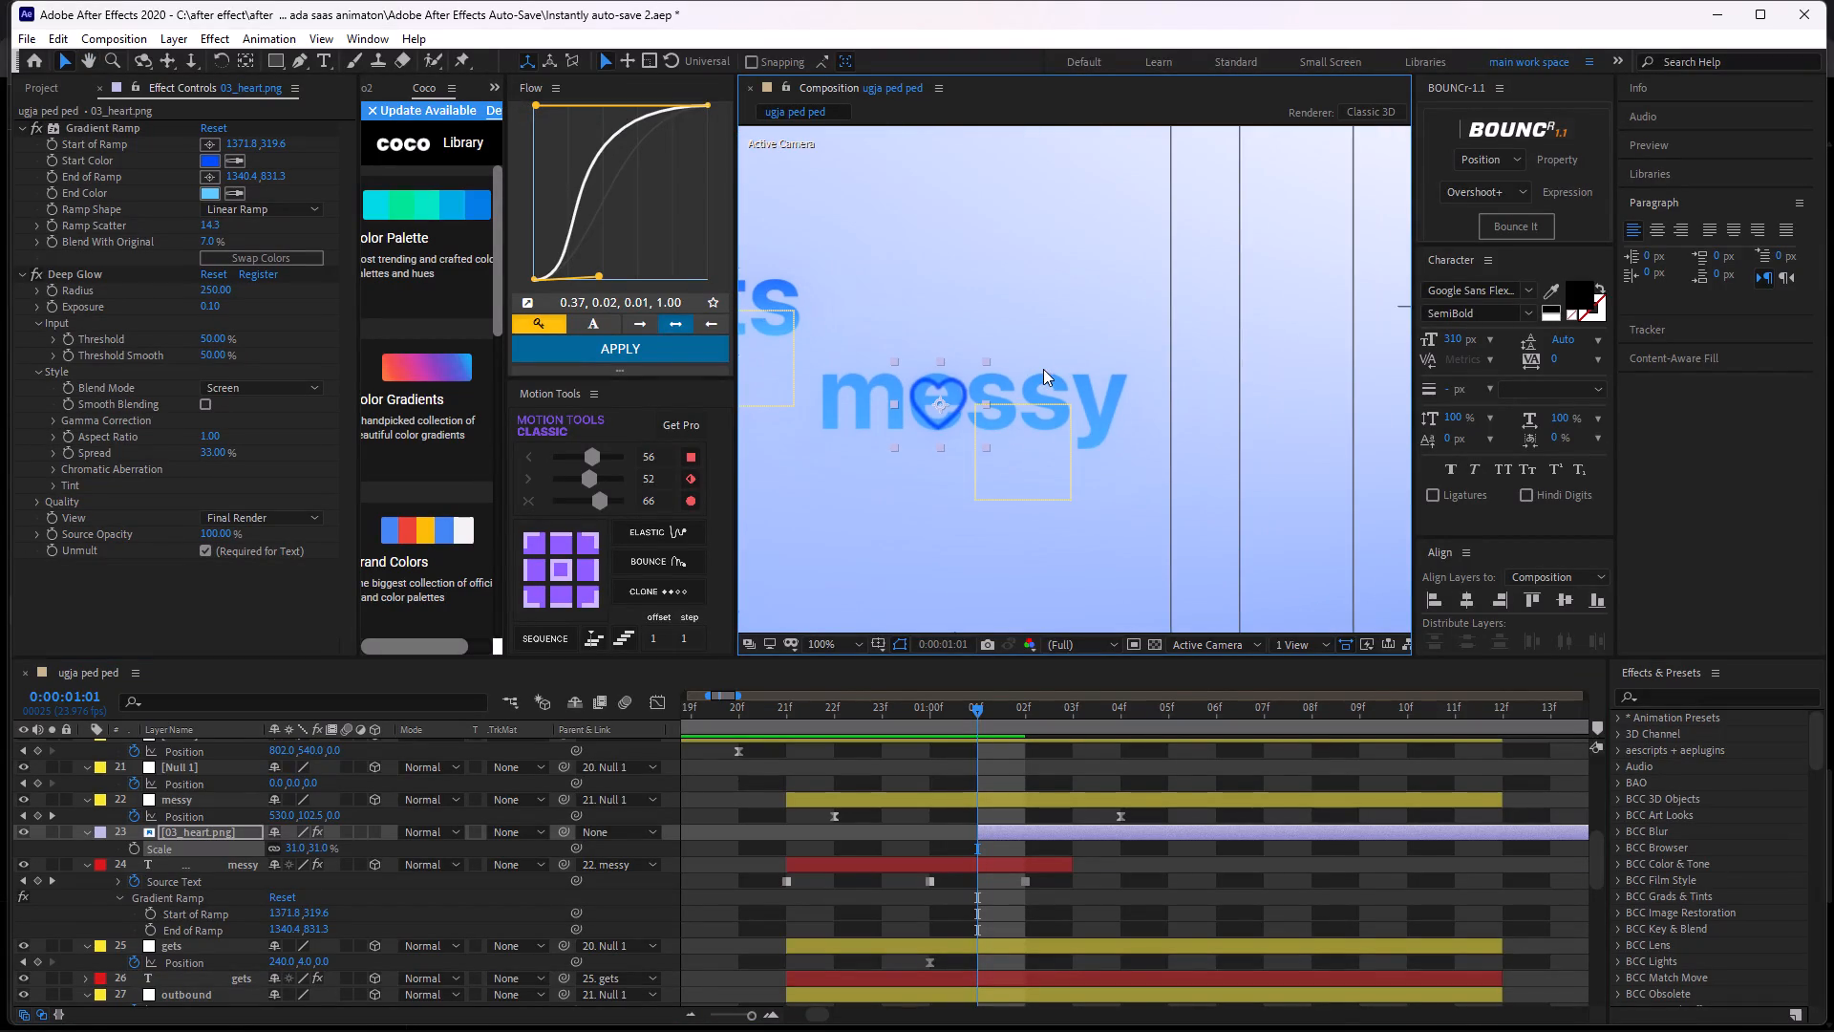
{"action": "middle_click_drag", "start_coordinate": [1026, 403], "coordinate": [1094, 381]}
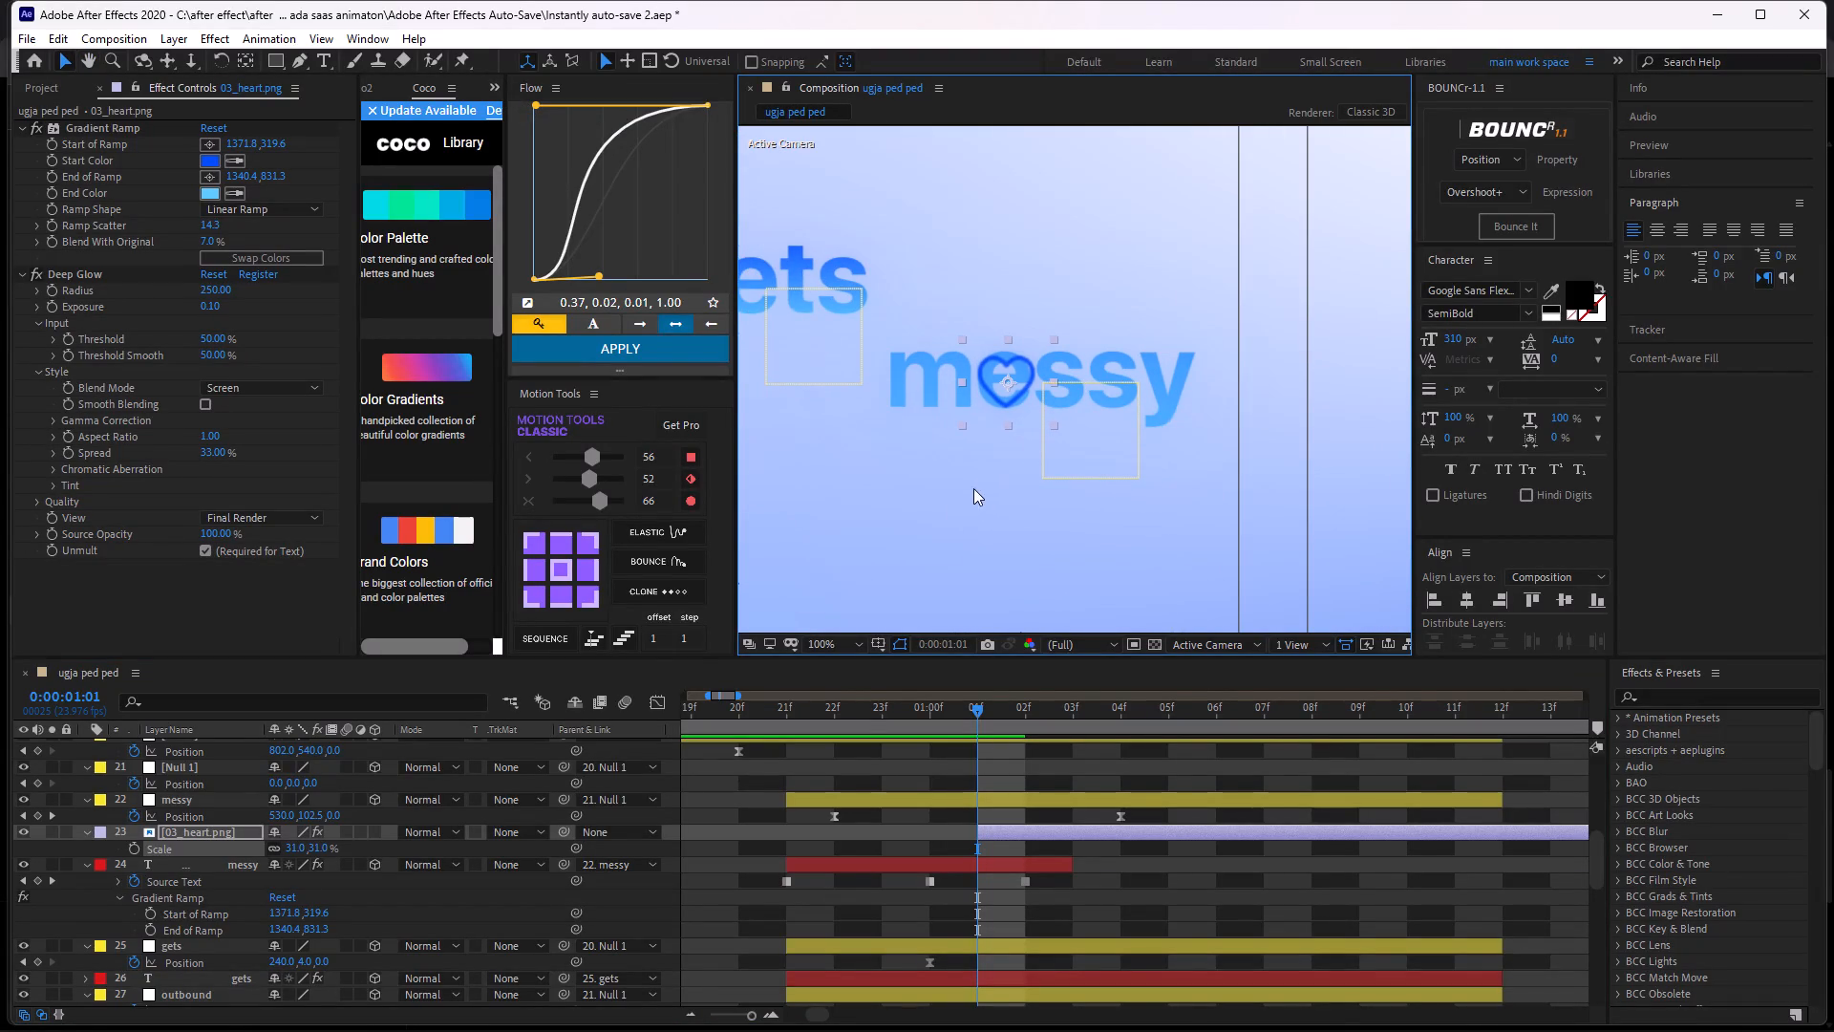
{"action": "left_click", "coordinate": [1071, 867]}
{"action": "left_click", "coordinate": [1102, 858]}
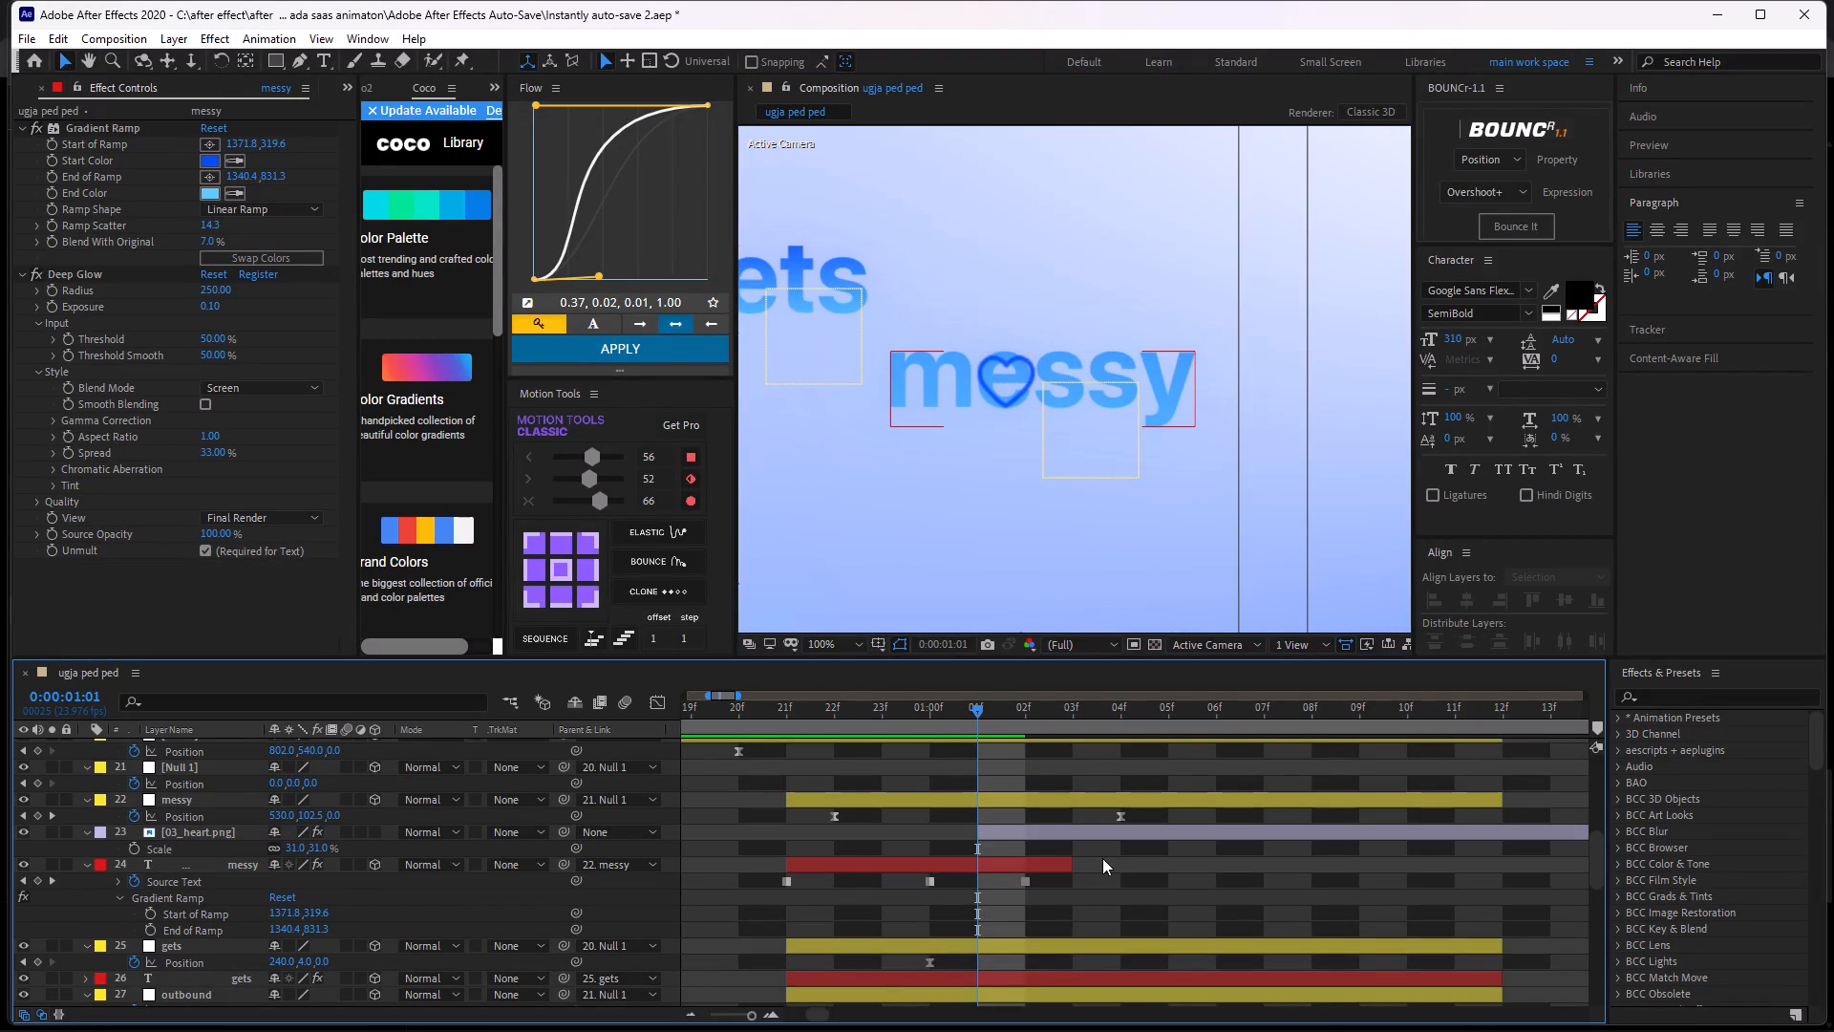
{"action": "key", "text": "ctrl+i"}
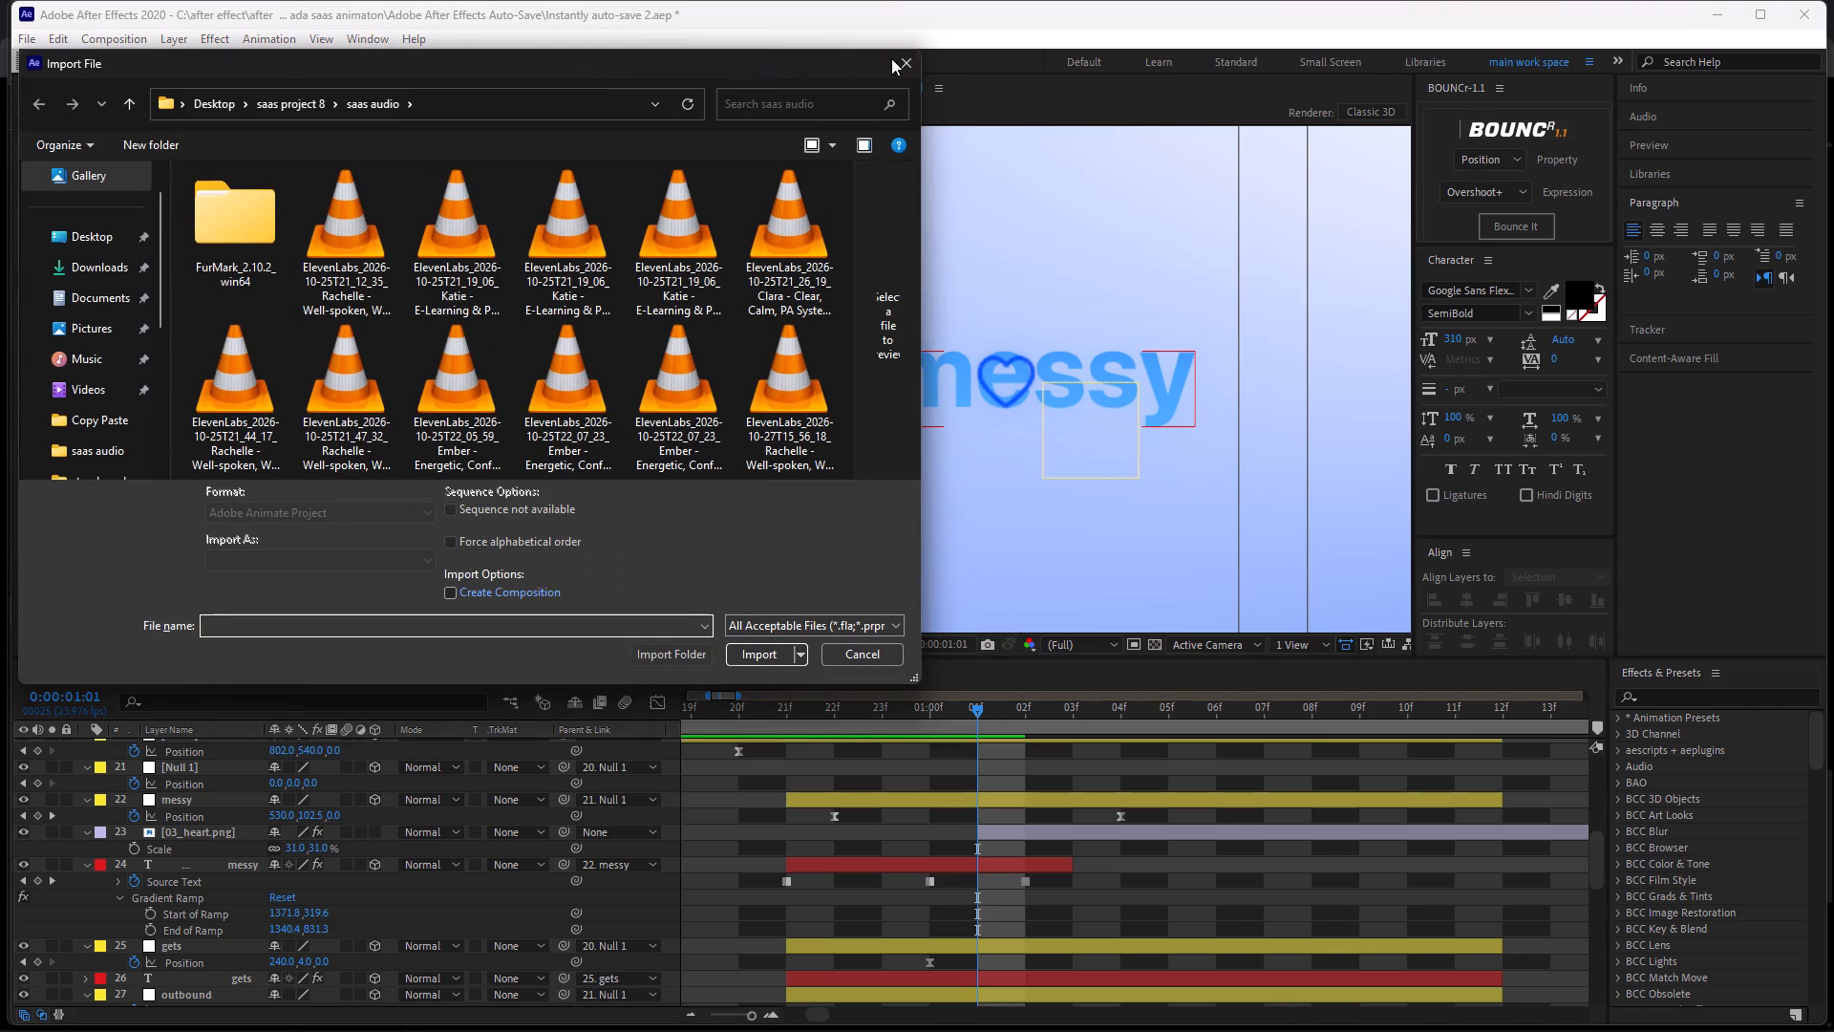
{"action": "left_click", "coordinate": [898, 59]}
{"action": "scroll", "coordinate": [56, 92], "scroll_direction": "up", "scroll_amount": 1}
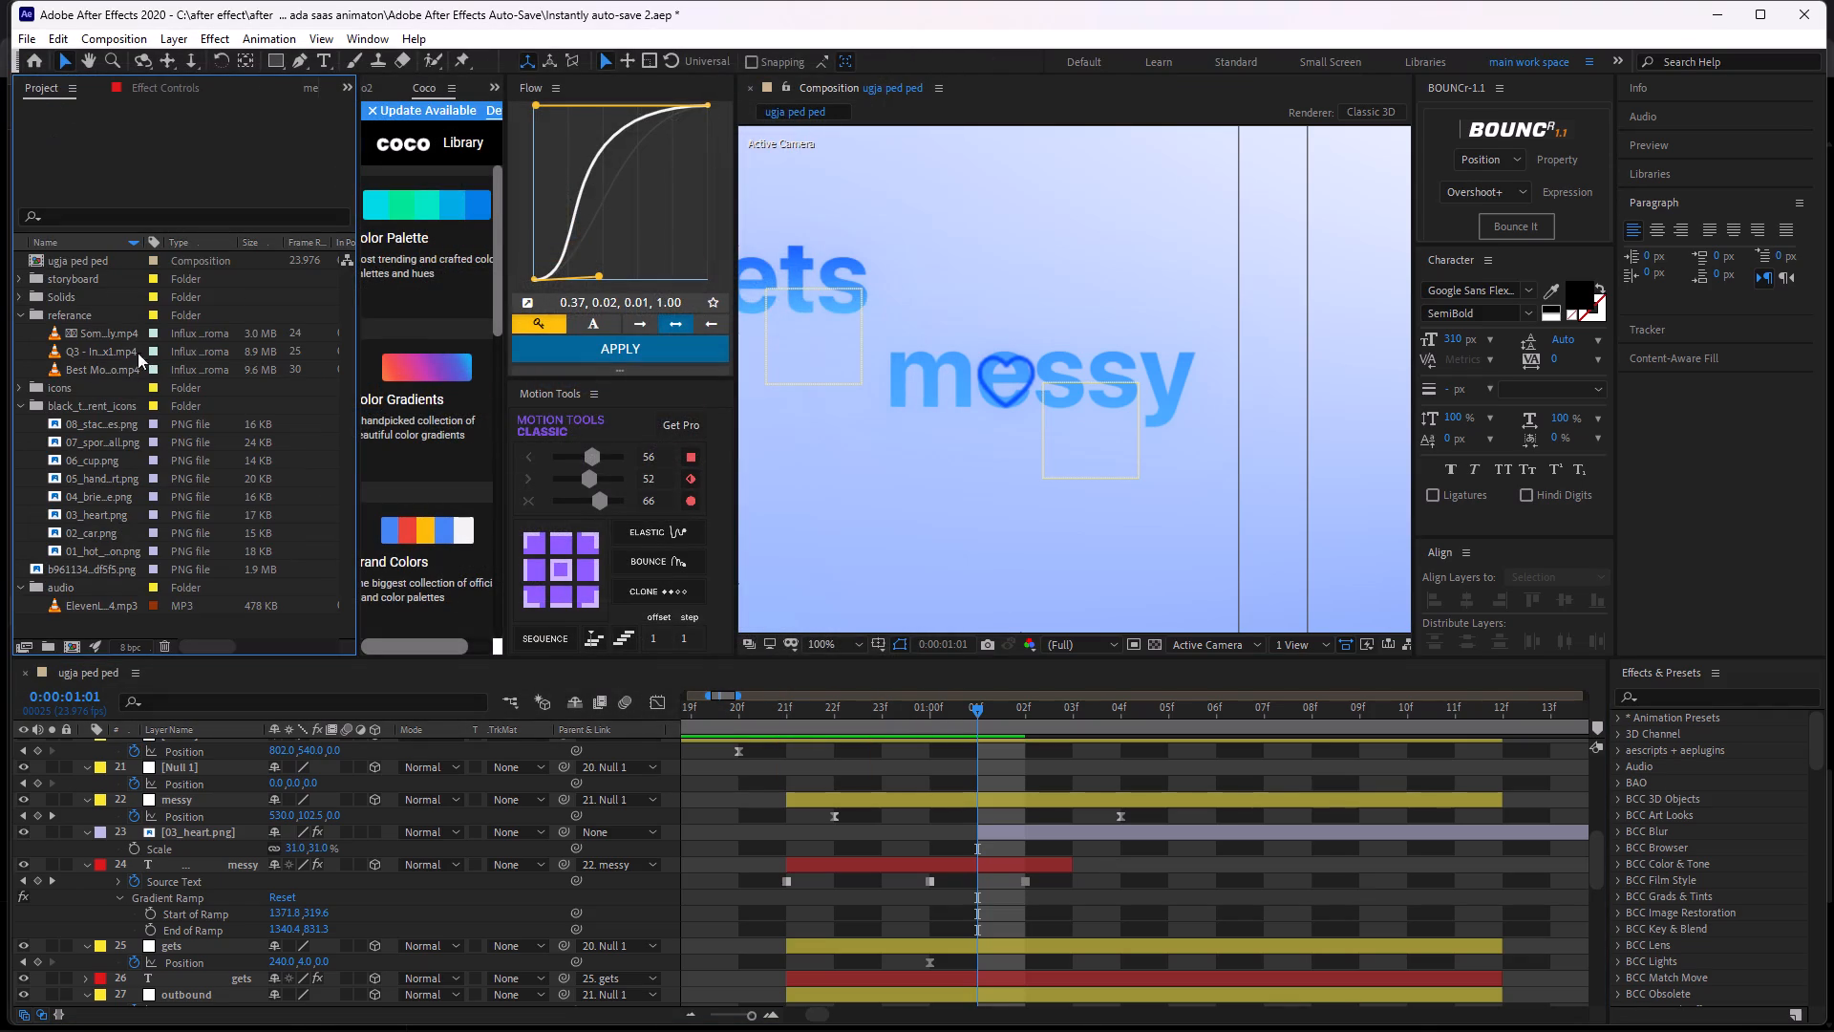
{"action": "left_click", "coordinate": [96, 572]}
{"action": "left_click", "coordinate": [80, 446]}
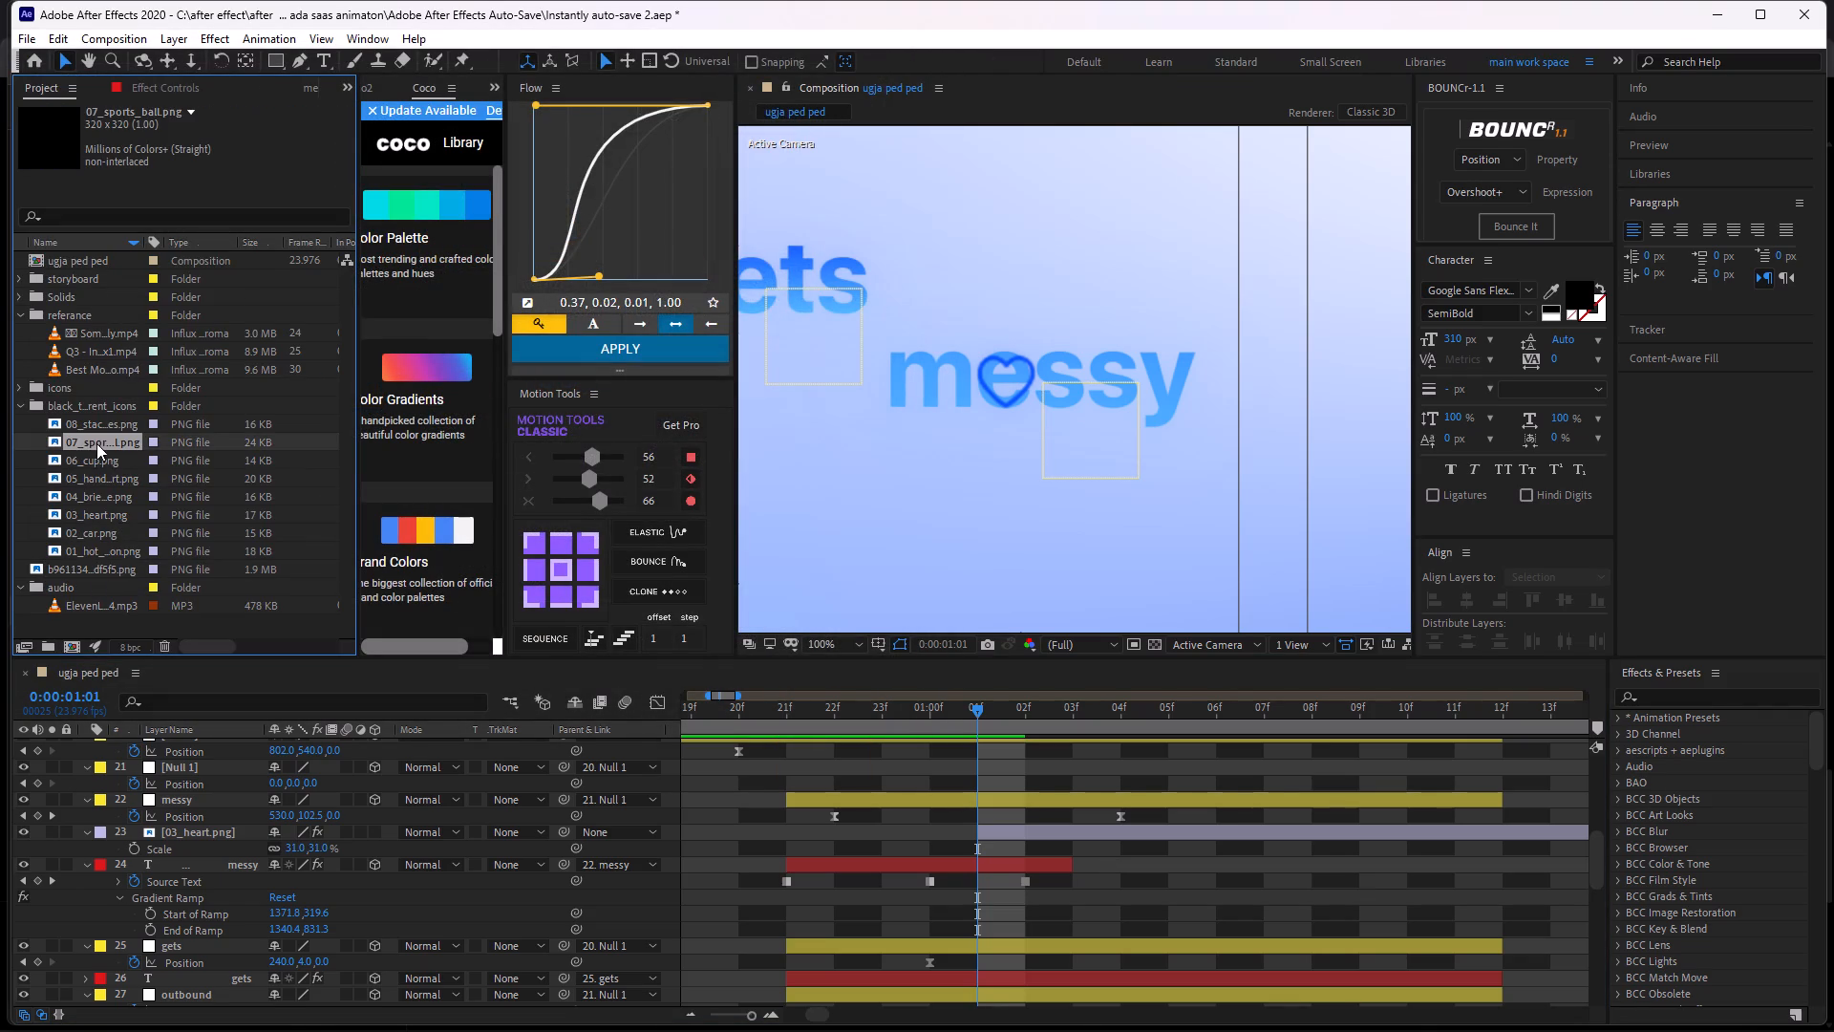
{"action": "left_click", "coordinate": [88, 468]}
{"action": "left_click", "coordinate": [96, 444]}
{"action": "left_click_drag", "start_coordinate": [83, 457], "coordinate": [134, 479]}
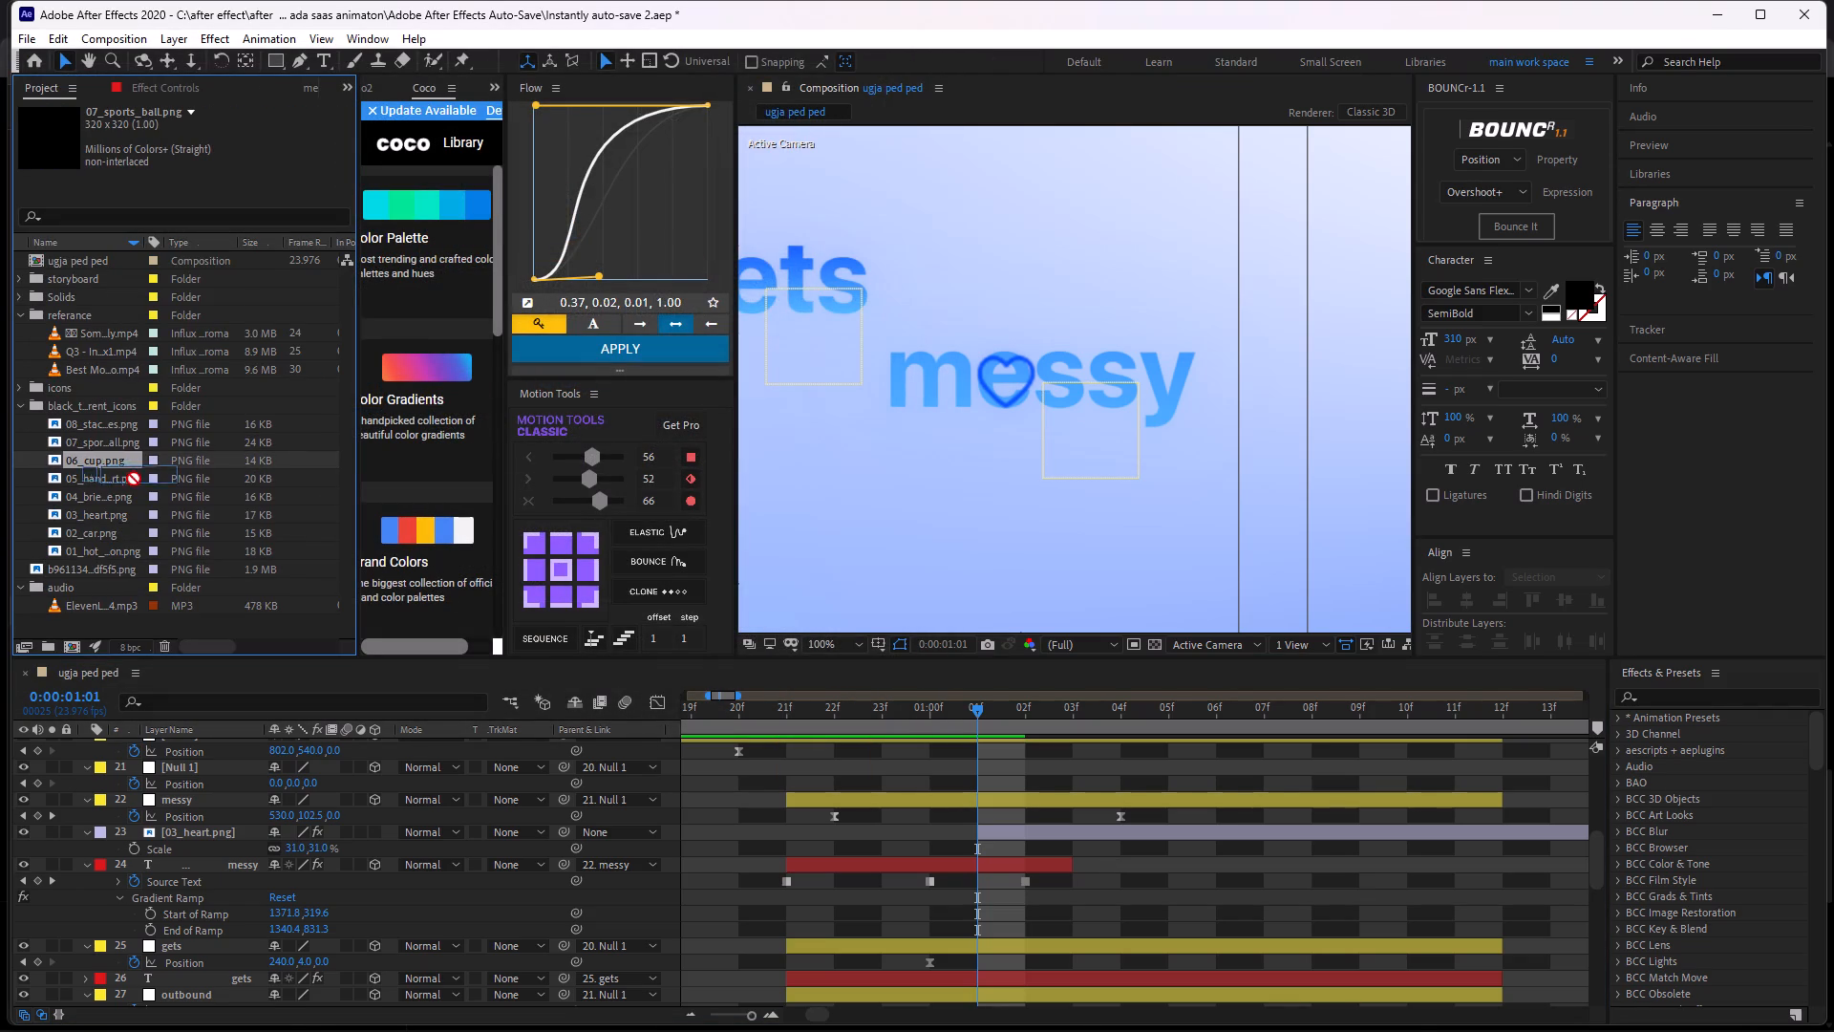
{"action": "left_click_drag", "start_coordinate": [134, 479], "coordinate": [971, 811]}
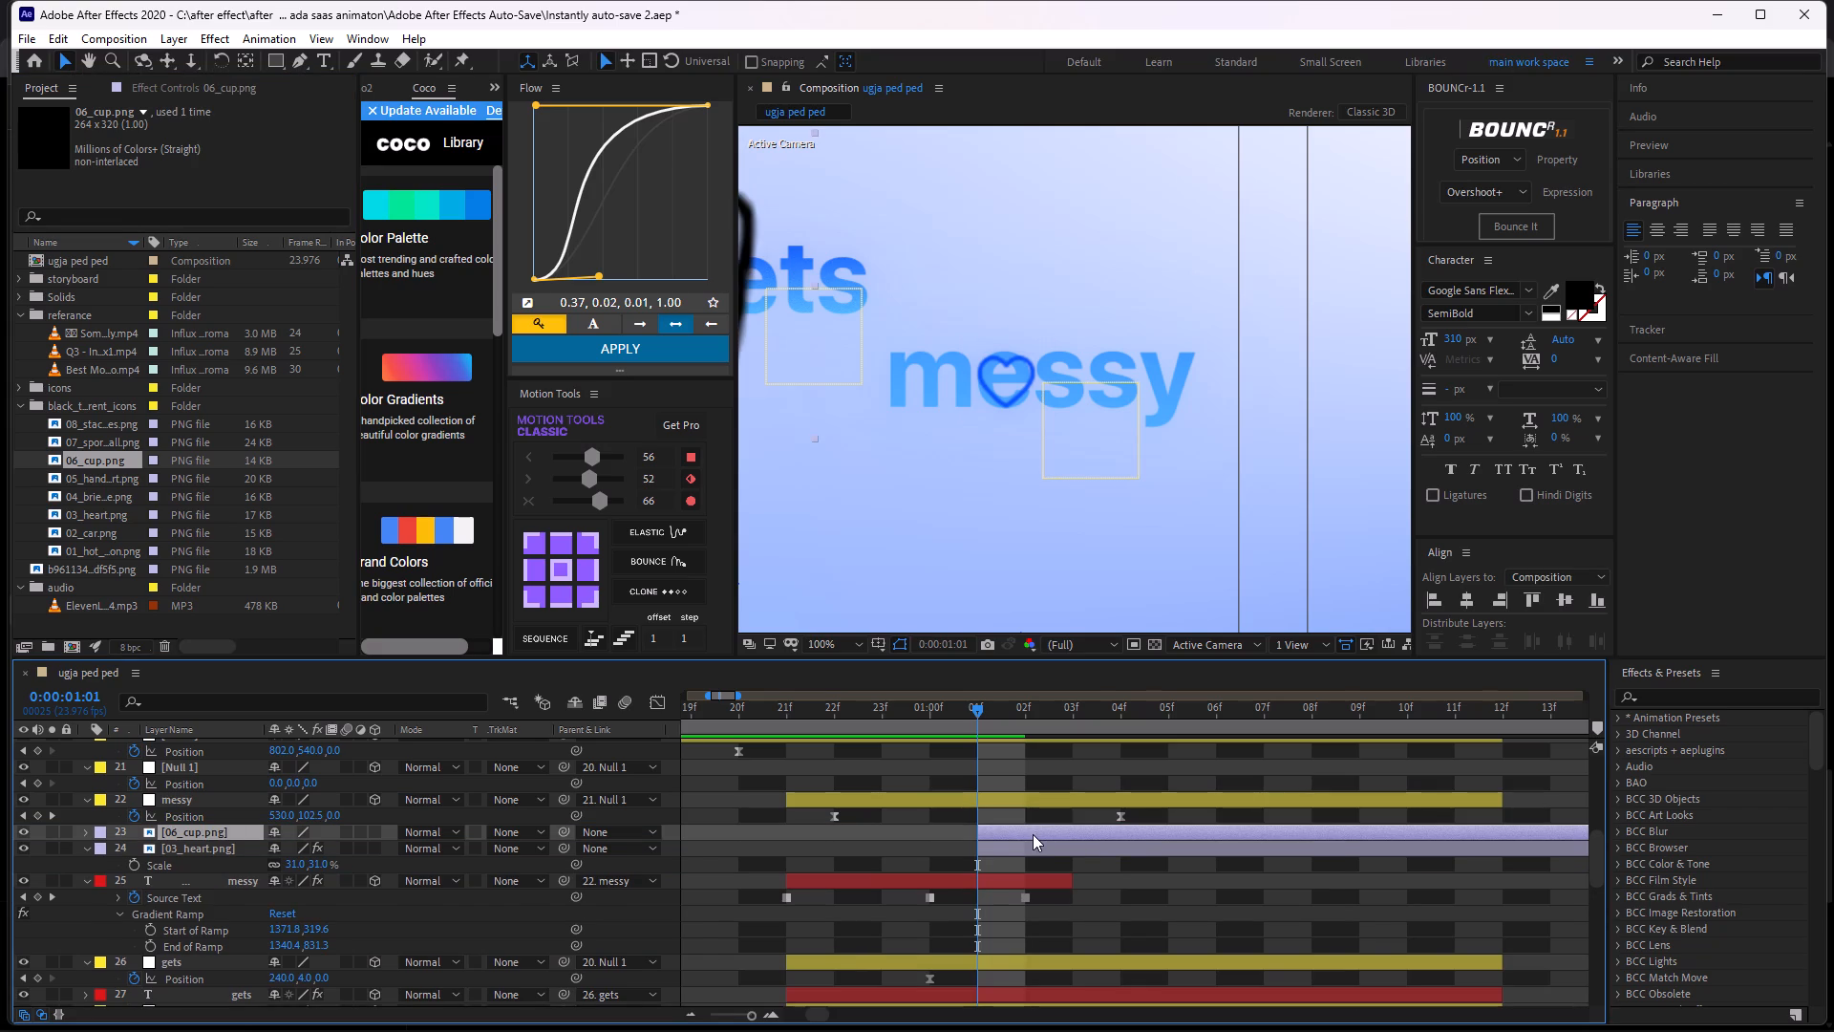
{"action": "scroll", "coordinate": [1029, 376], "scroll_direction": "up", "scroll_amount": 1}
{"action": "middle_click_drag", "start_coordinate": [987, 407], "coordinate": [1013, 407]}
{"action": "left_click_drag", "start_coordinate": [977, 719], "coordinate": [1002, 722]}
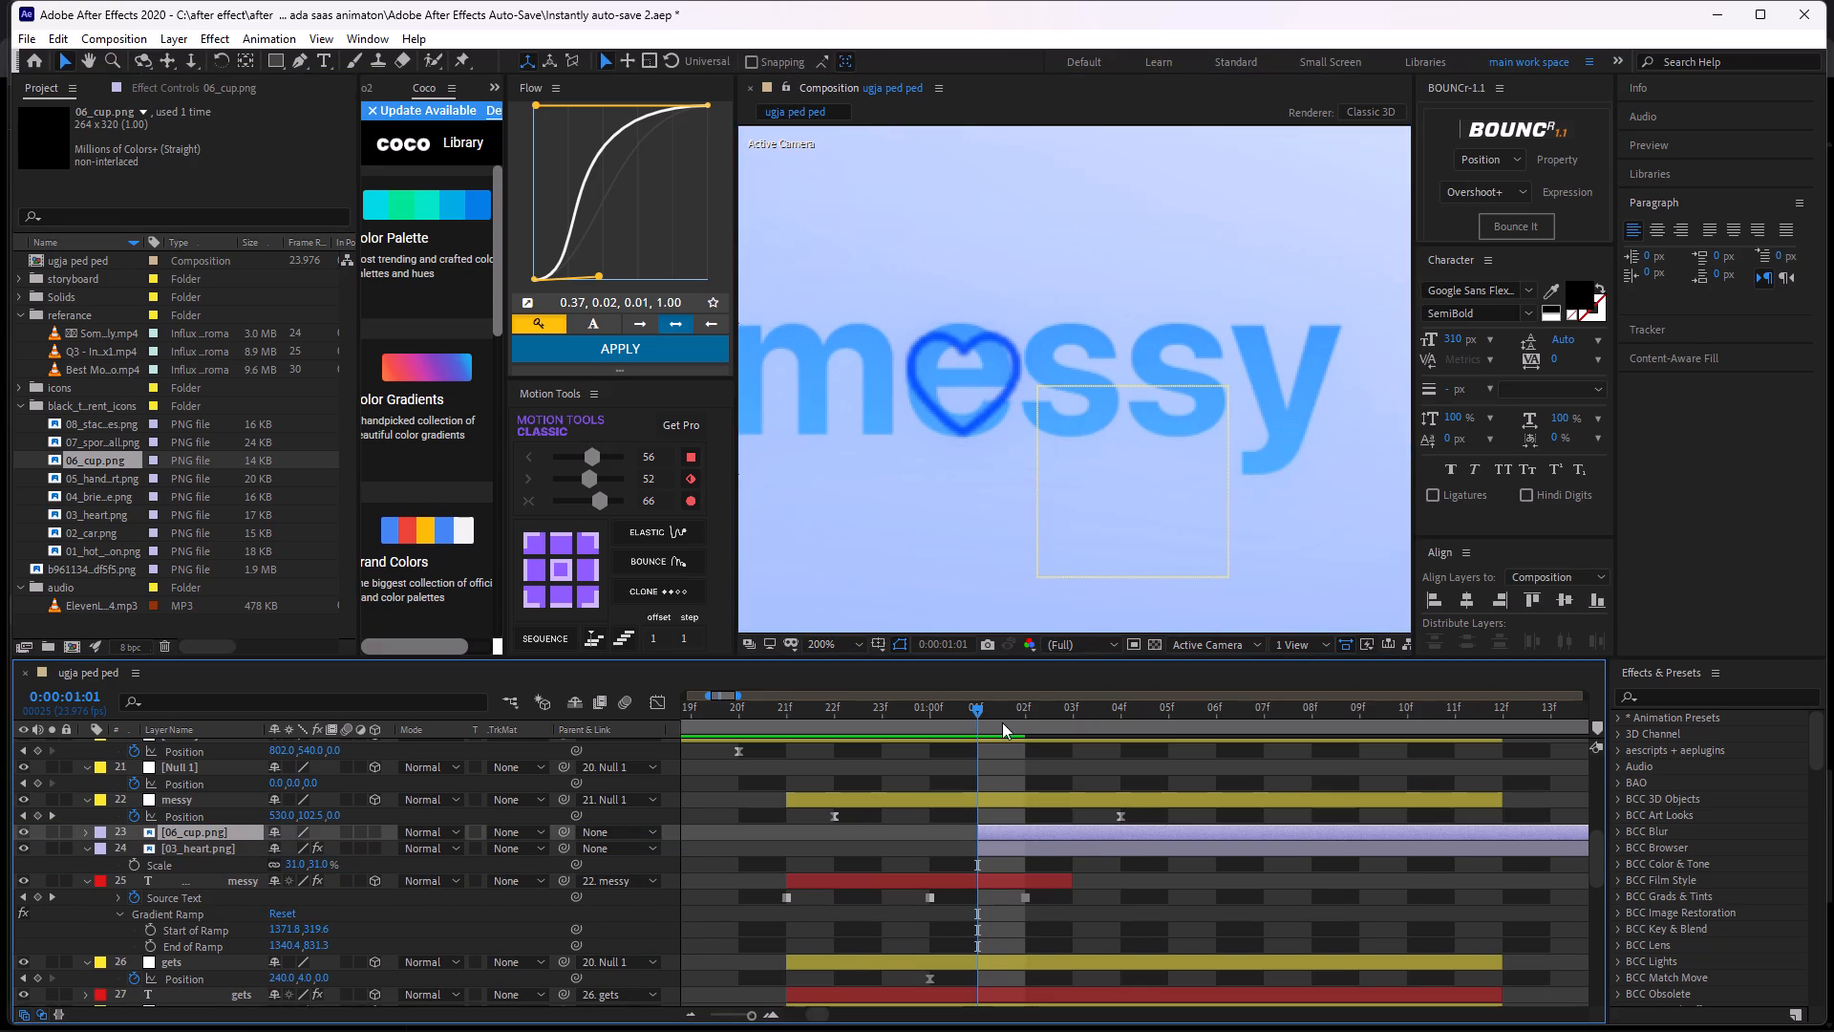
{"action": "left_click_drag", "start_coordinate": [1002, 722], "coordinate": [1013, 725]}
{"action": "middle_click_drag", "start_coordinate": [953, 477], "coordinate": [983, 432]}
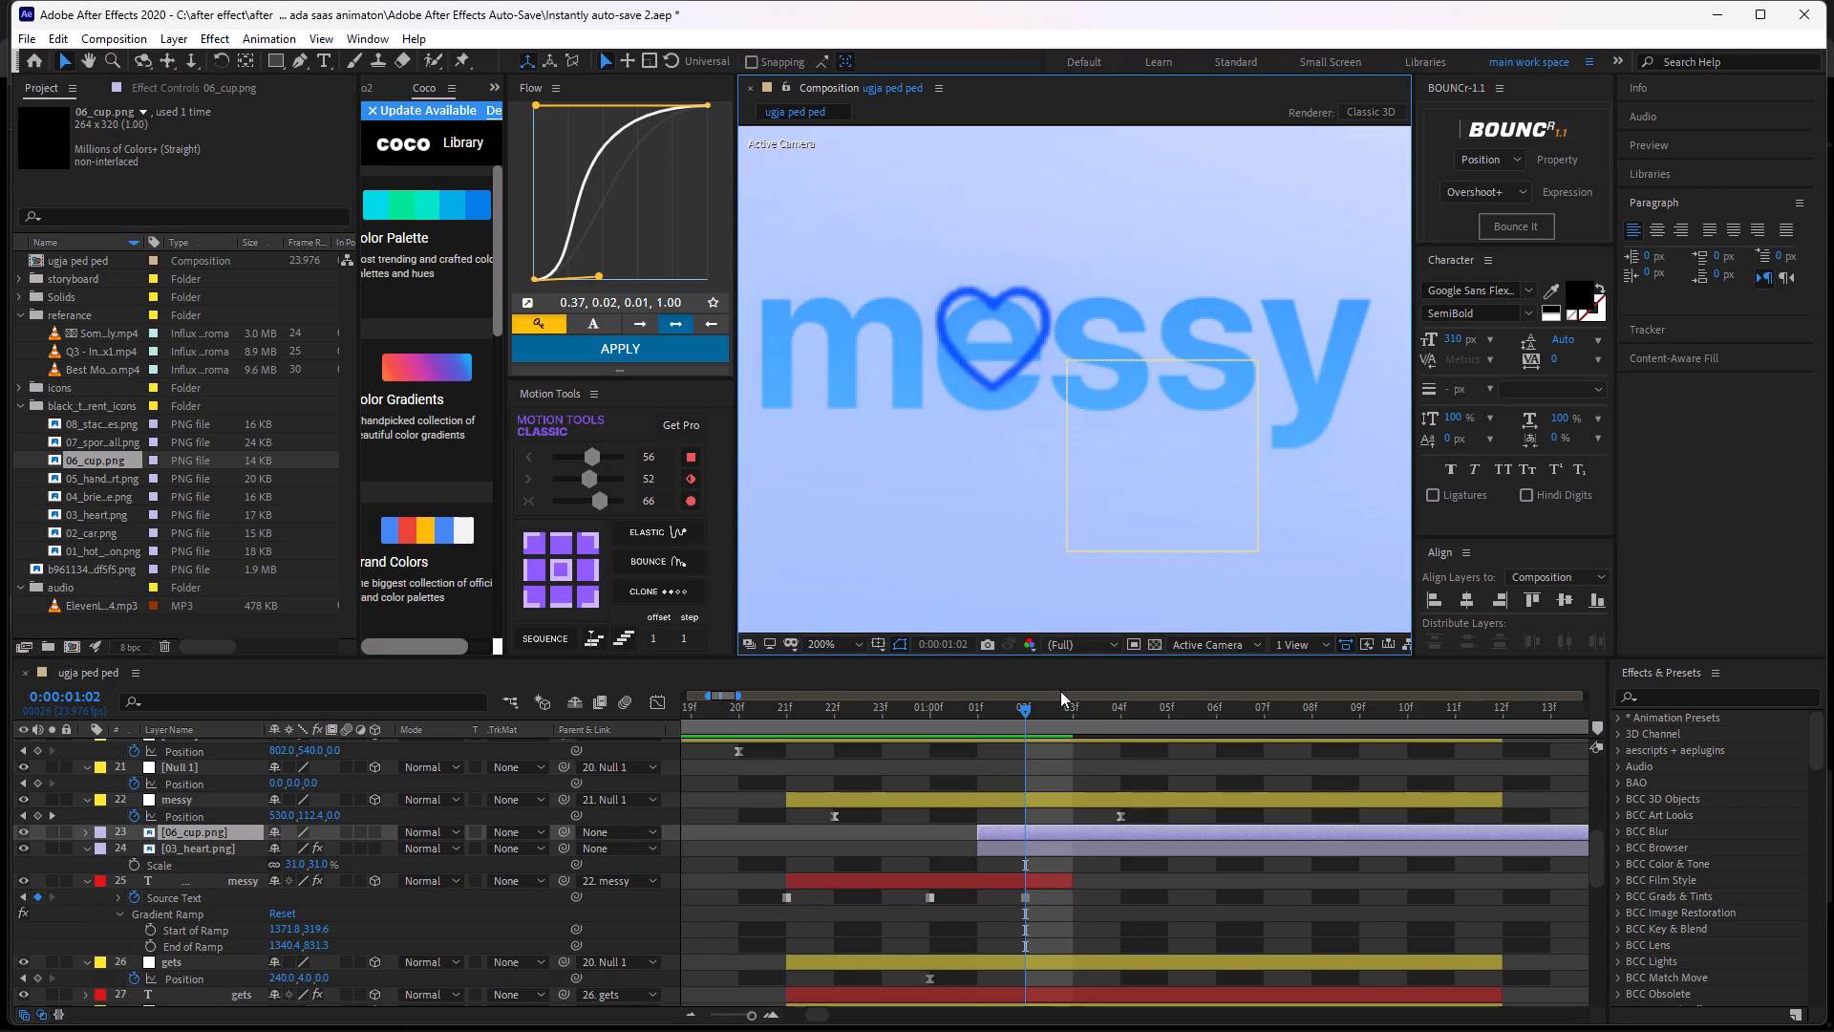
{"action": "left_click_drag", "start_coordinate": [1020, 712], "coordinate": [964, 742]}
Set the 06_cup.png layer's scale to 31%, matching the heart icon.
{"action": "left_click", "coordinate": [997, 855]}
{"action": "left_click", "coordinate": [1005, 819]}
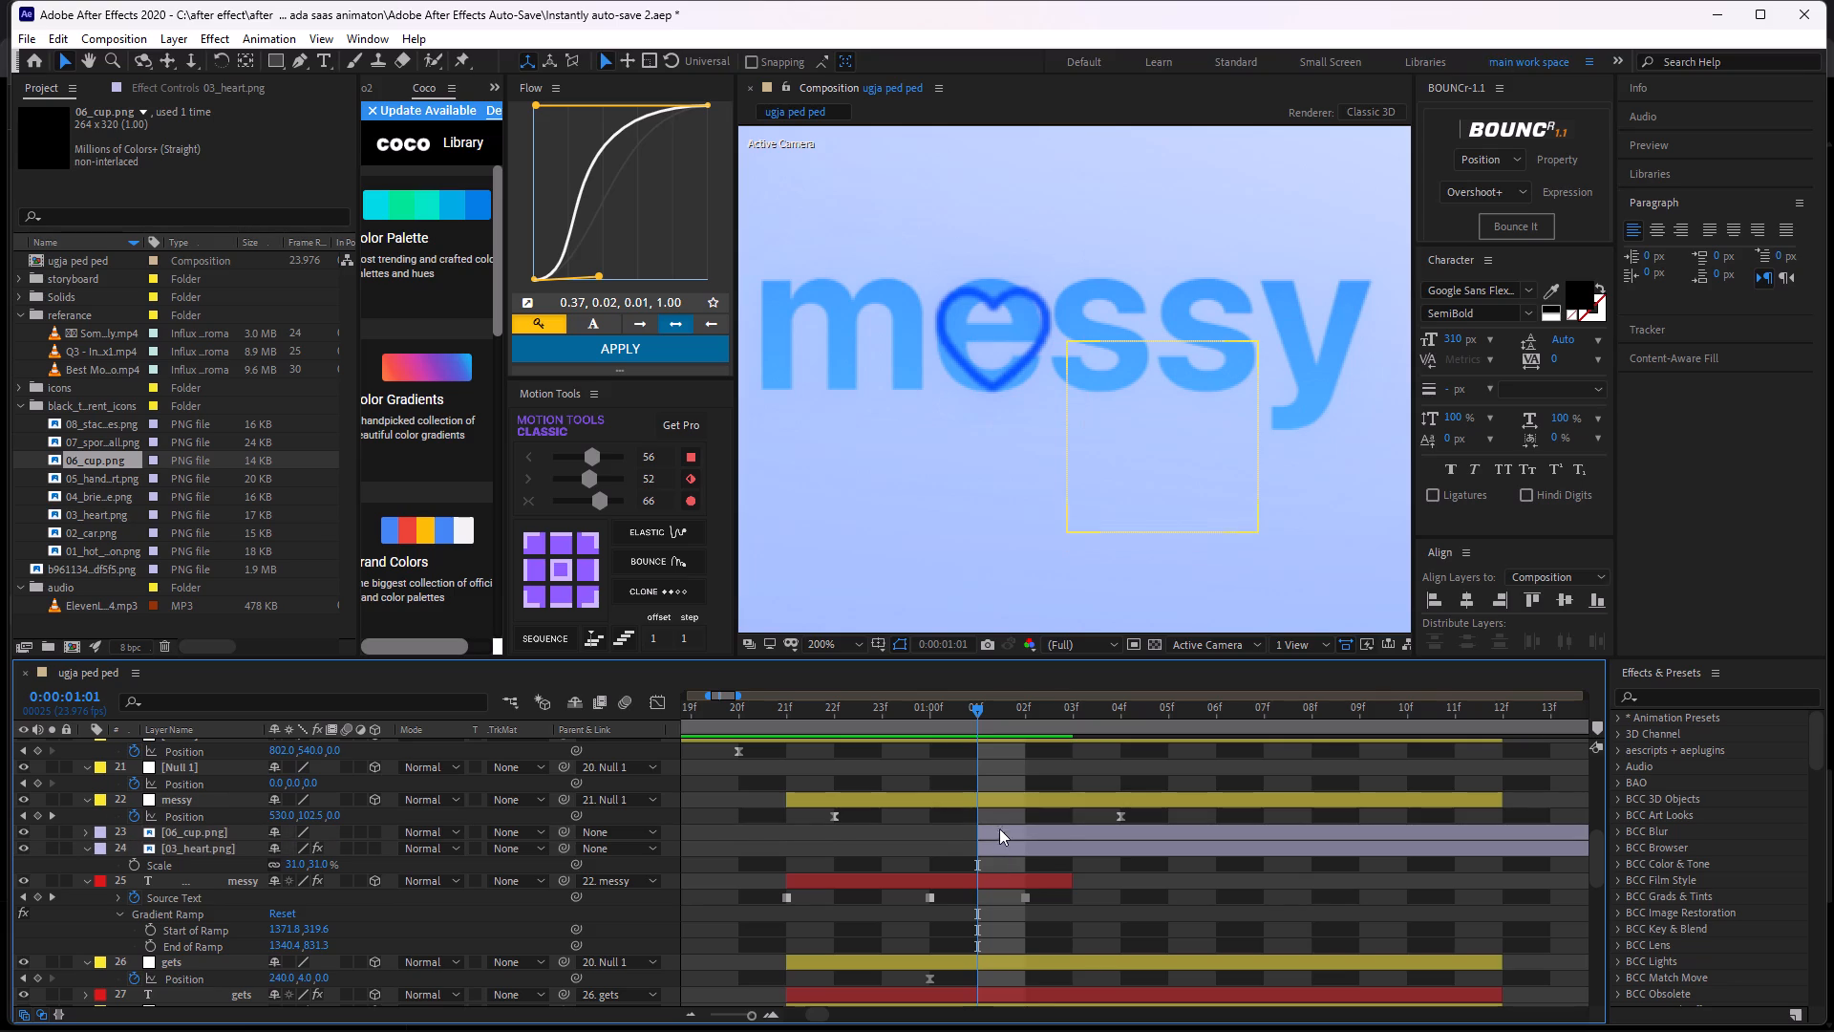
{"action": "left_click", "coordinate": [996, 839]}
{"action": "scroll", "coordinate": [937, 388], "scroll_direction": "down", "scroll_amount": 2}
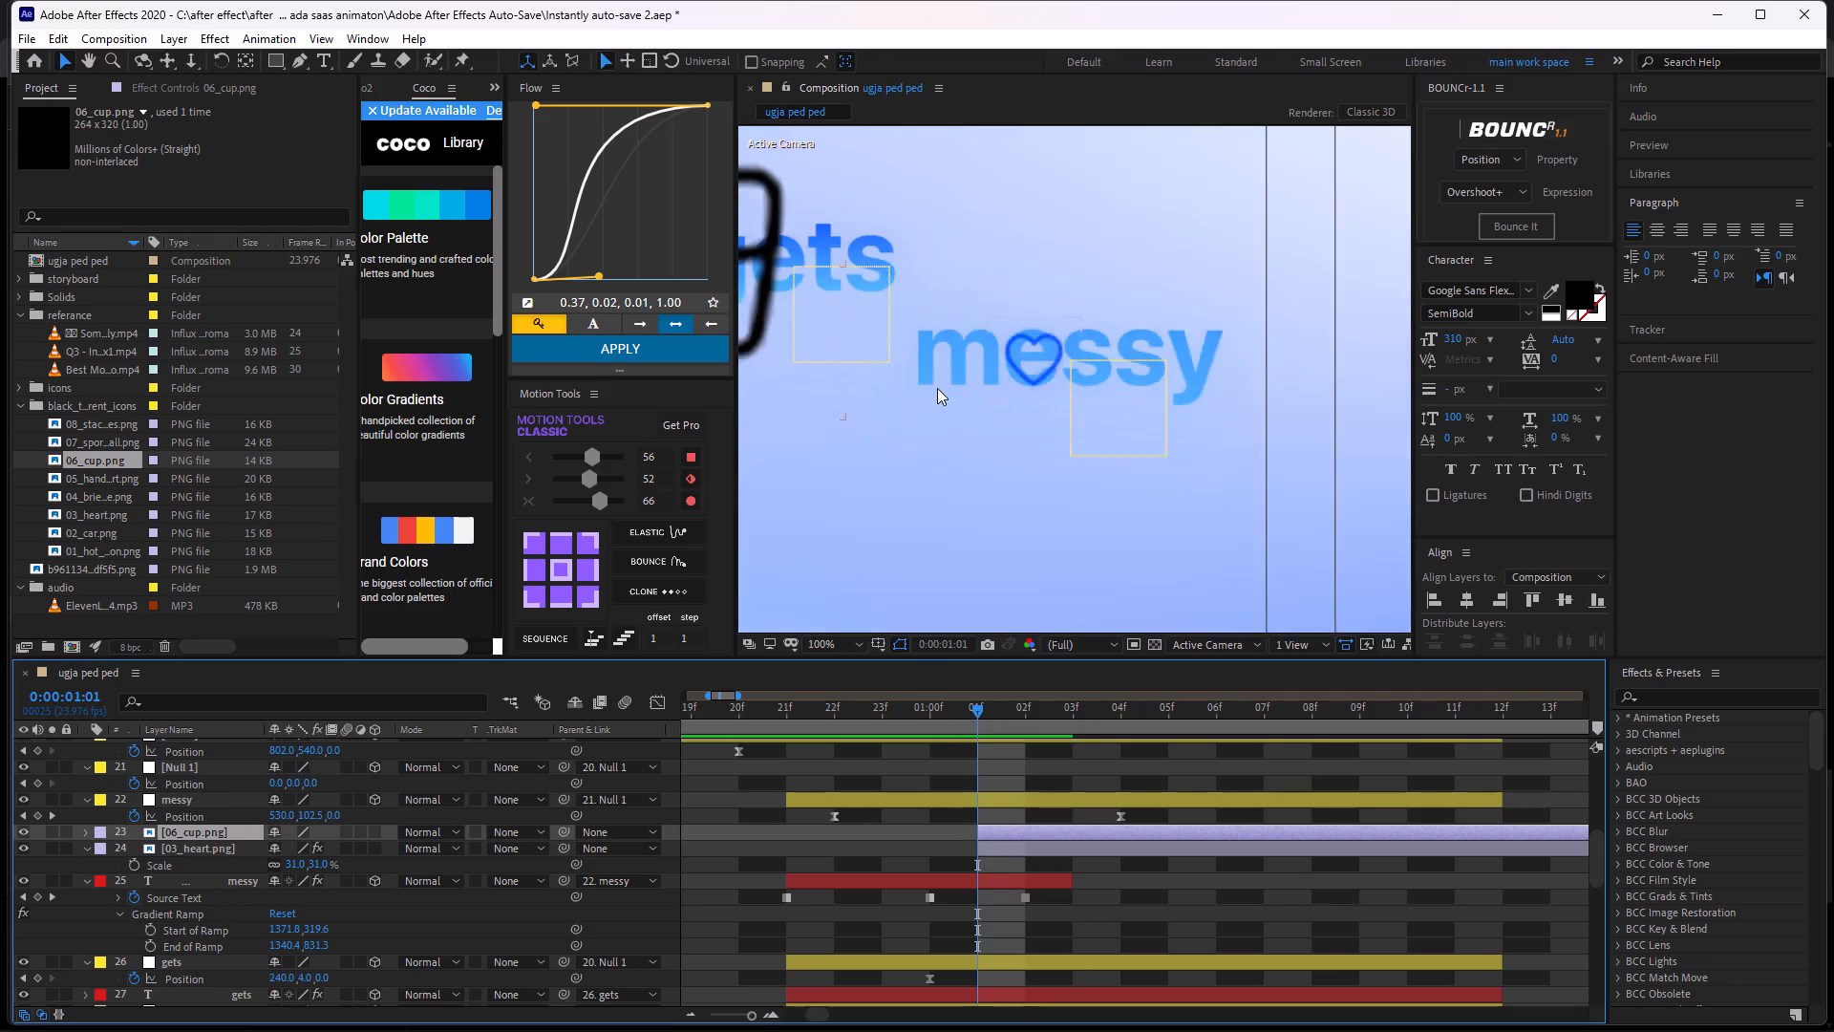
{"action": "scroll", "coordinate": [937, 388], "scroll_direction": "down", "scroll_amount": 1}
{"action": "scroll", "coordinate": [937, 388], "scroll_direction": "up", "scroll_amount": 2}
{"action": "scroll", "coordinate": [937, 386], "scroll_direction": "down", "scroll_amount": 1}
{"action": "key", "text": "s"}
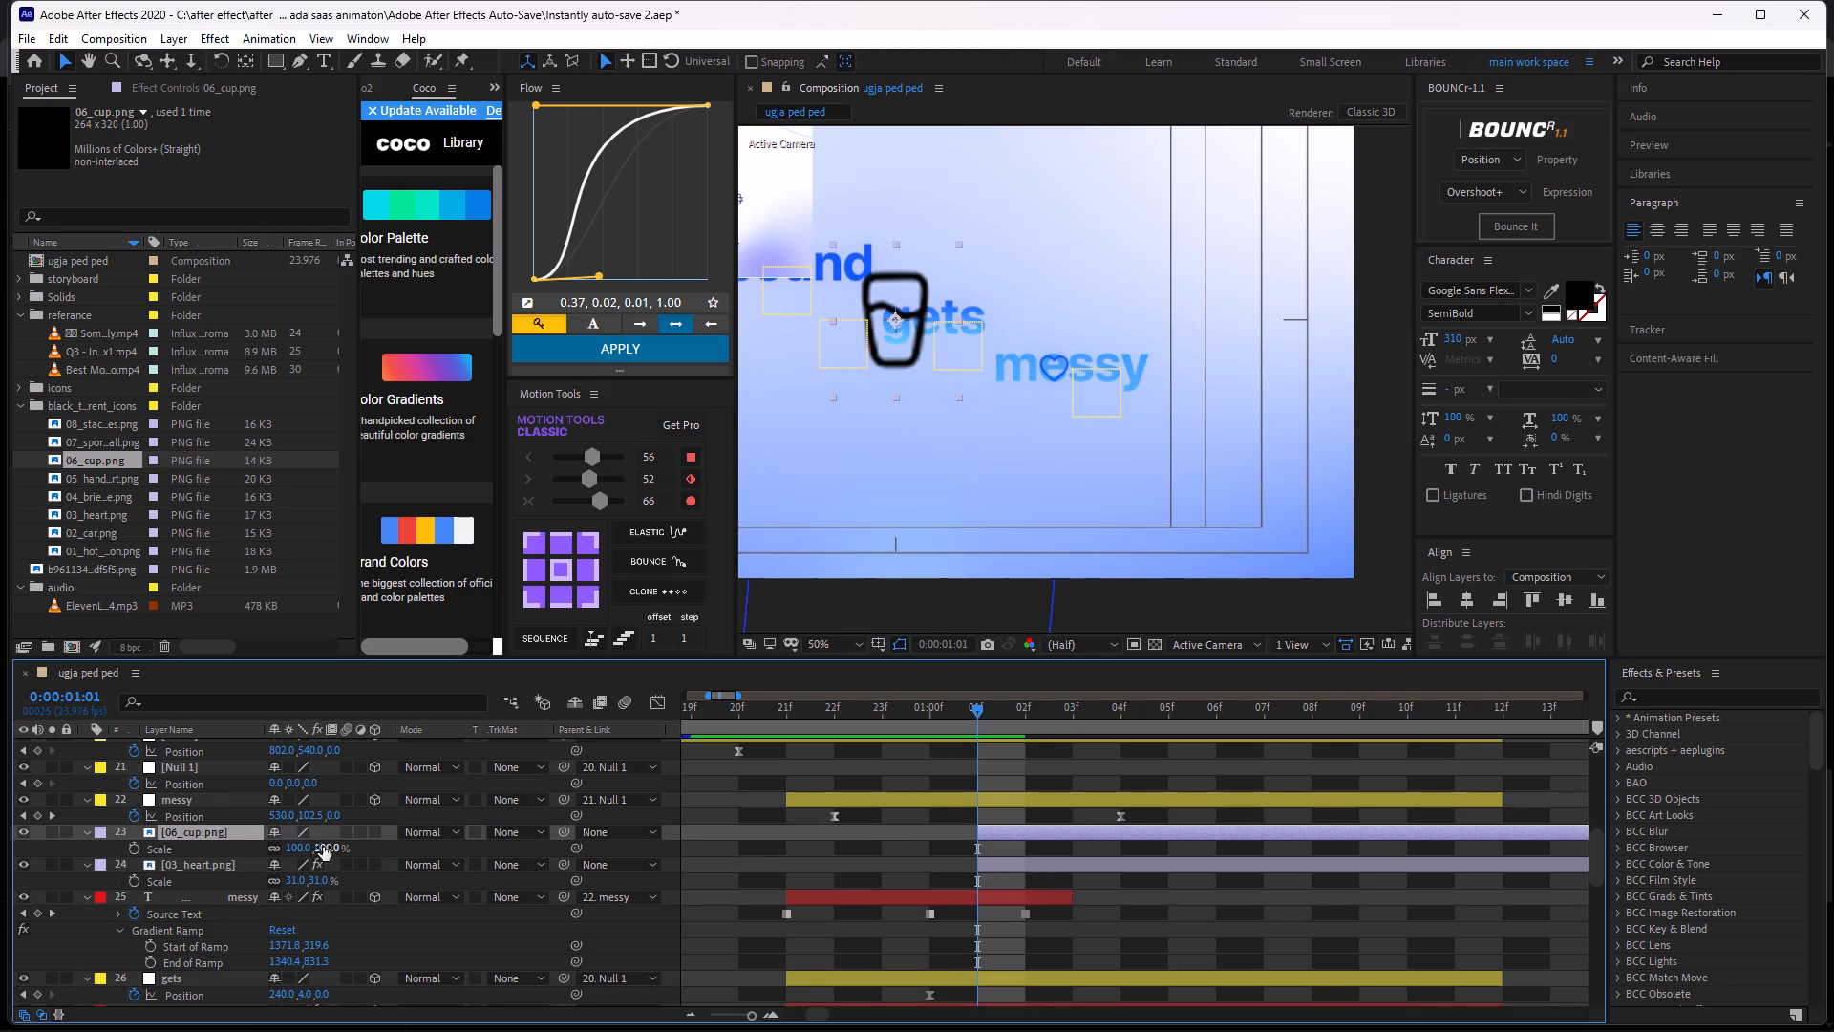
{"action": "left_click_drag", "start_coordinate": [332, 846], "coordinate": [288, 844]}
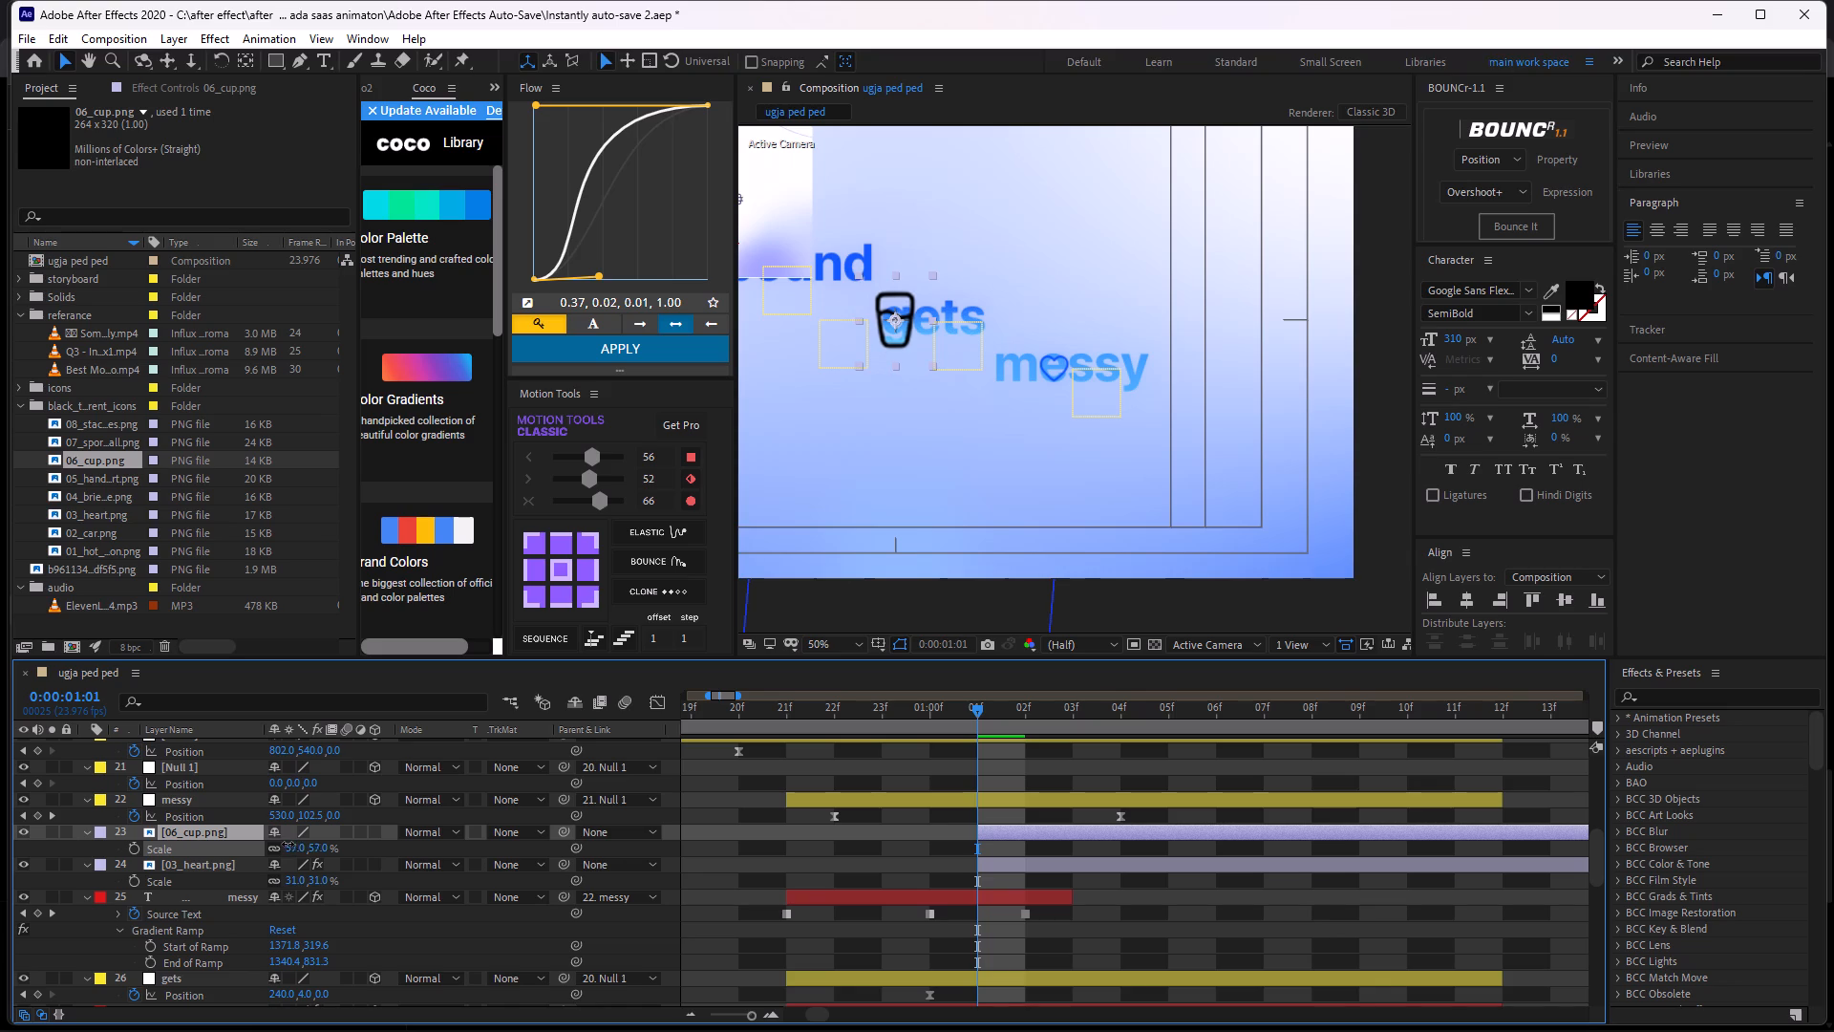
{"action": "left_click_drag", "start_coordinate": [288, 844], "coordinate": [279, 837]}
{"action": "left_click", "coordinate": [325, 843]}
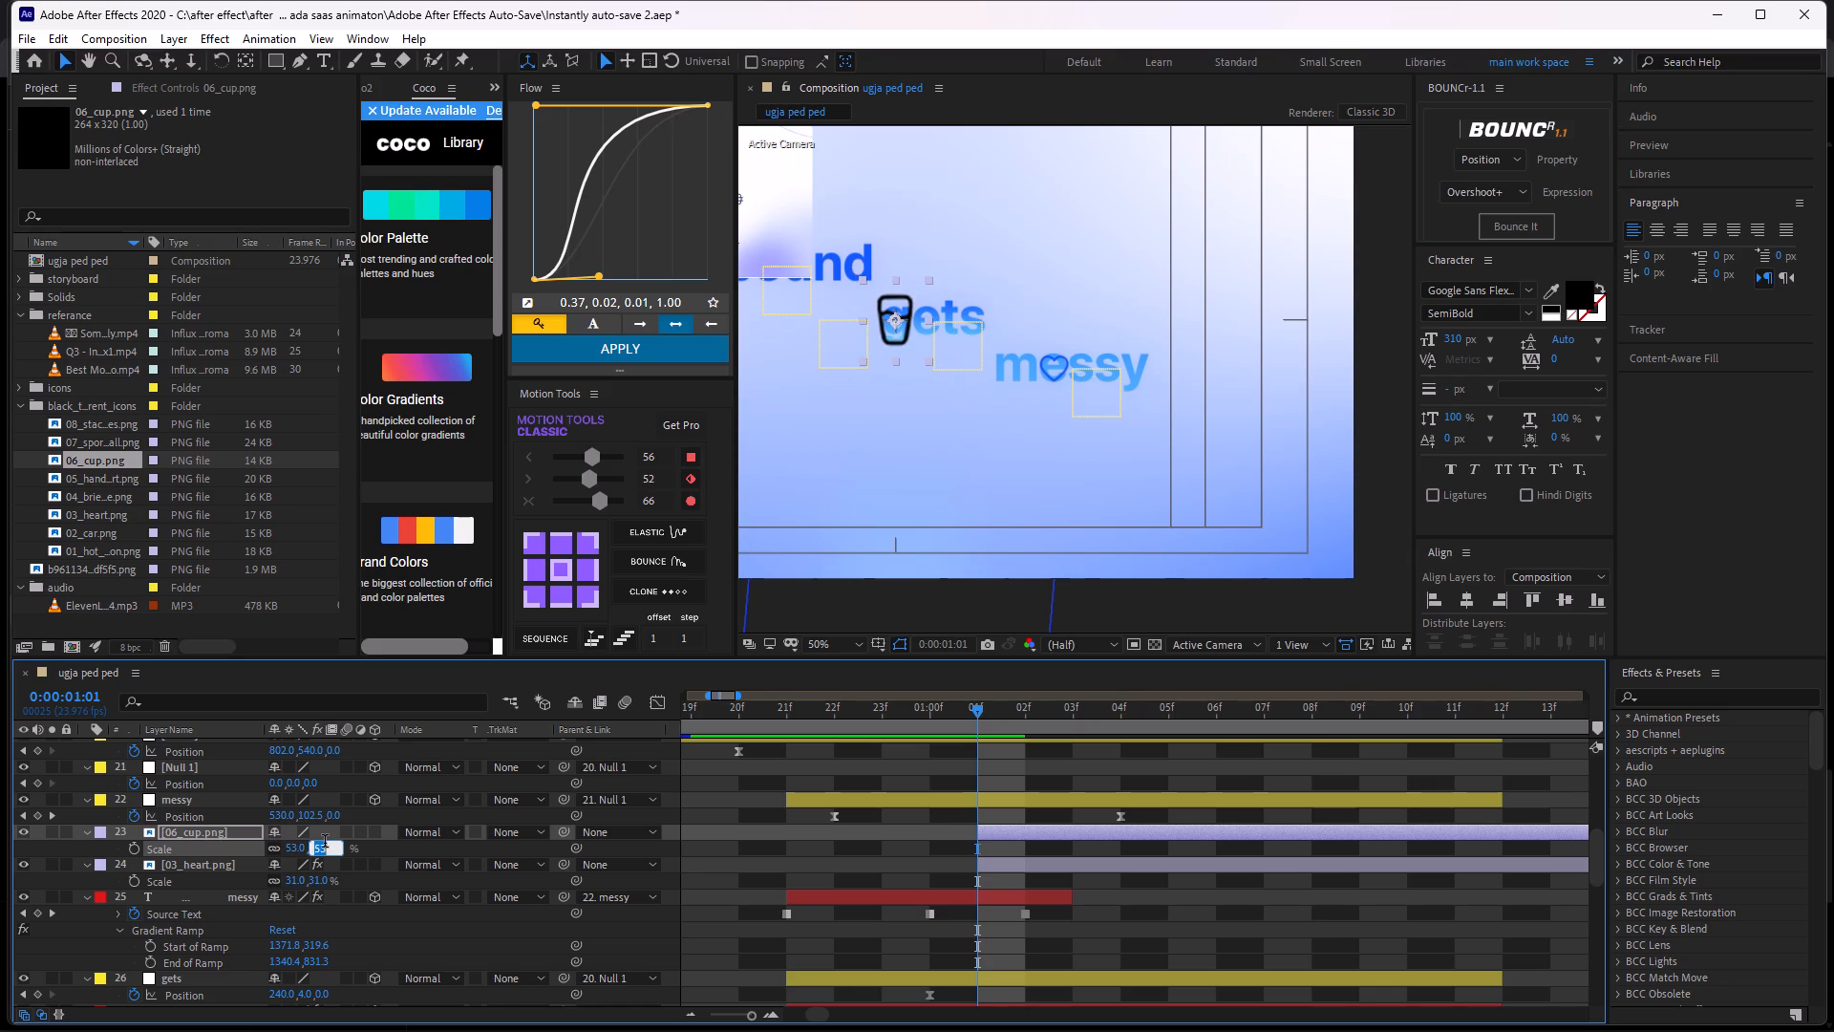
{"action": "type", "text": "31"}
{"action": "key", "text": "Return"}
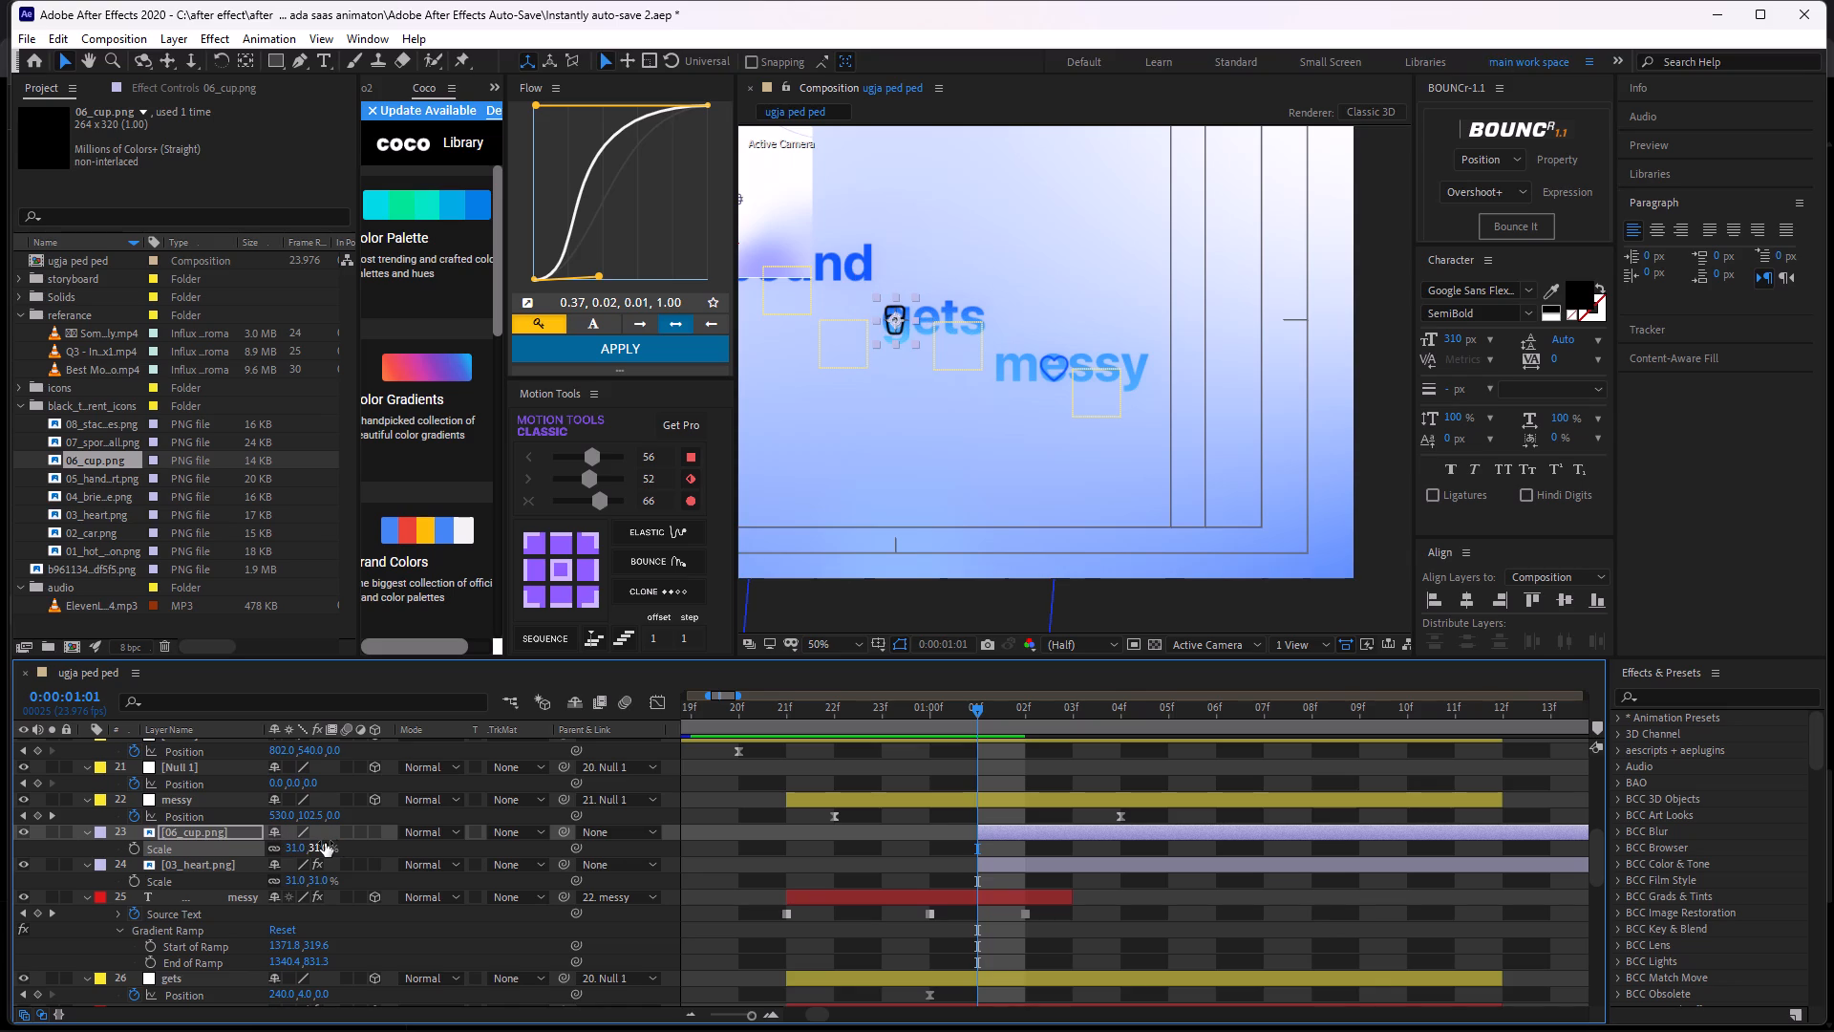
Move the cup icon onto the second letter s of messy.
{"action": "left_click_drag", "start_coordinate": [900, 312], "coordinate": [1091, 368]}
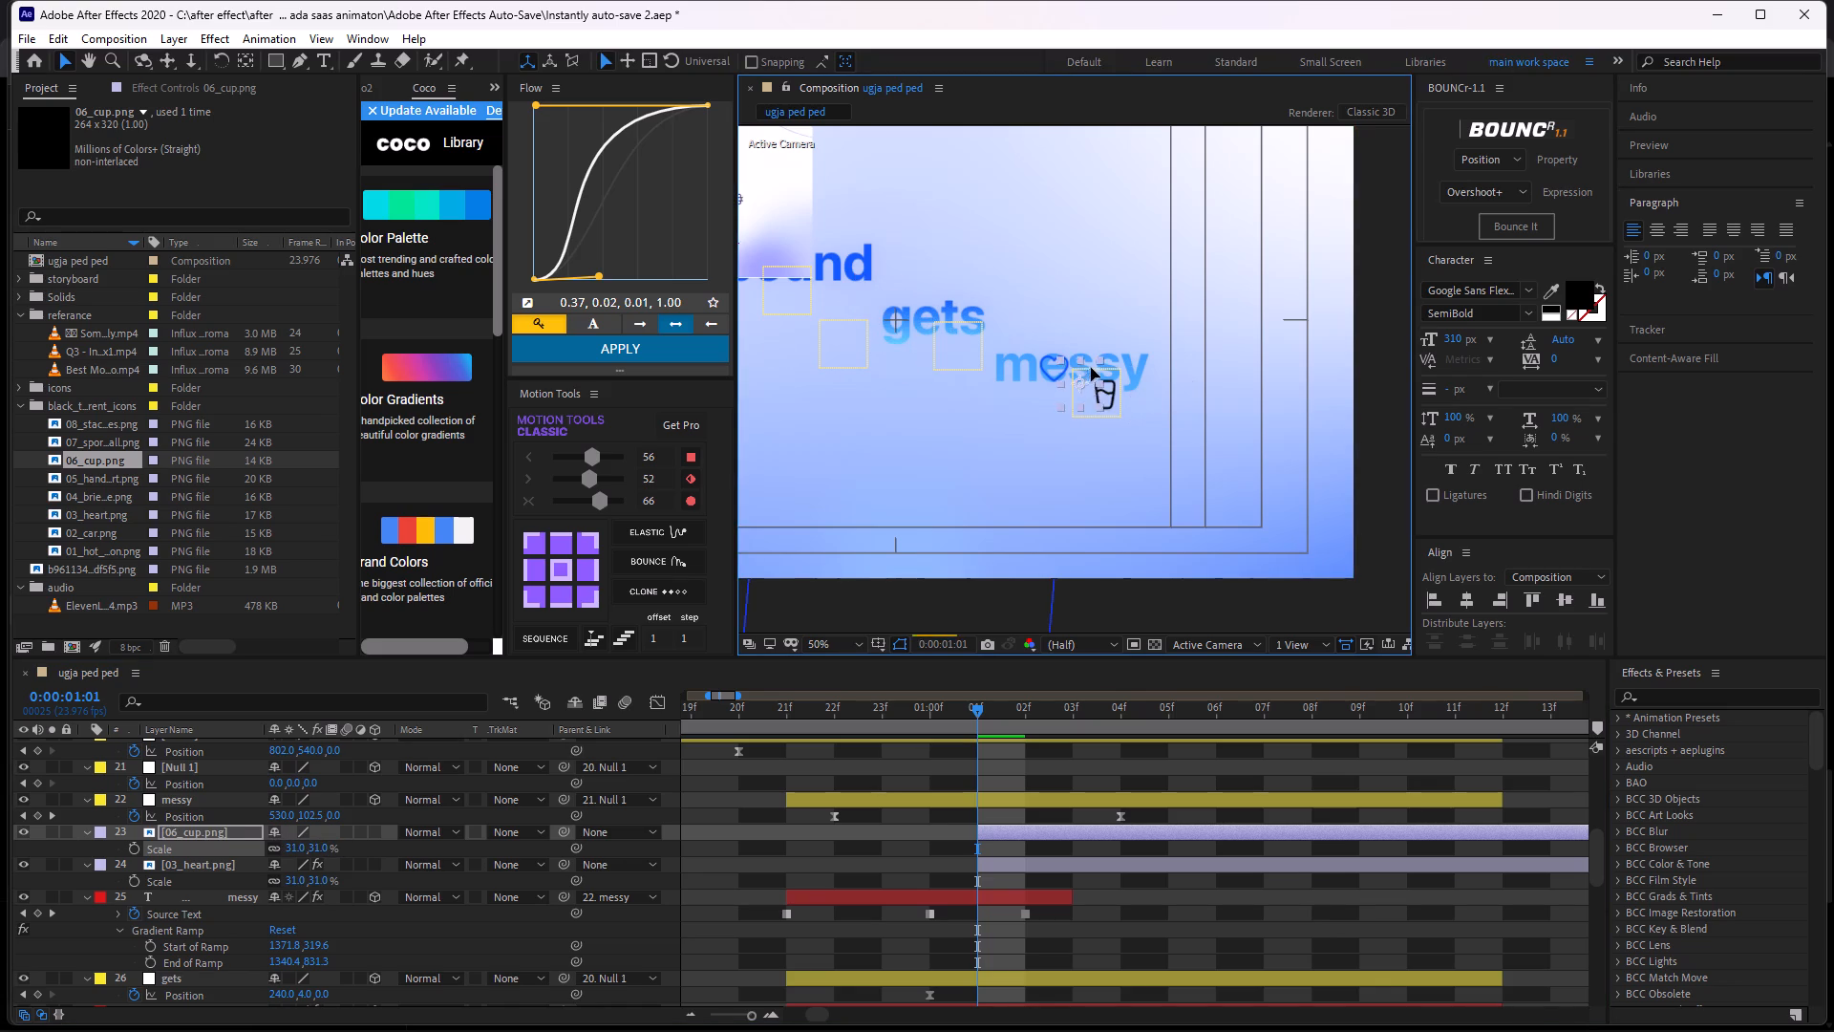
{"action": "left_click_drag", "start_coordinate": [1091, 368], "coordinate": [1112, 361]}
{"action": "scroll", "coordinate": [1113, 367], "scroll_direction": "up", "scroll_amount": 2}
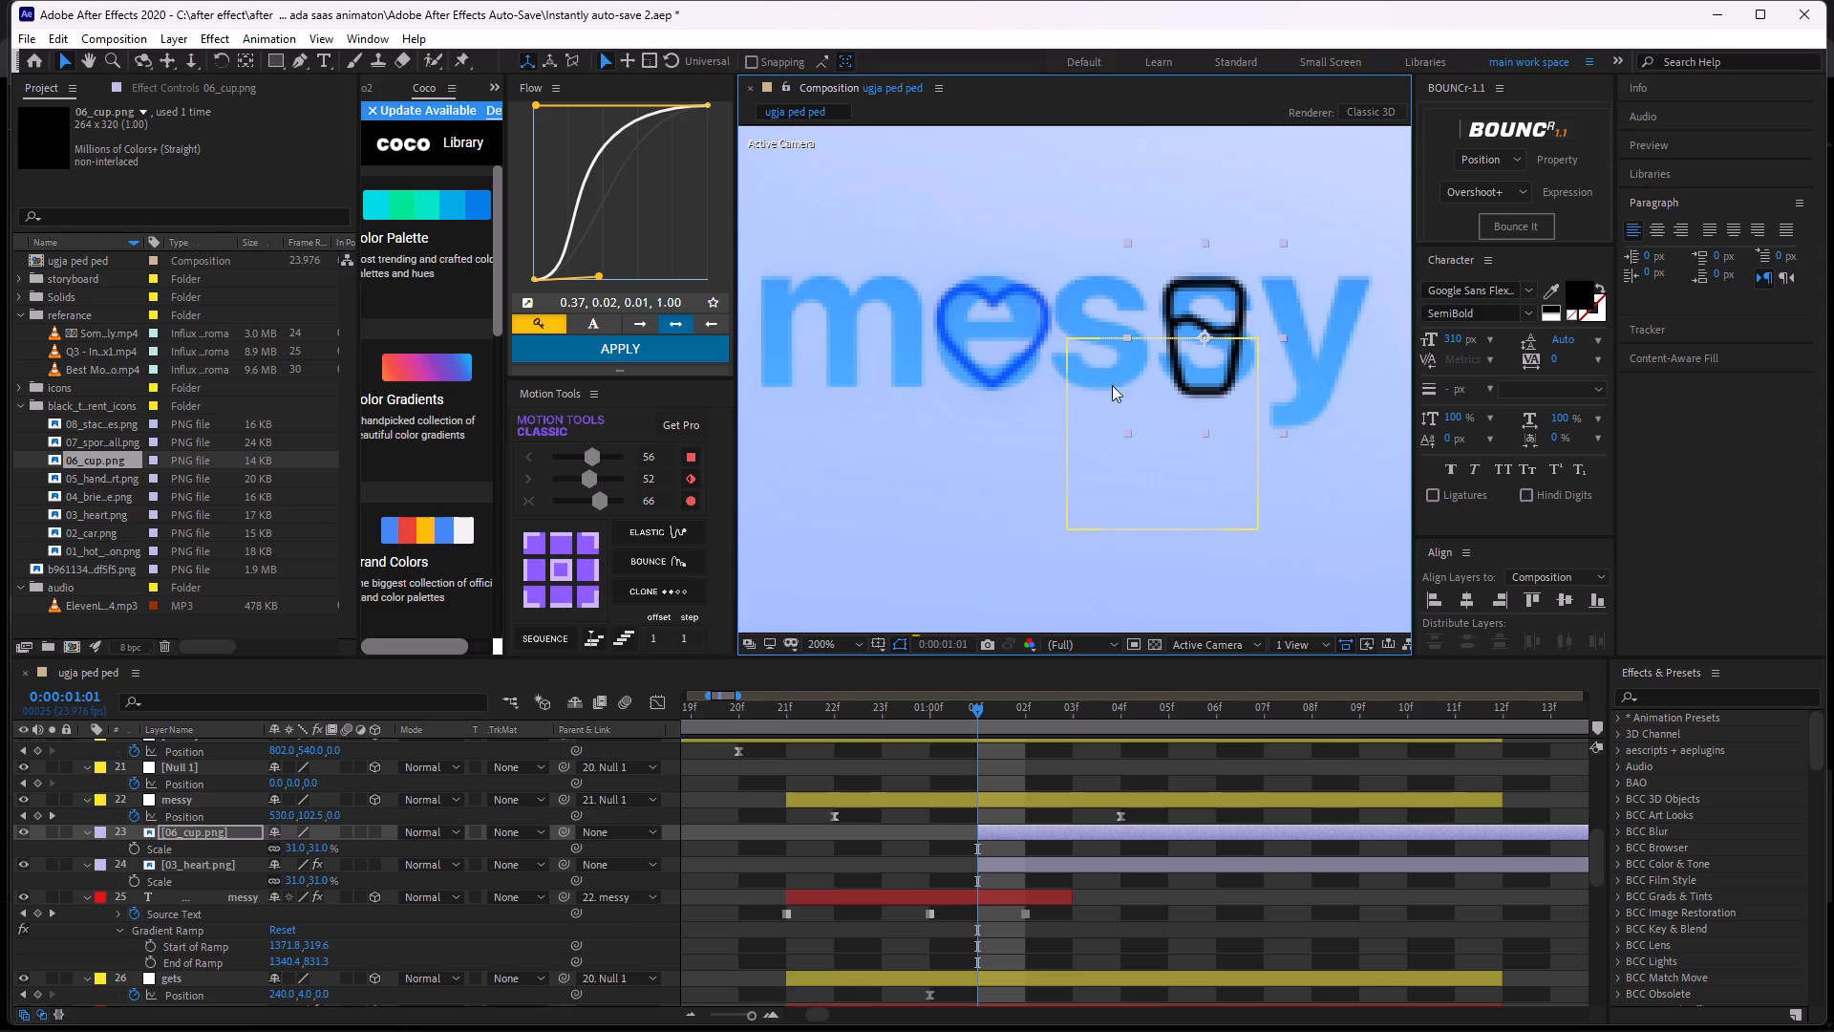
{"action": "middle_click_drag", "start_coordinate": [1135, 387], "coordinate": [1075, 419]}
{"action": "left_click_drag", "start_coordinate": [1140, 393], "coordinate": [1111, 397]}
{"action": "middle_click_drag", "start_coordinate": [1165, 388], "coordinate": [1125, 404]}
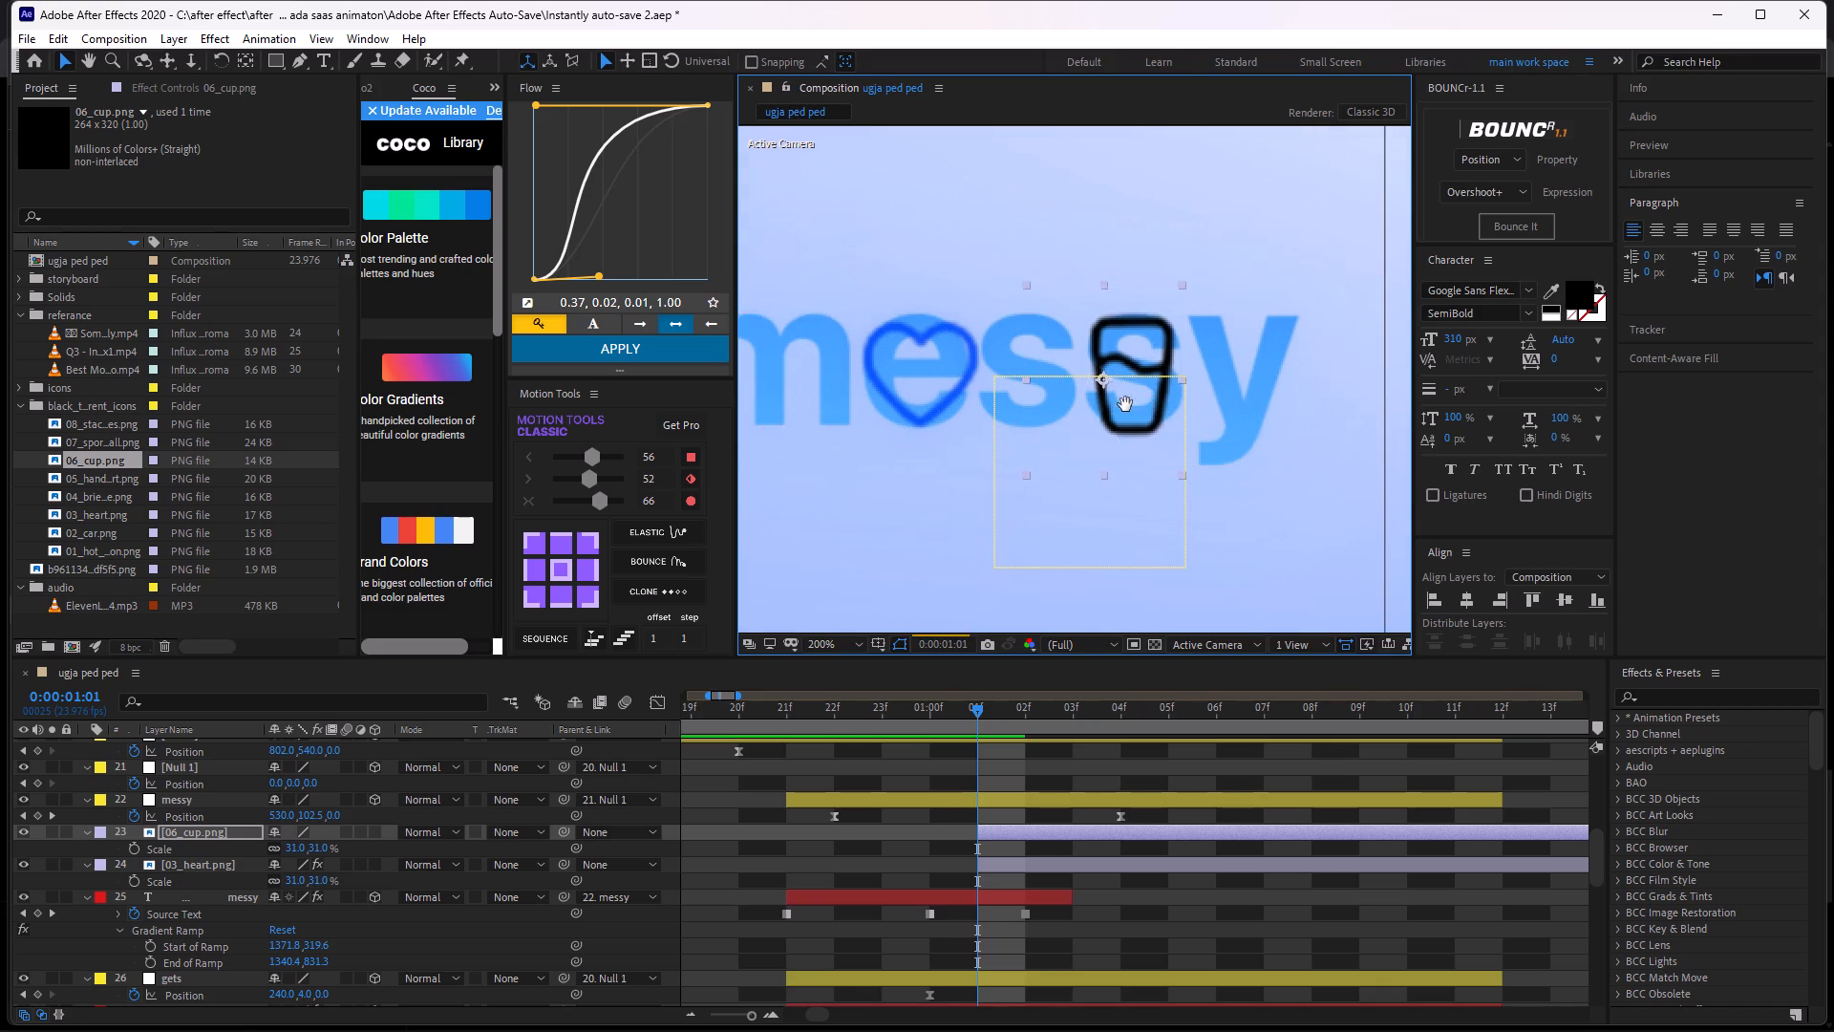
{"action": "middle_click_drag", "start_coordinate": [1125, 404], "coordinate": [1089, 416]}
{"action": "left_click_drag", "start_coordinate": [1053, 424], "coordinate": [1119, 407]}
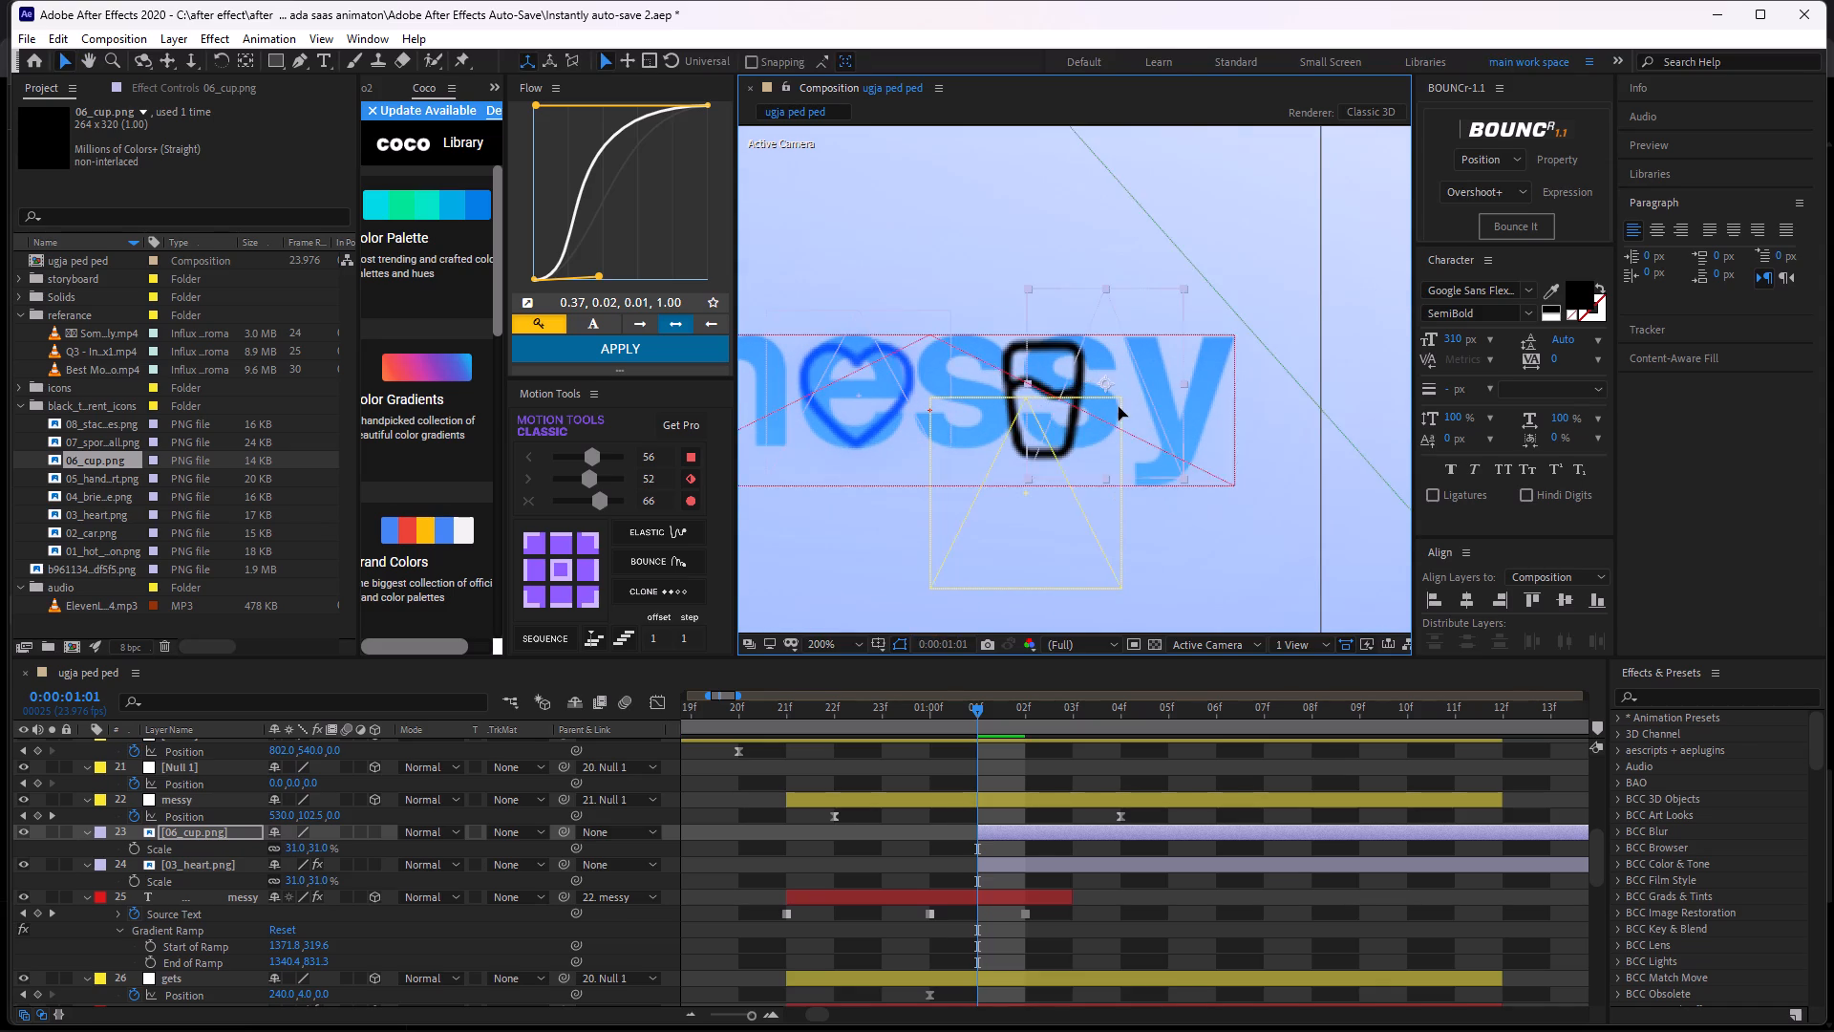
{"action": "left_click_drag", "start_coordinate": [1119, 407], "coordinate": [1080, 422]}
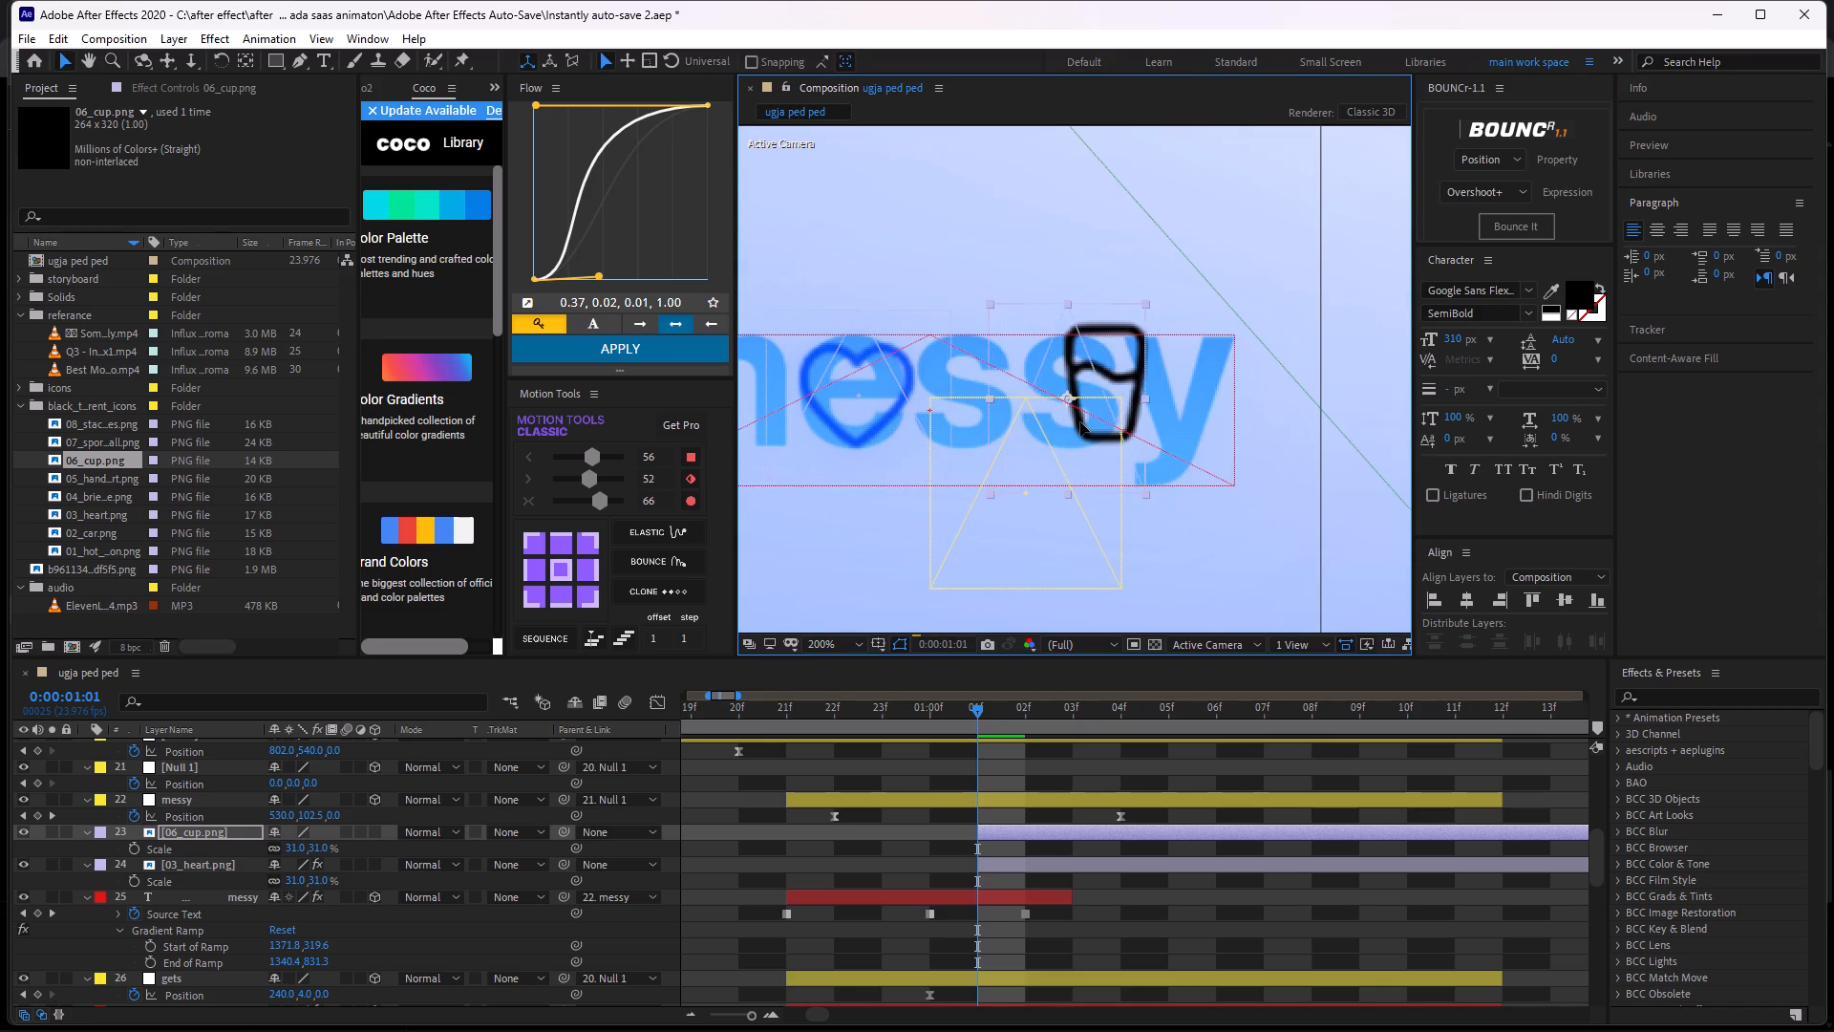
{"action": "left_click_drag", "start_coordinate": [1080, 422], "coordinate": [1086, 422]}
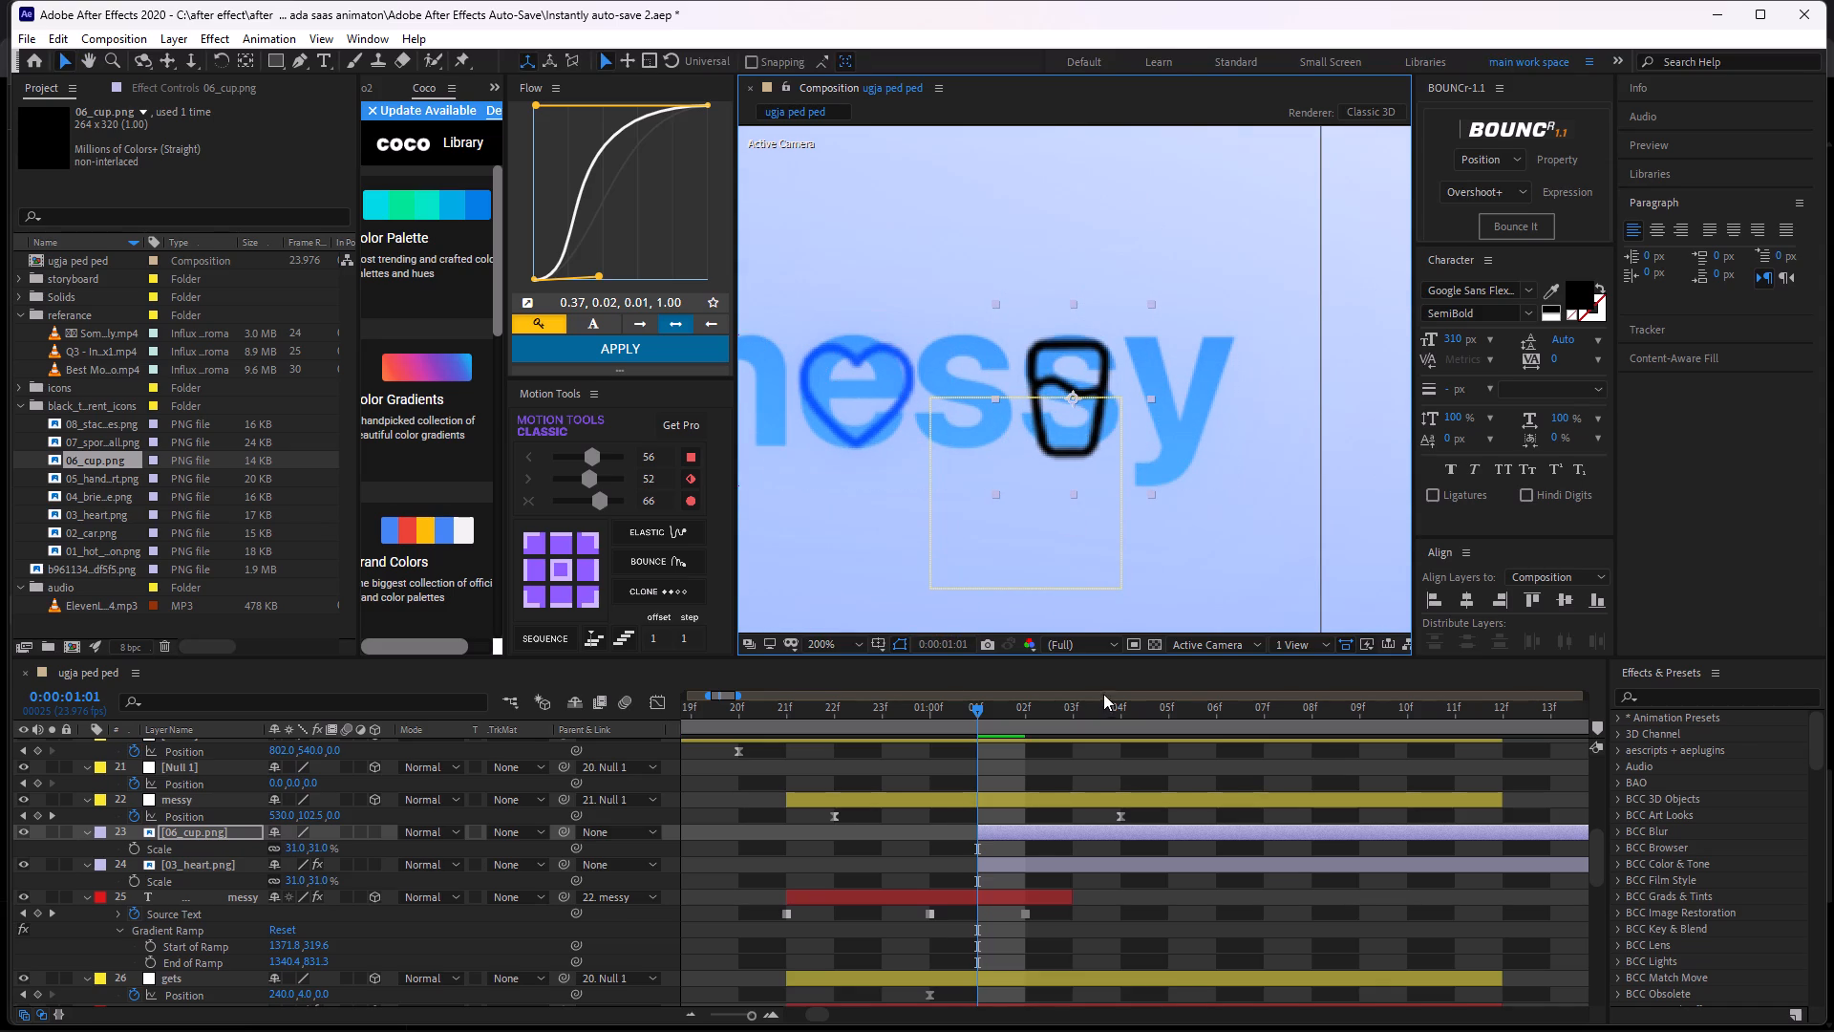
Set the composition preview resolution to Half.
{"action": "left_click", "coordinate": [1083, 634]}
{"action": "left_click", "coordinate": [1085, 636]}
{"action": "left_click", "coordinate": [1093, 694]}
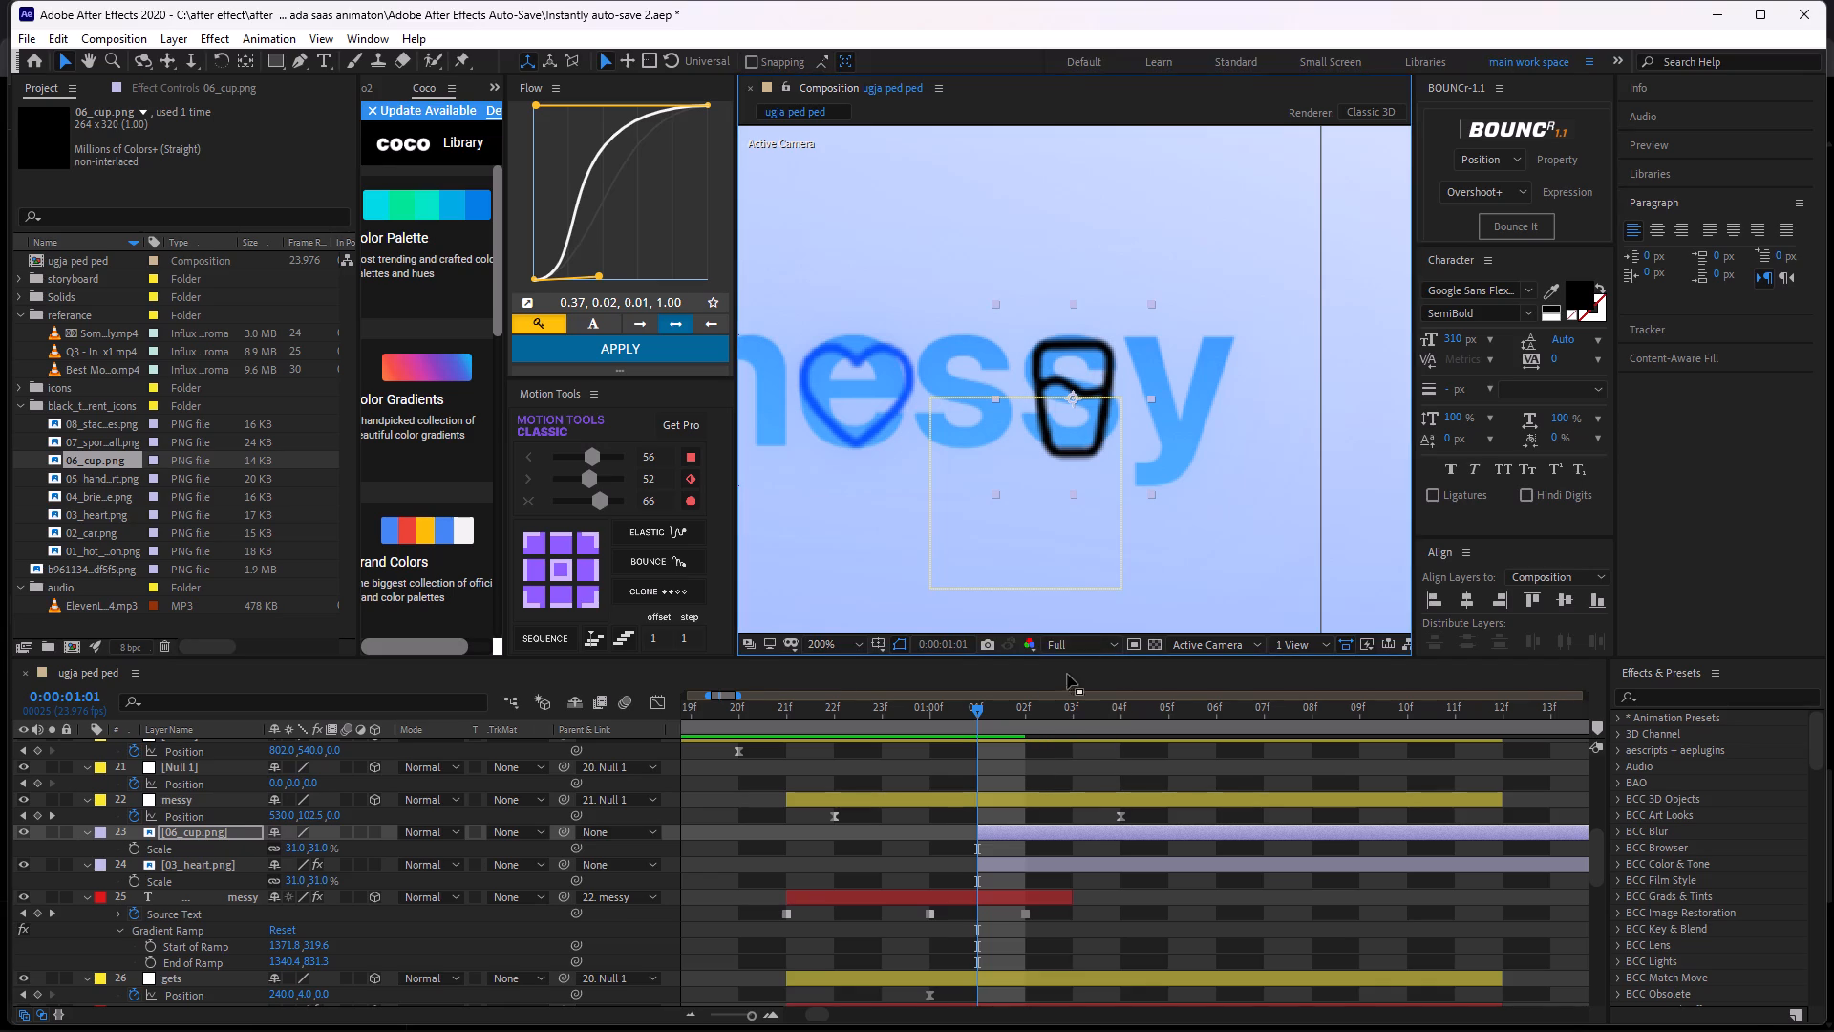
{"action": "left_click", "coordinate": [1065, 634]}
{"action": "left_click", "coordinate": [1074, 654]}
{"action": "left_click", "coordinate": [1086, 637]}
{"action": "left_click", "coordinate": [1088, 720]}
Duplicate the 06_cup.png layer and move the copy onto the first letter s of messy.
{"action": "left_click", "coordinate": [1077, 418]}
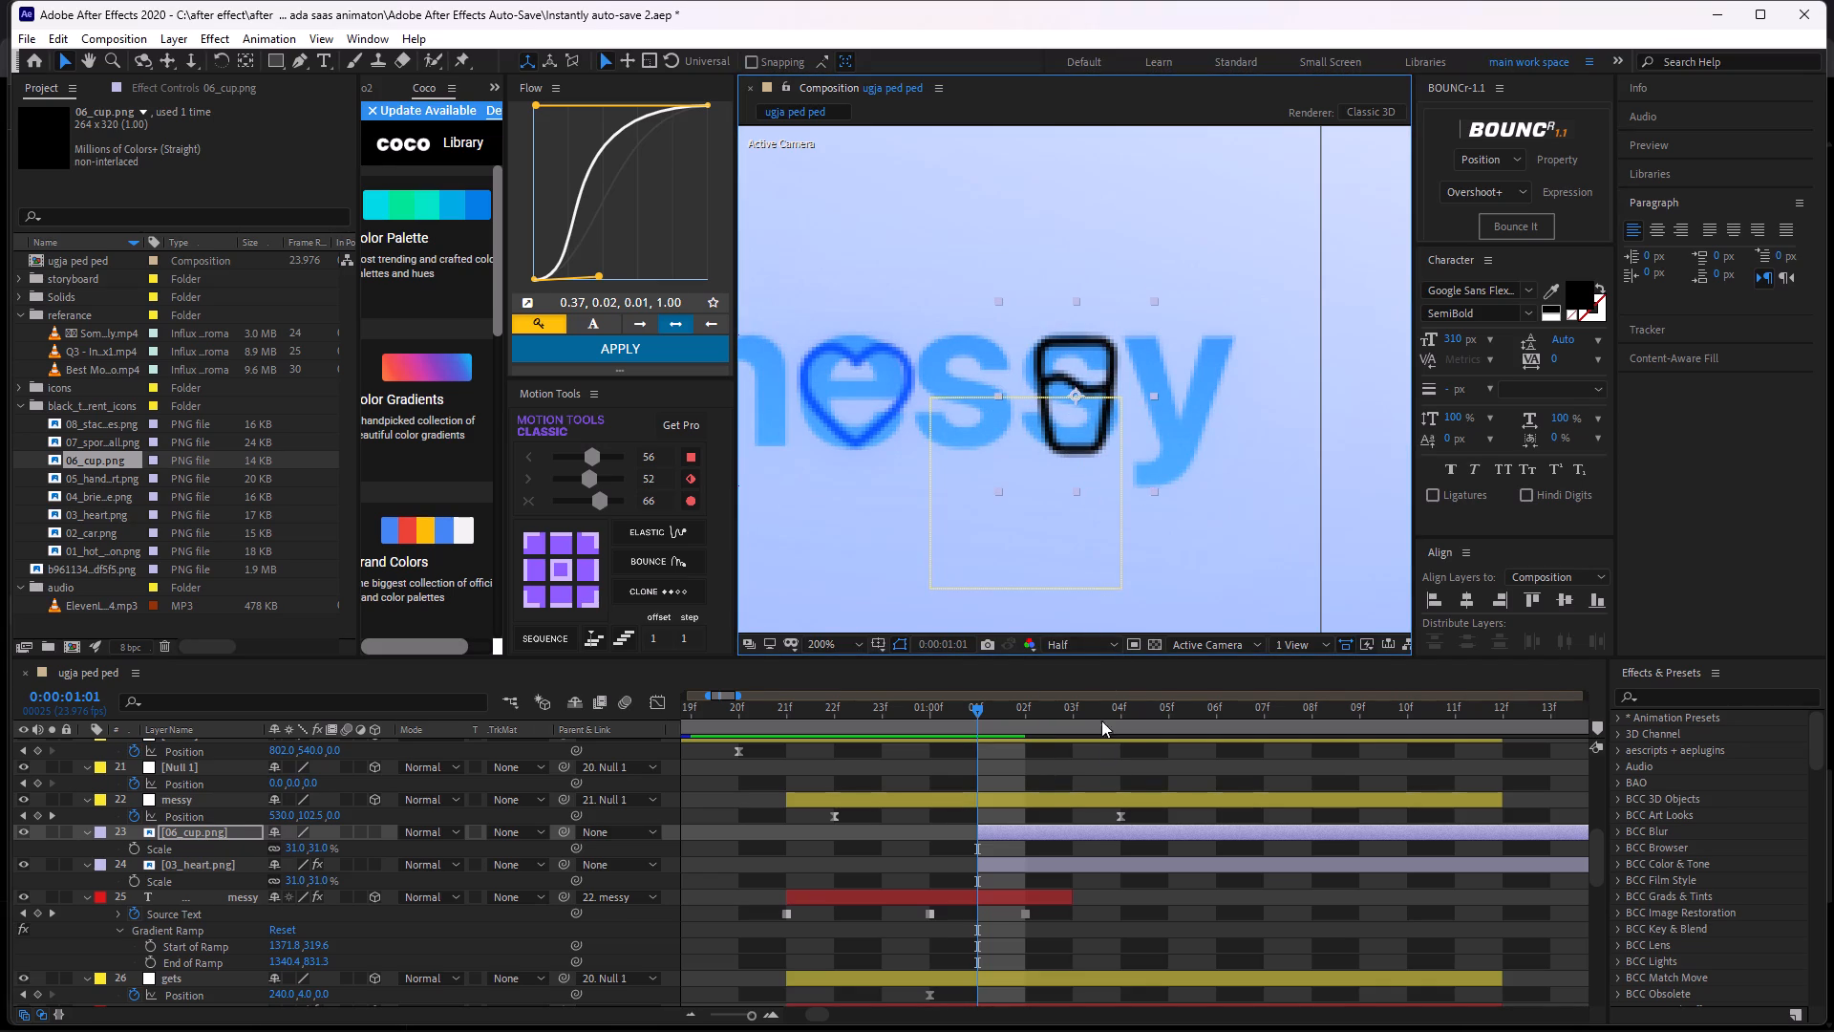
{"action": "key", "text": "ctrl+d"}
{"action": "left_click_drag", "start_coordinate": [1065, 409], "coordinate": [1009, 417]}
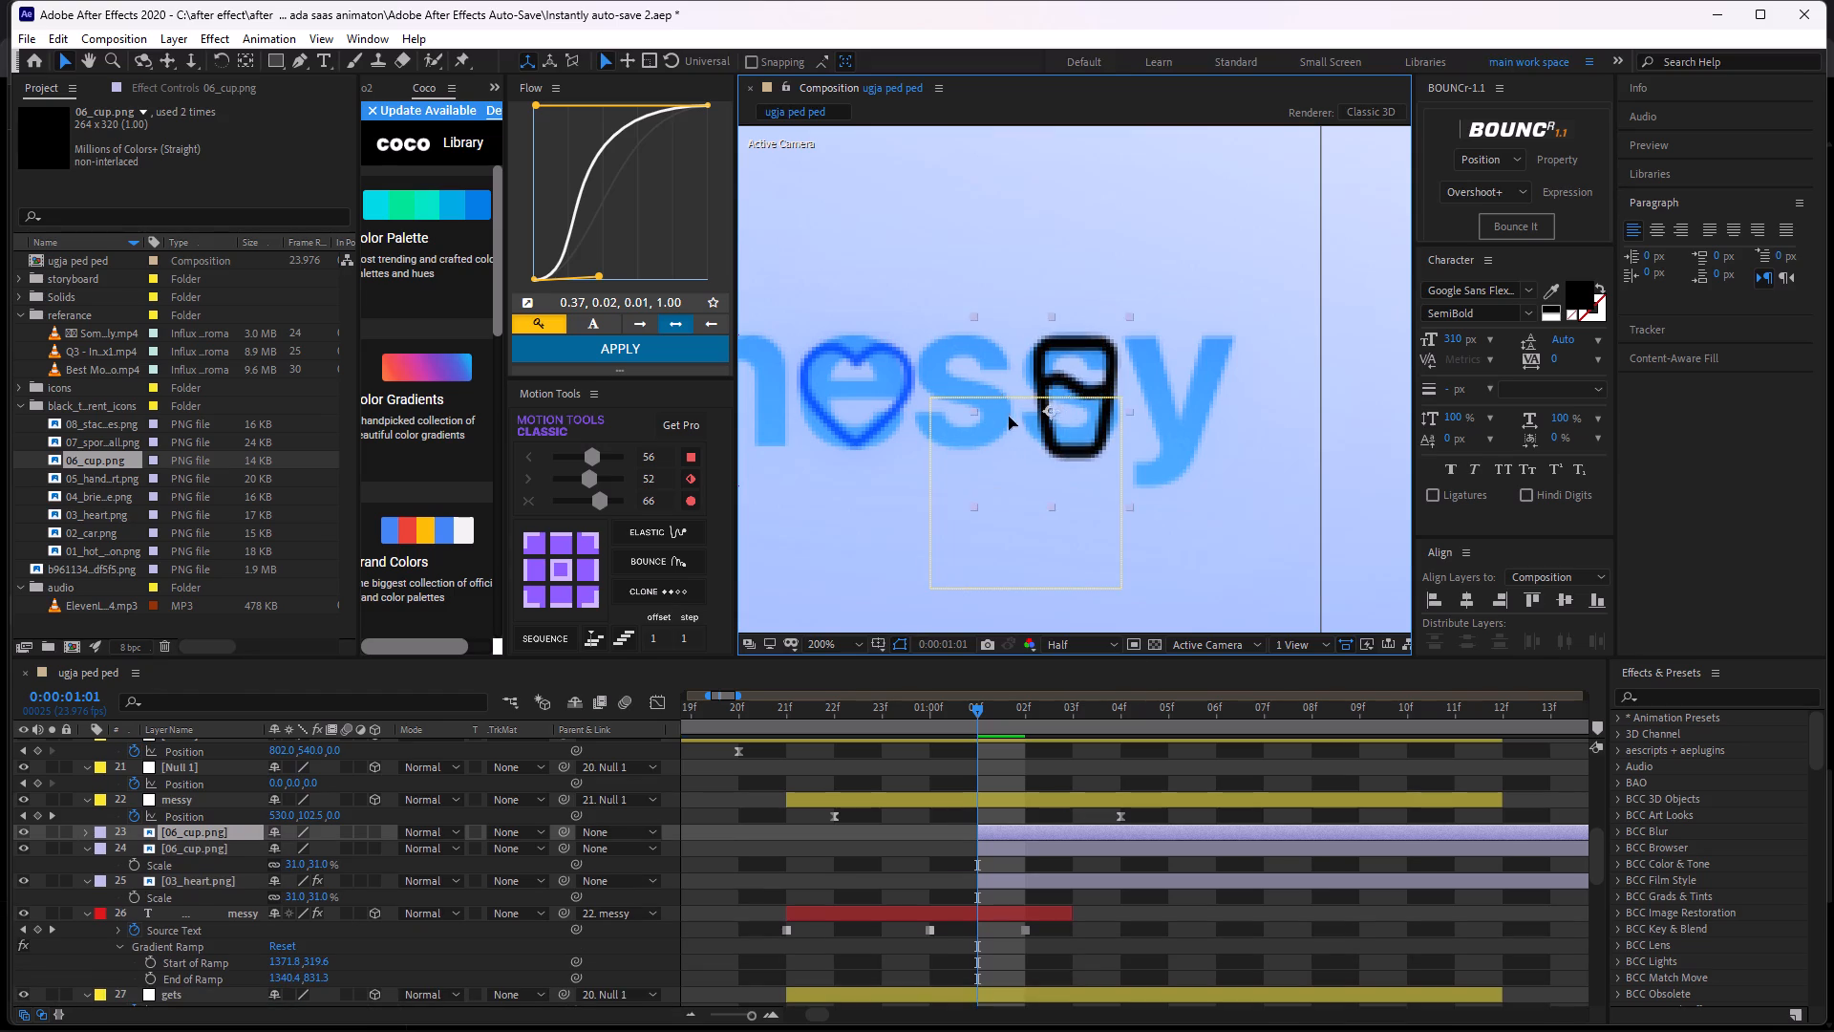
{"action": "left_click_drag", "start_coordinate": [1009, 417], "coordinate": [955, 411]}
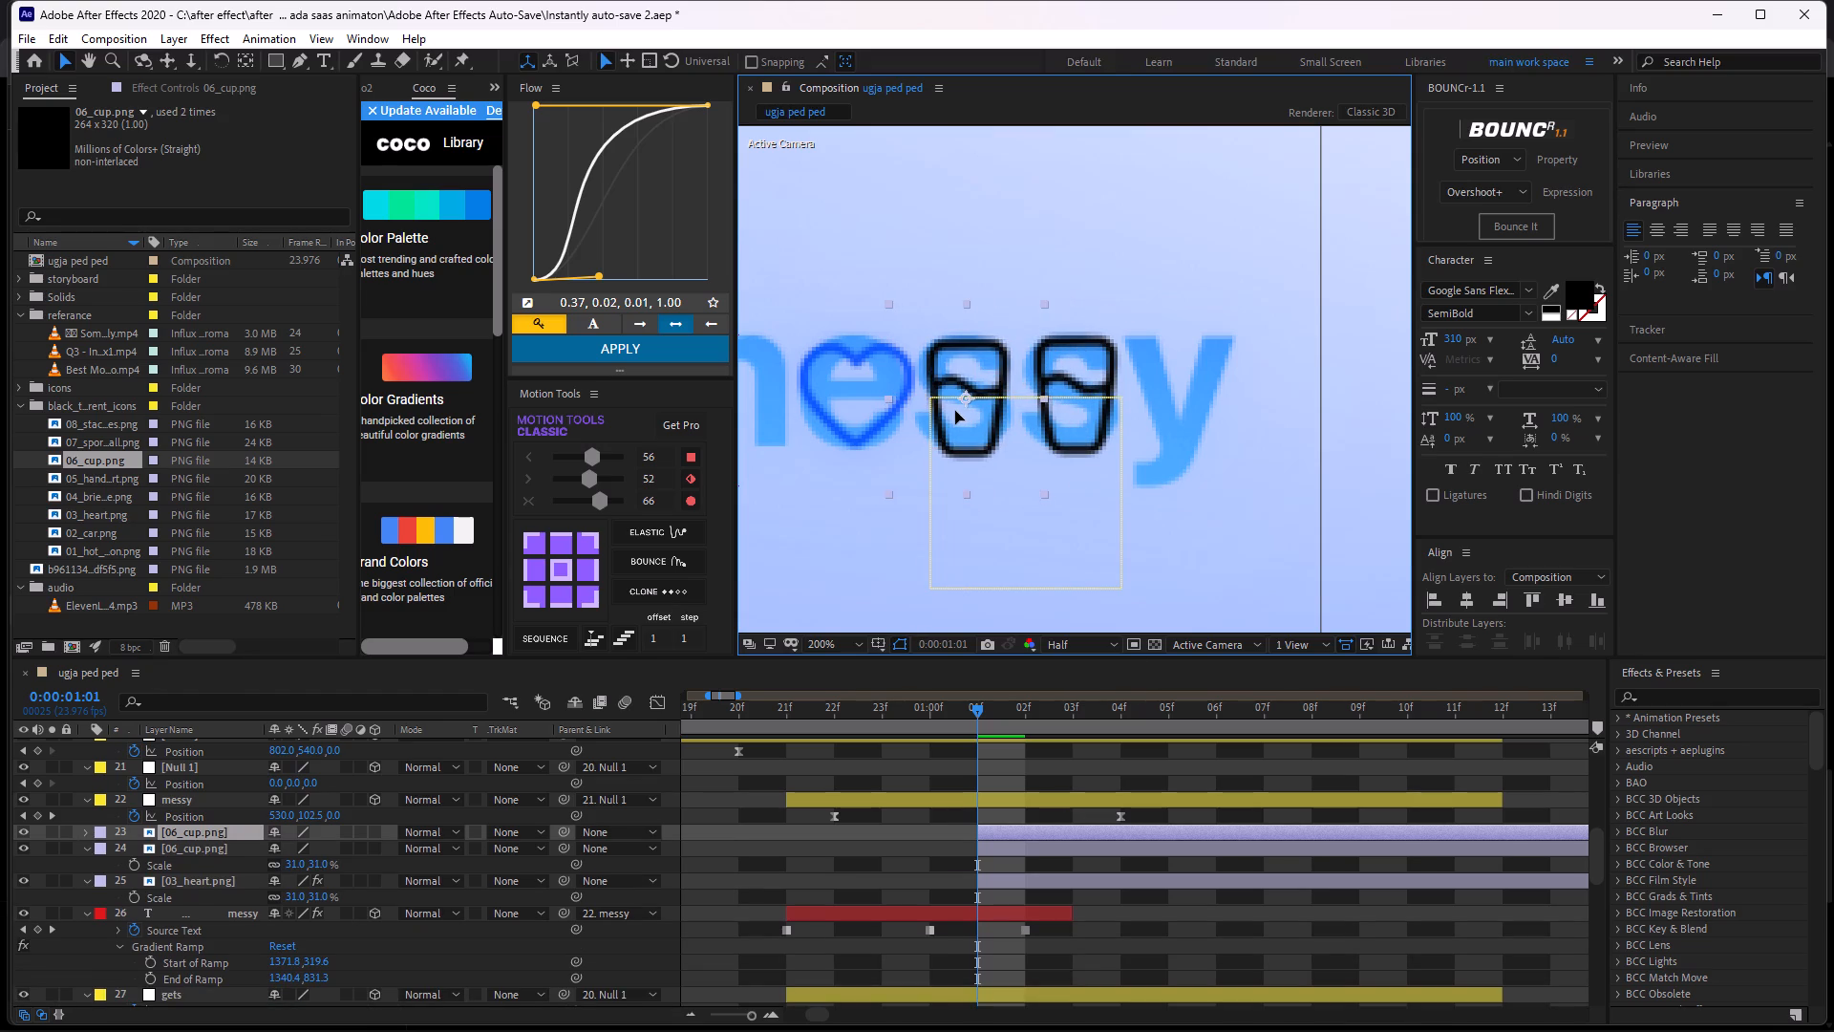
{"action": "left_click_drag", "start_coordinate": [955, 411], "coordinate": [954, 409]}
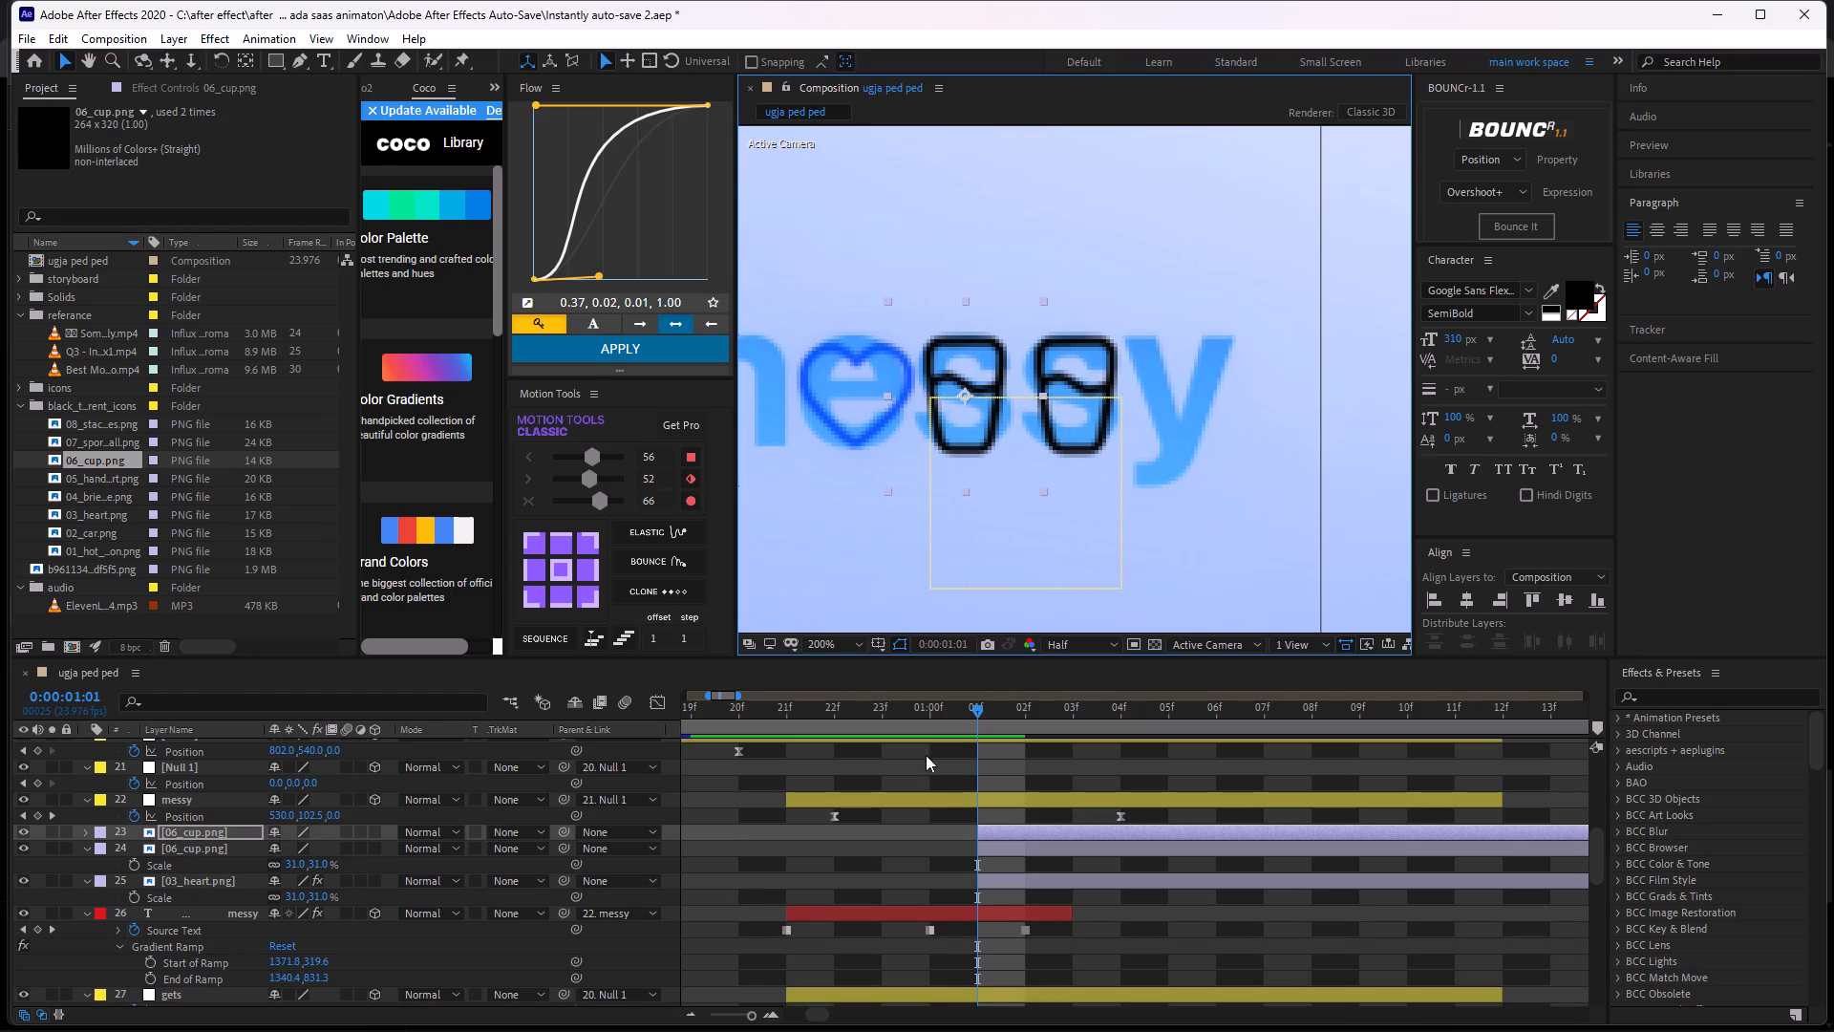
{"action": "left_click", "coordinate": [928, 753]}
Add 05_hands_heart.png from the project as a layer directly above the cup layers and align its start to 0:00:01:01.
{"action": "left_click", "coordinate": [96, 479]}
{"action": "left_click", "coordinate": [108, 452]}
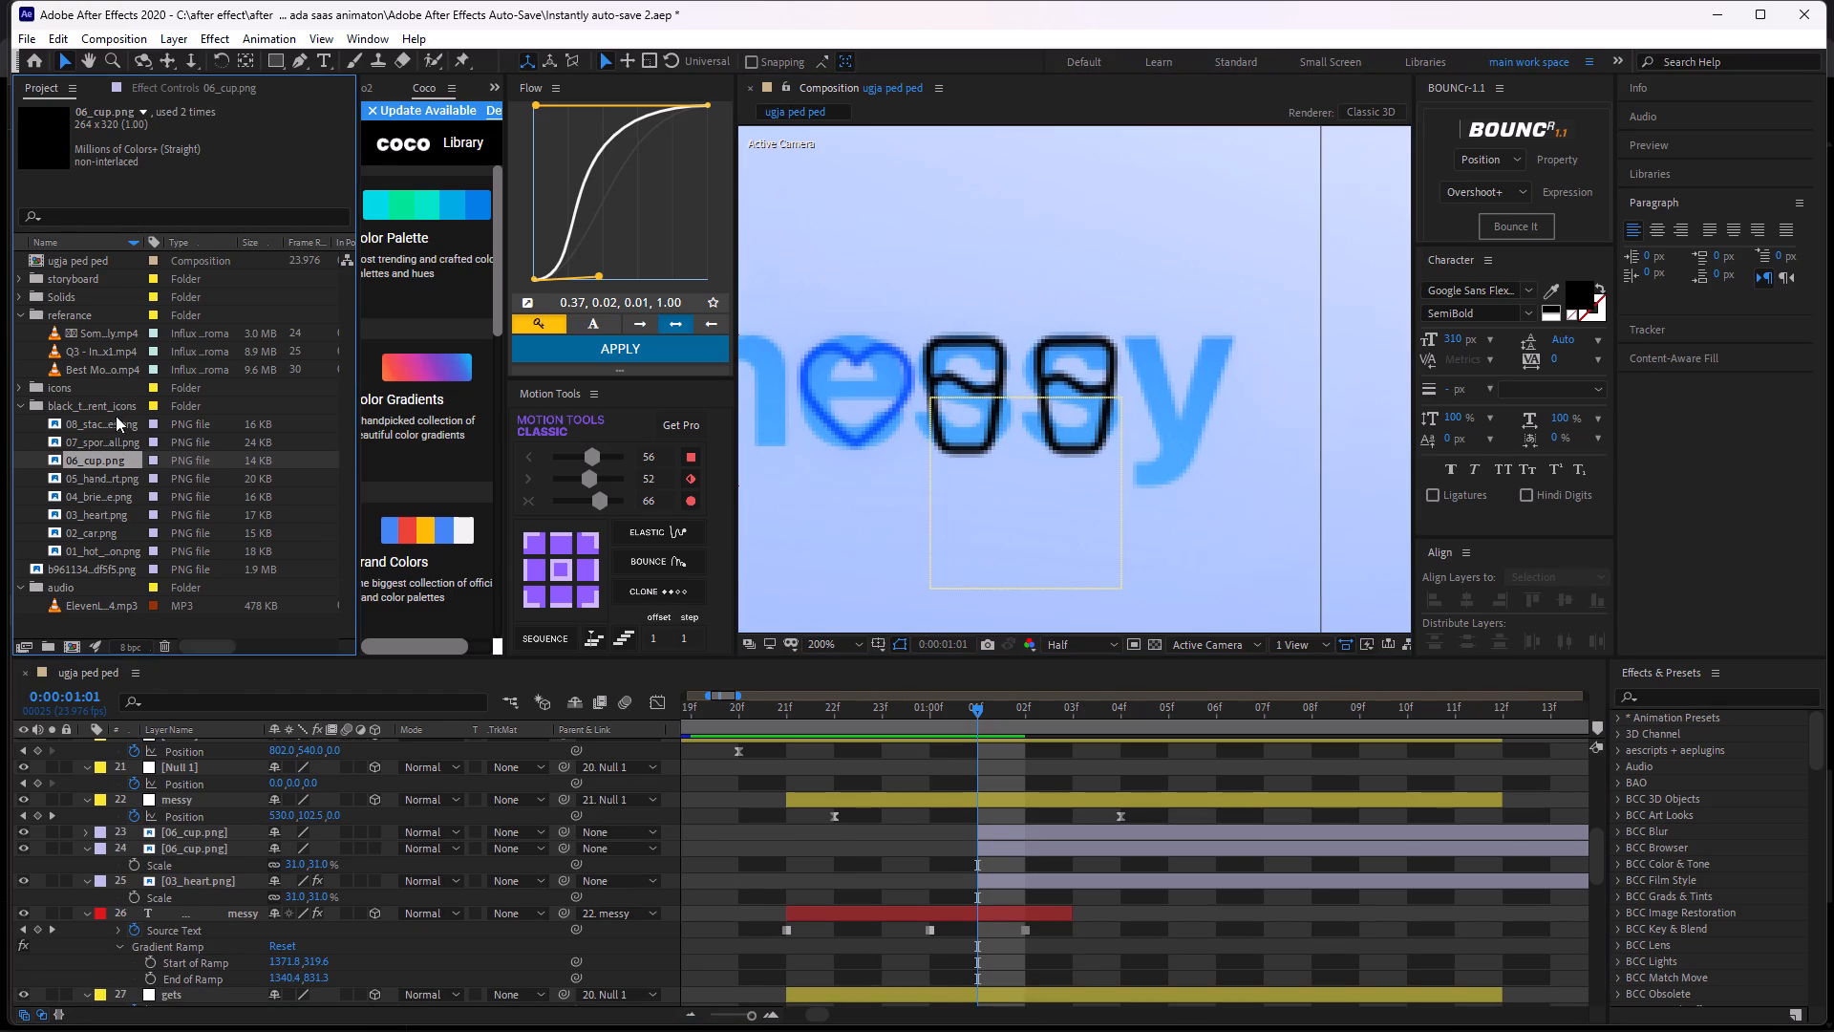
{"action": "left_click", "coordinate": [98, 473]}
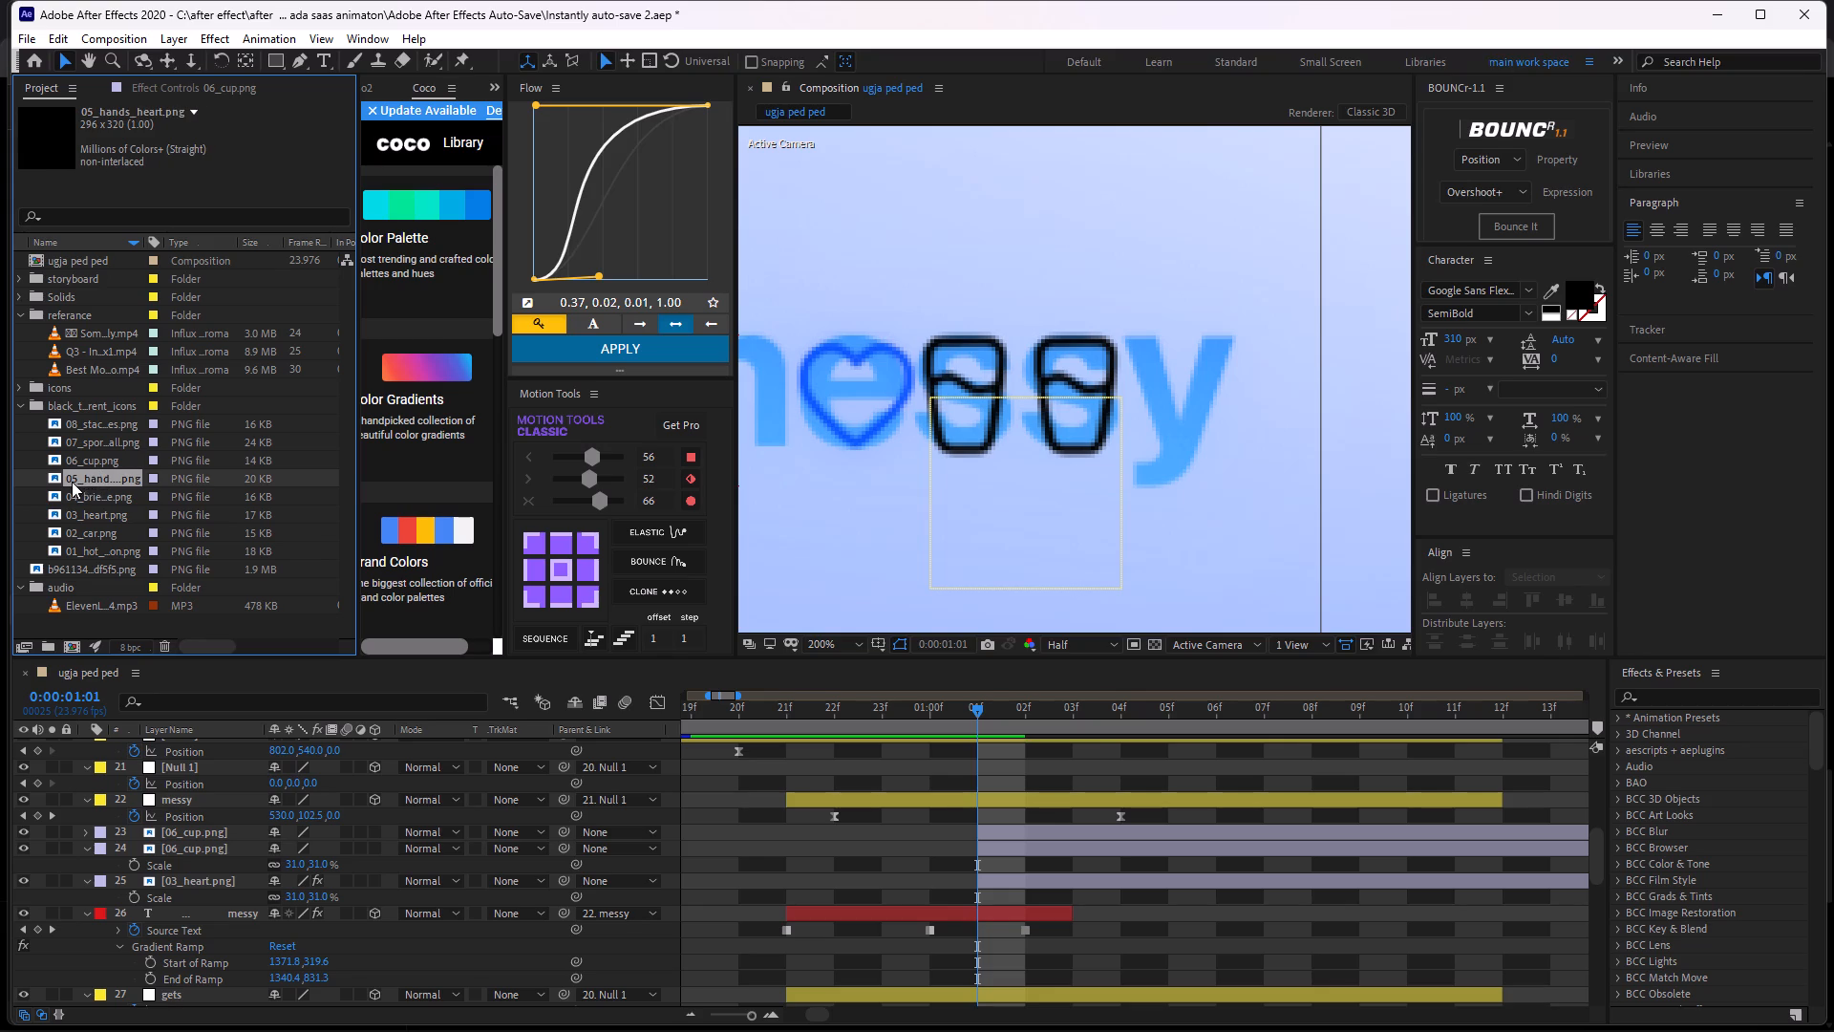
{"action": "left_click", "coordinate": [82, 492]}
{"action": "left_click", "coordinate": [82, 482]}
{"action": "left_click_drag", "start_coordinate": [82, 482], "coordinate": [553, 738]}
{"action": "left_click_drag", "start_coordinate": [553, 738], "coordinate": [928, 821]}
{"action": "left_click_drag", "start_coordinate": [93, 485], "coordinate": [906, 817]}
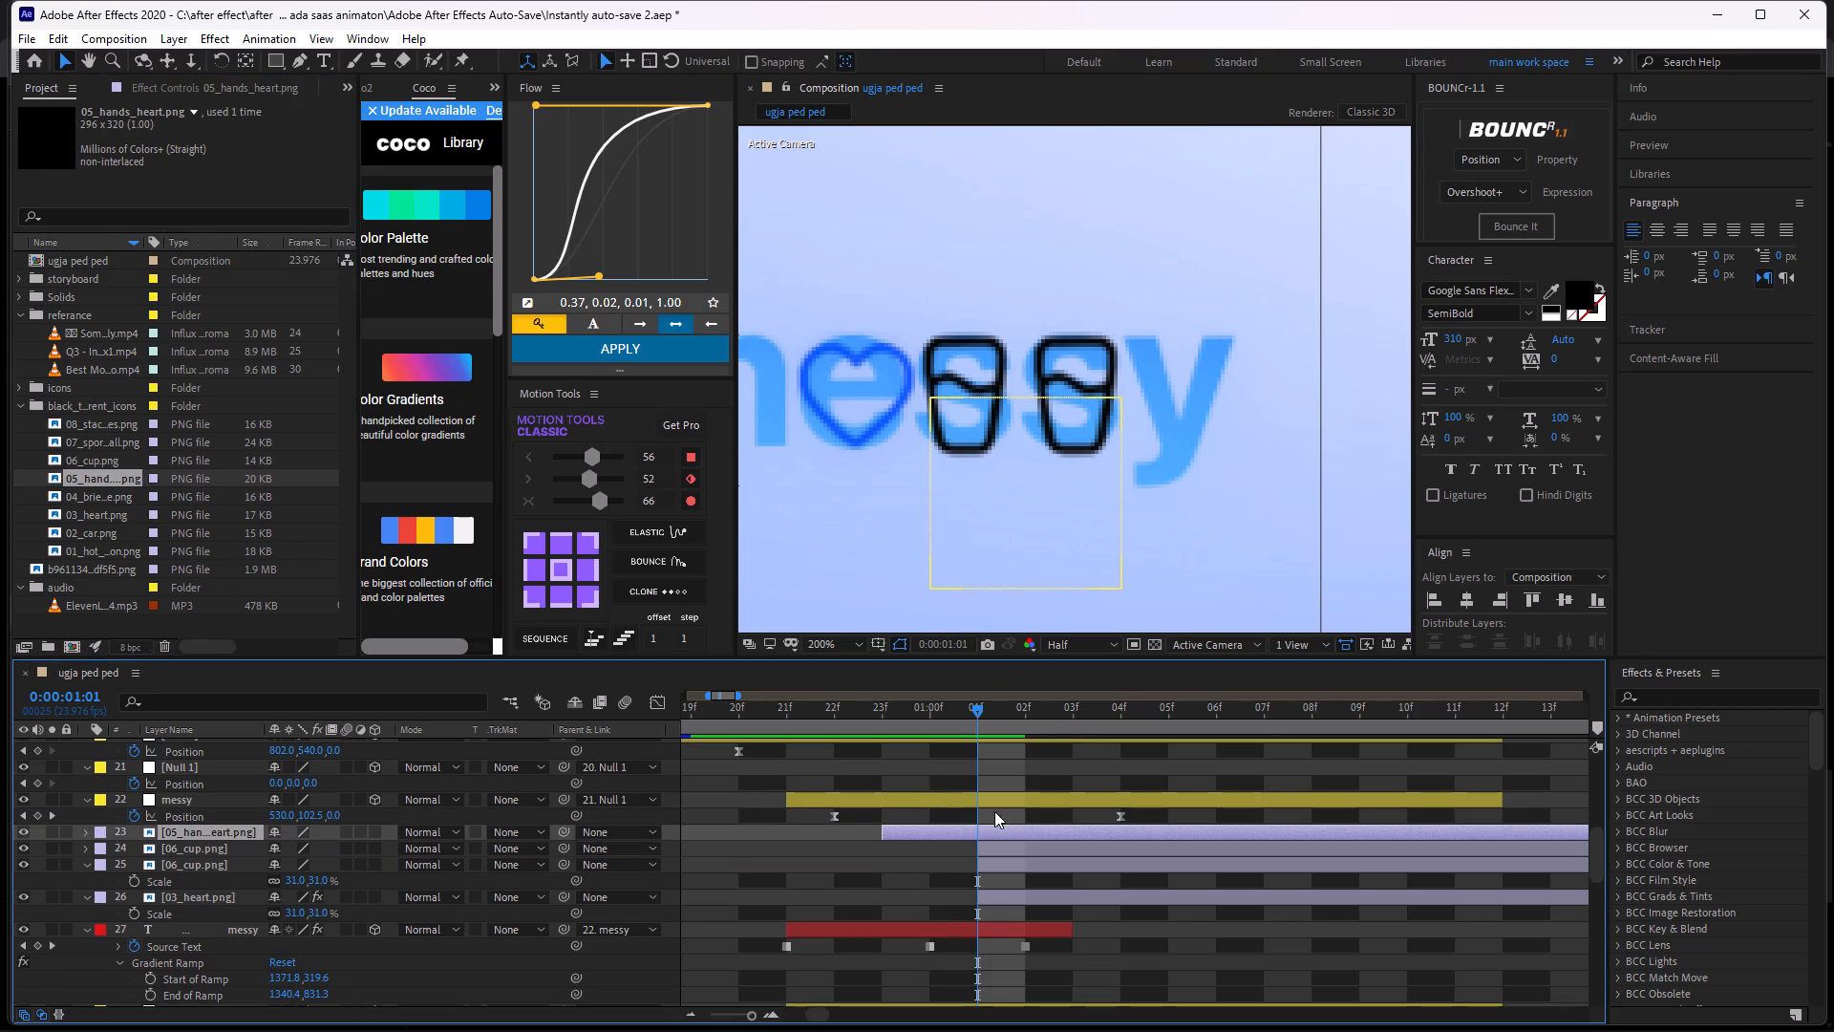
{"action": "left_click_drag", "start_coordinate": [984, 827], "coordinate": [1058, 817]}
Set the scale of the 05_hands_heart.png layer to 31%.
{"action": "scroll", "coordinate": [900, 362], "scroll_direction": "down", "scroll_amount": 1}
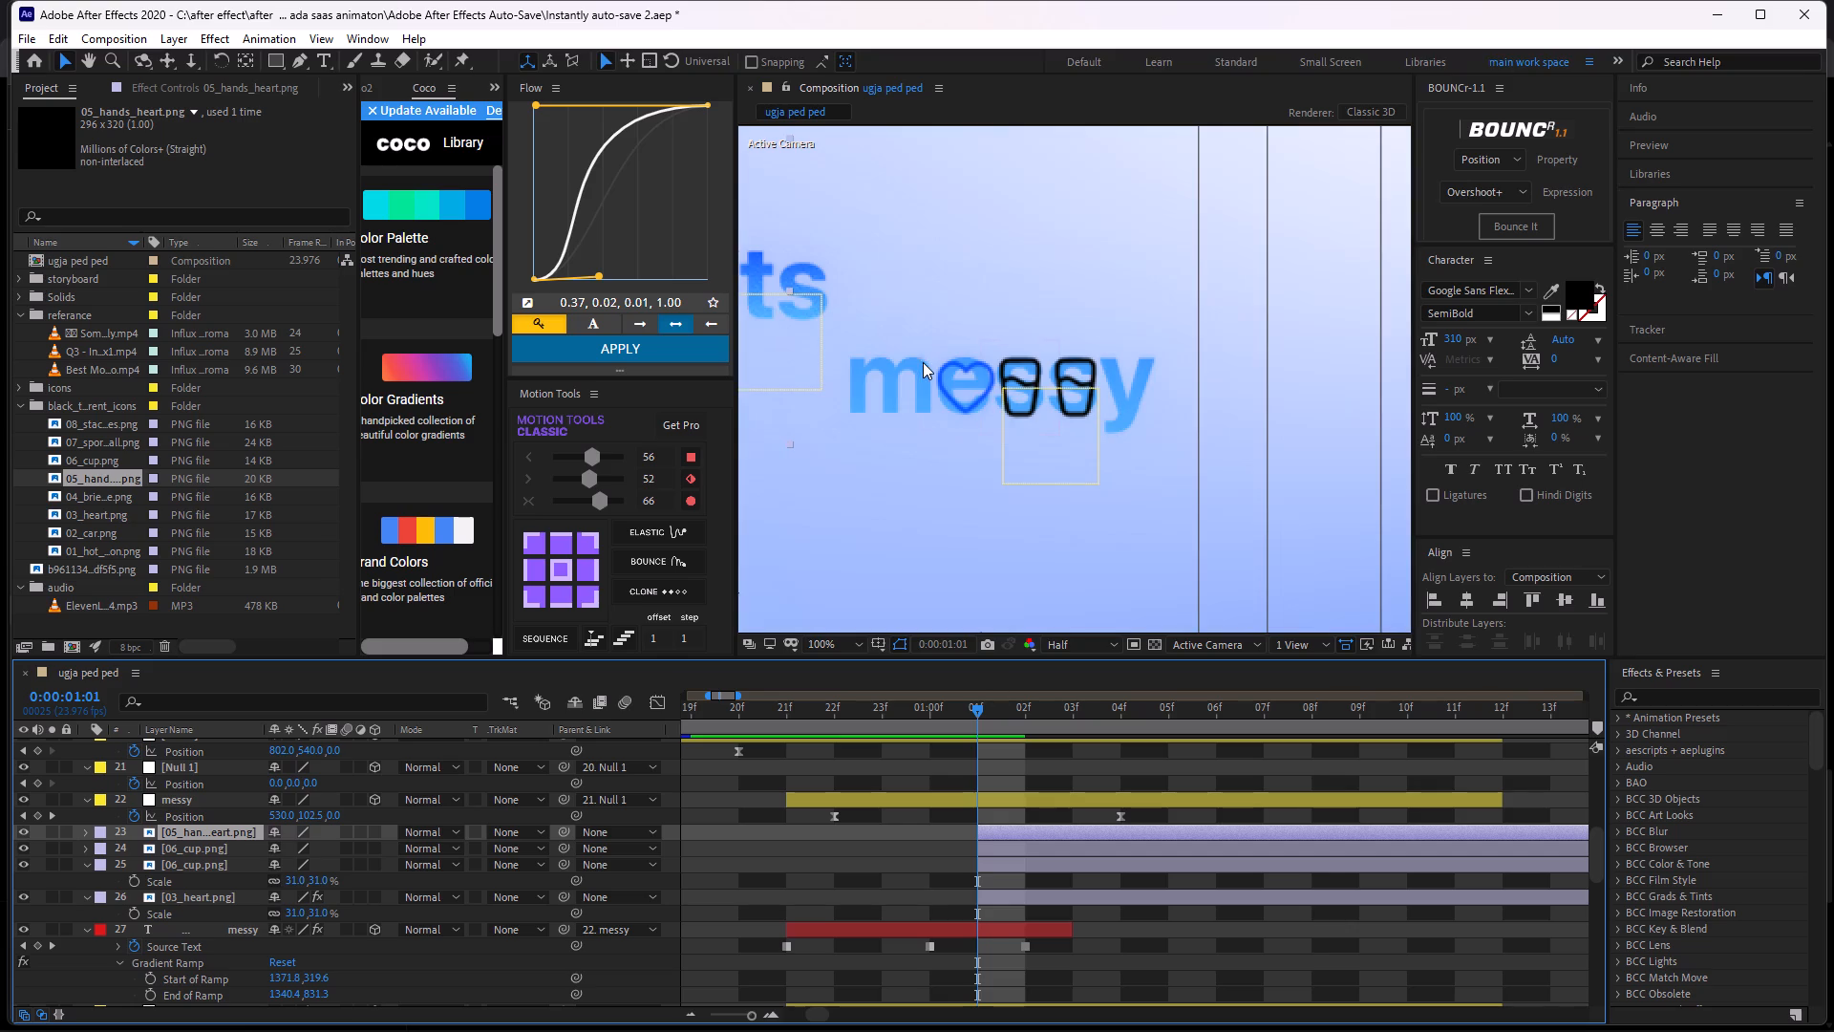
{"action": "middle_click_drag", "start_coordinate": [906, 362], "coordinate": [1083, 391]}
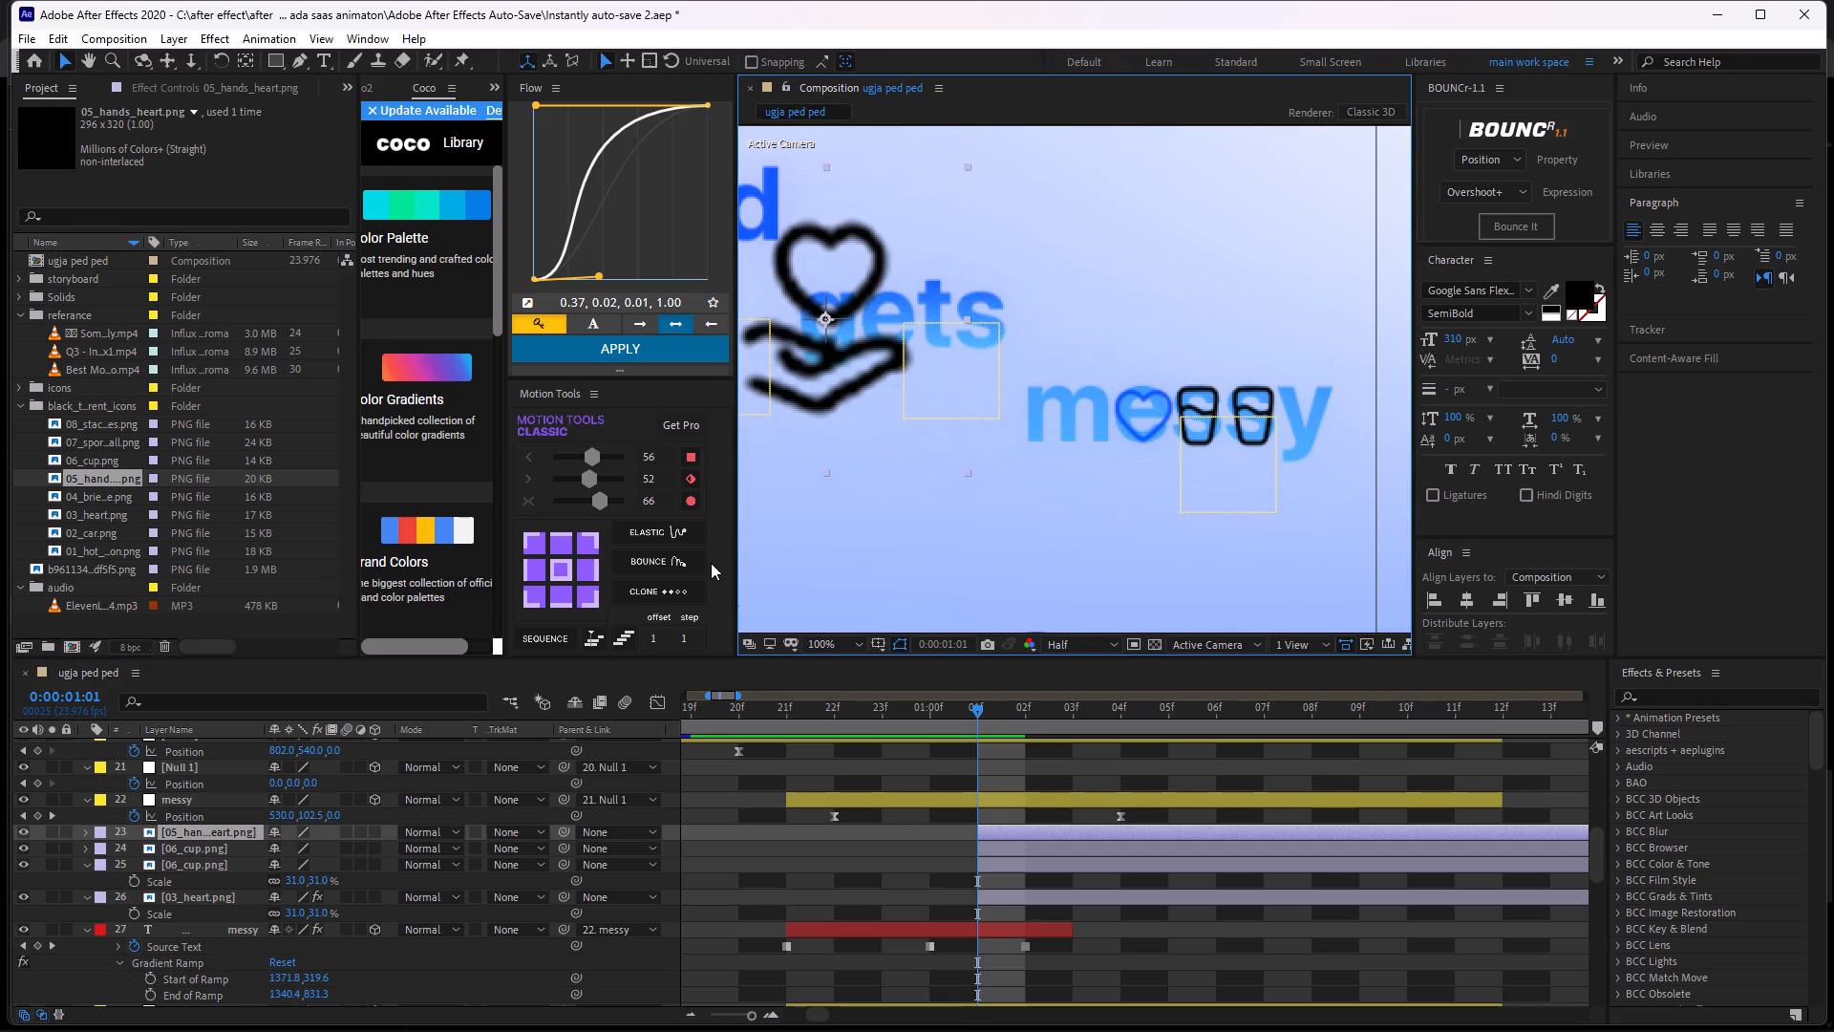
{"action": "key", "text": "y"}
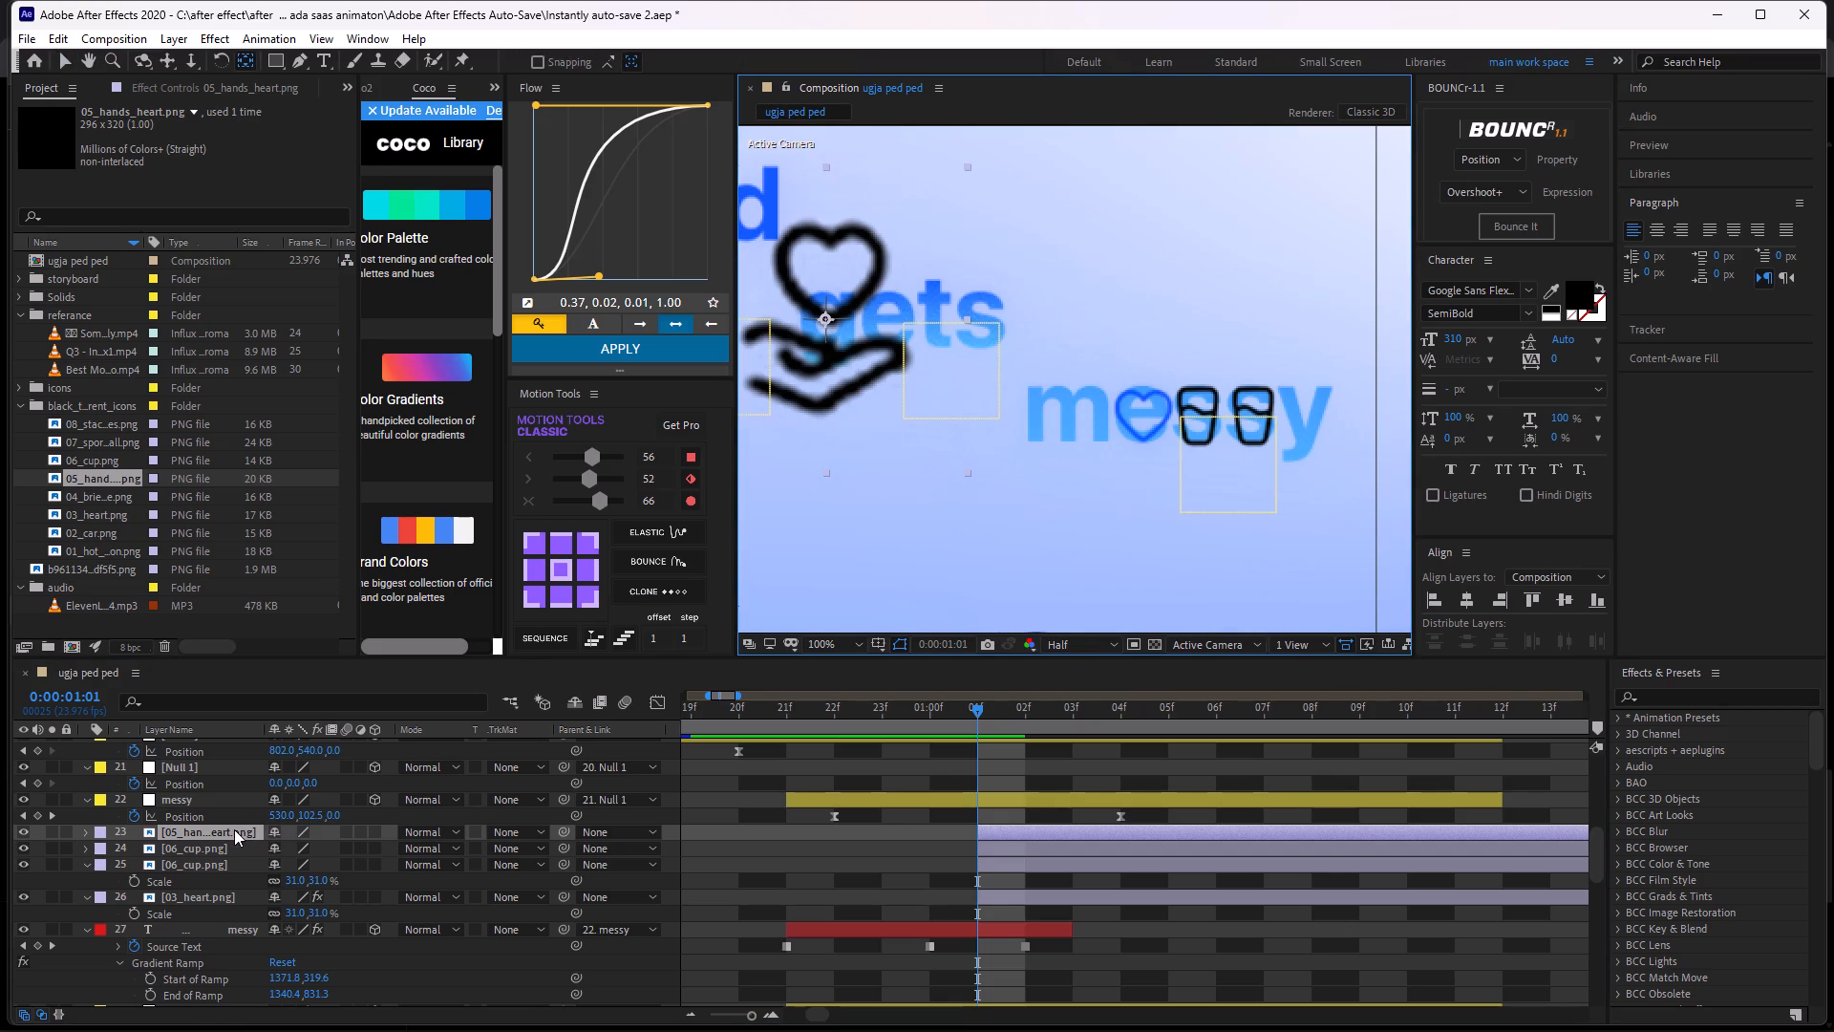
{"action": "key", "text": "s"}
{"action": "left_click", "coordinate": [333, 841]}
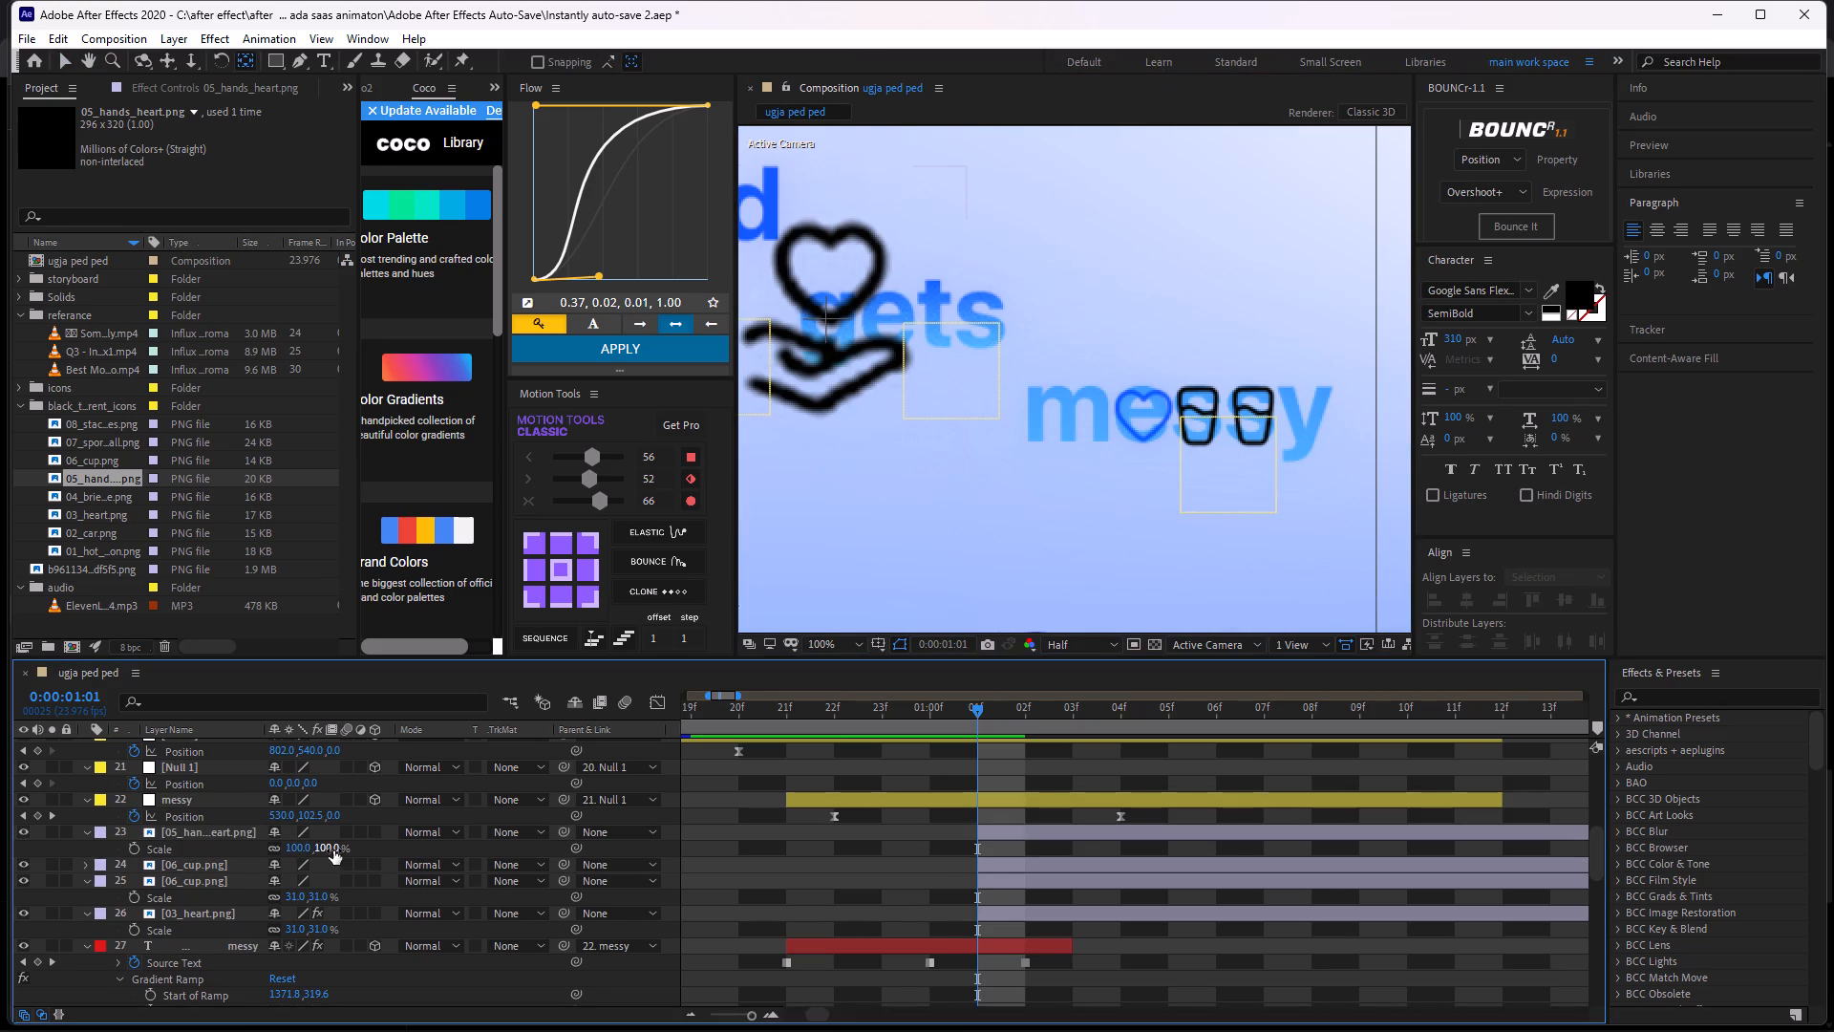
{"action": "left_click", "coordinate": [333, 850]}
{"action": "type", "text": "31"}
{"action": "key", "text": "Return"}
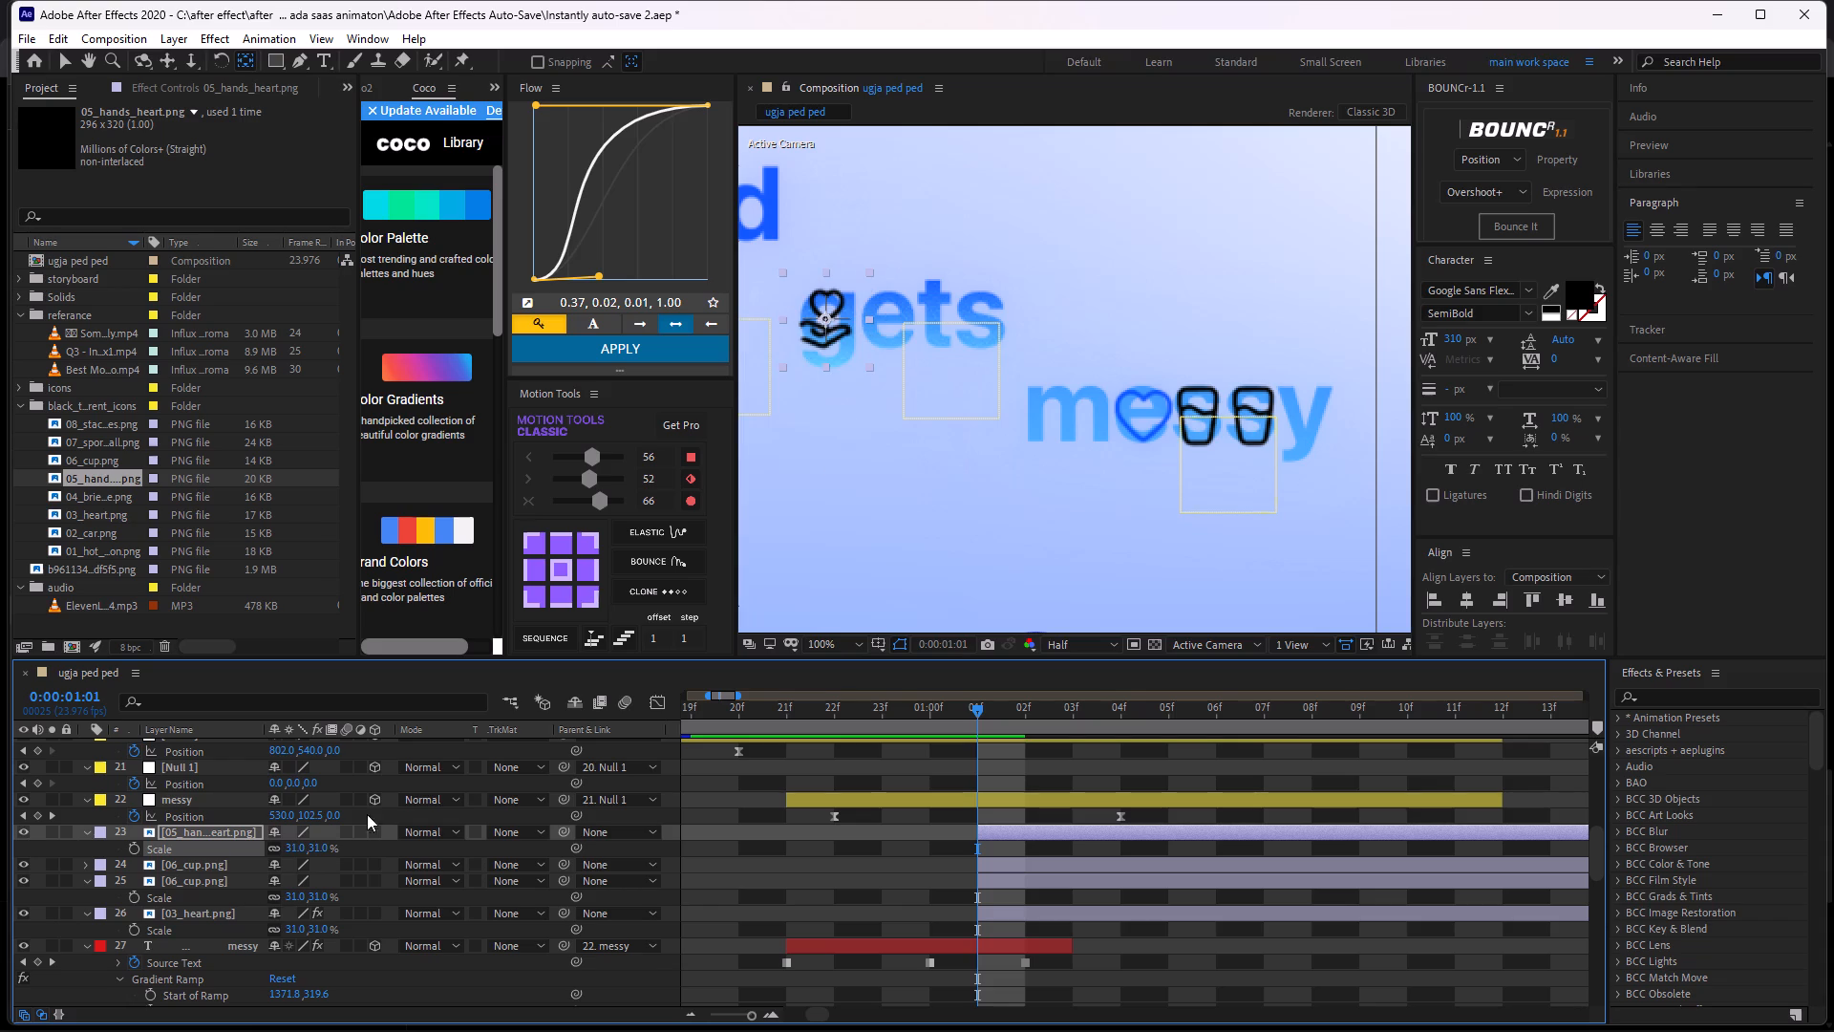
Move the hands-and-heart icon onto the letter y of messy.
{"action": "left_click_drag", "start_coordinate": [838, 314], "coordinate": [903, 367]}
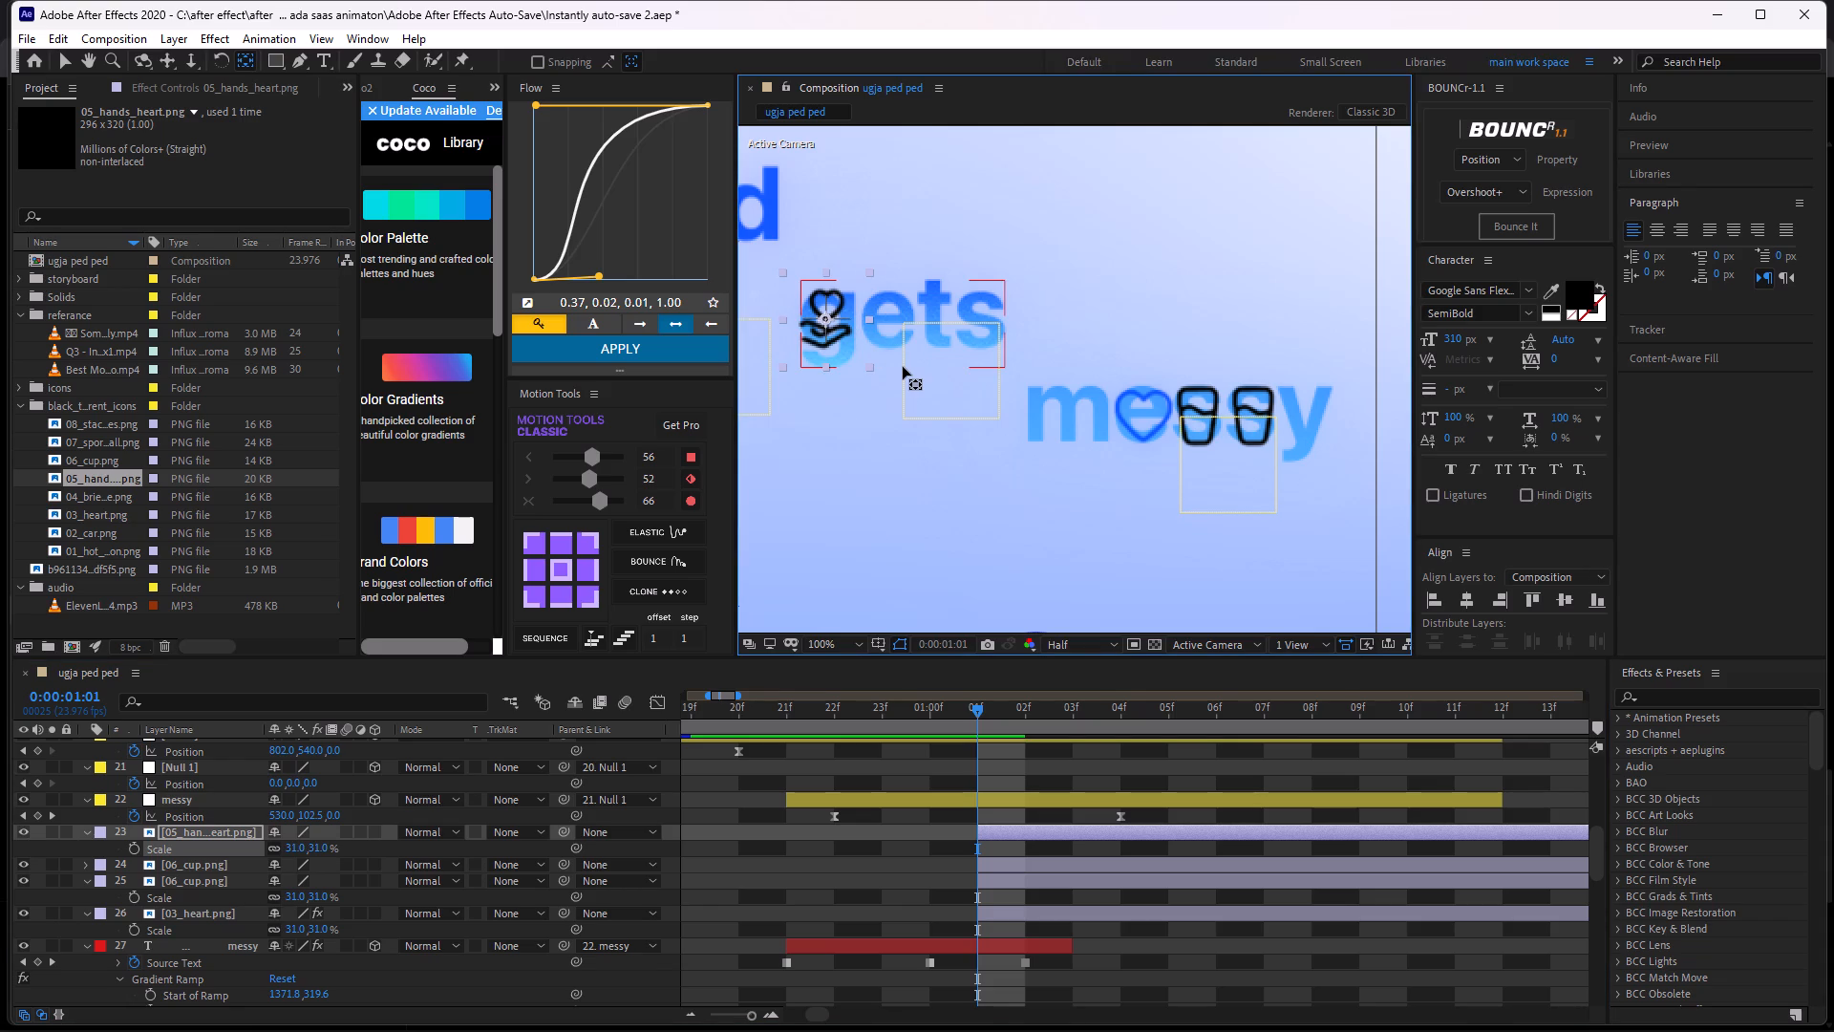
{"action": "key", "text": "v"}
{"action": "left_click_drag", "start_coordinate": [856, 343], "coordinate": [1072, 408]}
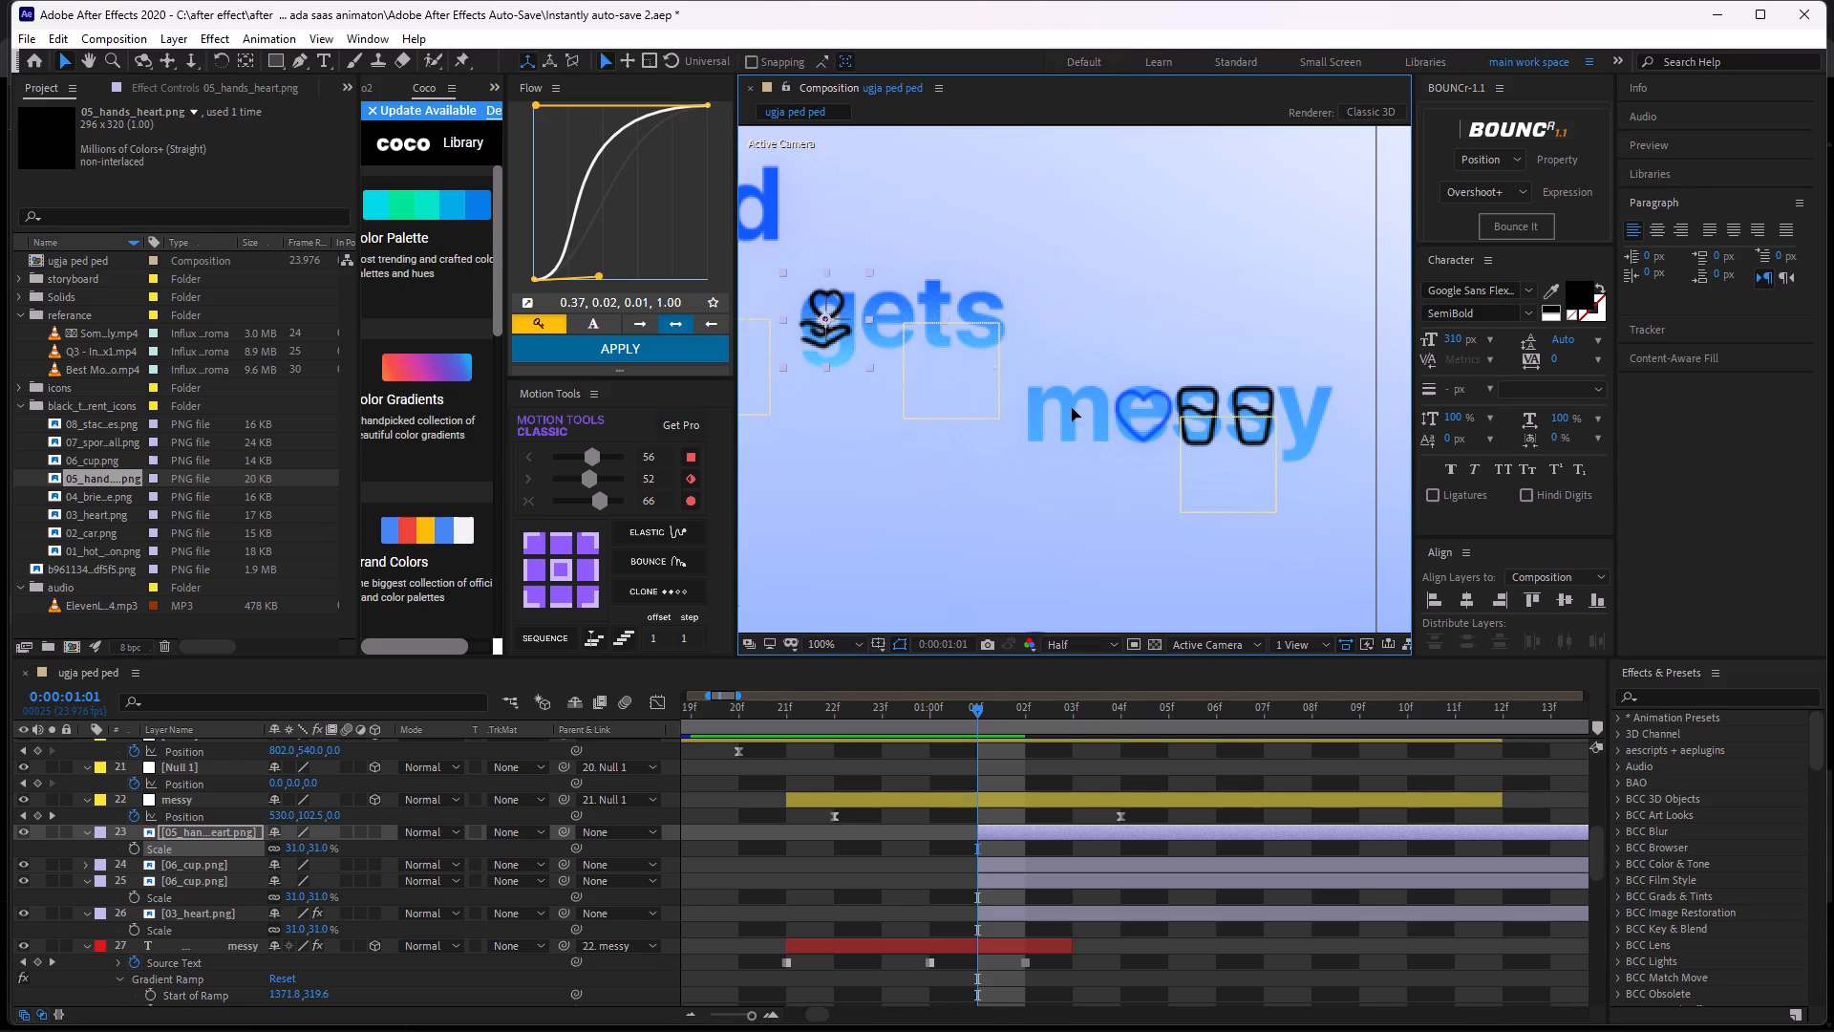
{"action": "left_click_drag", "start_coordinate": [1072, 408], "coordinate": [1309, 445]}
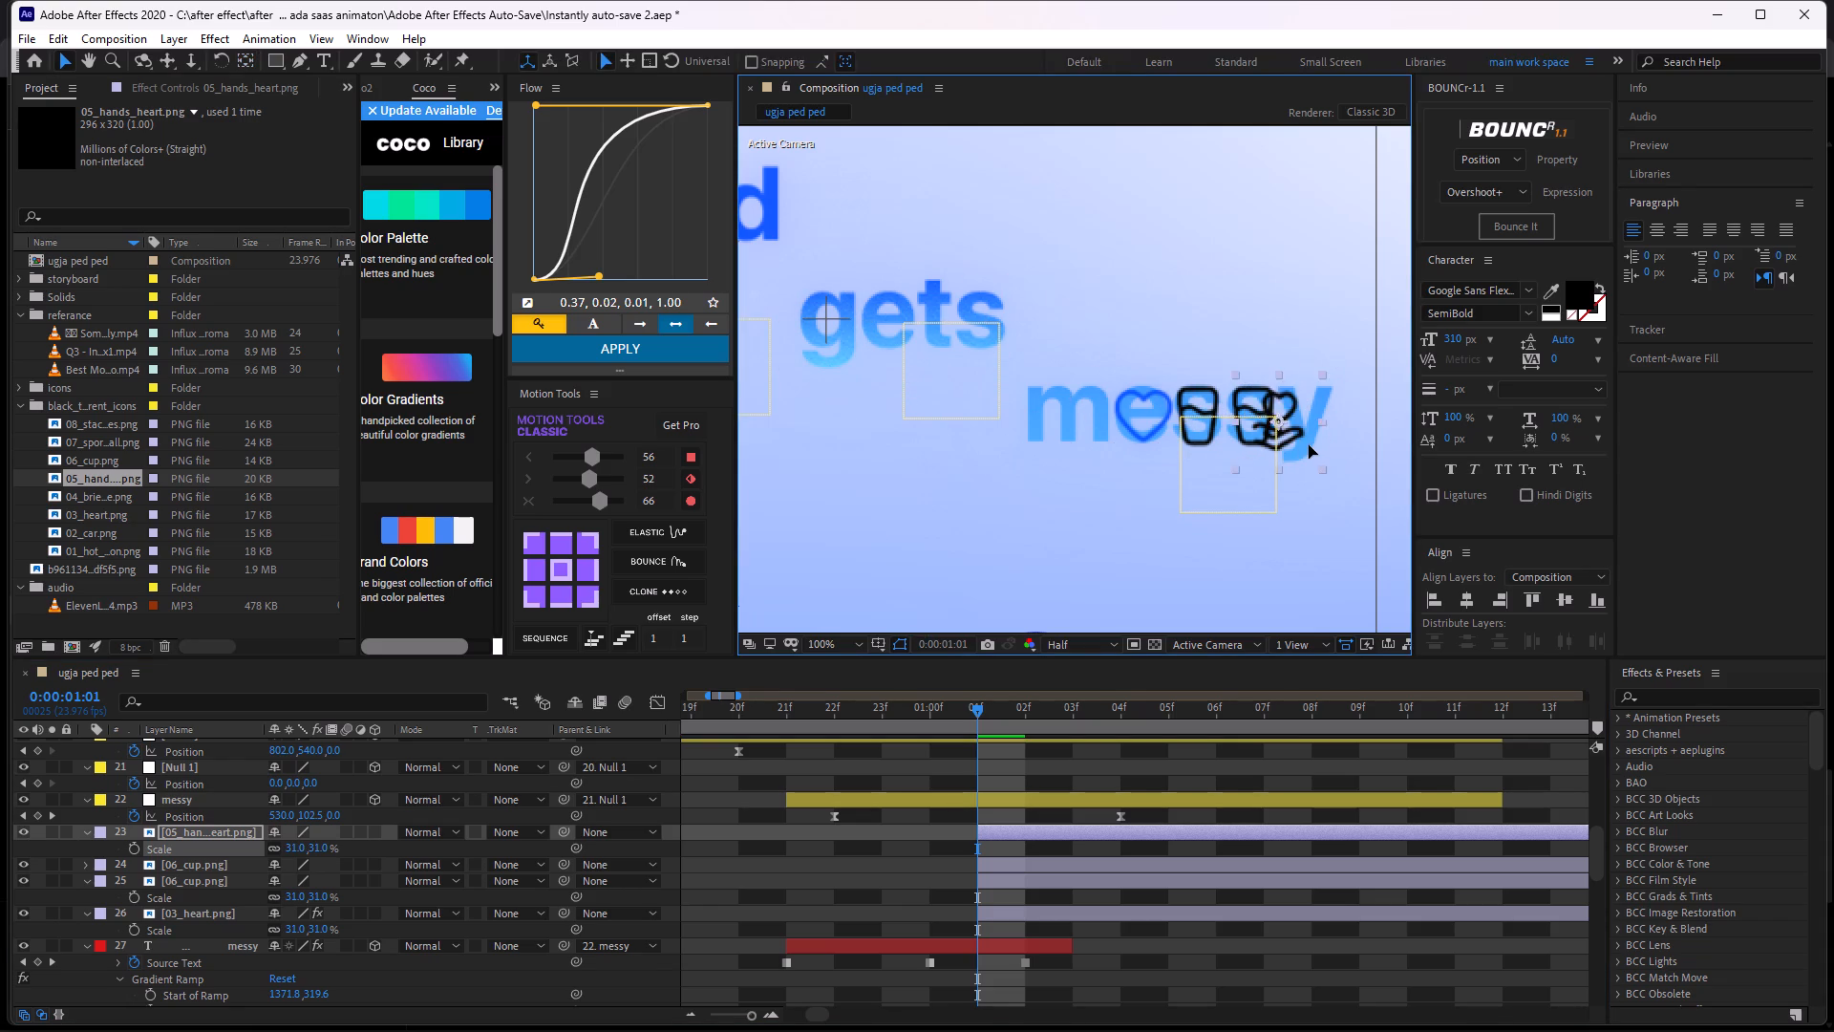
{"action": "left_click_drag", "start_coordinate": [1309, 445], "coordinate": [1332, 438]}
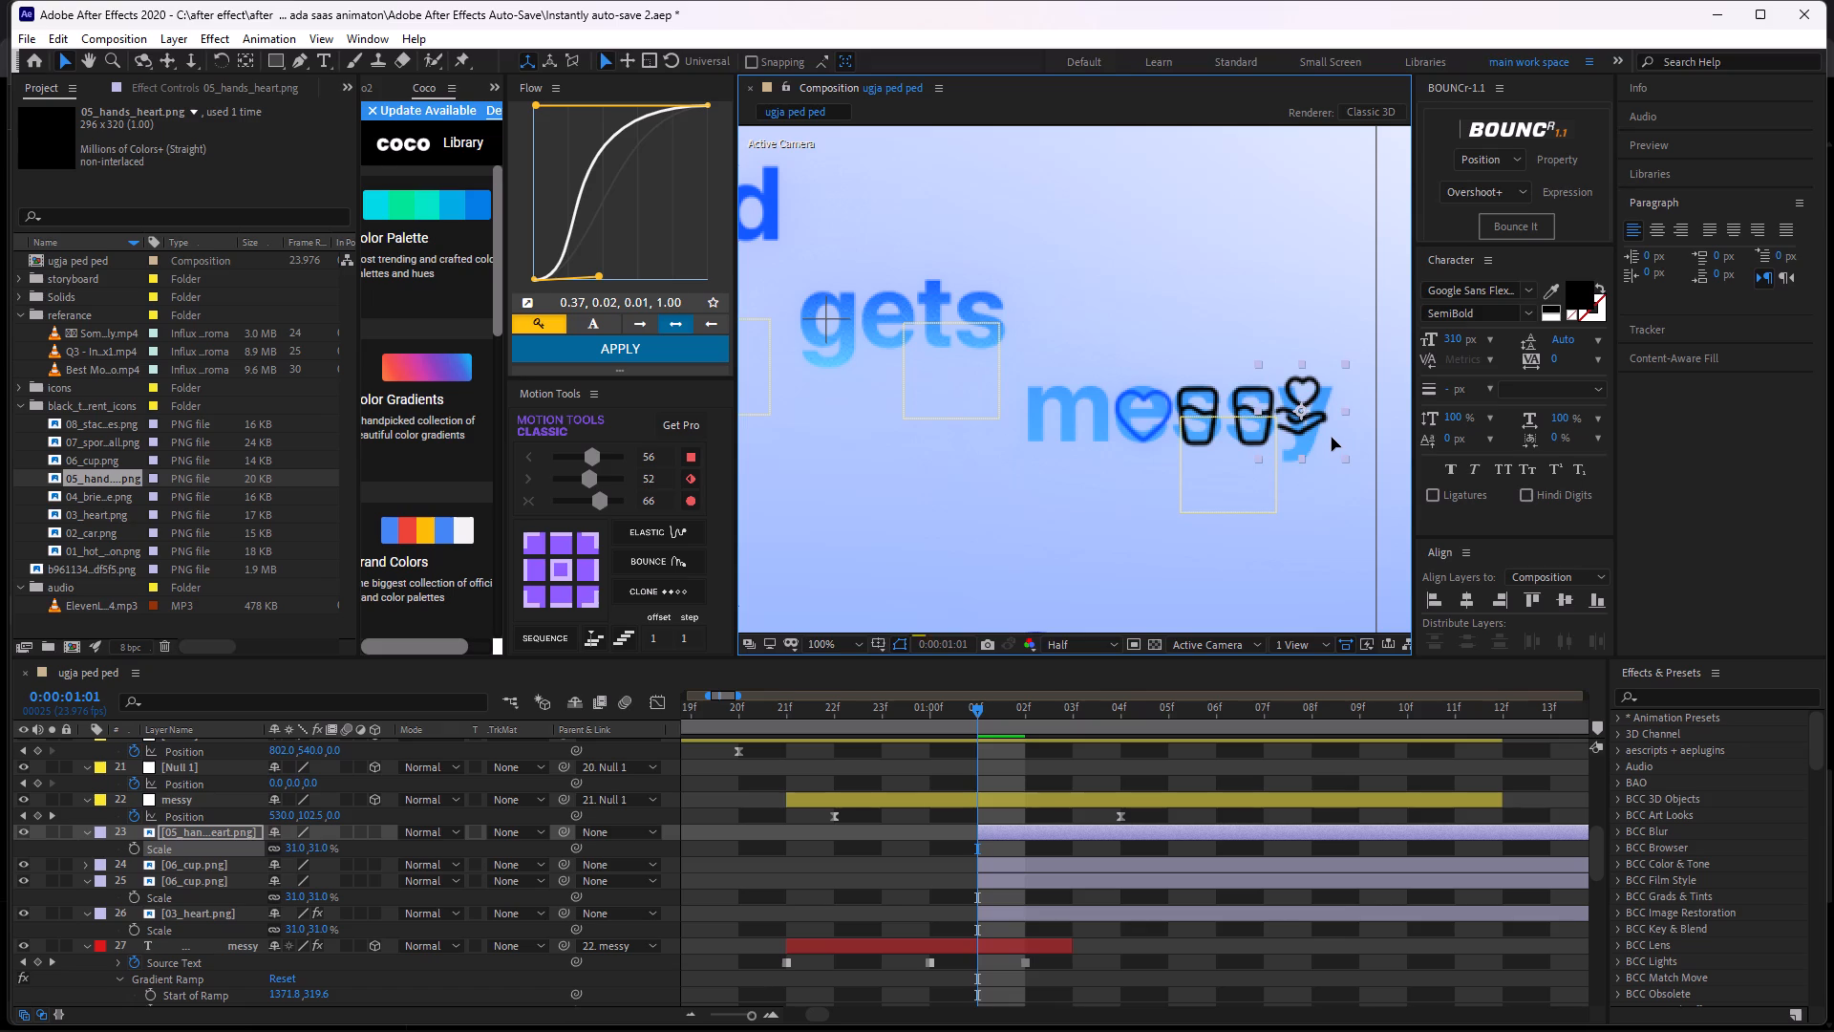
{"action": "left_click_drag", "start_coordinate": [1332, 438], "coordinate": [1333, 441]}
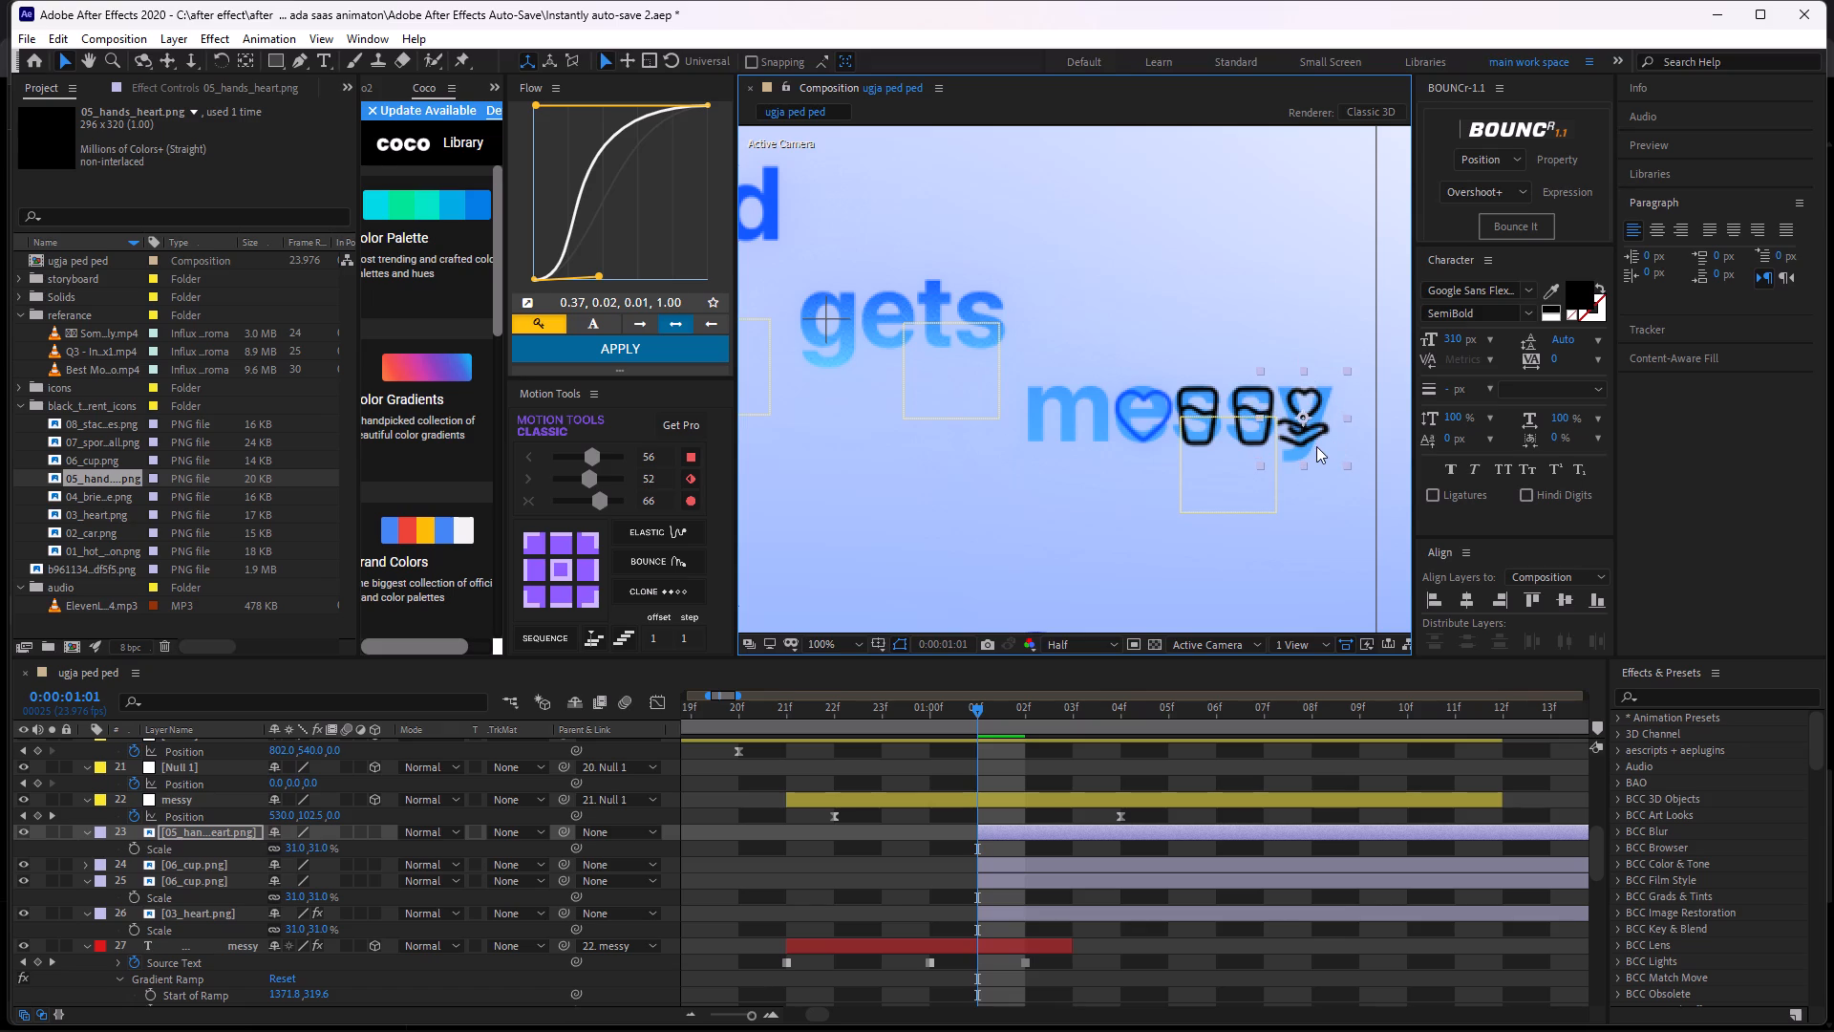
Examine how the hands-and-heart icon and the other icons line up with the letters of messy.
{"action": "scroll", "coordinate": [1316, 446], "scroll_direction": "up", "scroll_amount": 1}
{"action": "middle_click_drag", "start_coordinate": [1313, 445], "coordinate": [884, 426]}
{"action": "scroll", "coordinate": [958, 372], "scroll_direction": "up", "scroll_amount": 1}
{"action": "middle_click_drag", "start_coordinate": [1055, 411], "coordinate": [825, 338]}
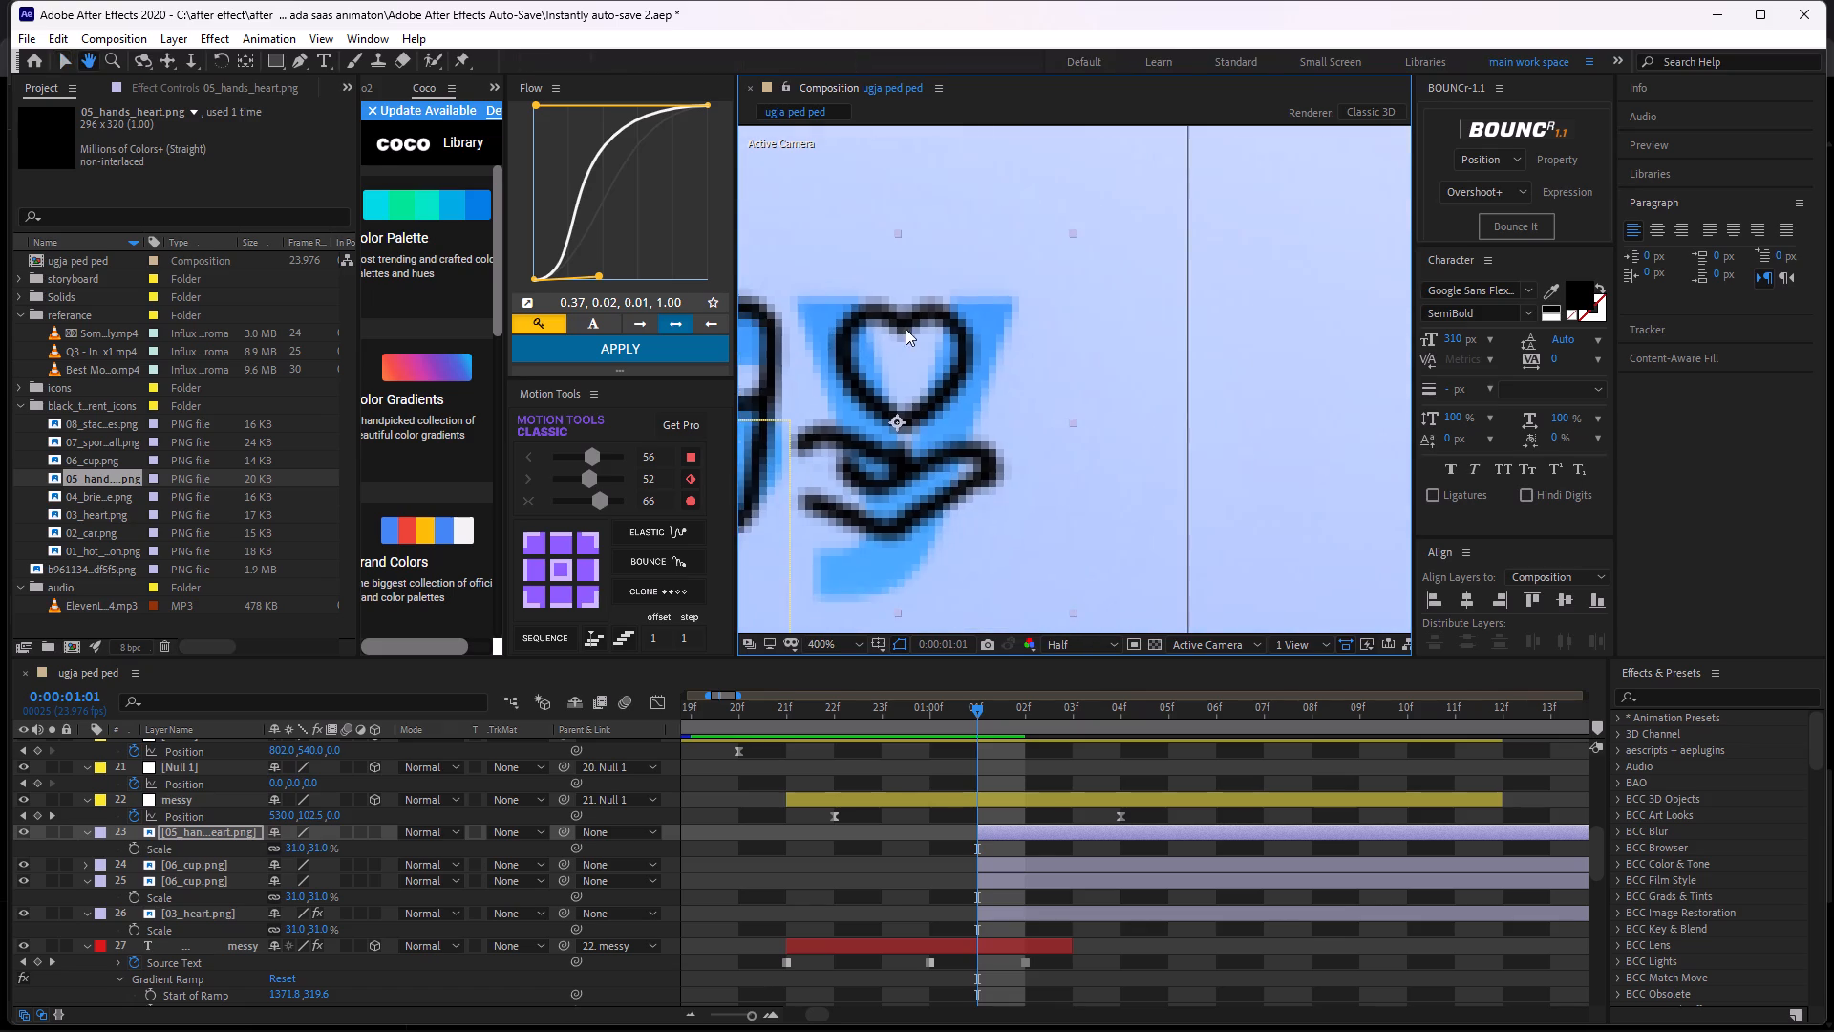
{"action": "scroll", "coordinate": [909, 329], "scroll_direction": "down", "scroll_amount": 1}
{"action": "middle_click_drag", "start_coordinate": [989, 420], "coordinate": [1023, 404]}
{"action": "middle_click_drag", "start_coordinate": [1035, 462], "coordinate": [1066, 443]}
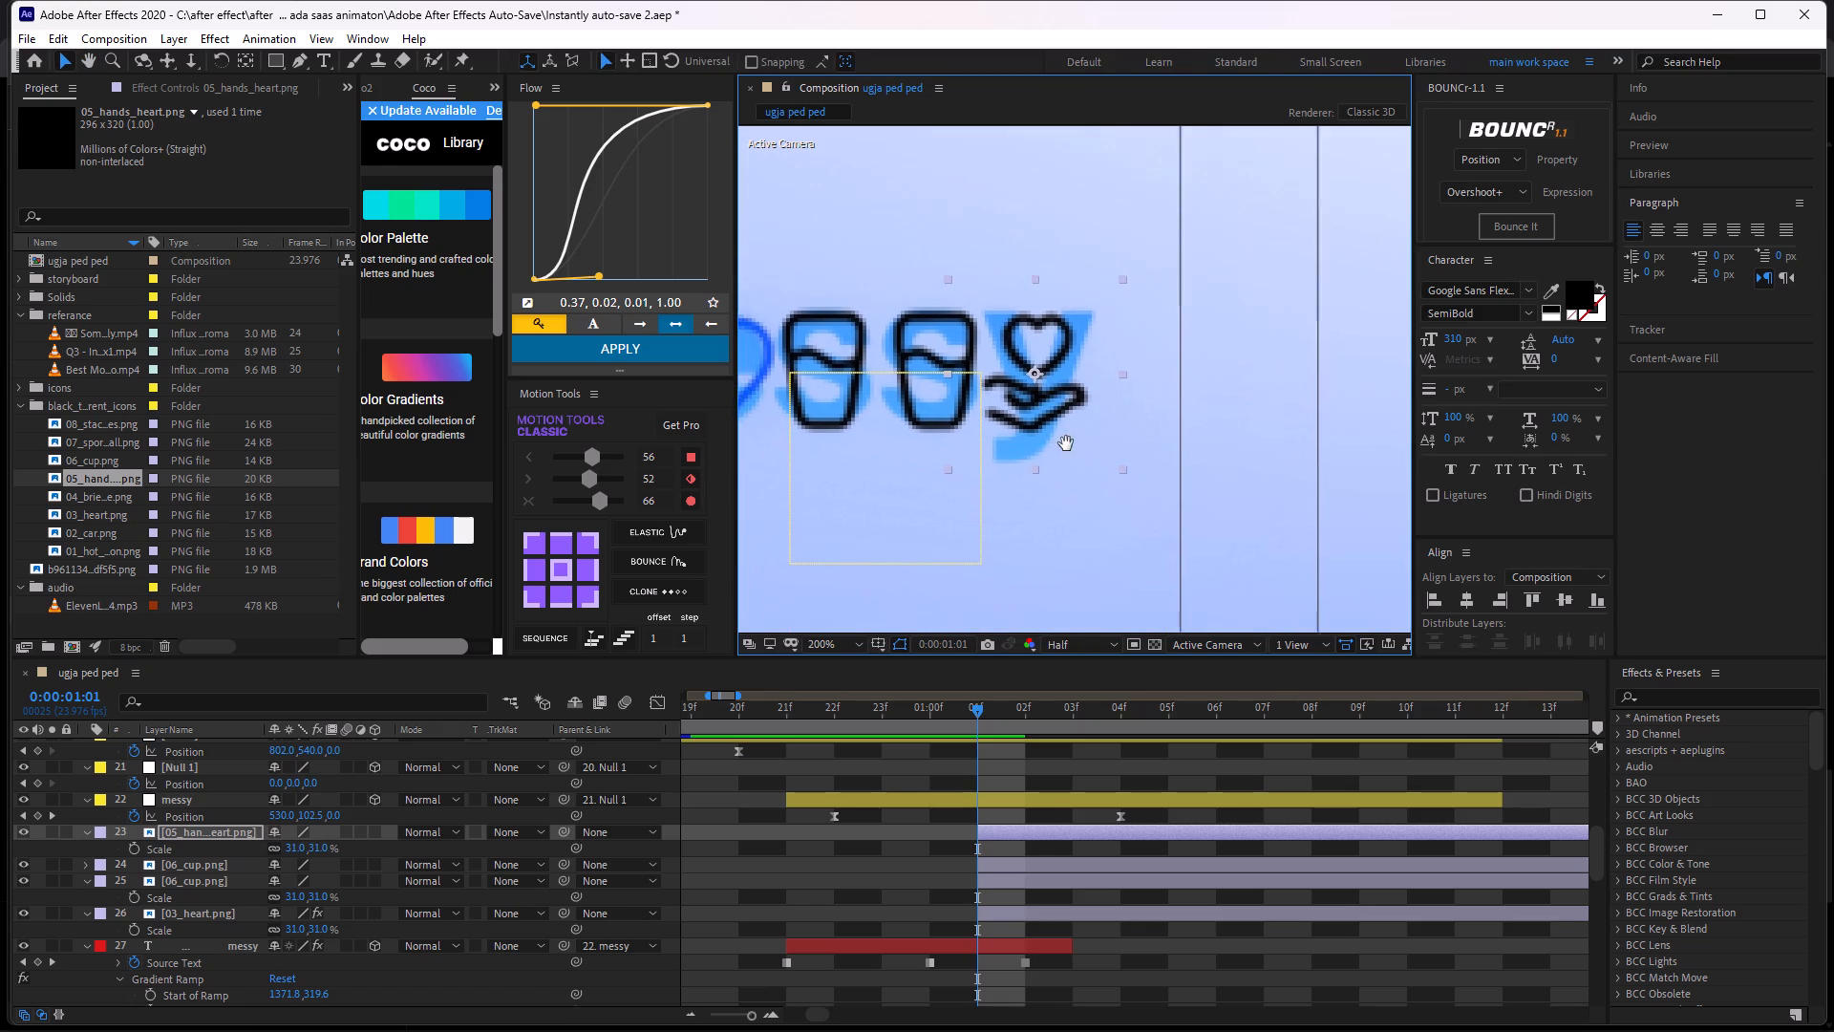
{"action": "middle_click_drag", "start_coordinate": [1066, 443], "coordinate": [1133, 440]}
{"action": "middle_click_drag", "start_coordinate": [1077, 443], "coordinate": [1186, 426]}
{"action": "middle_click_drag", "start_coordinate": [1075, 424], "coordinate": [1089, 435]}
{"action": "middle_click_drag", "start_coordinate": [1043, 453], "coordinate": [1137, 410]}
{"action": "middle_click_drag", "start_coordinate": [1014, 493], "coordinate": [1035, 484]}
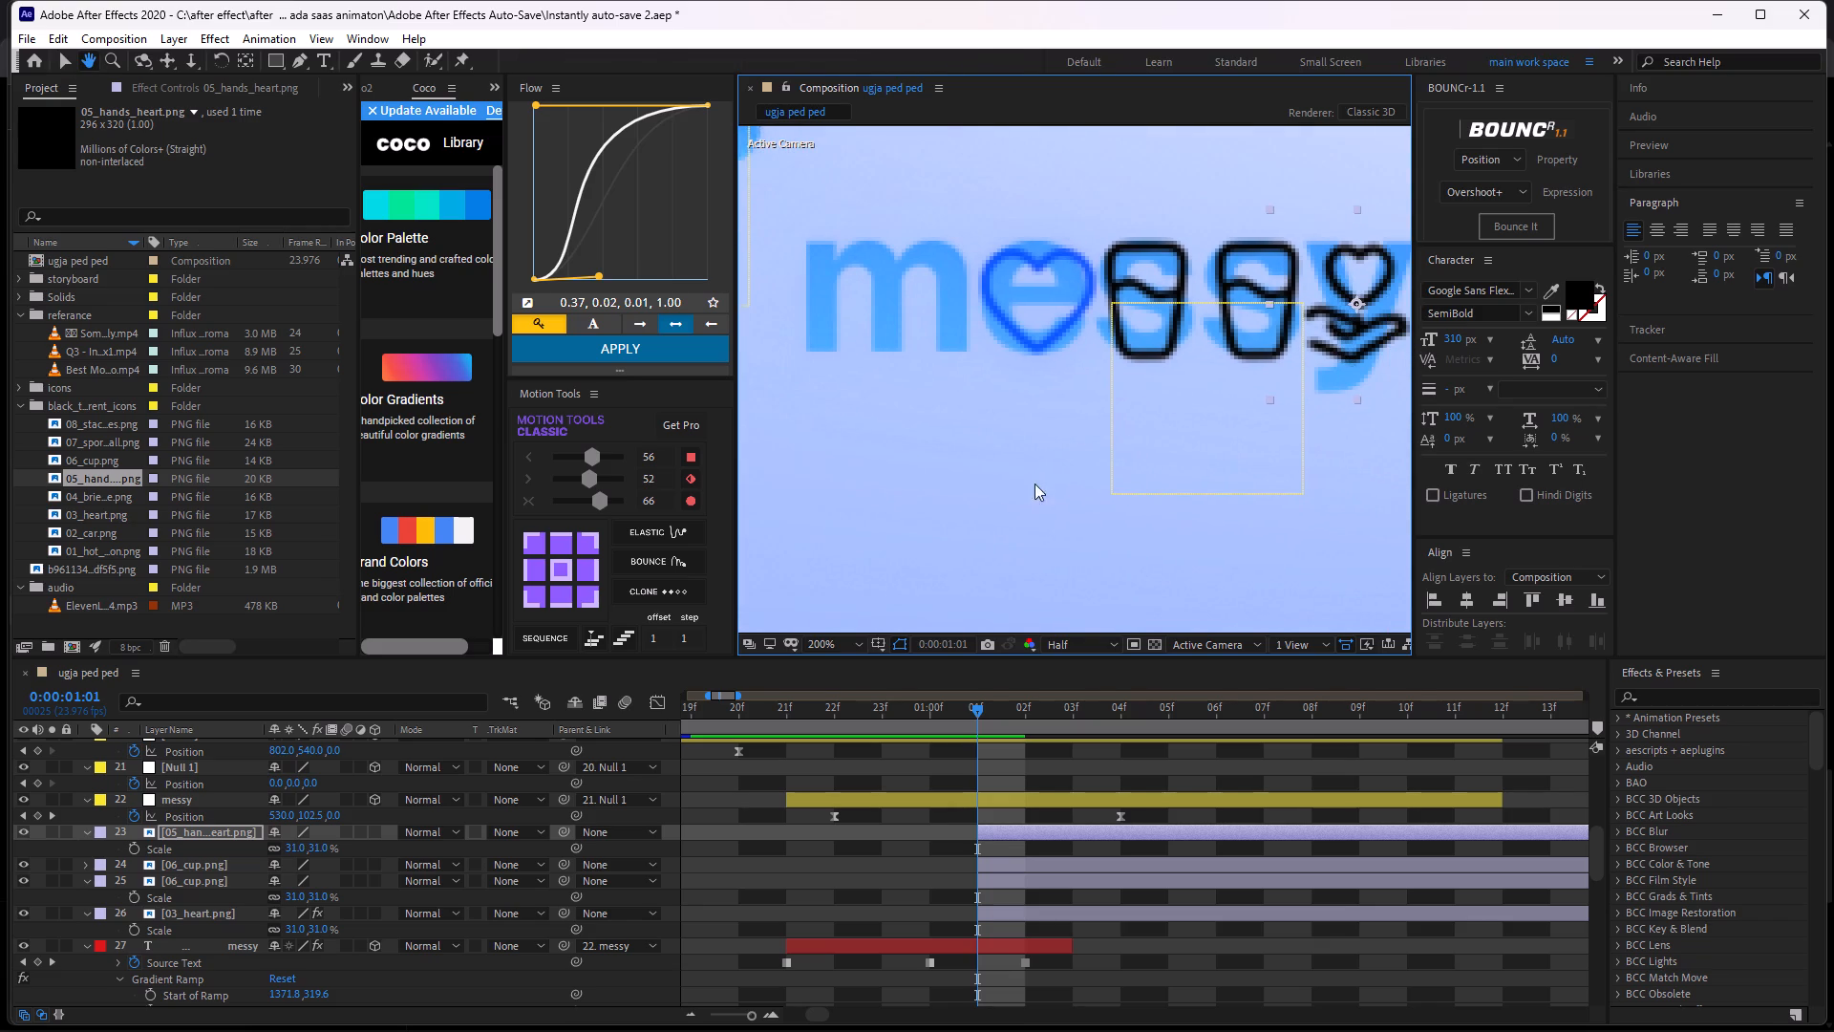
{"action": "left_click_drag", "start_coordinate": [868, 834], "coordinate": [891, 817]}
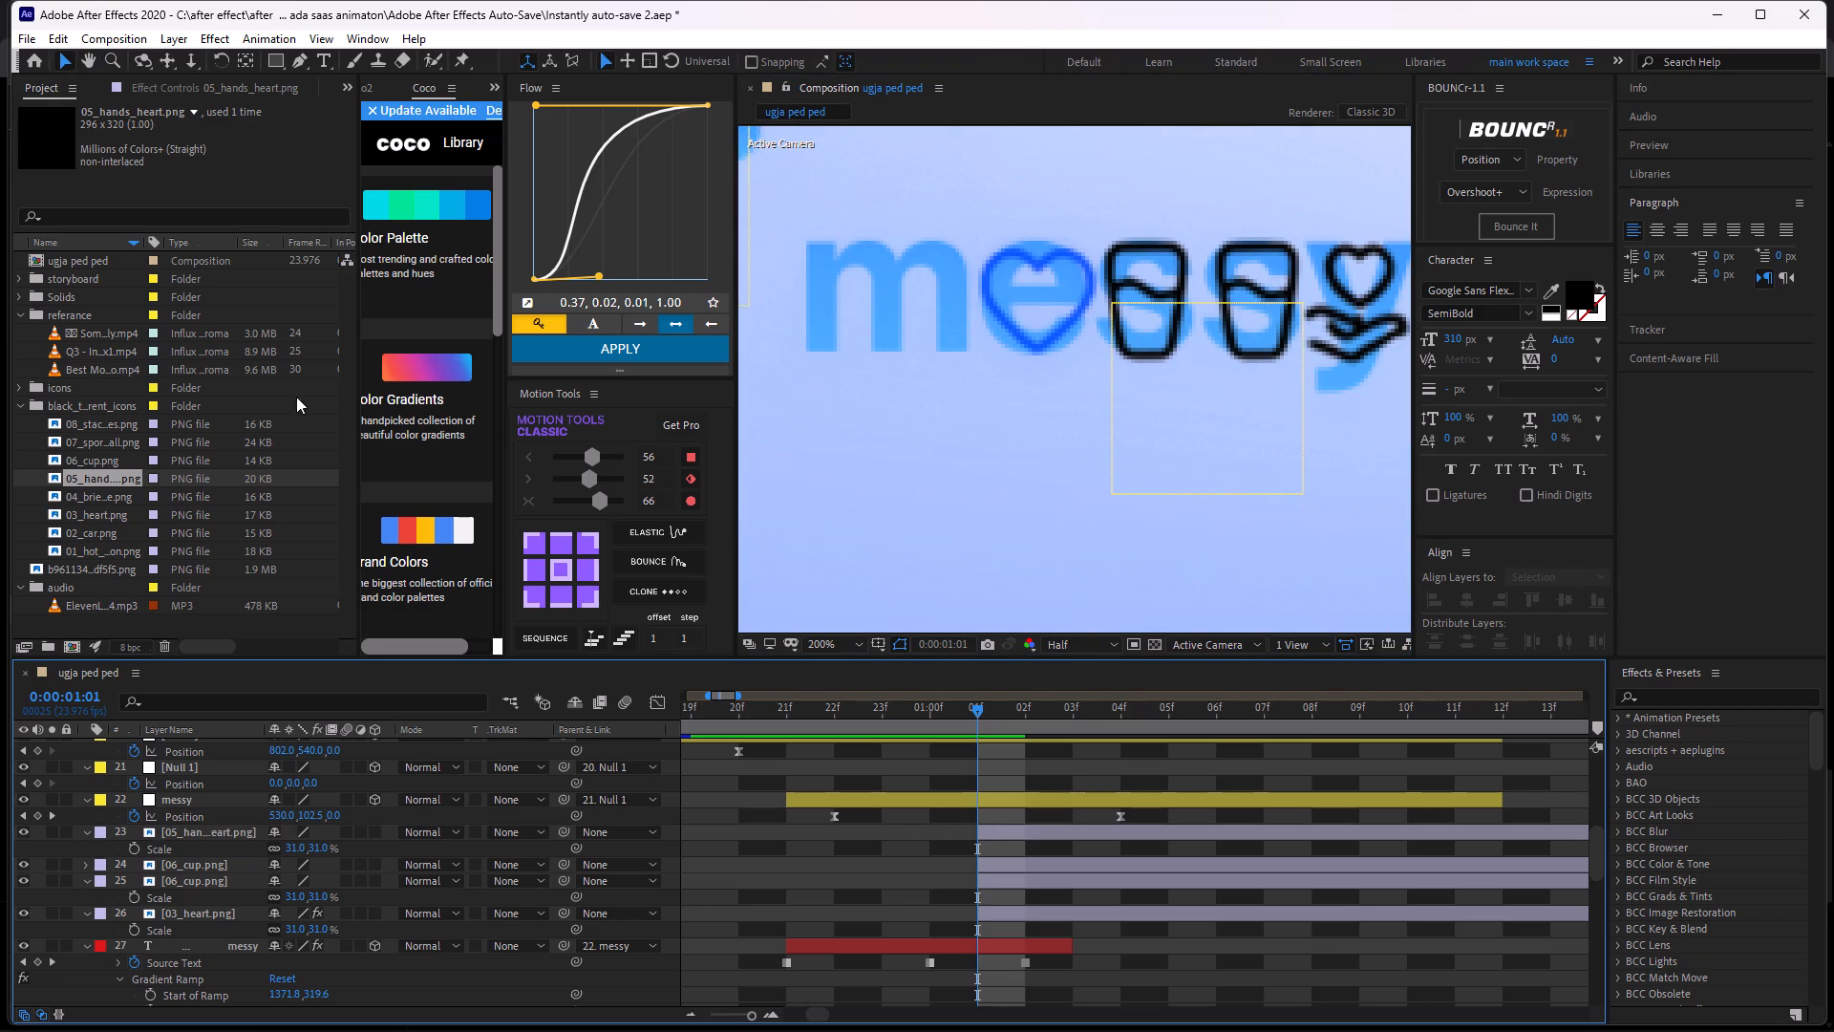
Preview 07_sports_ball.png from the project and add it as a layer directly above the hands-and-heart layer.
{"action": "left_click", "coordinate": [111, 444]}
{"action": "left_click", "coordinate": [111, 436]}
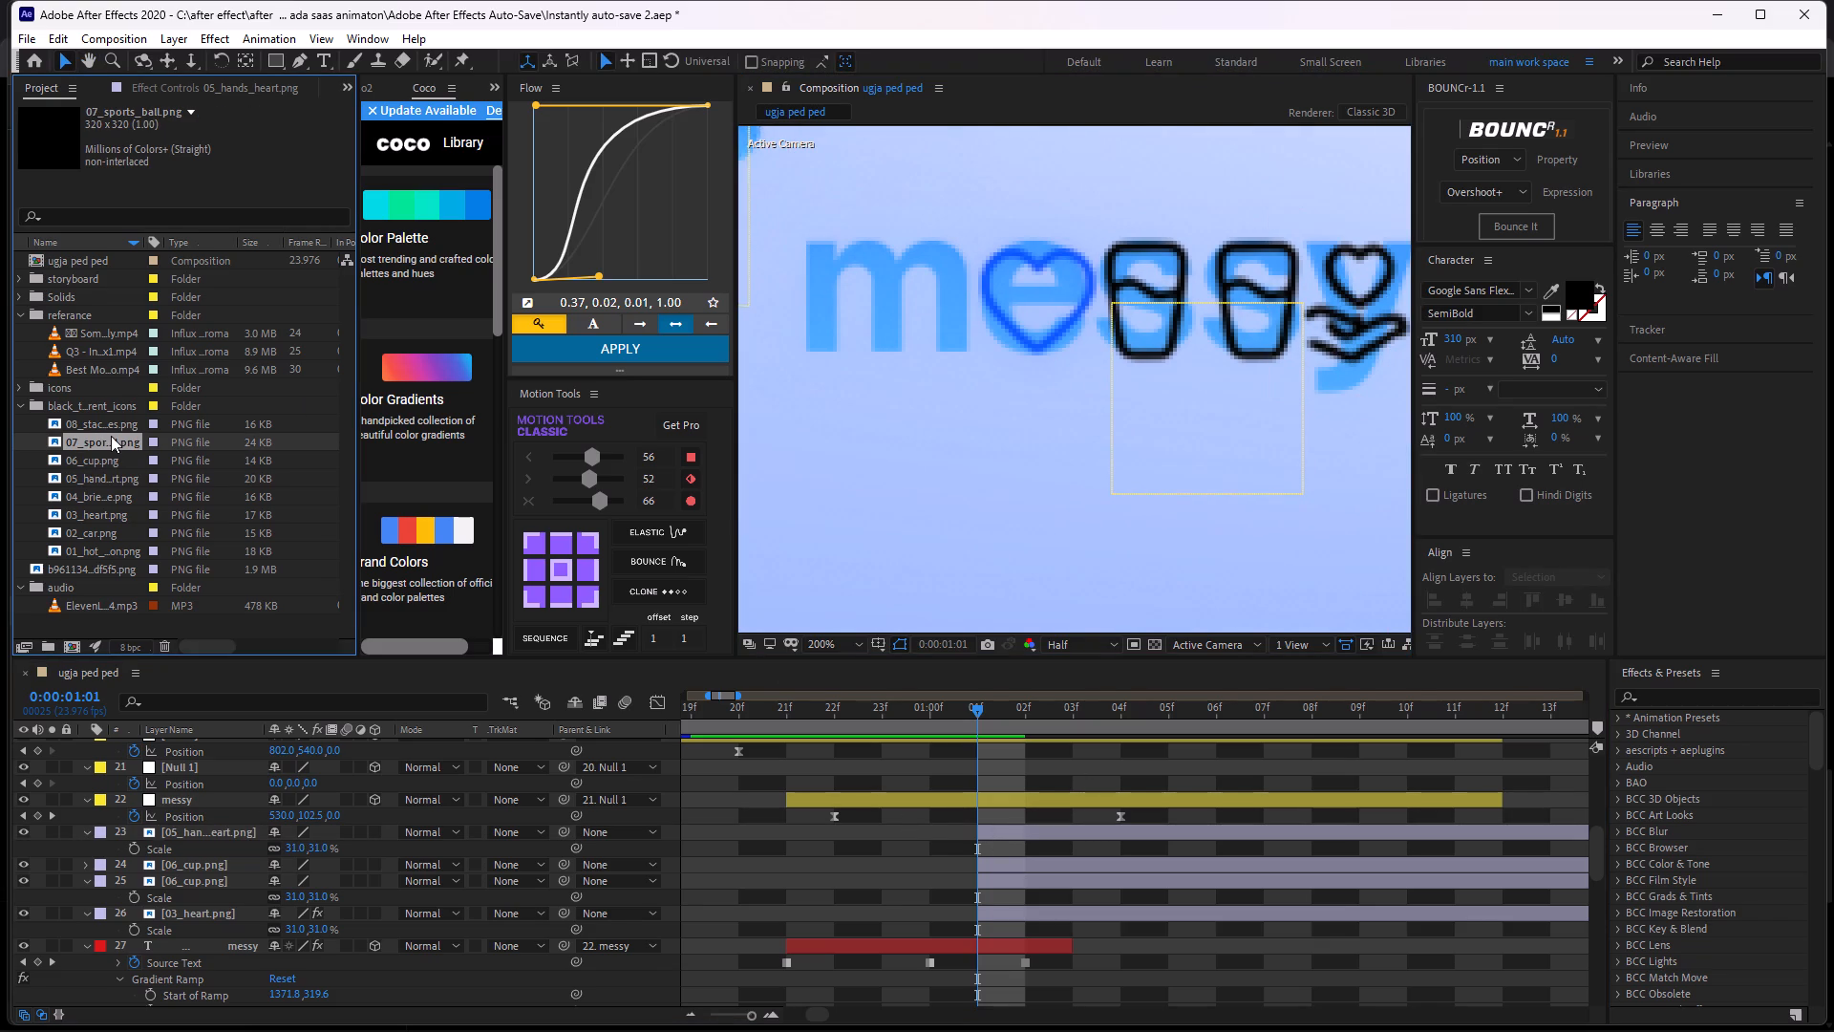
{"action": "double_click", "coordinate": [99, 439]}
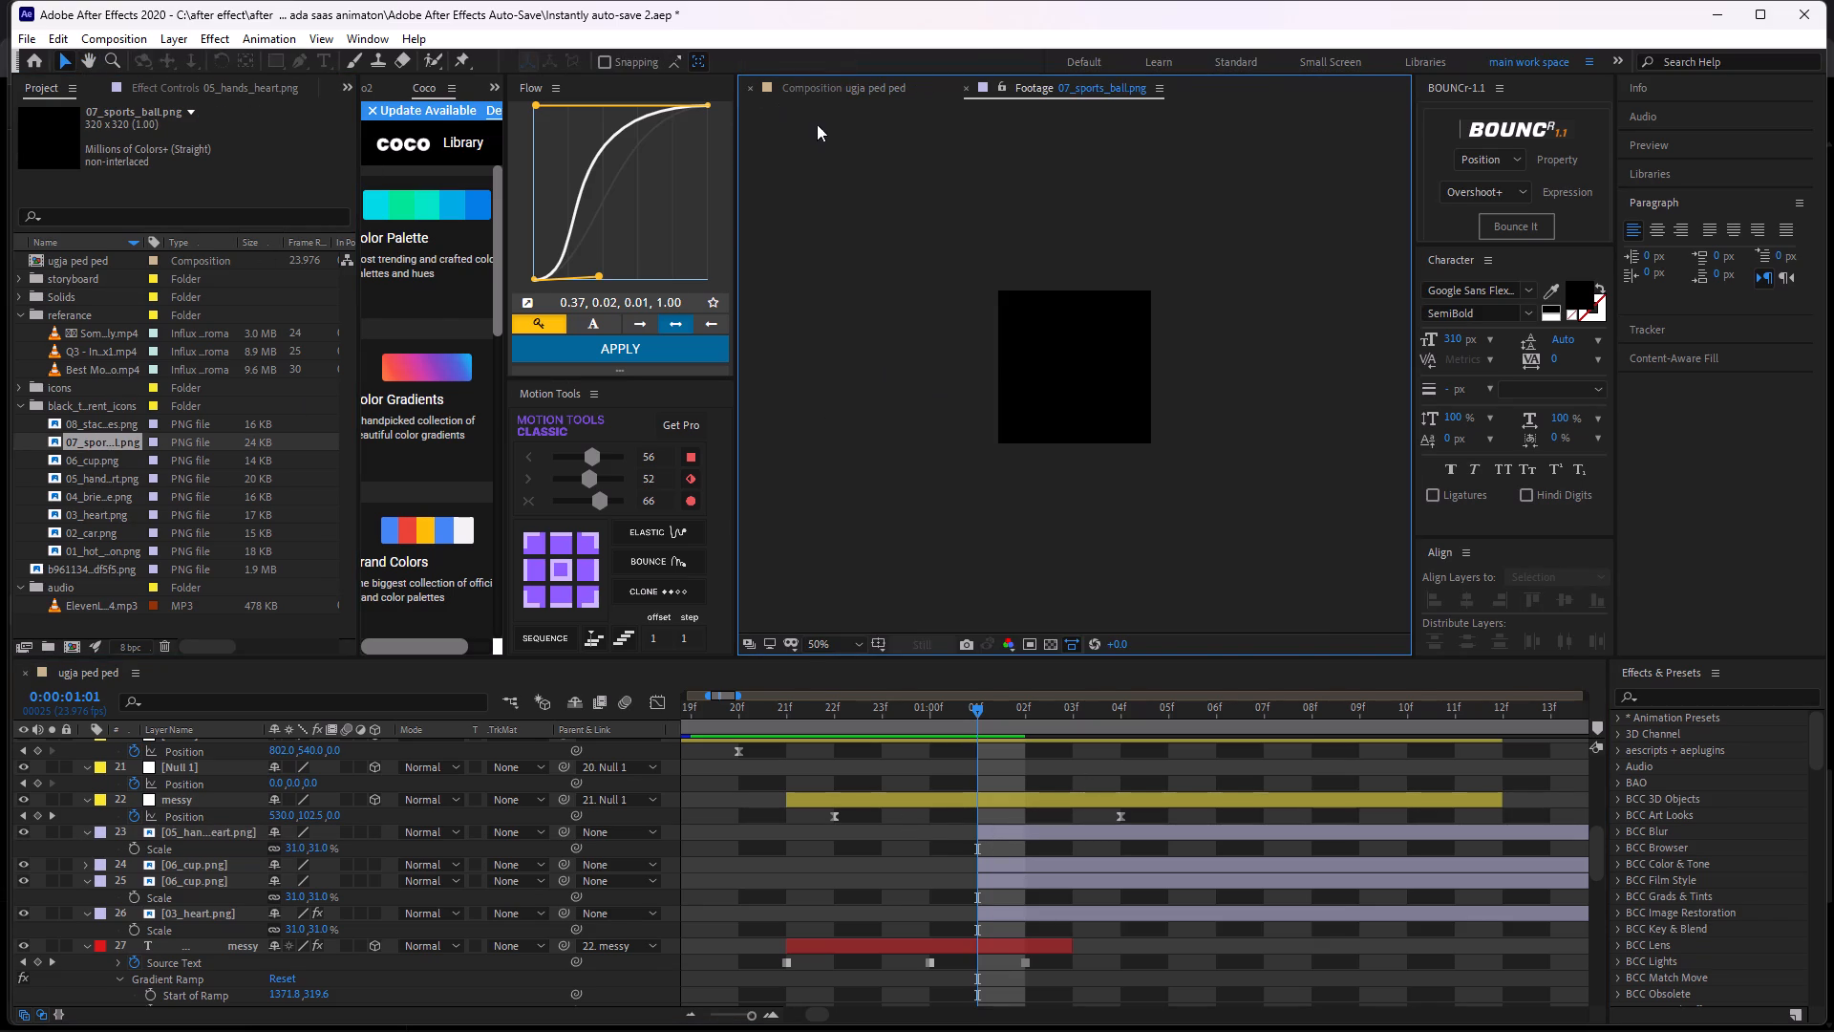
{"action": "left_click", "coordinate": [821, 85]}
{"action": "left_click_drag", "start_coordinate": [92, 447], "coordinate": [929, 828]}
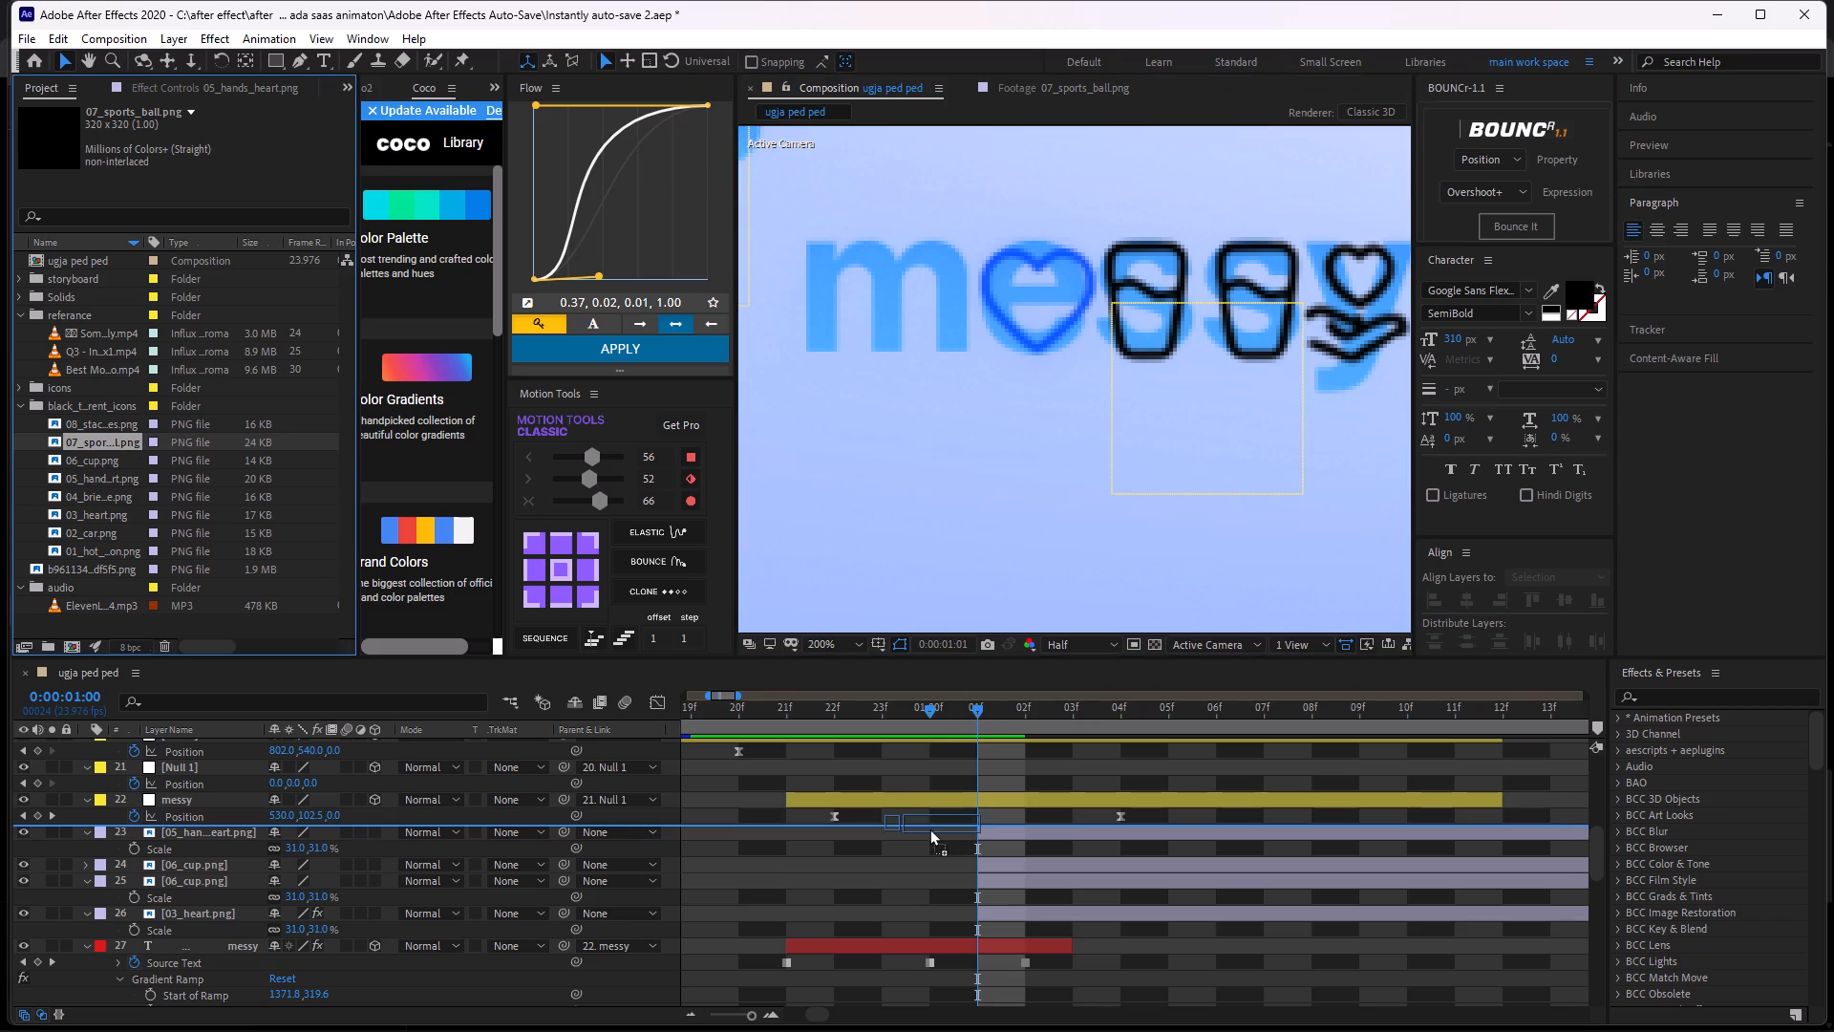
{"action": "left_click_drag", "start_coordinate": [929, 828], "coordinate": [947, 815]}
Move the sports ball icon roughly over the beginning of the word messy.
{"action": "middle_click_drag", "start_coordinate": [947, 425], "coordinate": [999, 378]}
{"action": "scroll", "coordinate": [998, 378], "scroll_direction": "down", "scroll_amount": 1}
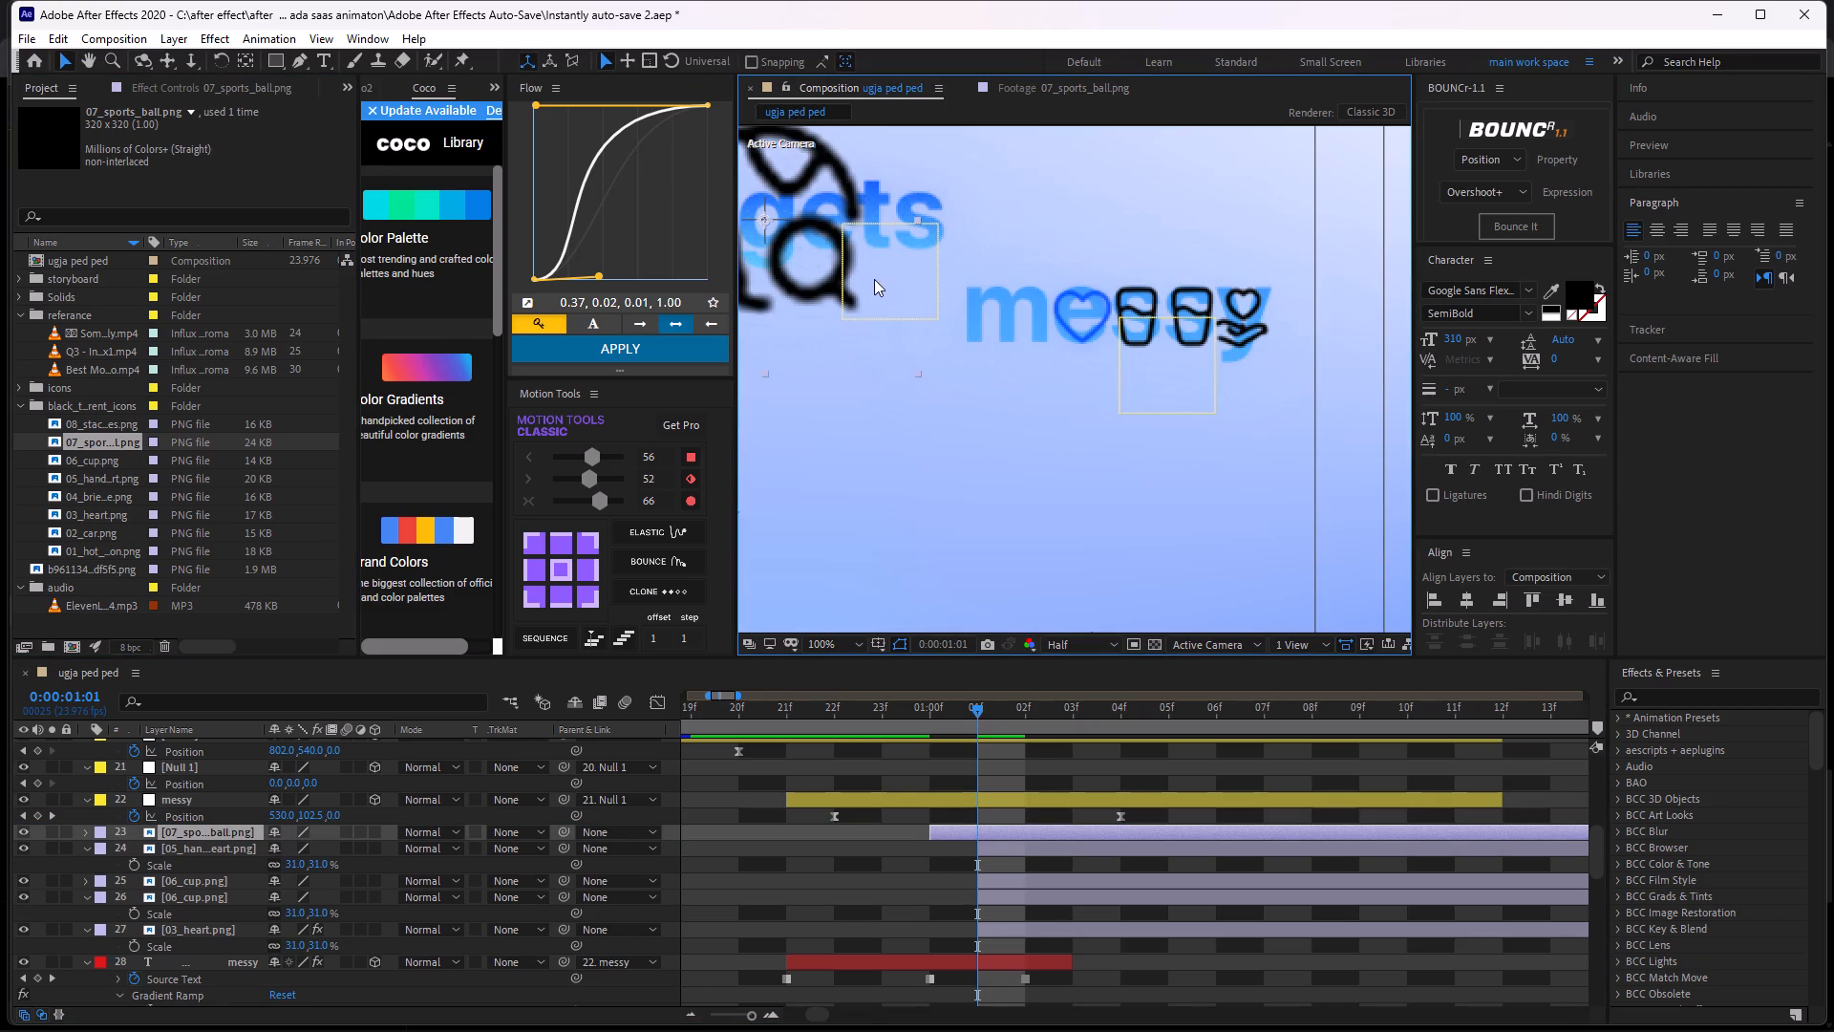
{"action": "scroll", "coordinate": [885, 263], "scroll_direction": "down", "scroll_amount": 1}
{"action": "left_click_drag", "start_coordinate": [919, 317], "coordinate": [1070, 375]}
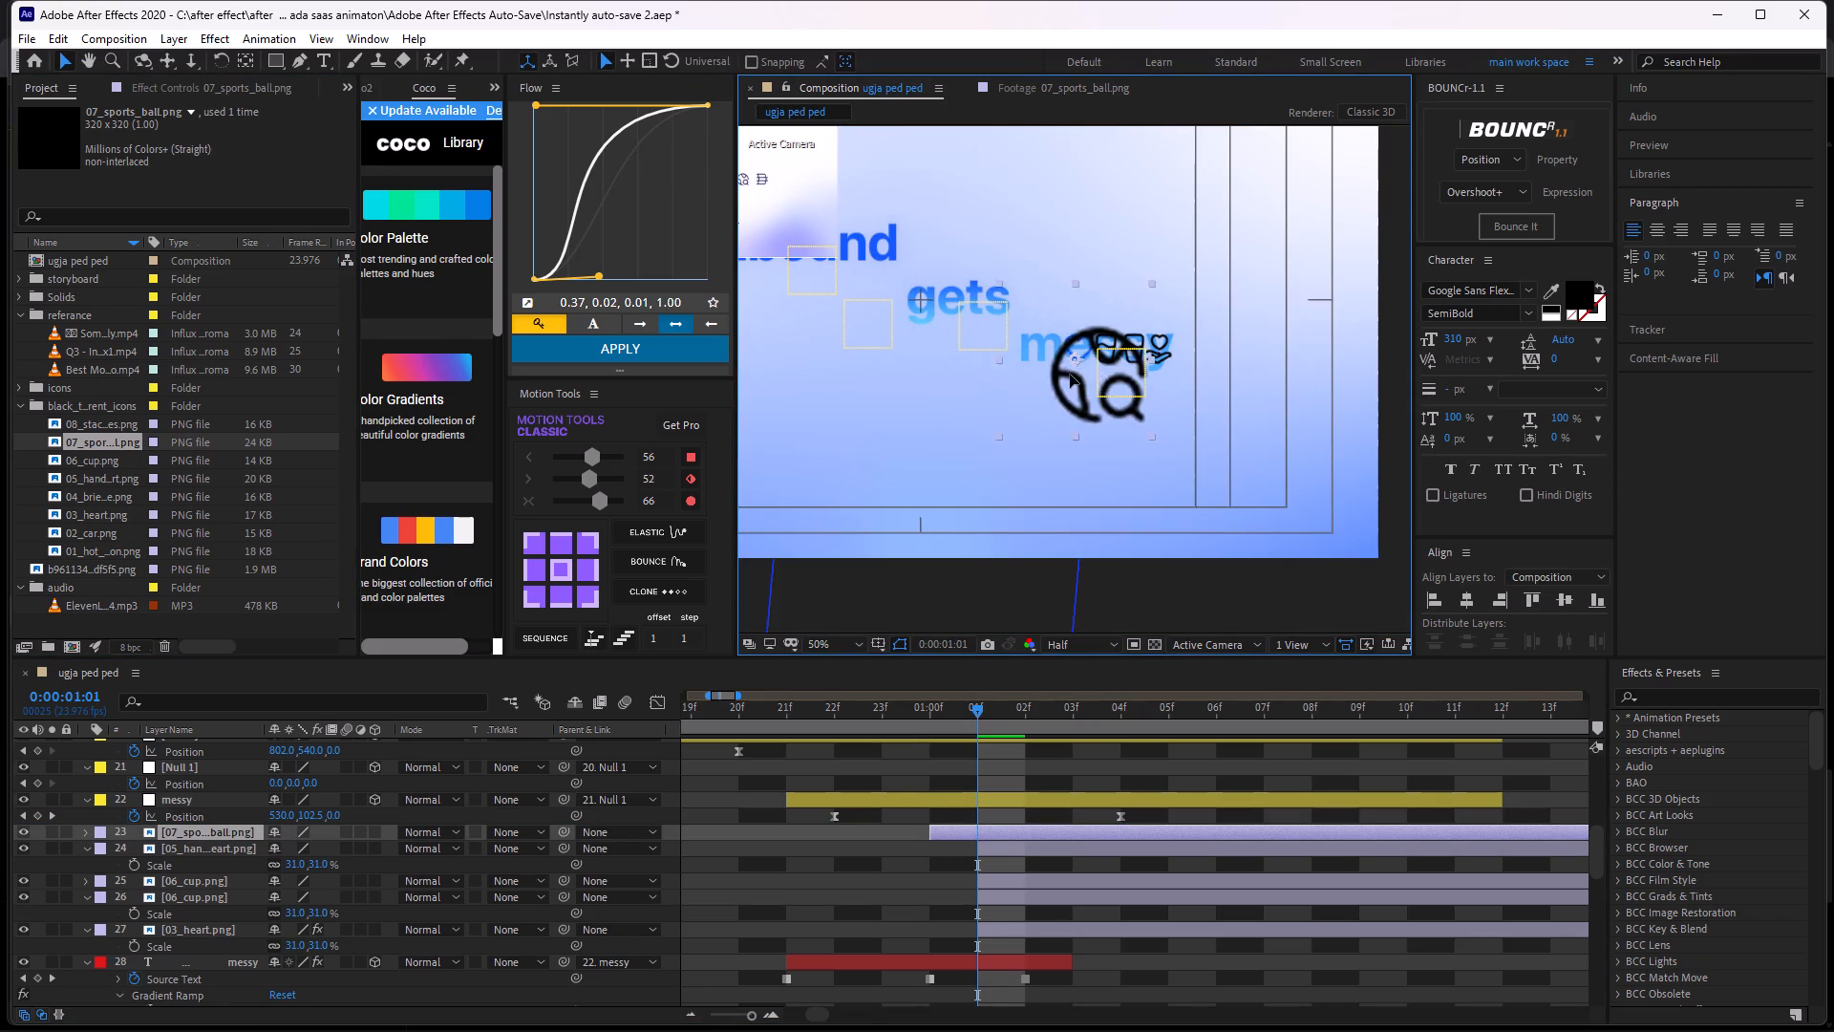
{"action": "left_click_drag", "start_coordinate": [1070, 375], "coordinate": [1046, 357]}
Set the scale of the 07_sports_ball.png layer to 31%.
{"action": "key", "text": "s"}
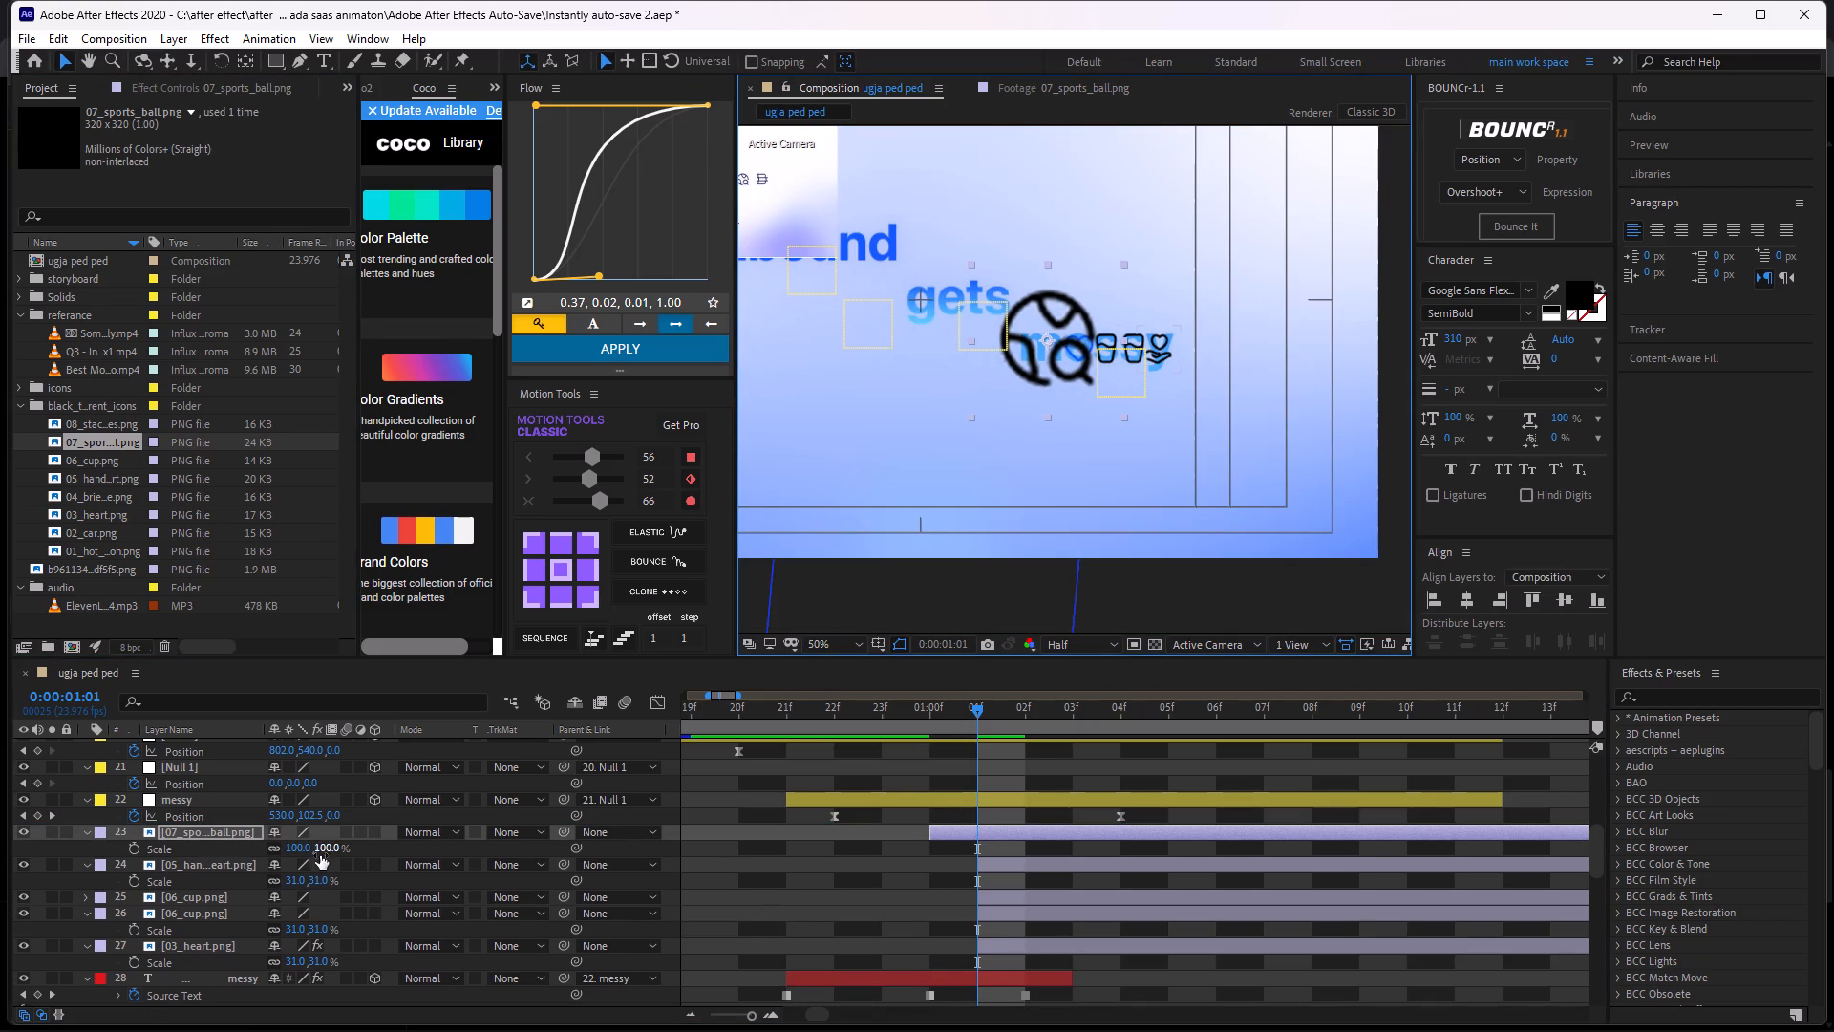
{"action": "left_click", "coordinate": [322, 854]}
{"action": "type", "text": "31"}
{"action": "key", "text": "Return"}
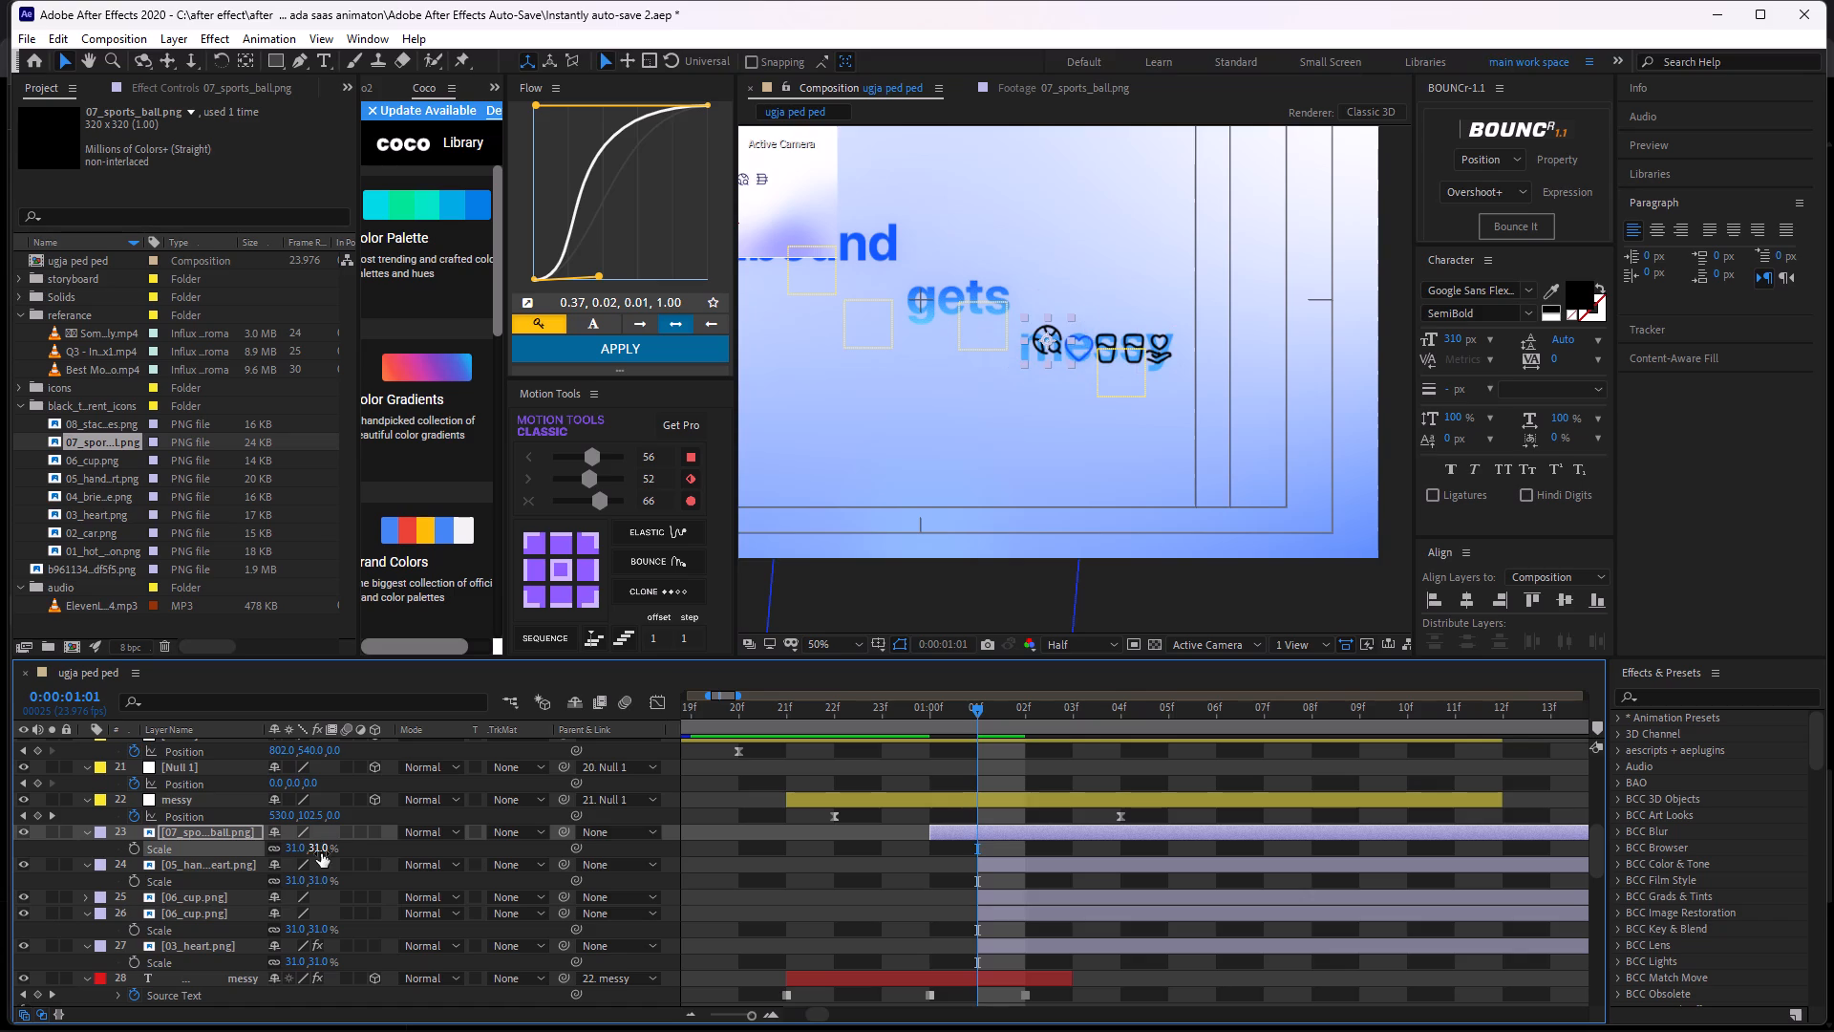
Position the sports ball icon over the letter m of messy.
{"action": "scroll", "coordinate": [1156, 282], "scroll_direction": "up", "scroll_amount": 2}
{"action": "middle_click_drag", "start_coordinate": [1086, 312], "coordinate": [1155, 445]}
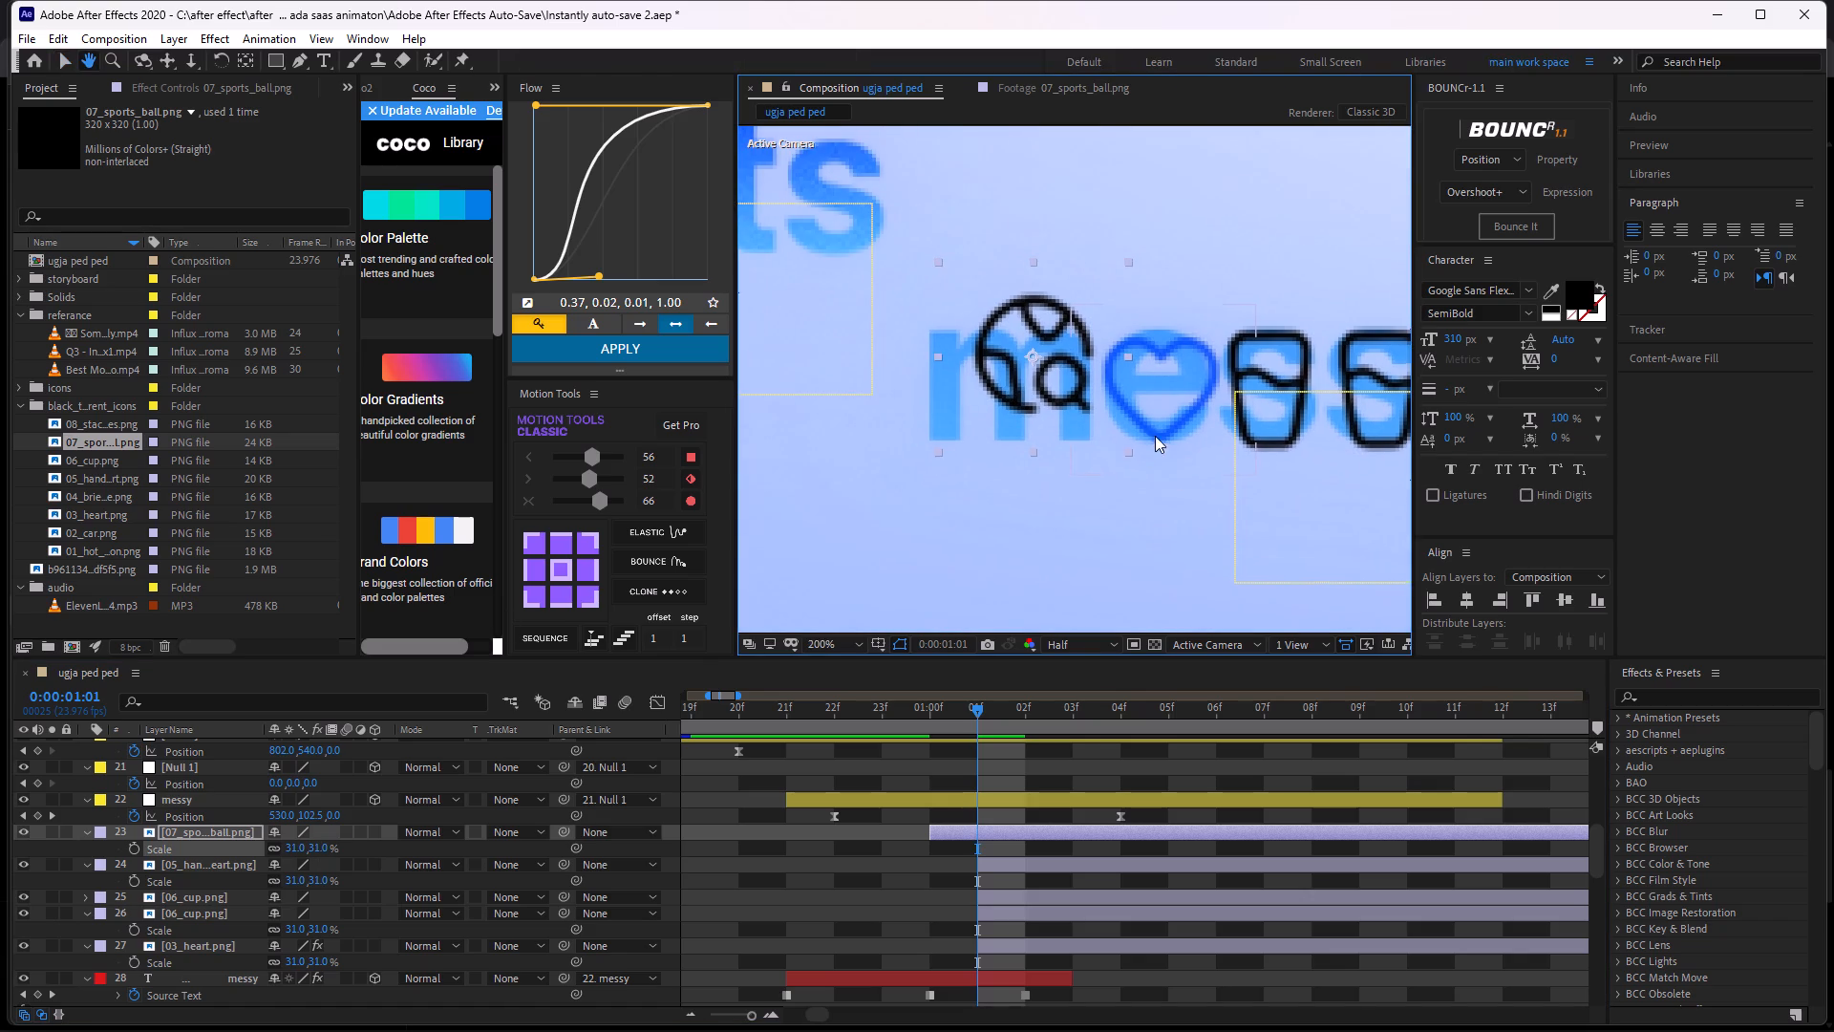
{"action": "left_click_drag", "start_coordinate": [1053, 357], "coordinate": [1027, 390]}
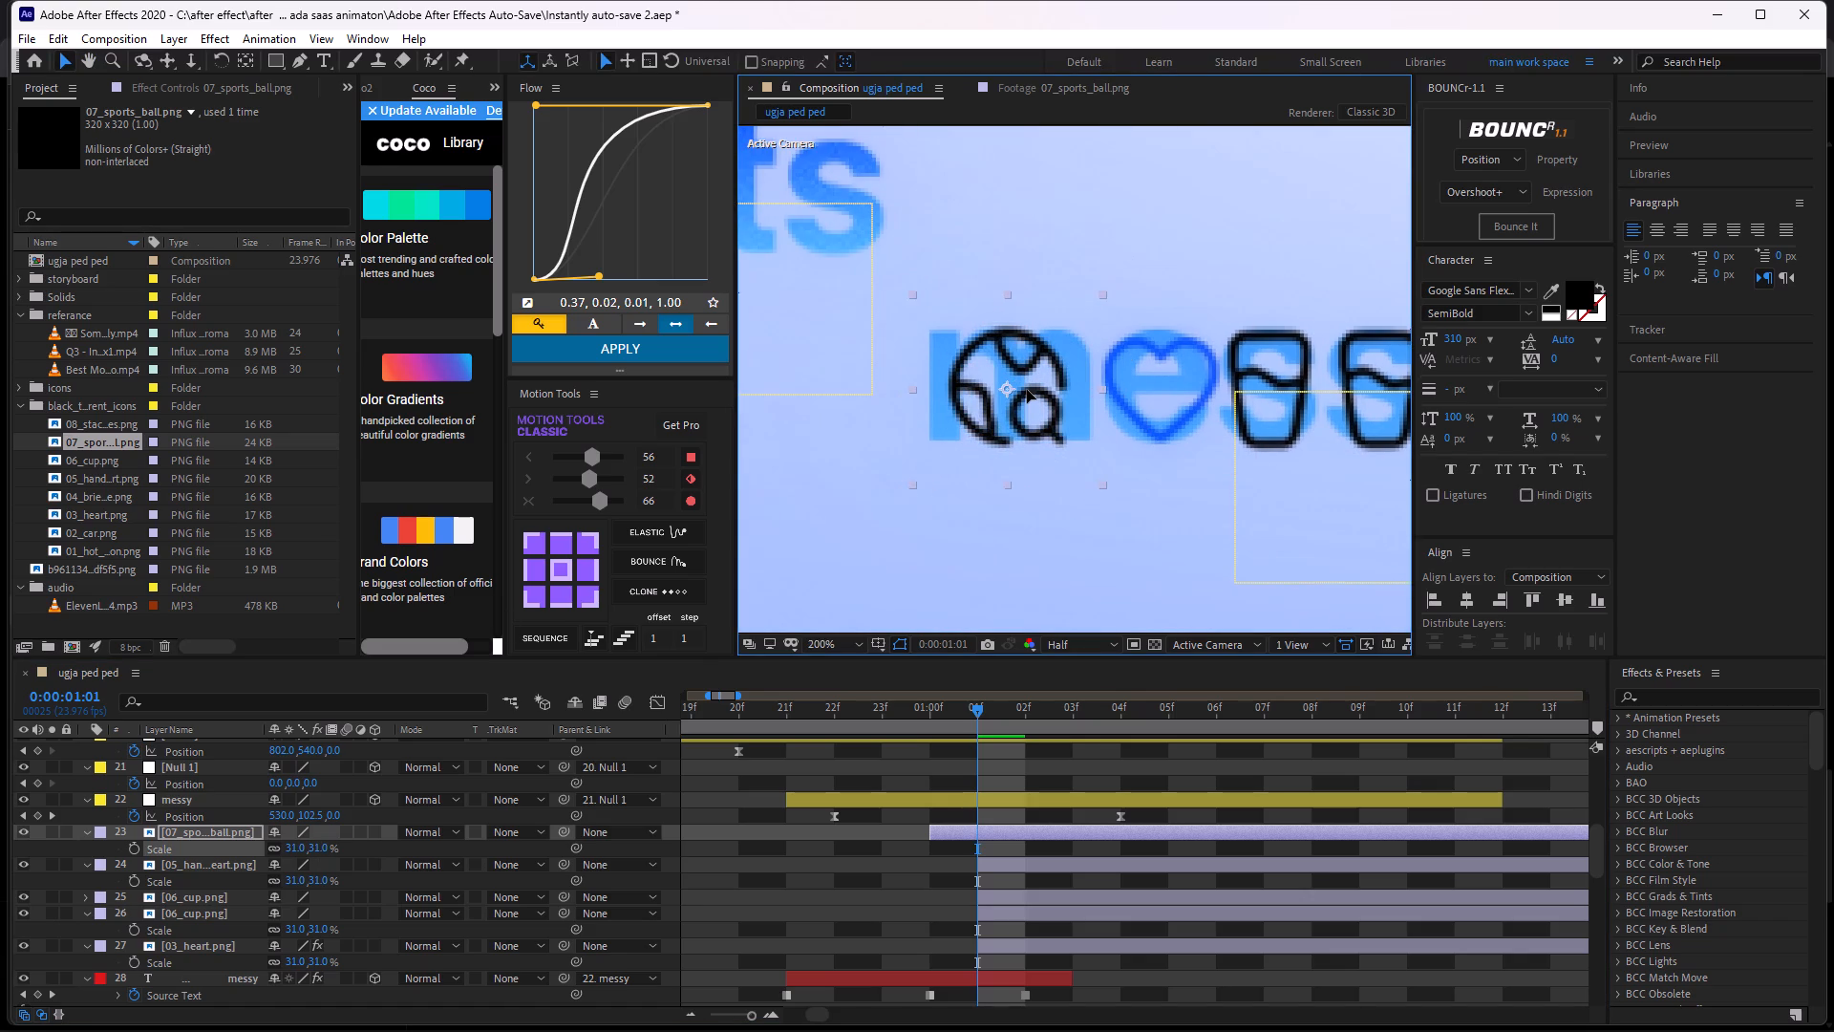
{"action": "left_click_drag", "start_coordinate": [1027, 390], "coordinate": [1027, 389]}
Align the start of the 07_sports_ball.png layer to 0:00:01:01.
{"action": "left_click_drag", "start_coordinate": [1004, 836], "coordinate": [1030, 832]}
{"action": "left_click", "coordinate": [944, 824]}
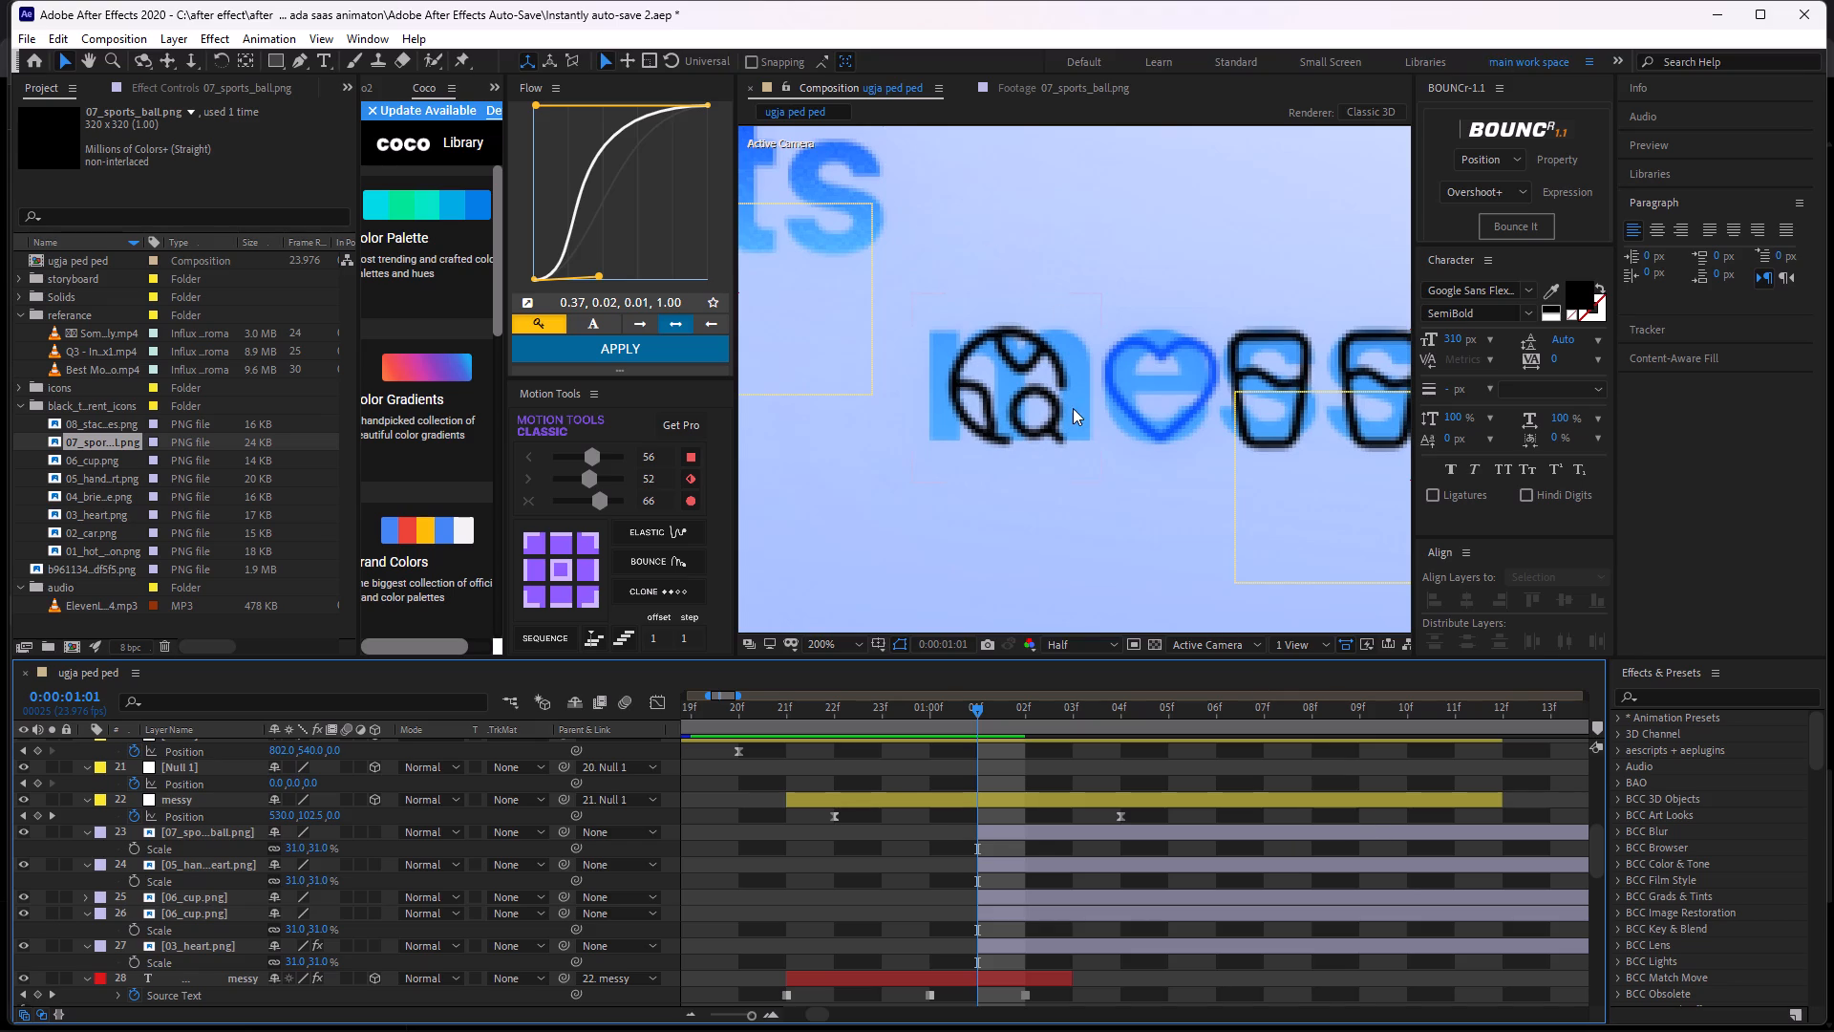
Copy the Gradient Ramp and Deep Glow effects from the 03_heart.png layer.
{"action": "scroll", "coordinate": [1193, 324], "scroll_direction": "down", "scroll_amount": 1}
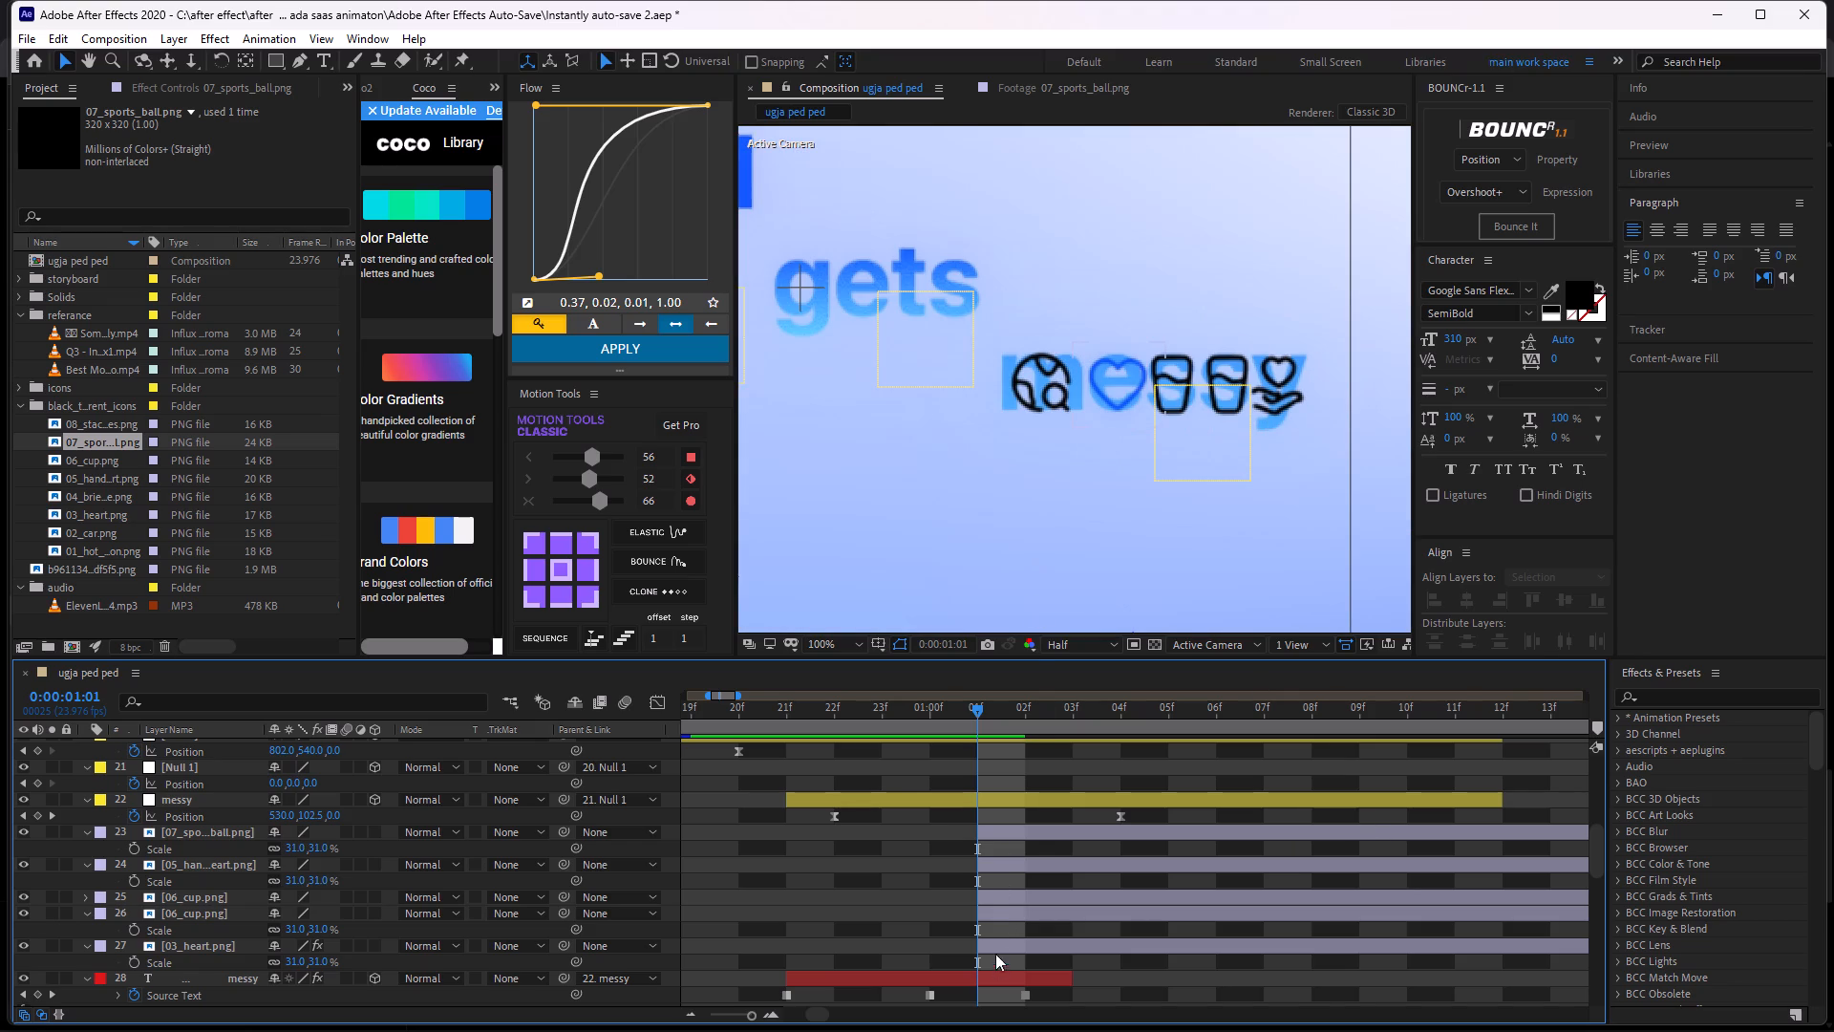
{"action": "left_click", "coordinate": [997, 948]}
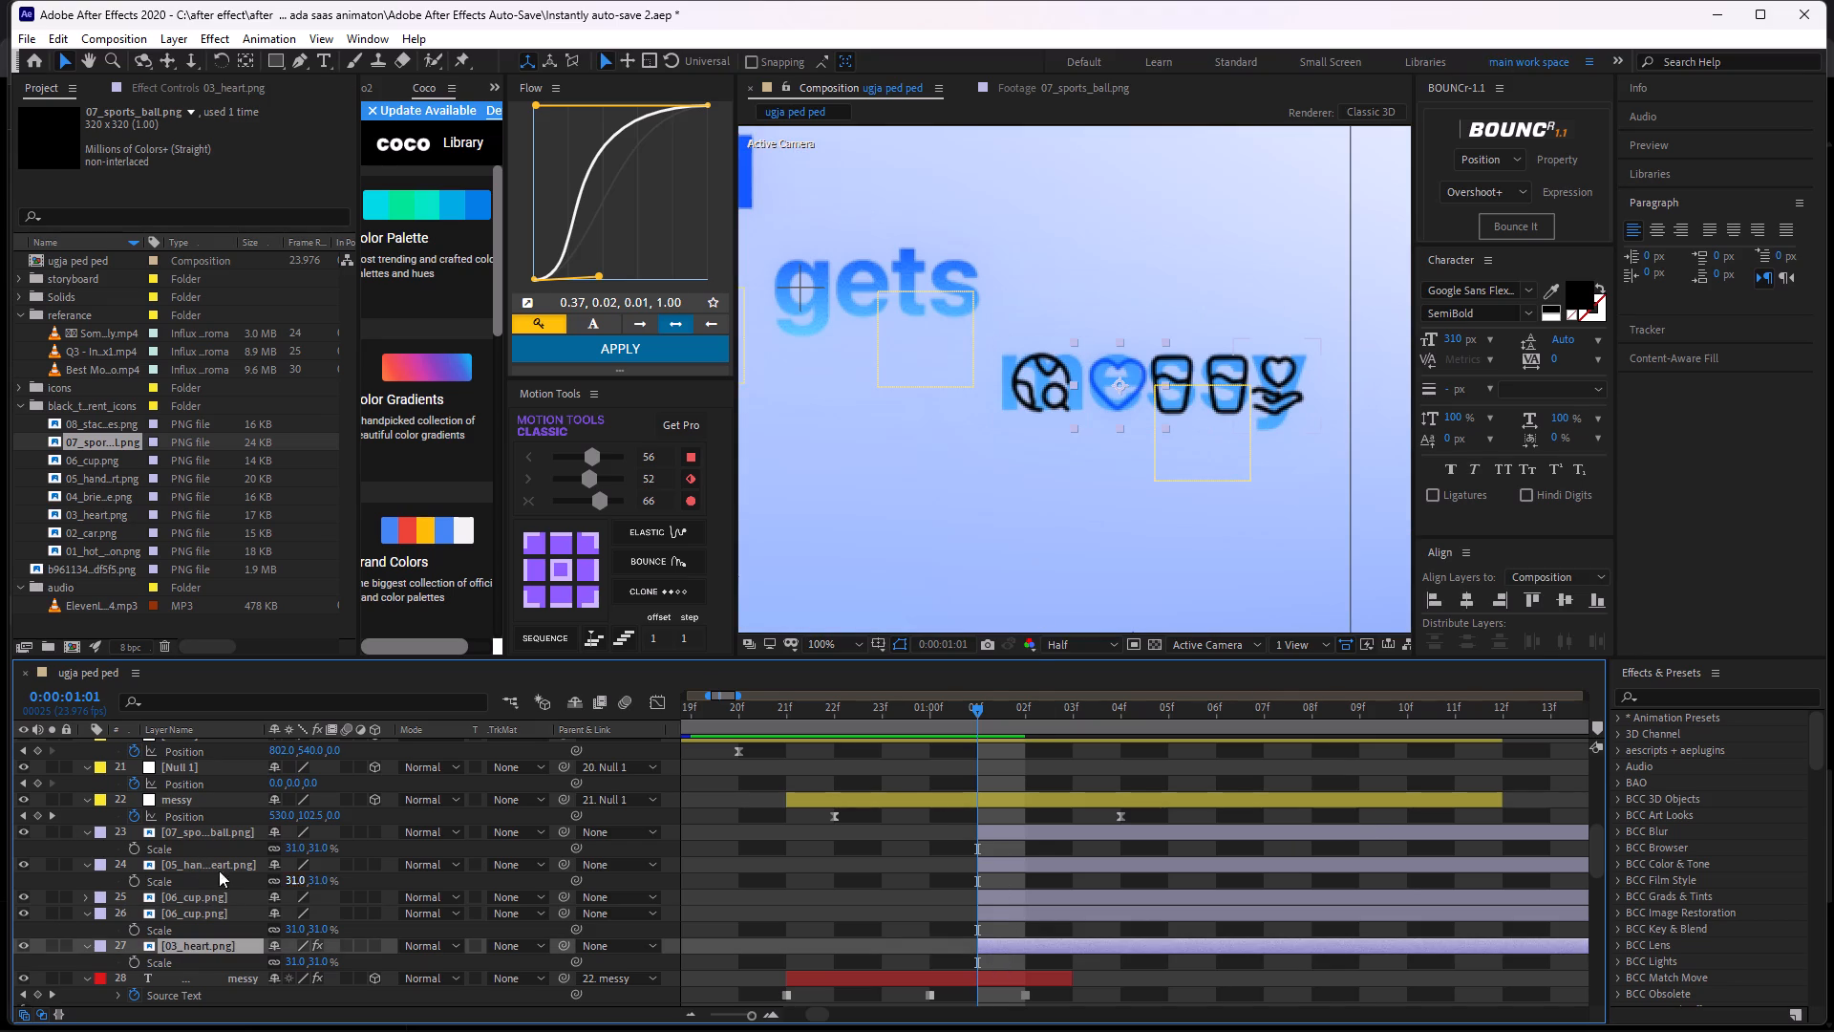
{"action": "left_click", "coordinate": [159, 87]}
{"action": "left_click", "coordinate": [106, 131]}
{"action": "left_click", "coordinate": [92, 282], "text": "shift"}
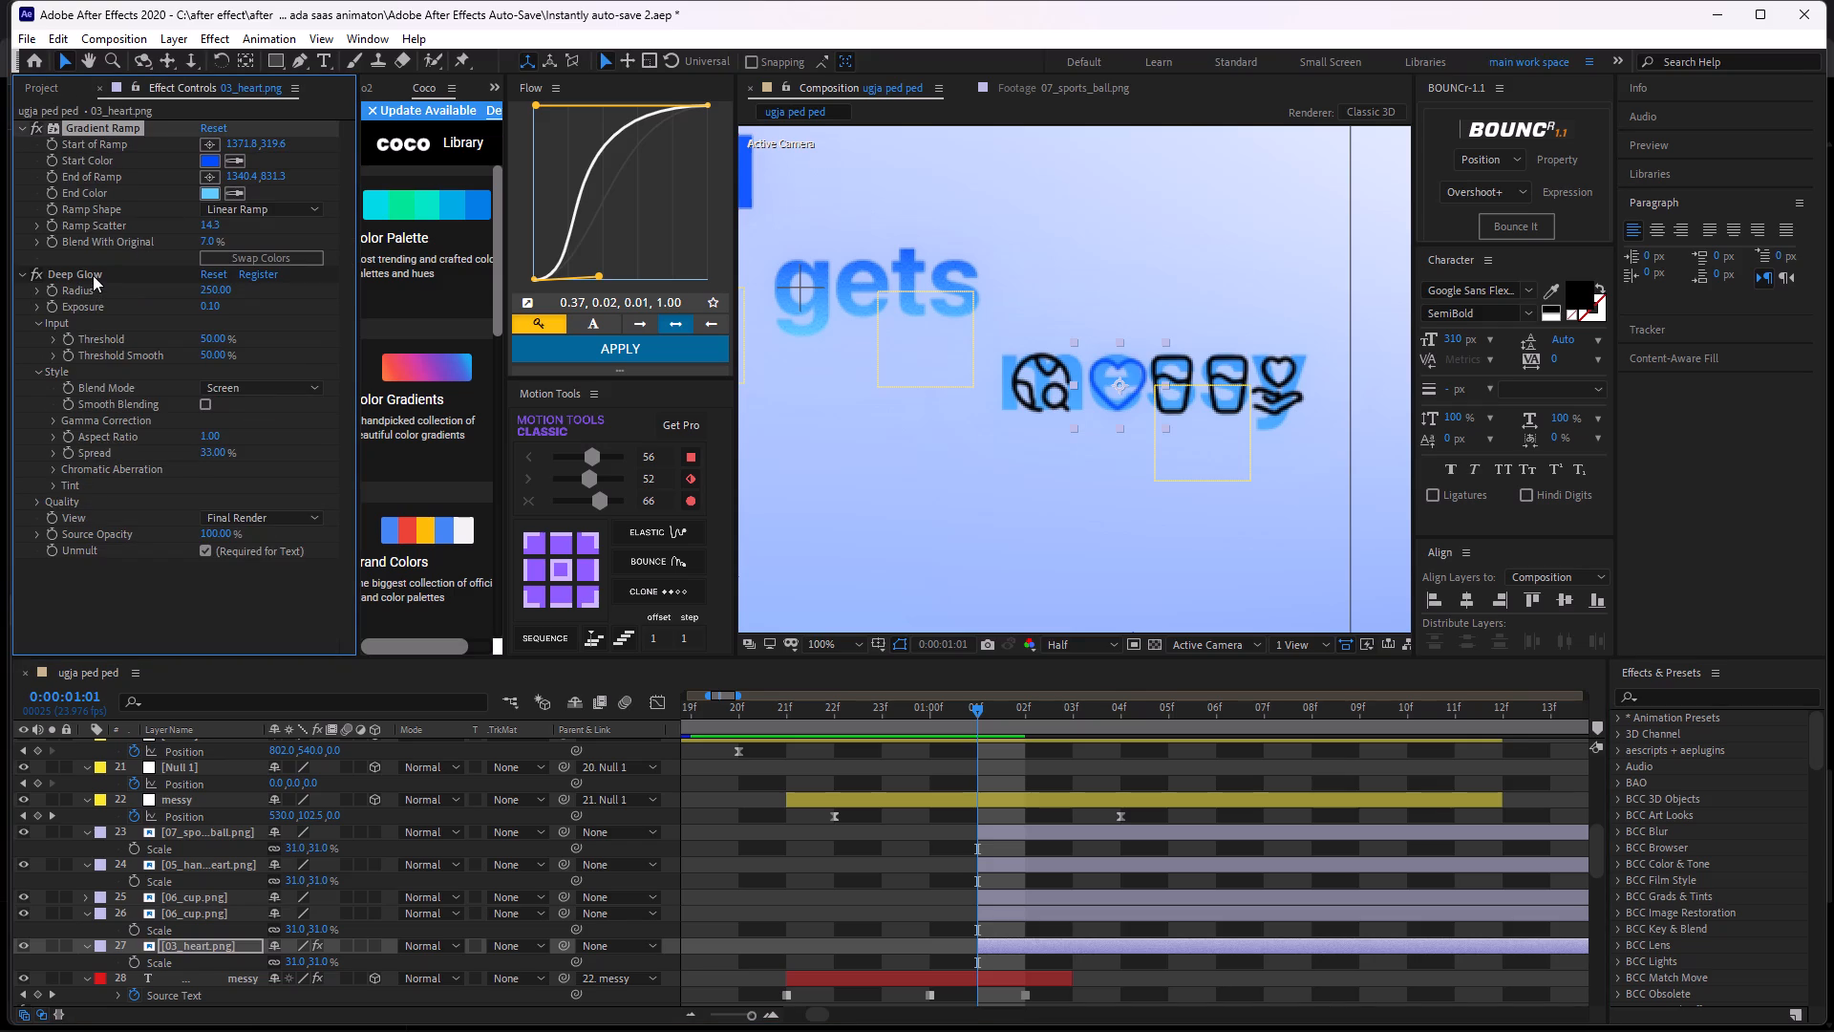
{"action": "left_click", "coordinate": [93, 275], "text": "shift"}
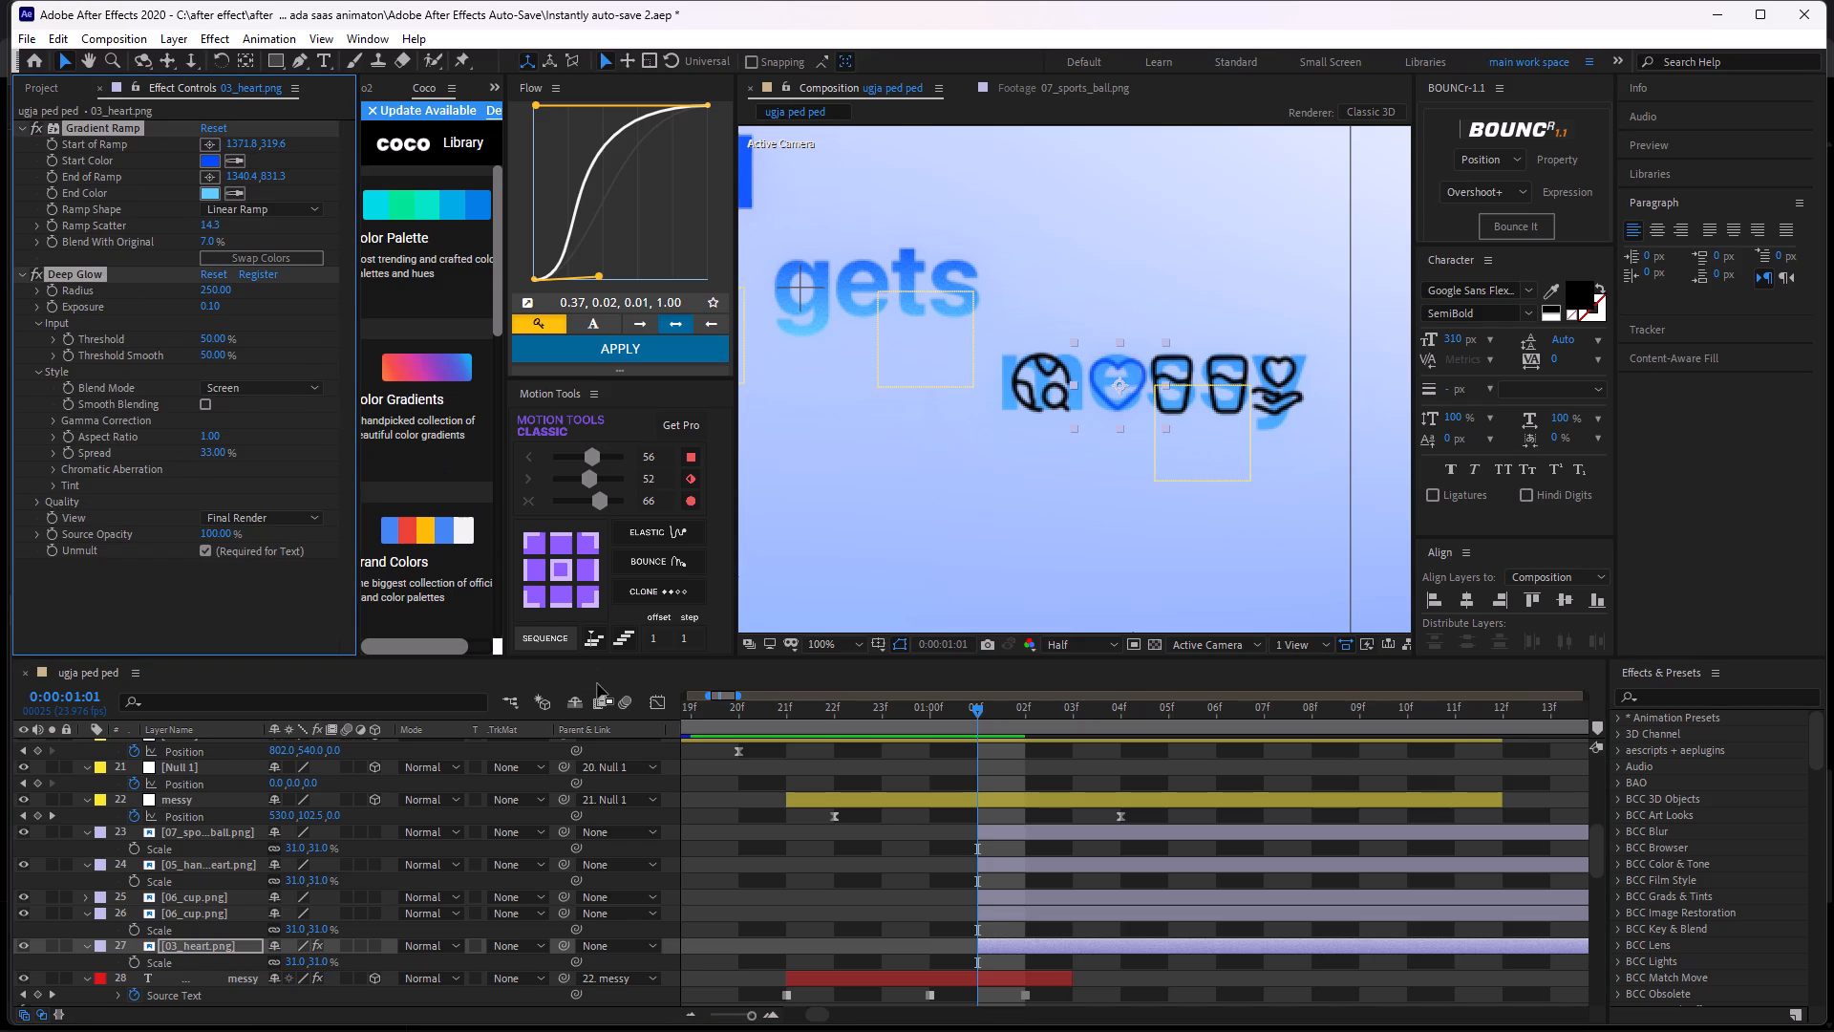
{"action": "key", "text": "ctrl+c"}
Paste the copied Gradient Ramp and Deep Glow effects onto both 06_cup.png layers, 05_hands_heart.png and 07_sports_ball.png.
{"action": "left_click", "coordinate": [992, 924]}
{"action": "left_click", "coordinate": [1002, 917]}
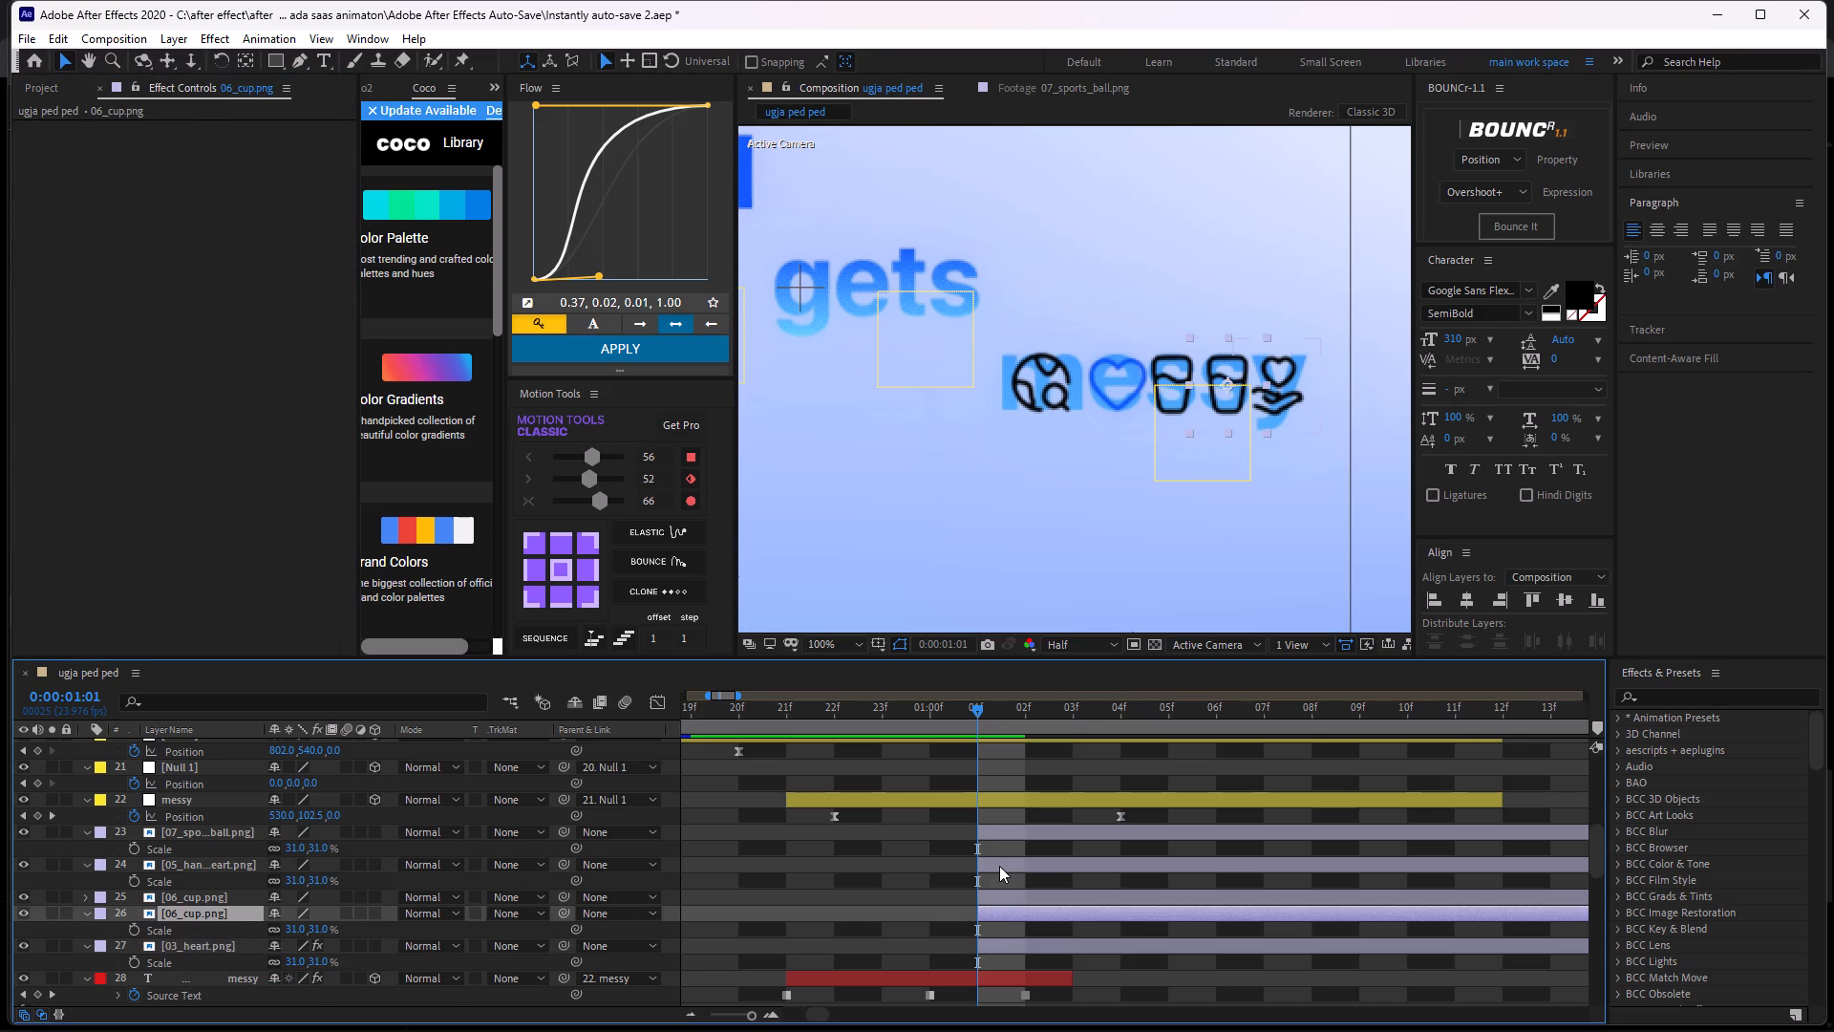
{"action": "key", "text": "ctrl+v"}
{"action": "left_click", "coordinate": [1016, 905]}
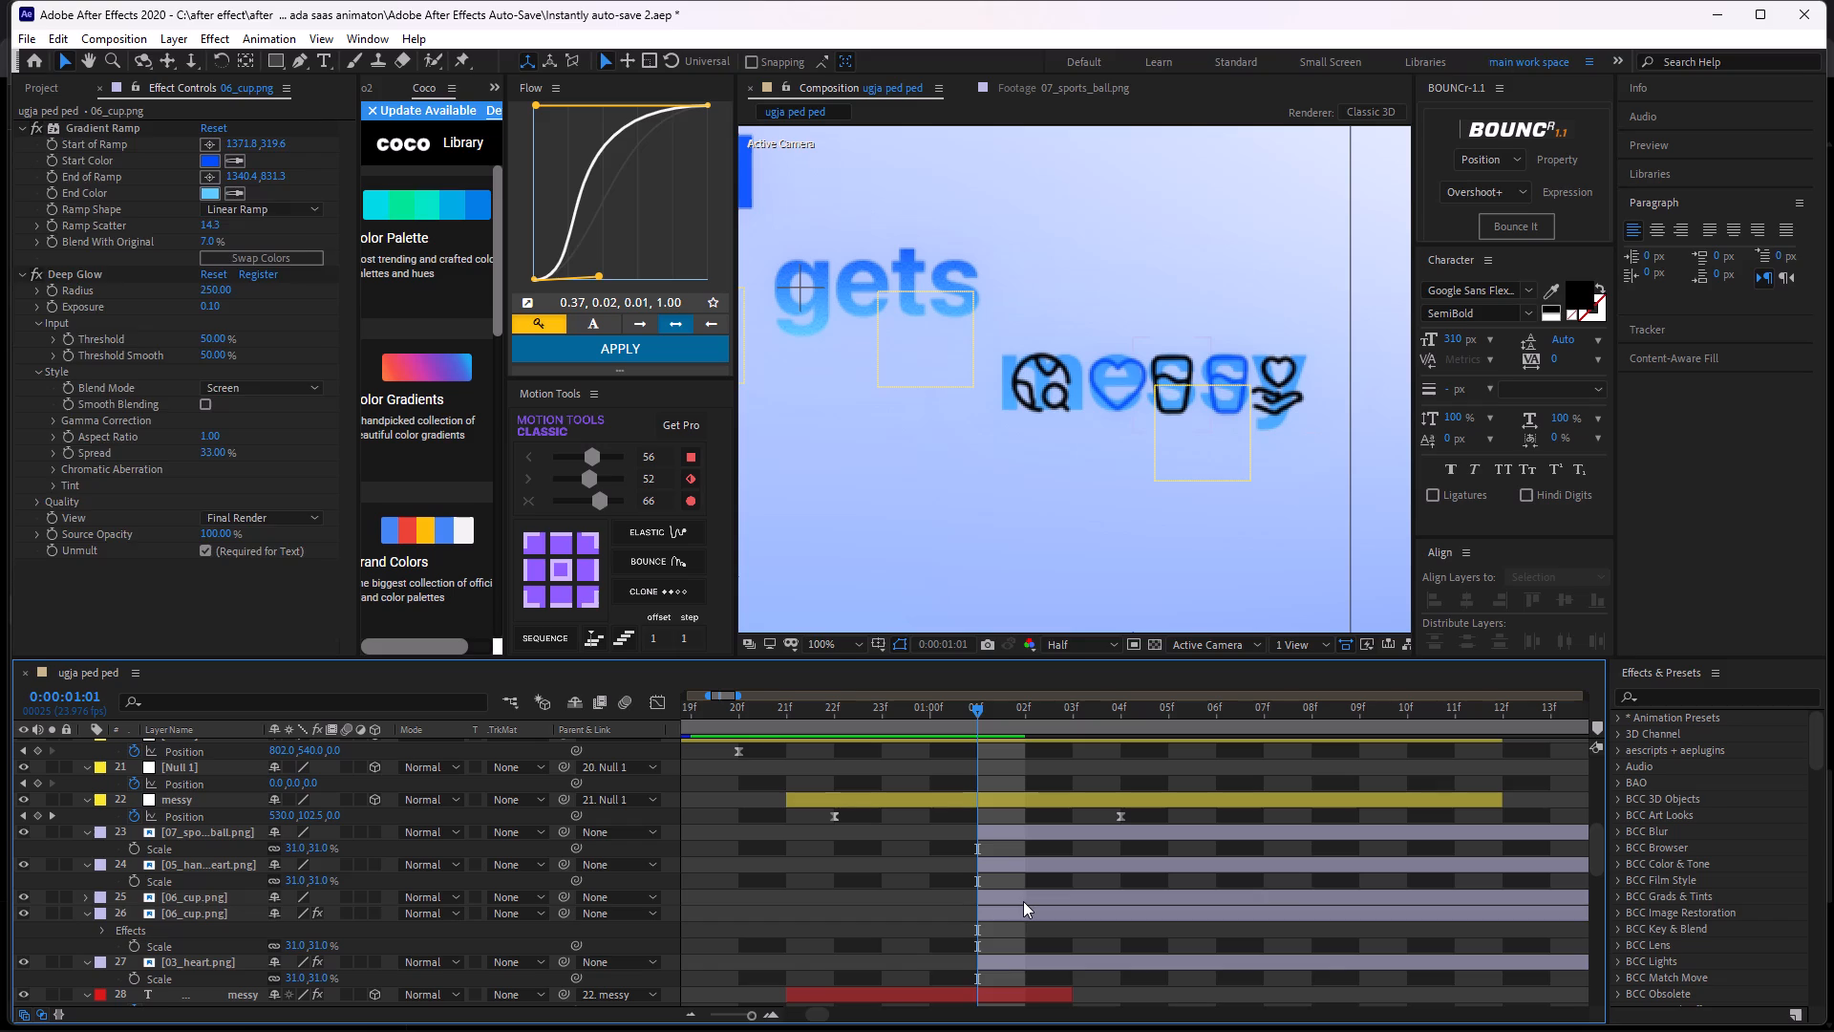
{"action": "left_click", "coordinate": [1023, 901], "text": "ctrl"}
{"action": "key", "text": "ctrl+v"}
{"action": "left_click", "coordinate": [1003, 862]}
{"action": "key", "text": "ctrl+v"}
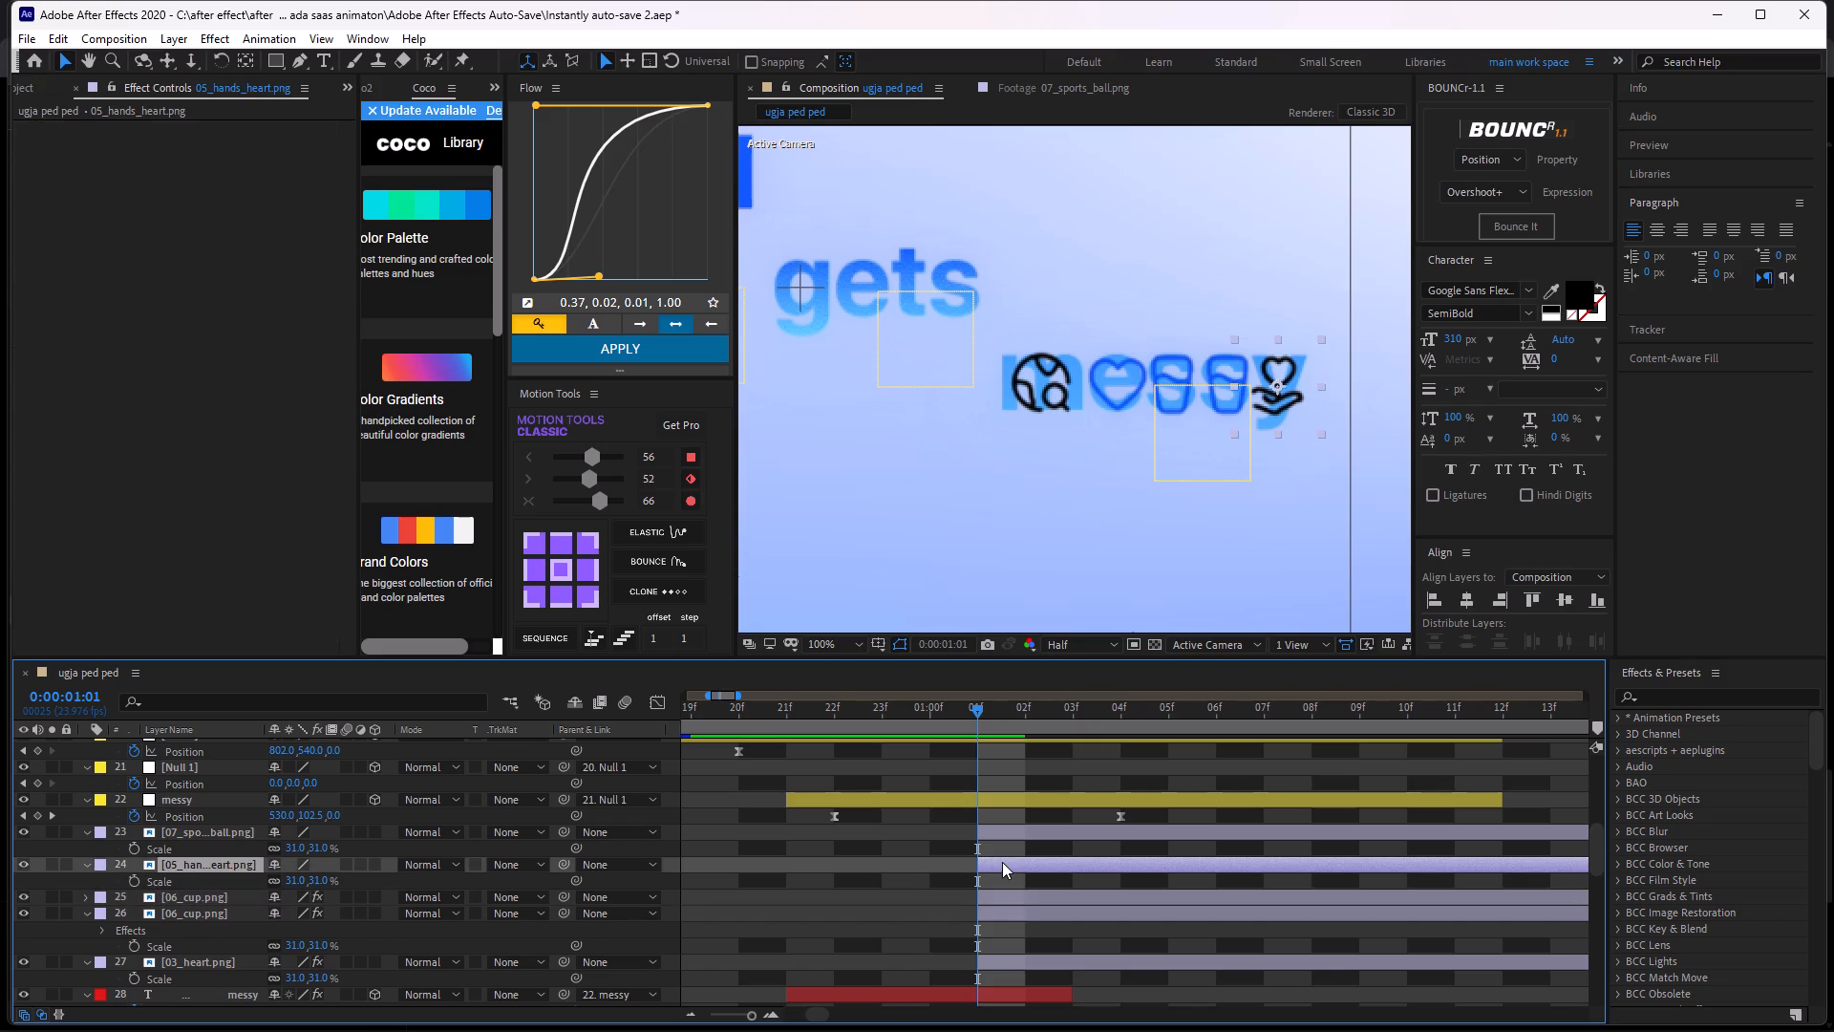
{"action": "left_click", "coordinate": [1012, 835]}
{"action": "key", "text": "ctrl+v"}
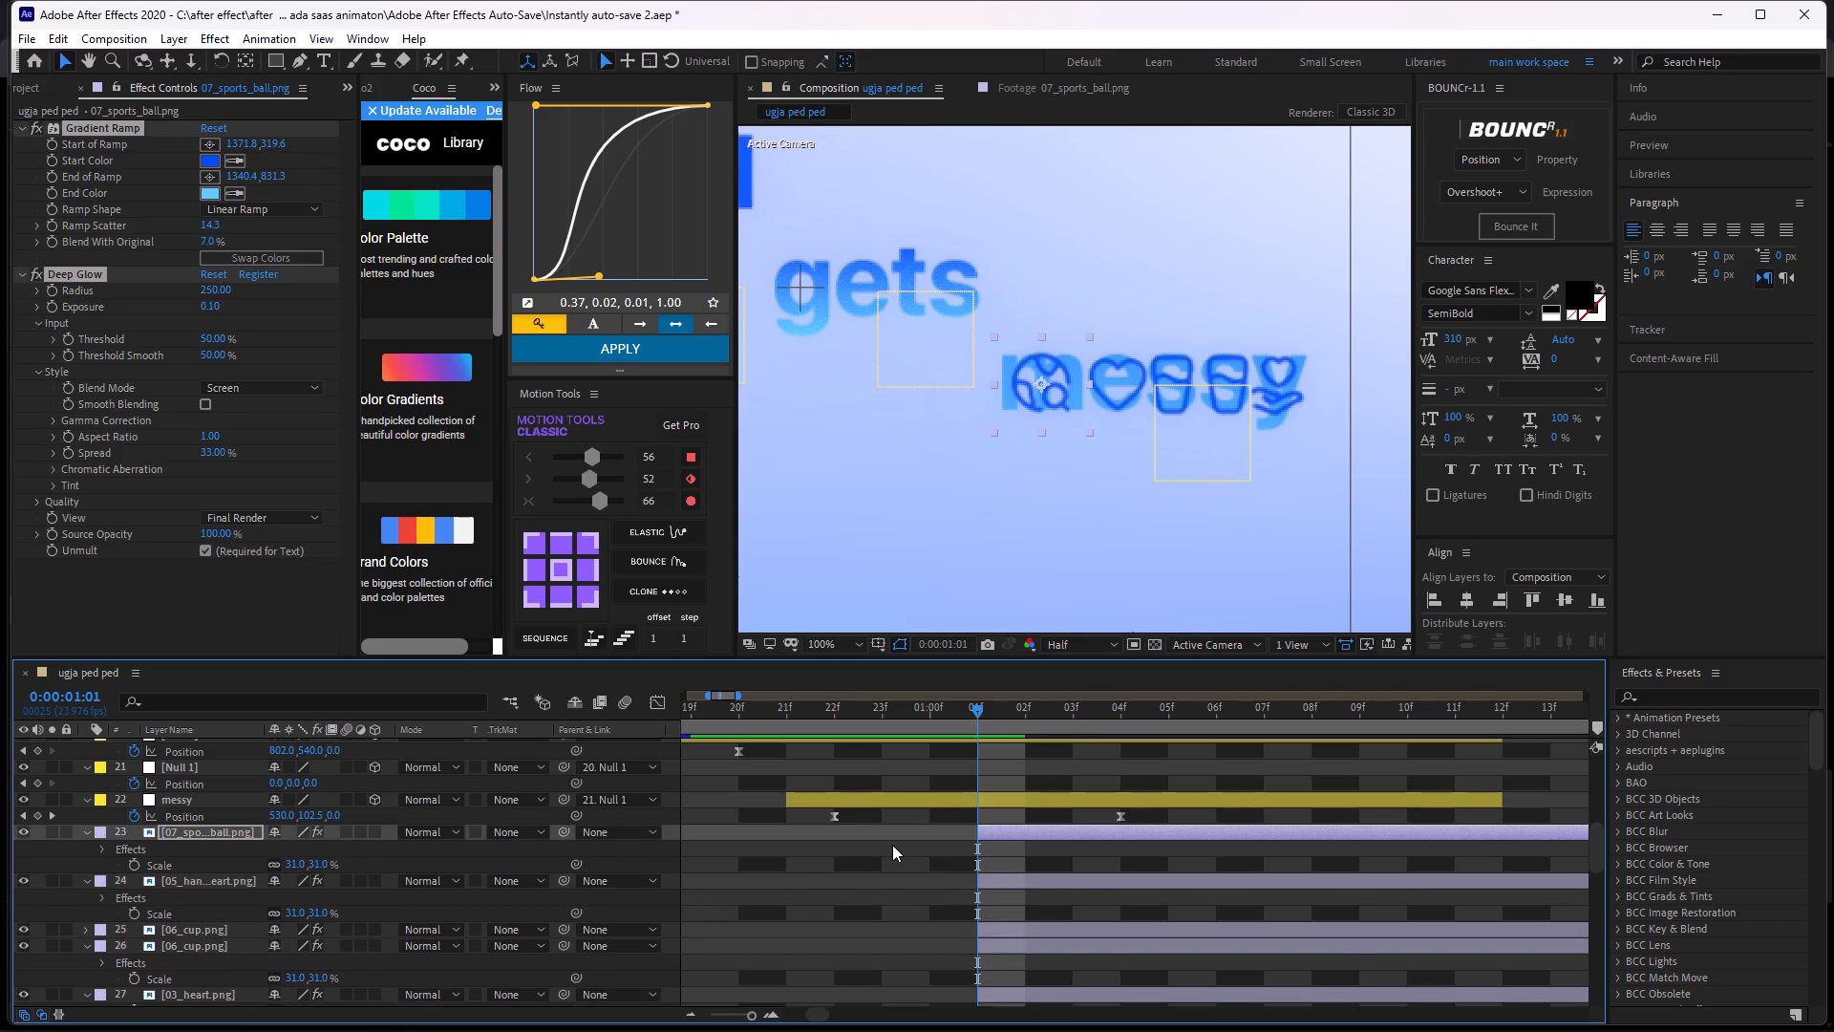
{"action": "left_click", "coordinate": [892, 845]}
Examine the gradient-colored icons over messy at close range and within the whole composition.
{"action": "scroll", "coordinate": [1182, 369], "scroll_direction": "down", "scroll_amount": 2}
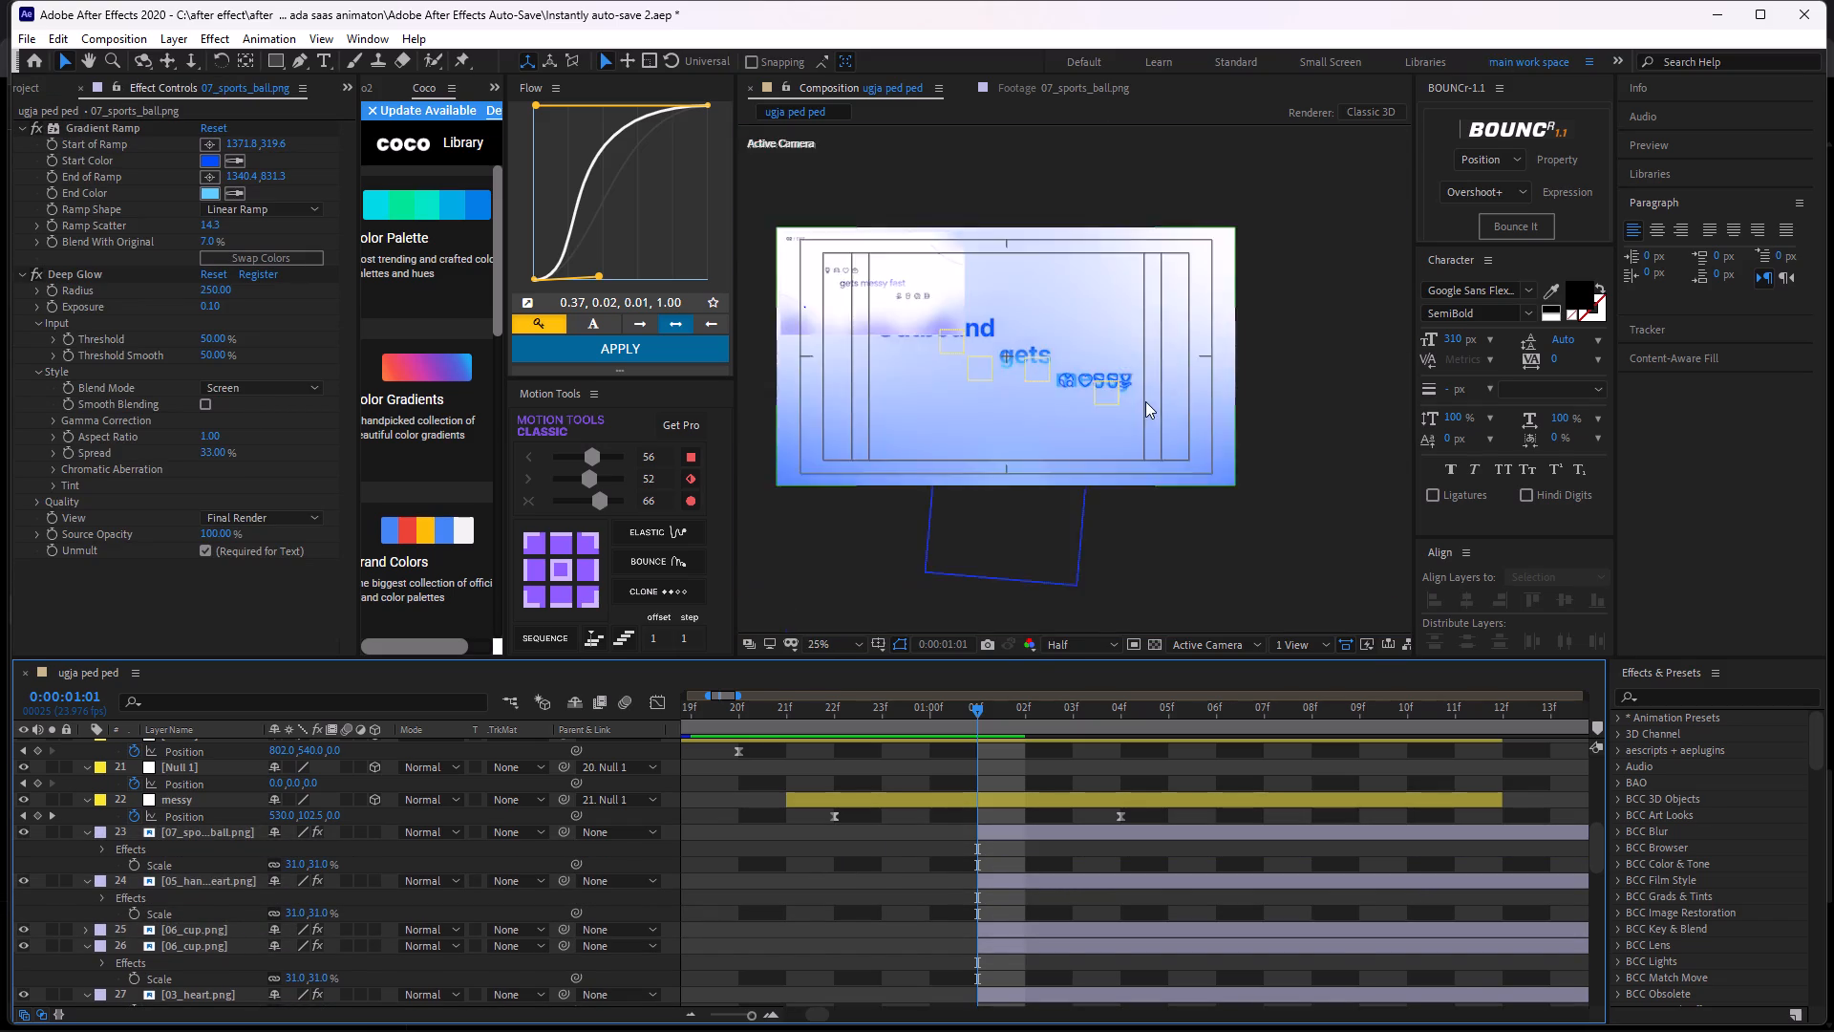
{"action": "scroll", "coordinate": [1145, 401], "scroll_direction": "up", "scroll_amount": 3}
{"action": "middle_click_drag", "start_coordinate": [1120, 385], "coordinate": [1023, 395]}
{"action": "scroll", "coordinate": [1028, 384], "scroll_direction": "down", "scroll_amount": 1}
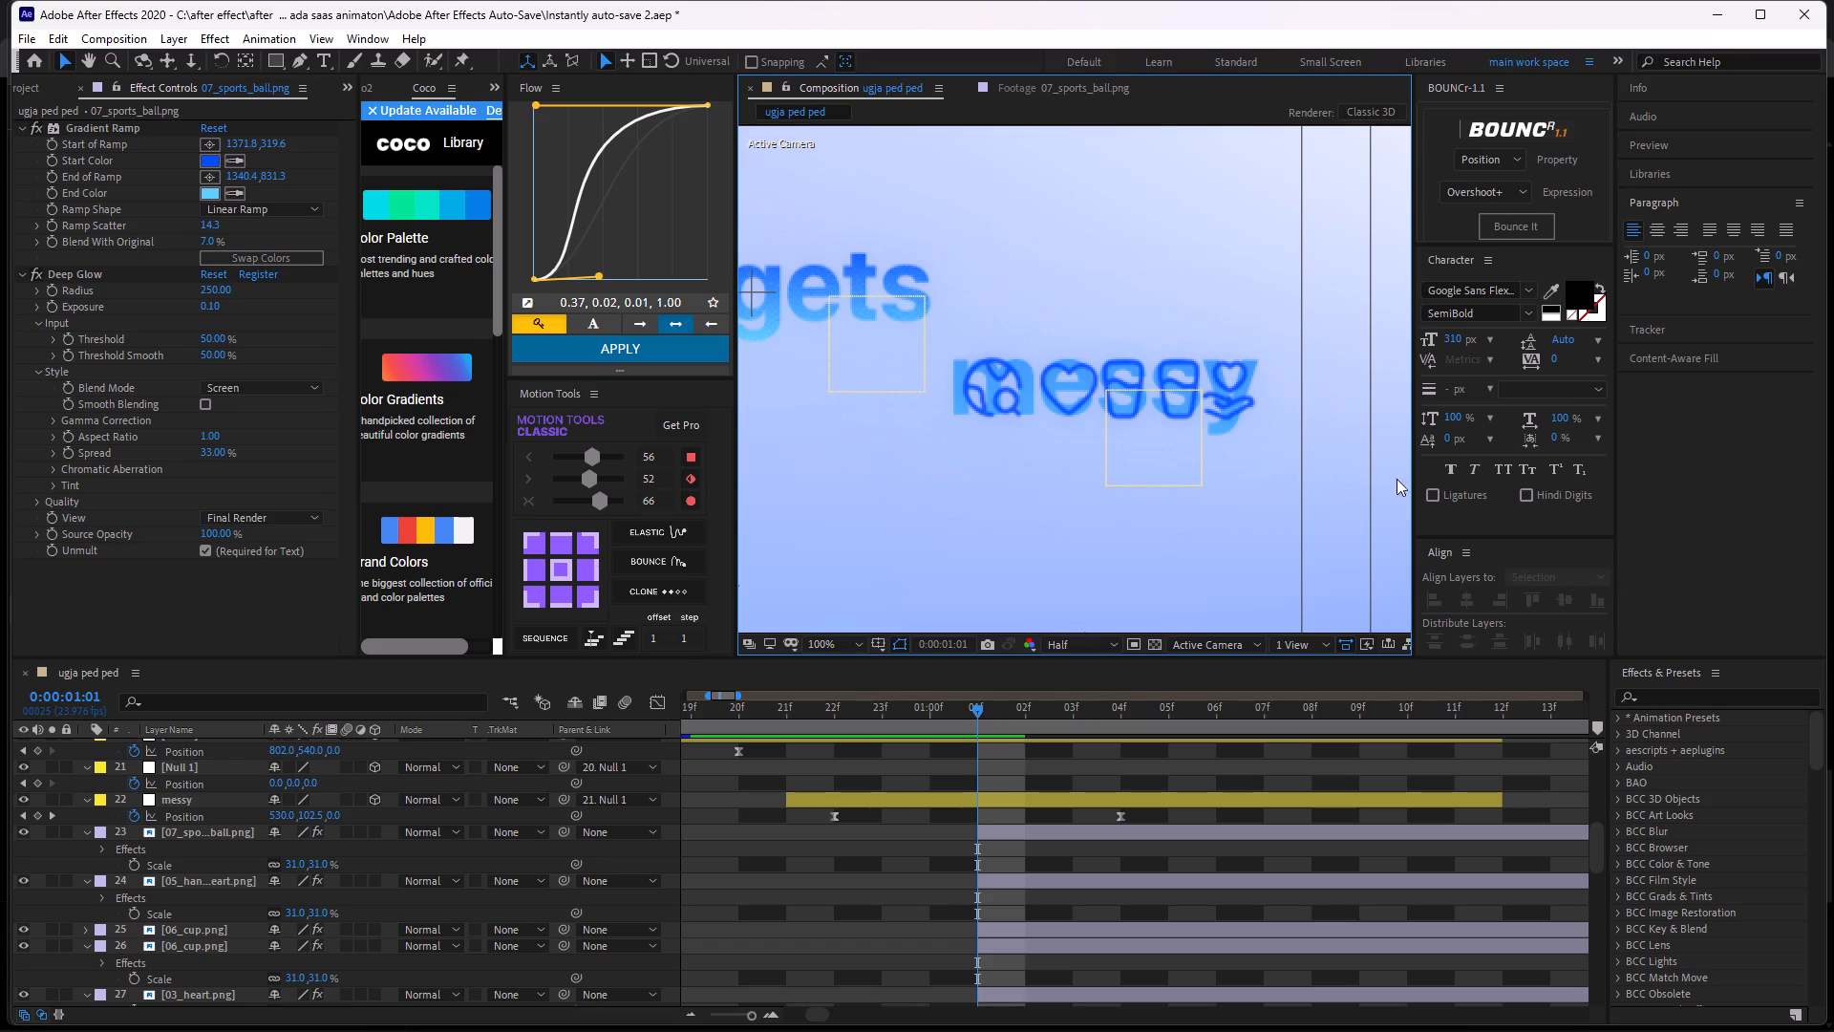
{"action": "scroll", "coordinate": [1269, 280], "scroll_direction": "down", "scroll_amount": 1}
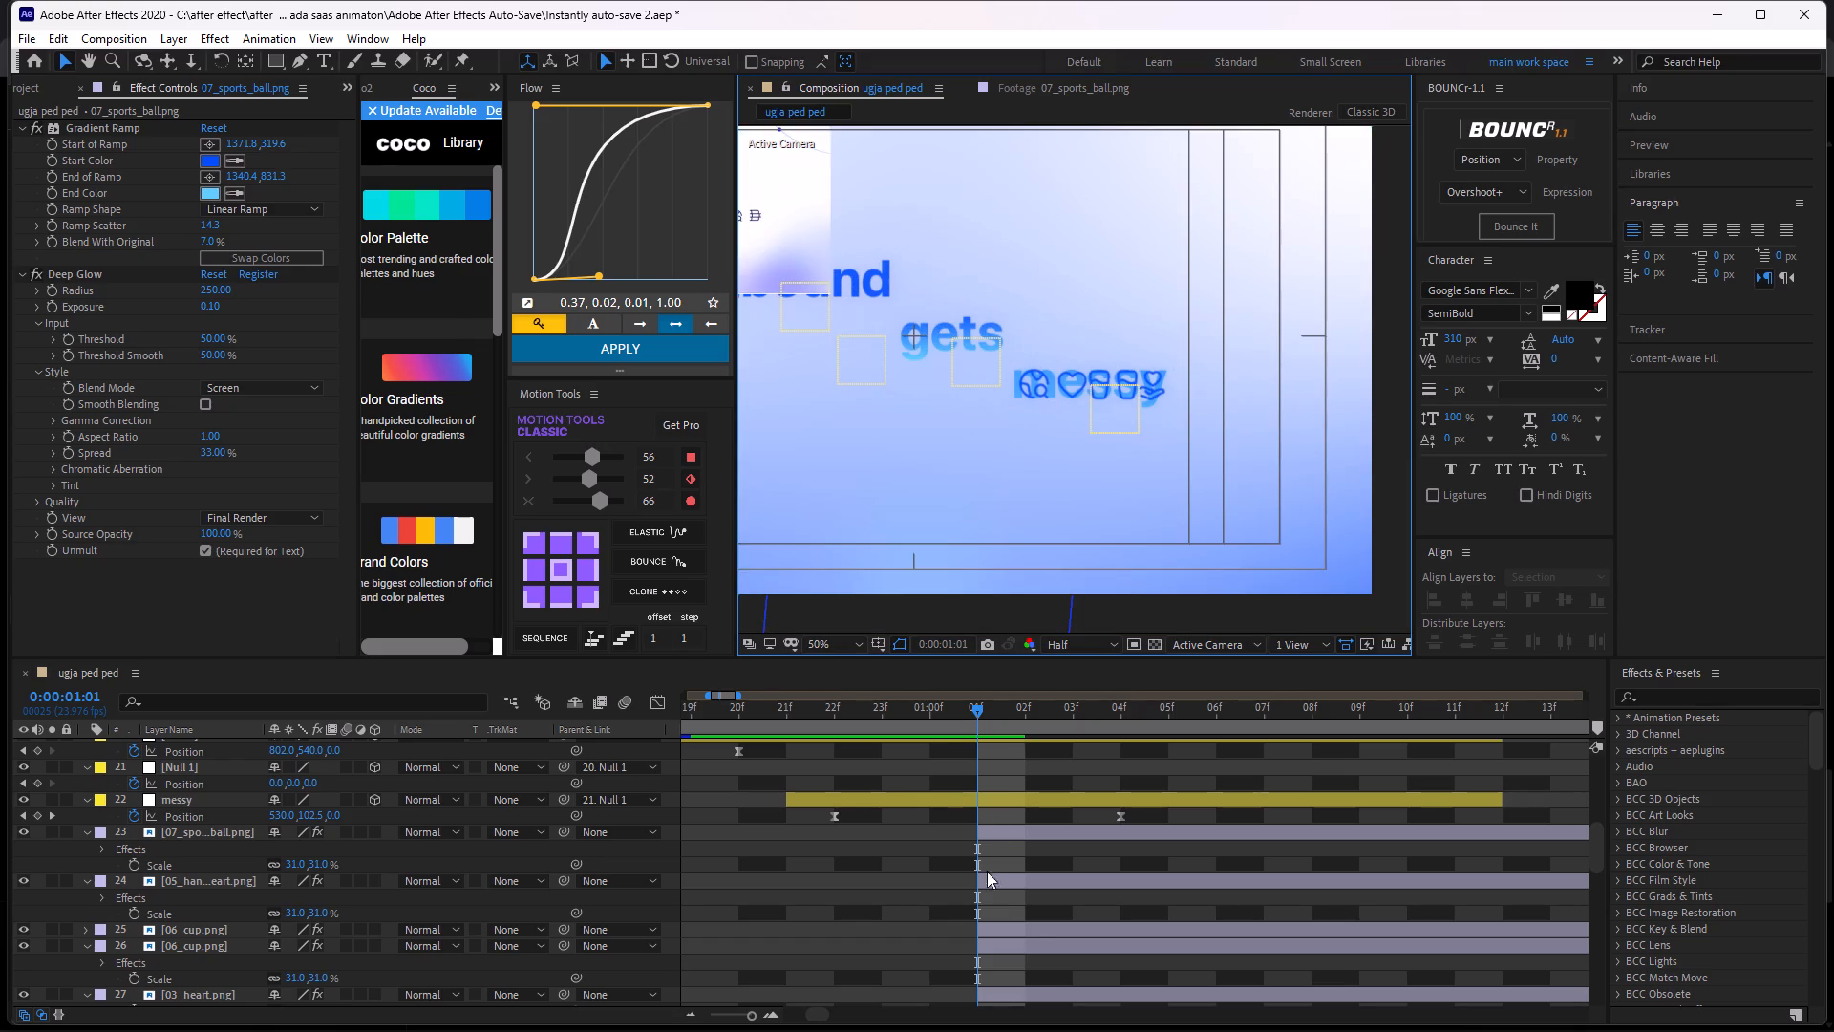
Collapse the expanded properties of the five icon layers, from 07_sports_ball.png to 03_heart.png.
{"action": "left_click", "coordinate": [1000, 988], "text": "shift"}
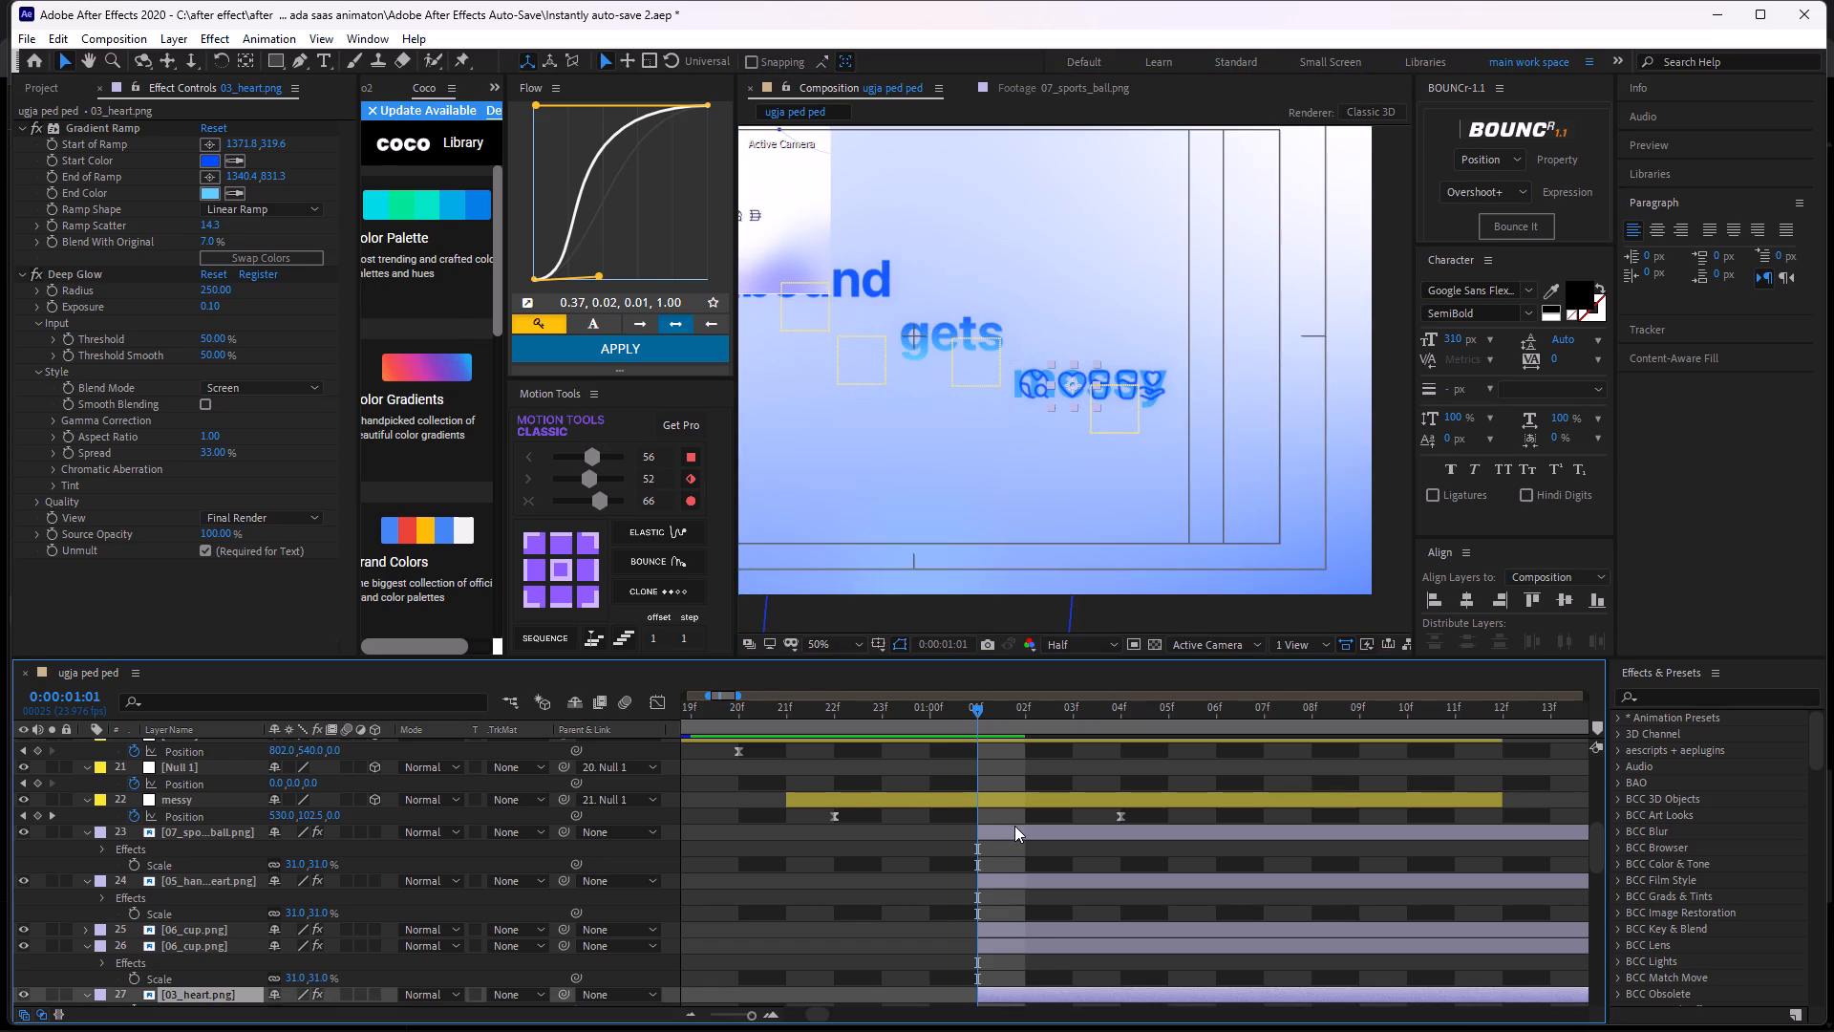
{"action": "left_click", "coordinate": [1013, 827], "text": "shift"}
{"action": "key", "text": "u"}
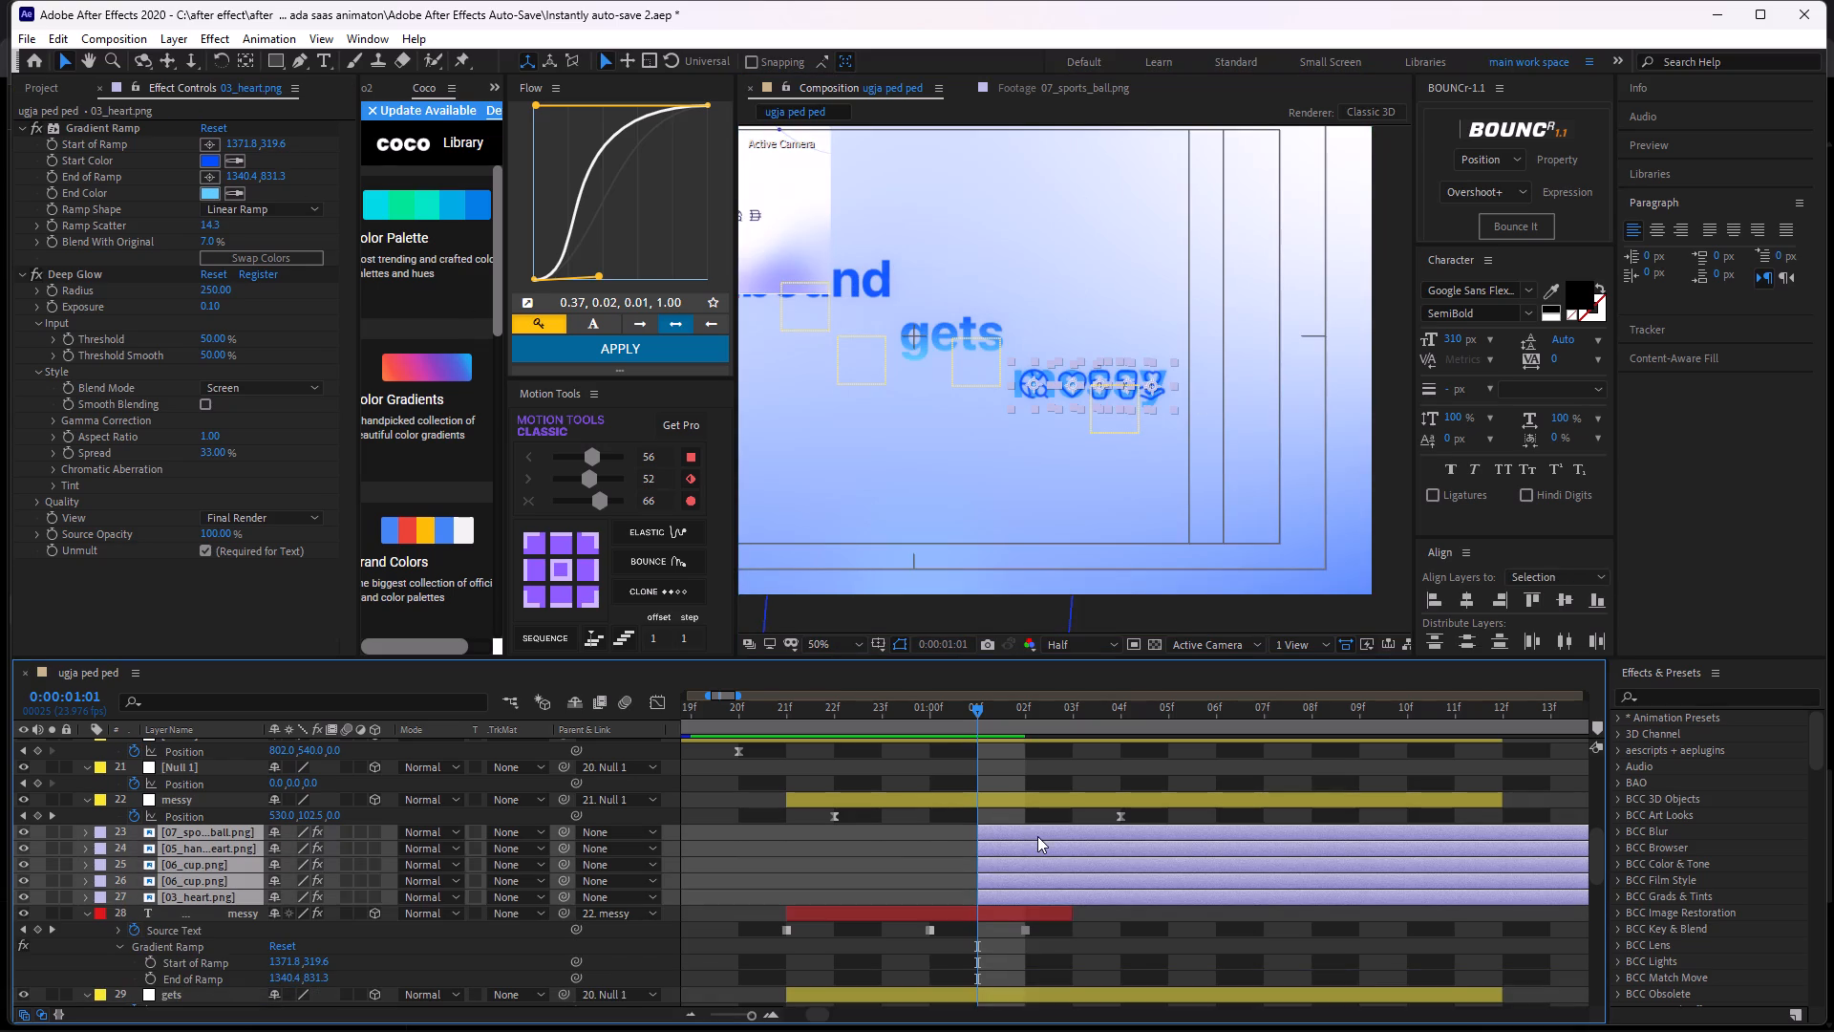
{"action": "left_click", "coordinate": [917, 836]}
{"action": "left_click", "coordinate": [984, 891]}
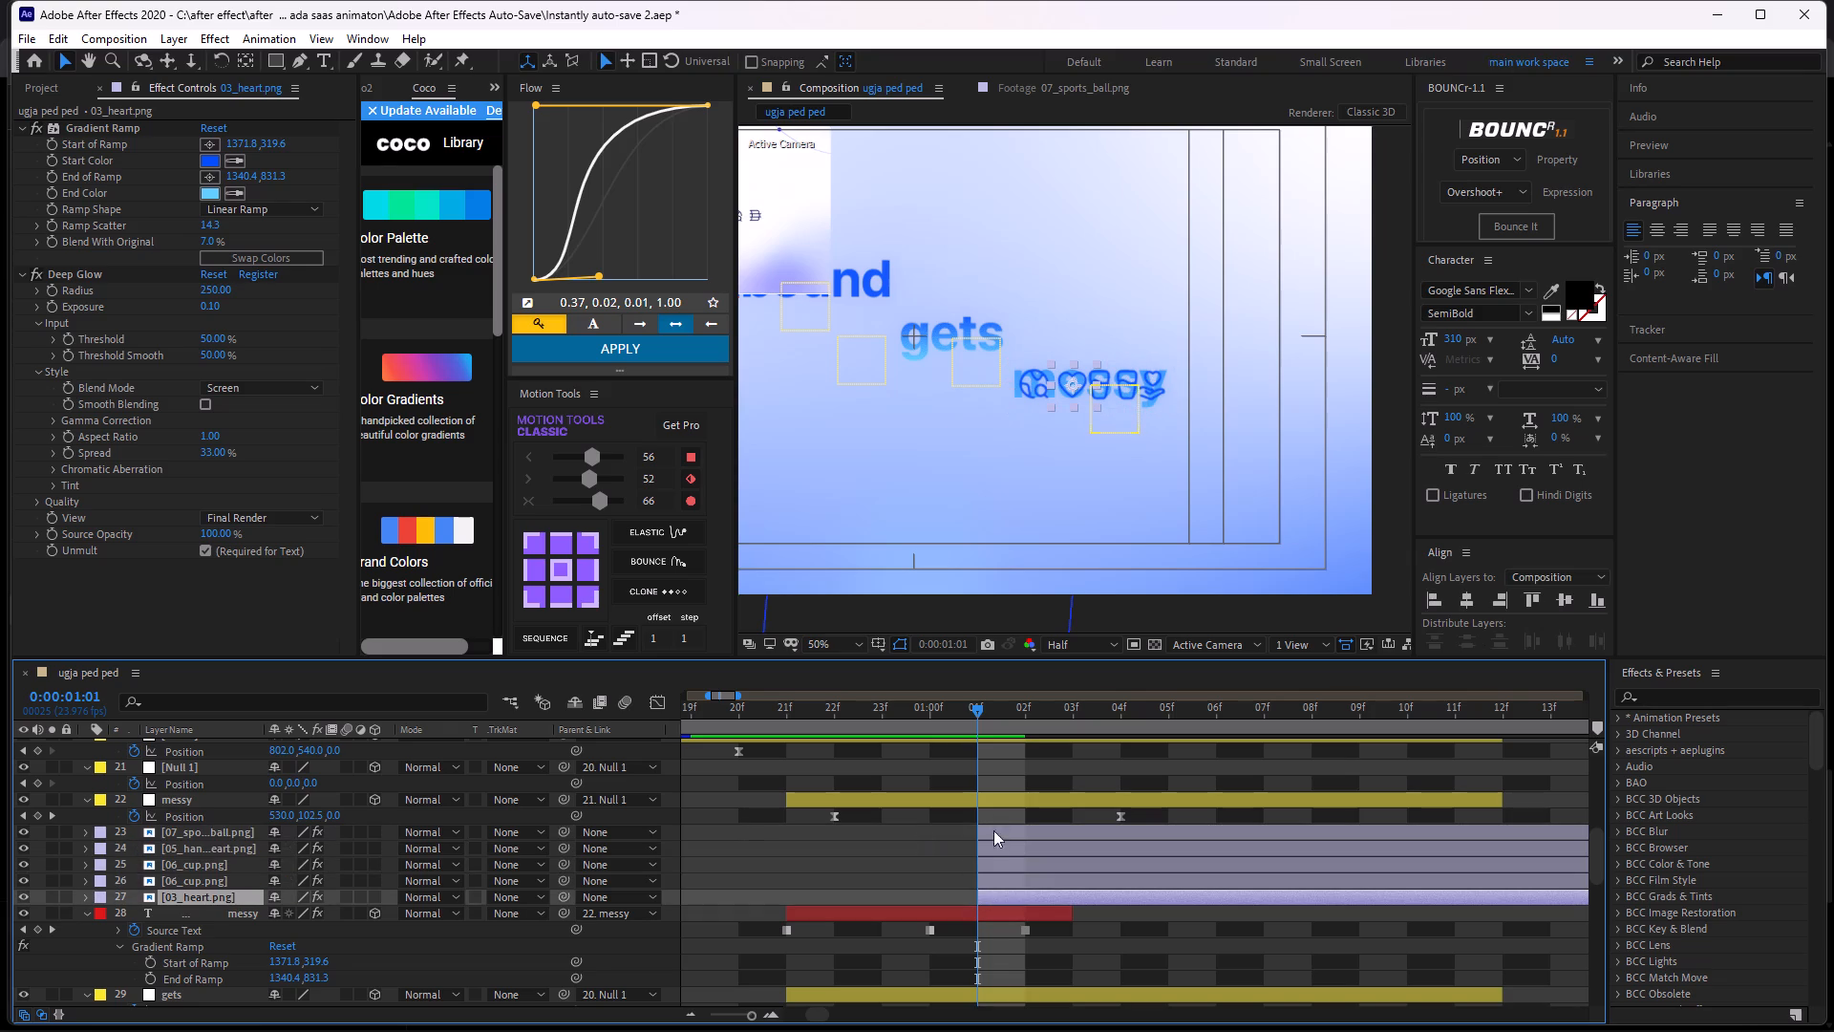
Add a null object above the five icon layers, split it at 0:00:01:01 and delete its earlier part.
{"action": "left_click", "coordinate": [992, 837], "text": "shift"}
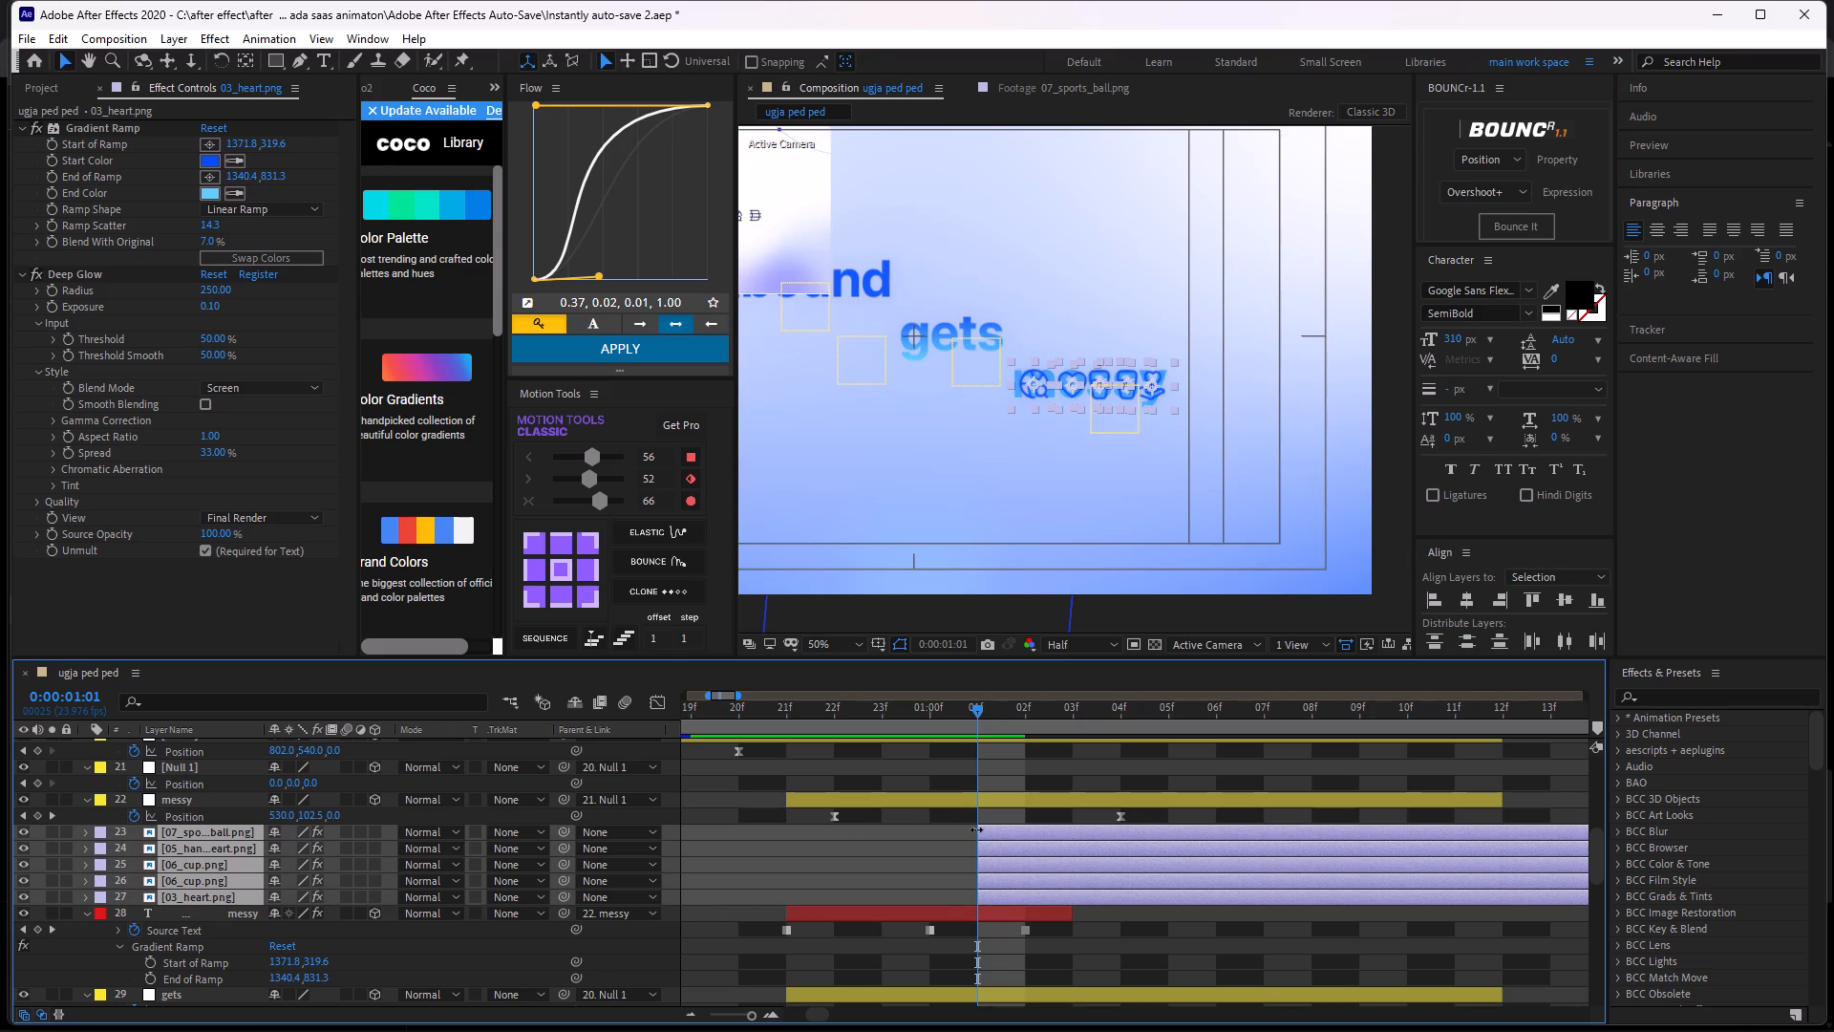
{"action": "key", "text": "ctrl+alt+shift+y"}
{"action": "left_click", "coordinate": [918, 874]}
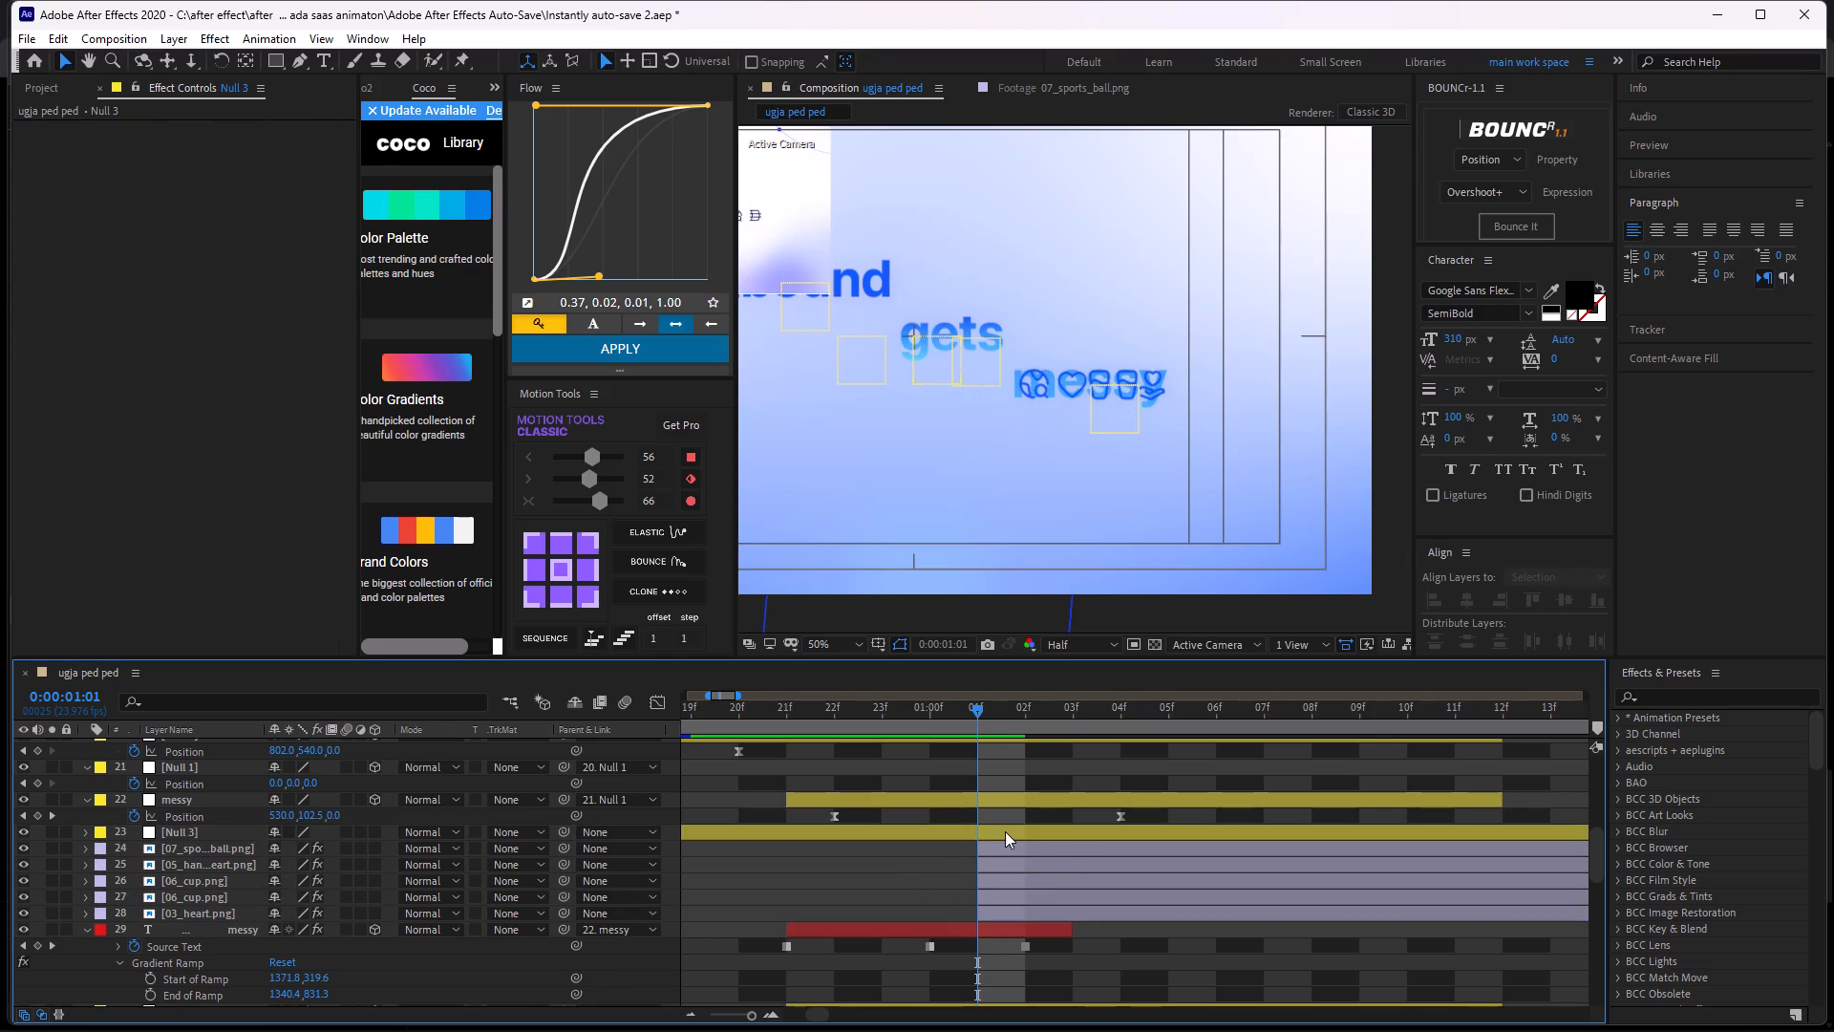
{"action": "left_click", "coordinate": [1005, 831]}
{"action": "key", "text": "ctrl+shift+d"}
{"action": "left_click", "coordinate": [948, 846]}
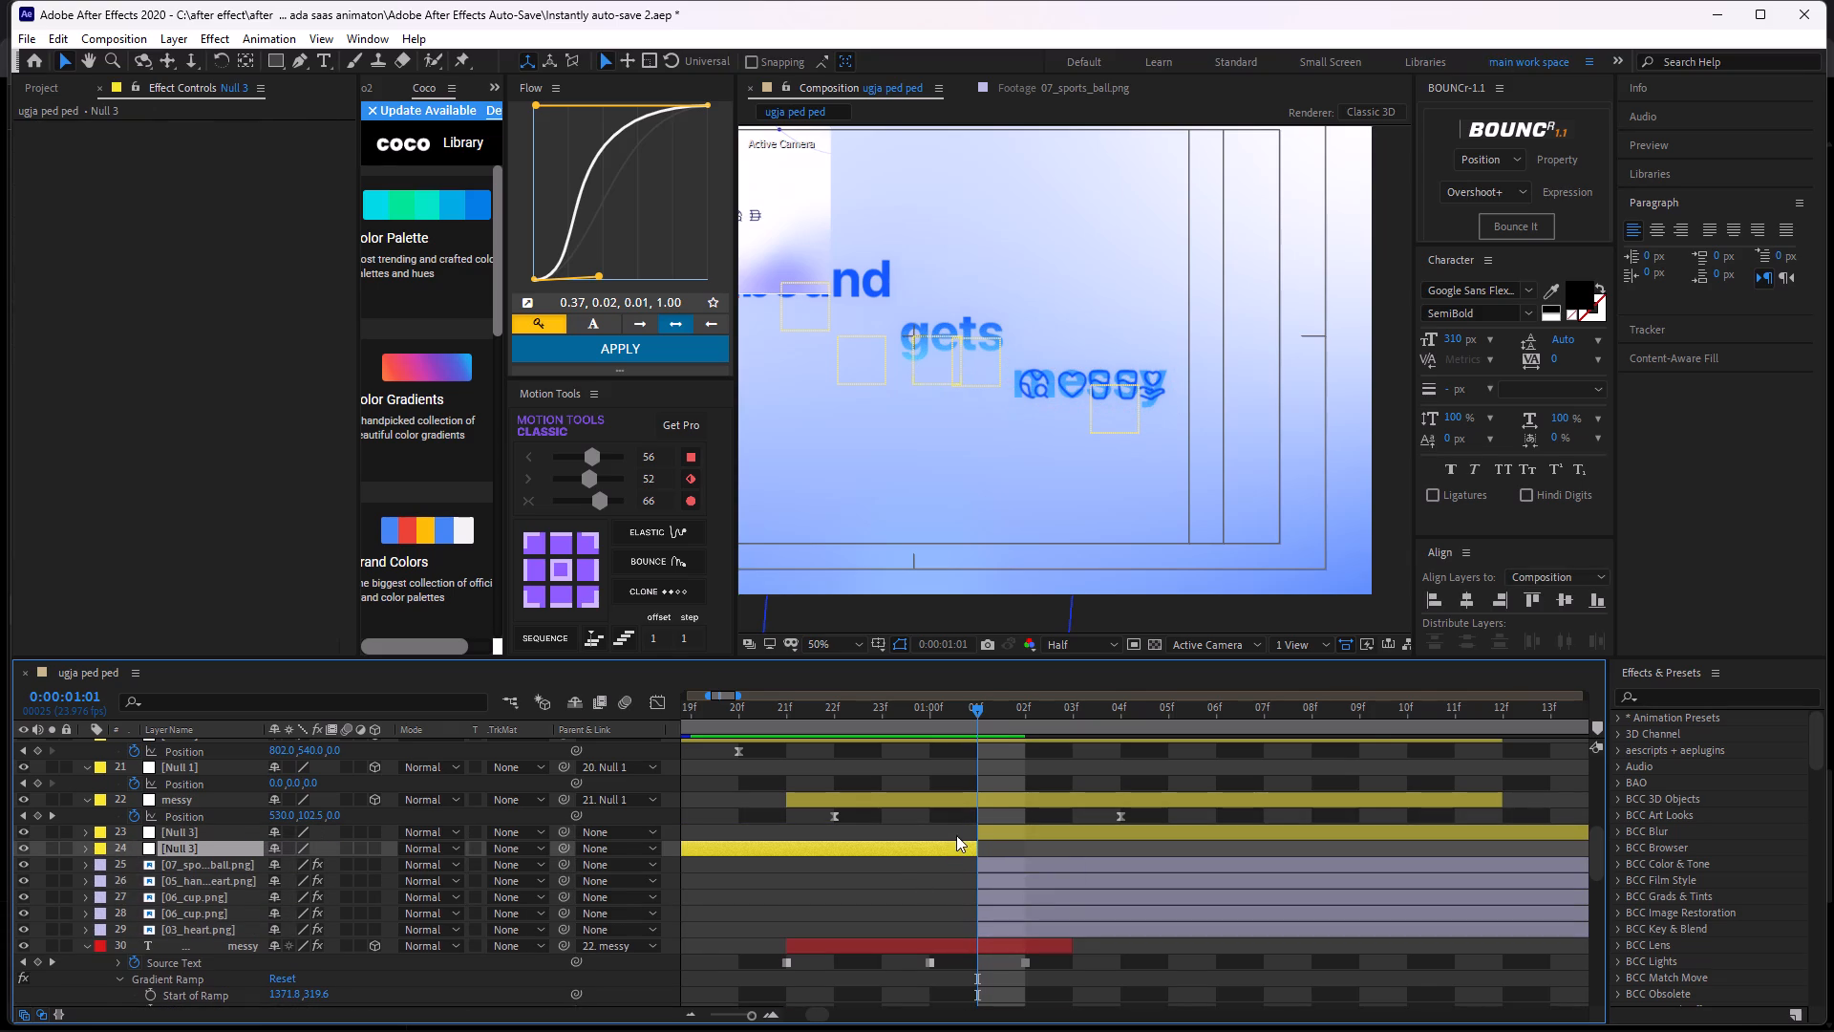
{"action": "key", "text": "BackSpace"}
Set the new null's scale to 31%.
{"action": "left_click", "coordinate": [1026, 833]}
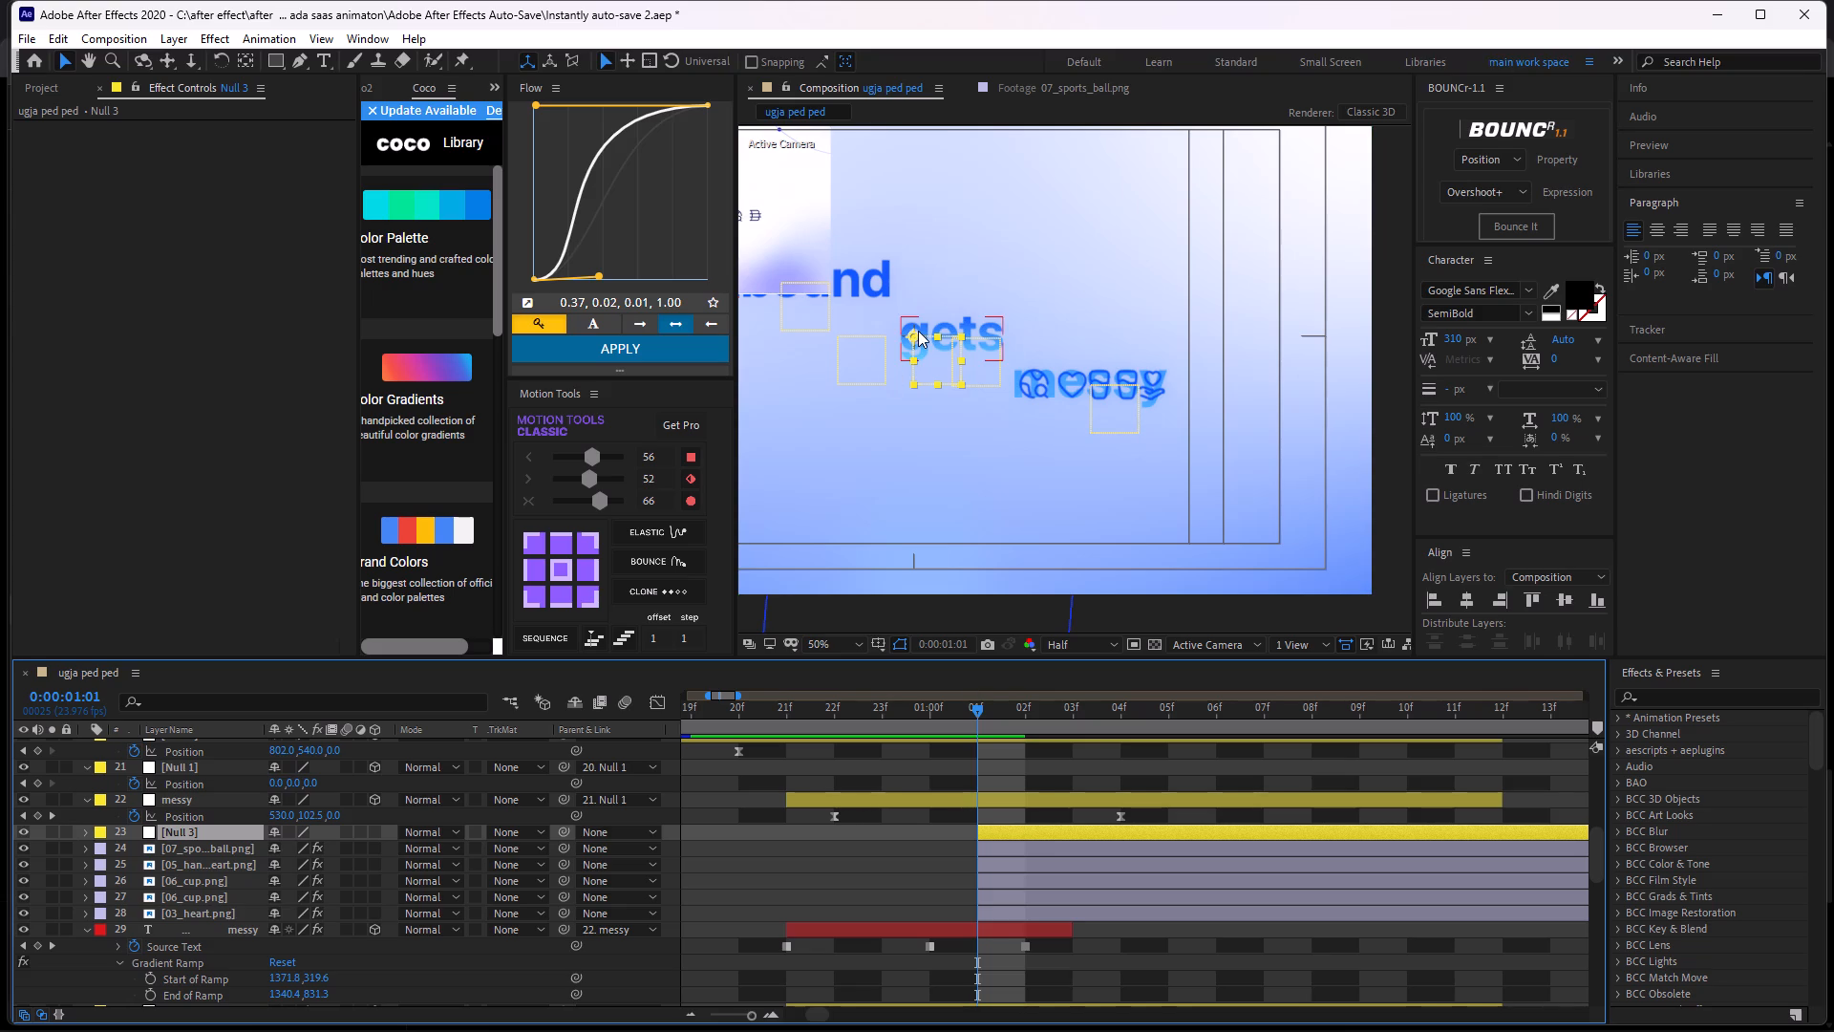
{"action": "key", "text": "s"}
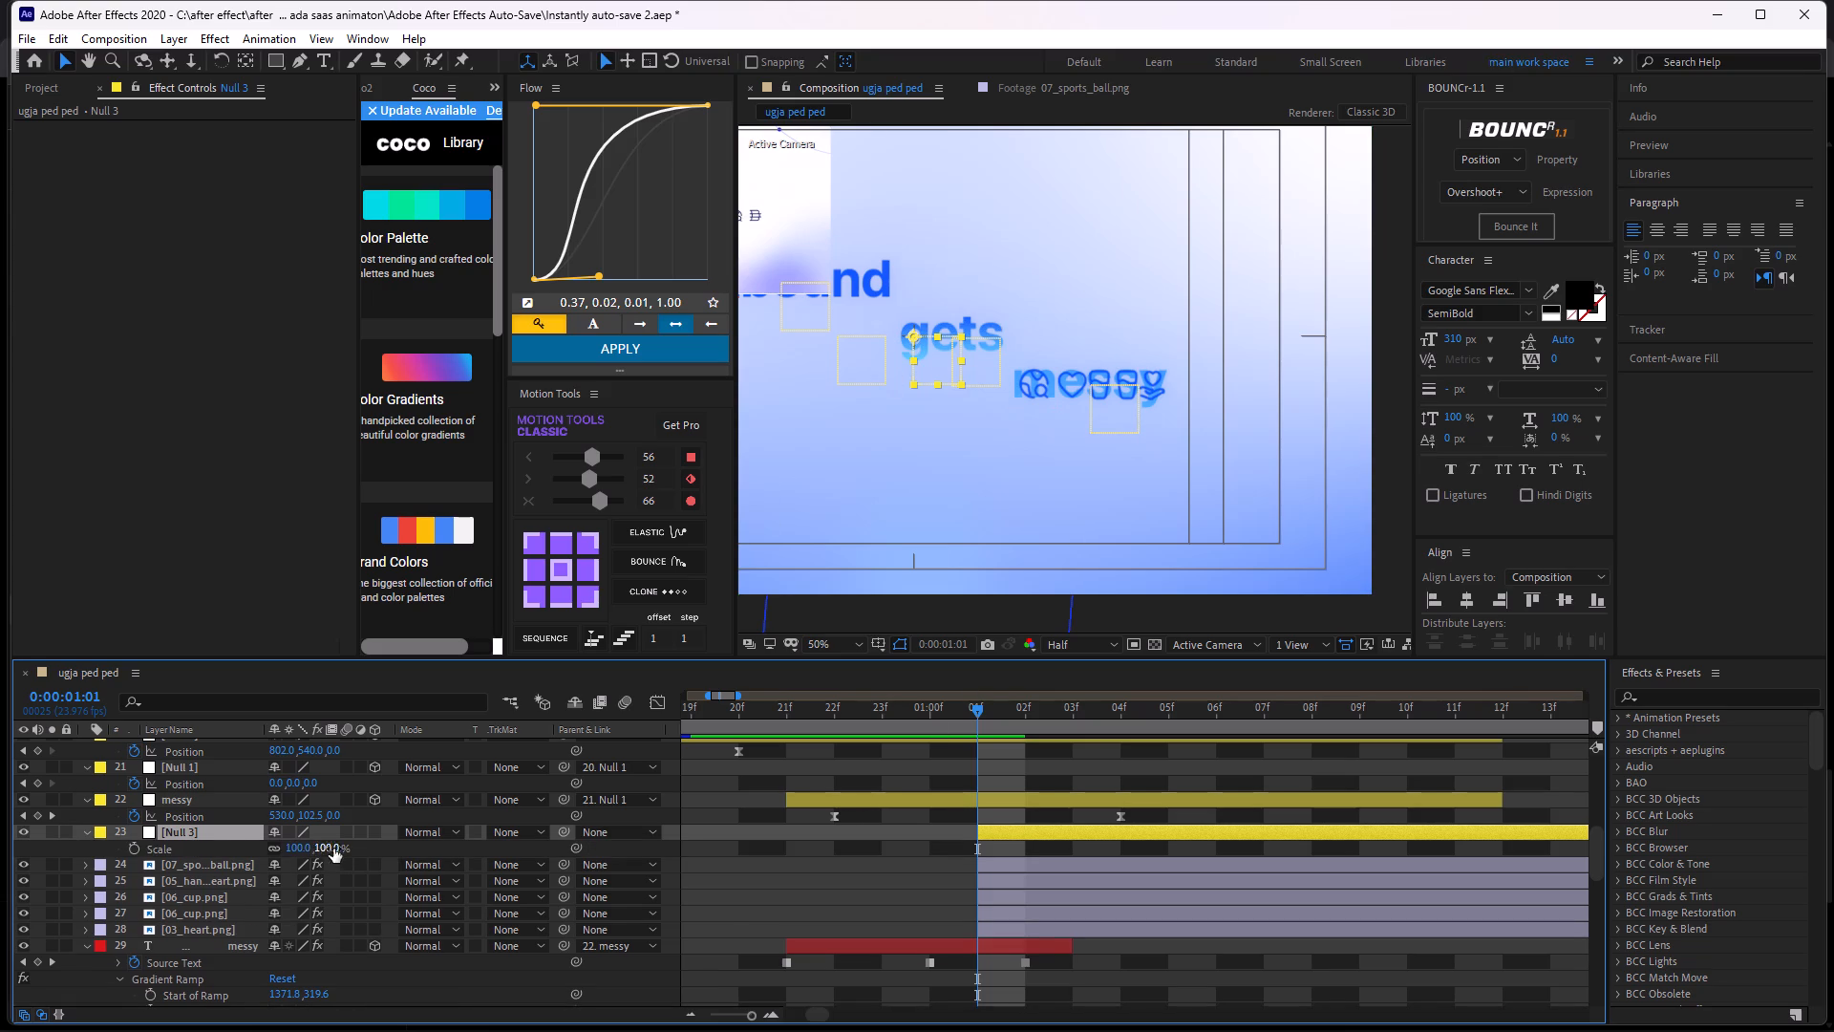
{"action": "left_click", "coordinate": [333, 849]}
{"action": "type", "text": "31"}
{"action": "key", "text": "Return"}
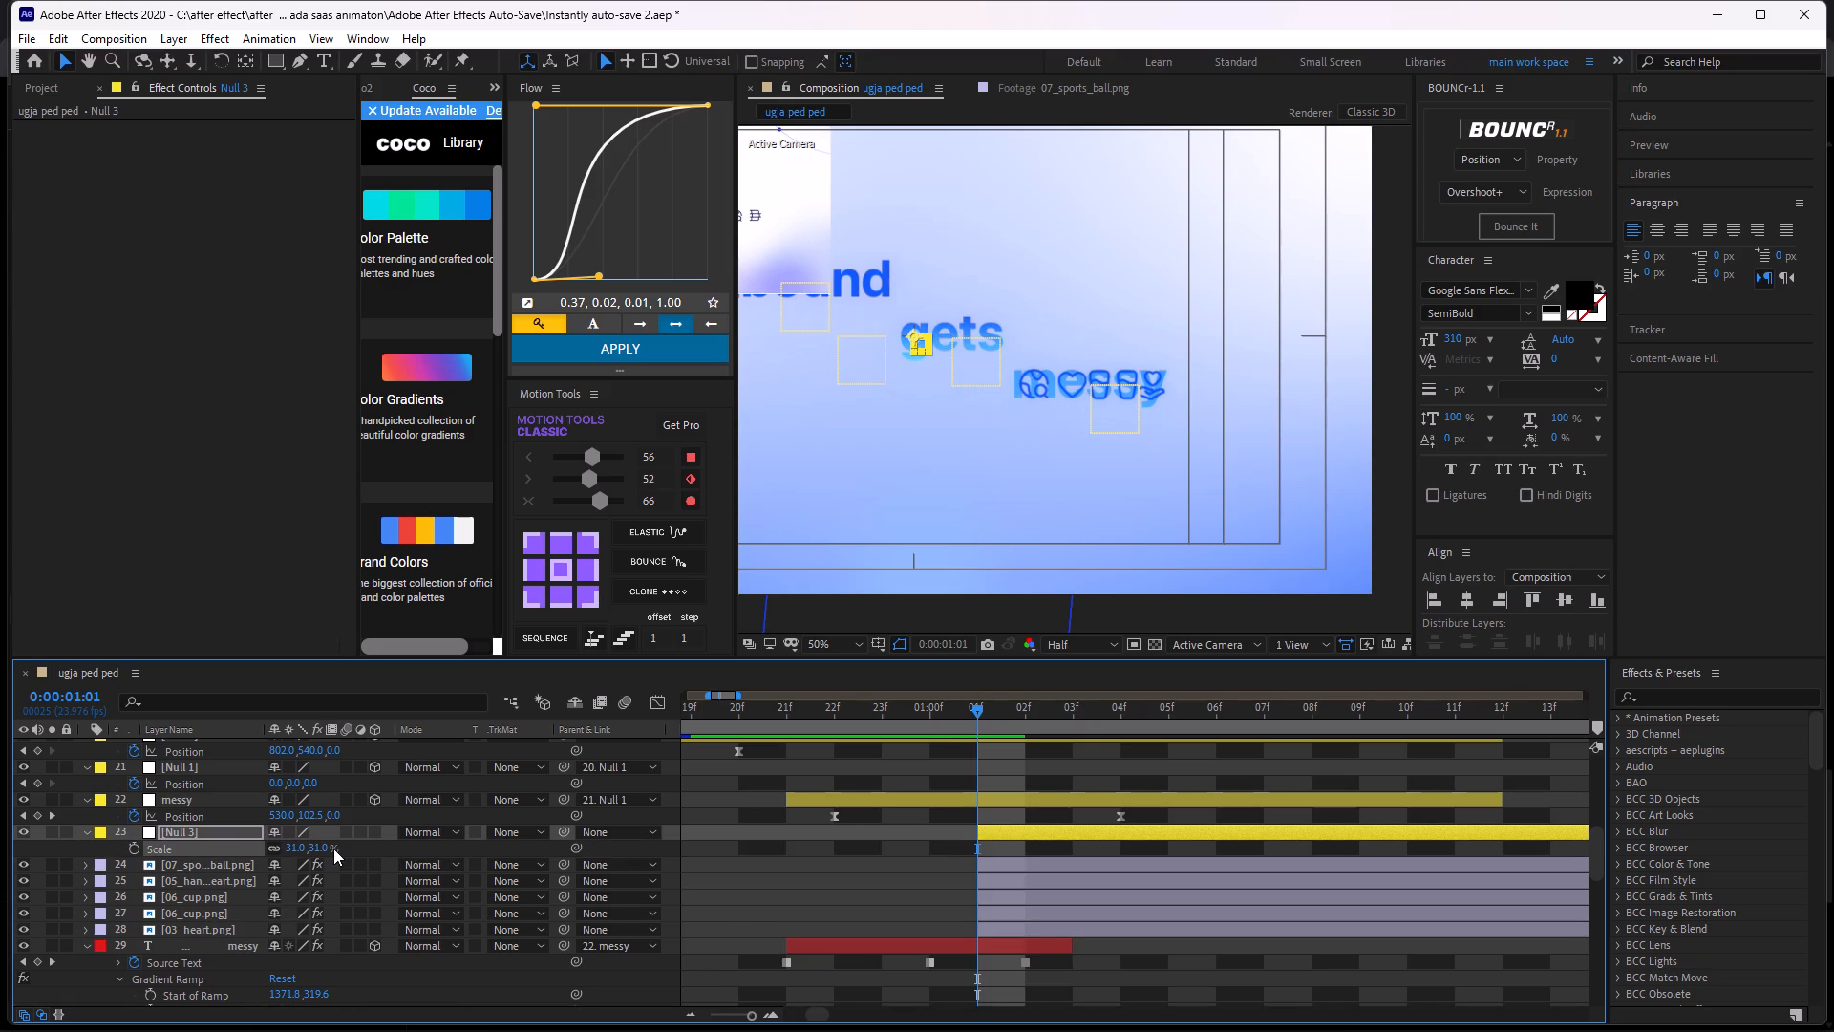
Place the null's anchor at the centre of the sports ball icon over the letter m.
{"action": "left_click_drag", "start_coordinate": [913, 337], "coordinate": [1035, 400]}
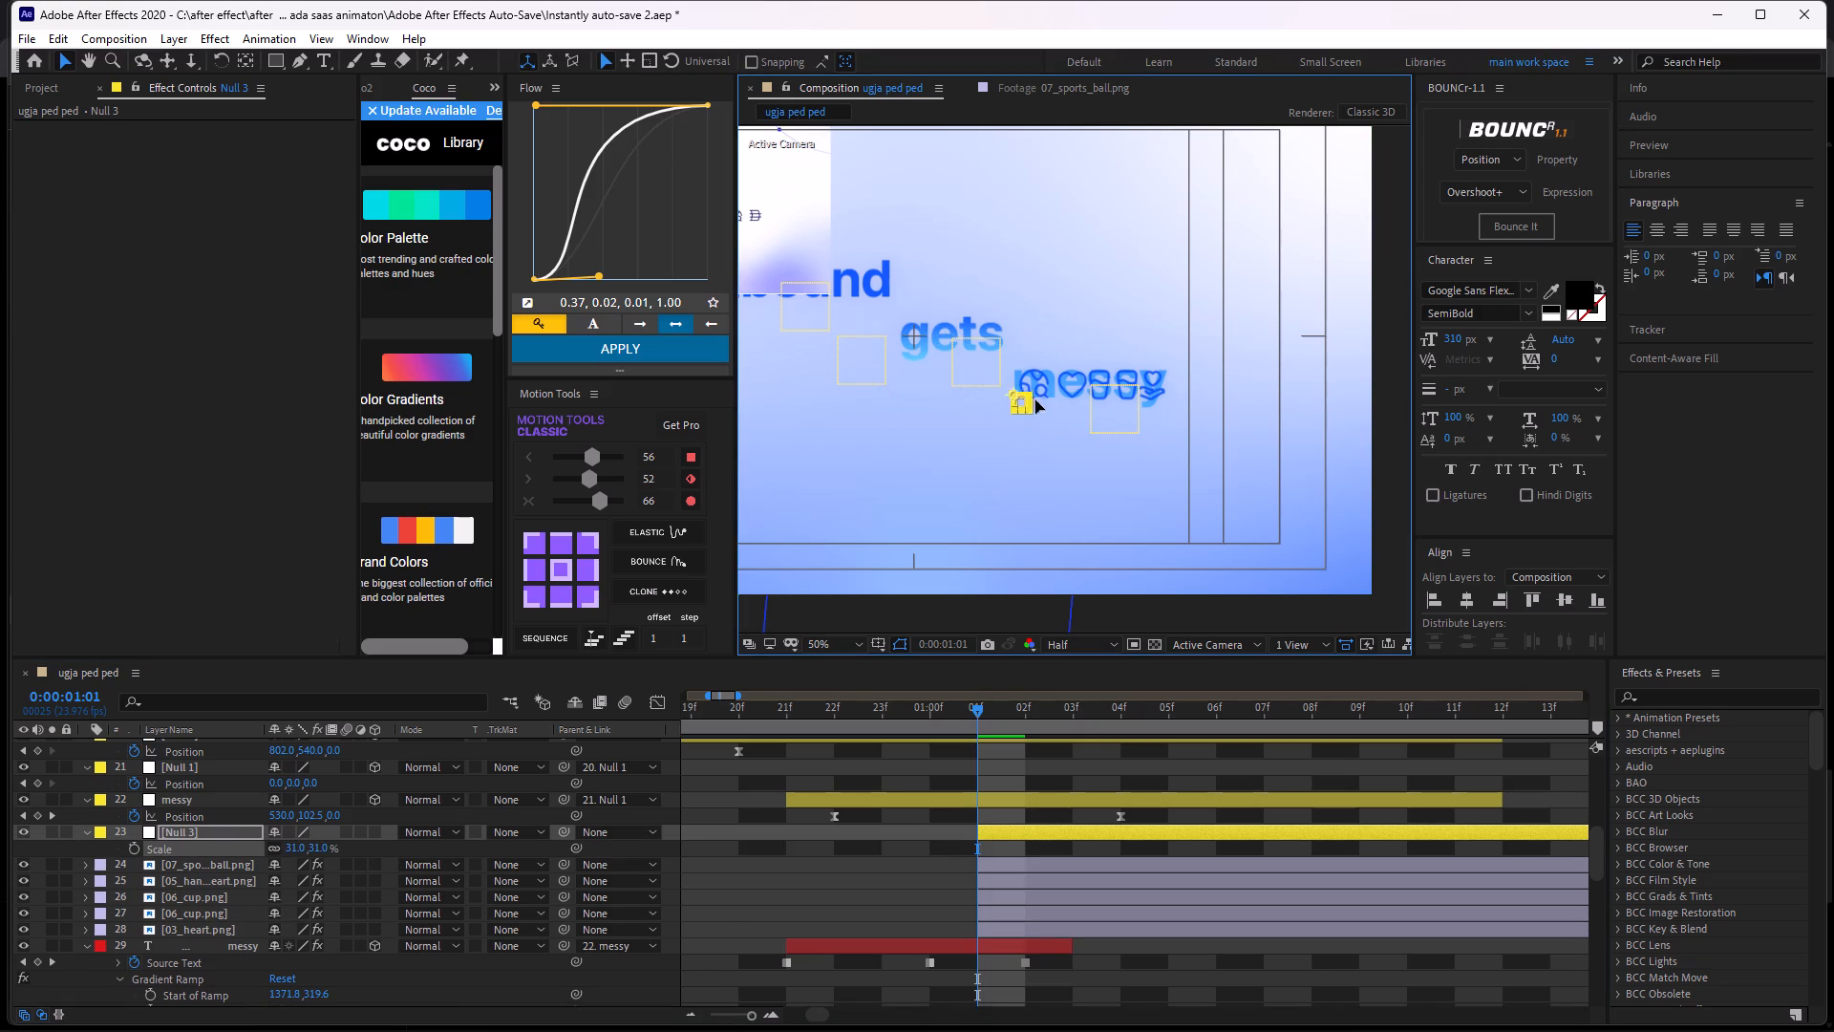
{"action": "left_click_drag", "start_coordinate": [1035, 400], "coordinate": [1050, 394]}
{"action": "scroll", "coordinate": [1041, 381], "scroll_direction": "up", "scroll_amount": 3}
{"action": "middle_click_drag", "start_coordinate": [1018, 410], "coordinate": [1187, 457]}
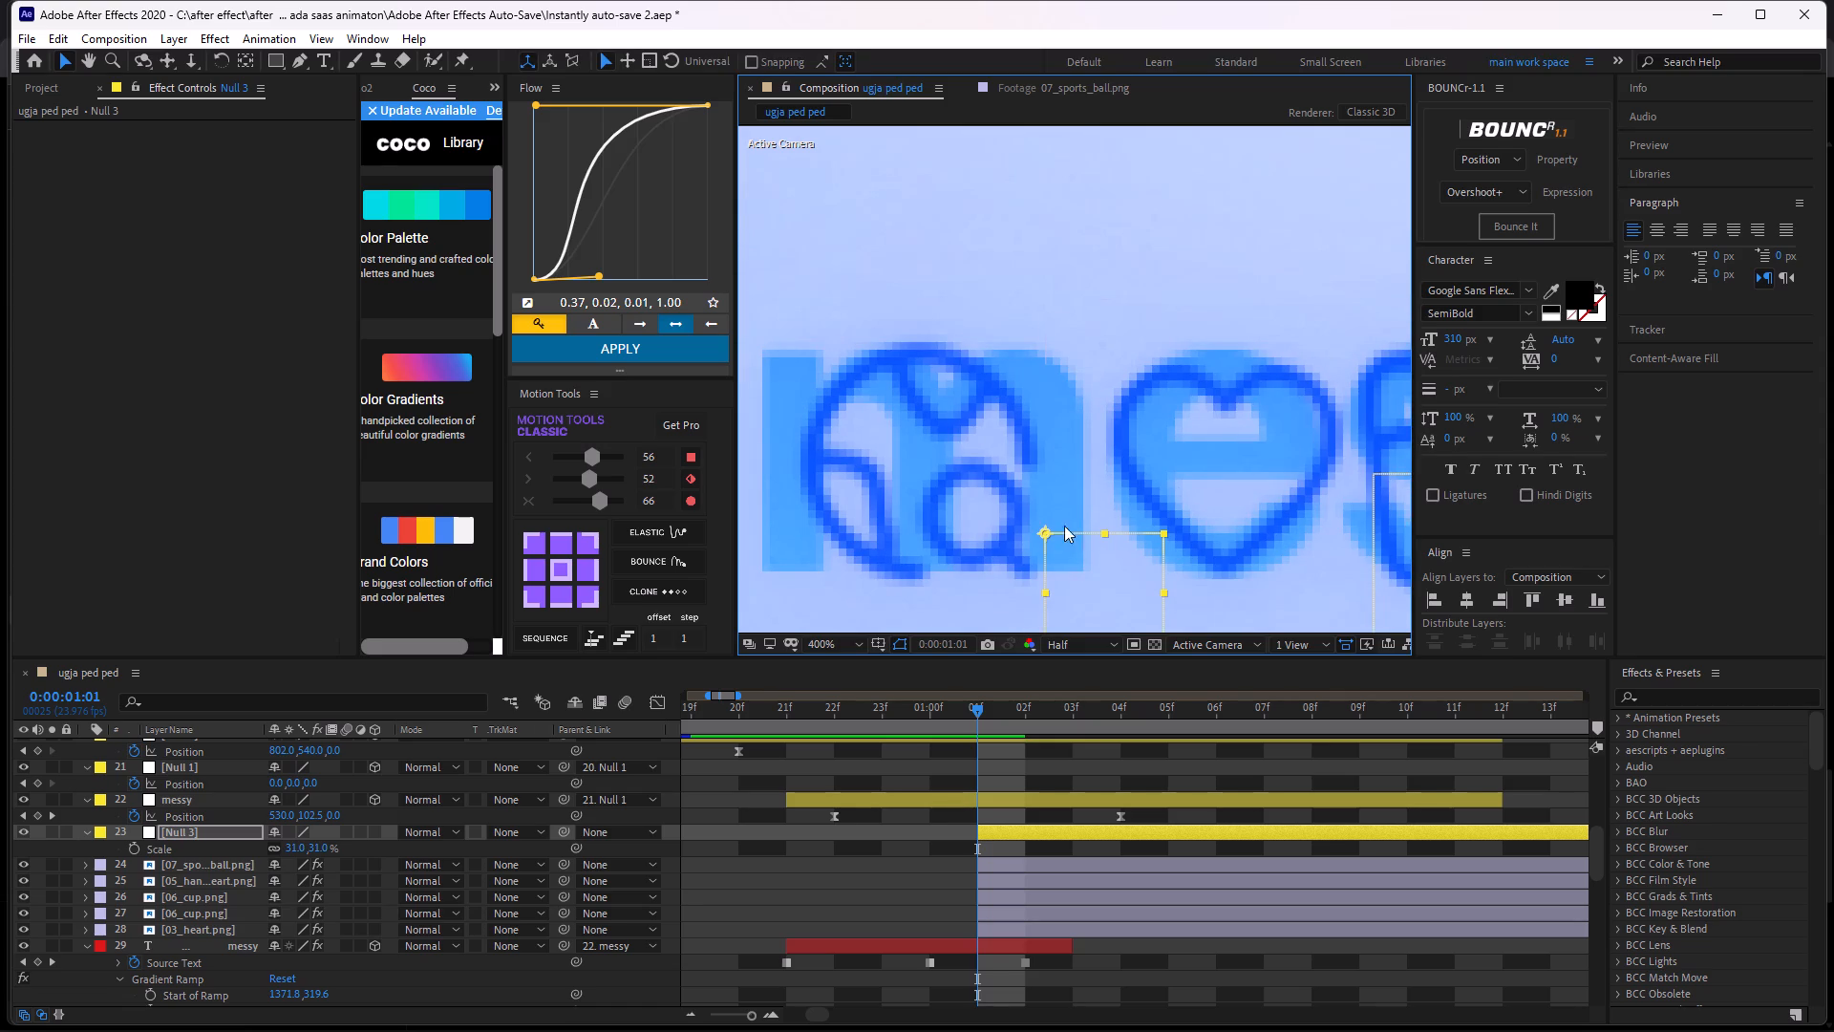
{"action": "left_click_drag", "start_coordinate": [1048, 535], "coordinate": [919, 467]}
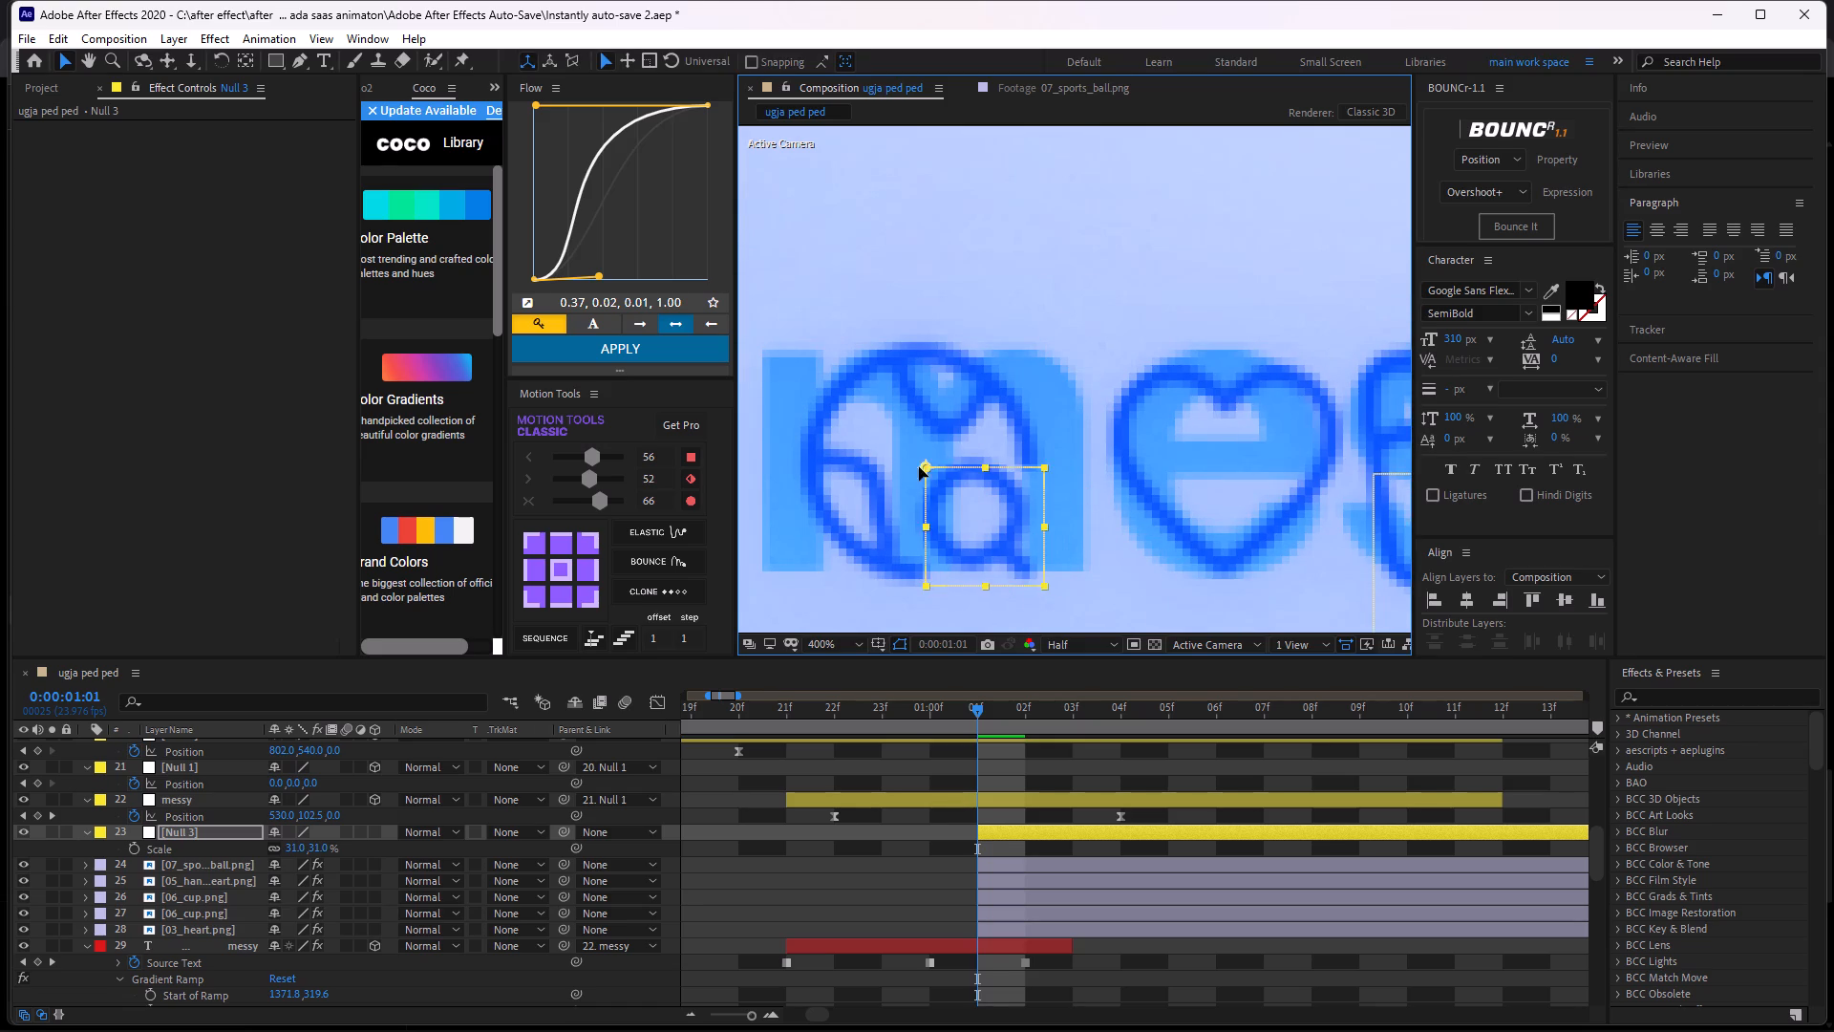
{"action": "left_click_drag", "start_coordinate": [919, 467], "coordinate": [924, 465]}
Duplicate the scaled null three times.
{"action": "middle_click_drag", "start_coordinate": [1073, 856], "coordinate": [1026, 794]}
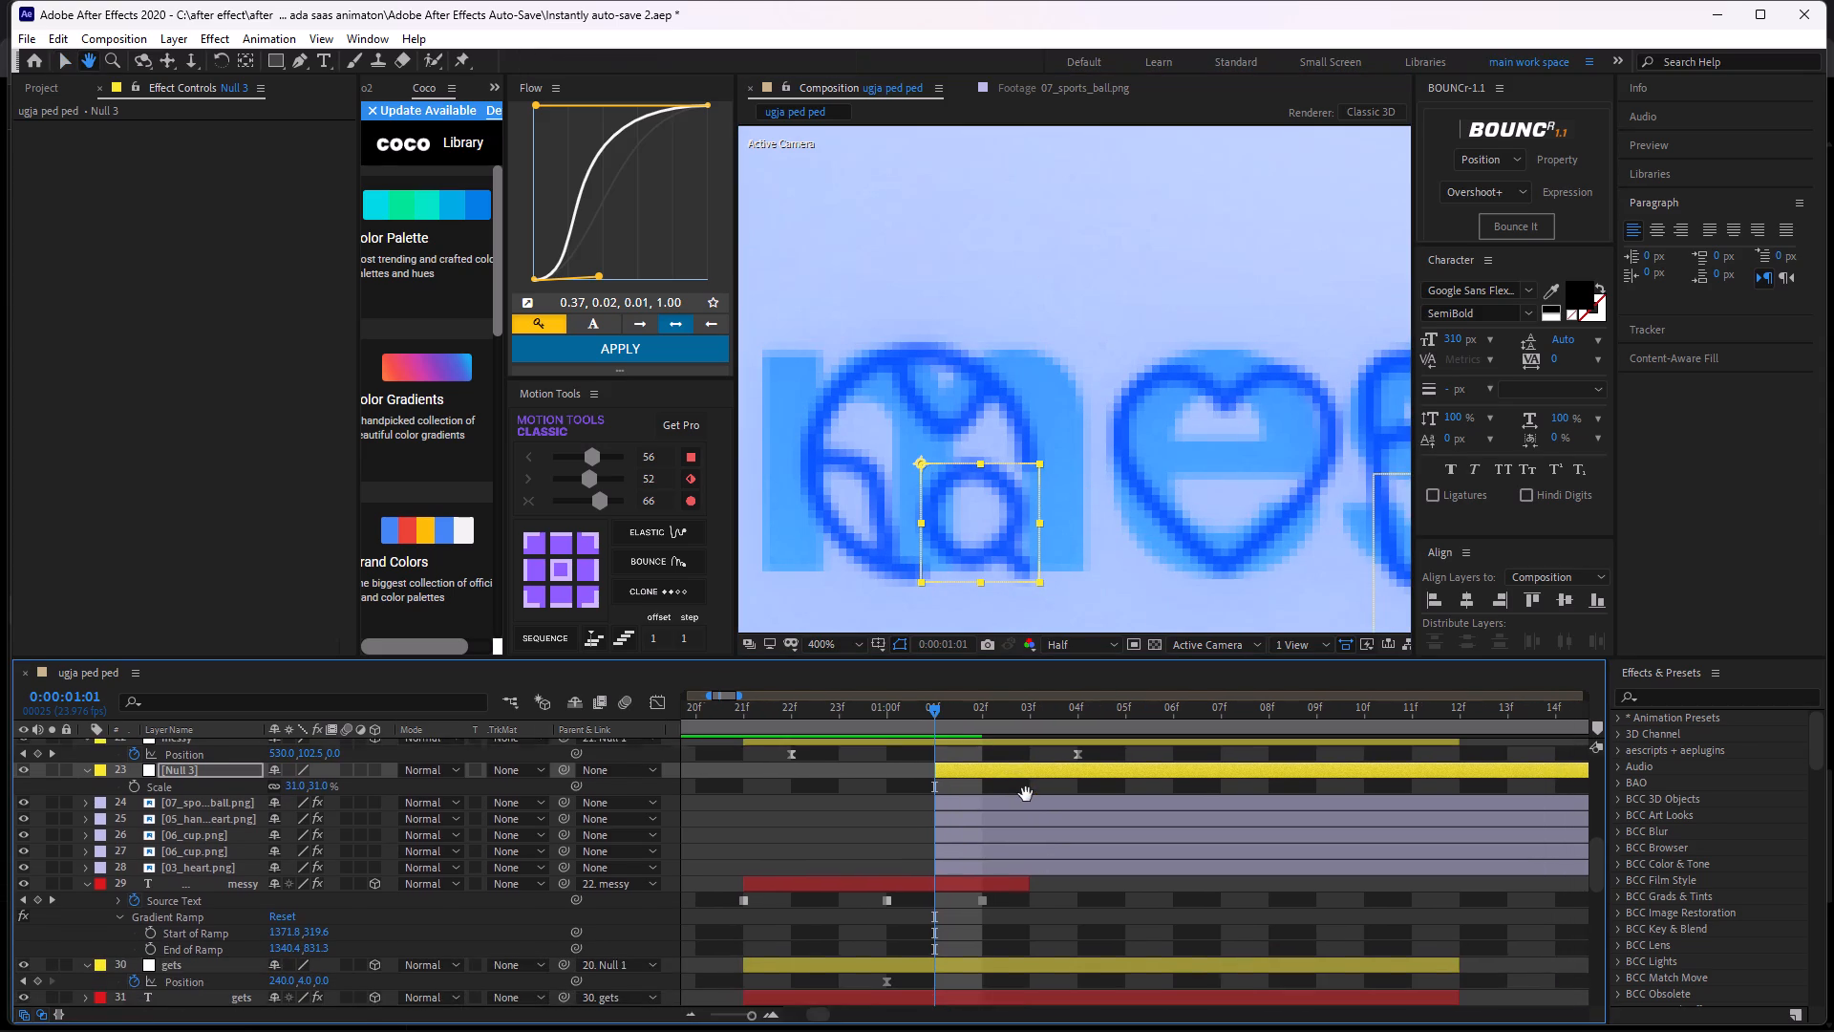
{"action": "middle_click_drag", "start_coordinate": [1026, 794], "coordinate": [1024, 793]}
{"action": "key", "text": "ctrl+d"}
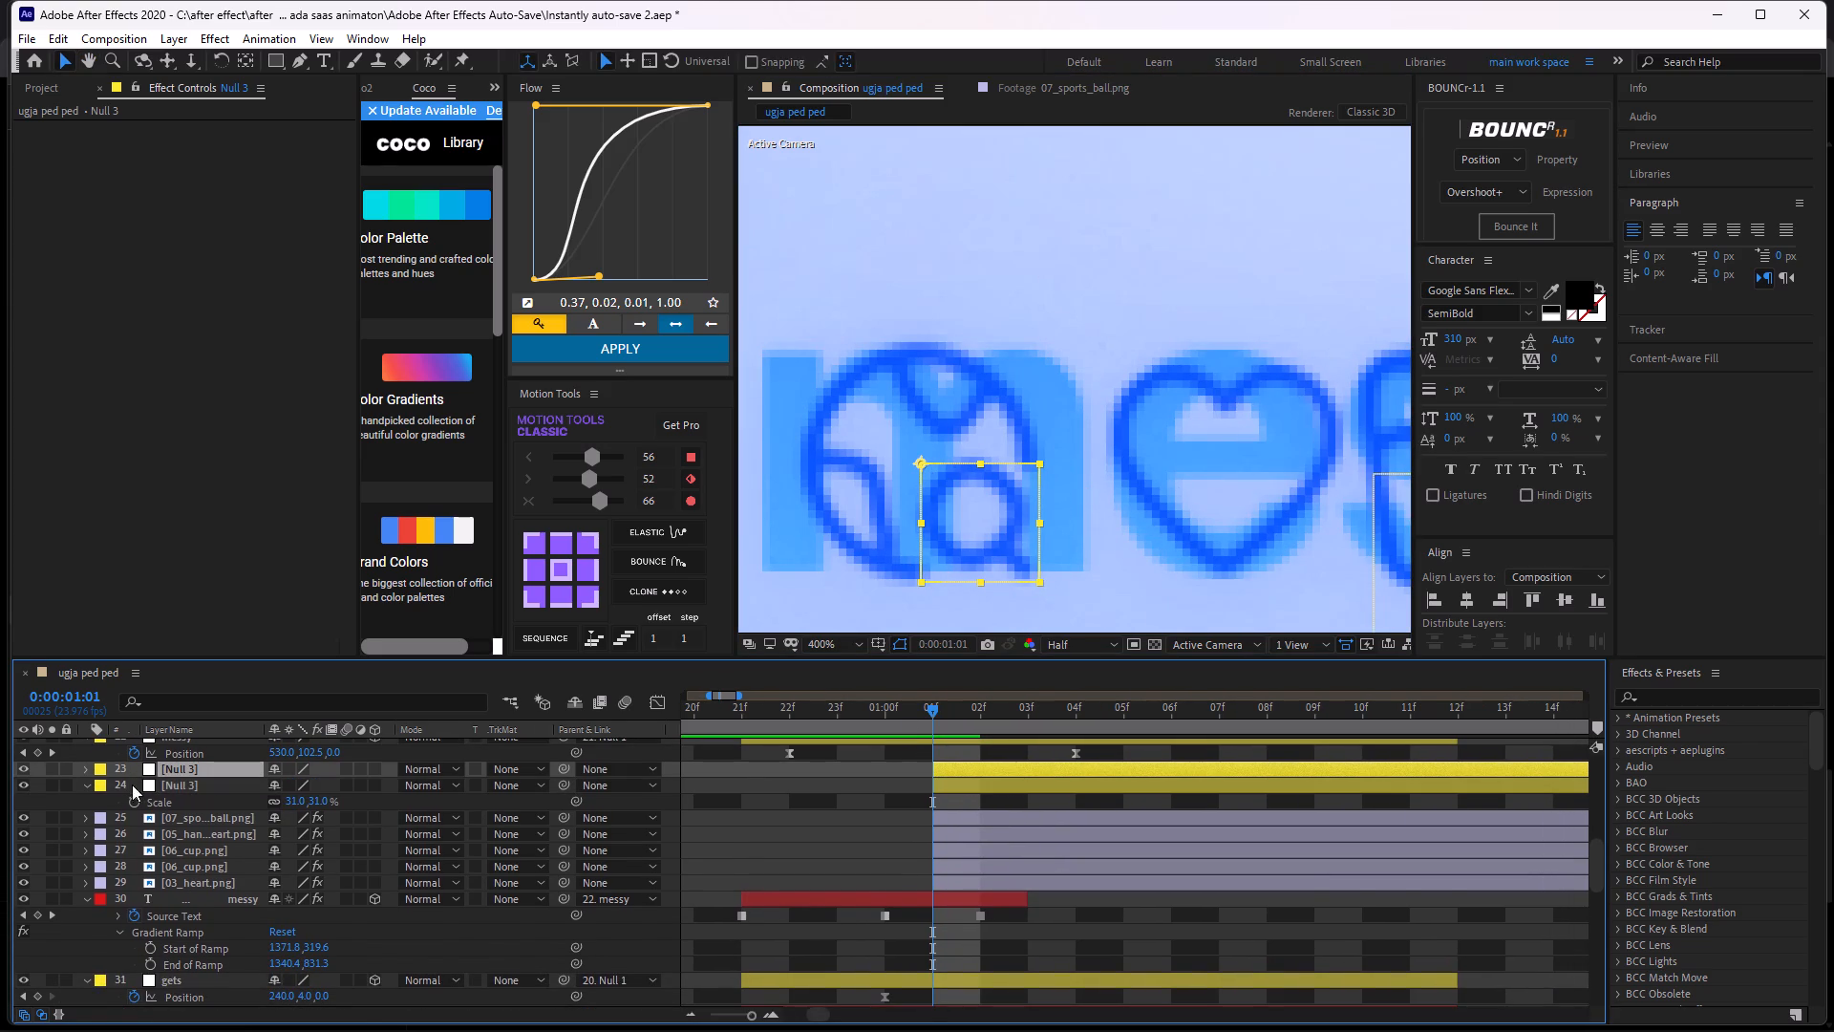
{"action": "key", "text": "ctrl+d"}
{"action": "key", "text": "ctrl+d"}
Reorder one null copy between the 07_sports_ball.png and 05_hands_heart.png layers and centre it on the heart icon over the e.
{"action": "left_click_drag", "start_coordinate": [192, 798], "coordinate": [228, 856]}
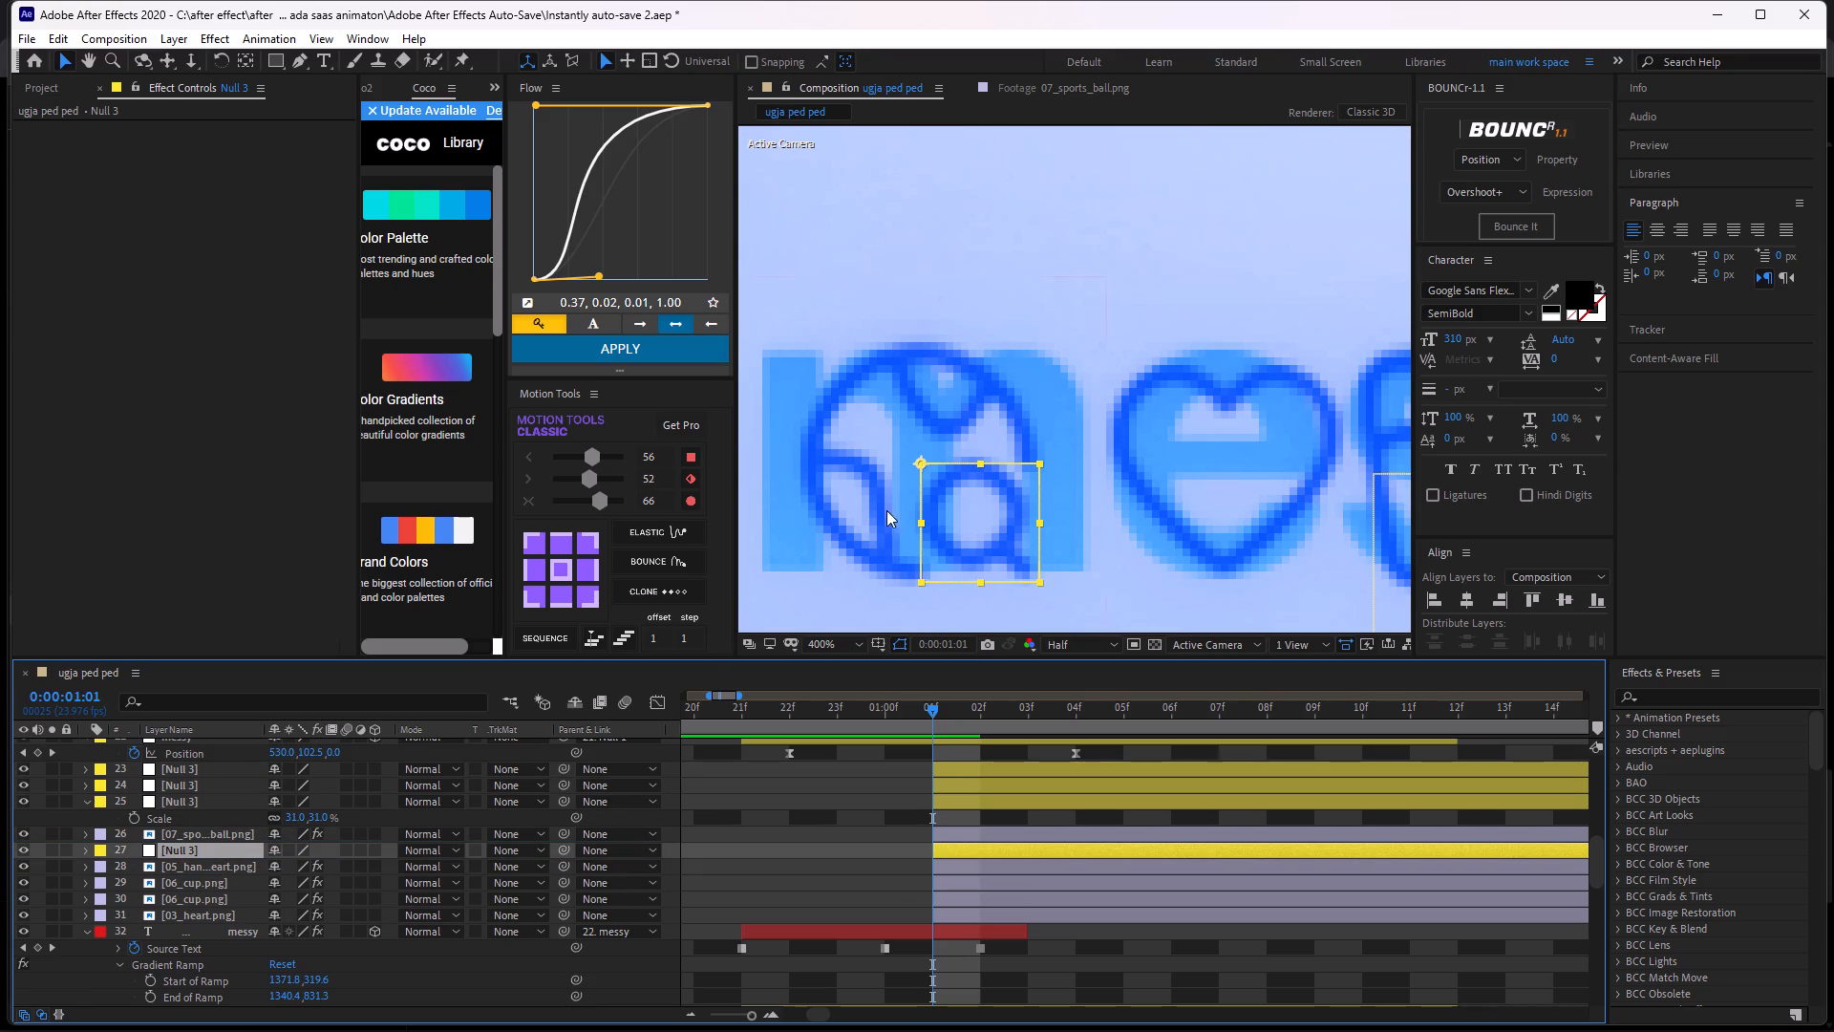
{"action": "middle_click_drag", "start_coordinate": [978, 487], "coordinate": [885, 466]}
{"action": "left_click_drag", "start_coordinate": [820, 446], "coordinate": [1110, 441]}
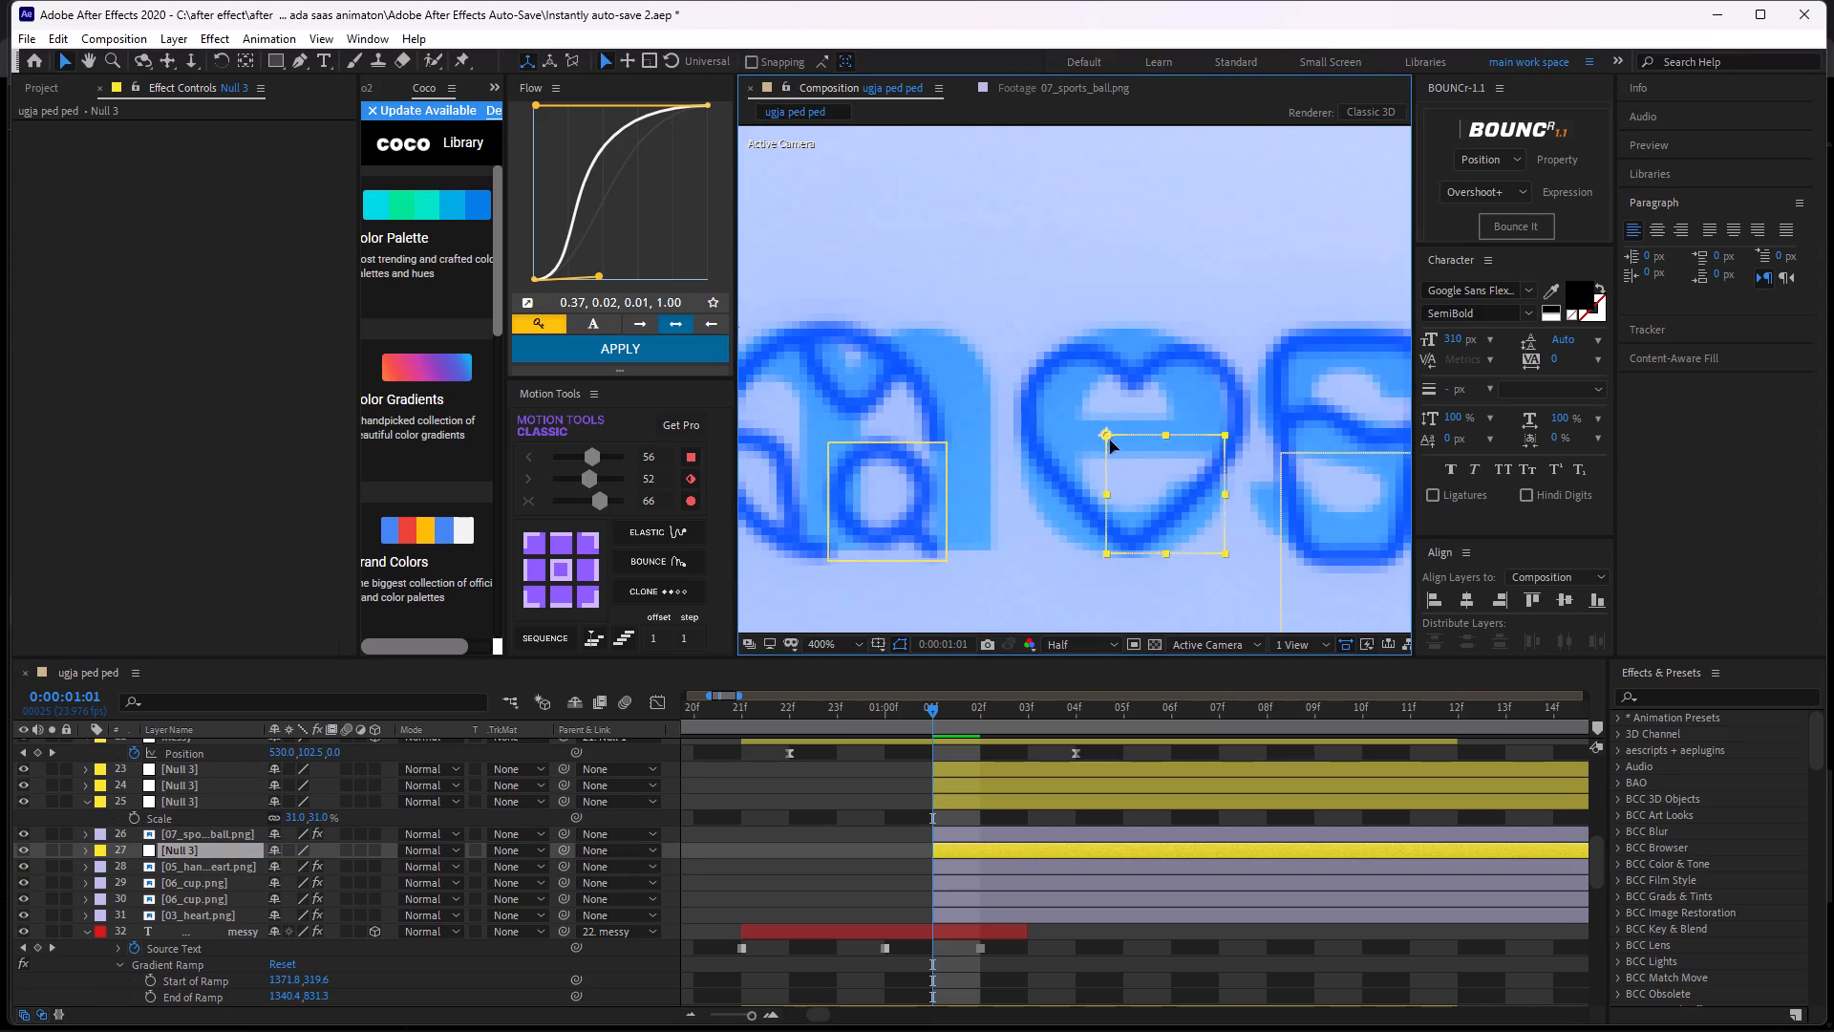
{"action": "left_click_drag", "start_coordinate": [1110, 441], "coordinate": [1120, 449]}
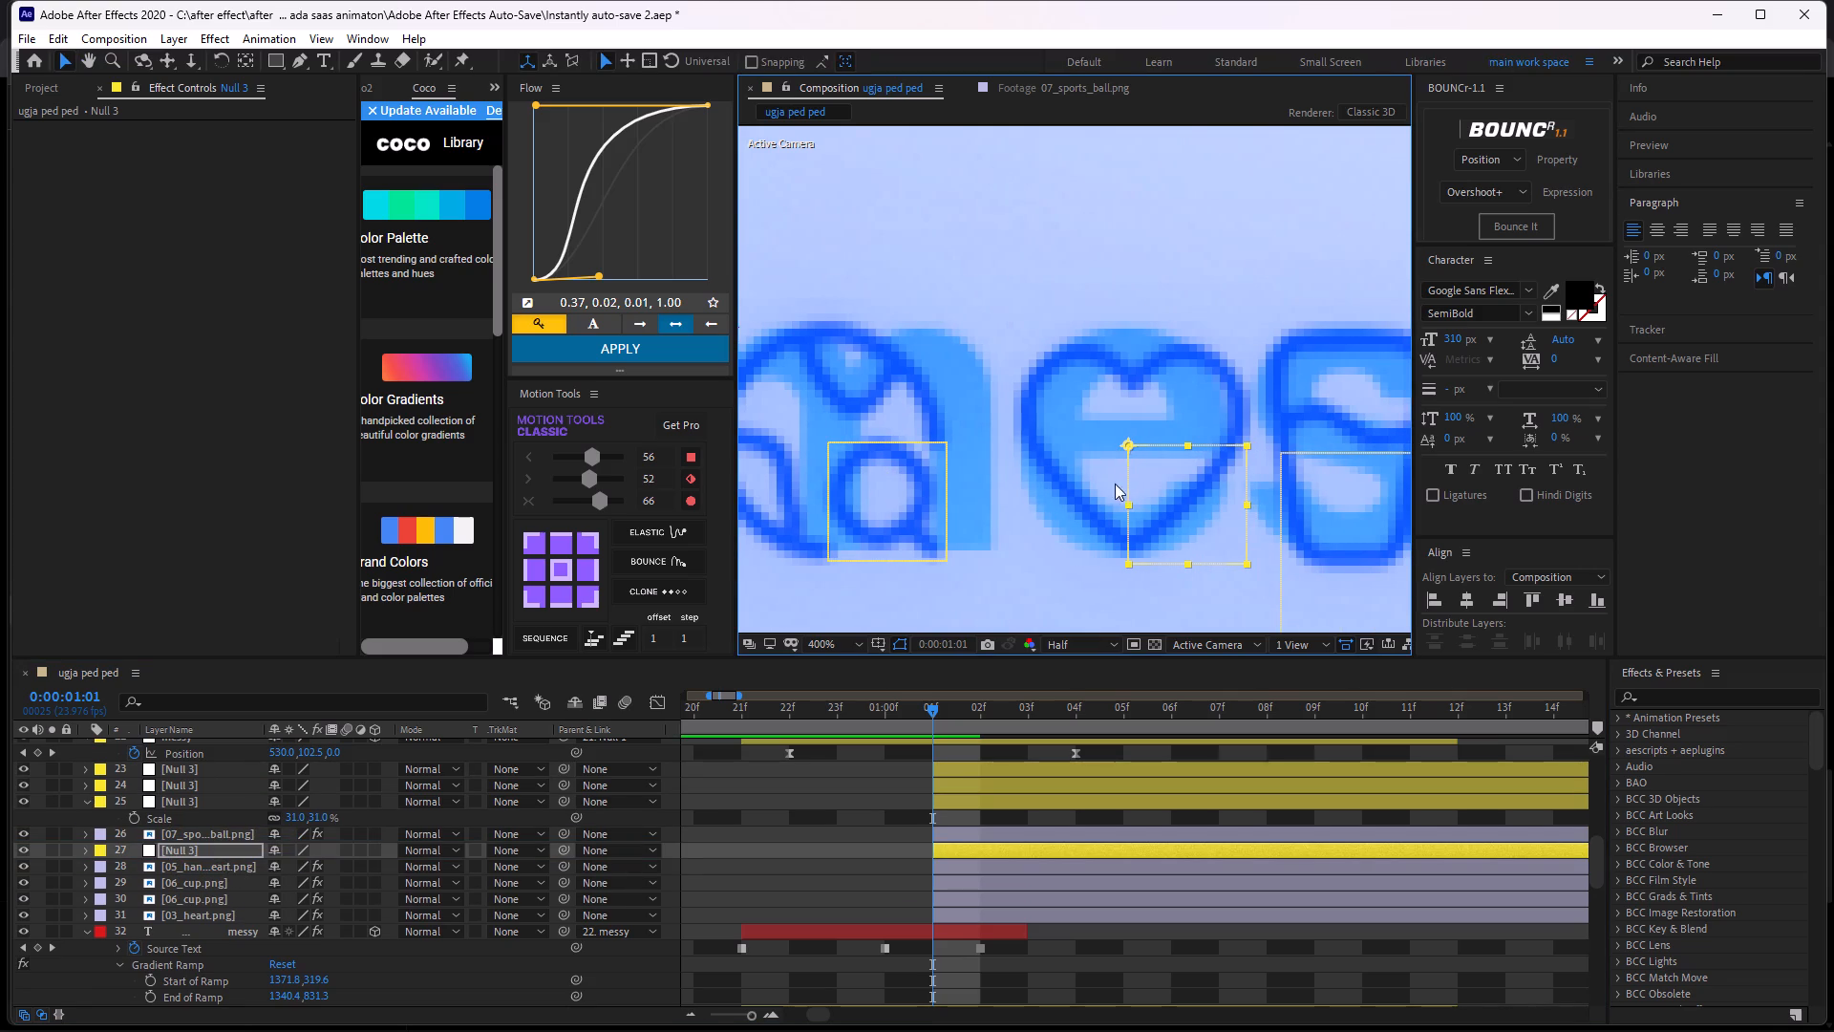
Reorder another null copy between 05_hands_heart.png and the upper 06_cup.png layer and centre it on the first cup icon.
{"action": "middle_click_drag", "start_coordinate": [1173, 527], "coordinate": [895, 477]}
{"action": "left_click", "coordinate": [992, 796]}
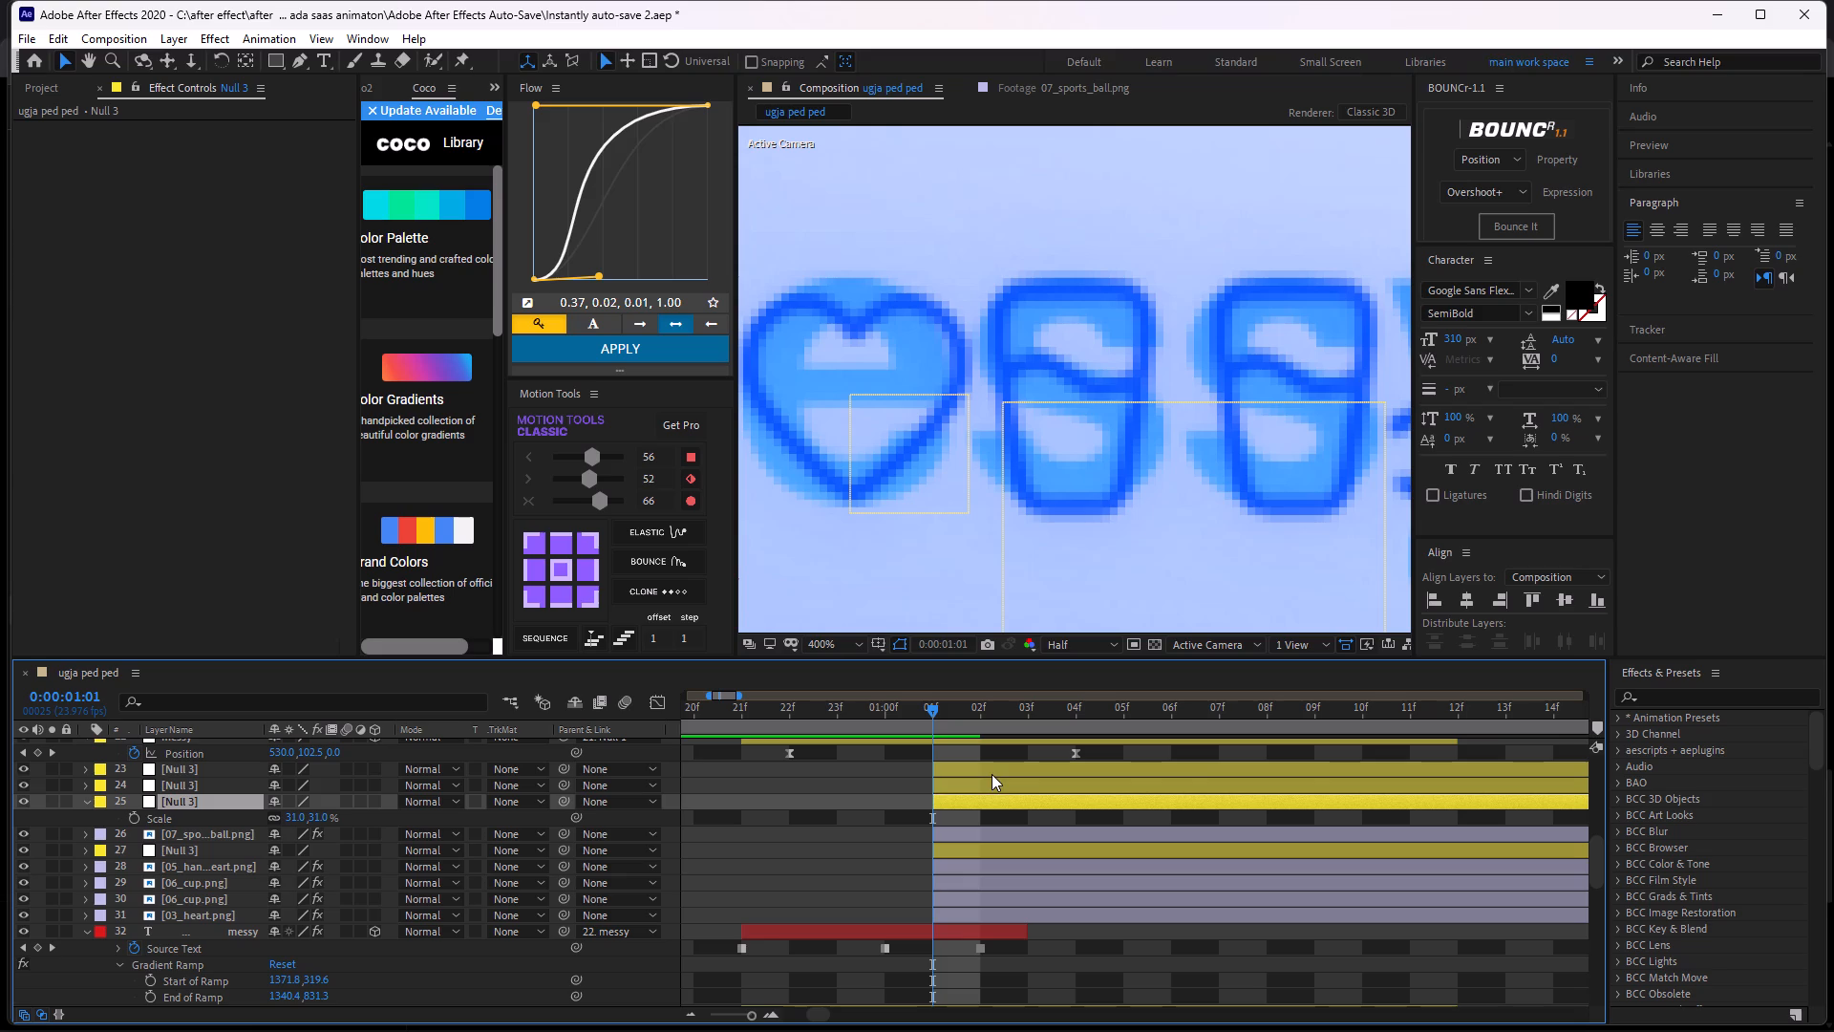
{"action": "left_click", "coordinate": [989, 784]}
{"action": "left_click_drag", "start_coordinate": [183, 785], "coordinate": [186, 877]}
{"action": "scroll", "coordinate": [981, 437], "scroll_direction": "down", "scroll_amount": 1}
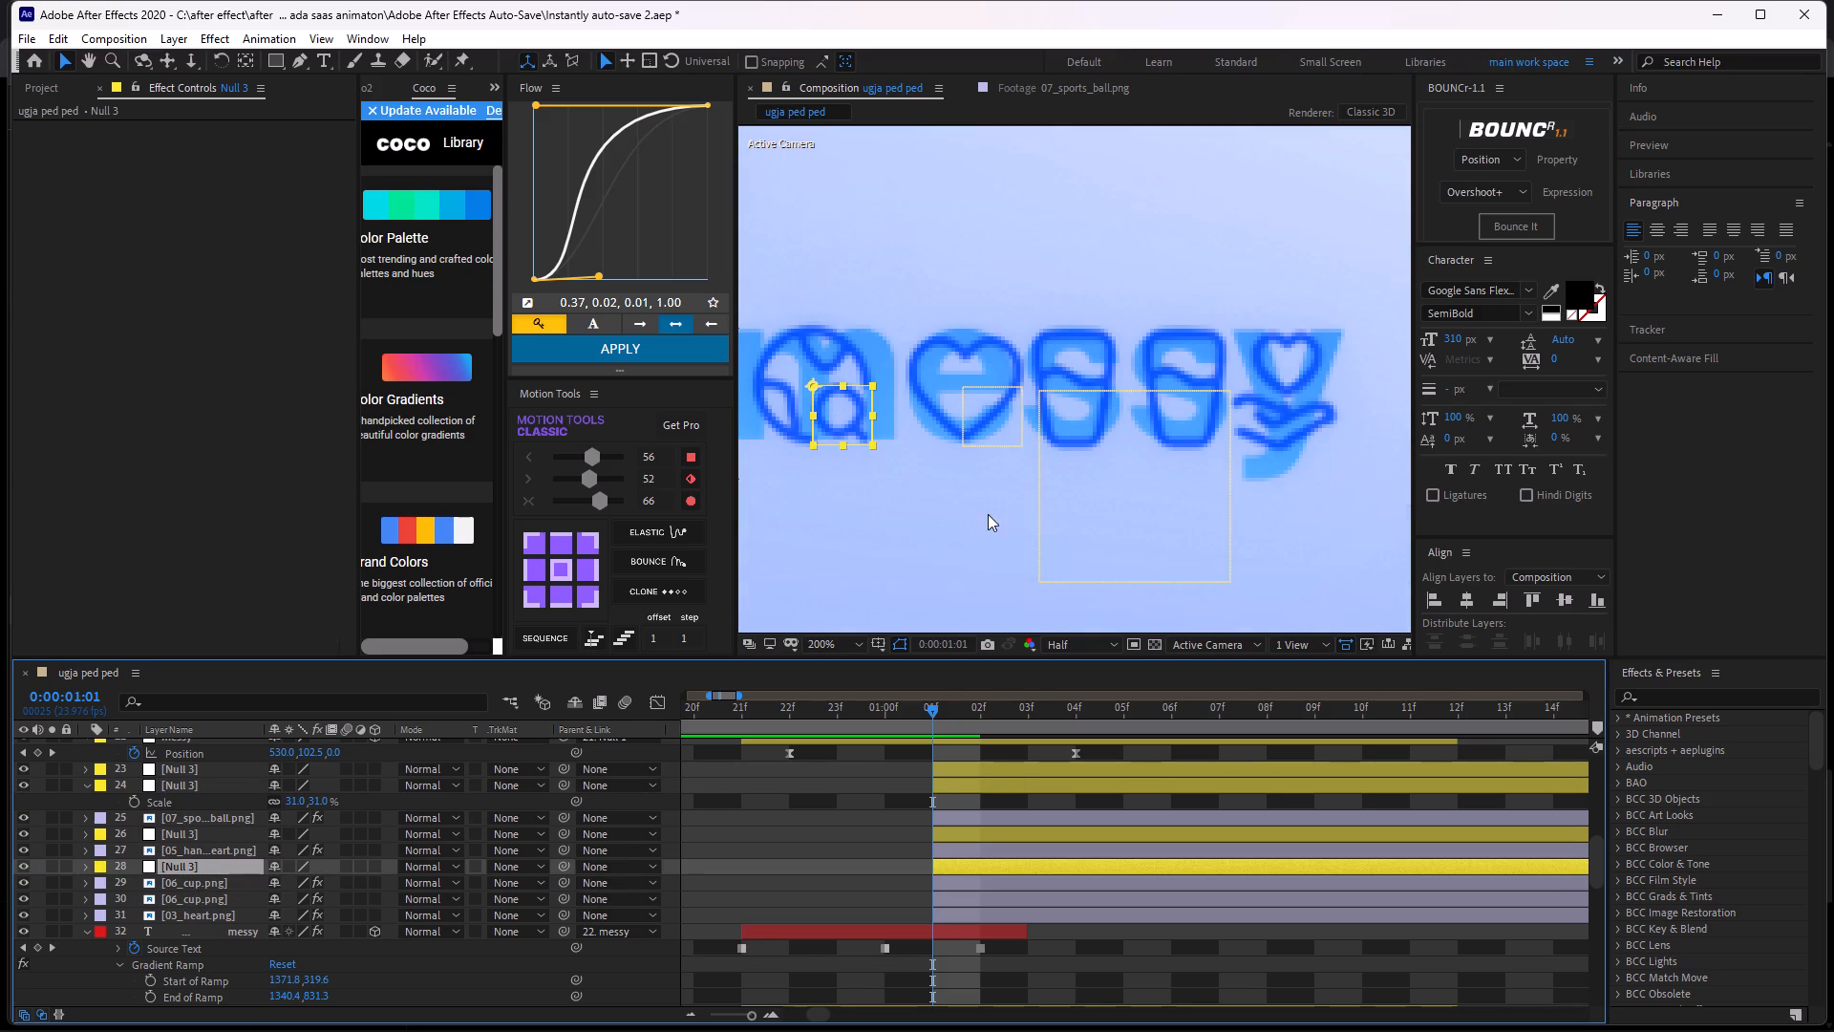
{"action": "left_click_drag", "start_coordinate": [814, 387], "coordinate": [1110, 406]}
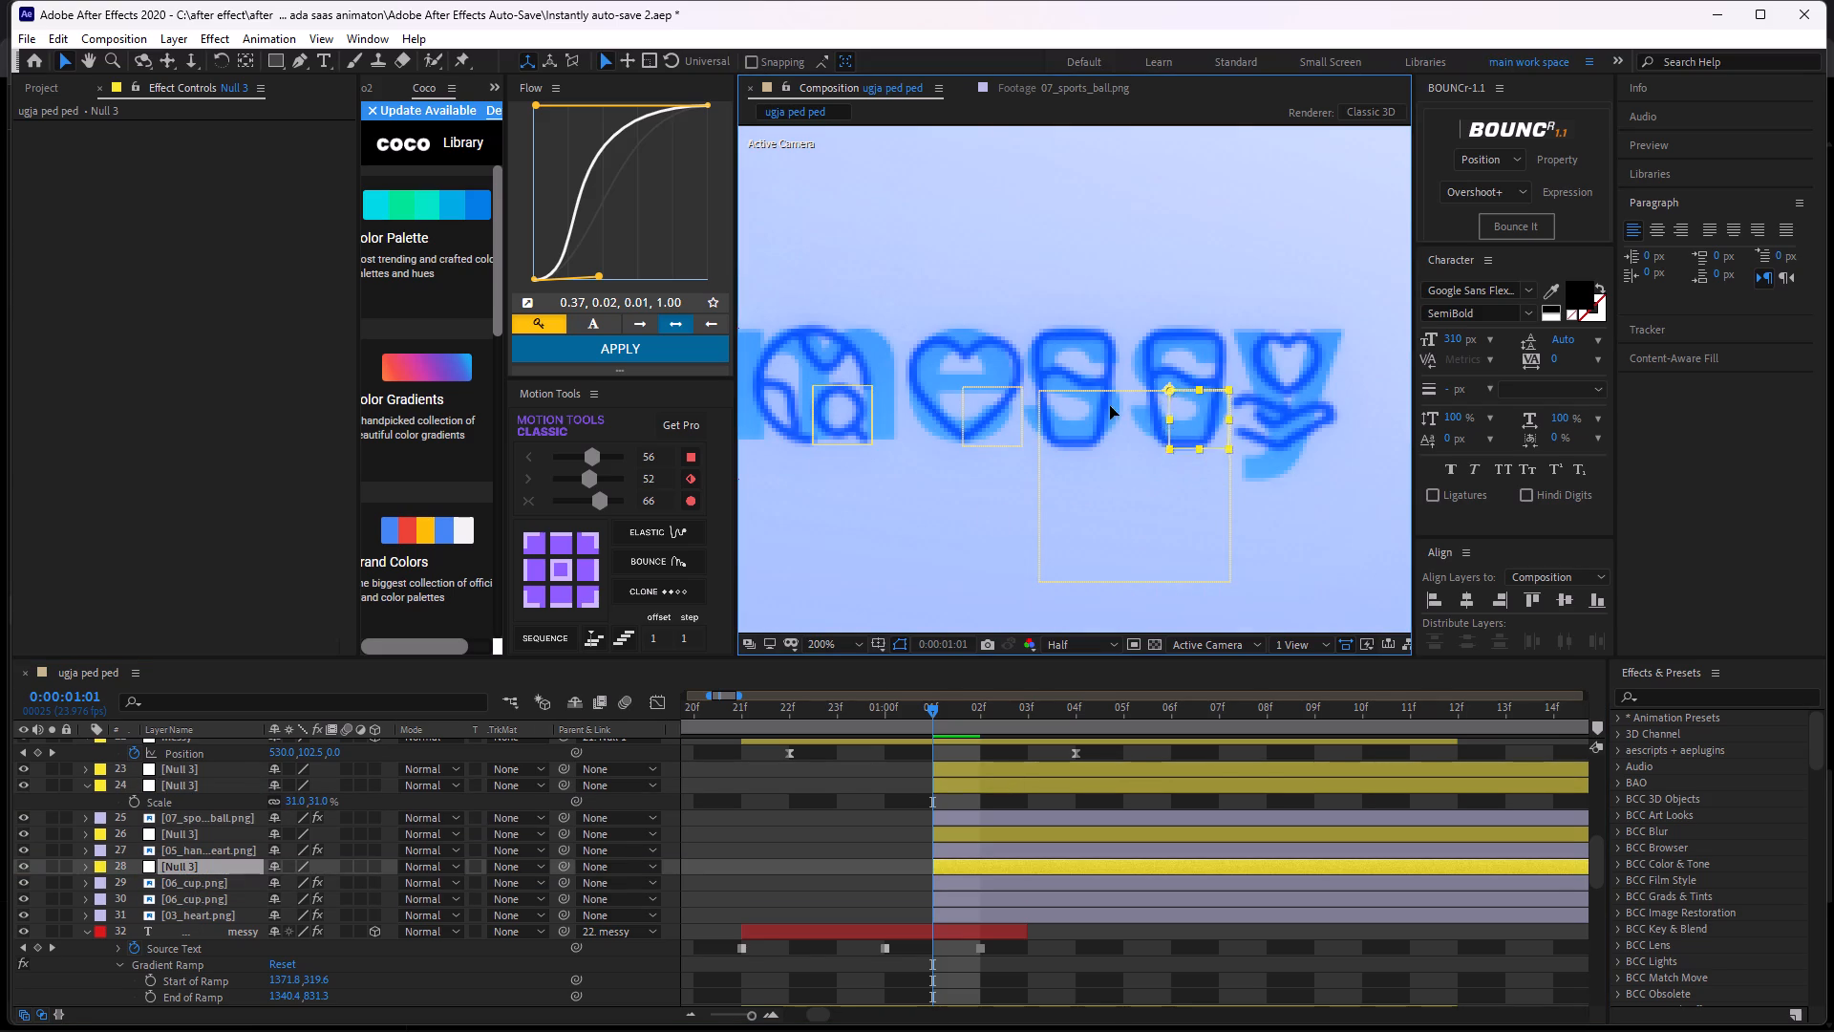
{"action": "left_click_drag", "start_coordinate": [1110, 406], "coordinate": [1075, 394]}
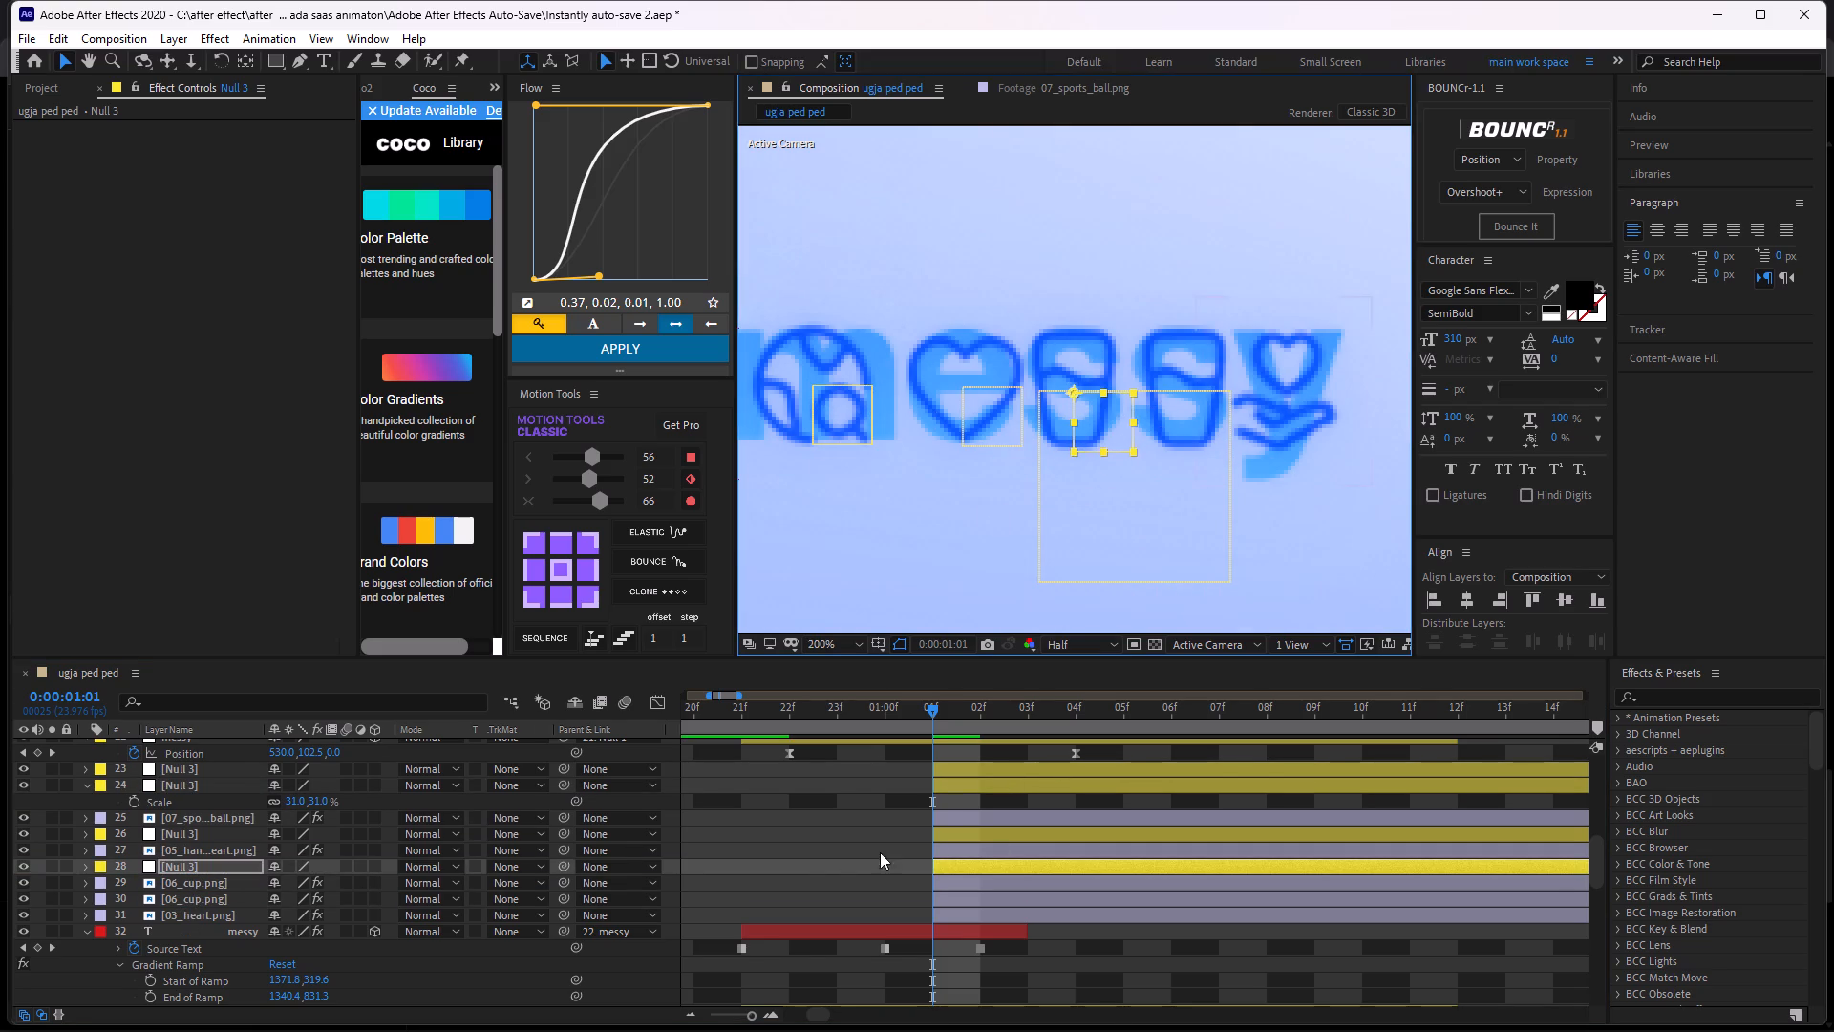
Duplicate the top null, reorder a copy between the two 06_cup.png layers and centre it on the second cup icon.
{"action": "left_click", "coordinate": [813, 866]}
{"action": "left_click", "coordinate": [964, 760]}
{"action": "left_click", "coordinate": [955, 766]}
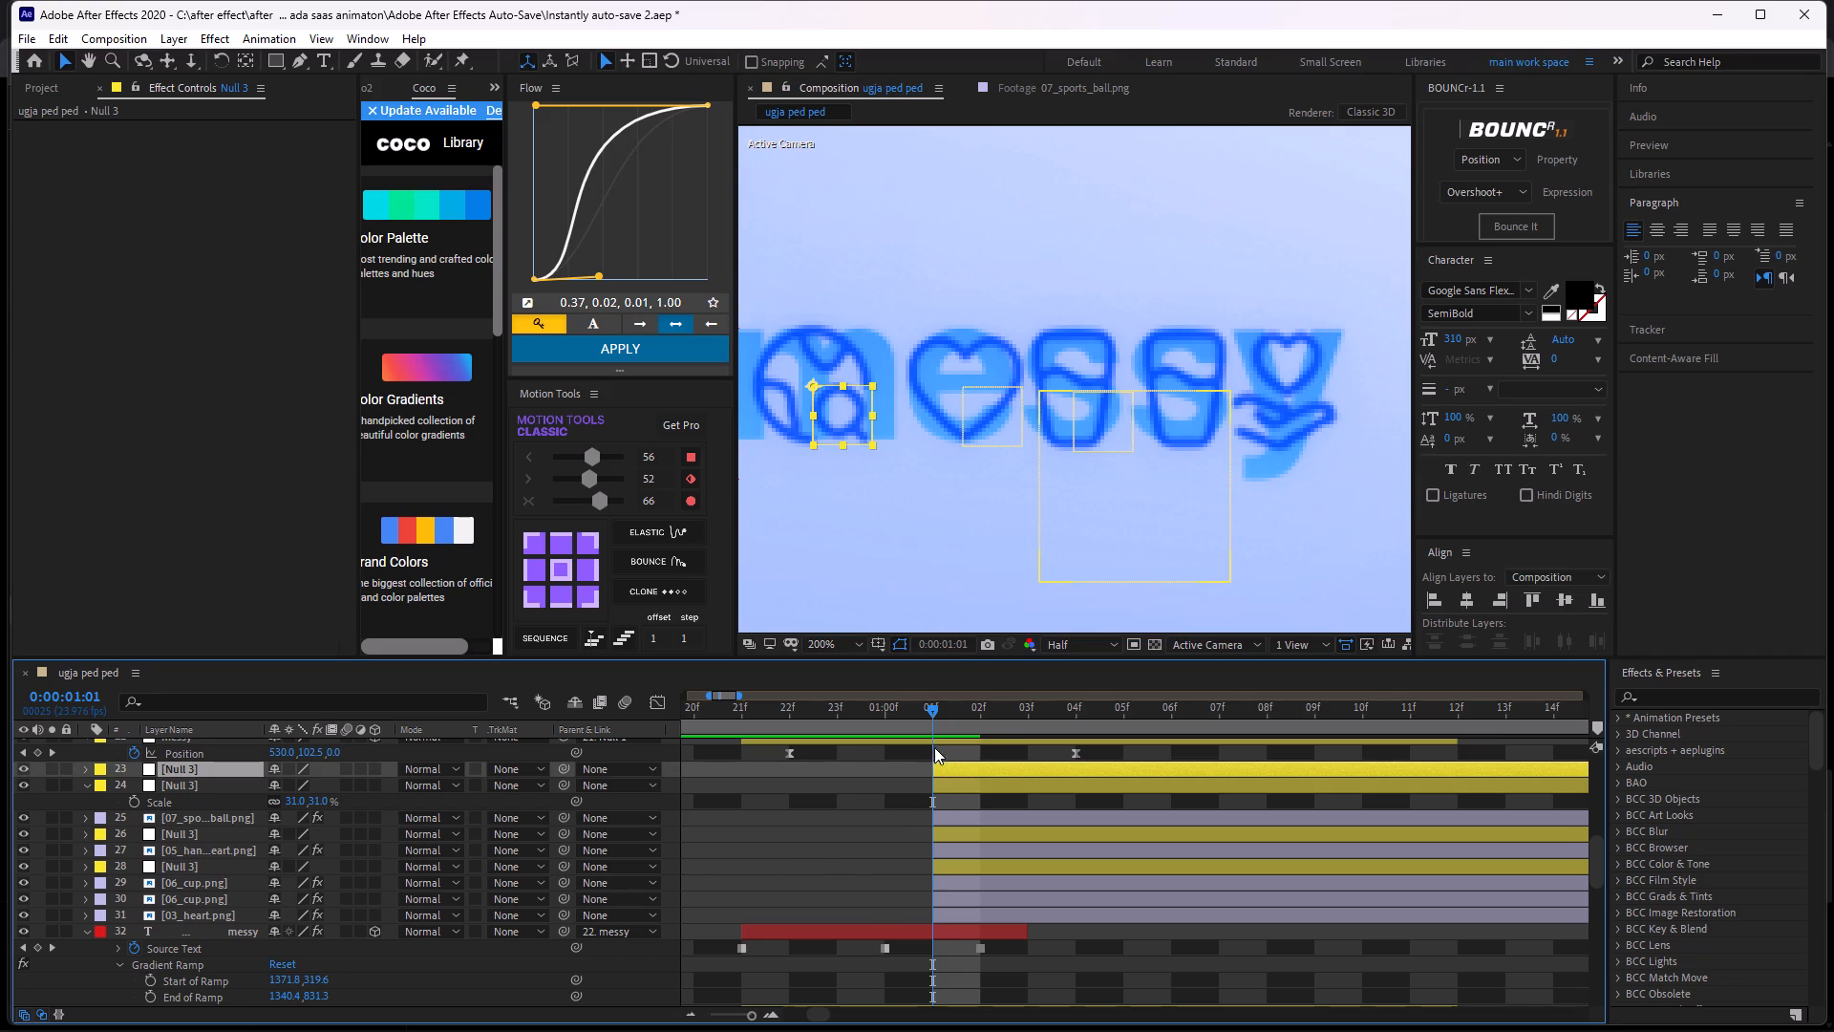
{"action": "key", "text": "ctrl+d"}
{"action": "left_click_drag", "start_coordinate": [220, 783], "coordinate": [227, 908]}
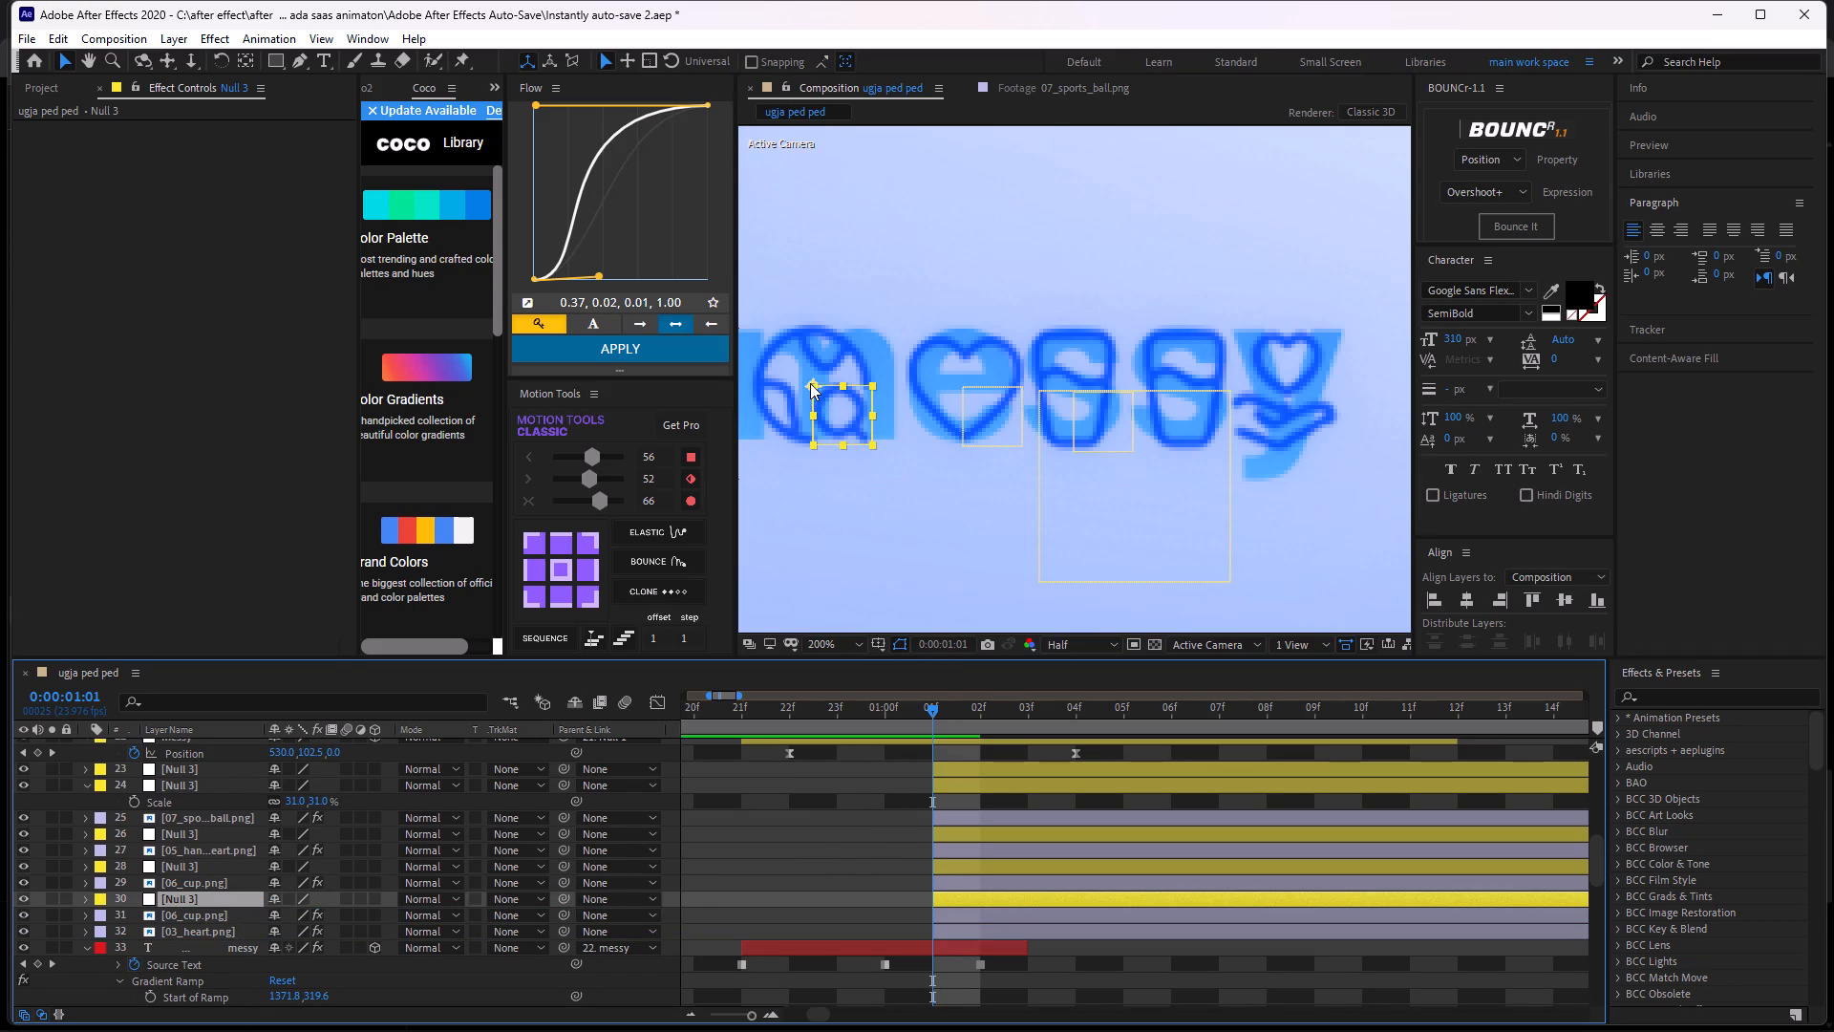
{"action": "left_click_drag", "start_coordinate": [810, 383], "coordinate": [1180, 388]}
Reorder the top null copy directly above the 03_heart.png layer and centre it on the hands-heart icon over the y.
{"action": "left_click", "coordinate": [204, 765]}
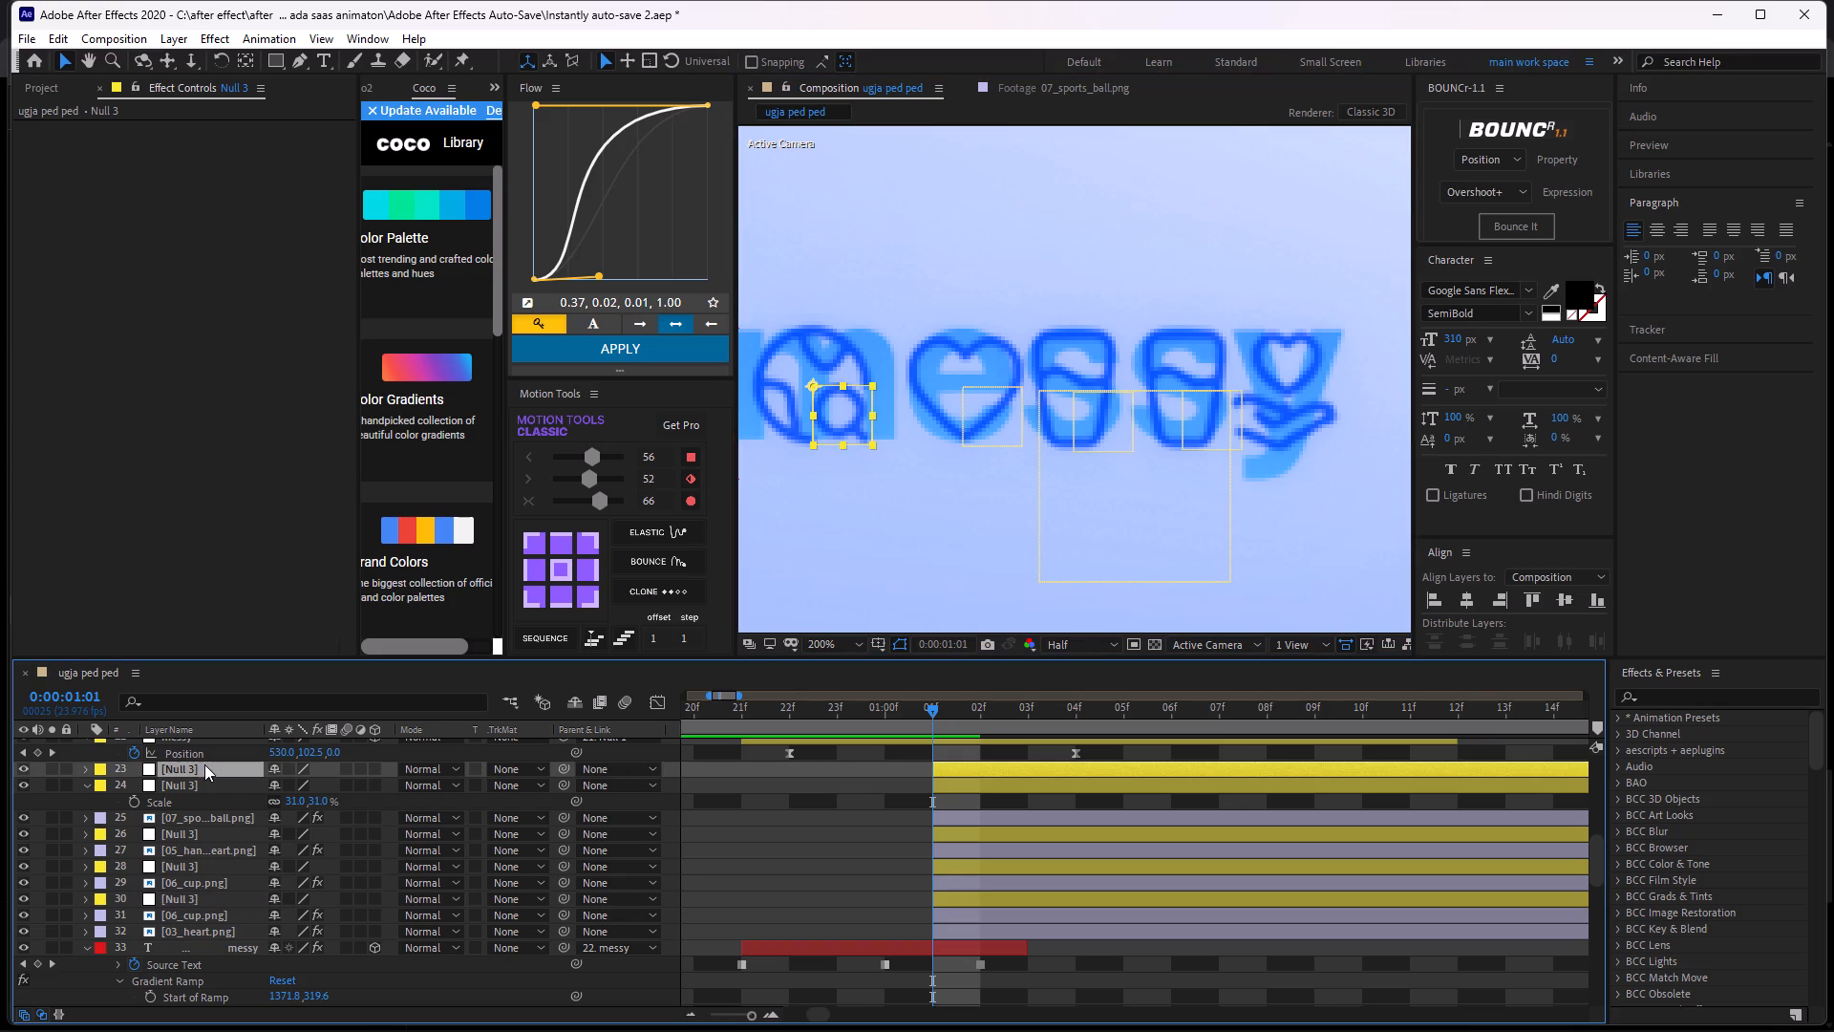
{"action": "left_click_drag", "start_coordinate": [189, 771], "coordinate": [181, 925]}
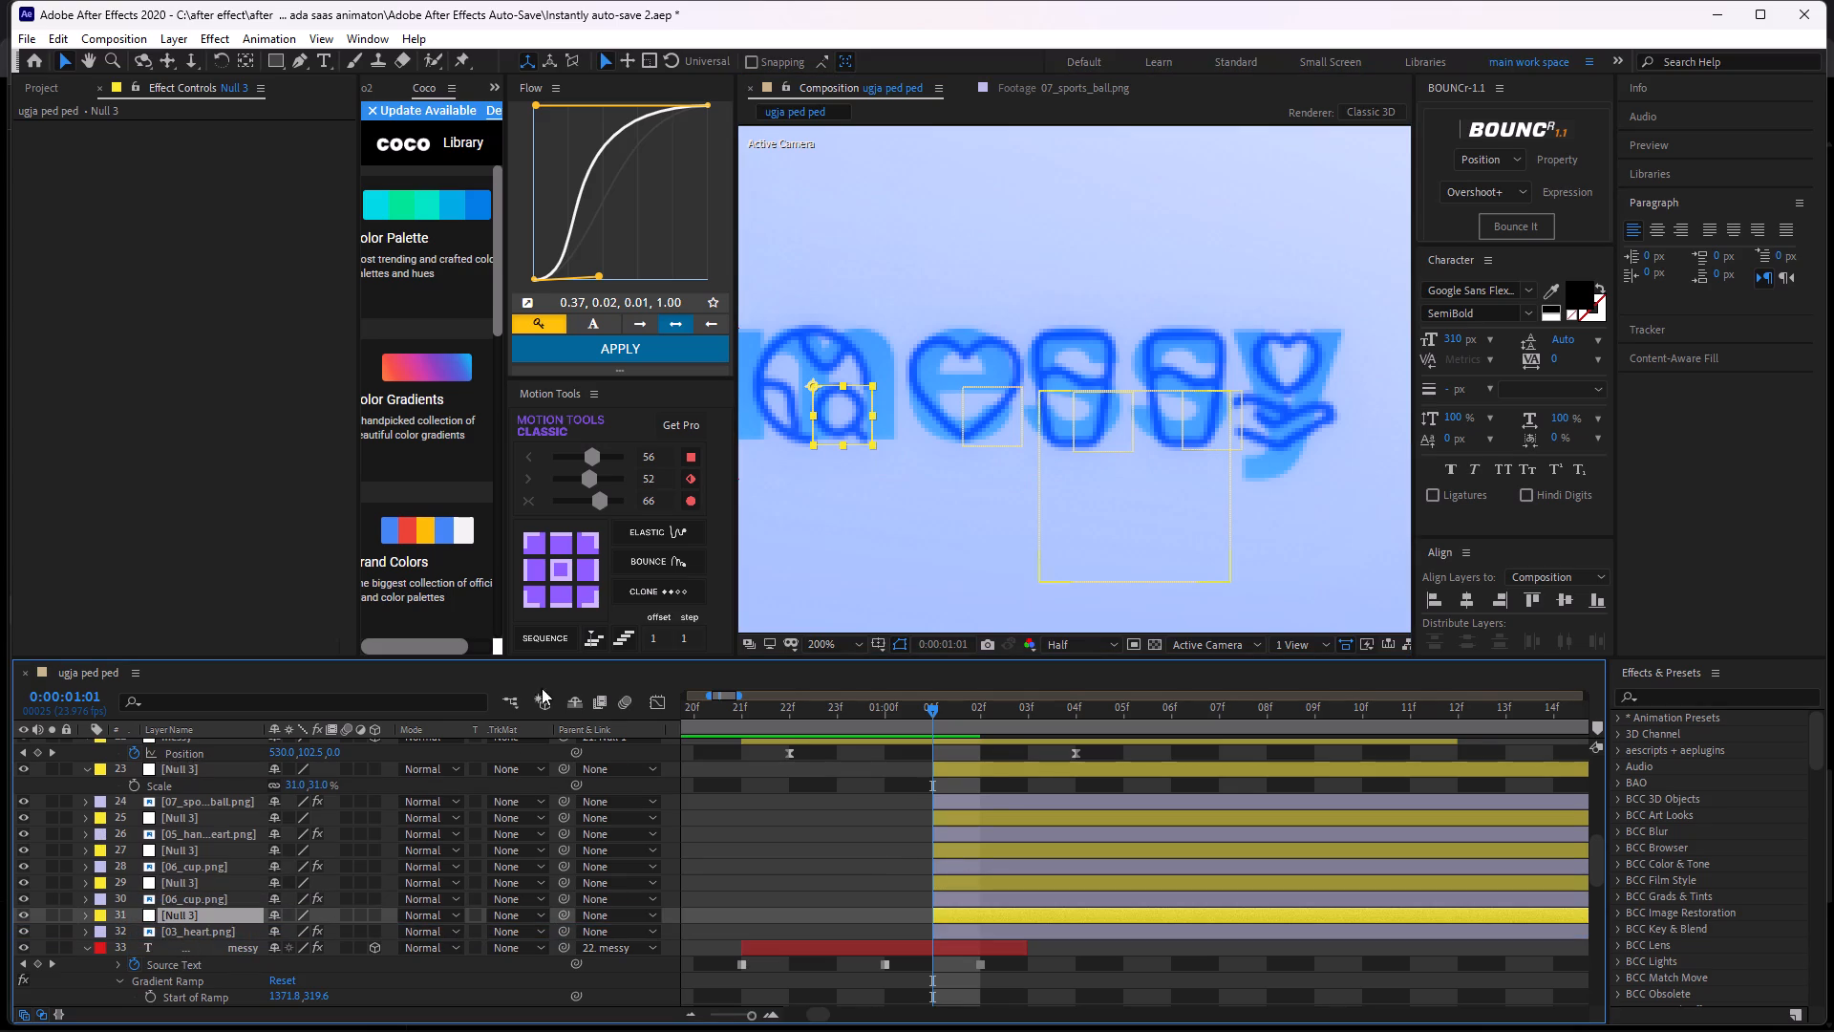
{"action": "left_click_drag", "start_coordinate": [812, 387], "coordinate": [1055, 381]}
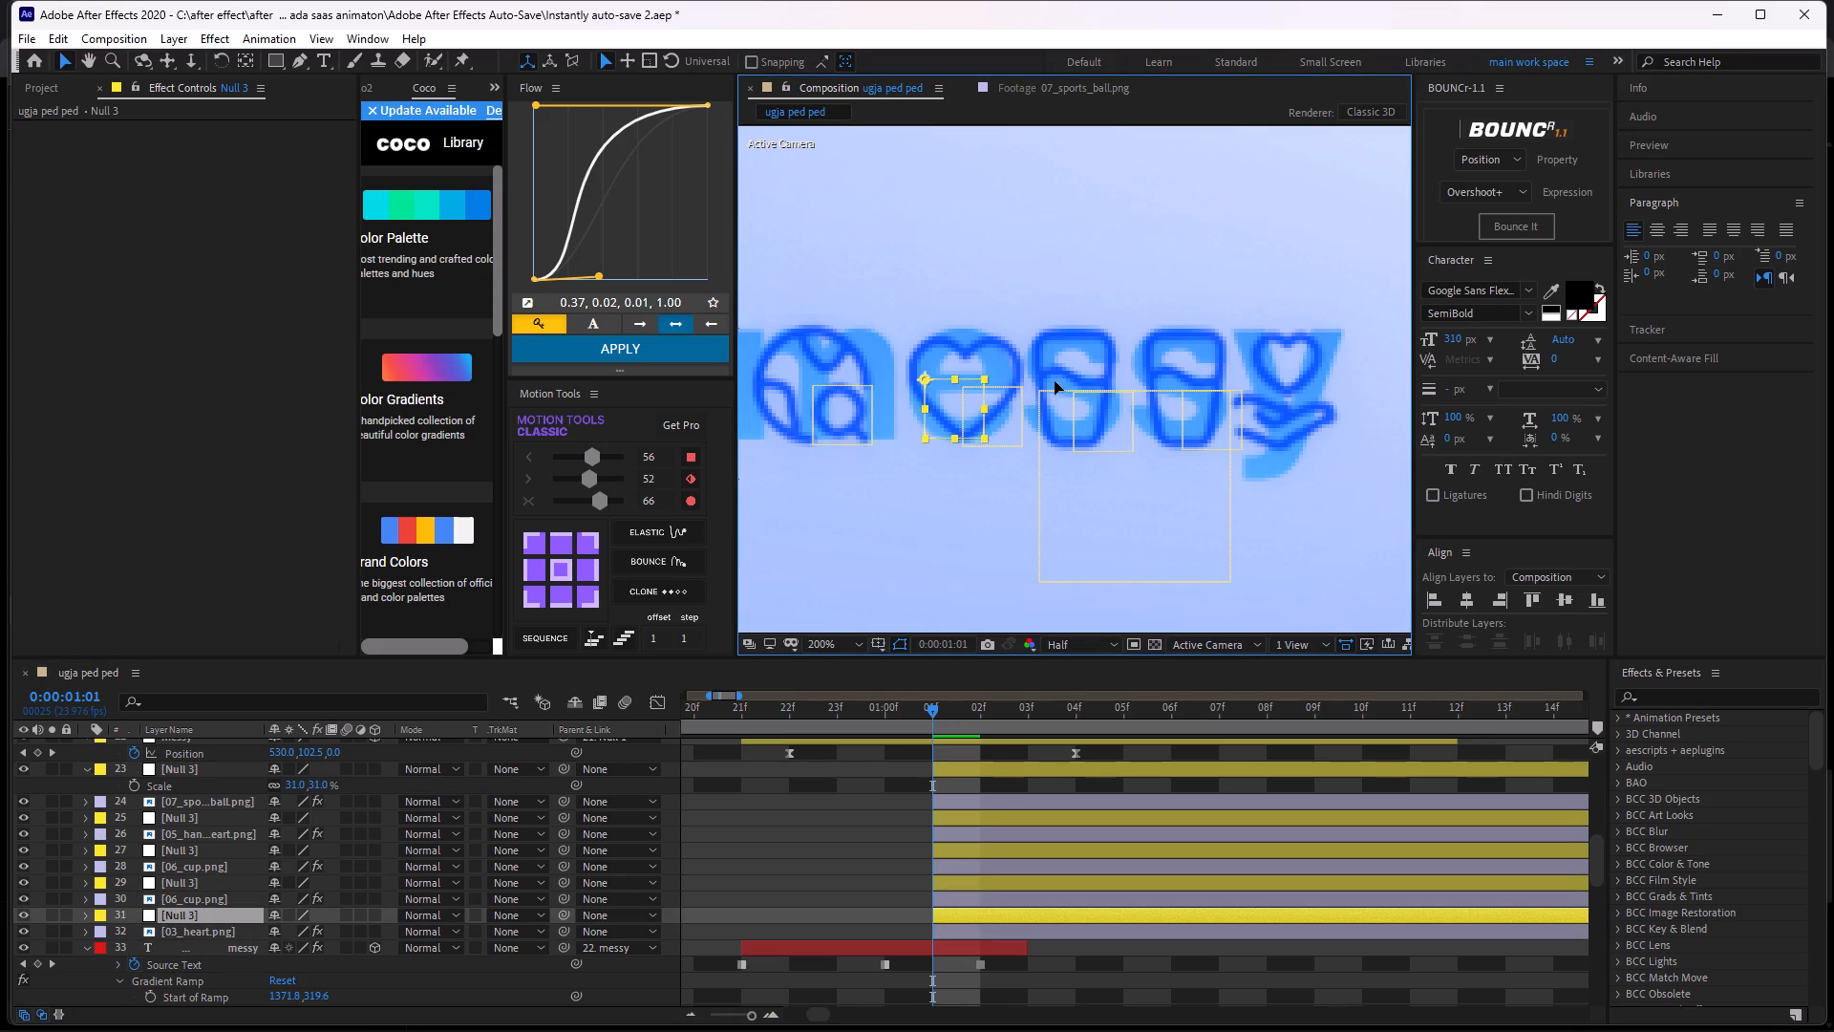
{"action": "left_click_drag", "start_coordinate": [1055, 381], "coordinate": [1287, 397]}
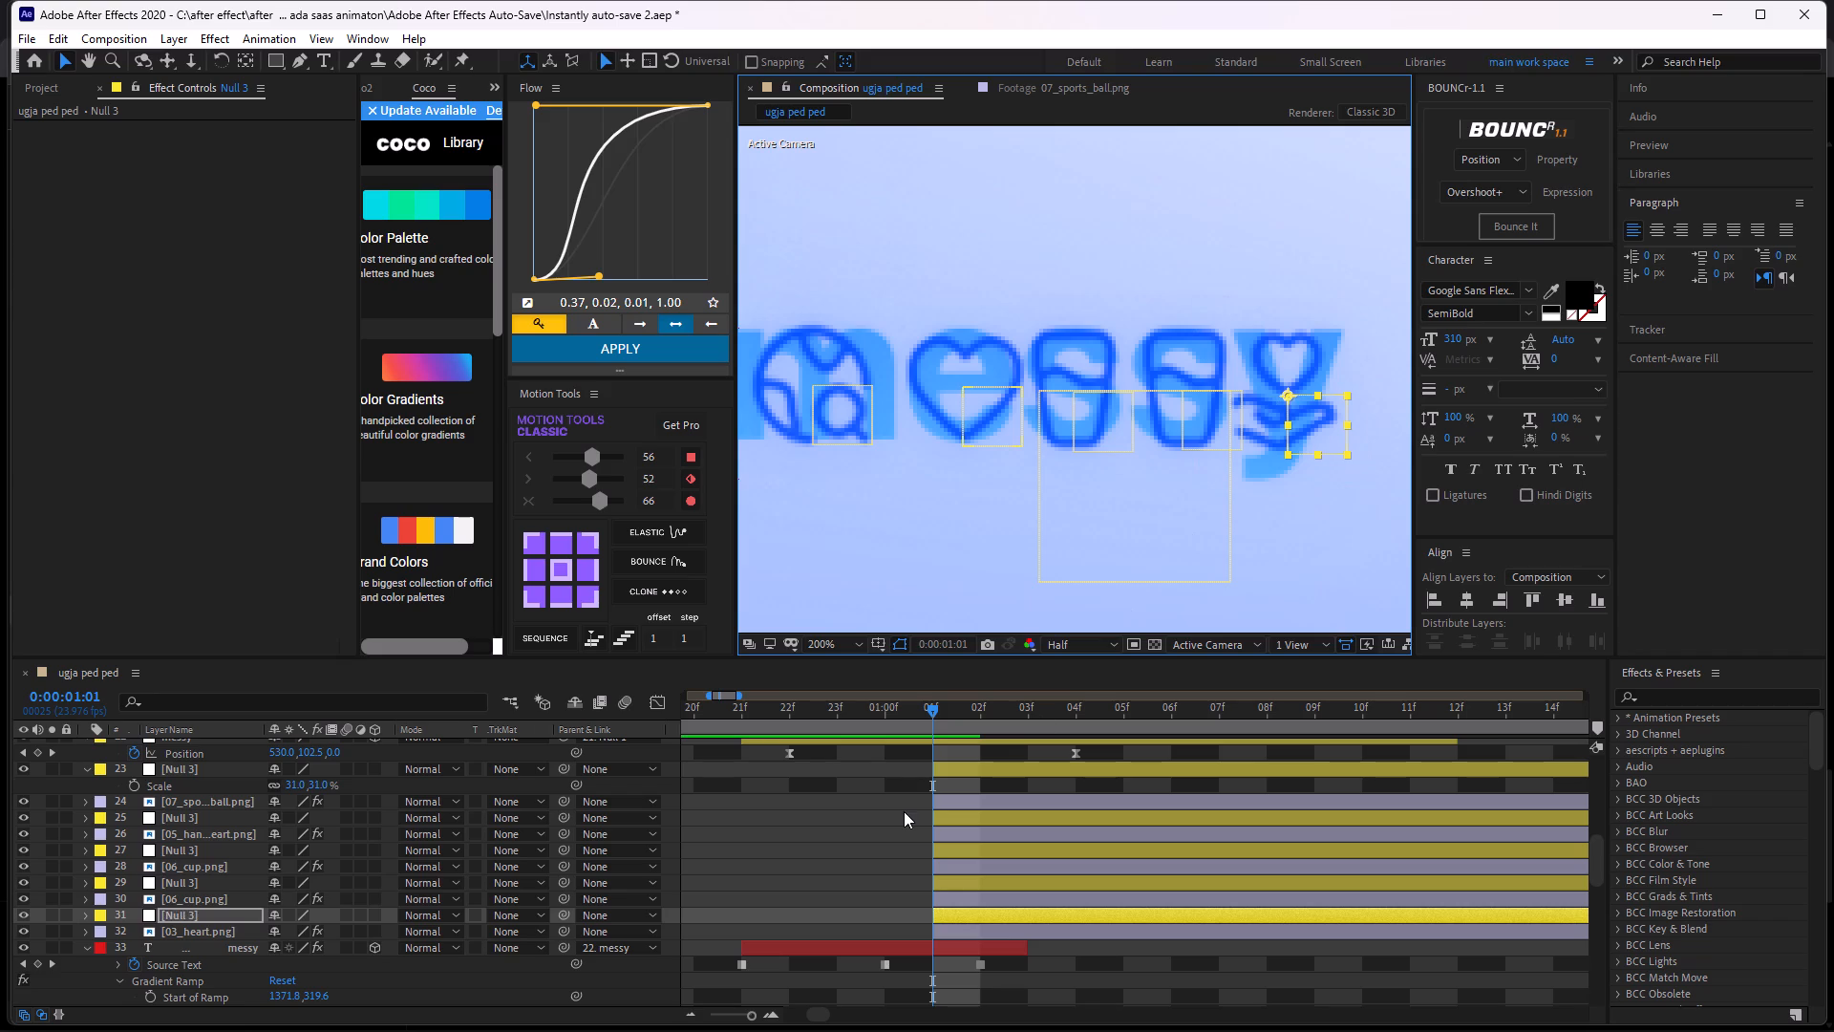
{"action": "left_click", "coordinate": [904, 811]}
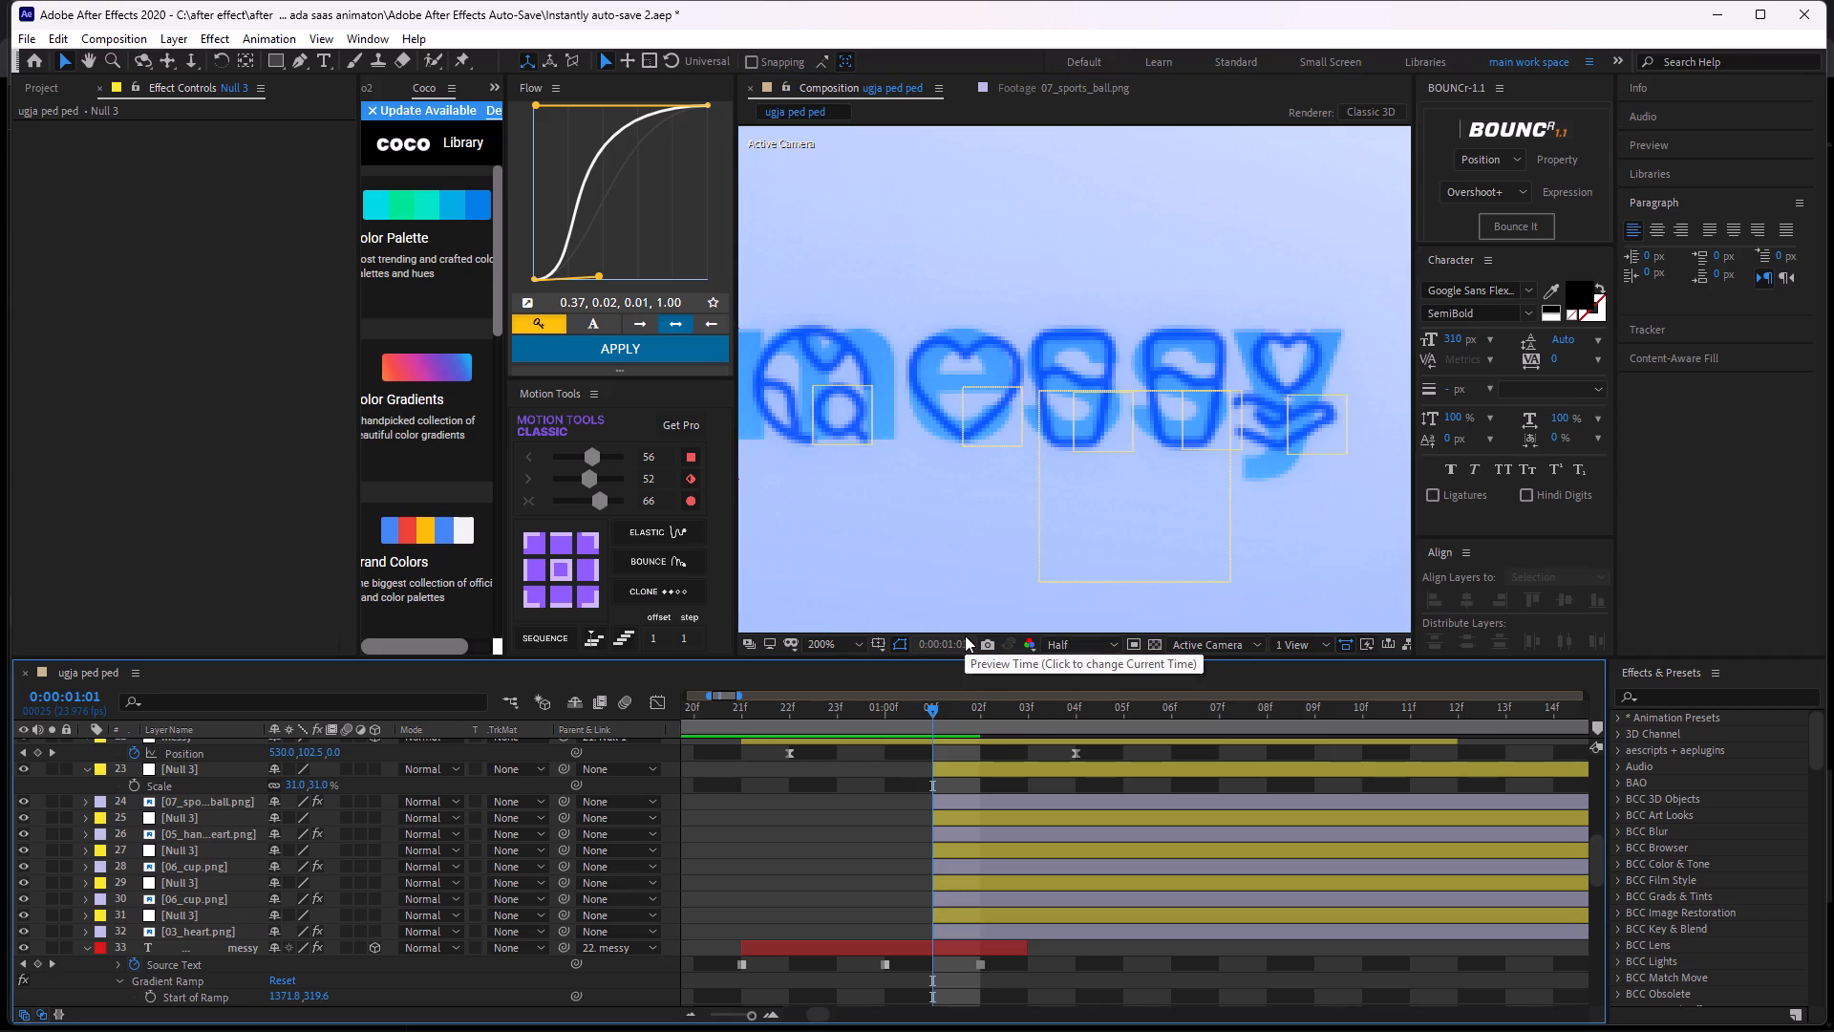
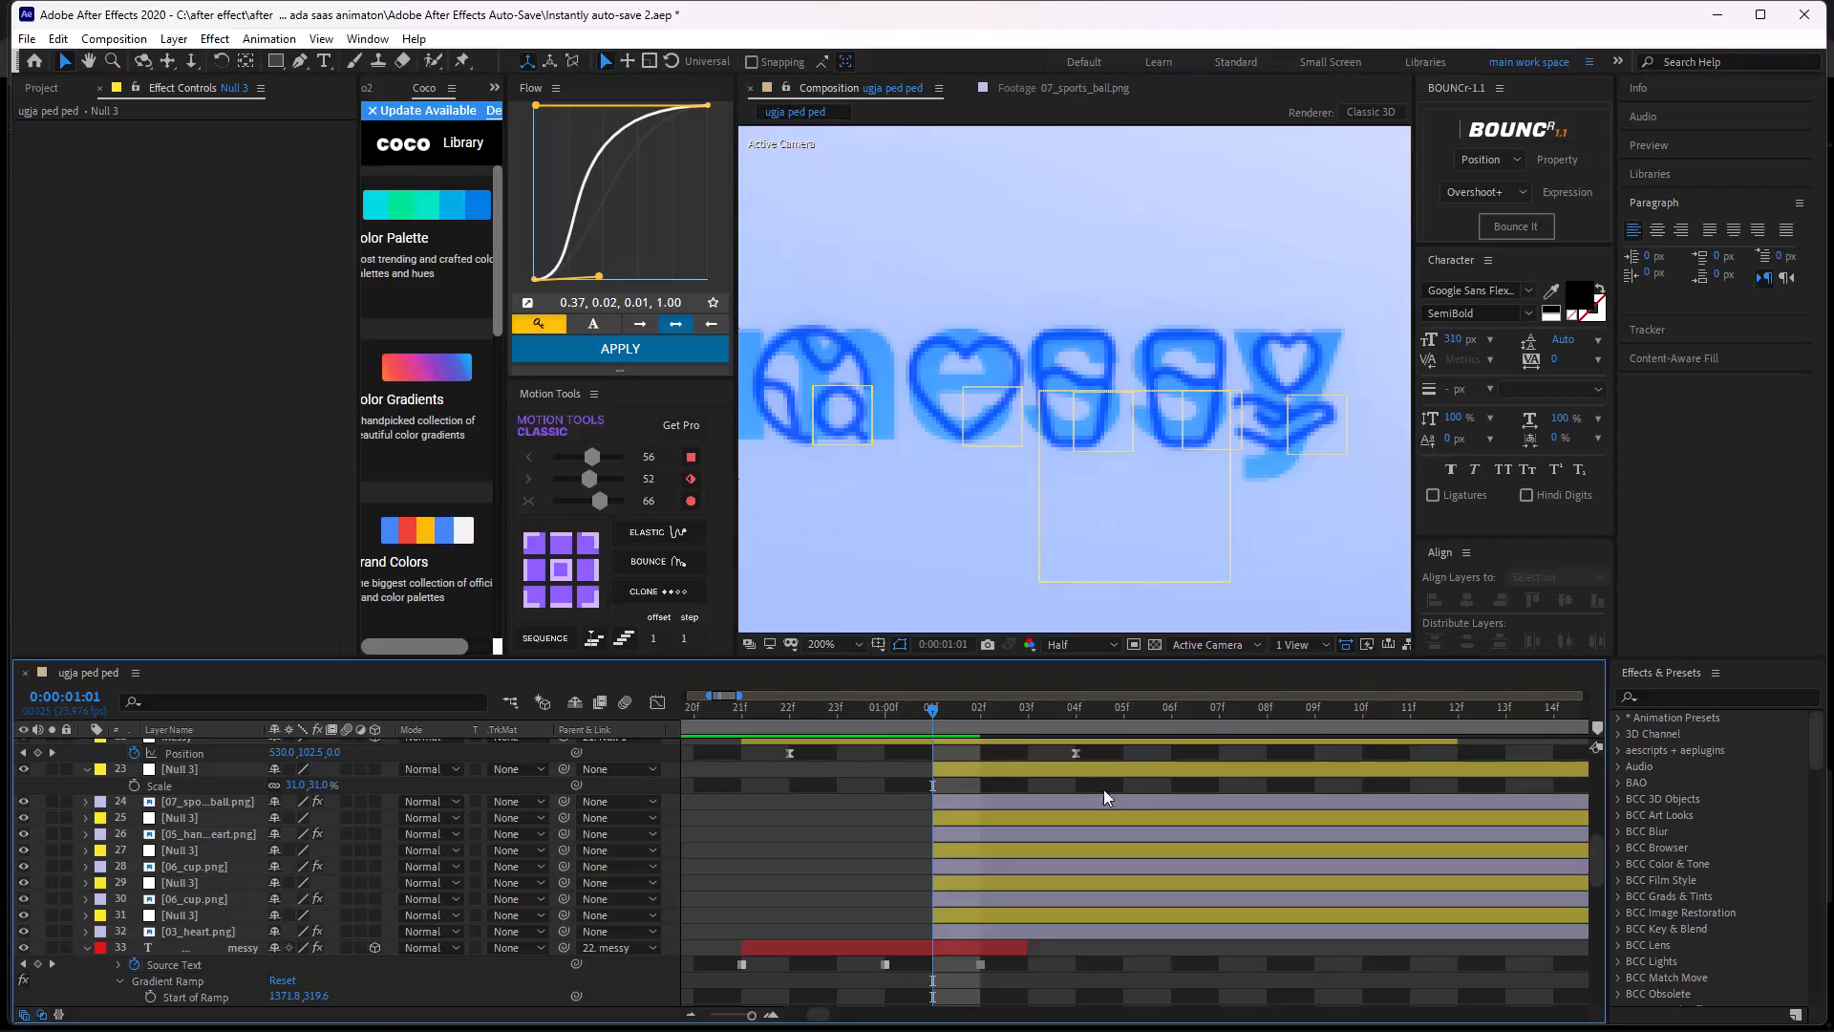
Examine the sports ball, hands-heart and null layers to match each one with its icon over the word messy.
{"action": "left_click", "coordinate": [769, 787]}
{"action": "left_click", "coordinate": [974, 793]}
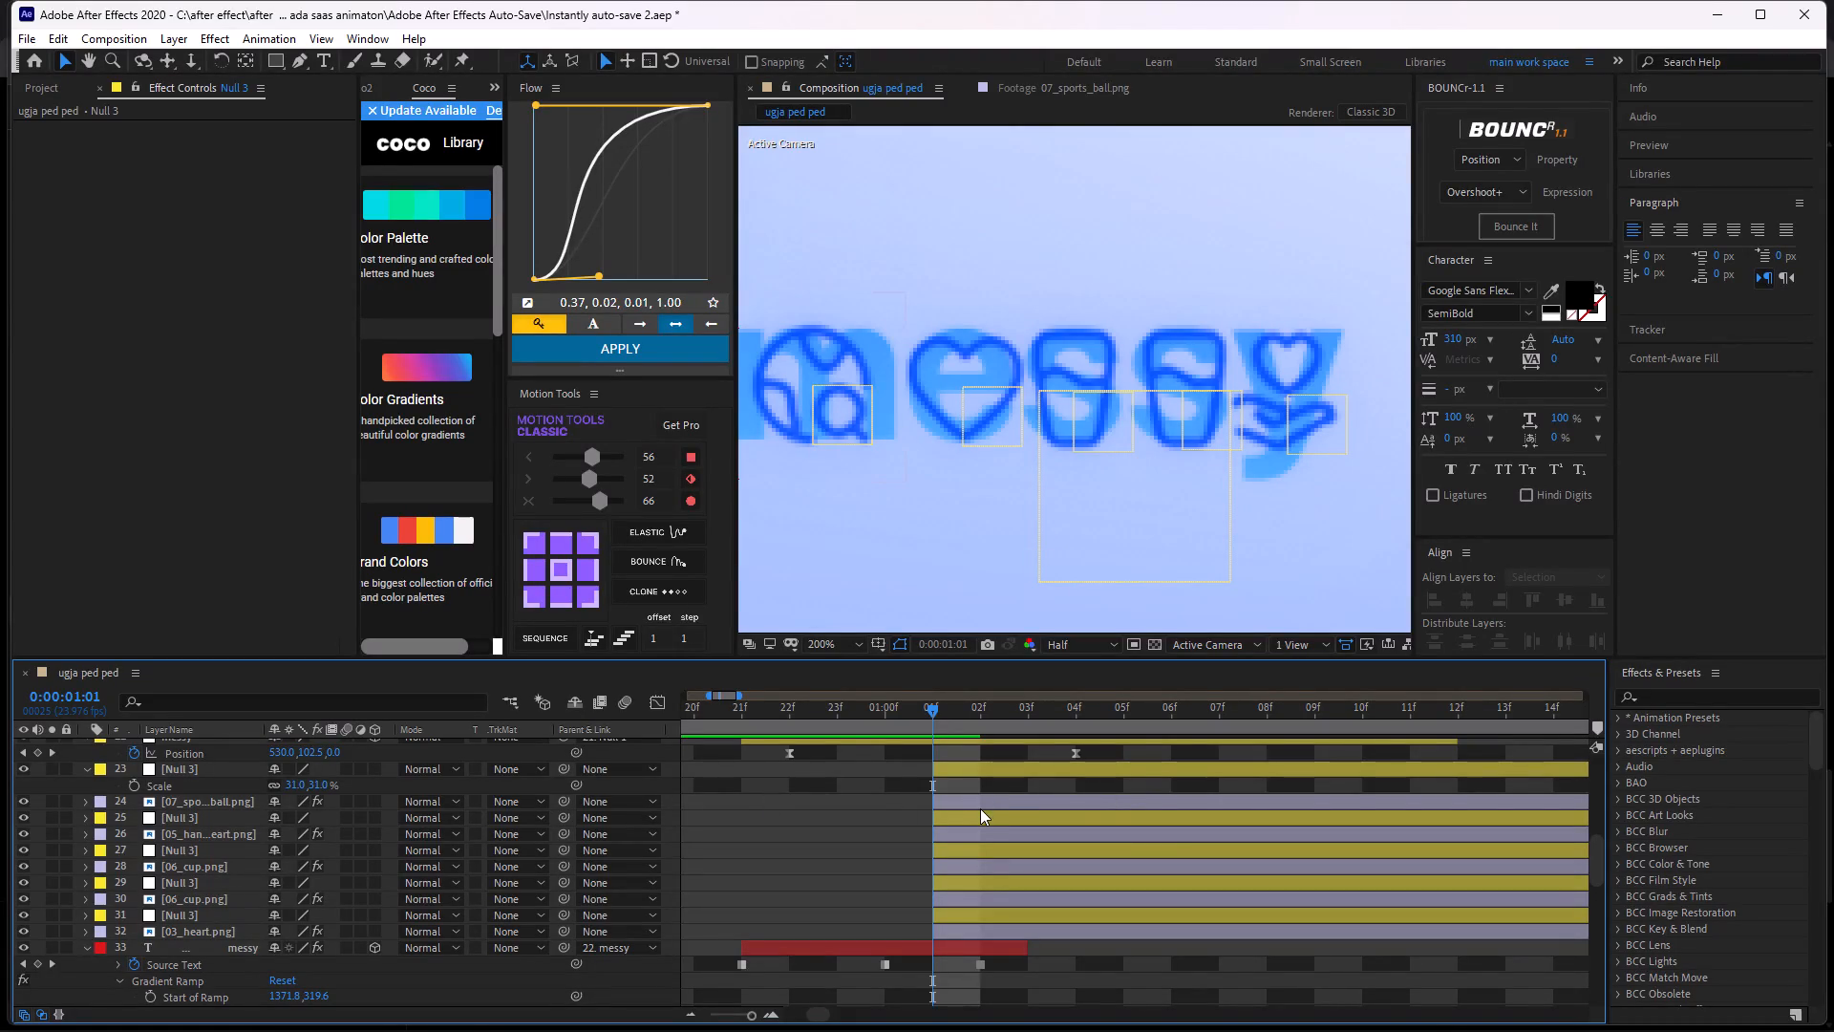
{"action": "left_click", "coordinate": [981, 808]}
{"action": "middle_click_drag", "start_coordinate": [904, 444], "coordinate": [1019, 460]}
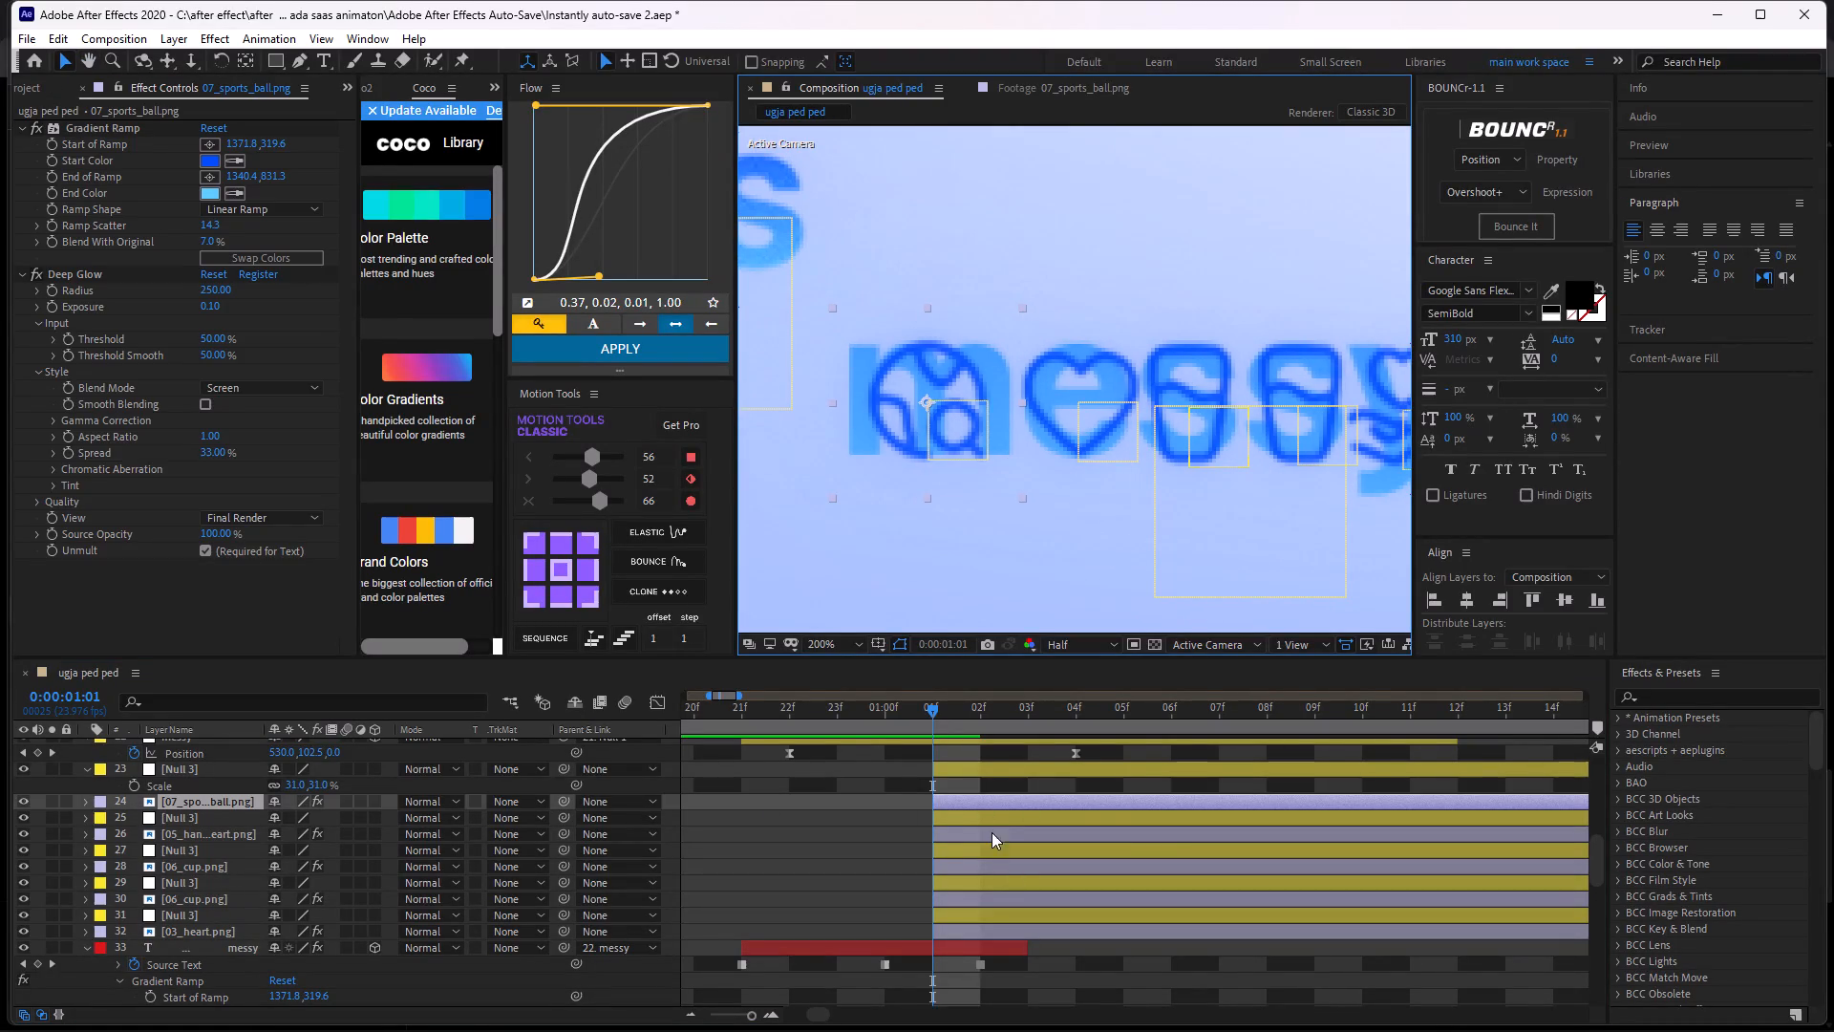
{"action": "left_click", "coordinate": [966, 818]}
{"action": "left_click", "coordinate": [970, 836]}
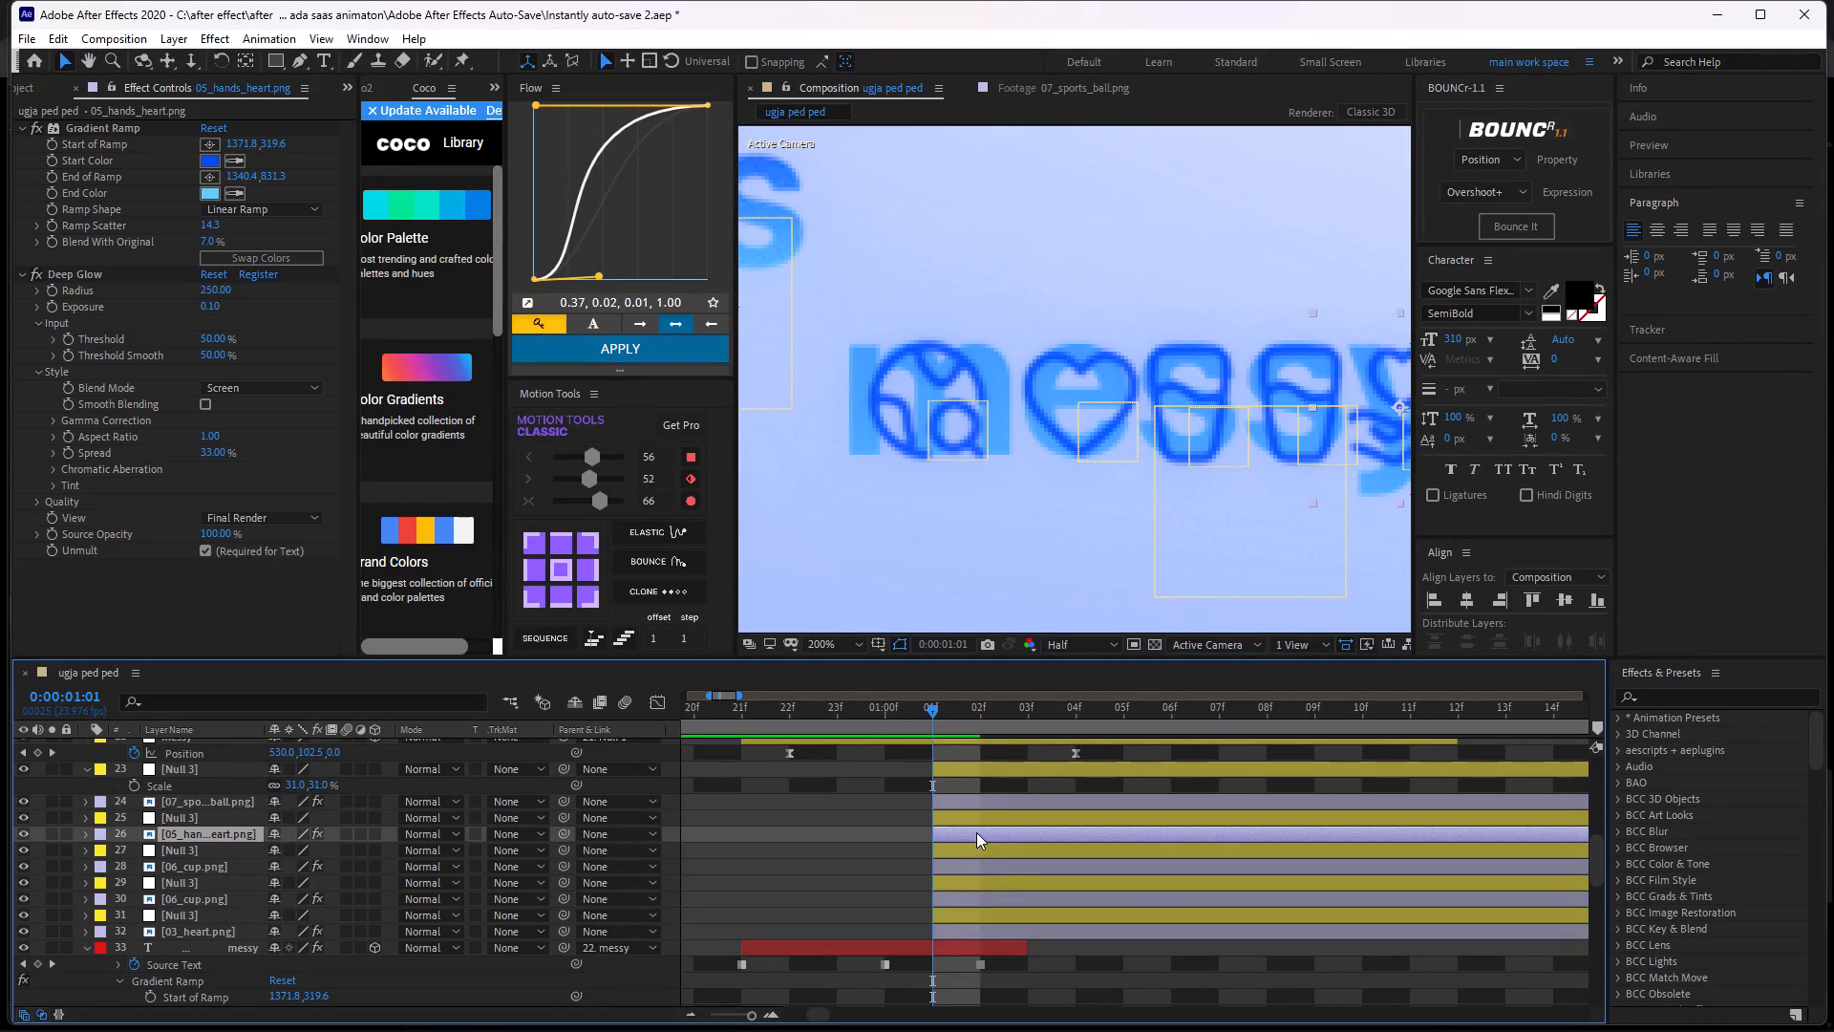
{"action": "middle_click_drag", "start_coordinate": [1140, 473], "coordinate": [903, 479]}
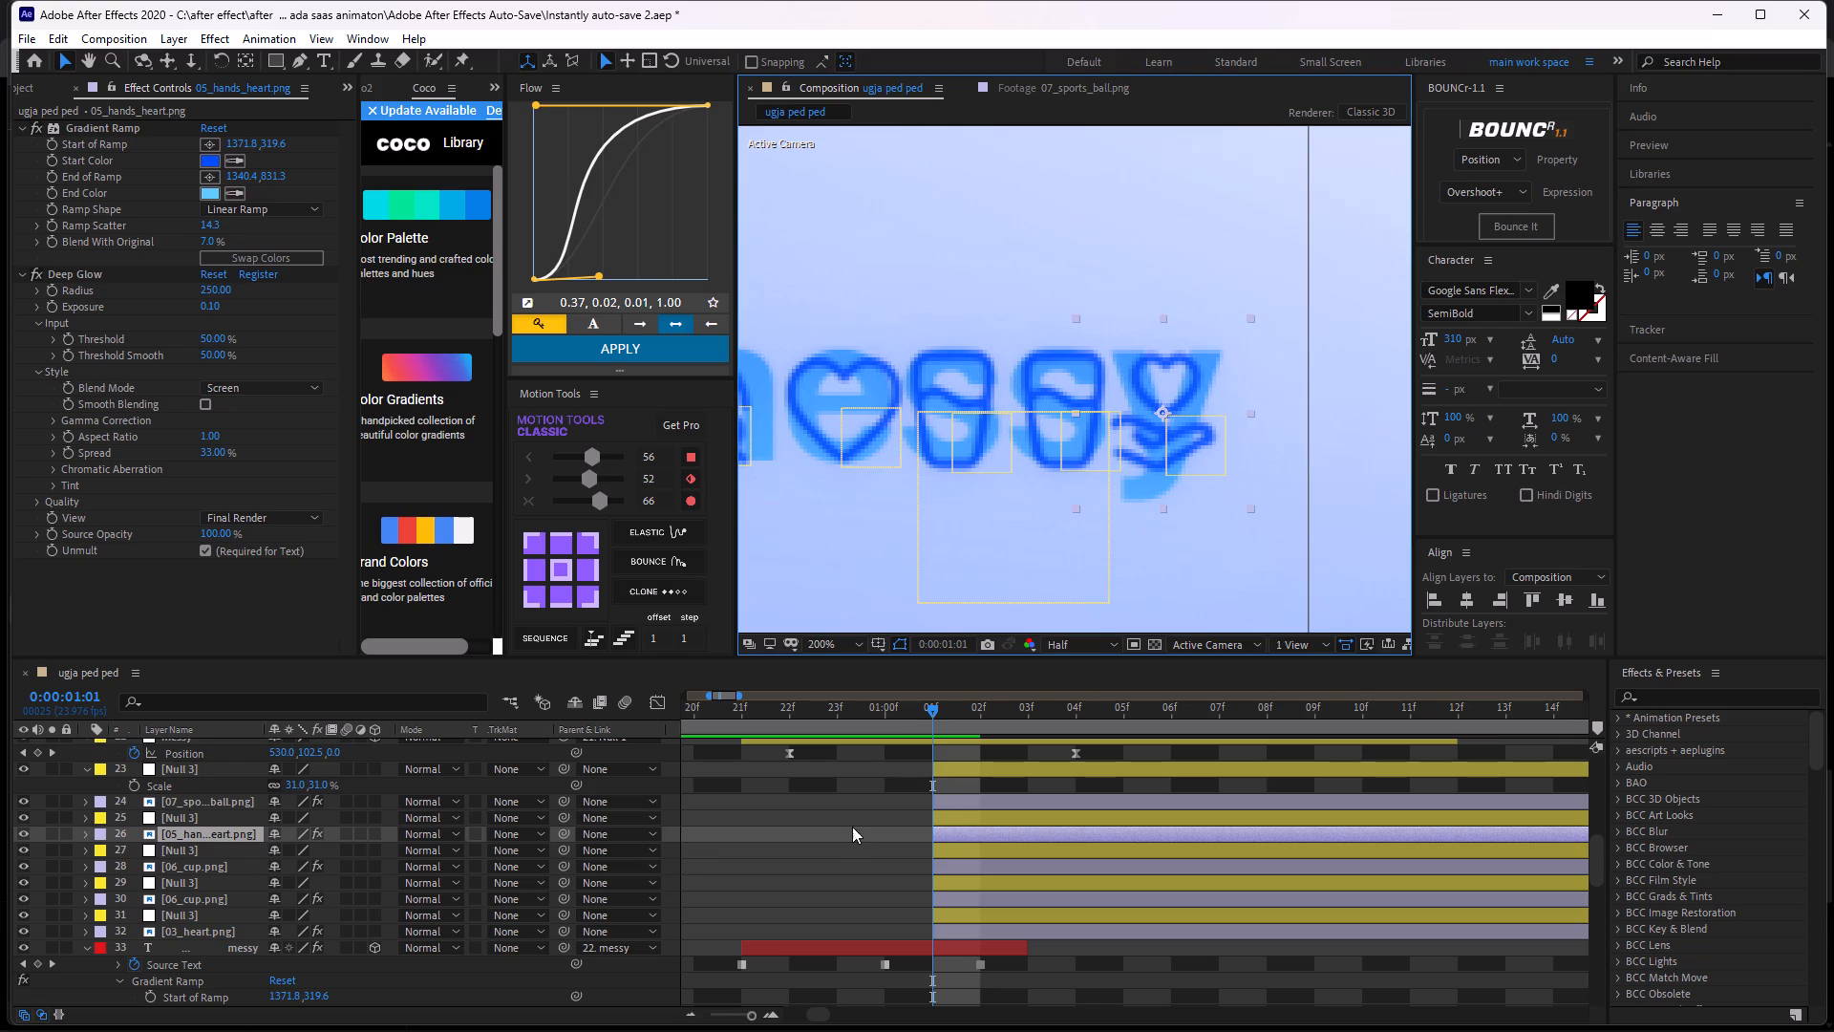
{"action": "left_click", "coordinate": [949, 819]}
{"action": "middle_click_drag", "start_coordinate": [928, 379], "coordinate": [996, 400]}
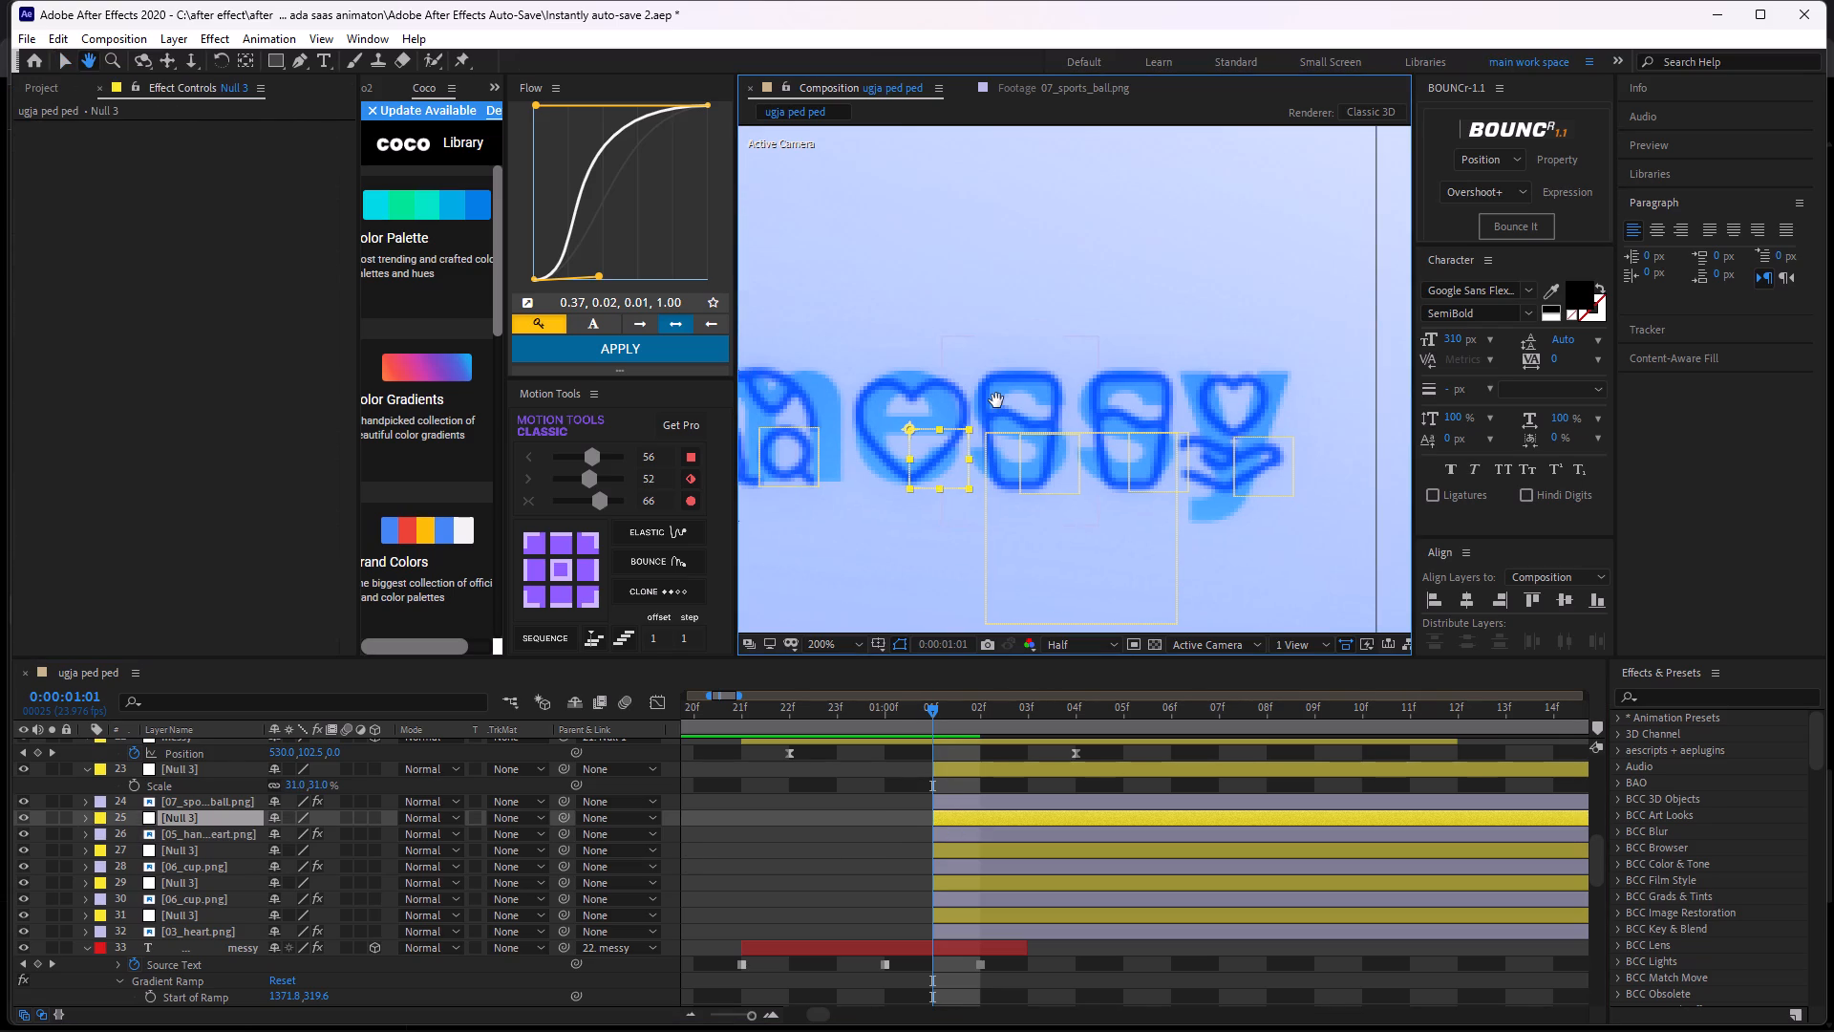
{"action": "middle_click_drag", "start_coordinate": [996, 400], "coordinate": [996, 401]}
{"action": "left_click", "coordinate": [959, 835]}
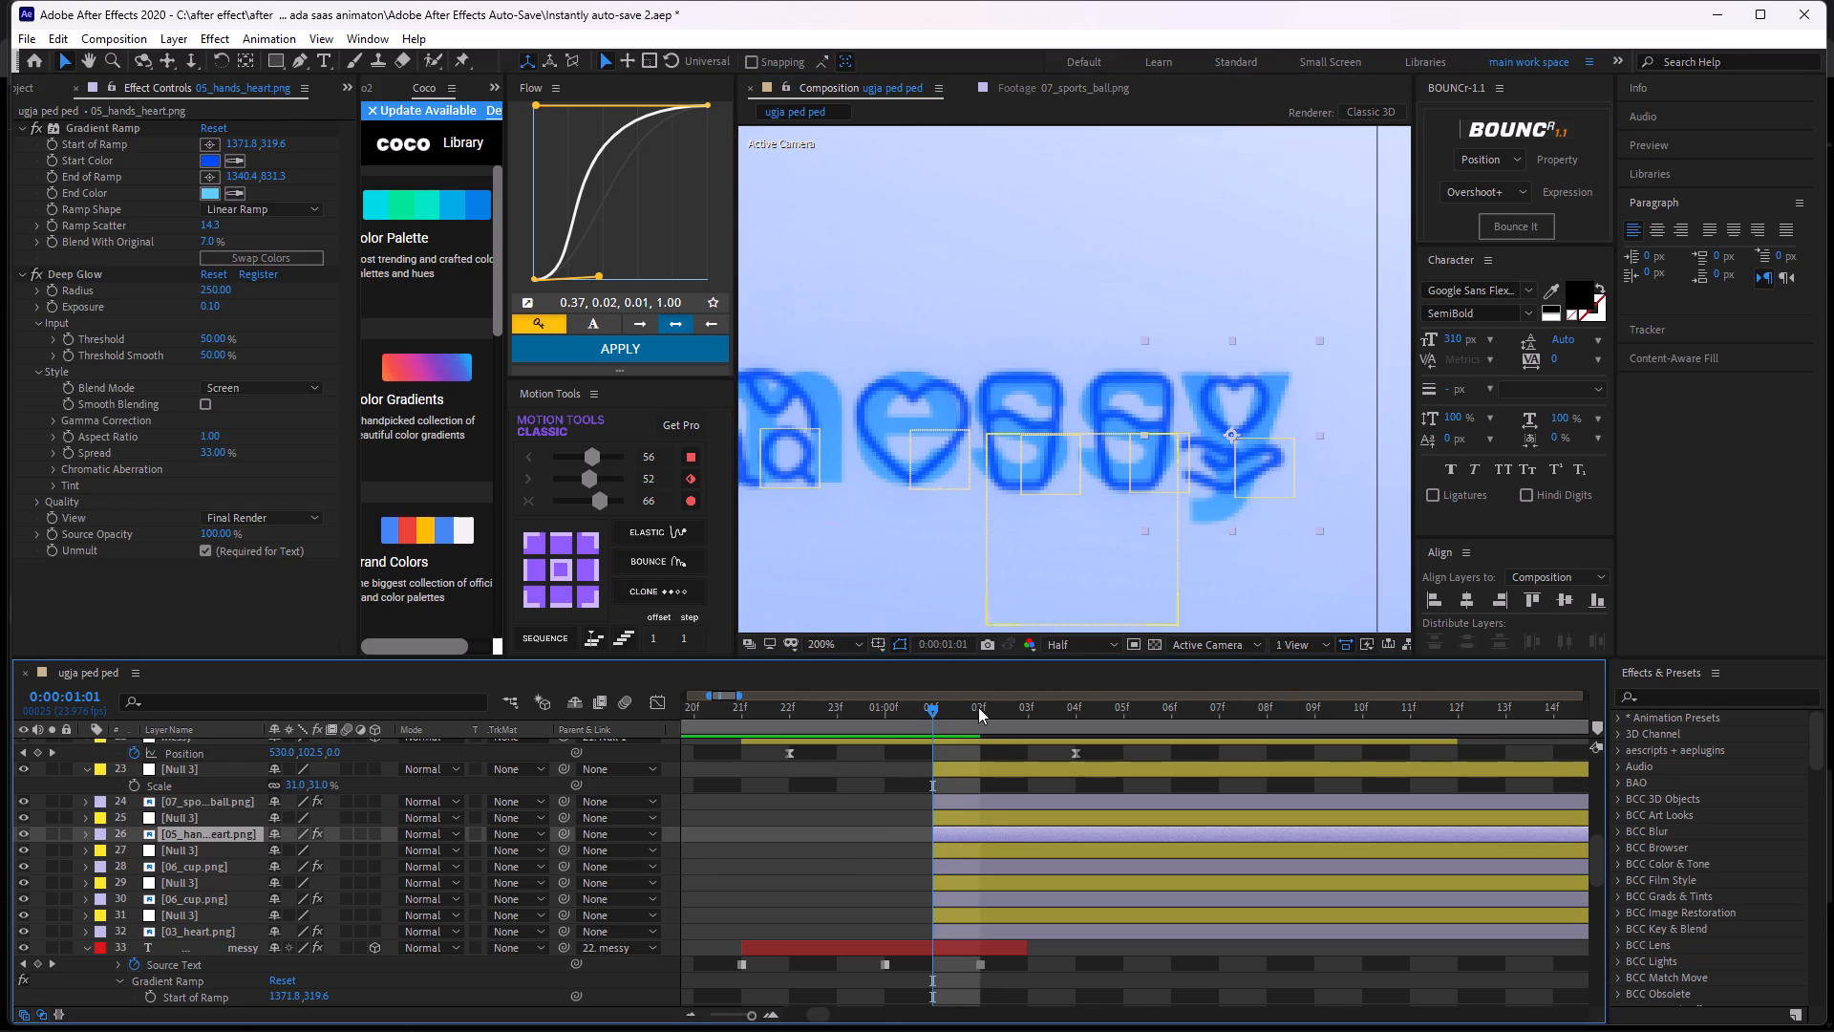
Swap the 03_heart.png and 05_hands_heart.png layers so each sits directly below its matching null, and check the two cup layers.
{"action": "left_click", "coordinate": [934, 430]}
{"action": "left_click", "coordinate": [898, 444]}
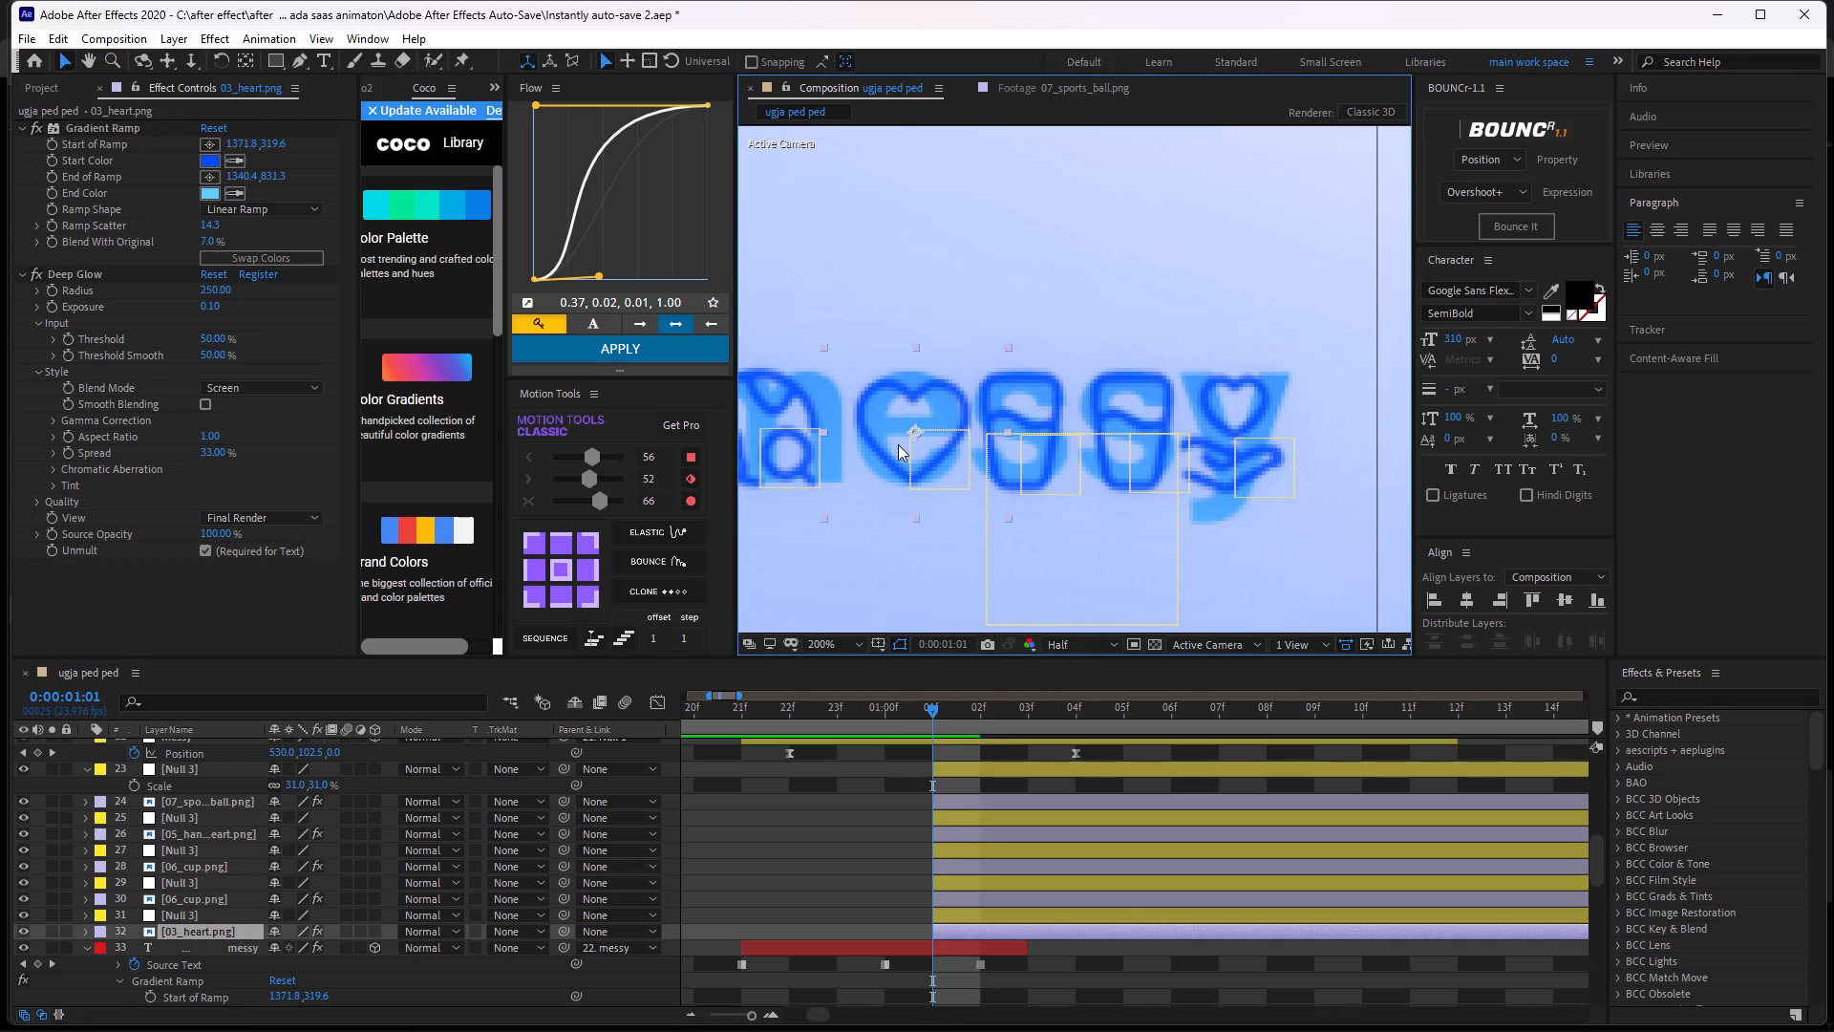
{"action": "left_click_drag", "start_coordinate": [214, 929], "coordinate": [225, 831]}
{"action": "left_click", "coordinate": [994, 842]}
{"action": "left_click", "coordinate": [937, 848]}
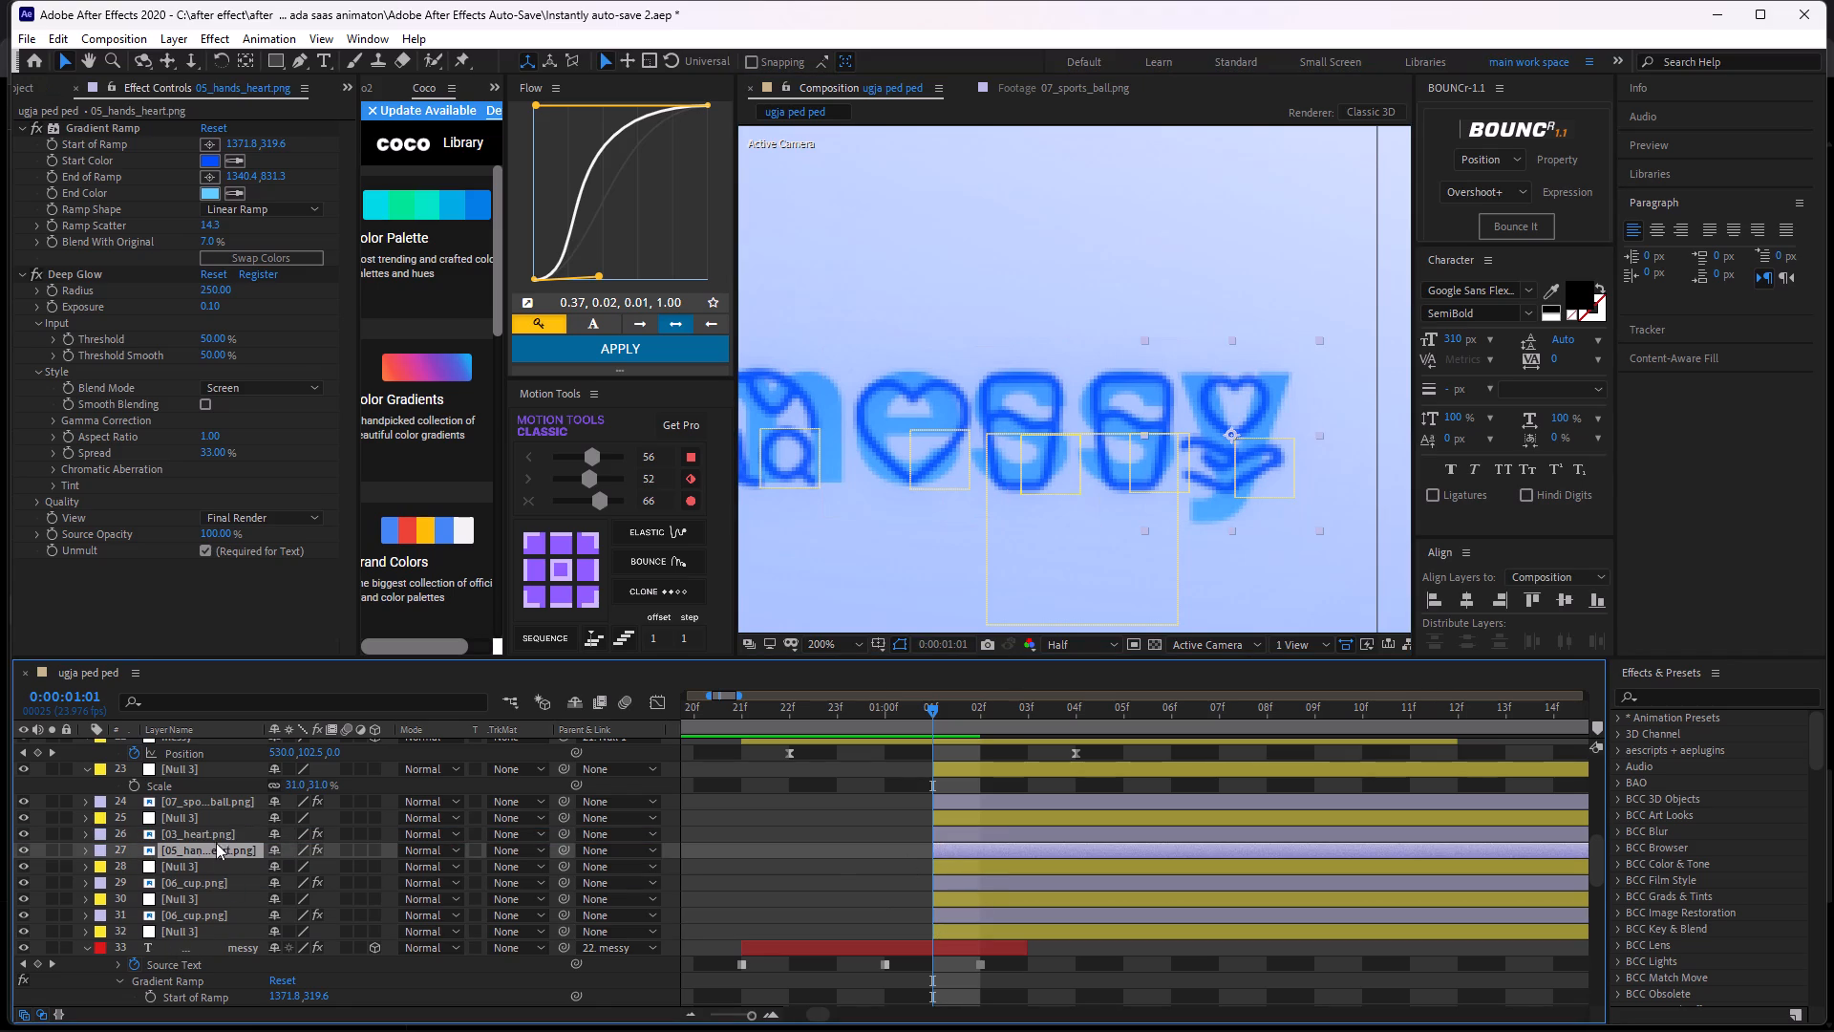
{"action": "left_click_drag", "start_coordinate": [203, 853], "coordinate": [206, 943]}
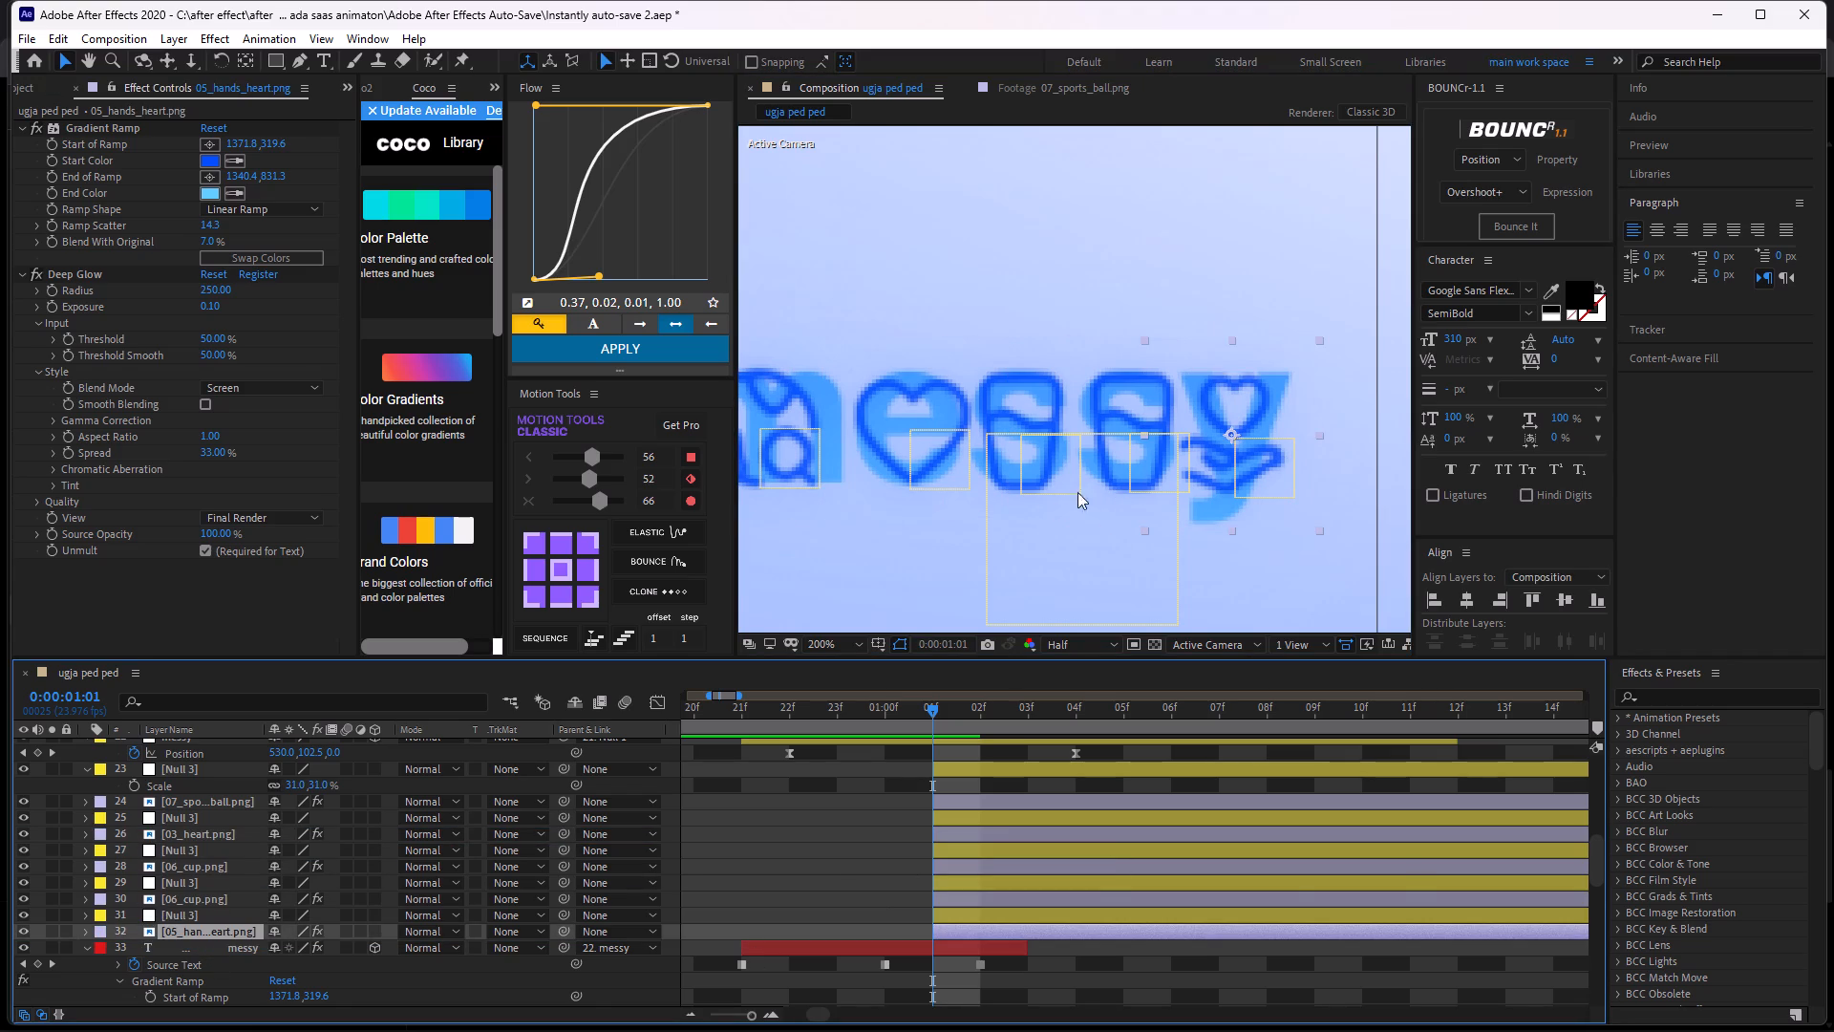
{"action": "left_click", "coordinate": [994, 377]}
{"action": "left_click", "coordinate": [1032, 384]}
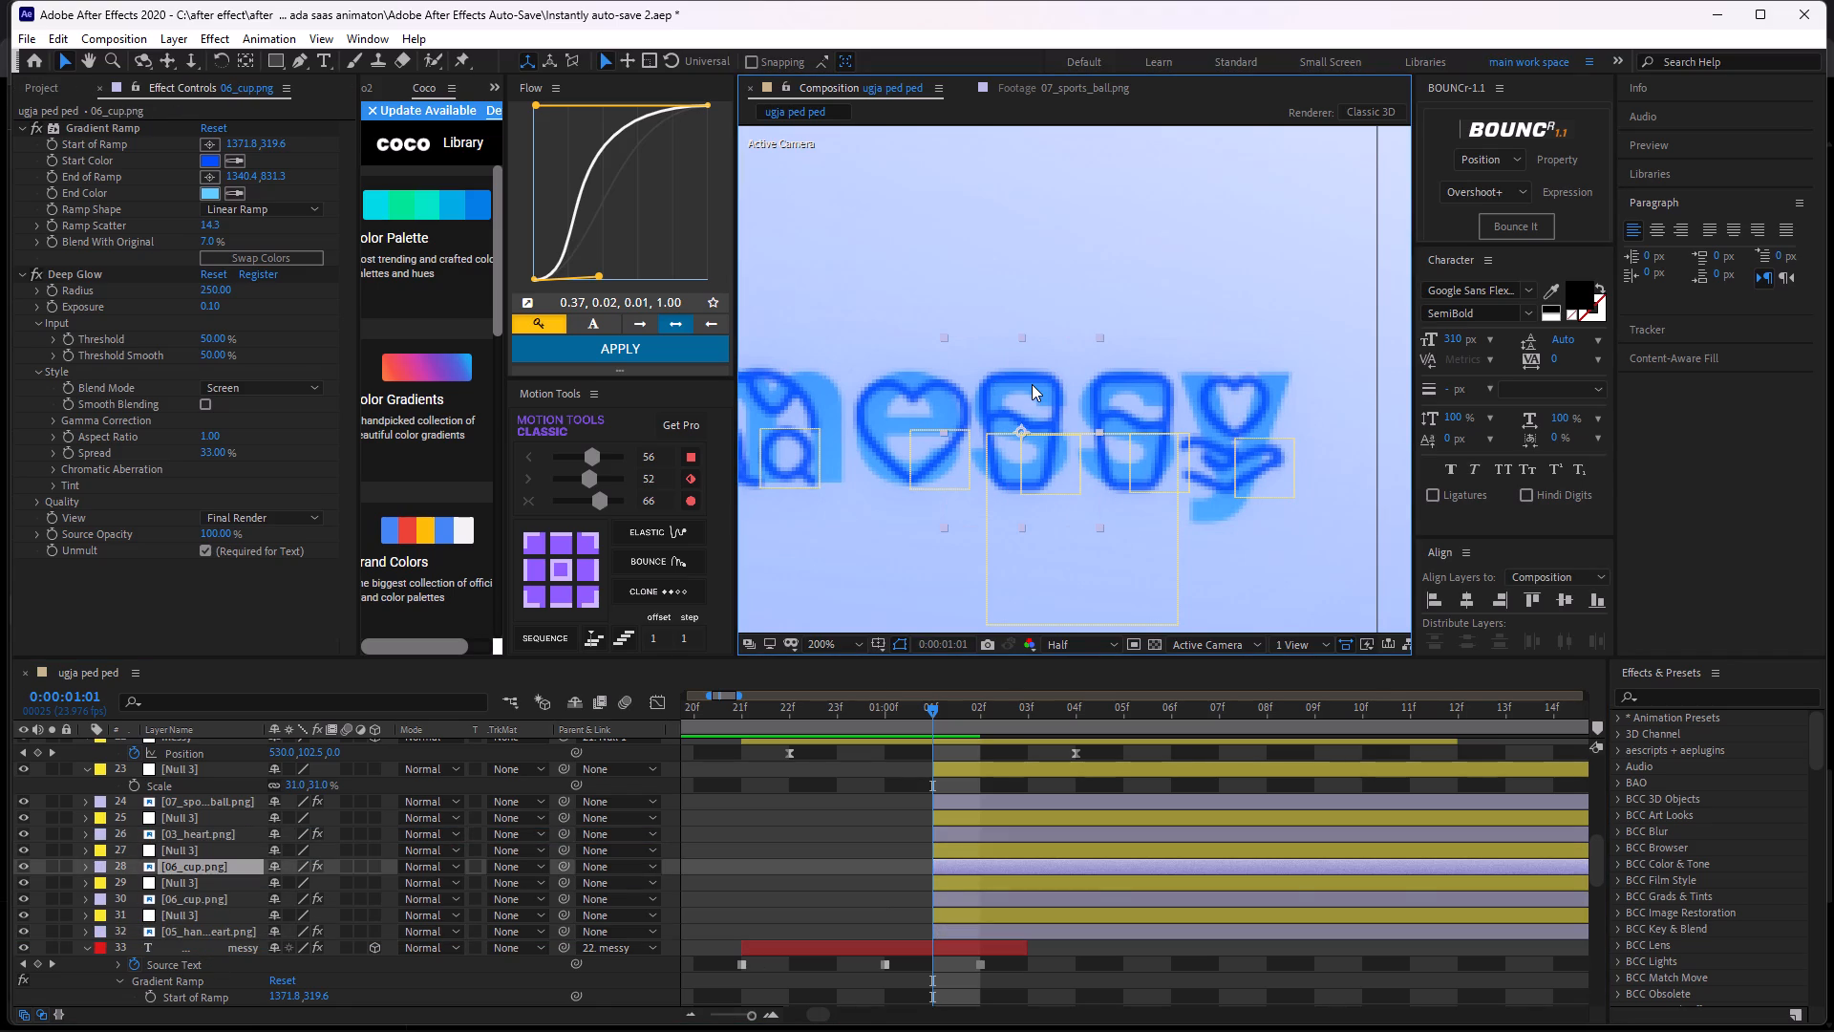
{"action": "left_click", "coordinate": [1098, 382]}
{"action": "left_click", "coordinate": [1133, 376]}
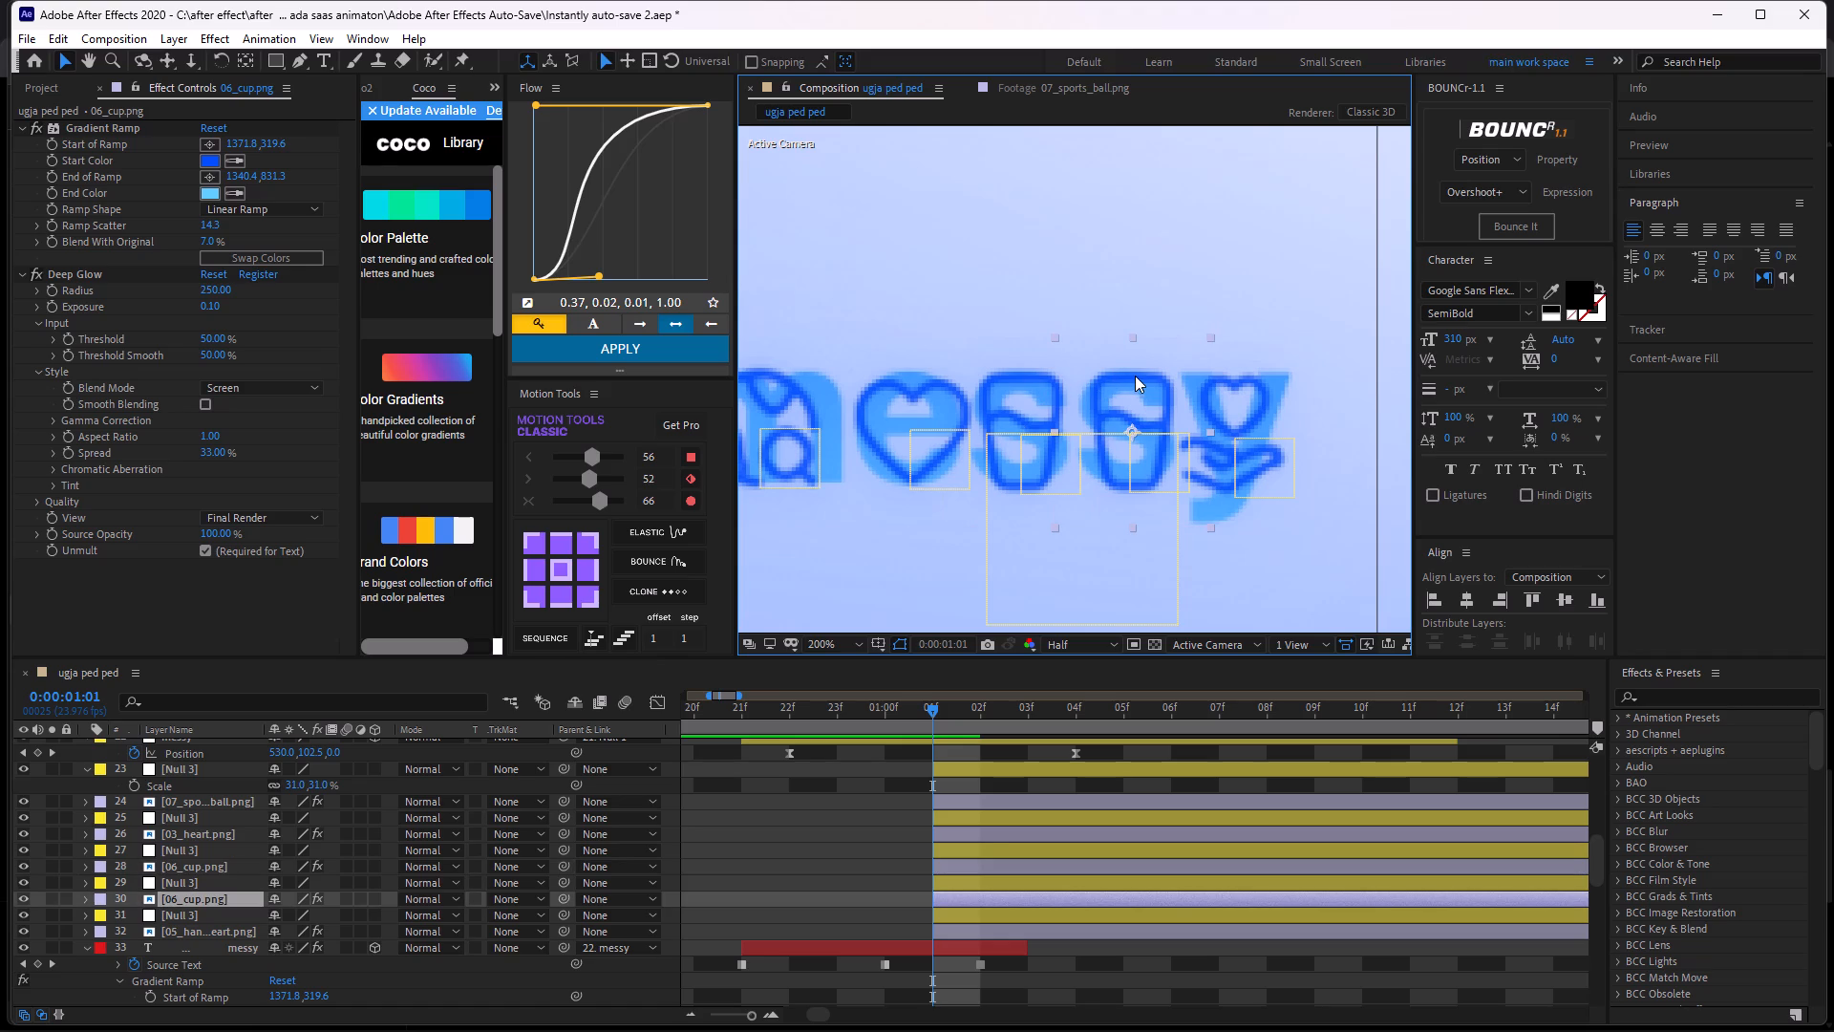
Set the label colour of all messy icon layers and their Null 3 layers to red.
{"action": "left_click", "coordinate": [798, 828]}
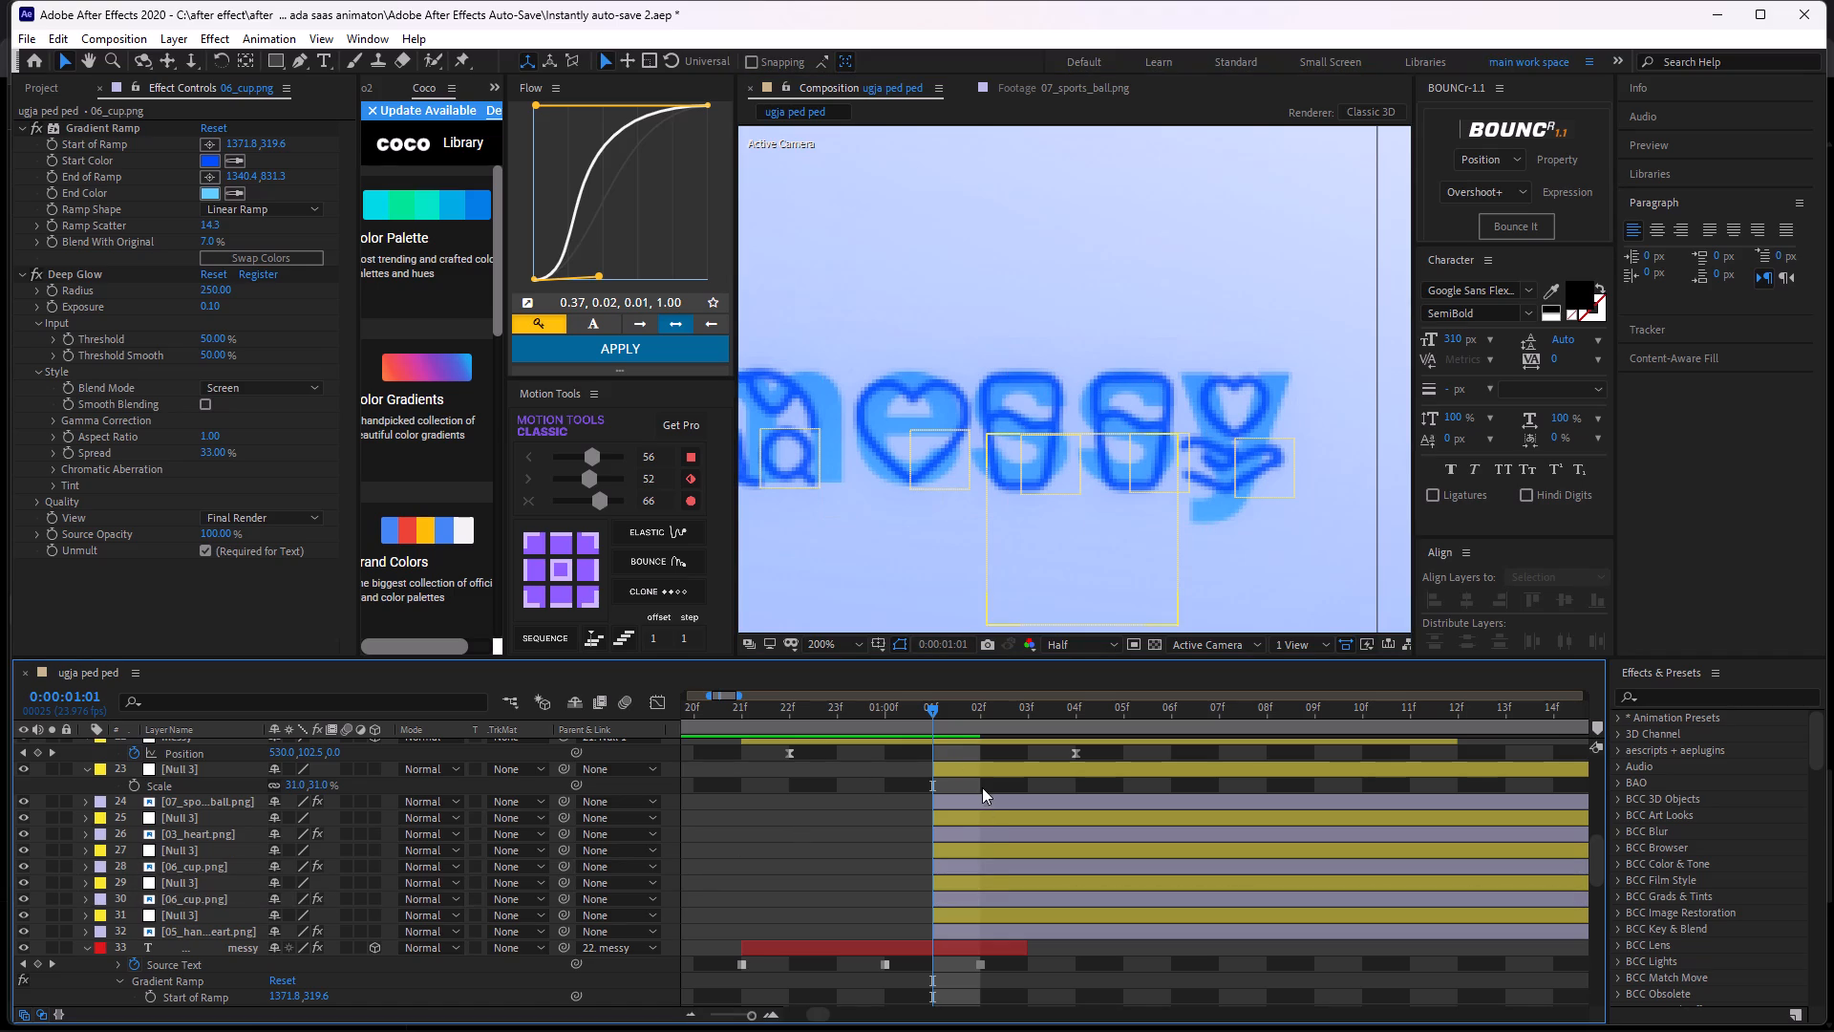
{"action": "left_click", "coordinate": [979, 792]}
{"action": "left_click", "coordinate": [968, 794]}
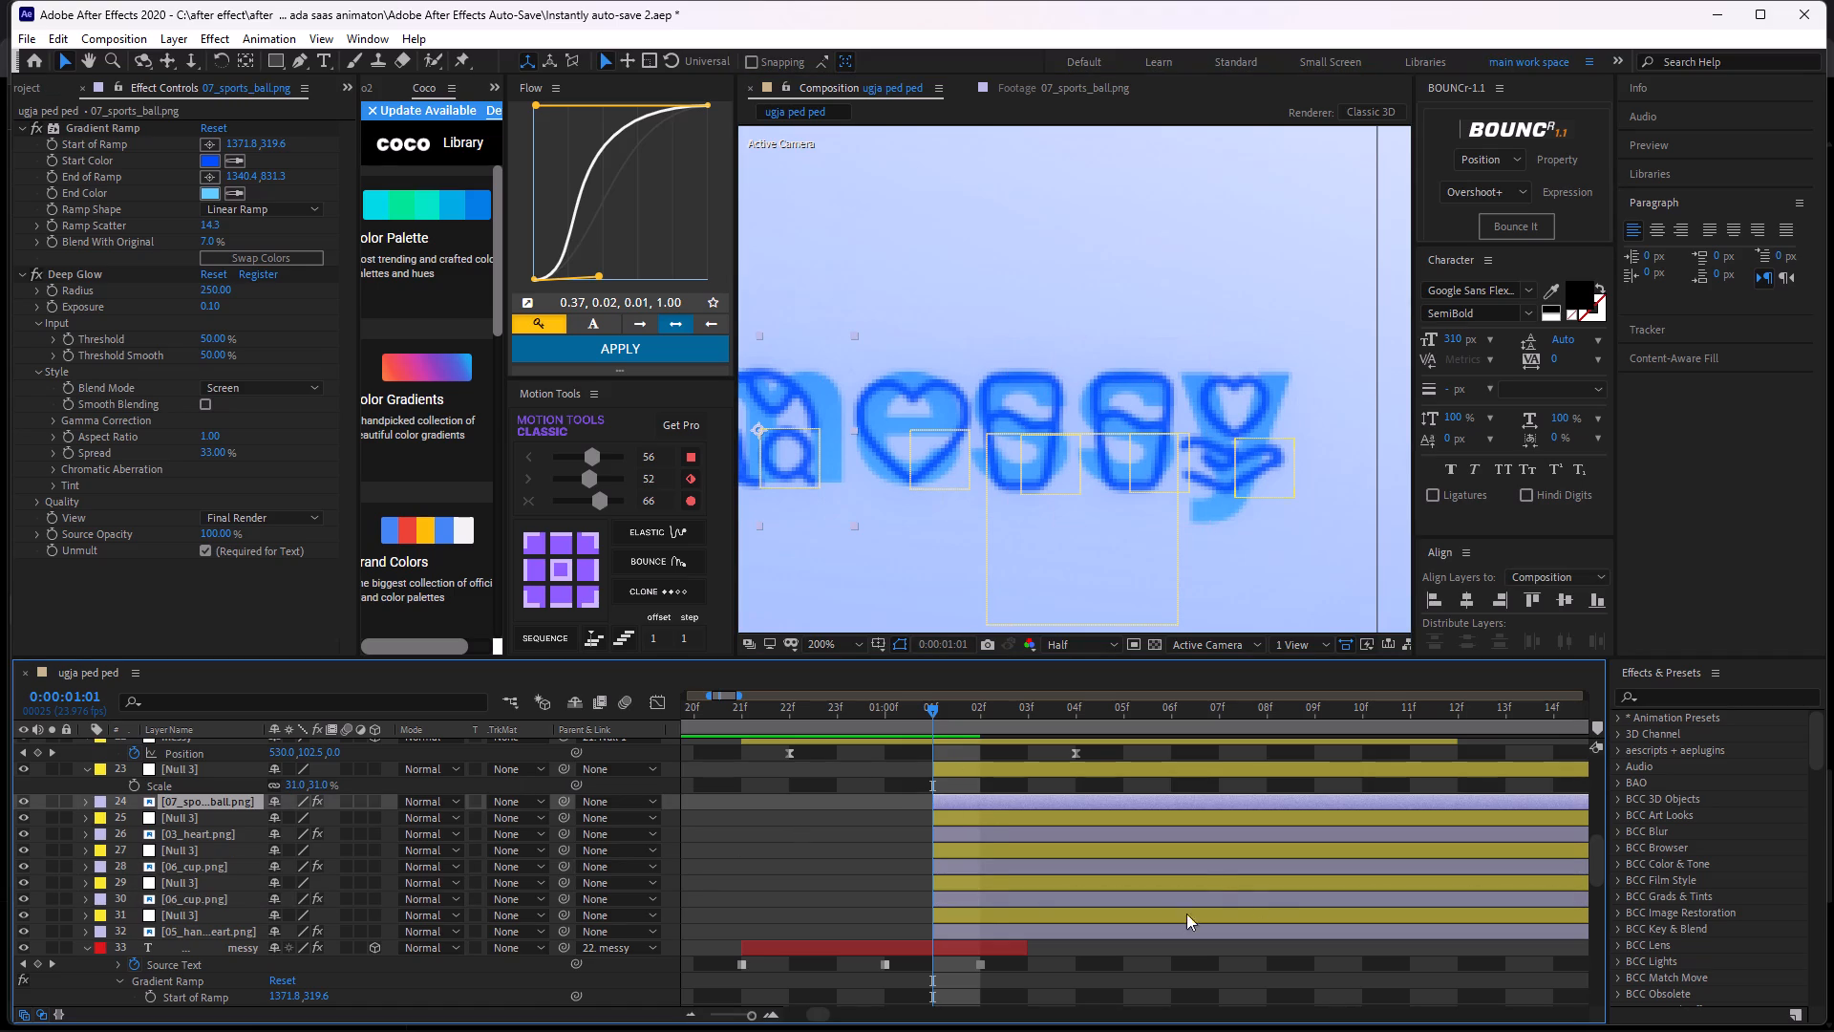
{"action": "left_click", "coordinate": [960, 928]}
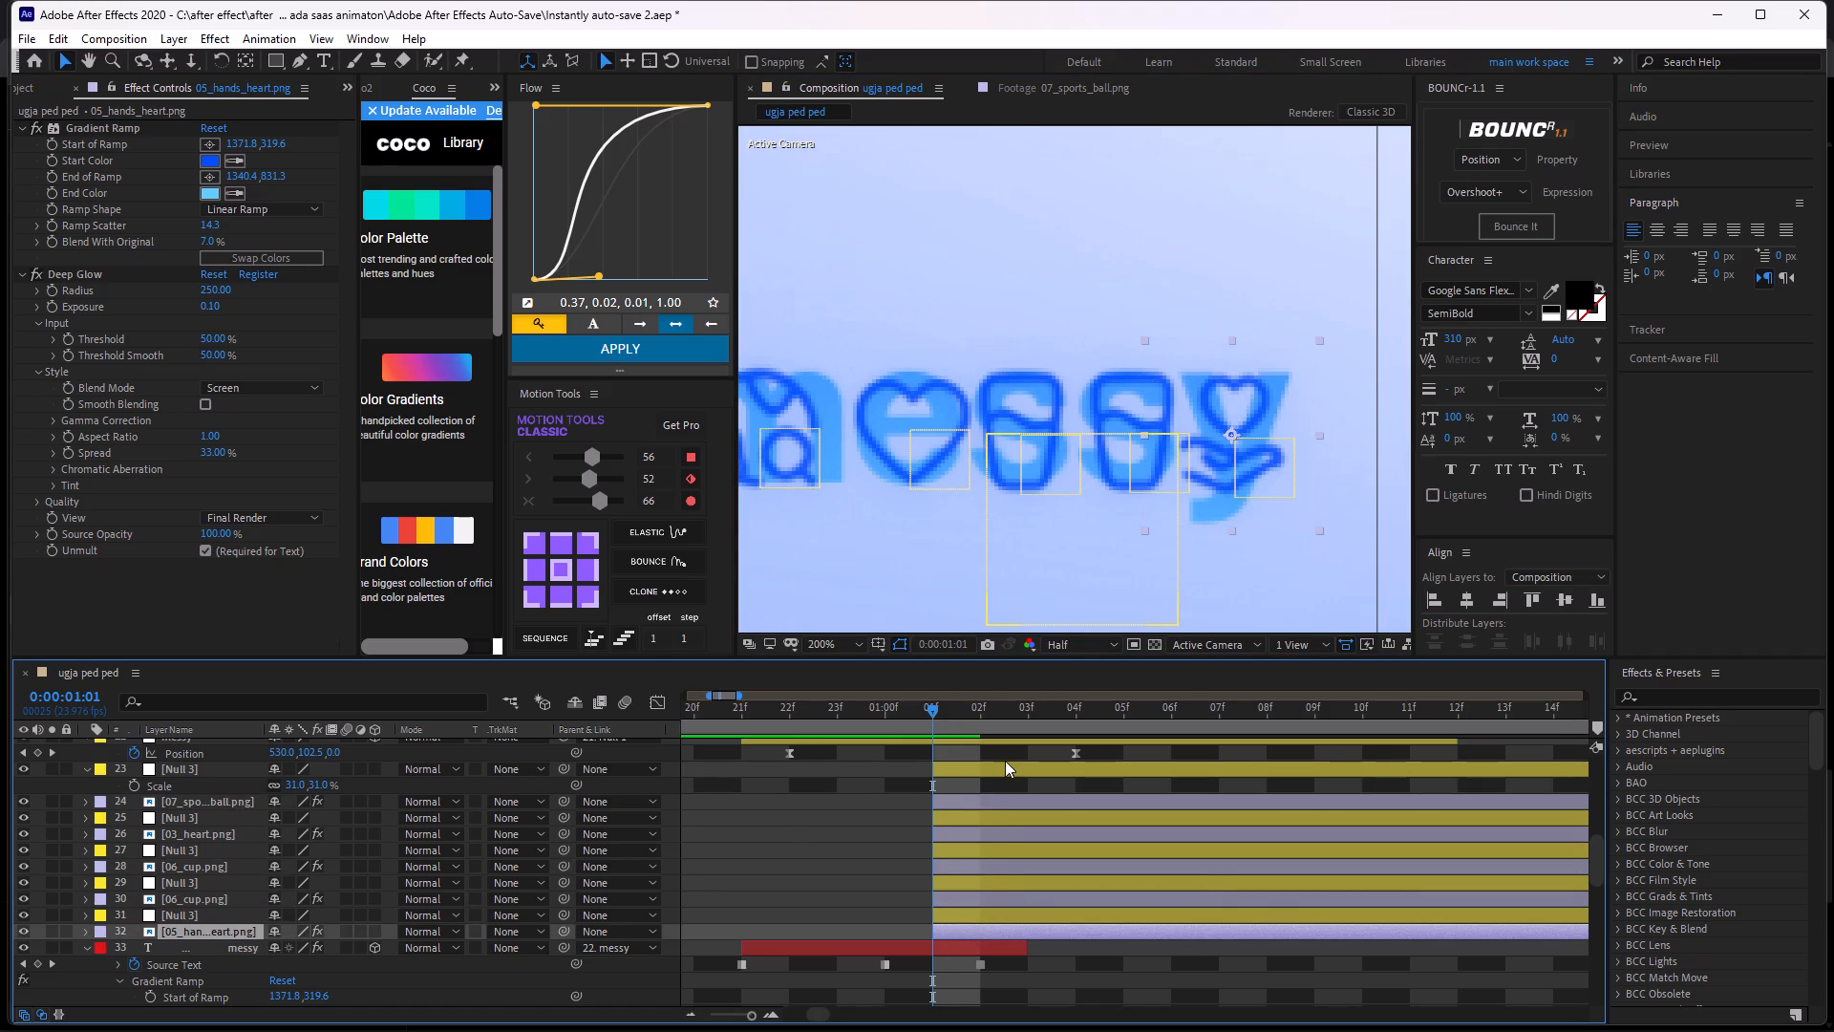
{"action": "left_click", "coordinate": [995, 771], "text": "shift"}
{"action": "left_click", "coordinate": [97, 764]}
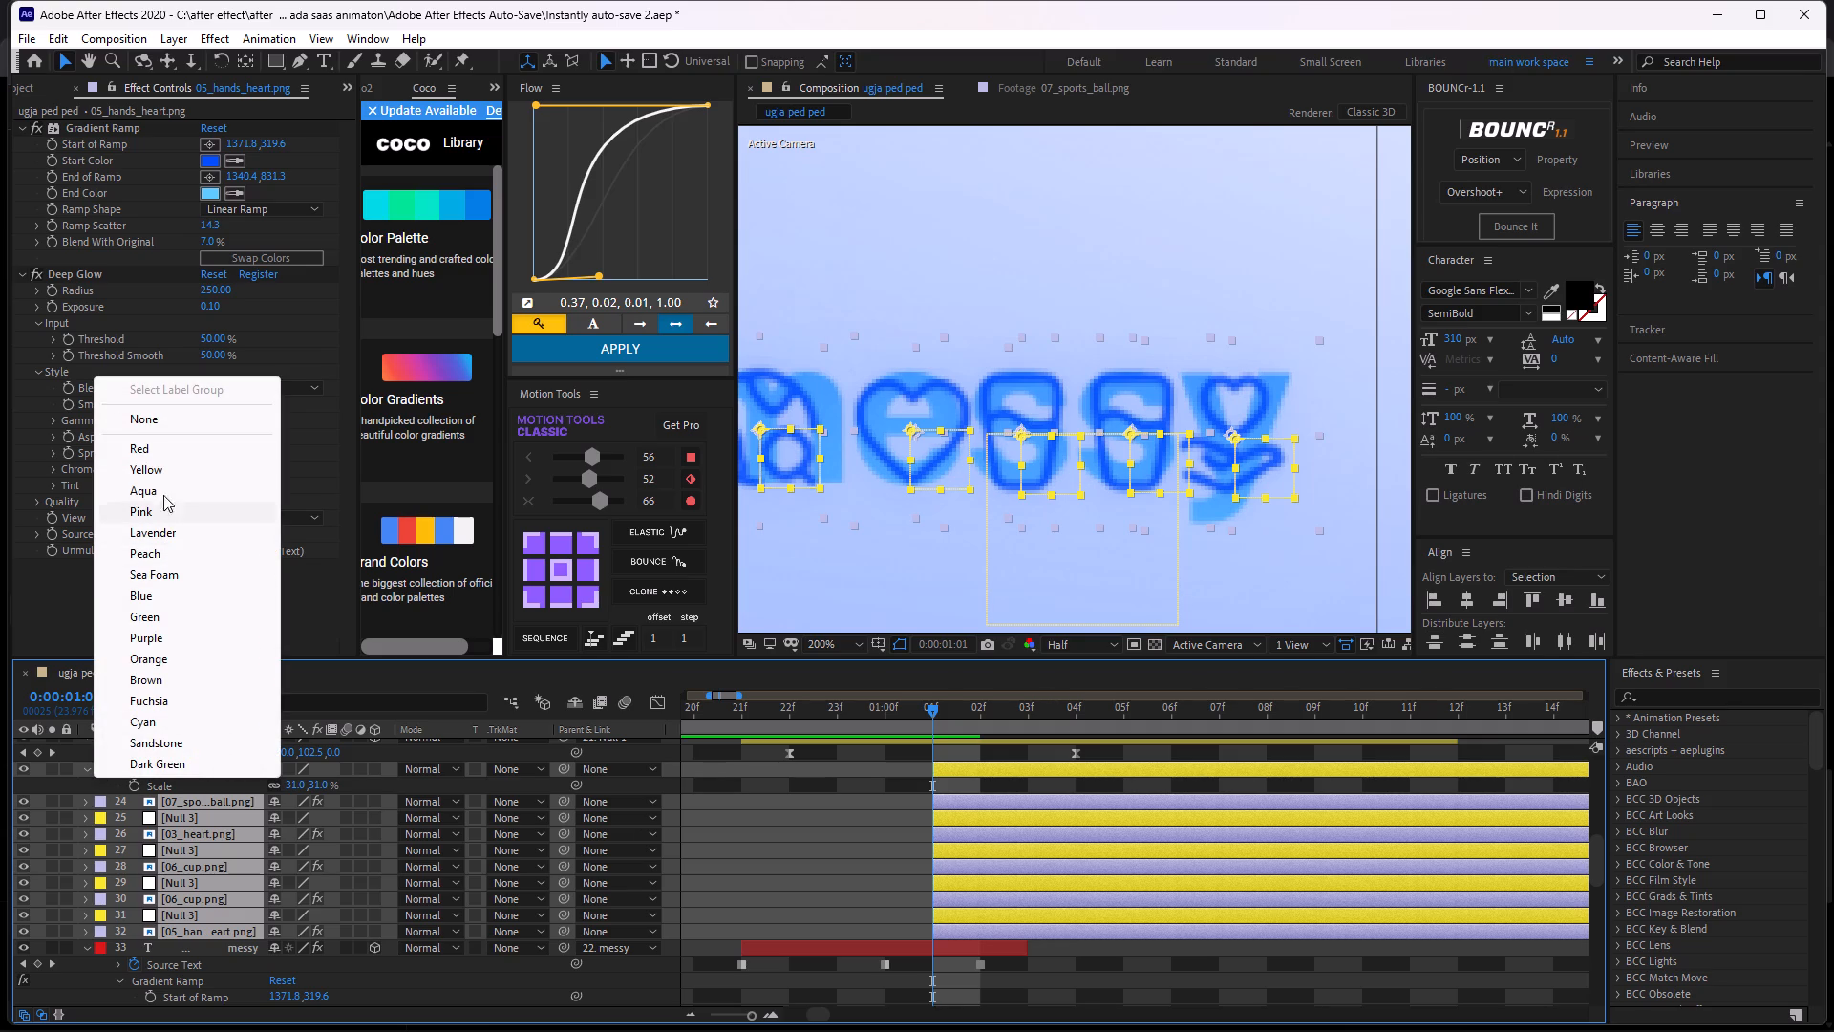
{"action": "left_click", "coordinate": [169, 449]}
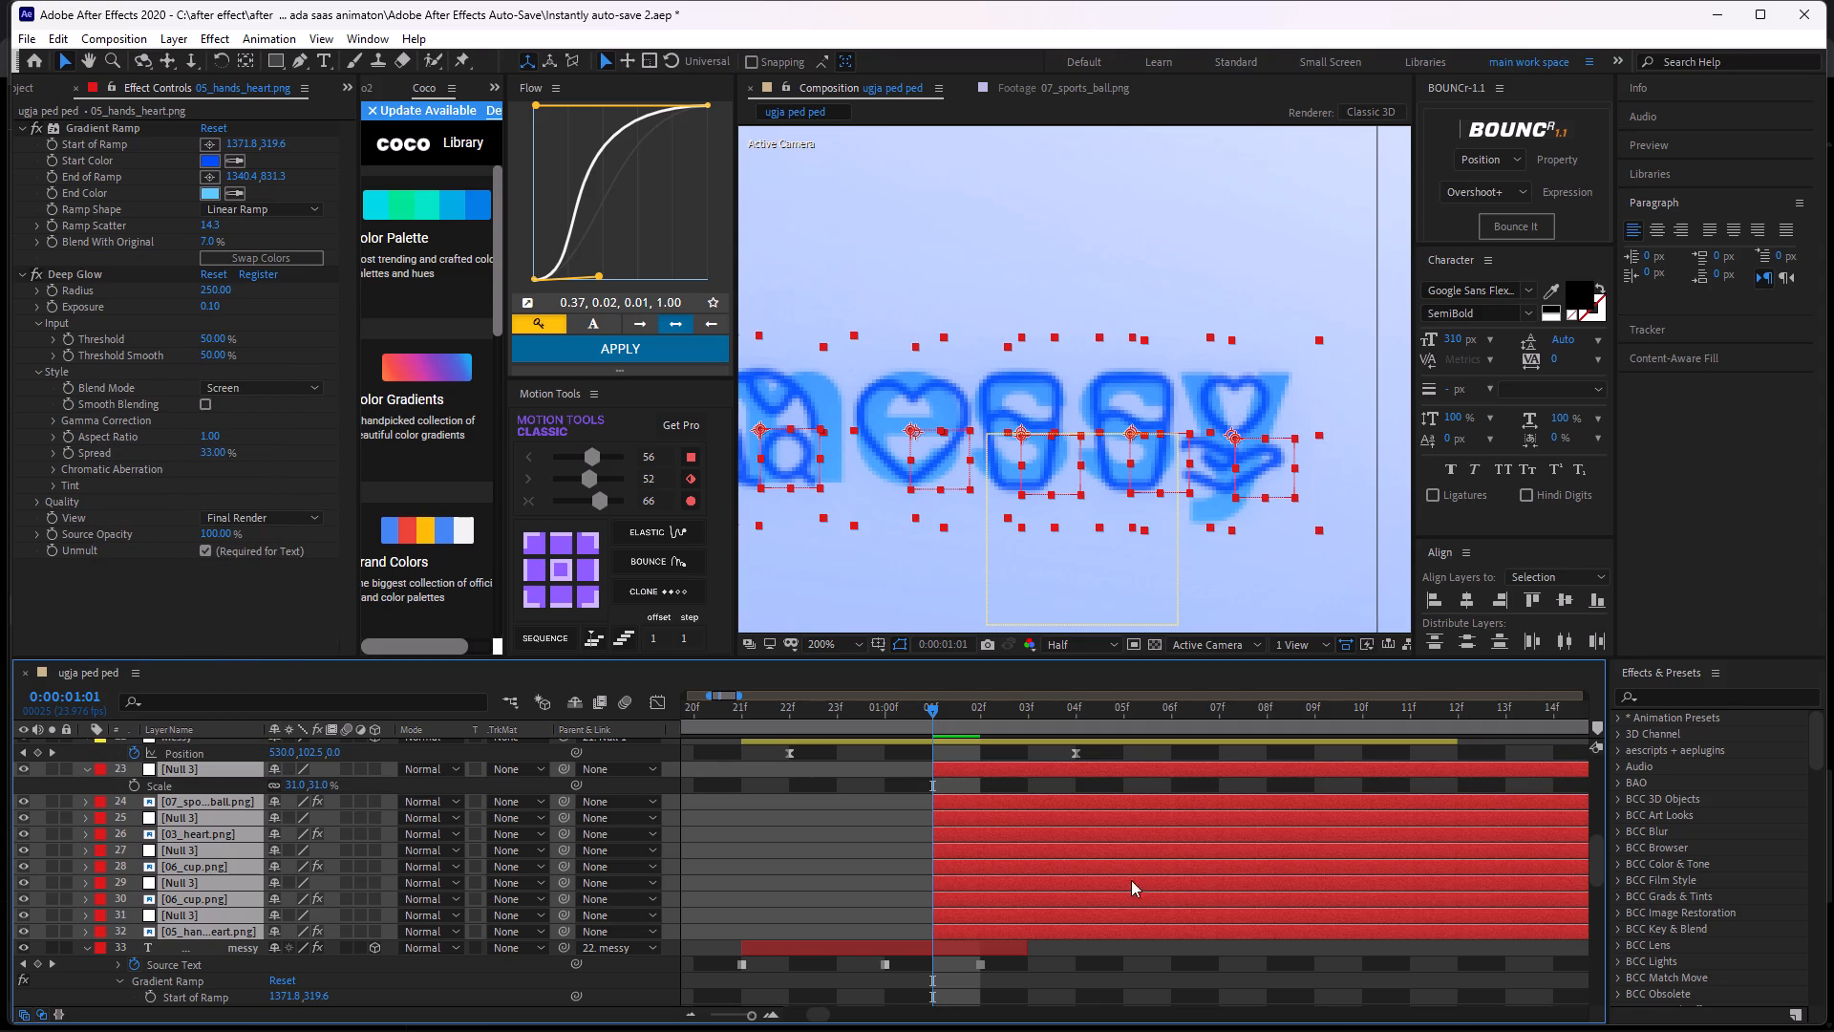
{"action": "left_click", "coordinate": [903, 833]}
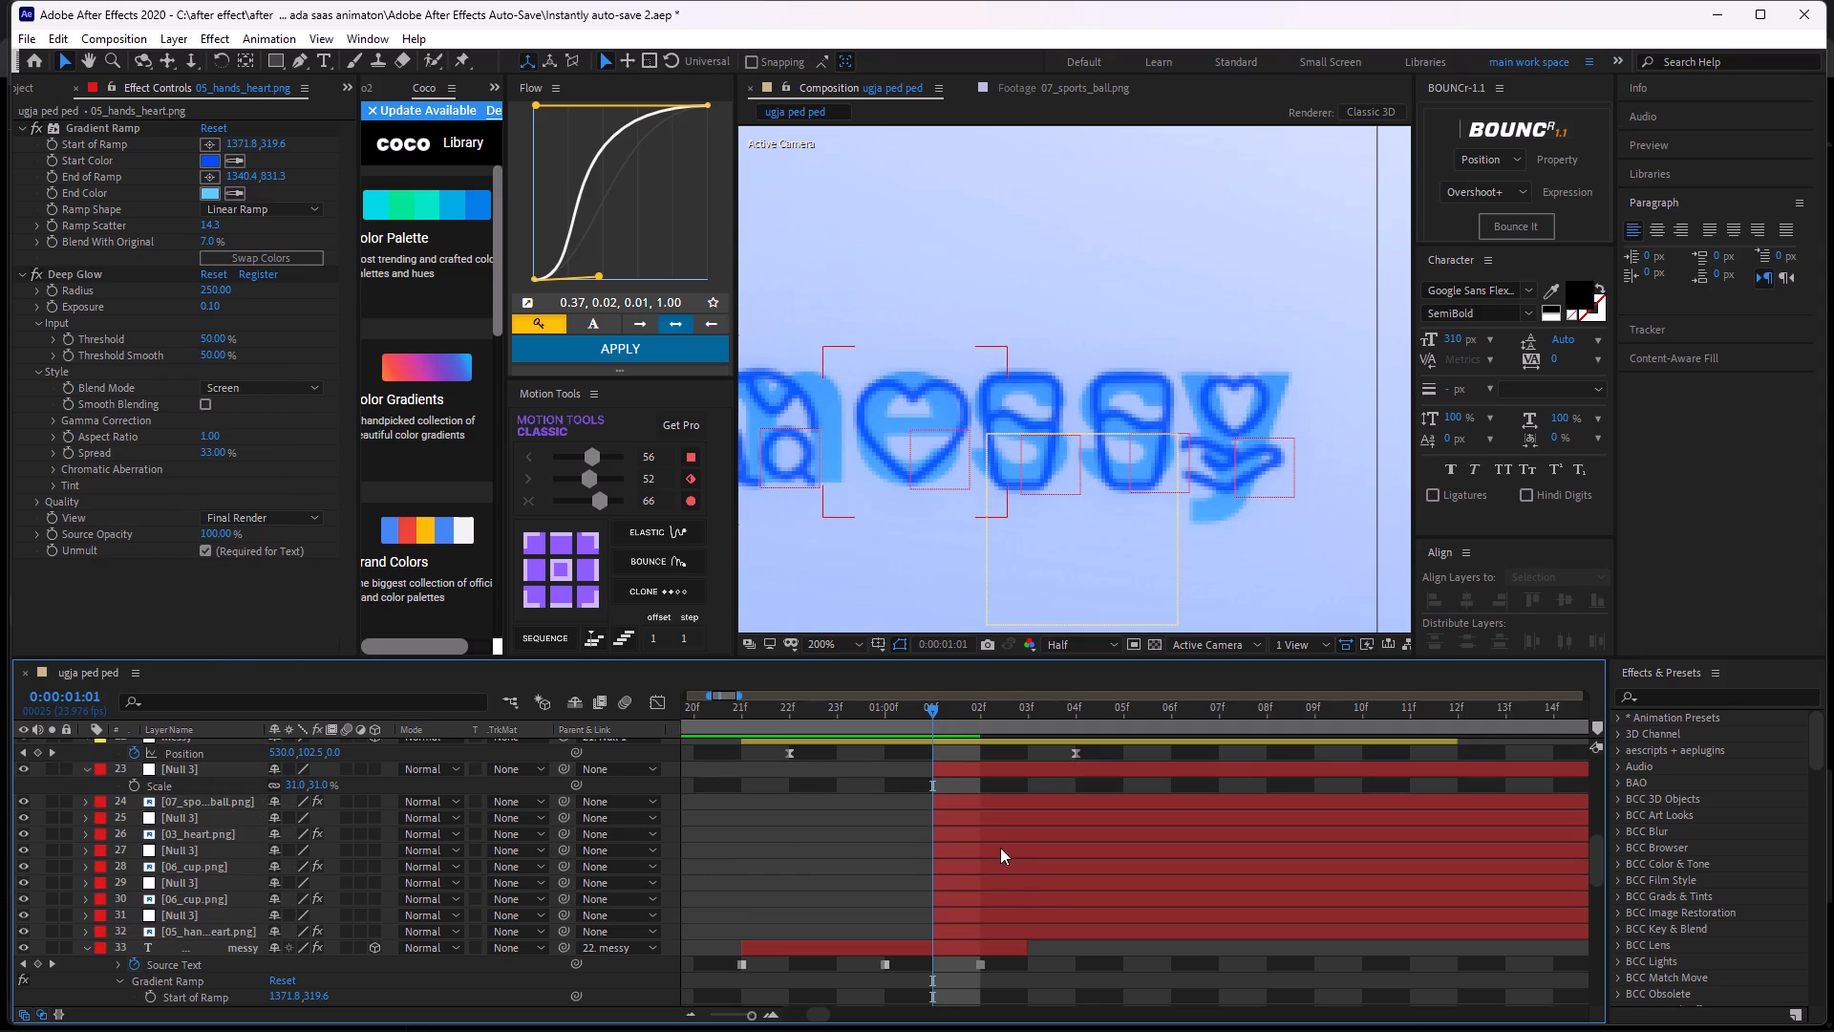
Set the label colour of the five Null 3 layers between the icon layers to yellow.
{"action": "middle_click_drag", "start_coordinate": [950, 835], "coordinate": [988, 789]}
{"action": "middle_click_drag", "start_coordinate": [1127, 772], "coordinate": [1002, 823]}
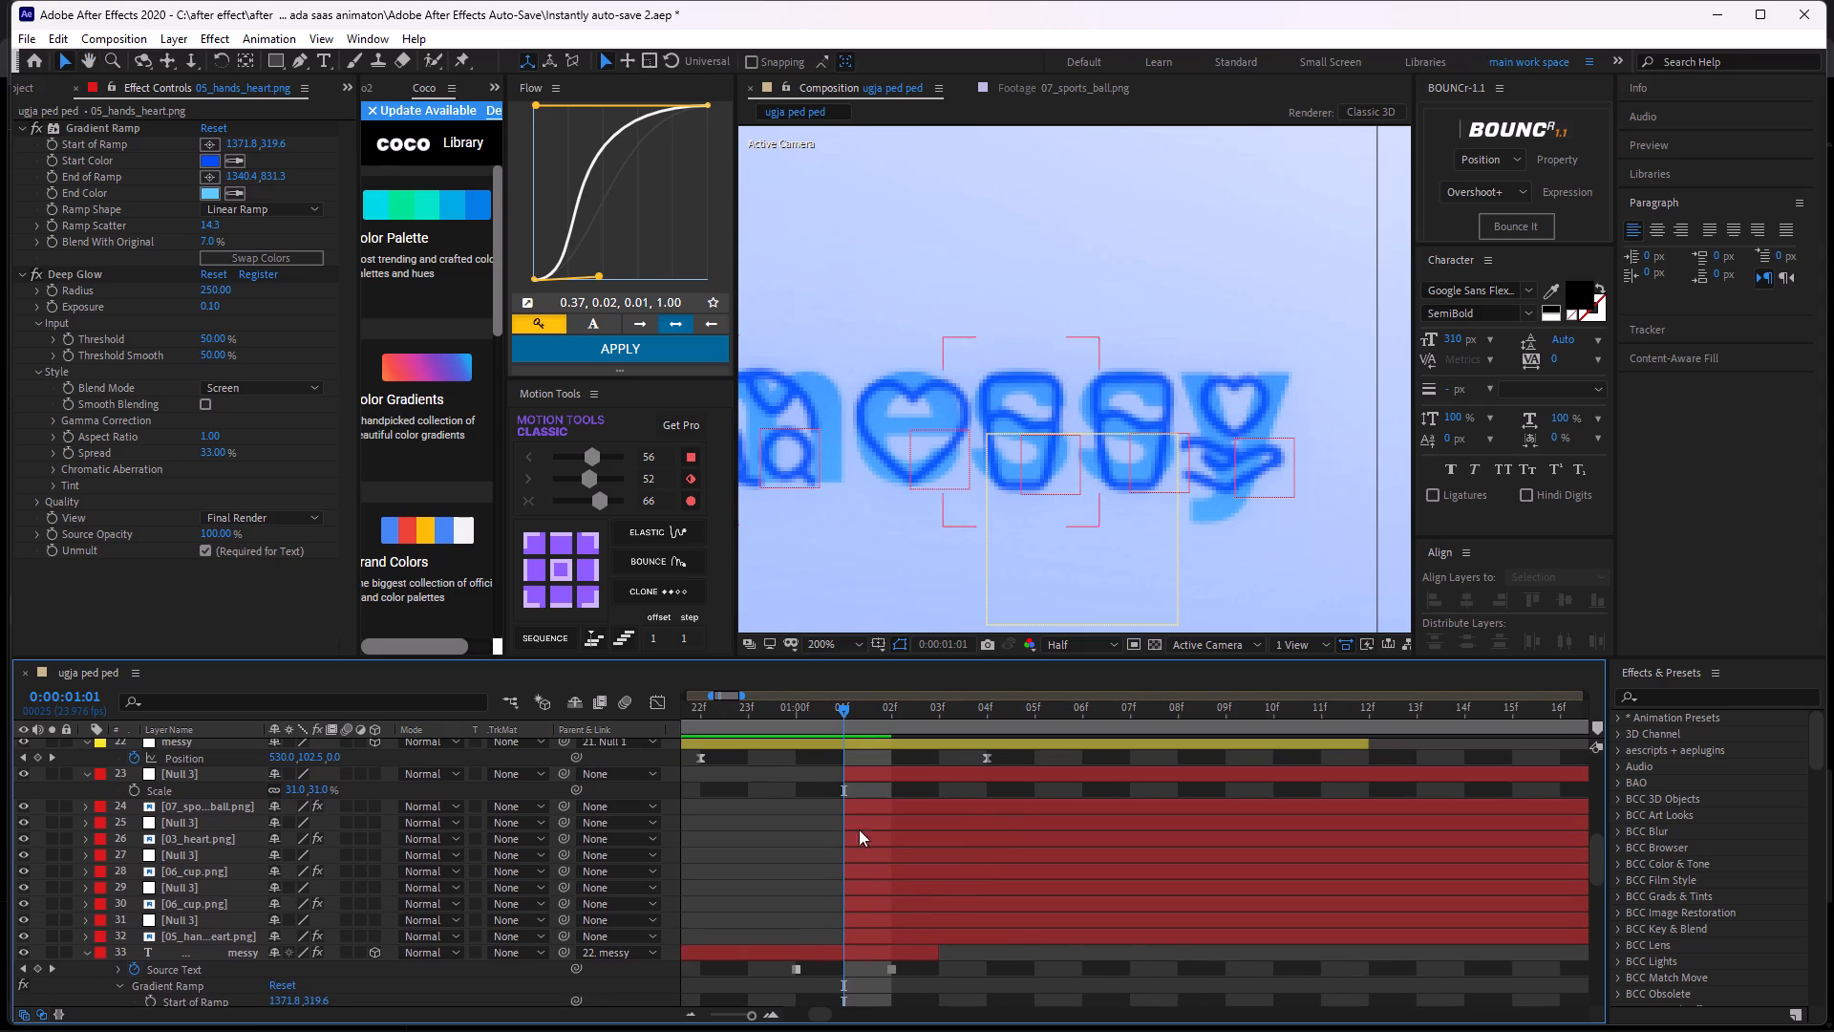
{"action": "left_click", "coordinate": [858, 807]}
{"action": "left_click", "coordinate": [871, 771]}
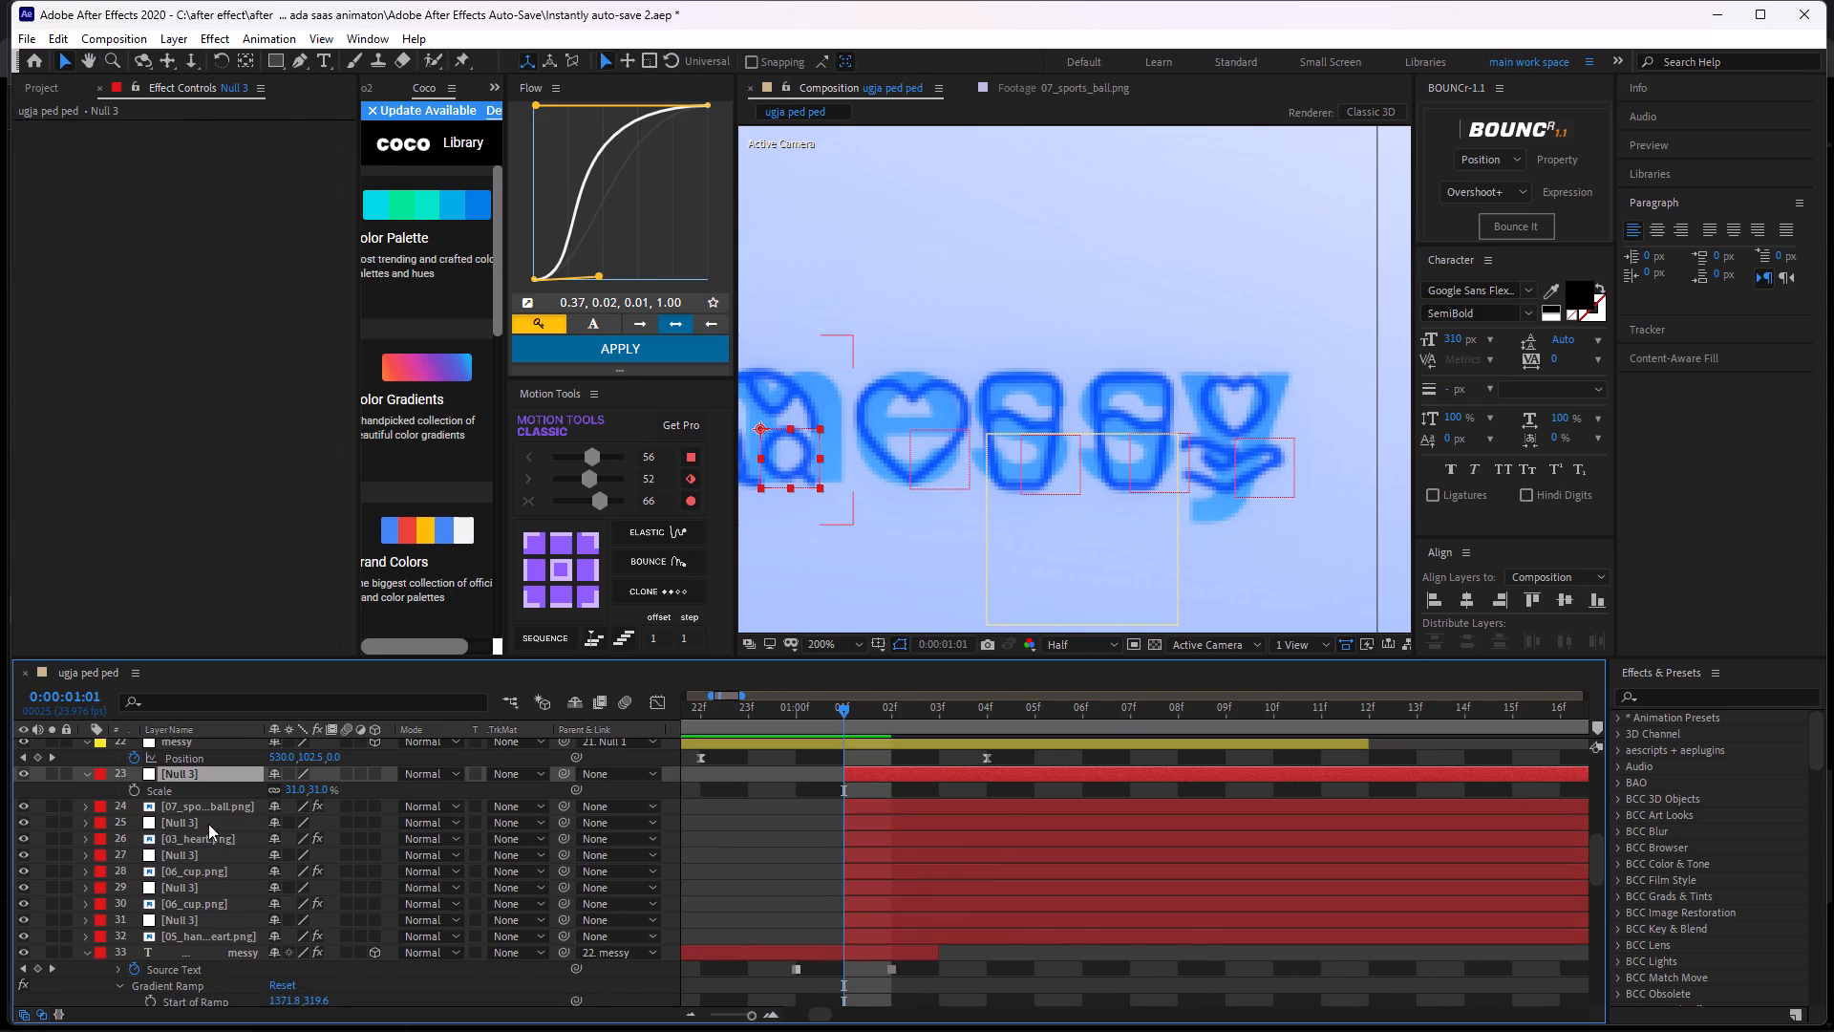
{"action": "left_click", "coordinate": [197, 823], "text": "ctrl"}
{"action": "left_click", "coordinate": [185, 857], "text": "ctrl"}
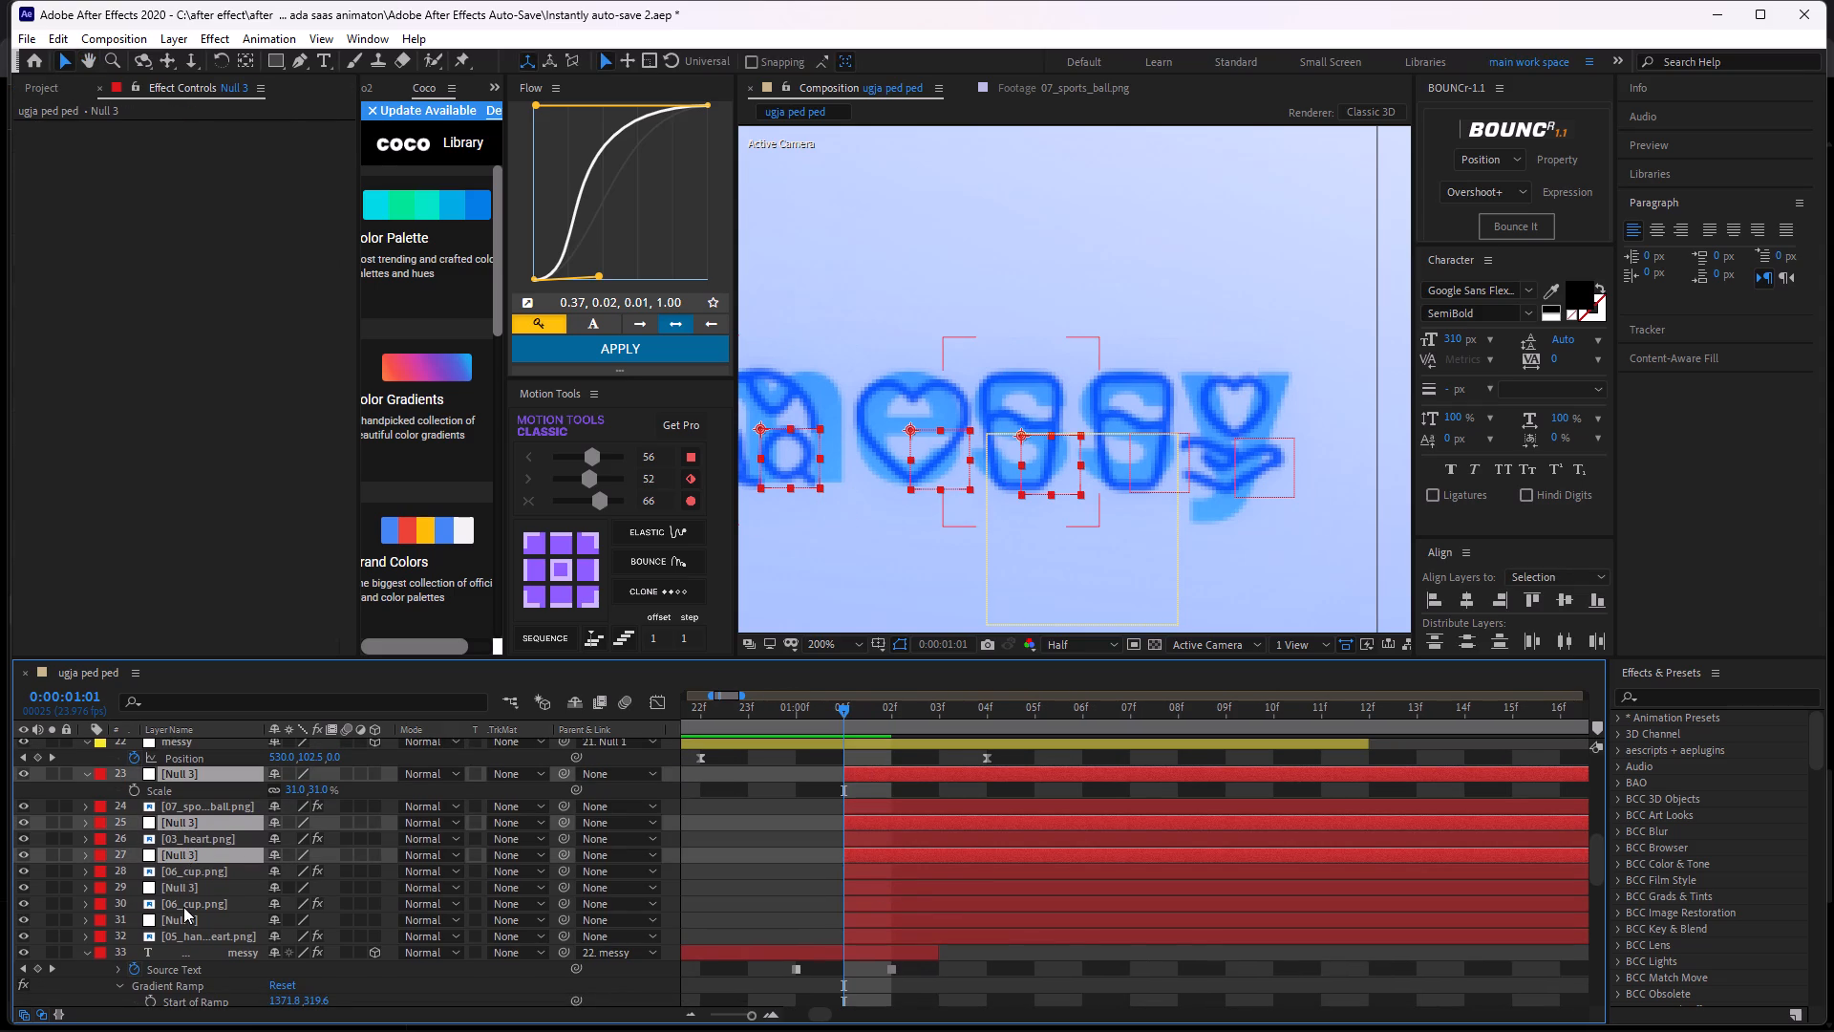
{"action": "left_click", "coordinate": [193, 924], "text": "ctrl"}
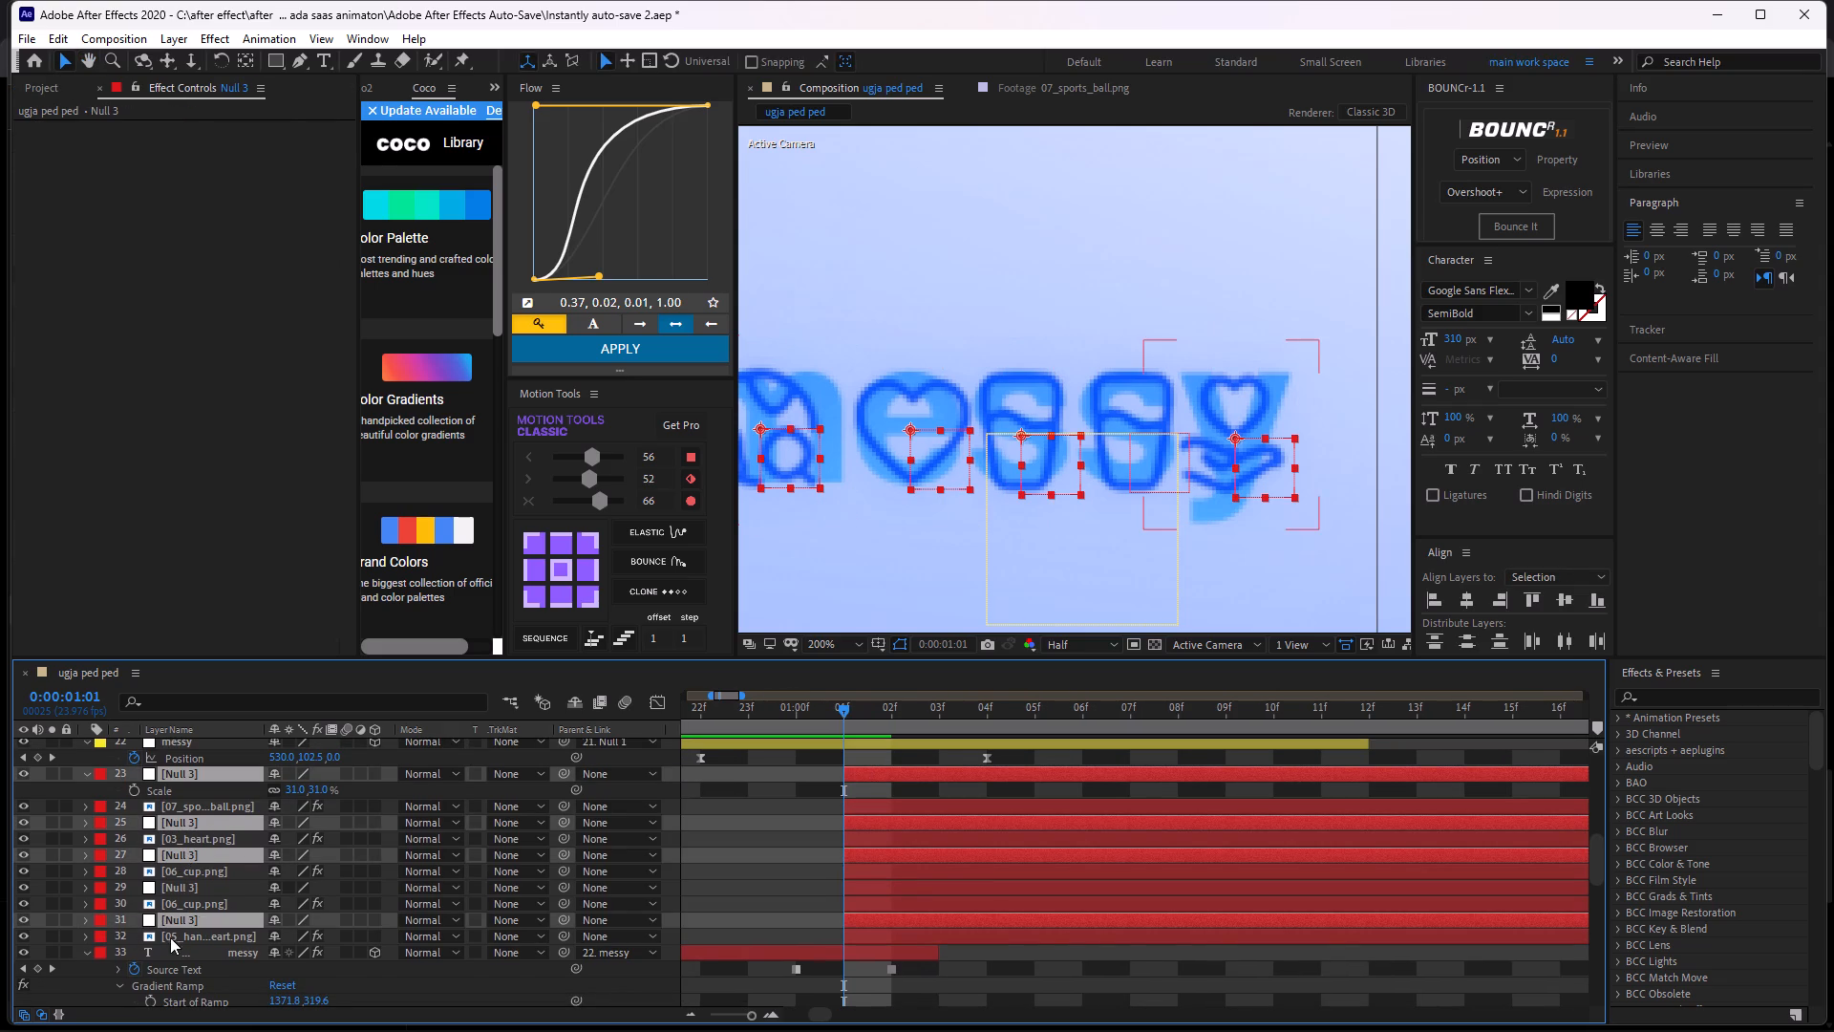
{"action": "left_click", "coordinate": [101, 916]}
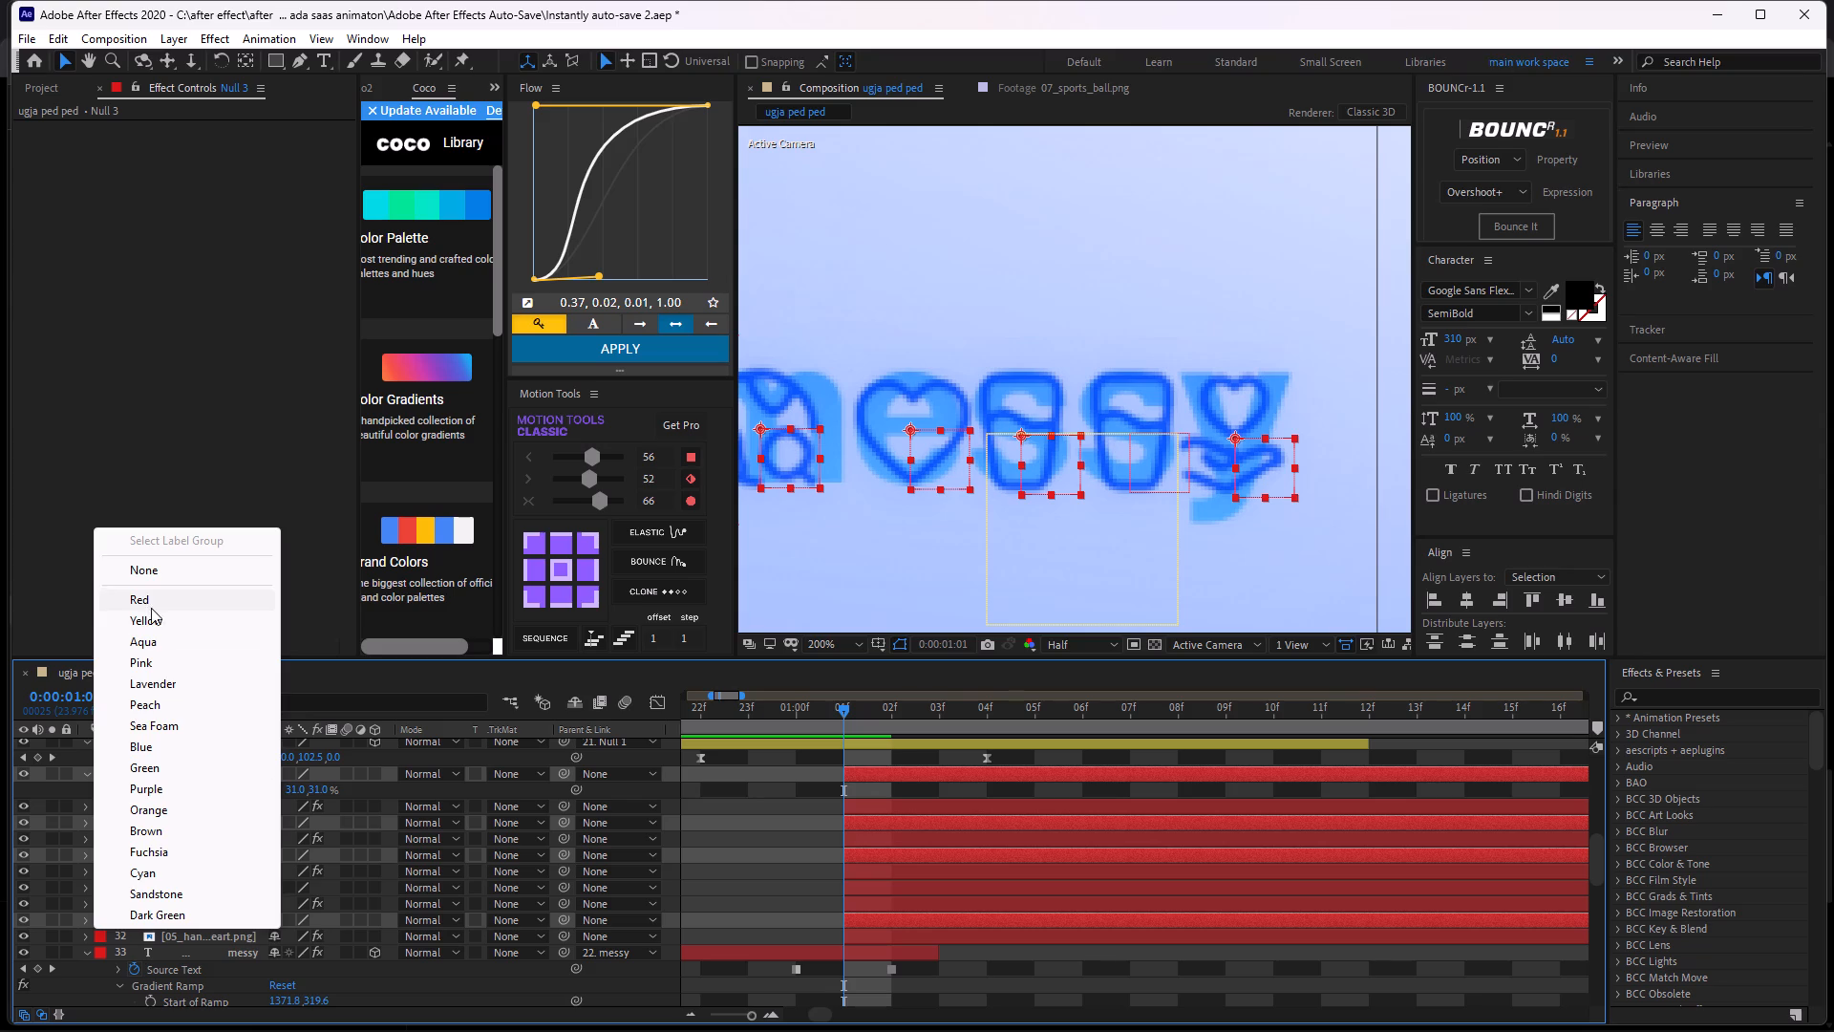
{"action": "left_click", "coordinate": [155, 632]}
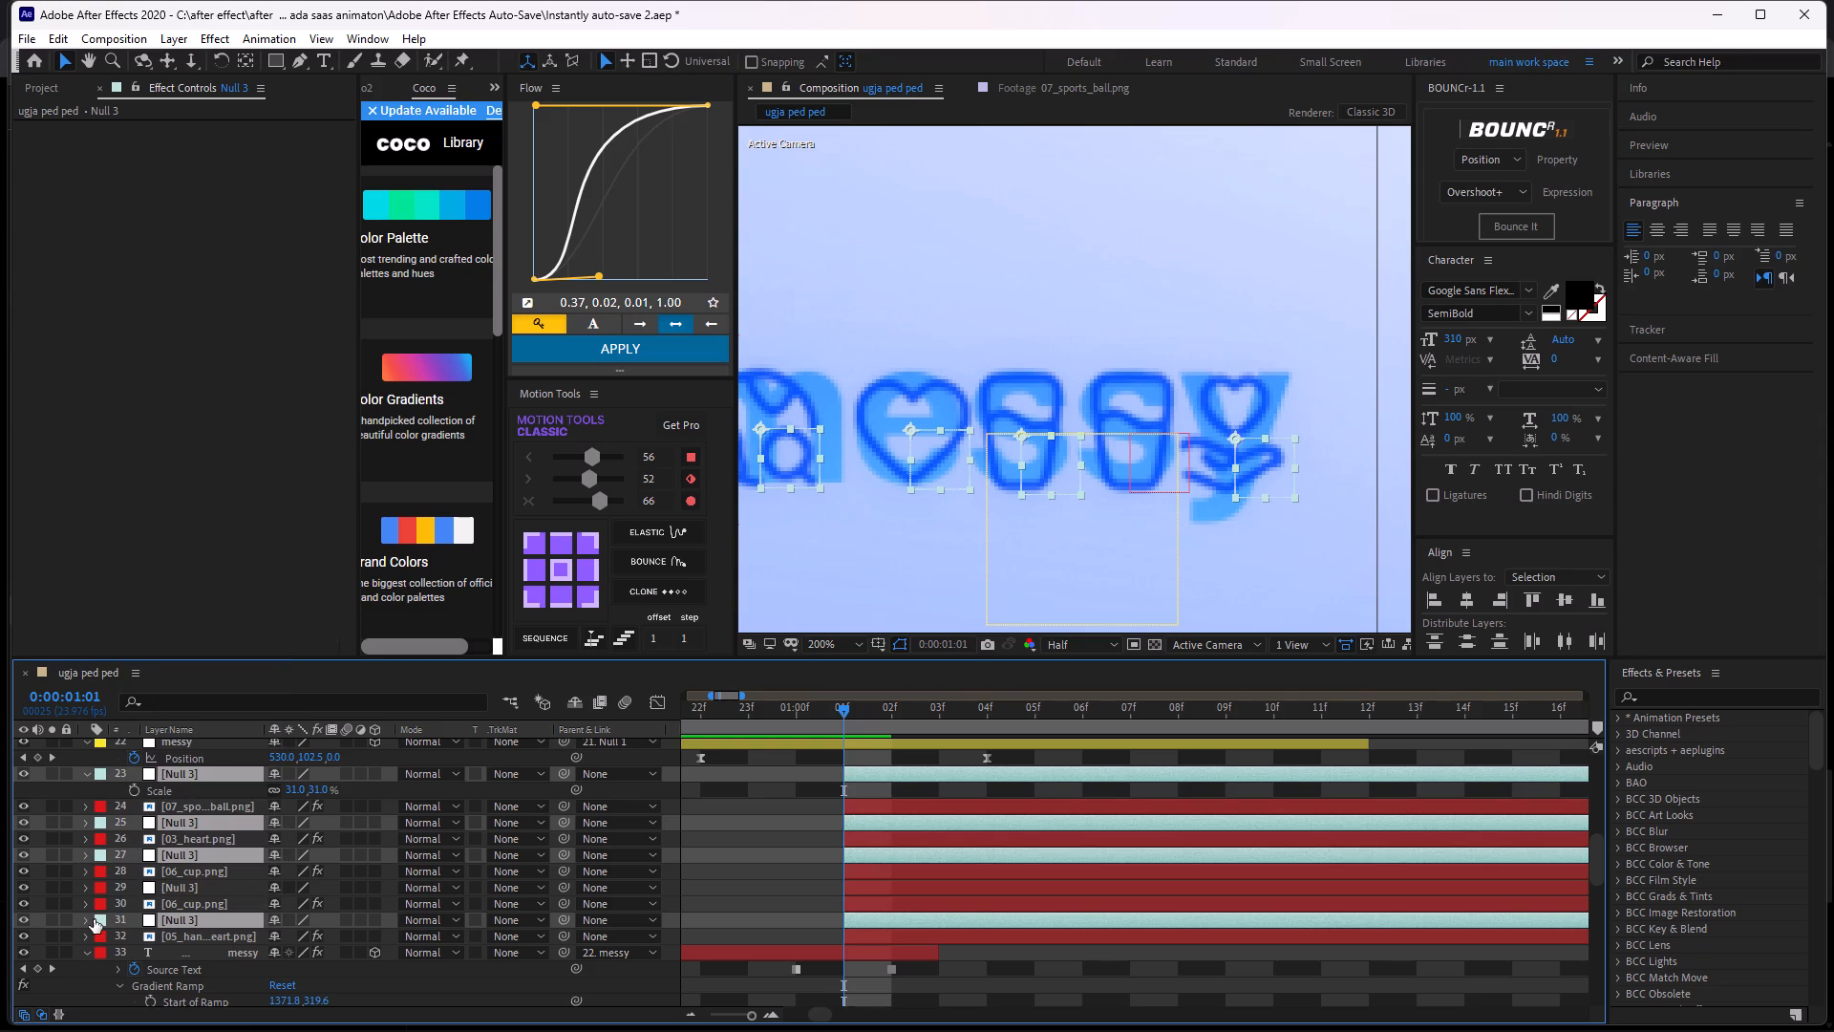
{"action": "left_click", "coordinate": [94, 919]}
{"action": "left_click", "coordinate": [144, 618]}
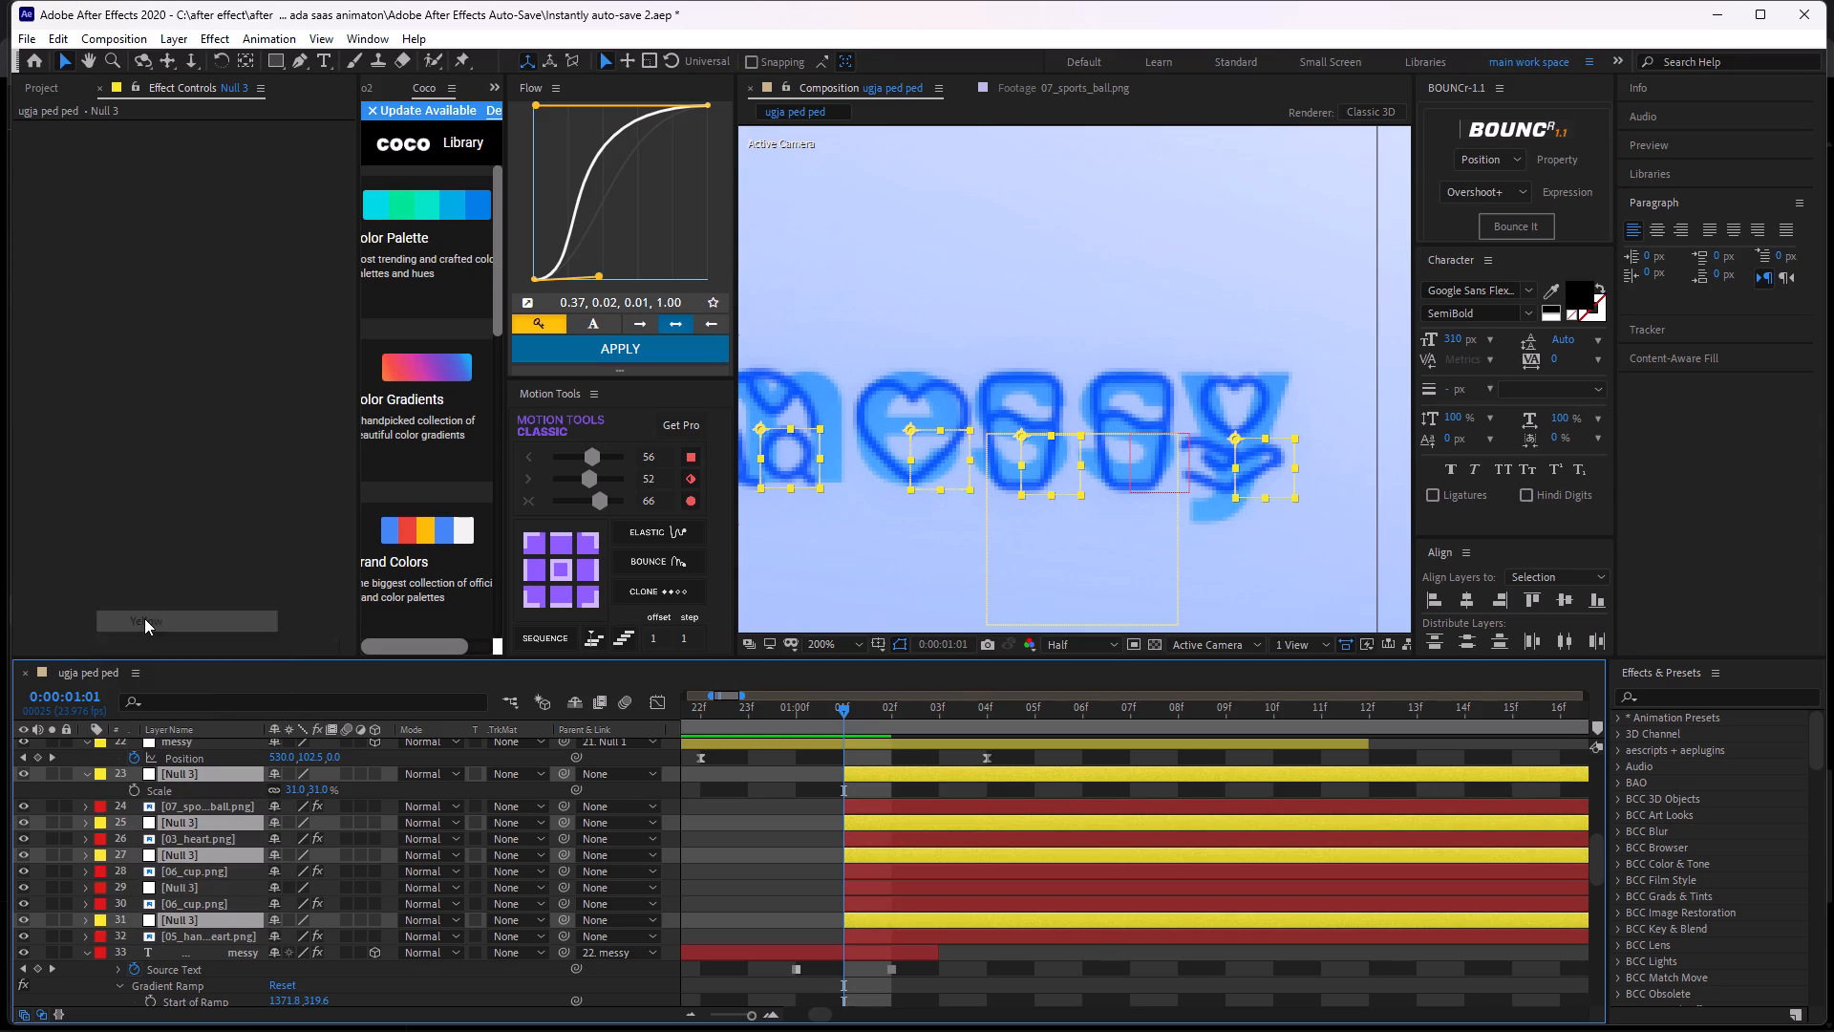
{"action": "left_click", "coordinate": [869, 885]}
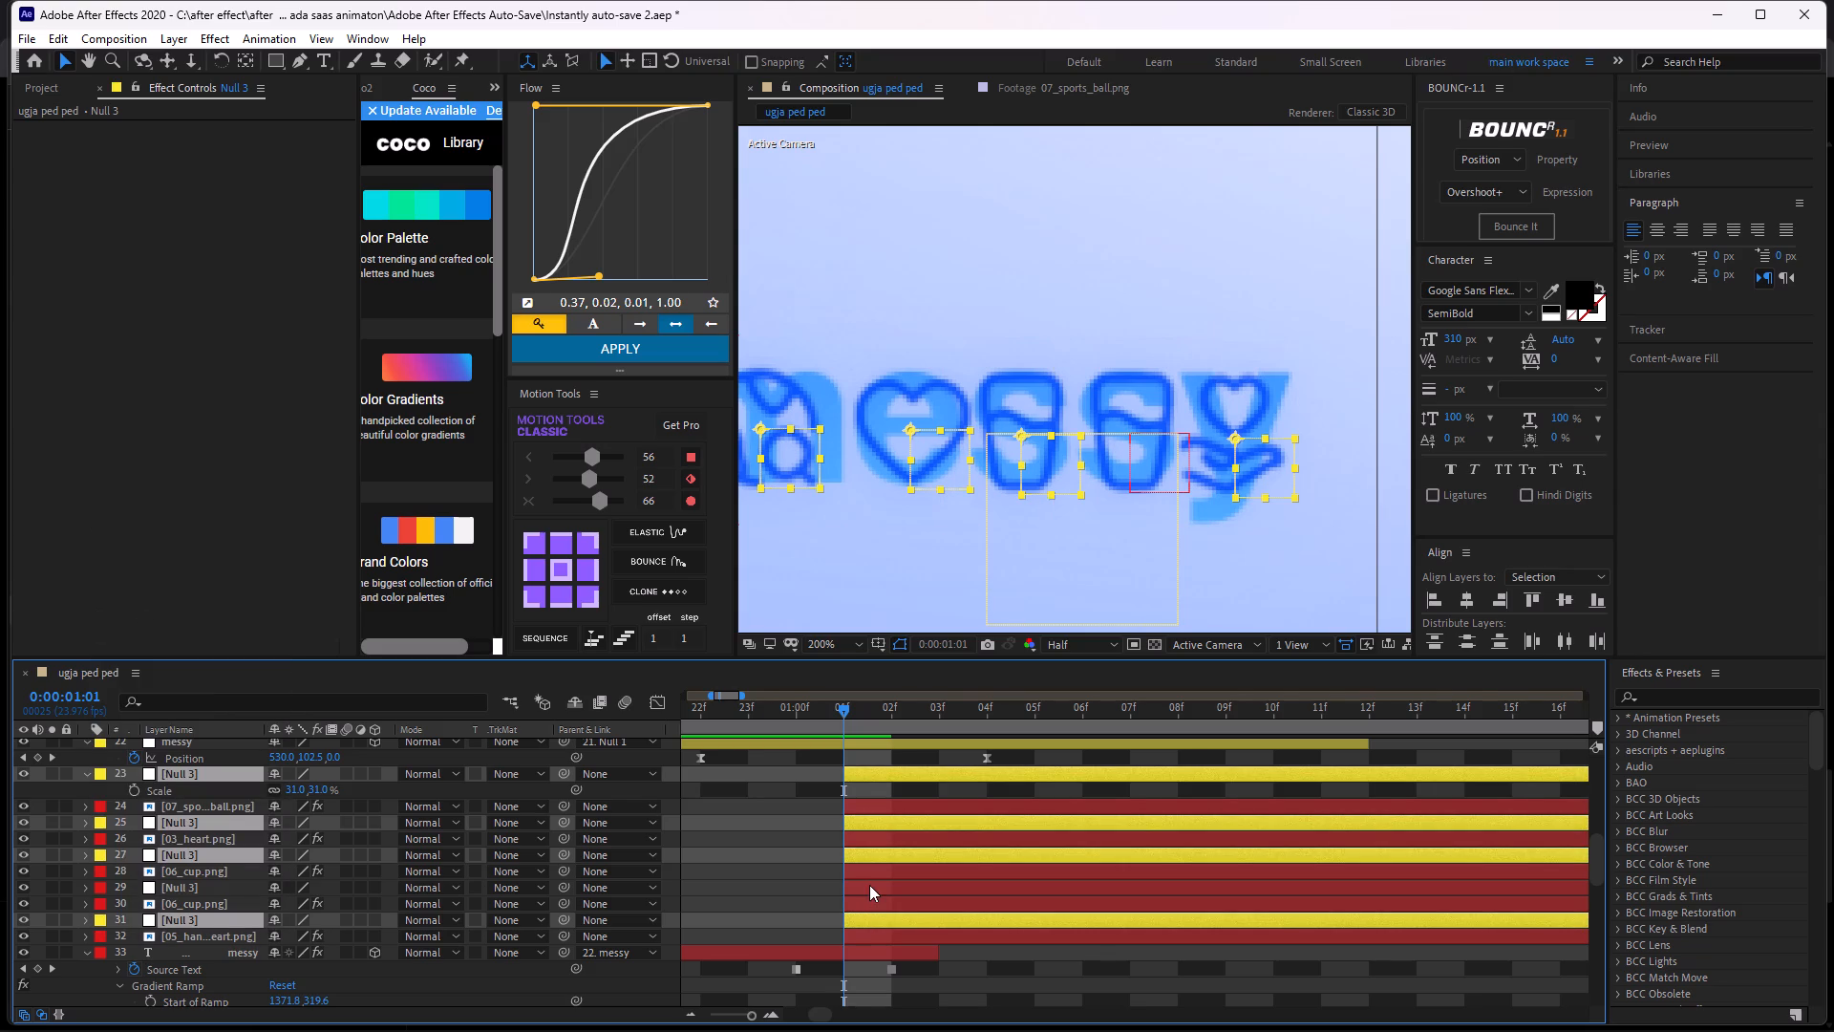
{"action": "left_click", "coordinate": [104, 887]}
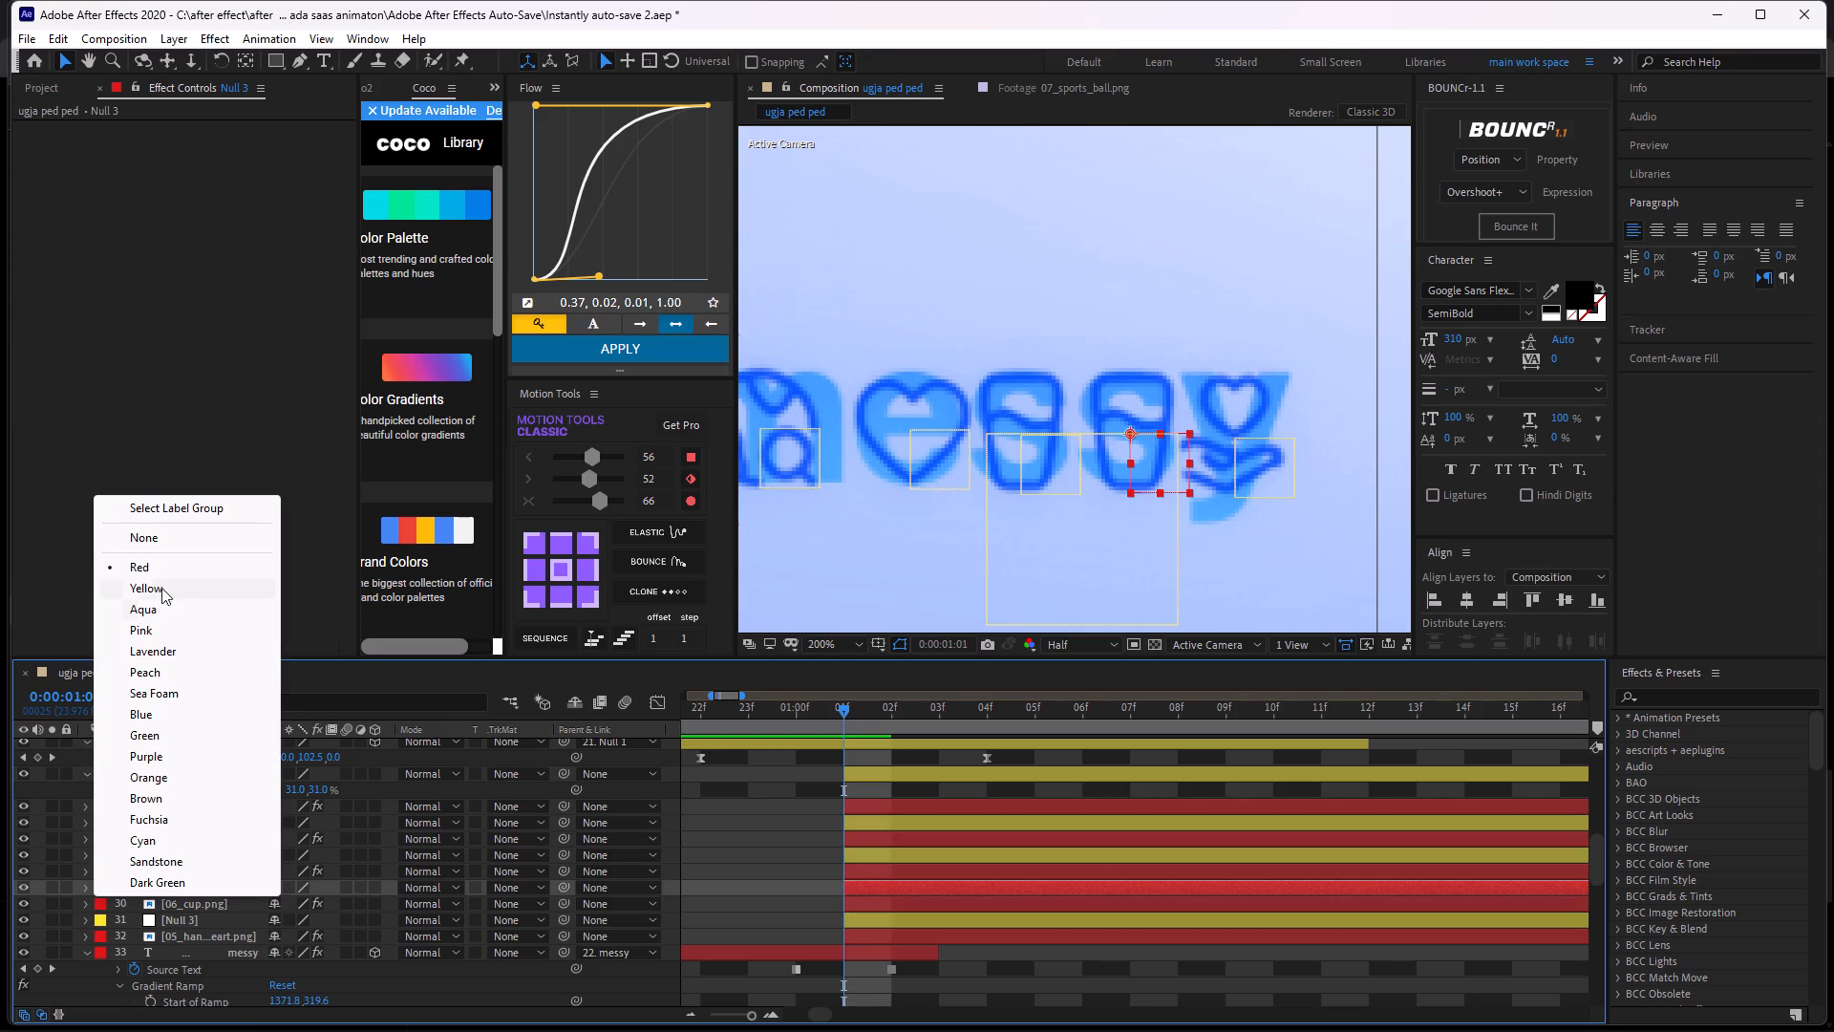
{"action": "left_click", "coordinate": [156, 589]}
{"action": "left_click", "coordinate": [736, 846]}
Parent 05_hands_heart.png and both 06_cup.png layers to the null directly above each, and try the same for 03_heart.png.
{"action": "left_click_drag", "start_coordinate": [840, 706], "coordinate": [797, 742]}
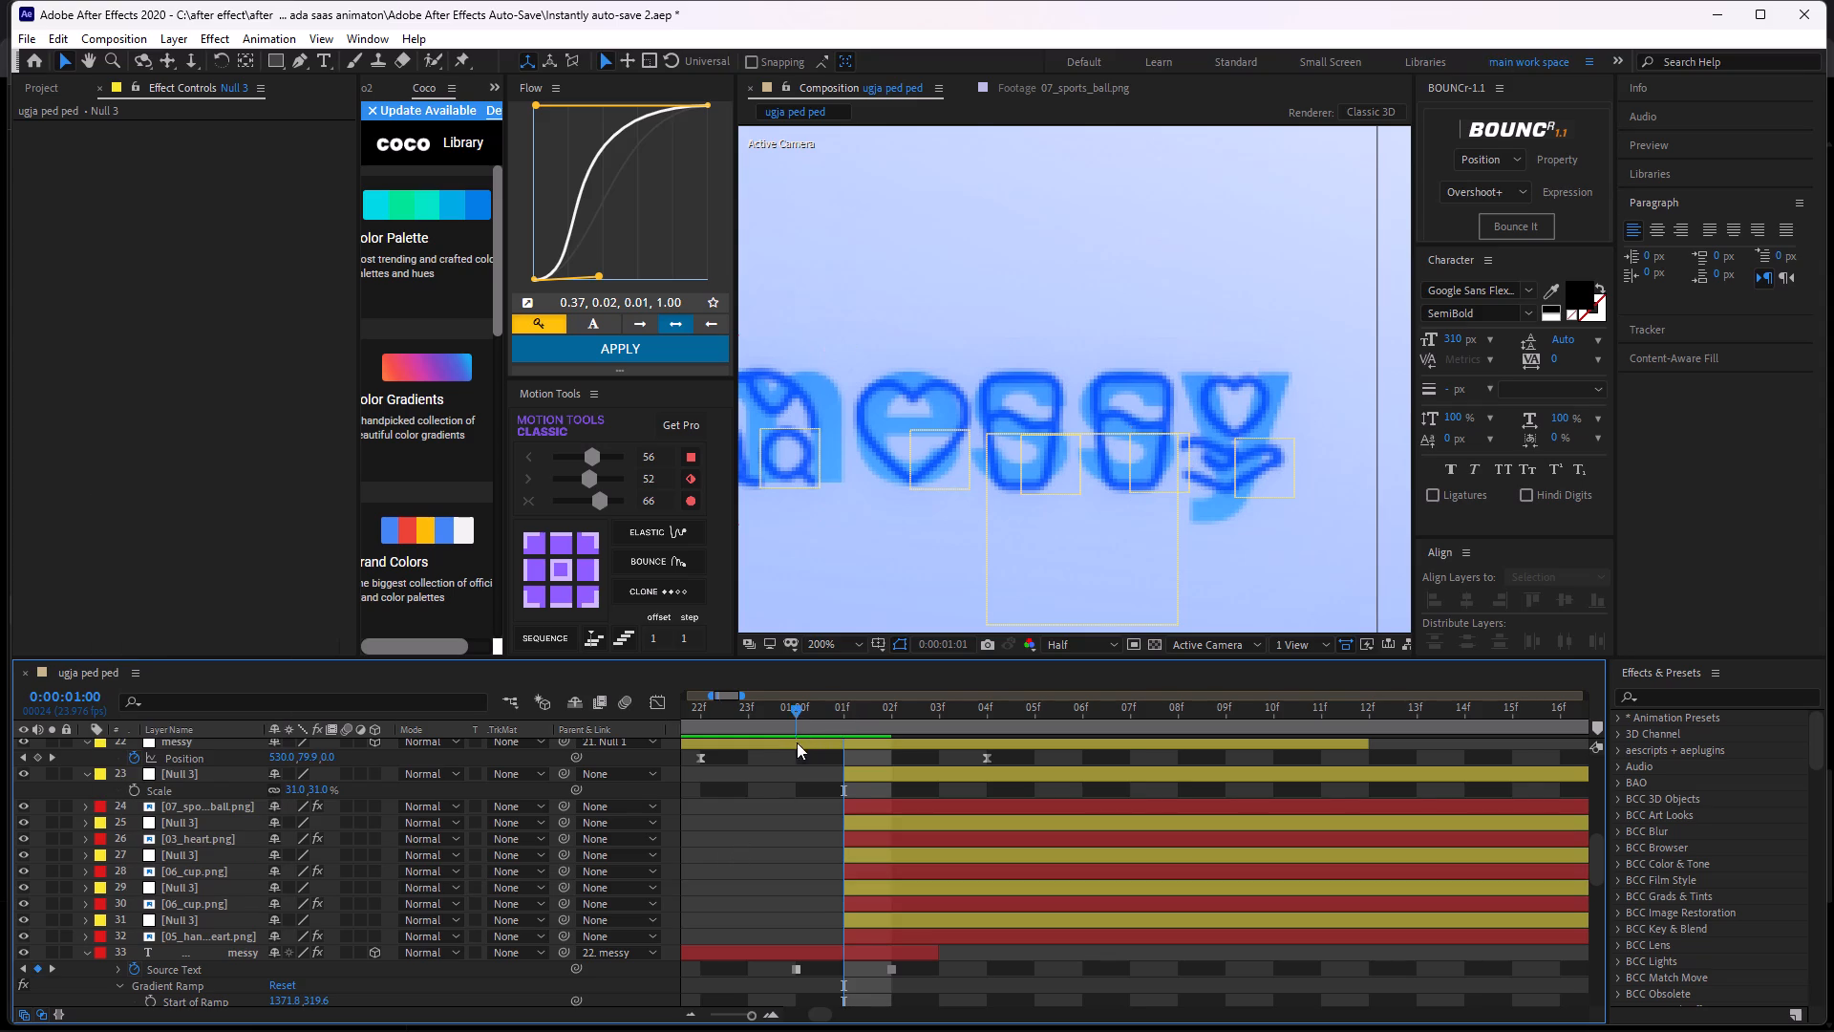
{"action": "left_click_drag", "start_coordinate": [797, 742], "coordinate": [856, 759]}
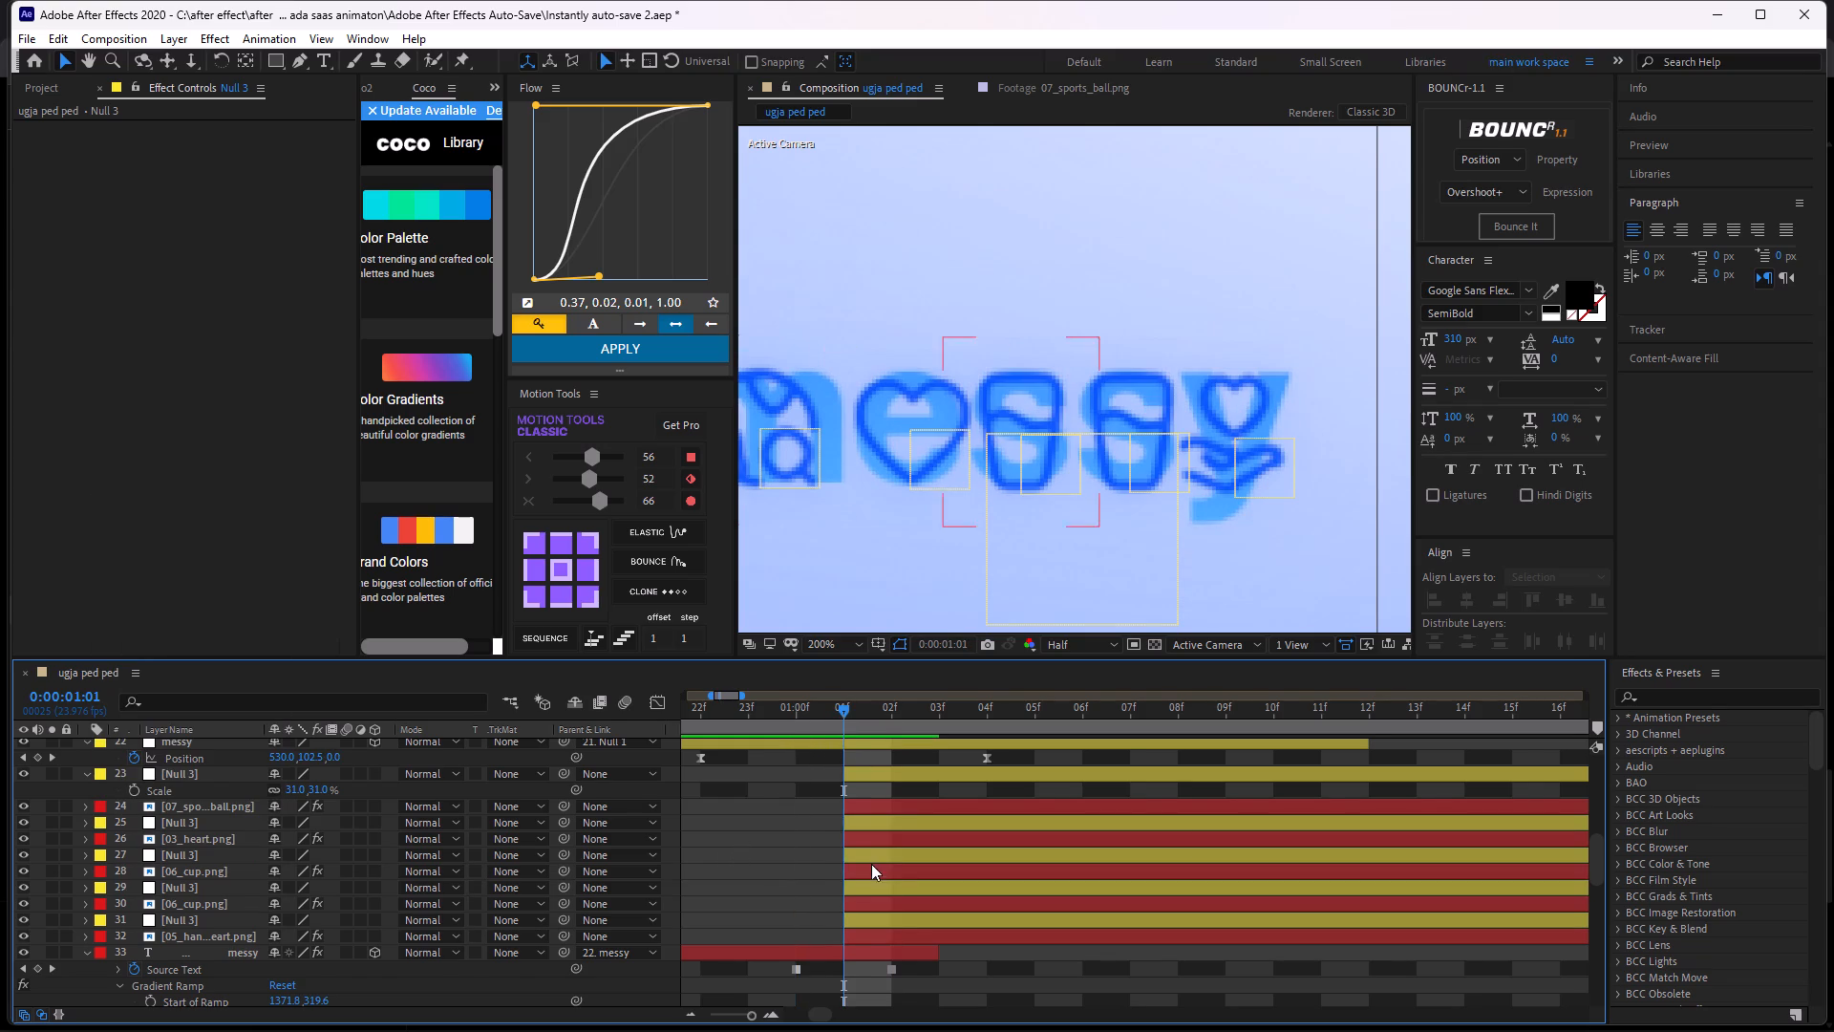
{"action": "middle_click_drag", "start_coordinate": [868, 862], "coordinate": [821, 786]}
{"action": "left_click", "coordinate": [825, 905]}
{"action": "left_click", "coordinate": [847, 873]}
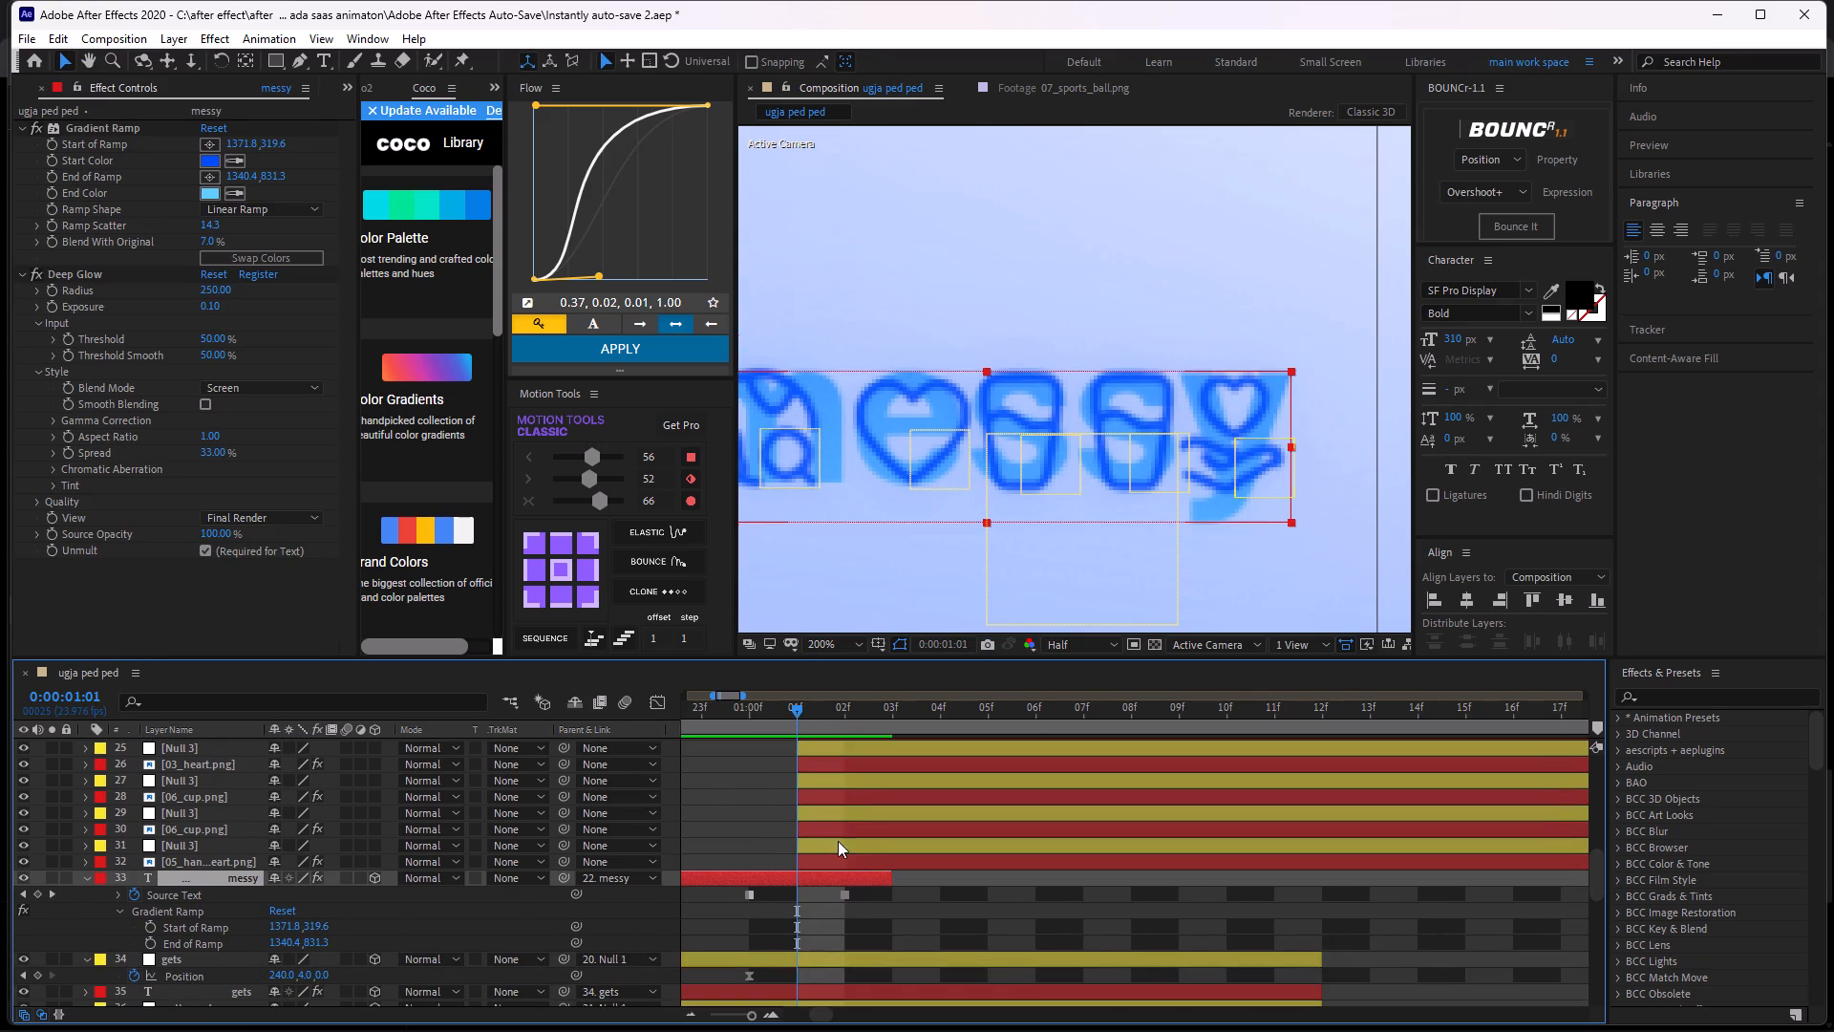
{"action": "left_click", "coordinate": [823, 862]}
{"action": "left_click", "coordinate": [822, 849]}
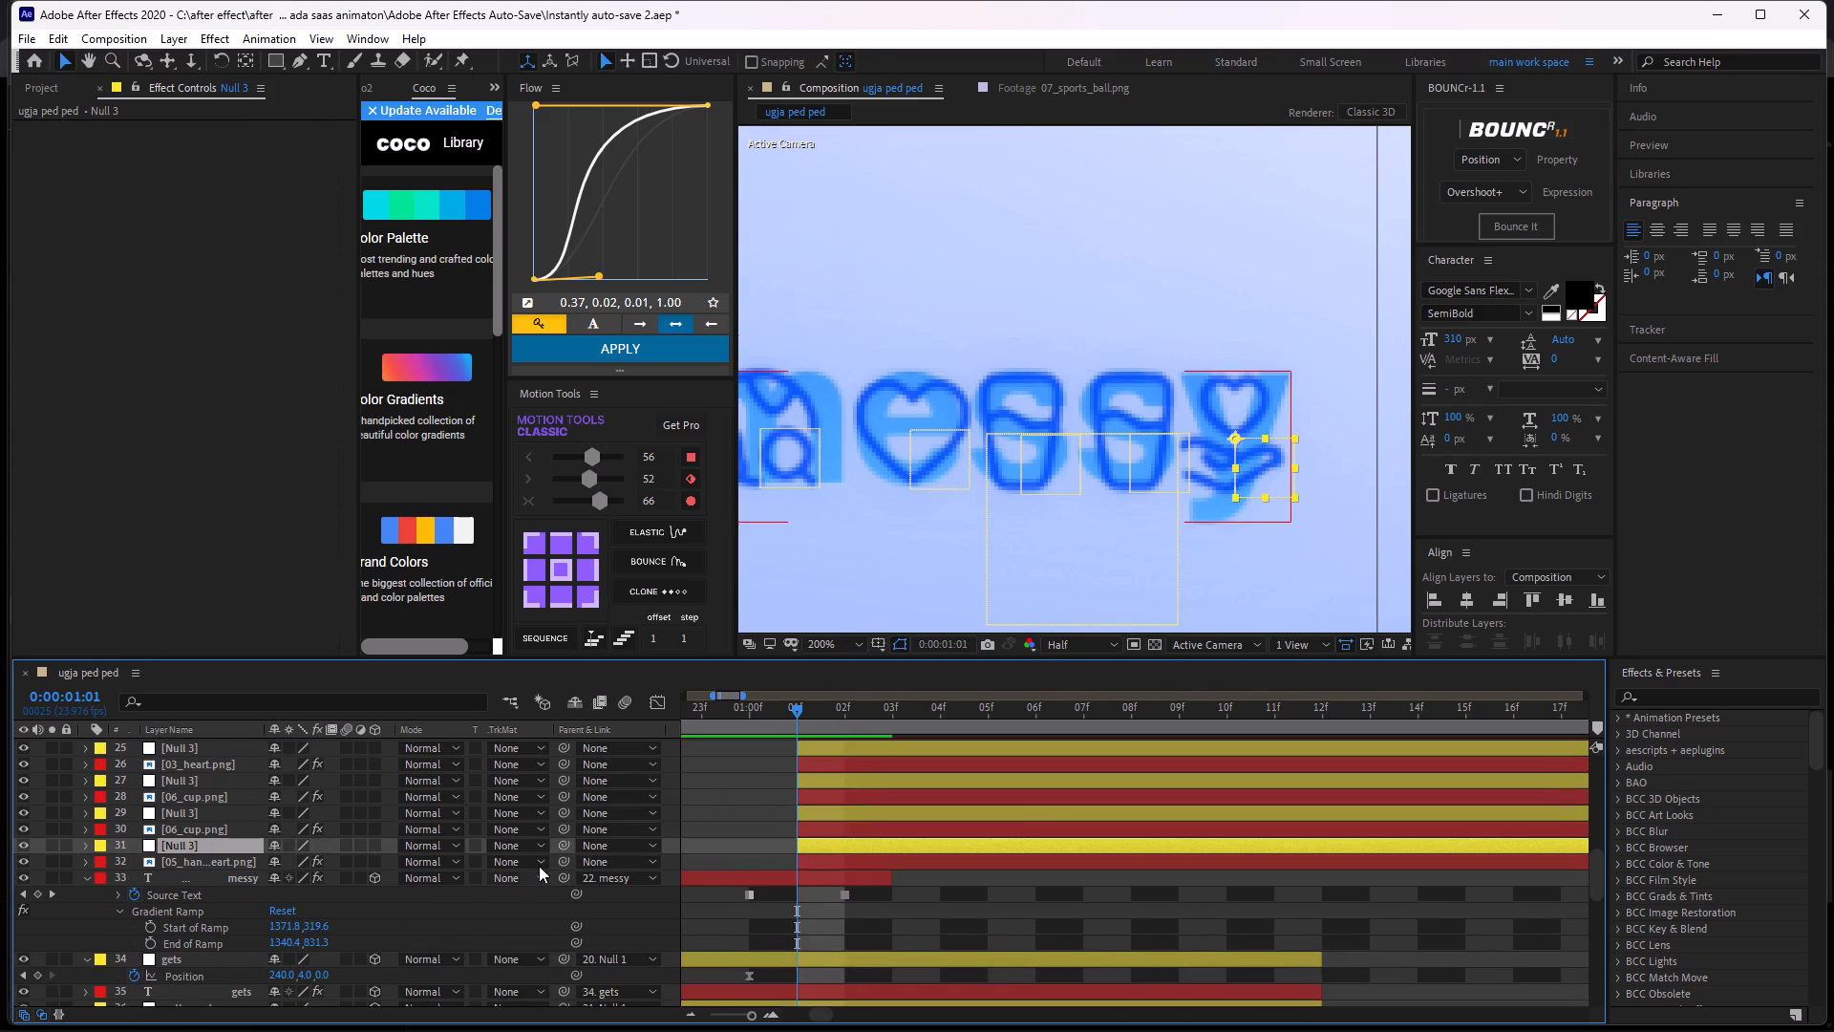
{"action": "left_click_drag", "start_coordinate": [558, 856], "coordinate": [205, 850]}
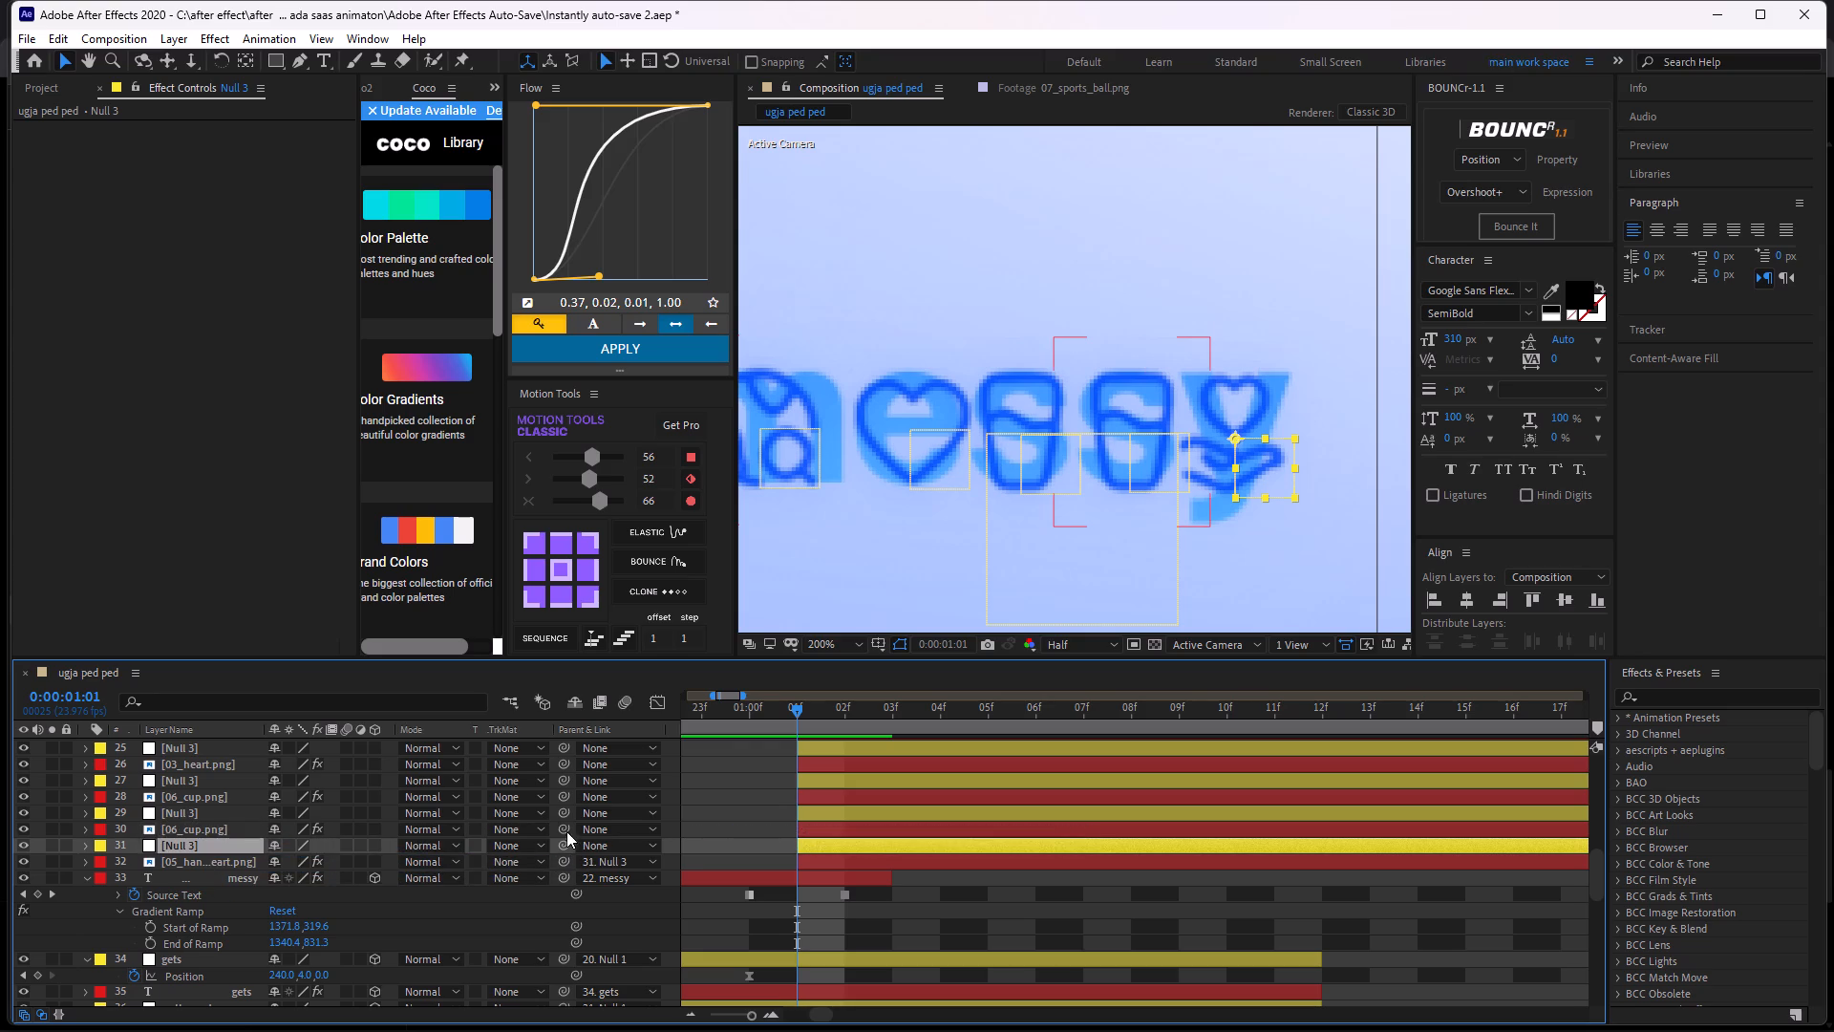
{"action": "left_click_drag", "start_coordinate": [562, 830], "coordinate": [256, 812]}
{"action": "left_click_drag", "start_coordinate": [565, 813], "coordinate": [288, 827]}
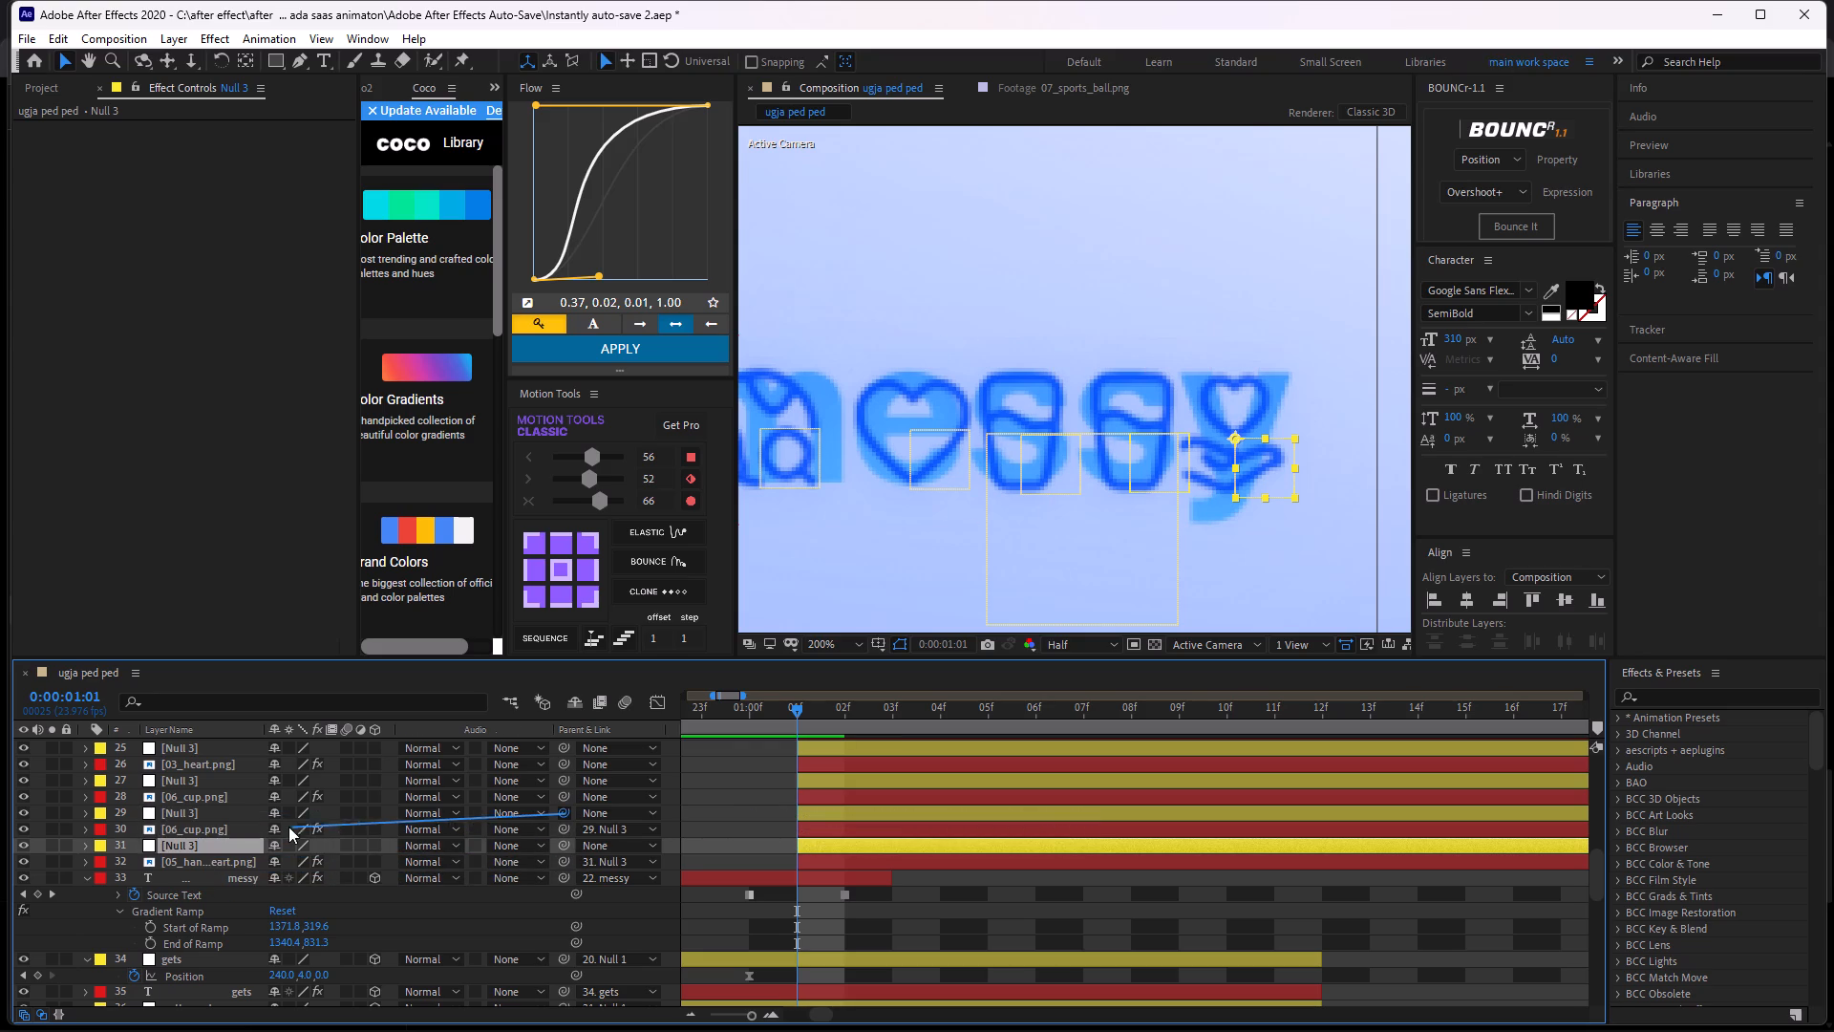
{"action": "left_click_drag", "start_coordinate": [288, 827], "coordinate": [544, 813]}
{"action": "left_click_drag", "start_coordinate": [564, 795], "coordinate": [228, 774]}
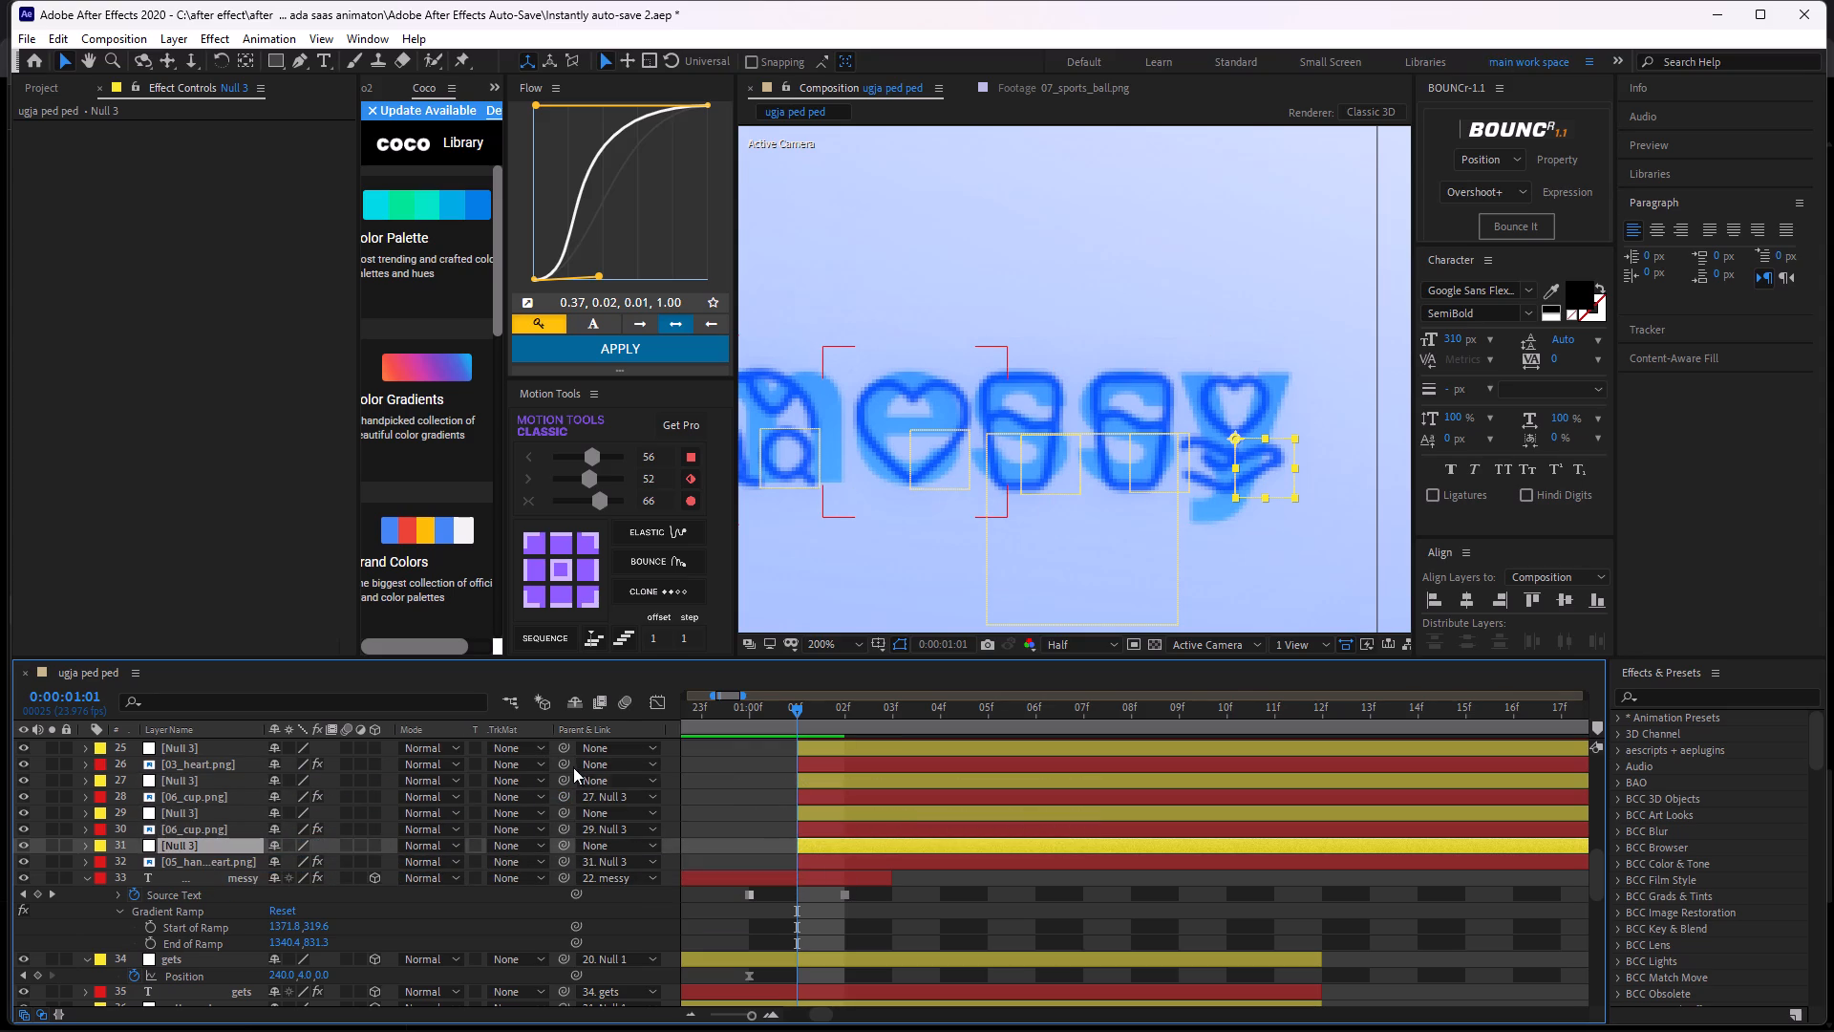
{"action": "left_click_drag", "start_coordinate": [565, 762], "coordinate": [219, 748]}
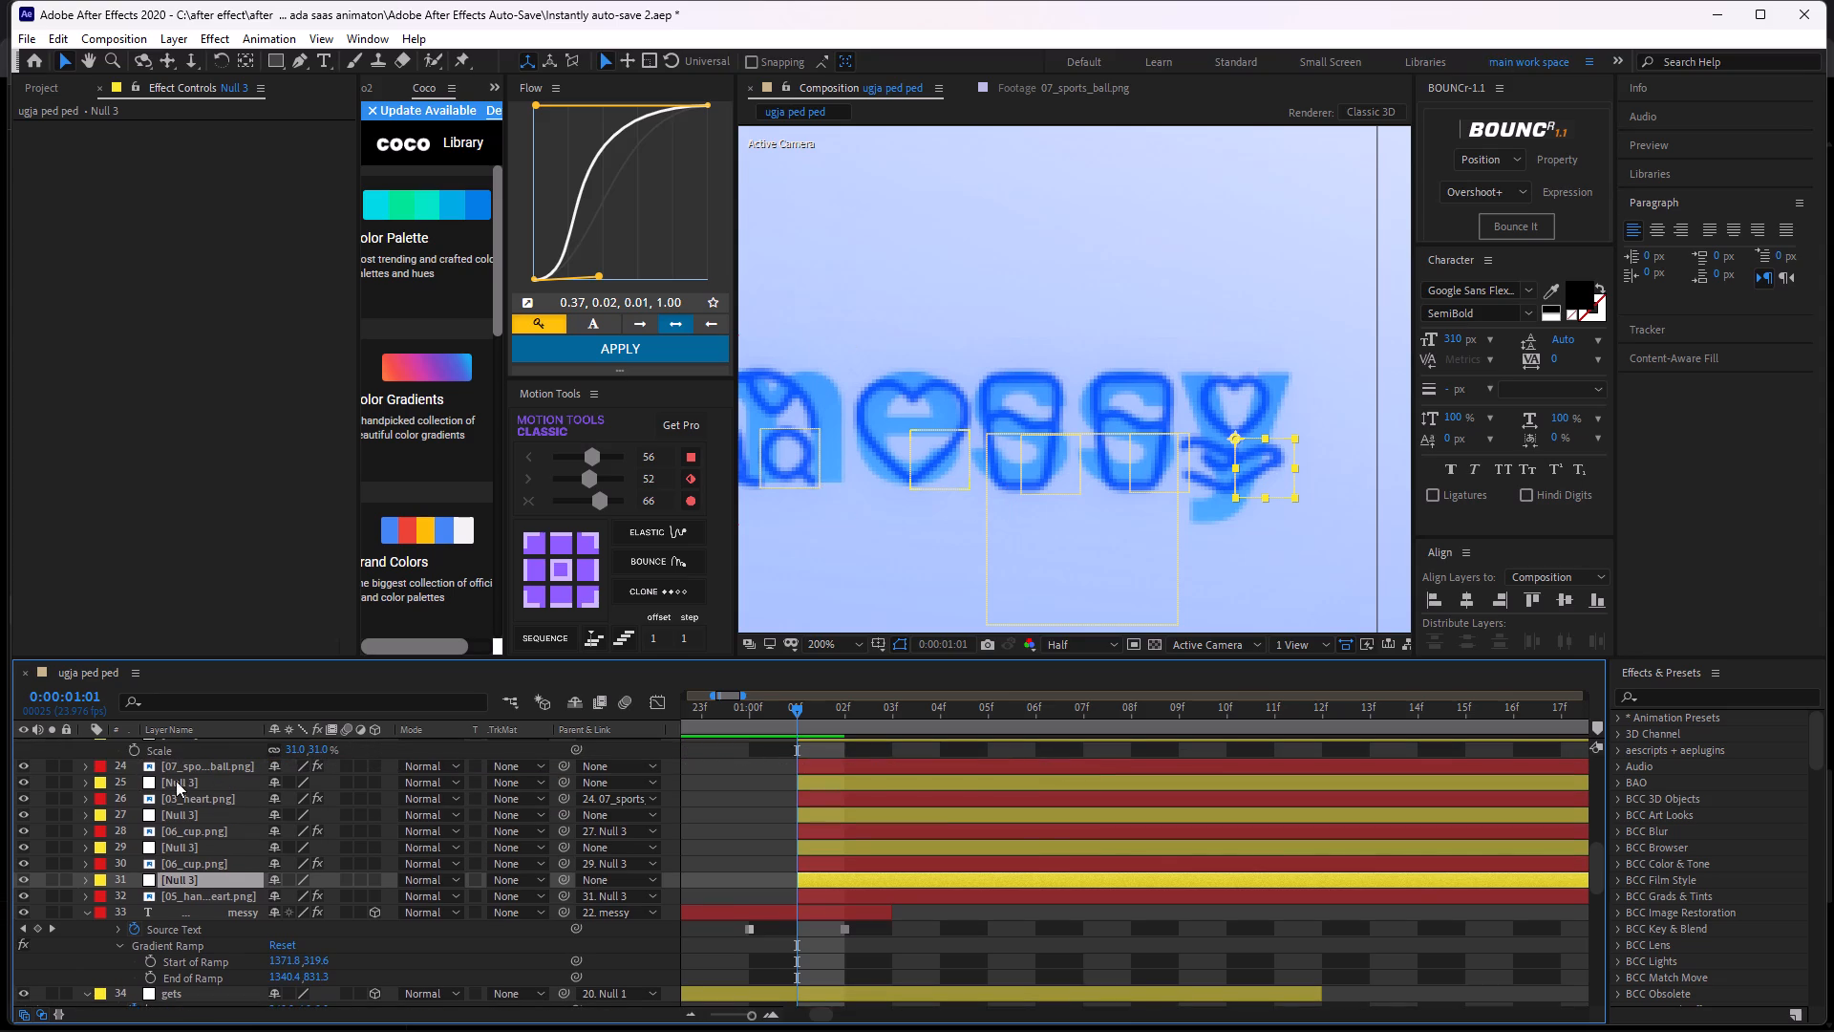
Rename the null above 05_hands_heart.png to 1, the null above the lower 06_cup.png to 2, and the null above the upper one to 3.
{"action": "left_click", "coordinate": [203, 885]}
{"action": "right_click", "coordinate": [203, 885]}
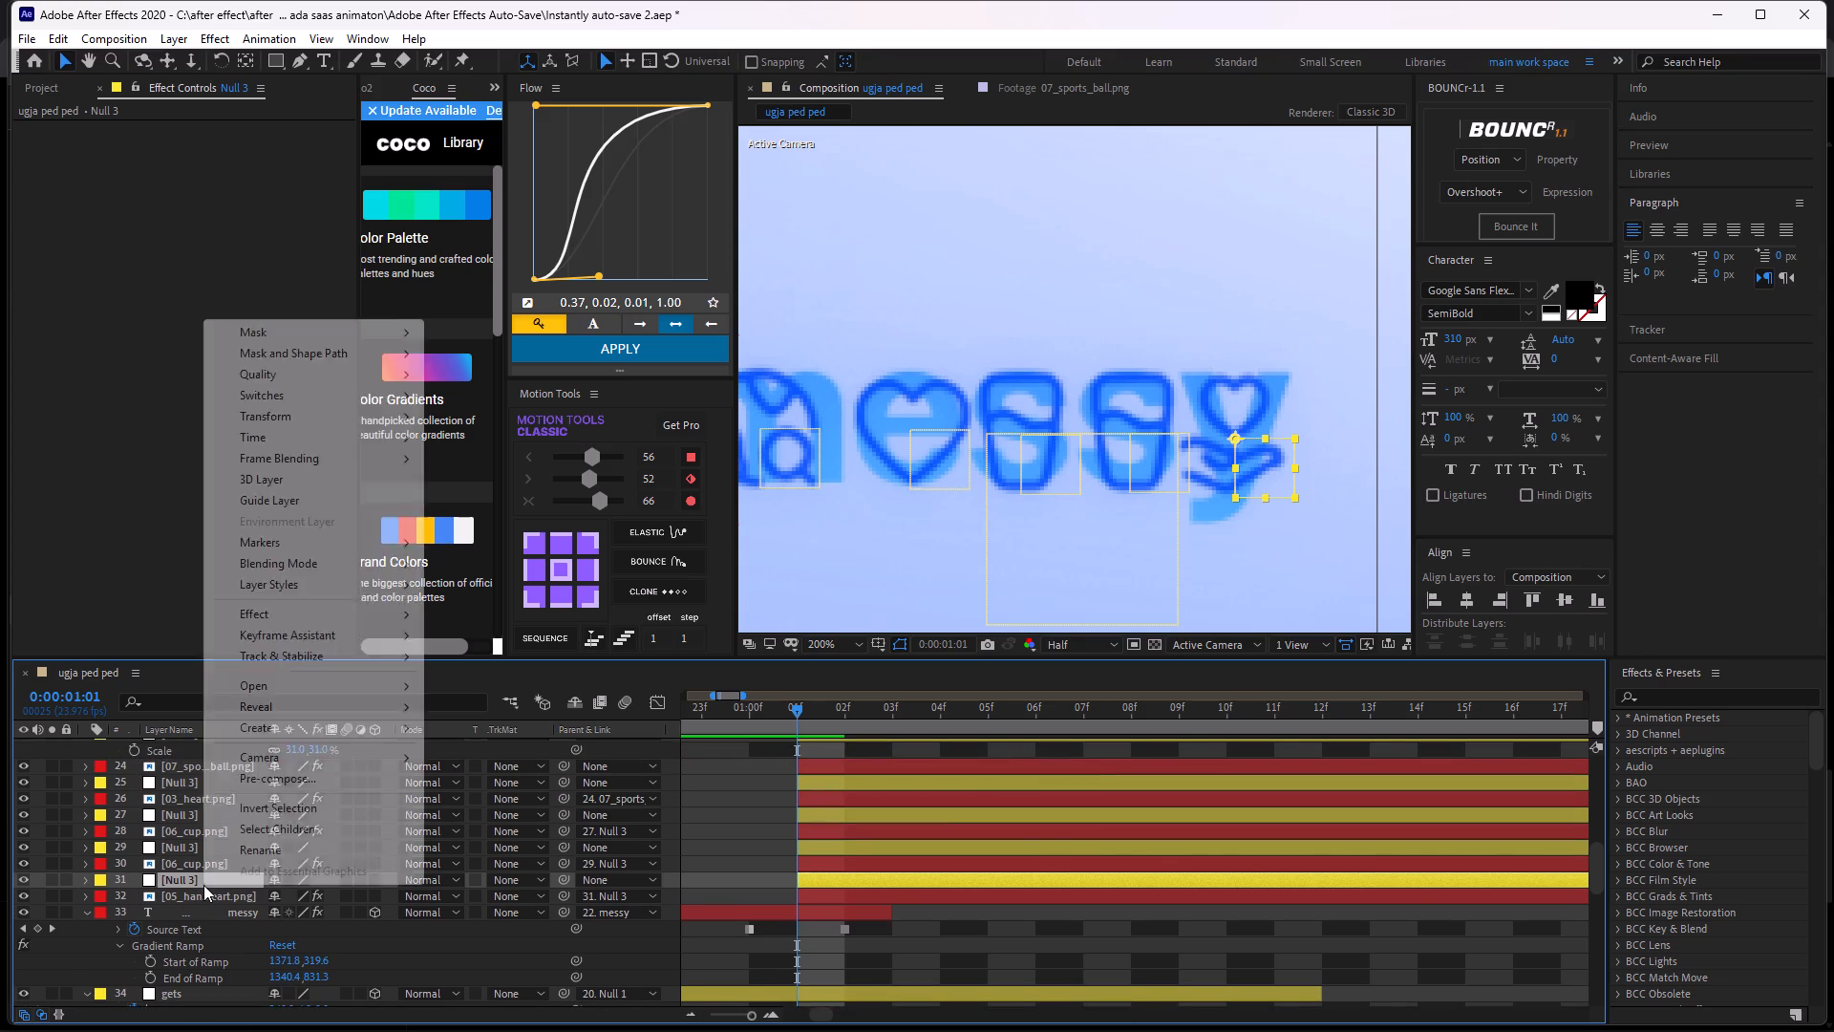
{"action": "left_click", "coordinate": [330, 851]}
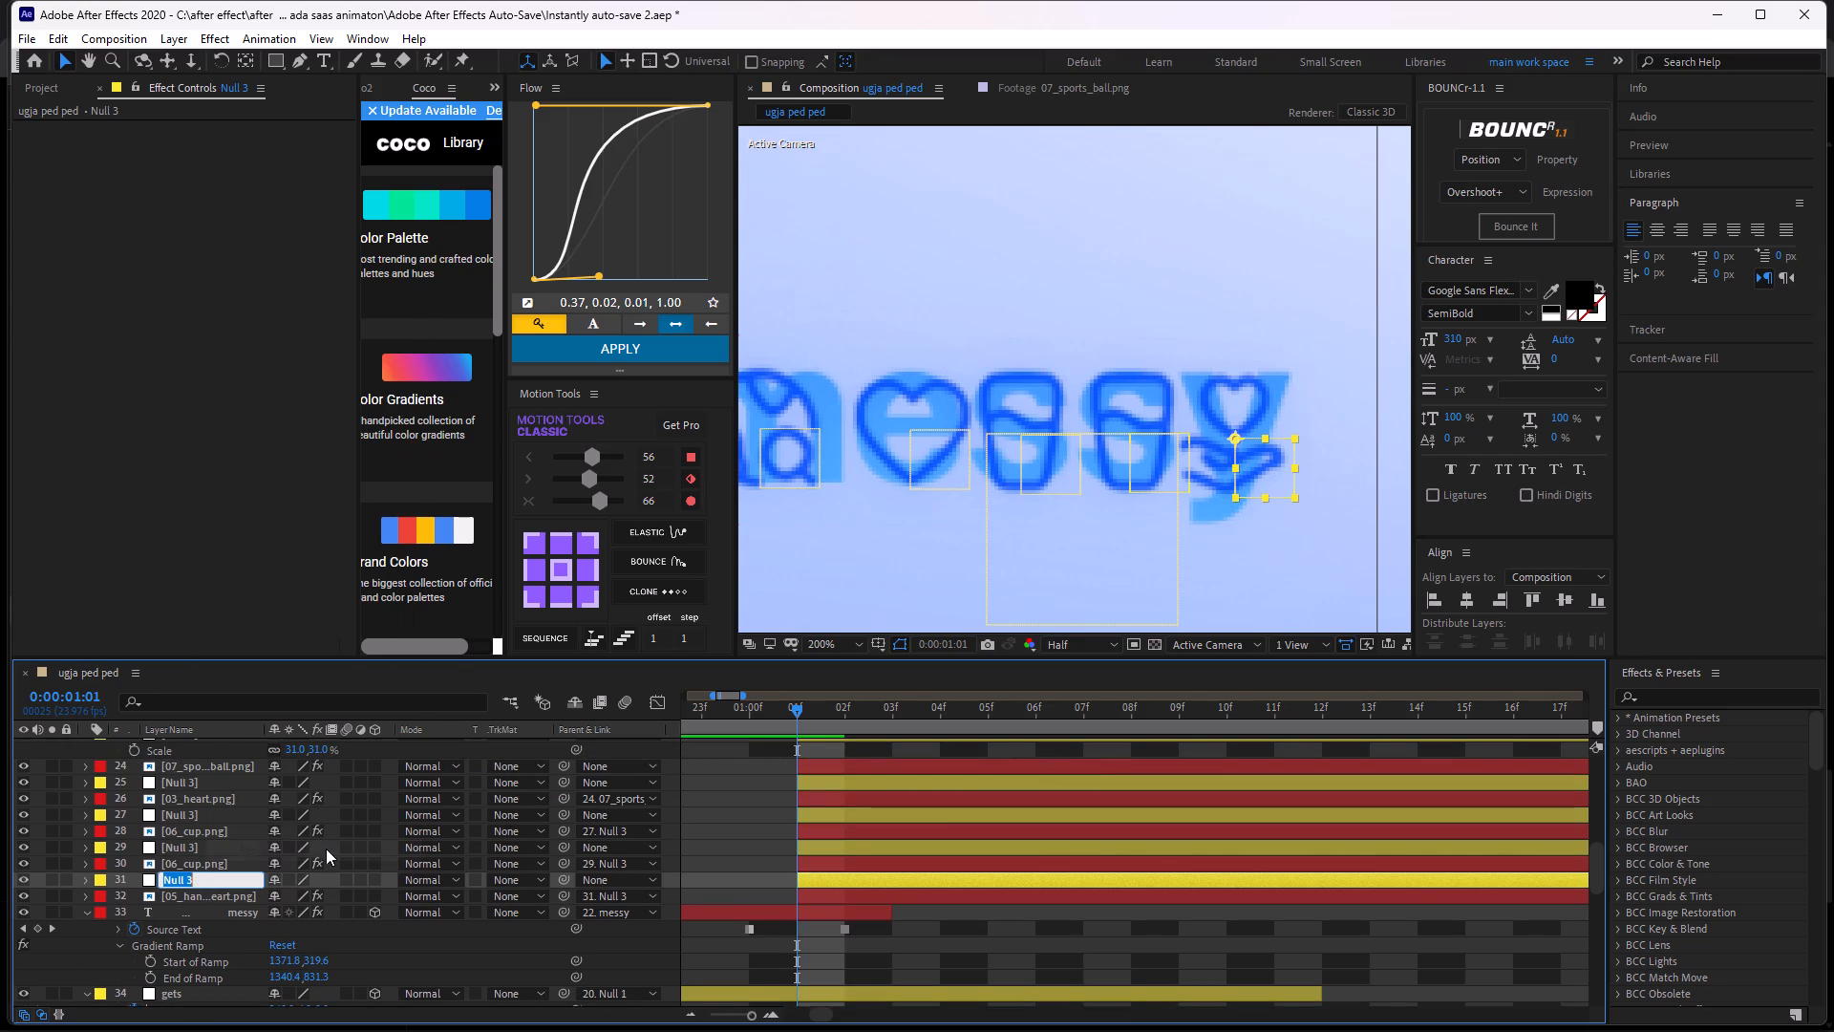
{"action": "key", "text": "1"}
{"action": "left_click", "coordinate": [194, 854]}
{"action": "right_click", "coordinate": [203, 850]}
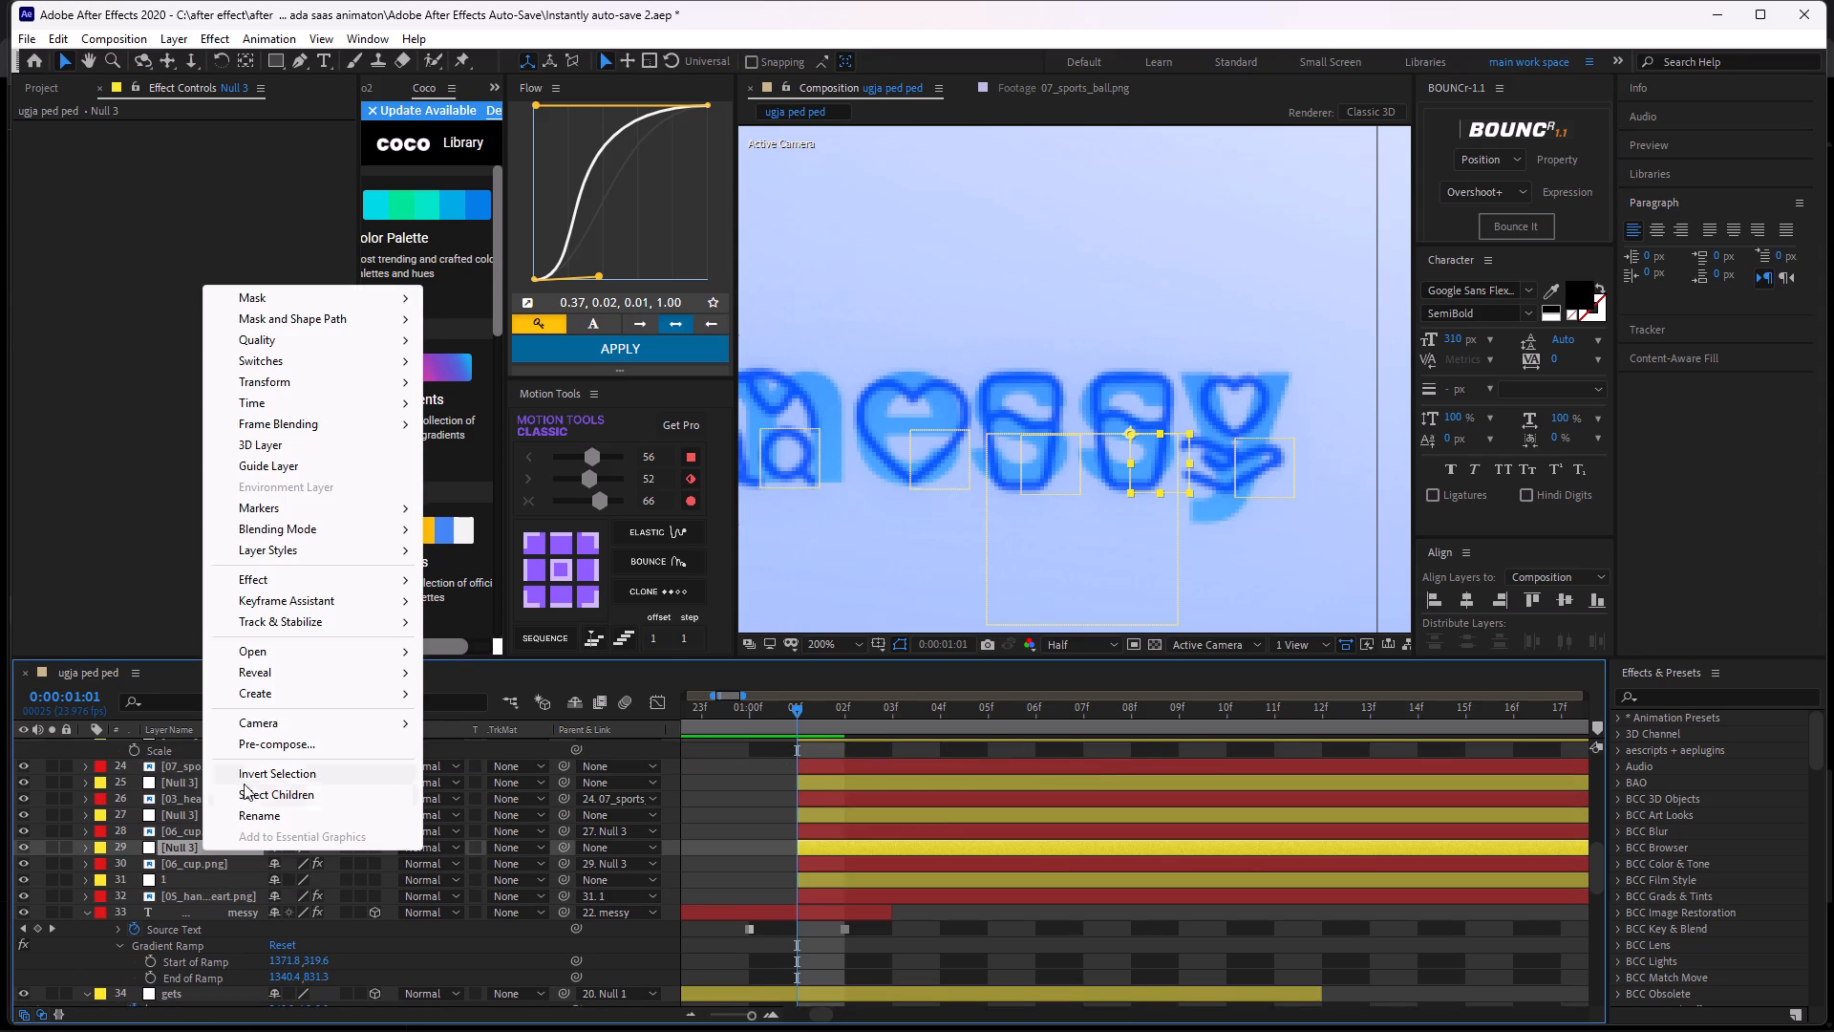
{"action": "left_click", "coordinate": [253, 821]}
{"action": "key", "text": "3"}
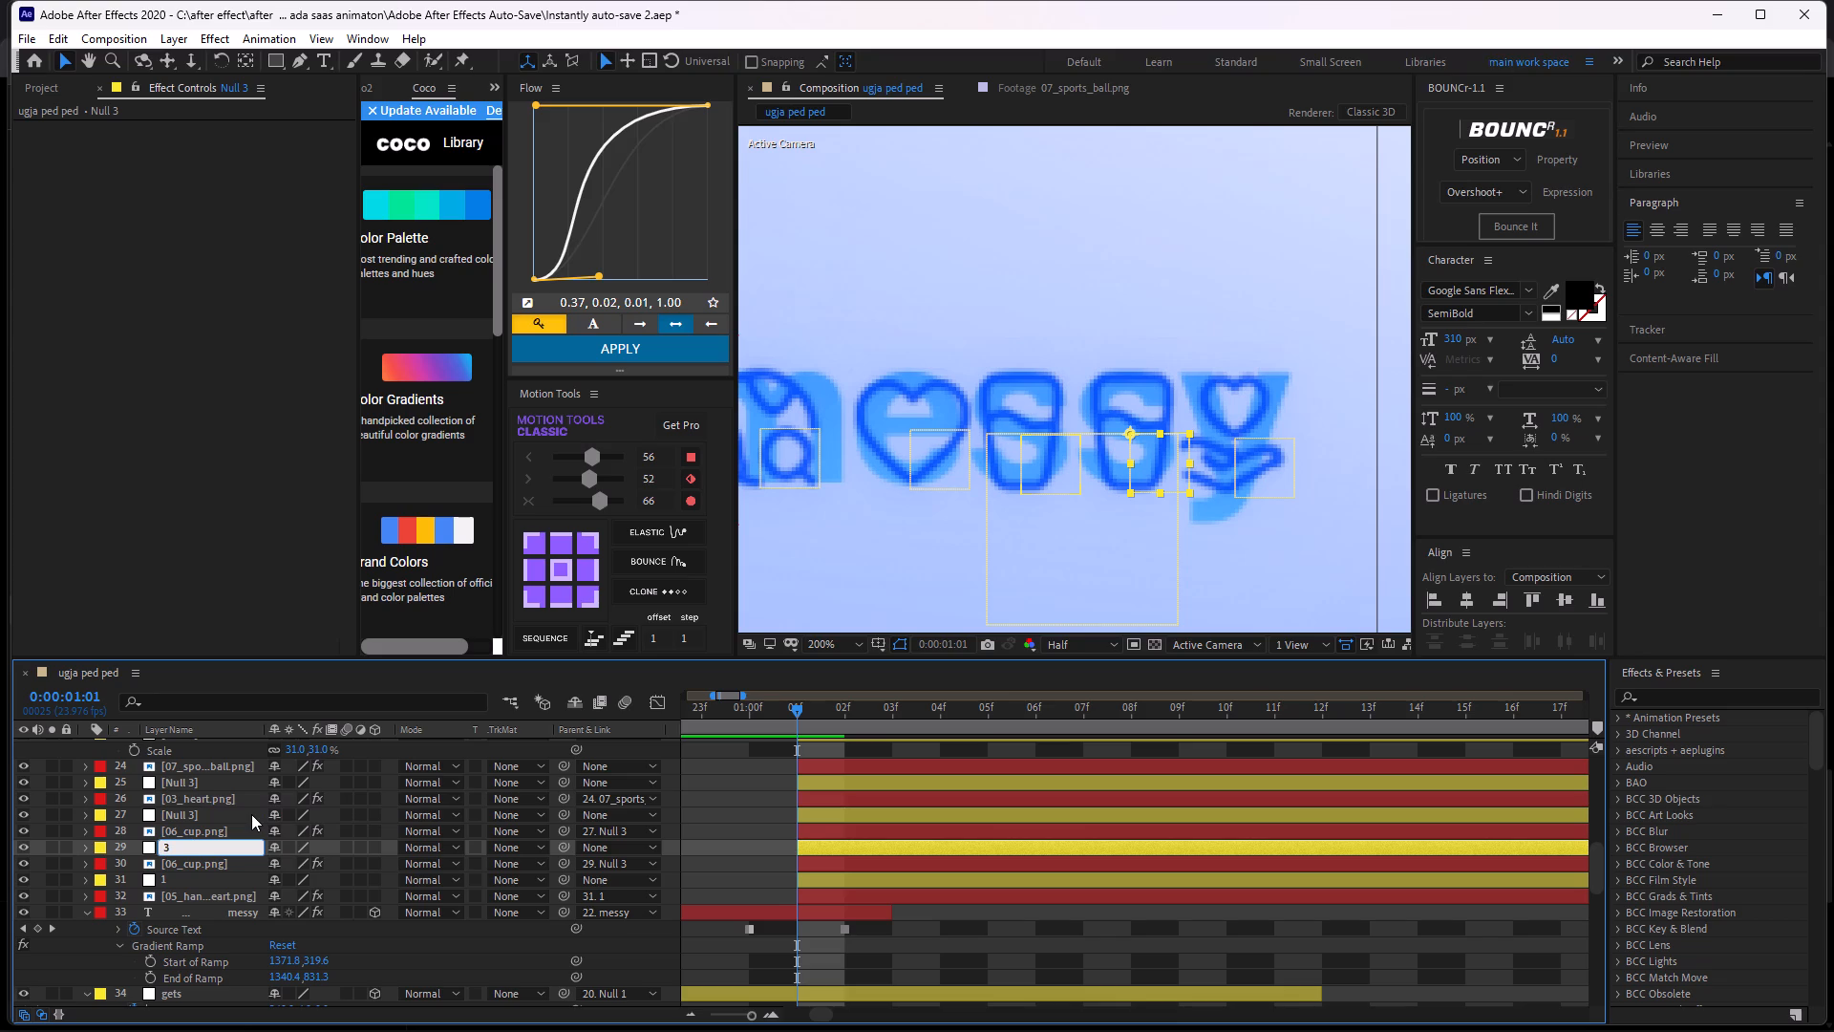
{"action": "key", "text": "BackSpace"}
{"action": "key", "text": "2"}
{"action": "left_click", "coordinate": [233, 813]}
{"action": "right_click", "coordinate": [233, 813]}
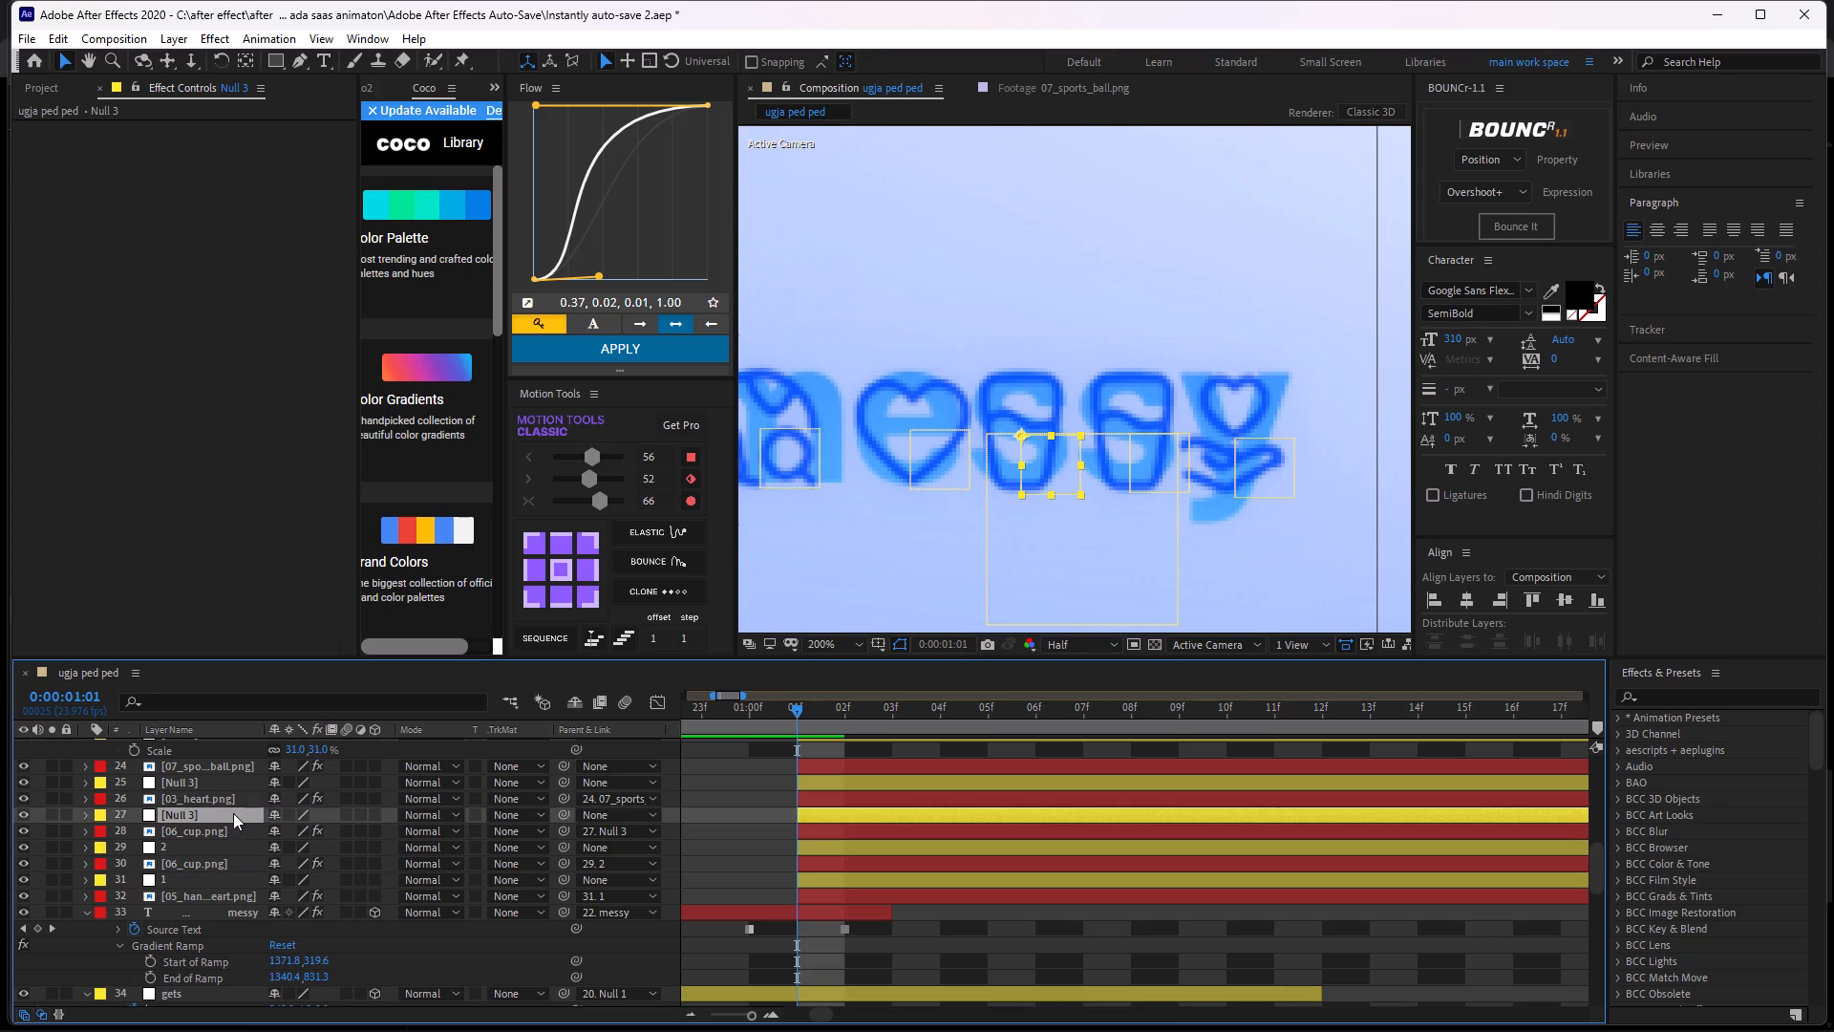
{"action": "left_click", "coordinate": [283, 775]}
{"action": "key", "text": "3"}
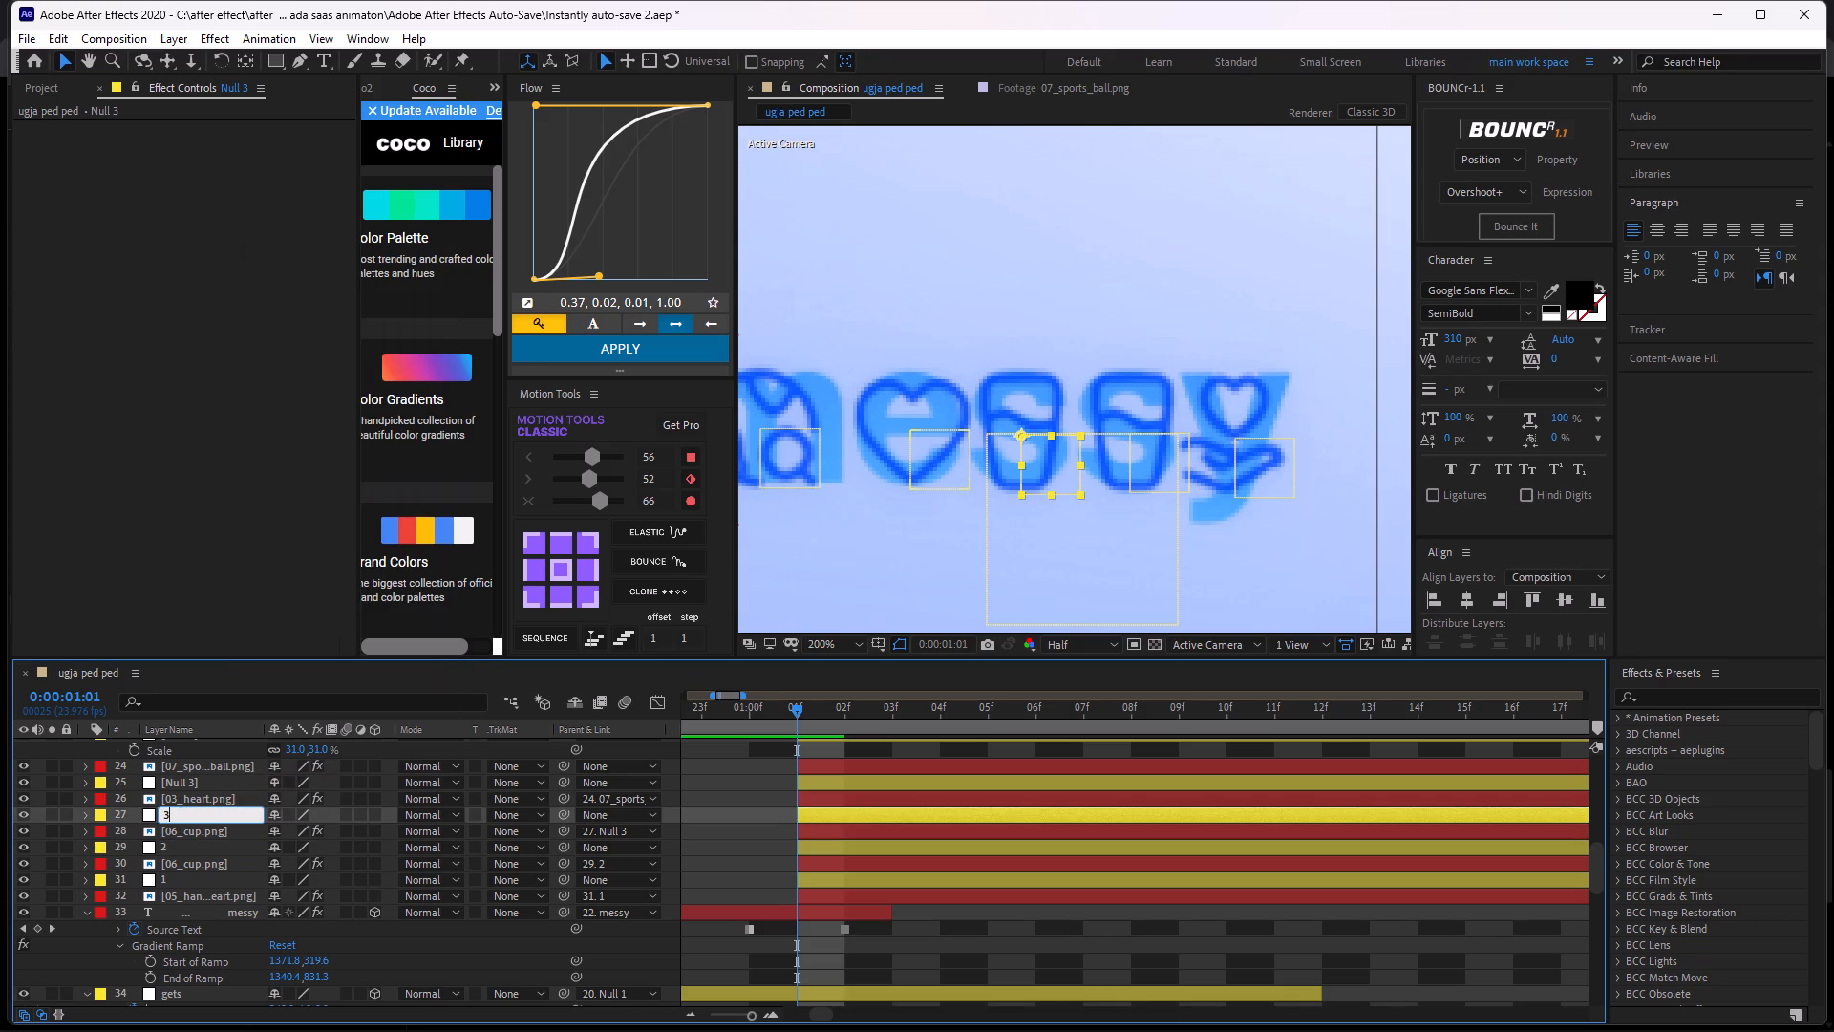
Rename the null above 03_heart.png to 4 and the null above the 07 sports ball layer to 5.
{"action": "left_click", "coordinate": [208, 784]}
{"action": "right_click", "coordinate": [208, 784]}
{"action": "left_click", "coordinate": [277, 745]}
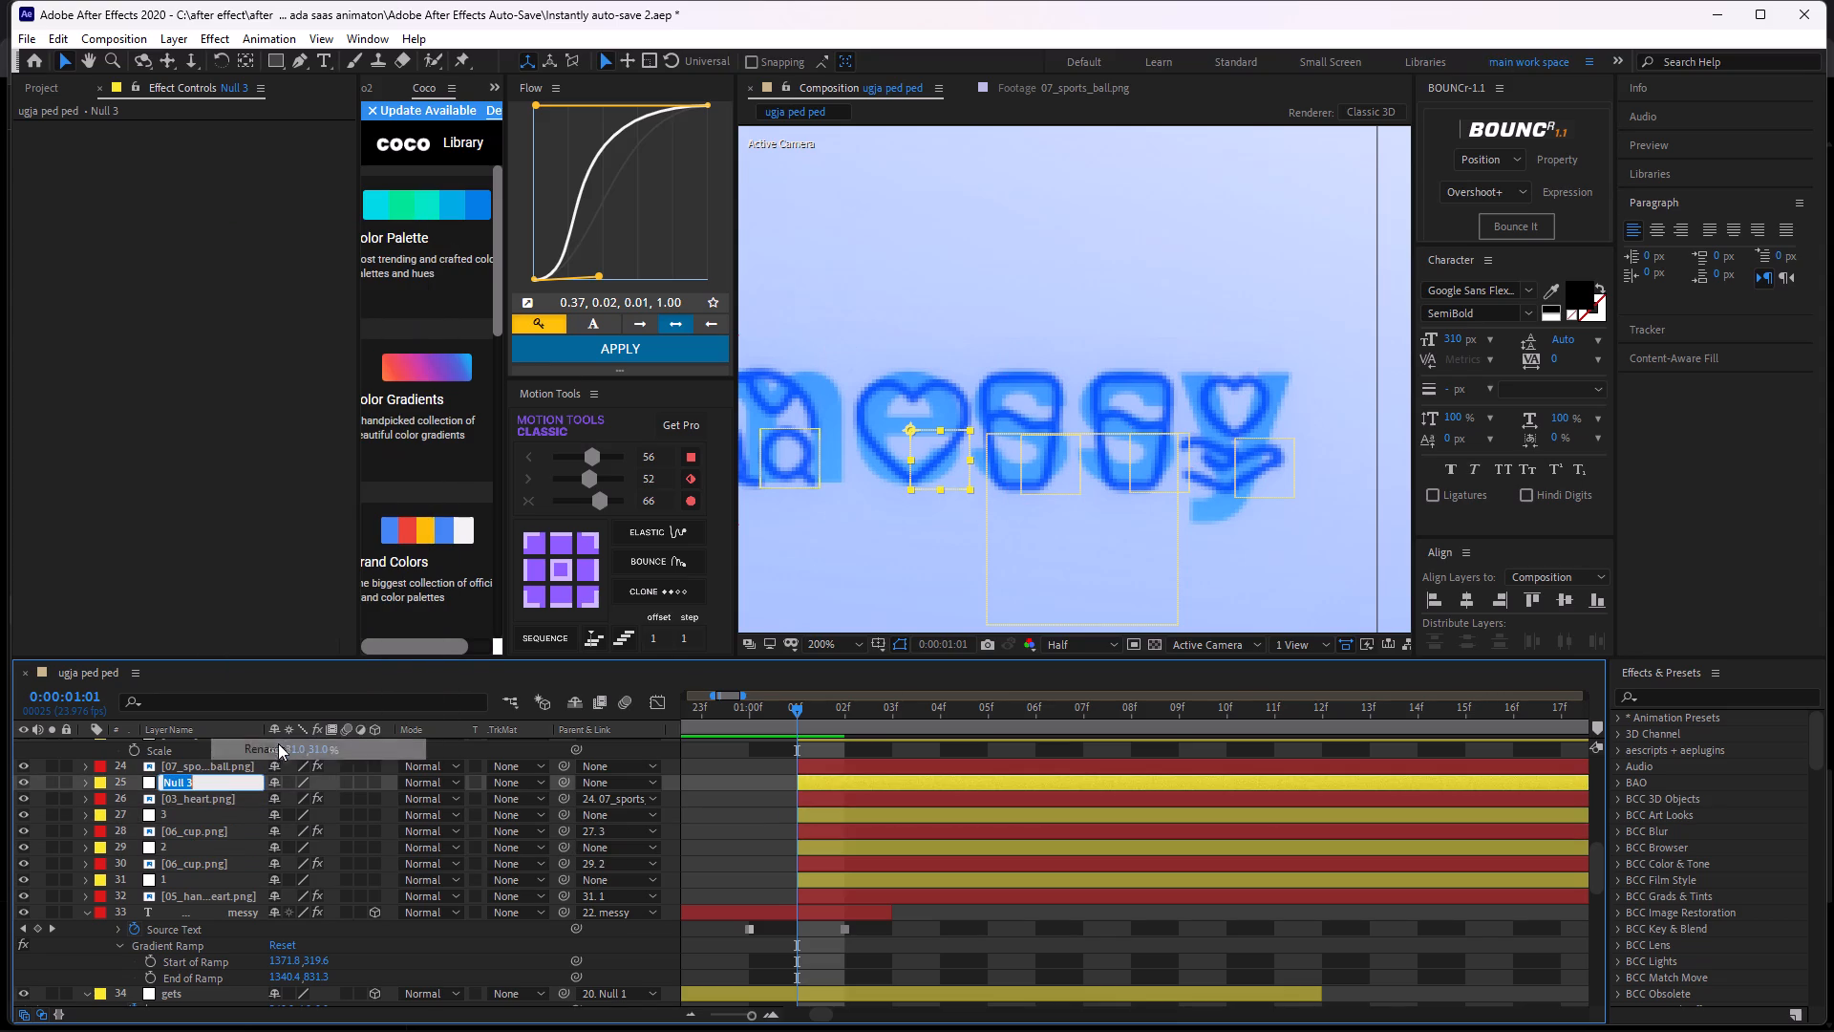
{"action": "key", "text": "5"}
{"action": "key", "text": "BackSpace"}
{"action": "key", "text": "4"}
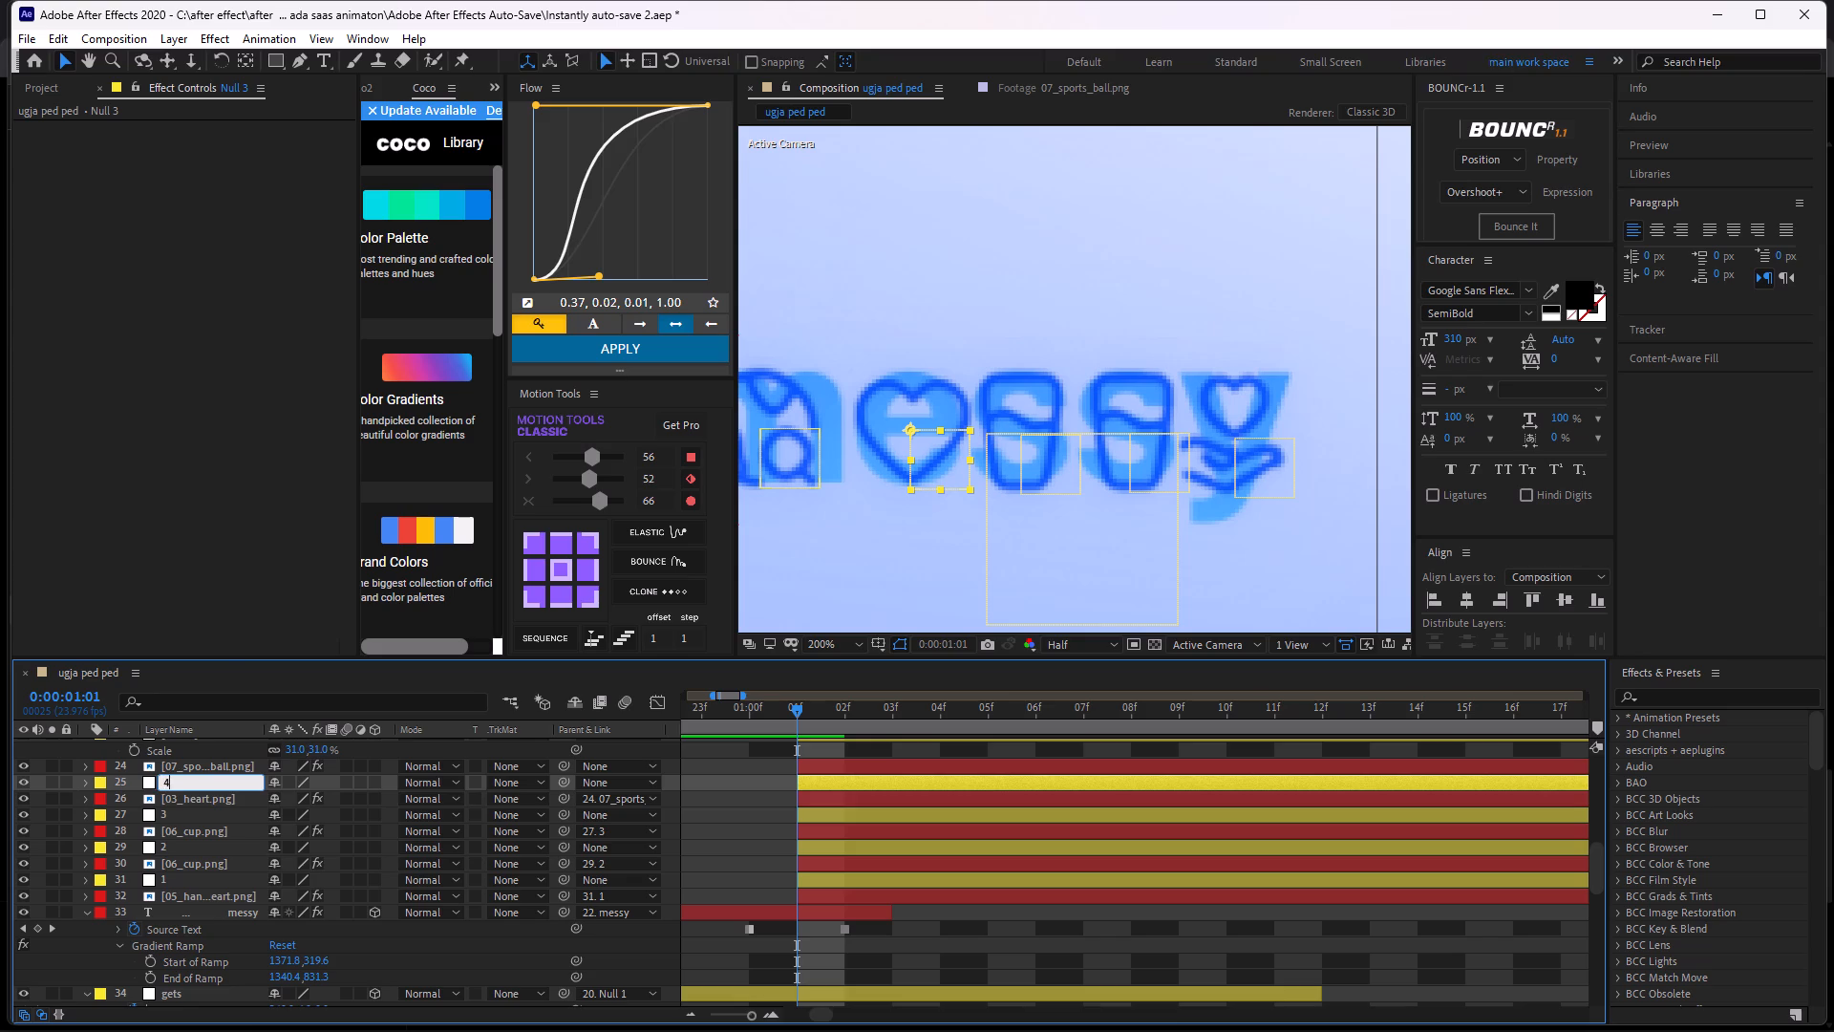
{"action": "scroll", "coordinate": [251, 791], "scroll_direction": "up", "scroll_amount": 1}
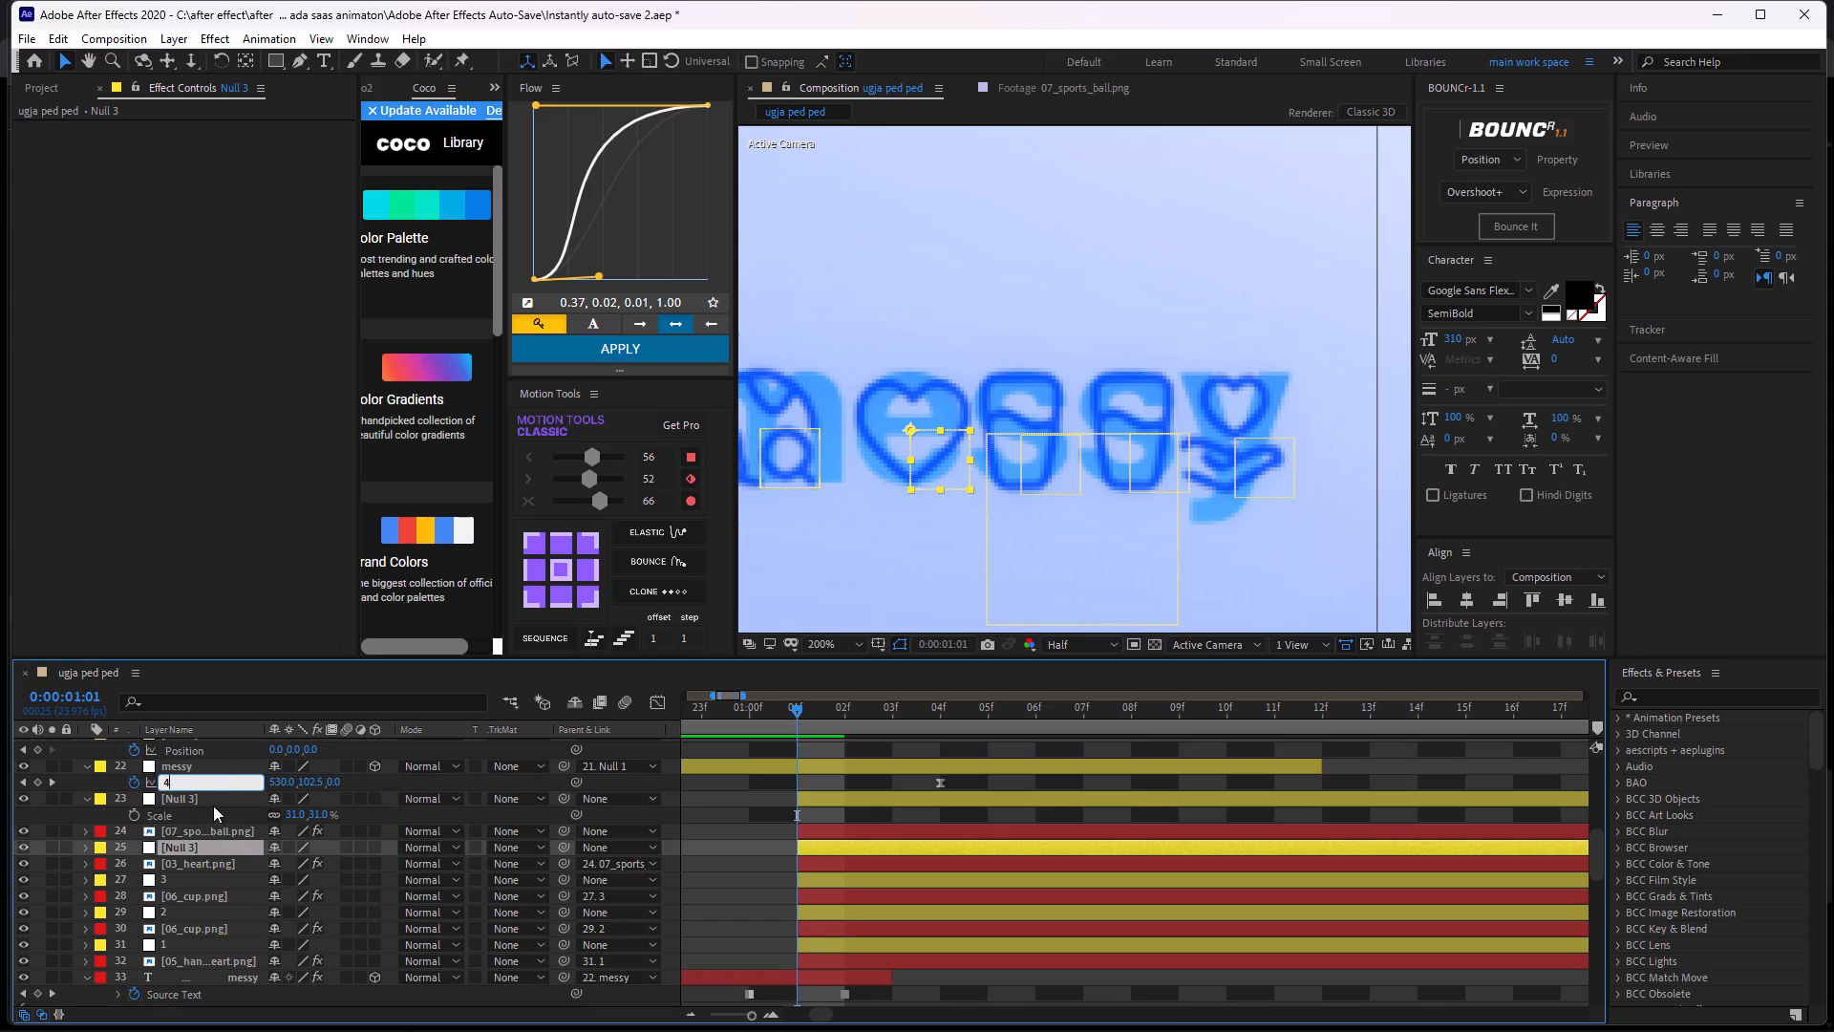
{"action": "left_click", "coordinate": [218, 810]}
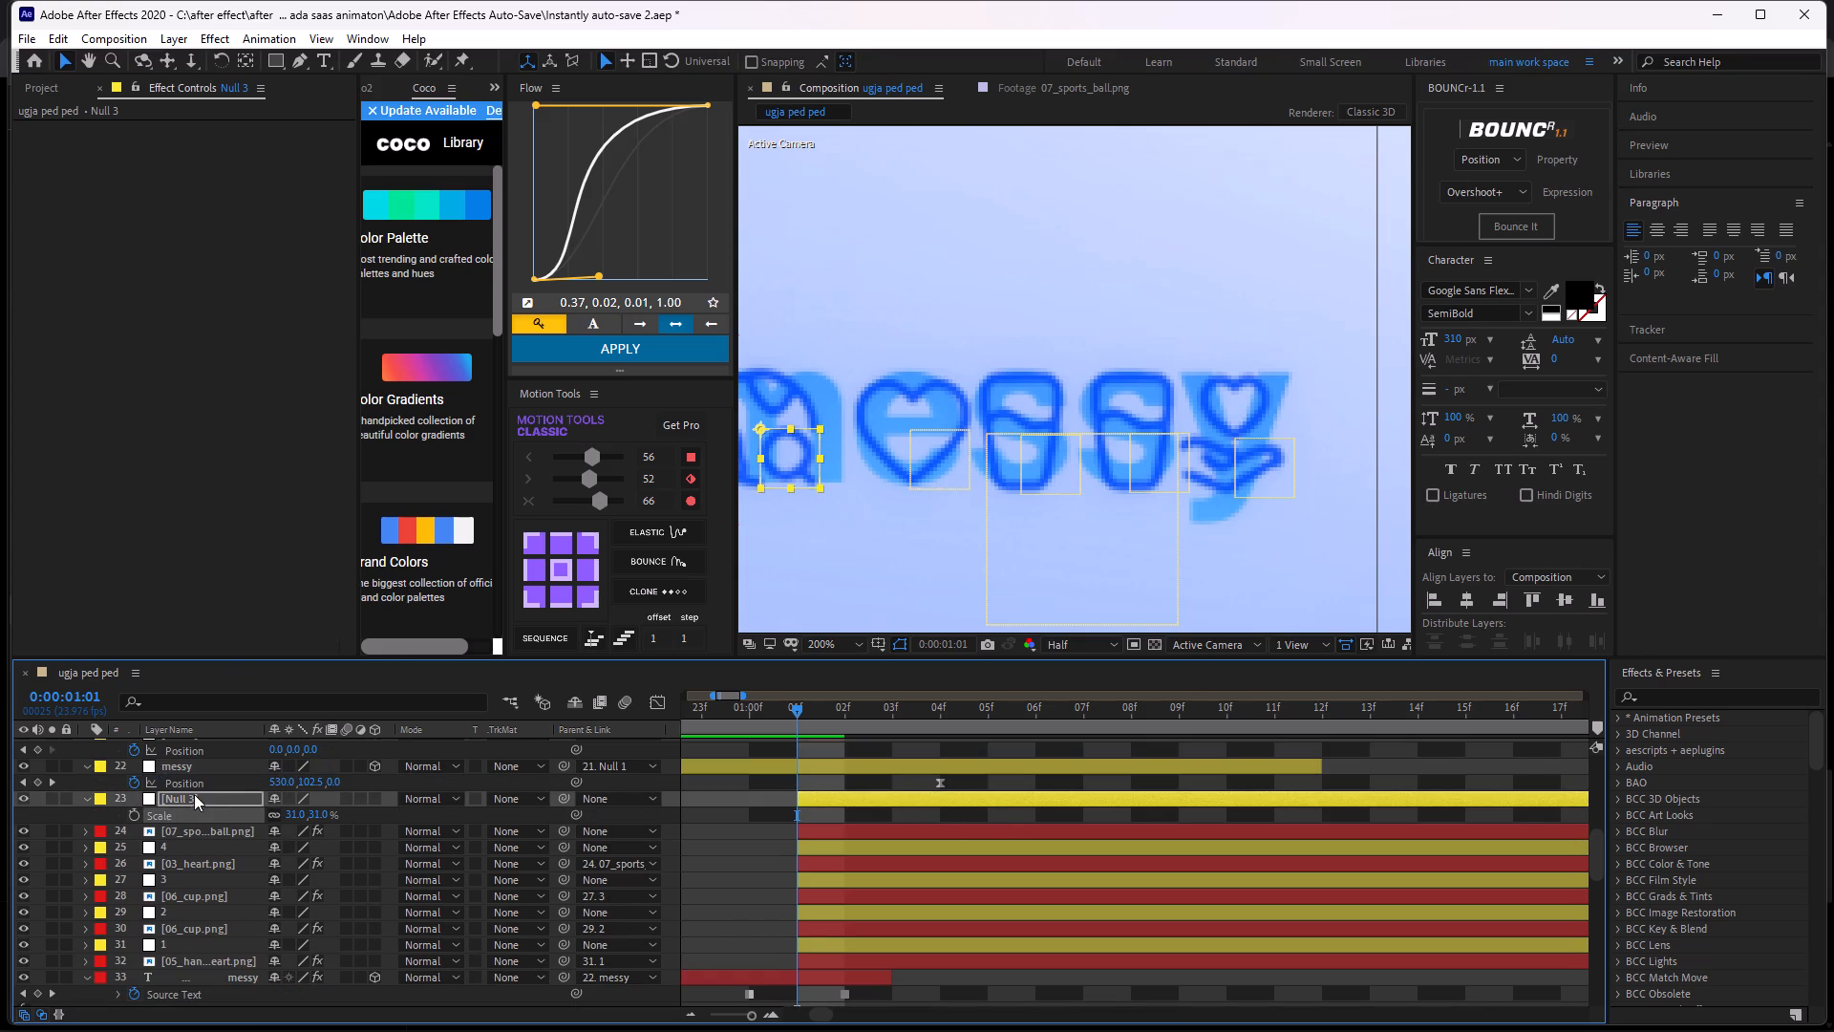
{"action": "left_click", "coordinate": [194, 794]}
{"action": "right_click", "coordinate": [195, 791]}
{"action": "left_click", "coordinate": [227, 756]}
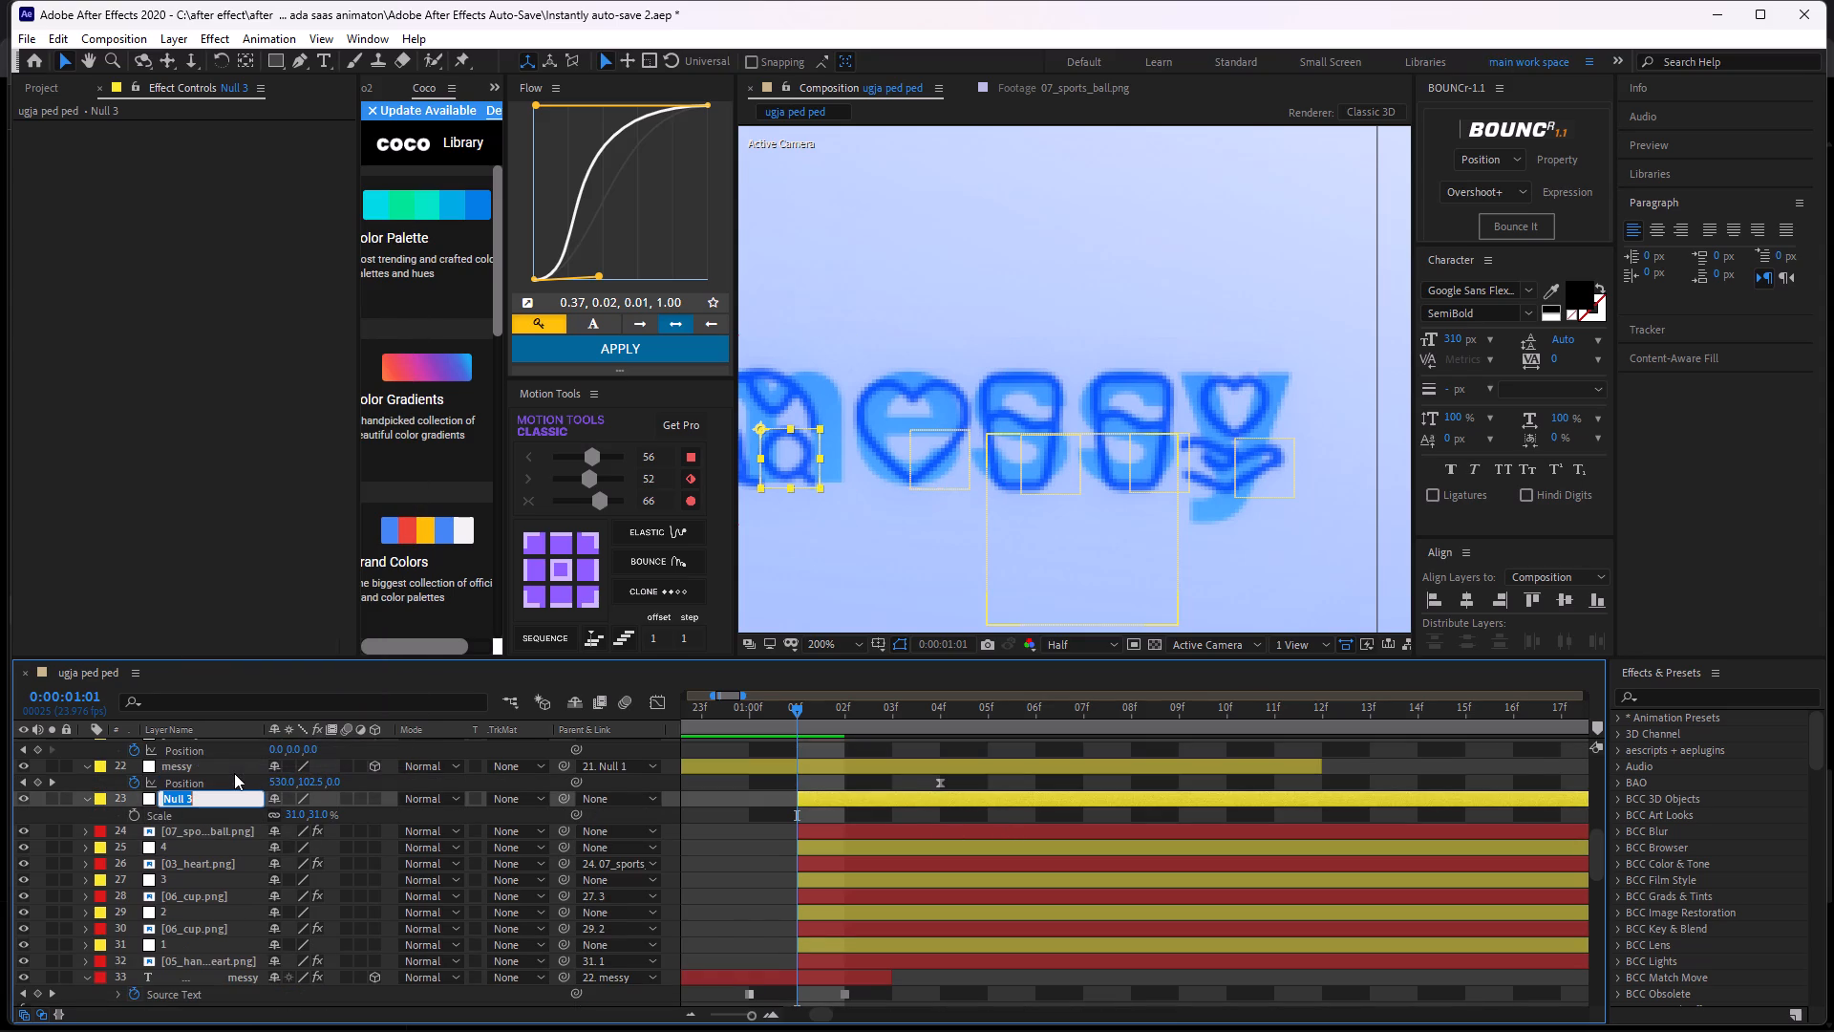
{"action": "key", "text": "5"}
{"action": "left_click", "coordinate": [726, 804]}
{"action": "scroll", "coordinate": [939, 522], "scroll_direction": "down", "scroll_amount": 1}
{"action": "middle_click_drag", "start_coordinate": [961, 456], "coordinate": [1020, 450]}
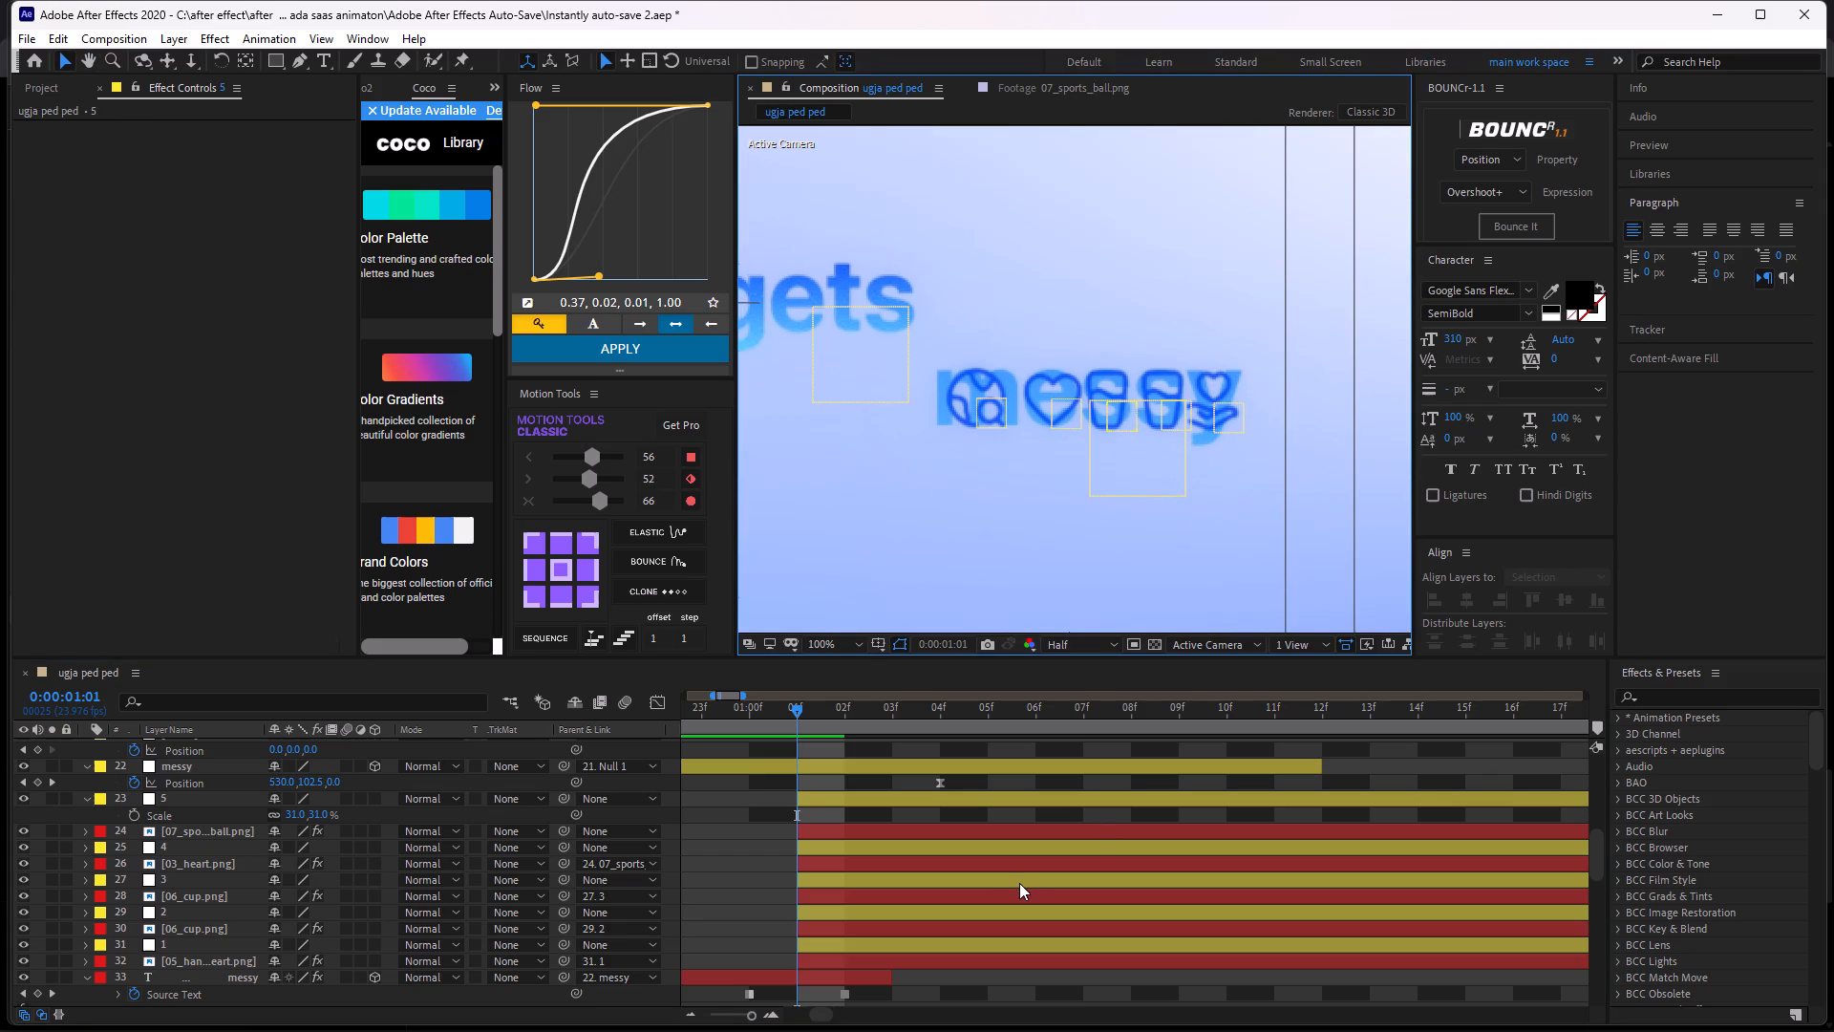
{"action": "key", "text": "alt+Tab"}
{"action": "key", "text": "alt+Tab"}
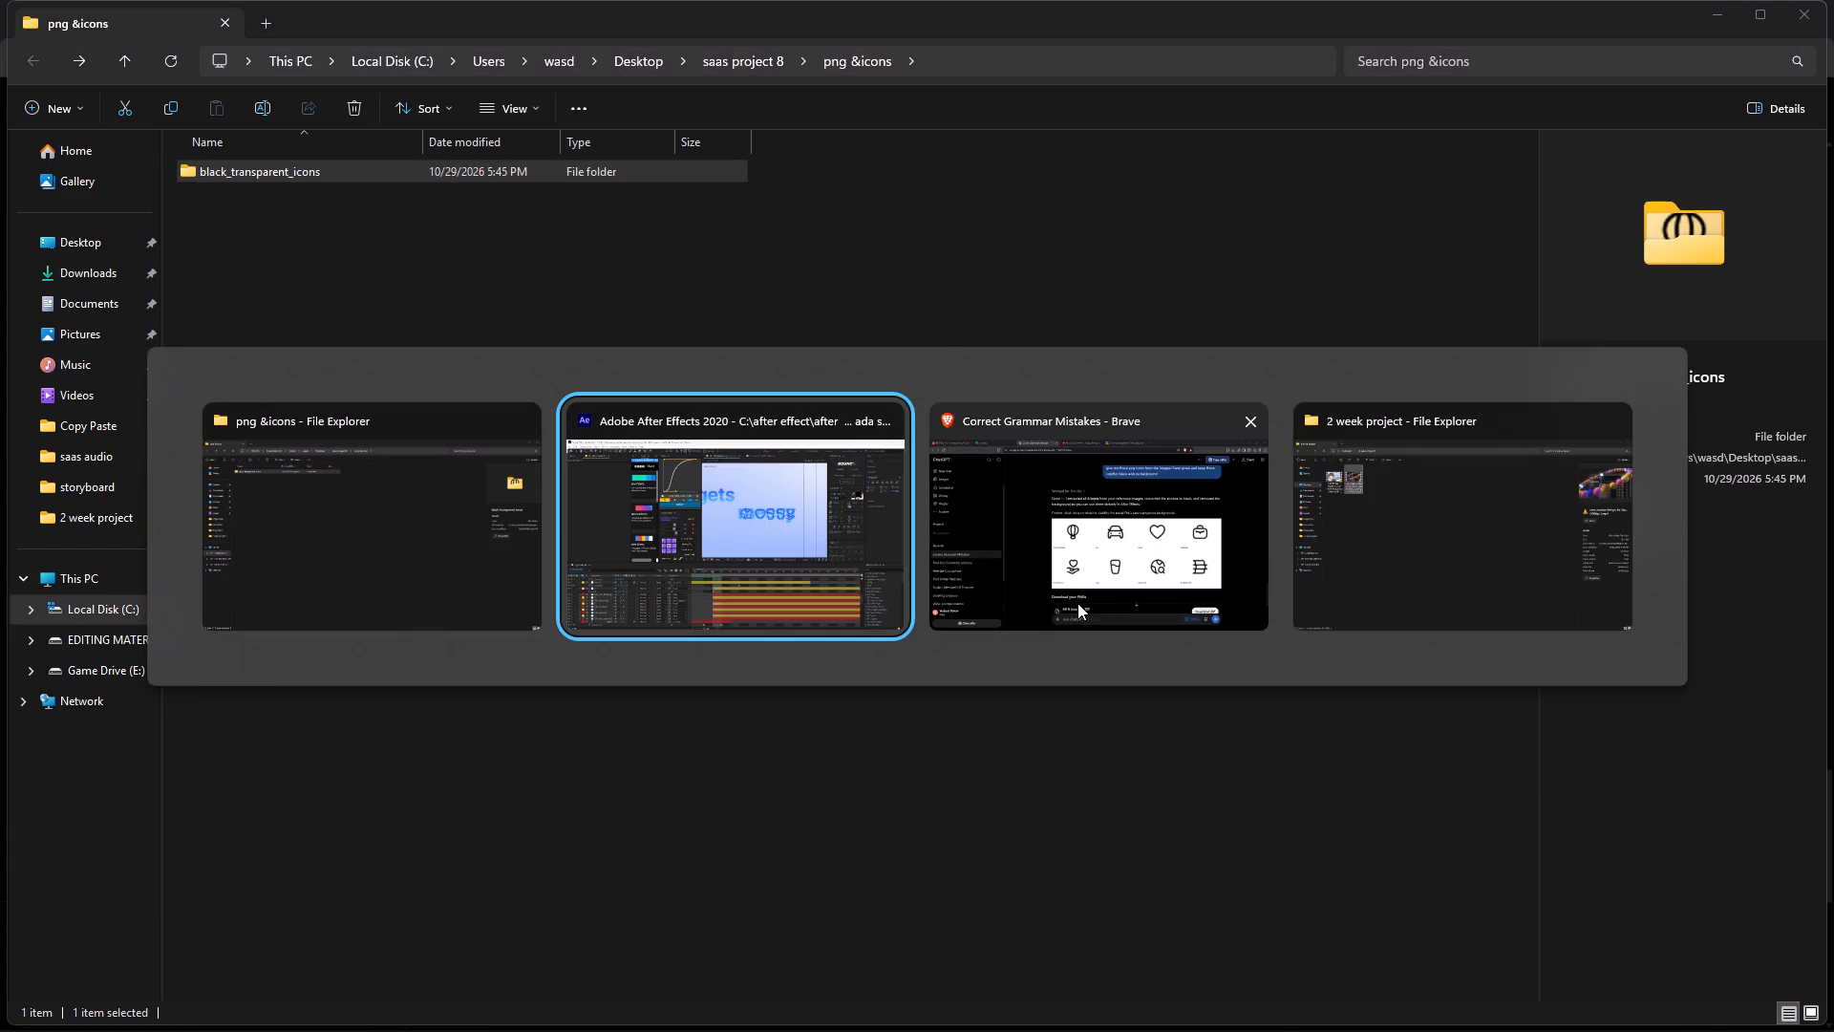
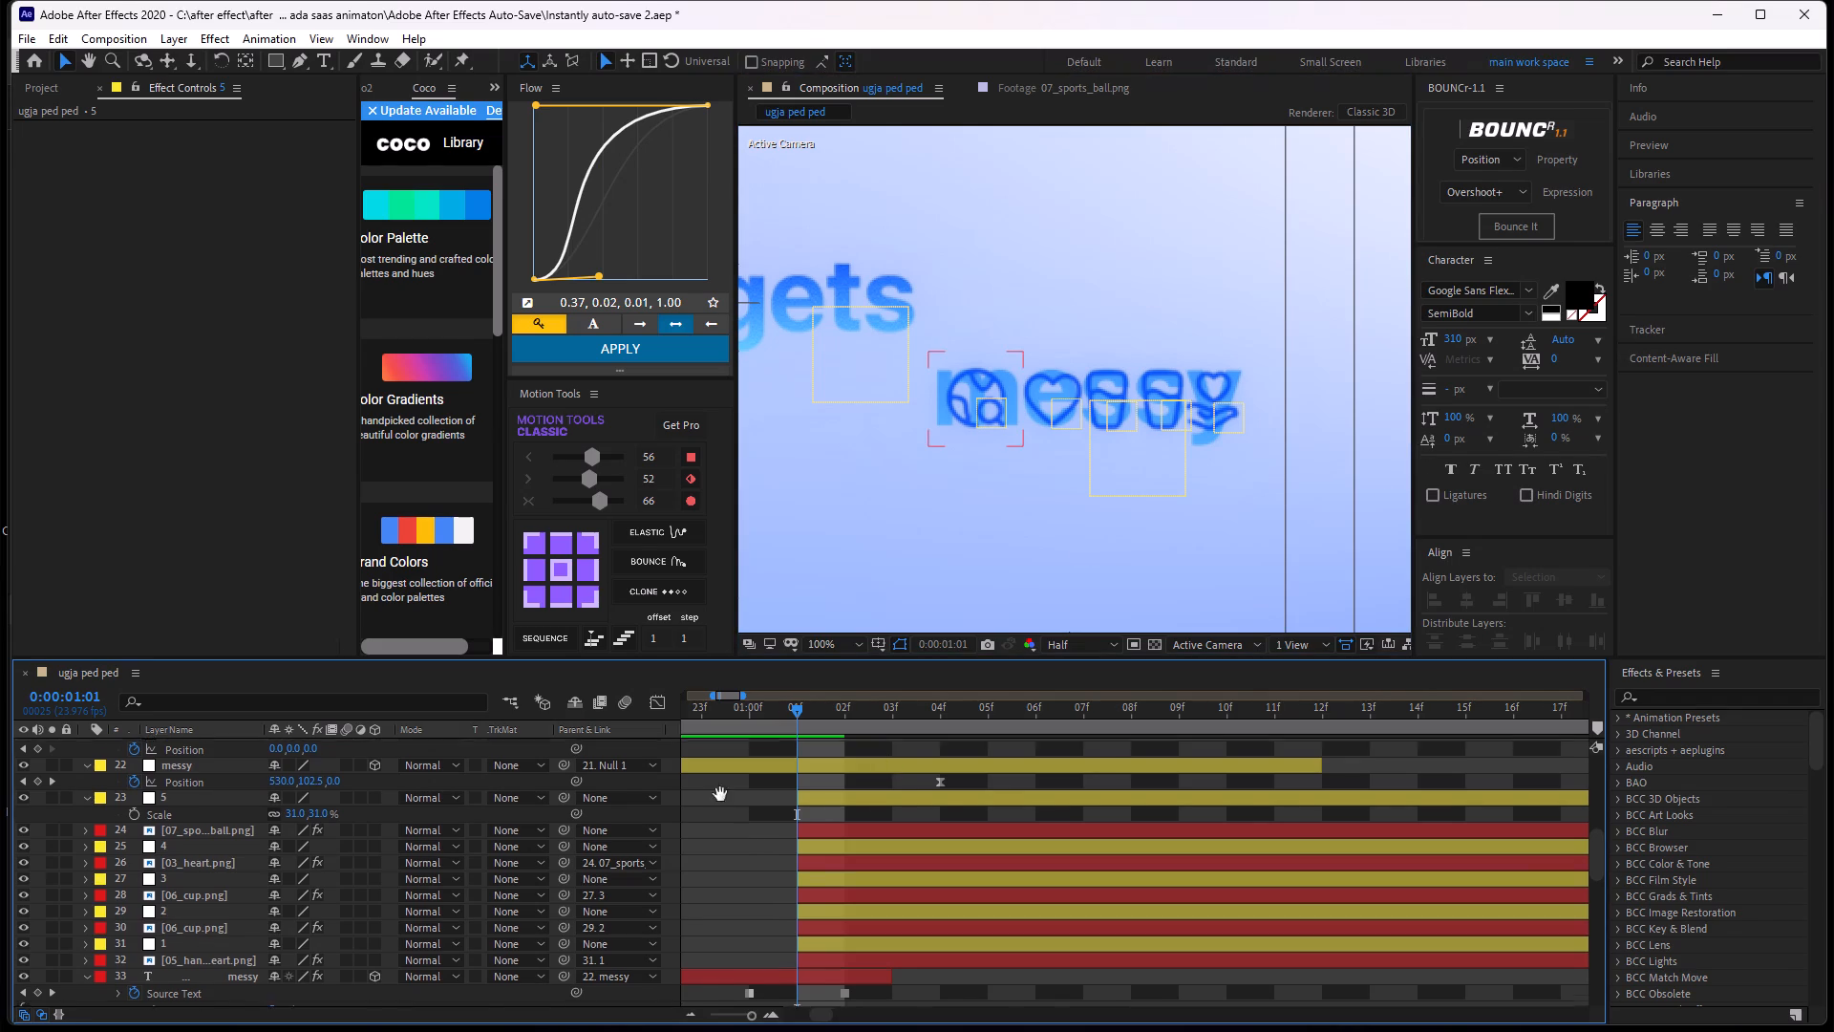
Examine the numbered nulls and icon layers over messy, checking which layer each null is meant to control.
{"action": "middle_click_drag", "start_coordinate": [720, 794], "coordinate": [704, 759]}
{"action": "middle_click_drag", "start_coordinate": [949, 868], "coordinate": [986, 803]}
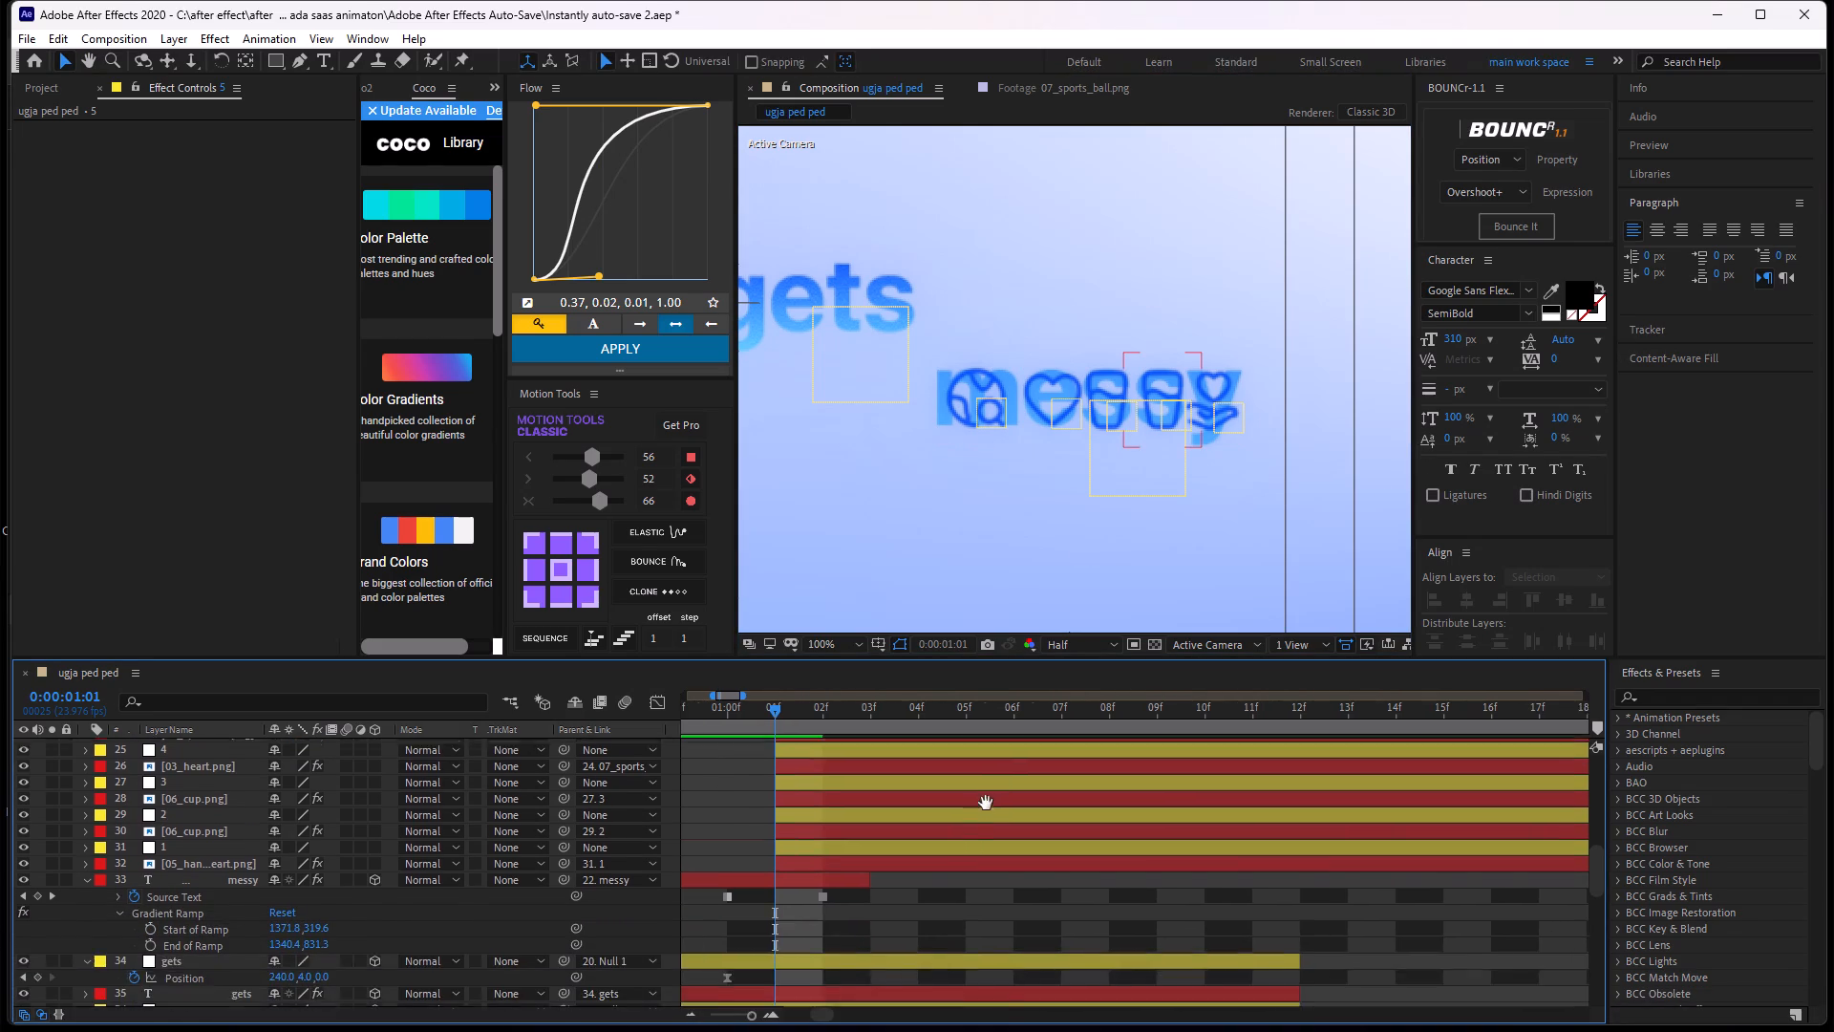
{"action": "middle_click_drag", "start_coordinate": [986, 803], "coordinate": [976, 871]}
{"action": "middle_click_drag", "start_coordinate": [902, 902], "coordinate": [924, 899]}
{"action": "left_click", "coordinate": [929, 917]}
{"action": "left_click", "coordinate": [888, 892]}
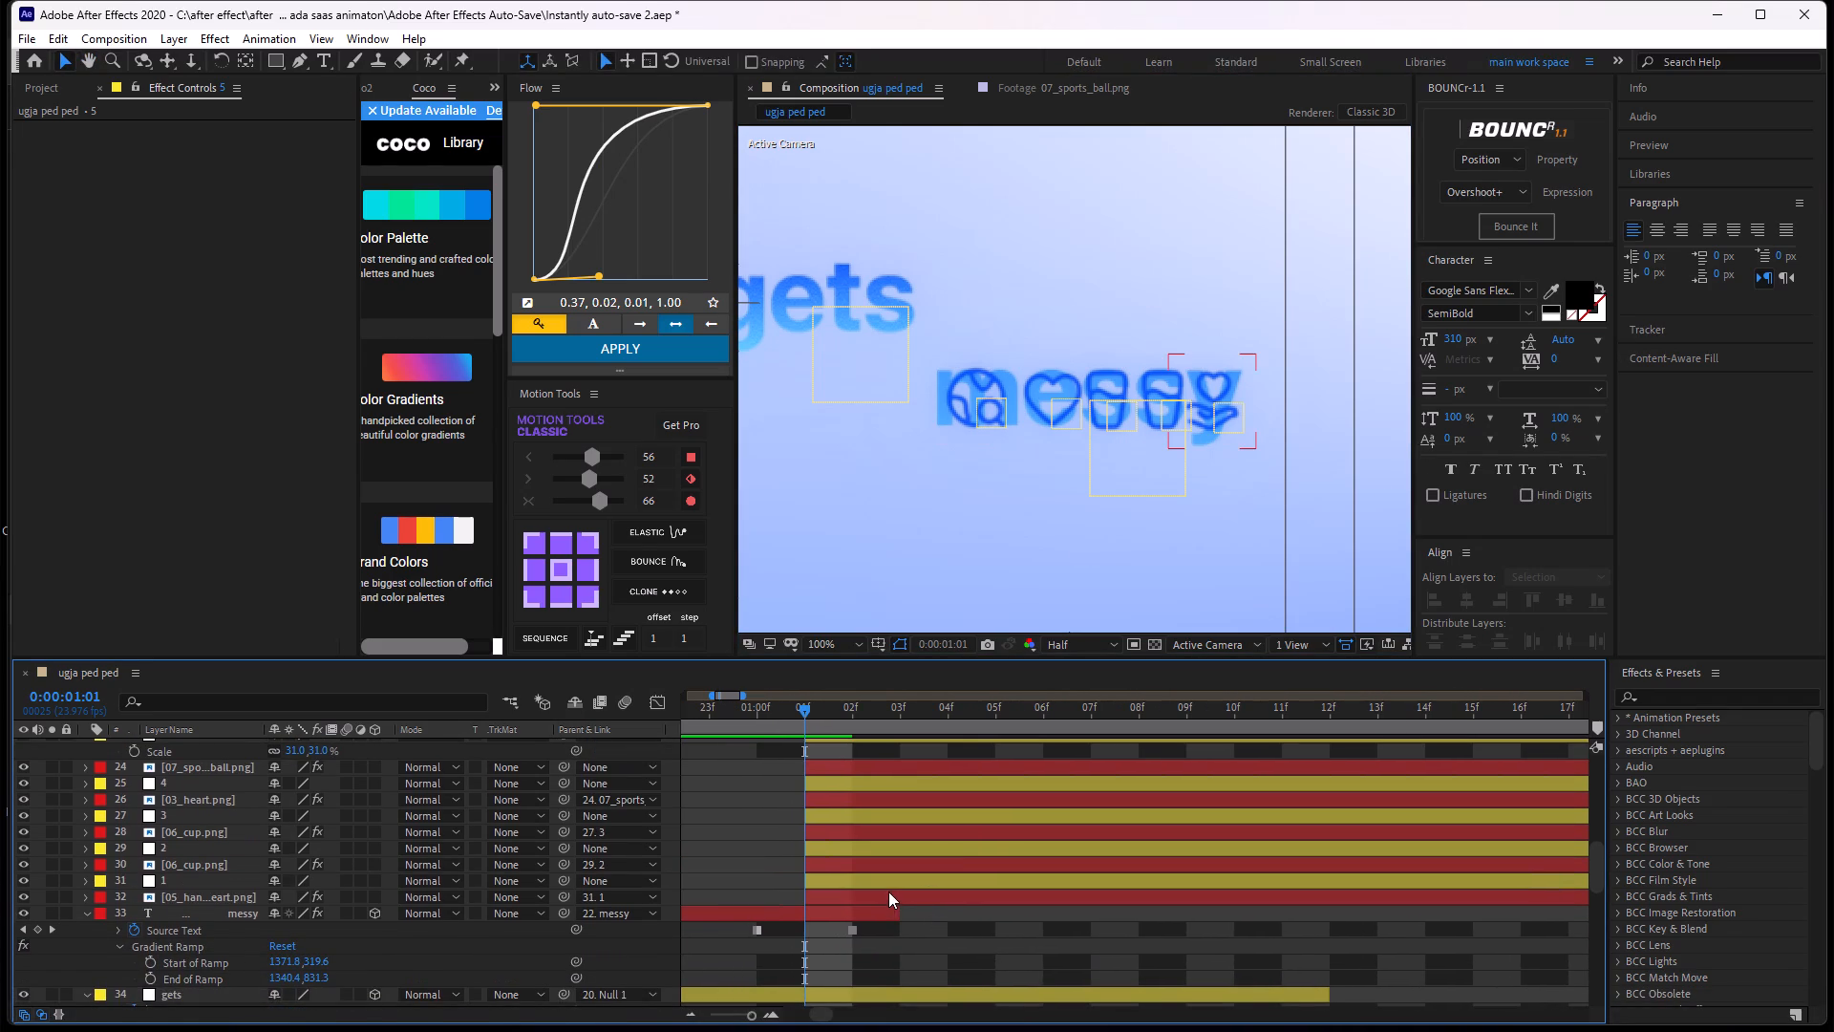
{"action": "left_click", "coordinate": [888, 884]}
{"action": "left_click", "coordinate": [719, 852]}
{"action": "left_click", "coordinate": [856, 890]}
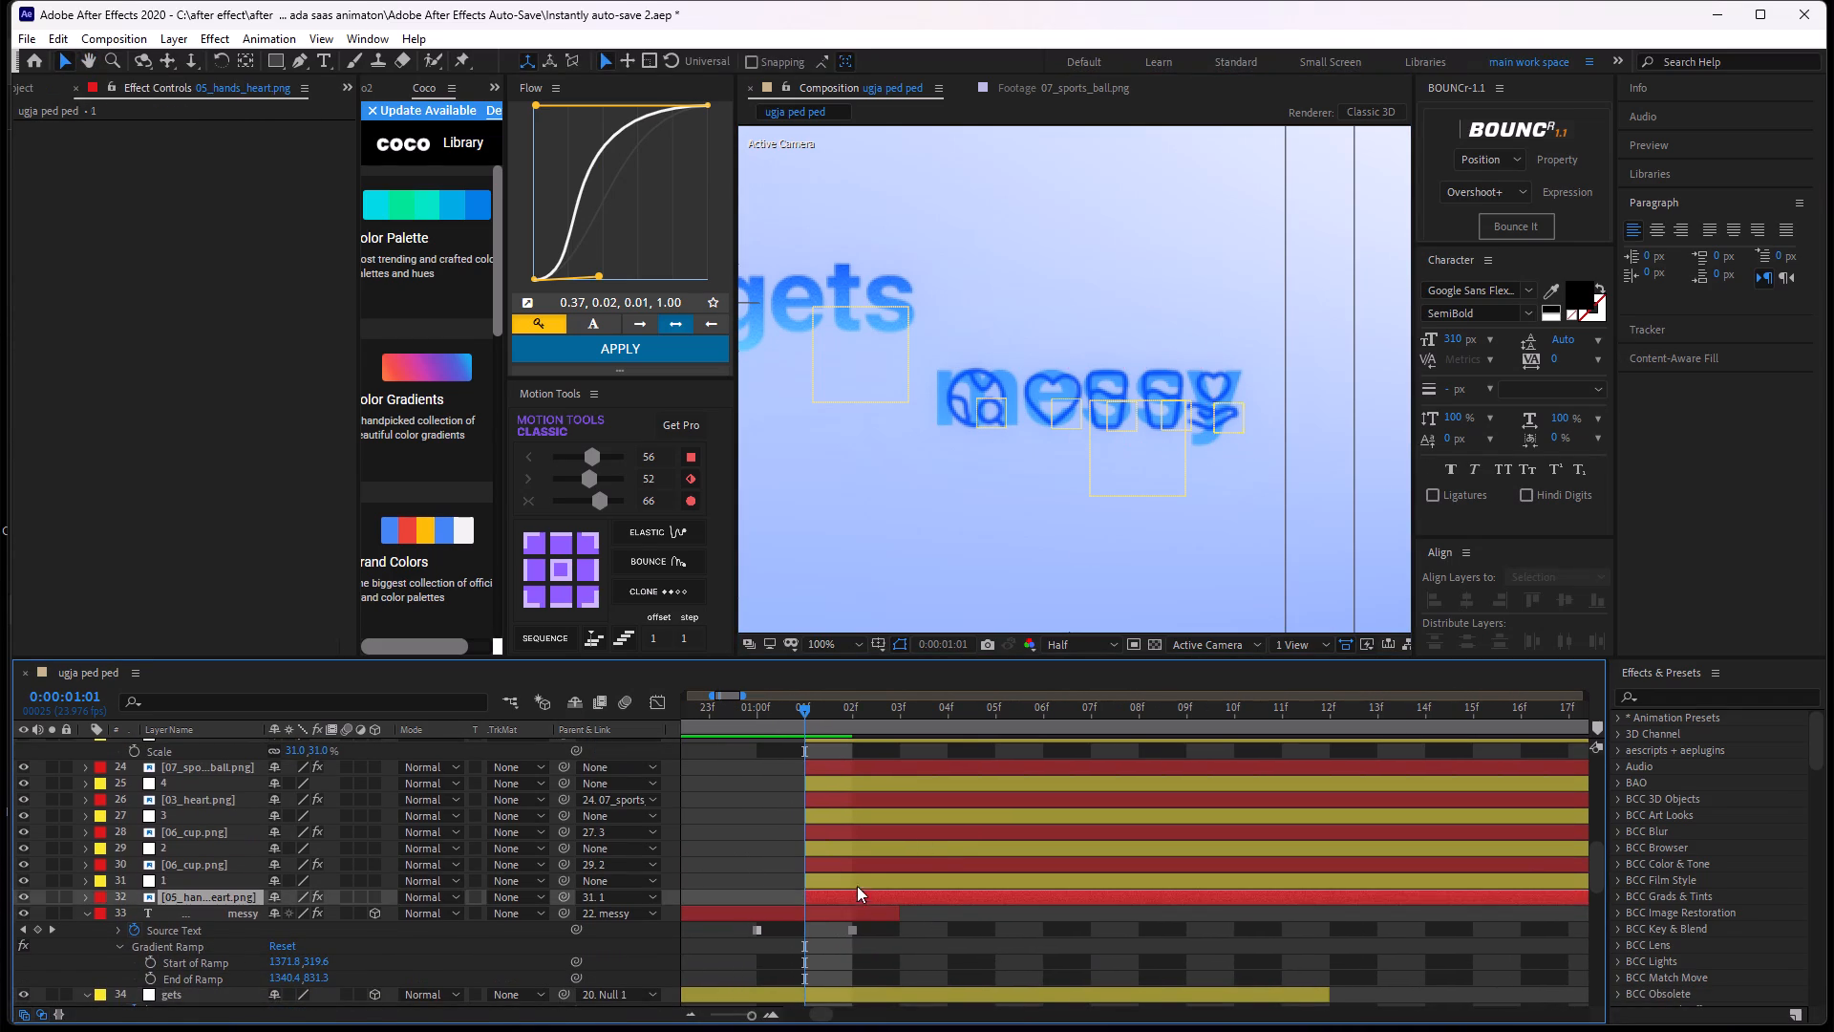
{"action": "left_click", "coordinate": [862, 868]}
{"action": "left_click", "coordinate": [848, 879]}
{"action": "middle_click_drag", "start_coordinate": [1230, 415], "coordinate": [1222, 414]}
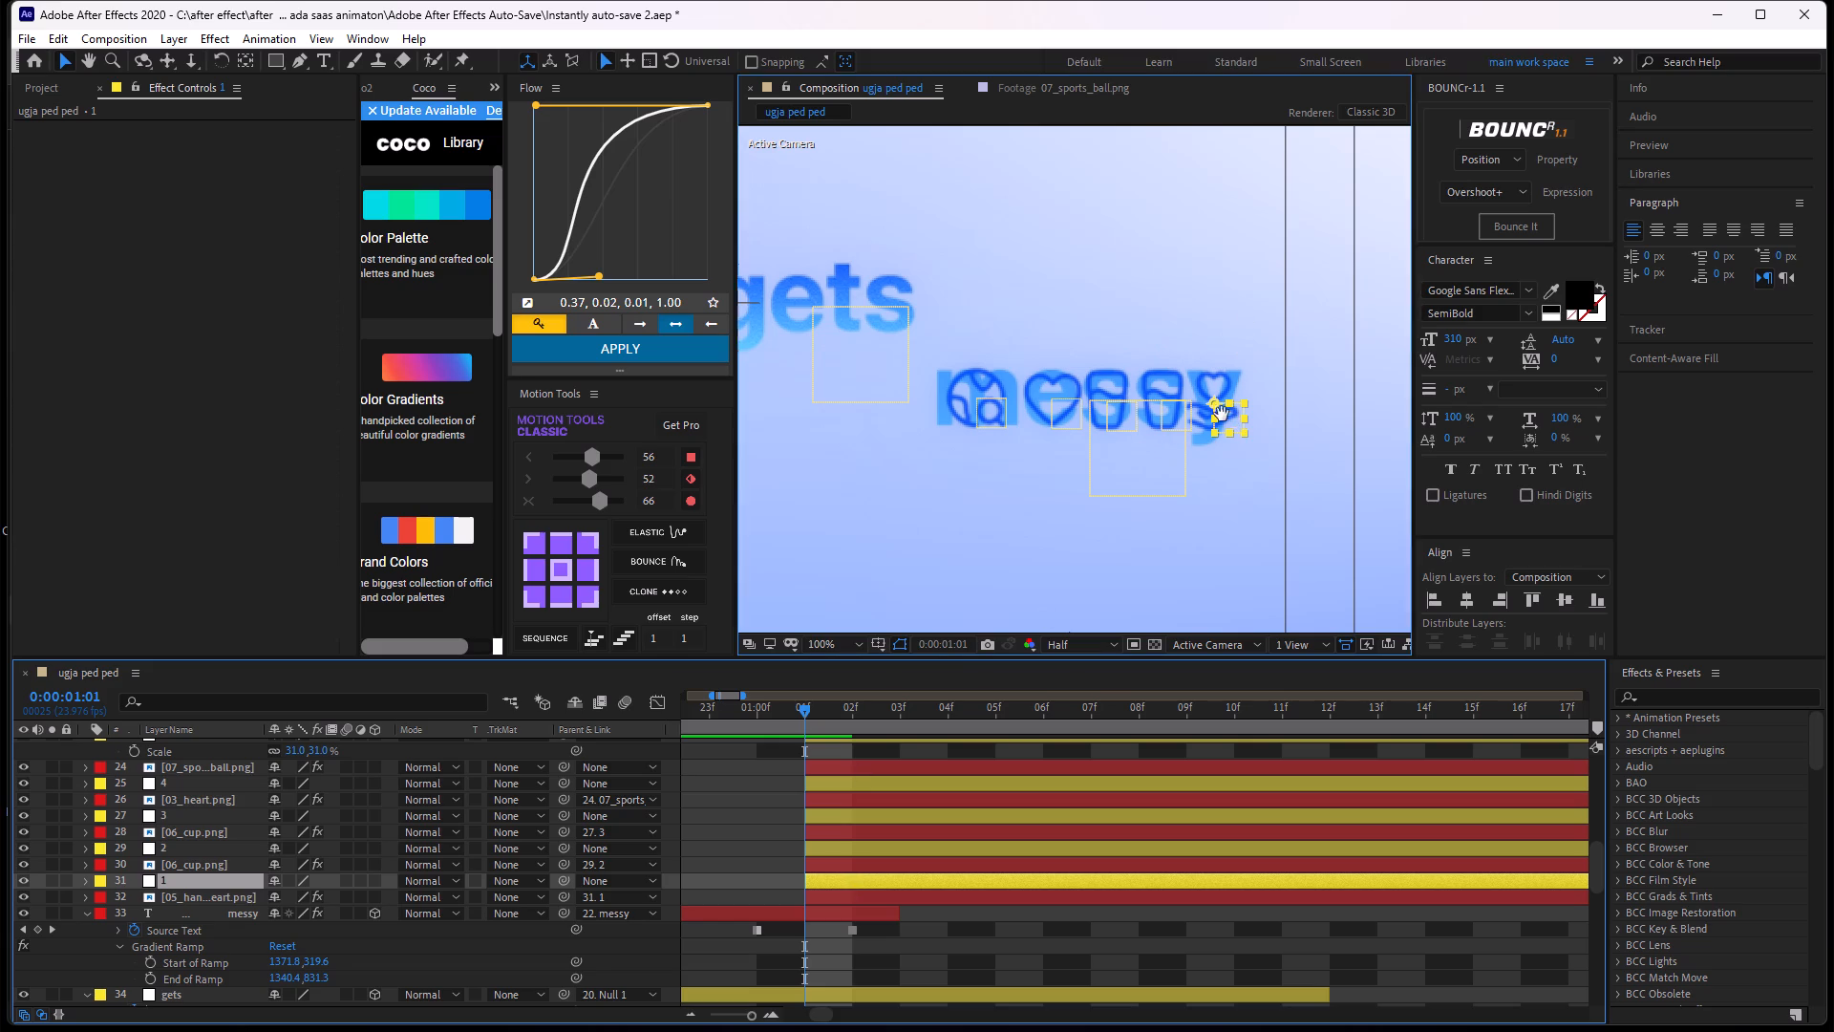
{"action": "middle_click_drag", "start_coordinate": [1222, 414], "coordinate": [1211, 408]}
{"action": "scroll", "coordinate": [1197, 404], "scroll_direction": "up", "scroll_amount": 1}
{"action": "middle_click_drag", "start_coordinate": [1157, 411], "coordinate": [1122, 414]}
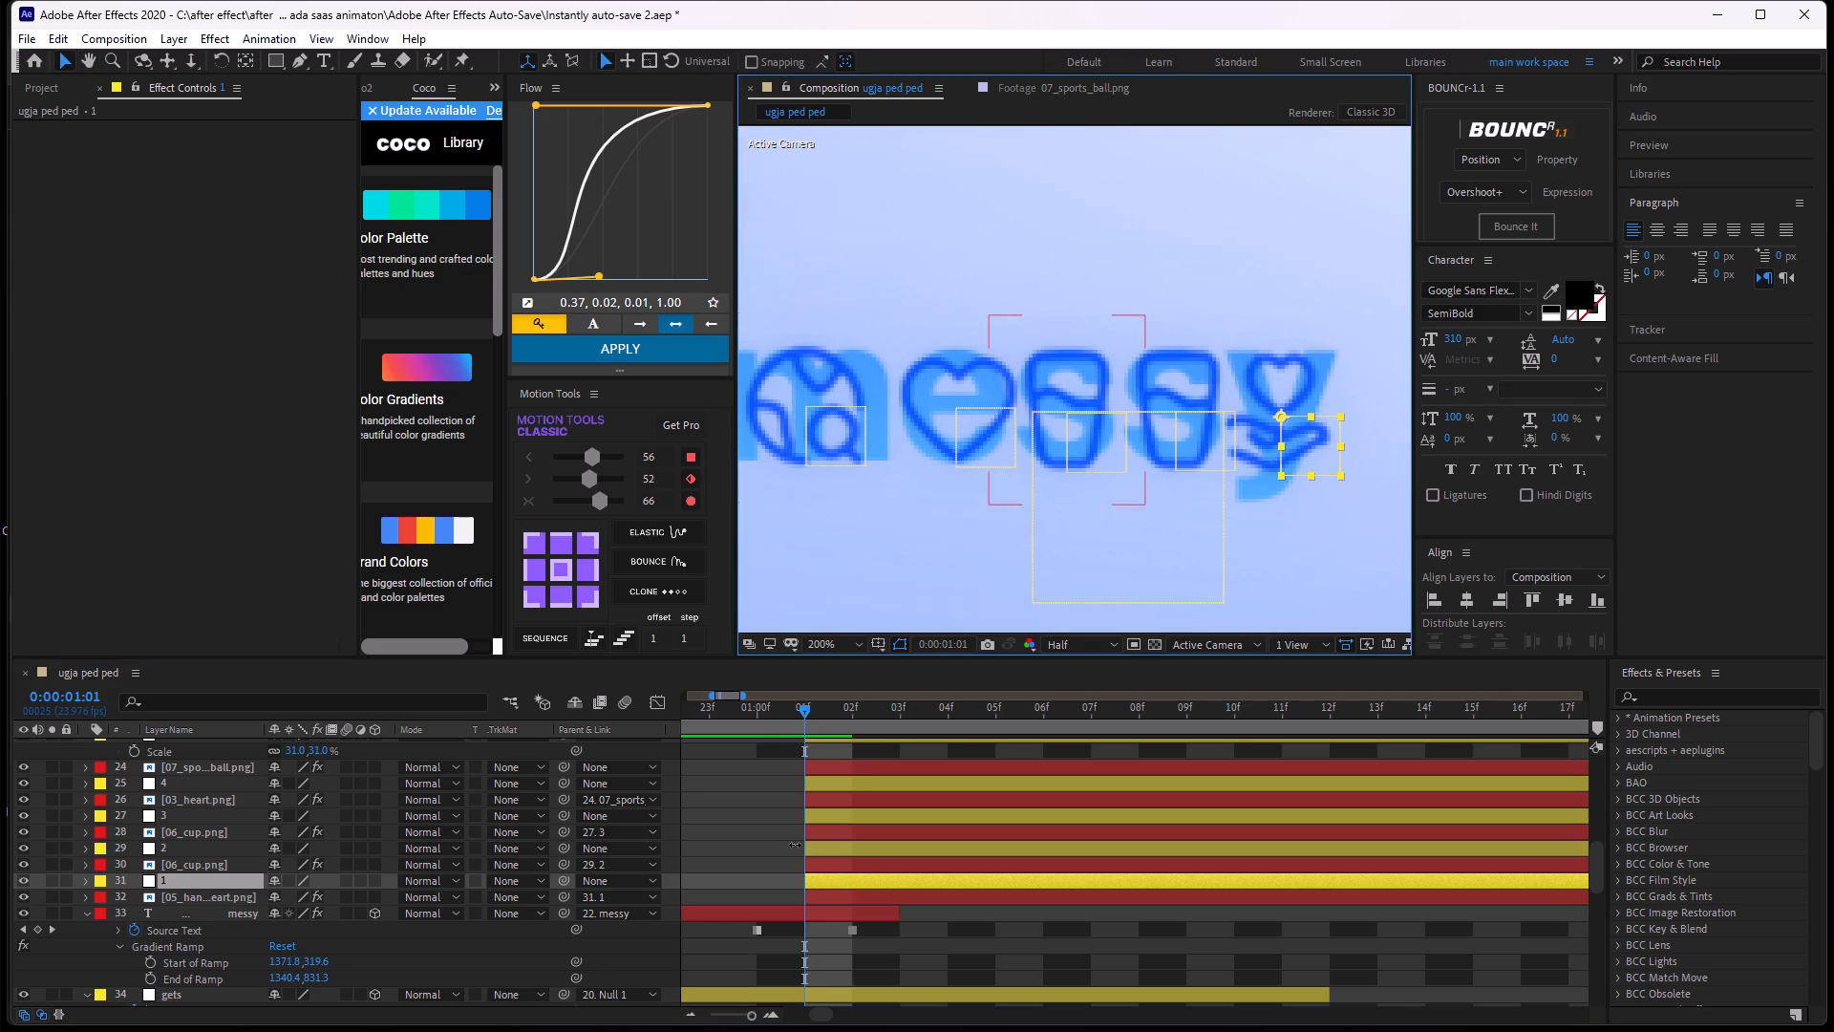
{"action": "left_click", "coordinate": [748, 871]}
{"action": "left_click", "coordinate": [832, 900]}
{"action": "left_click", "coordinate": [838, 888]}
{"action": "left_click", "coordinate": [843, 841]}
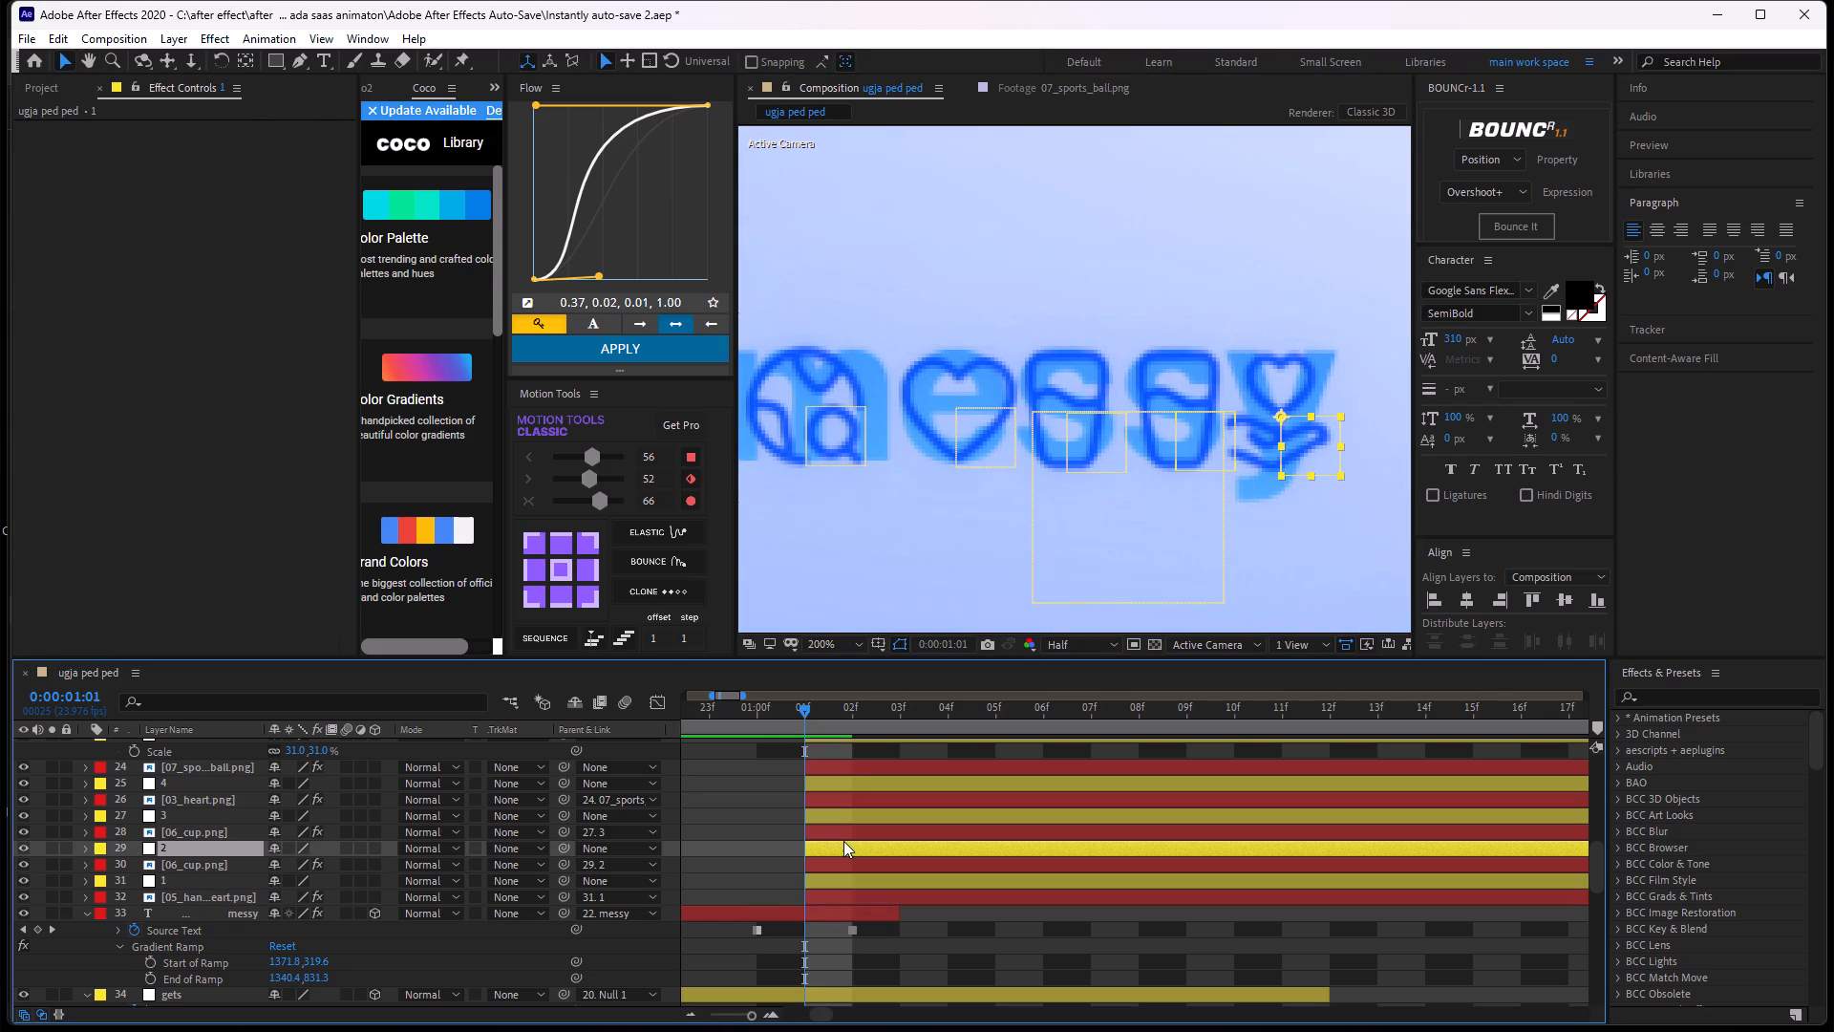
{"action": "left_click", "coordinate": [787, 855]}
{"action": "left_click", "coordinate": [837, 876]}
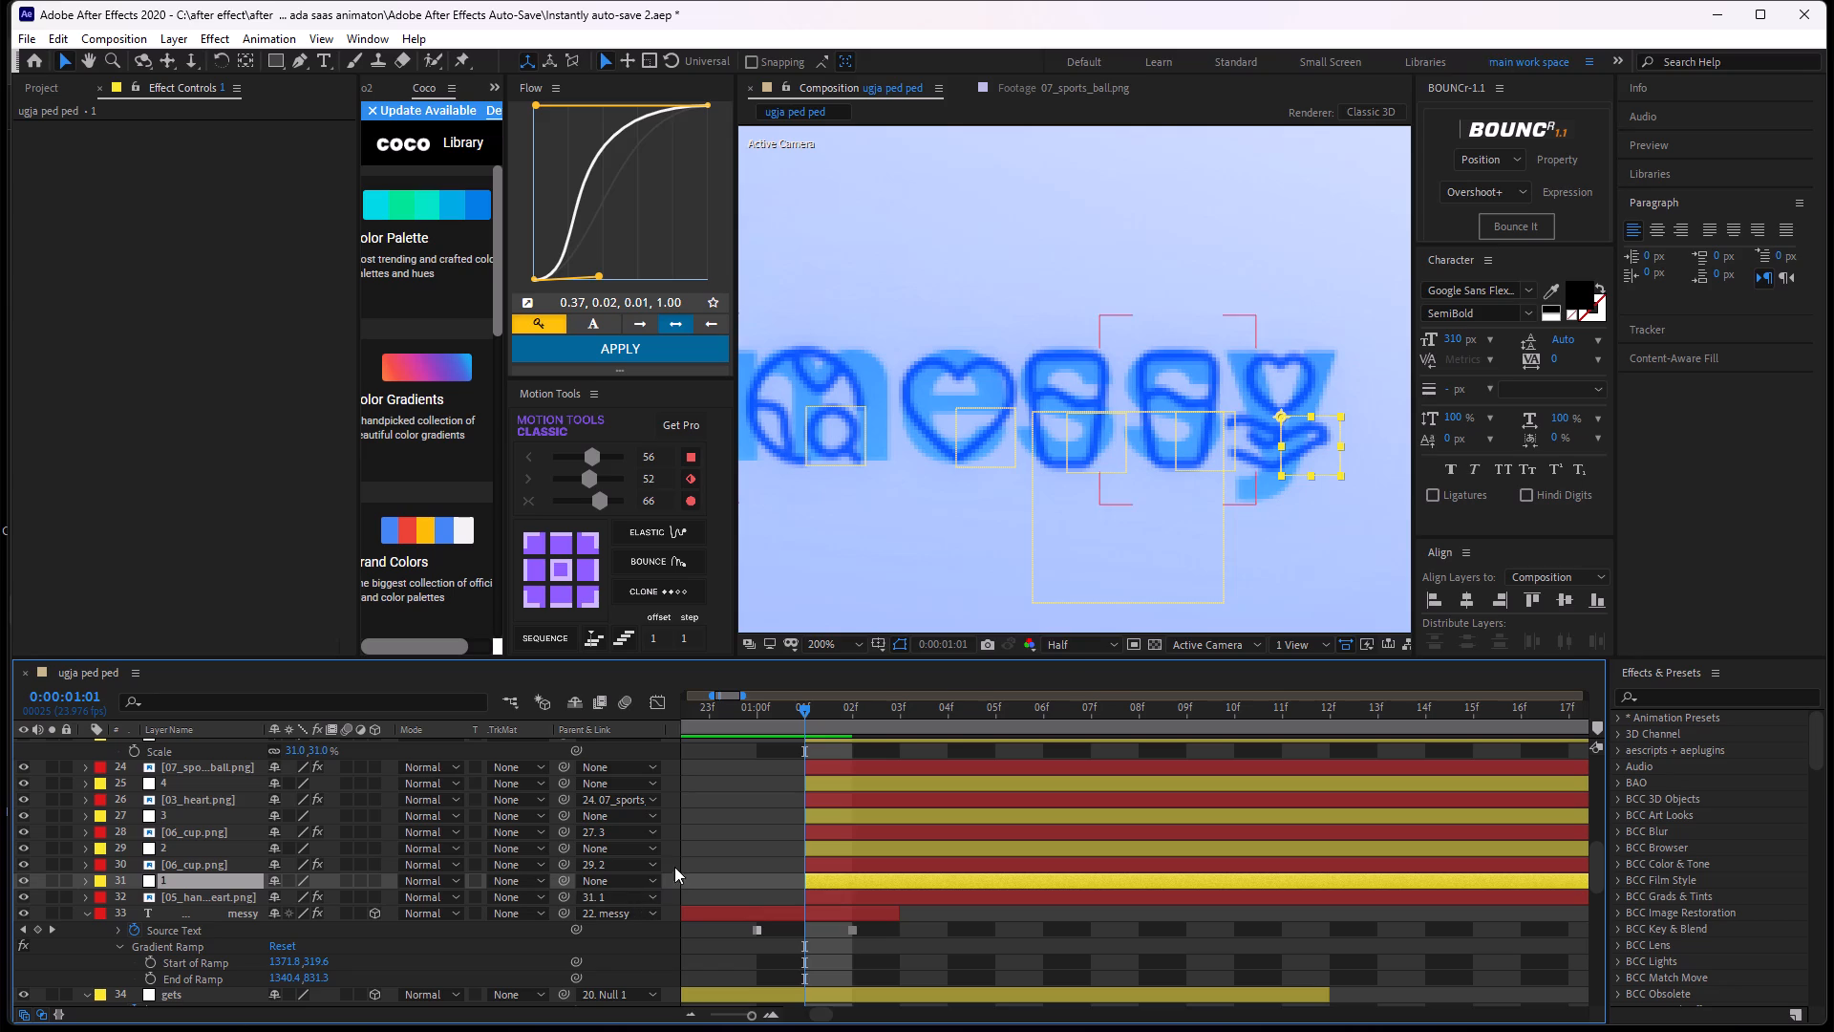
Re-link the two 06_cup.png layers to nulls 2 and 3, and parent 03_heart.png to null 4 and the sports ball layer to null 5.
{"action": "left_click_drag", "start_coordinate": [563, 856], "coordinate": [355, 878]}
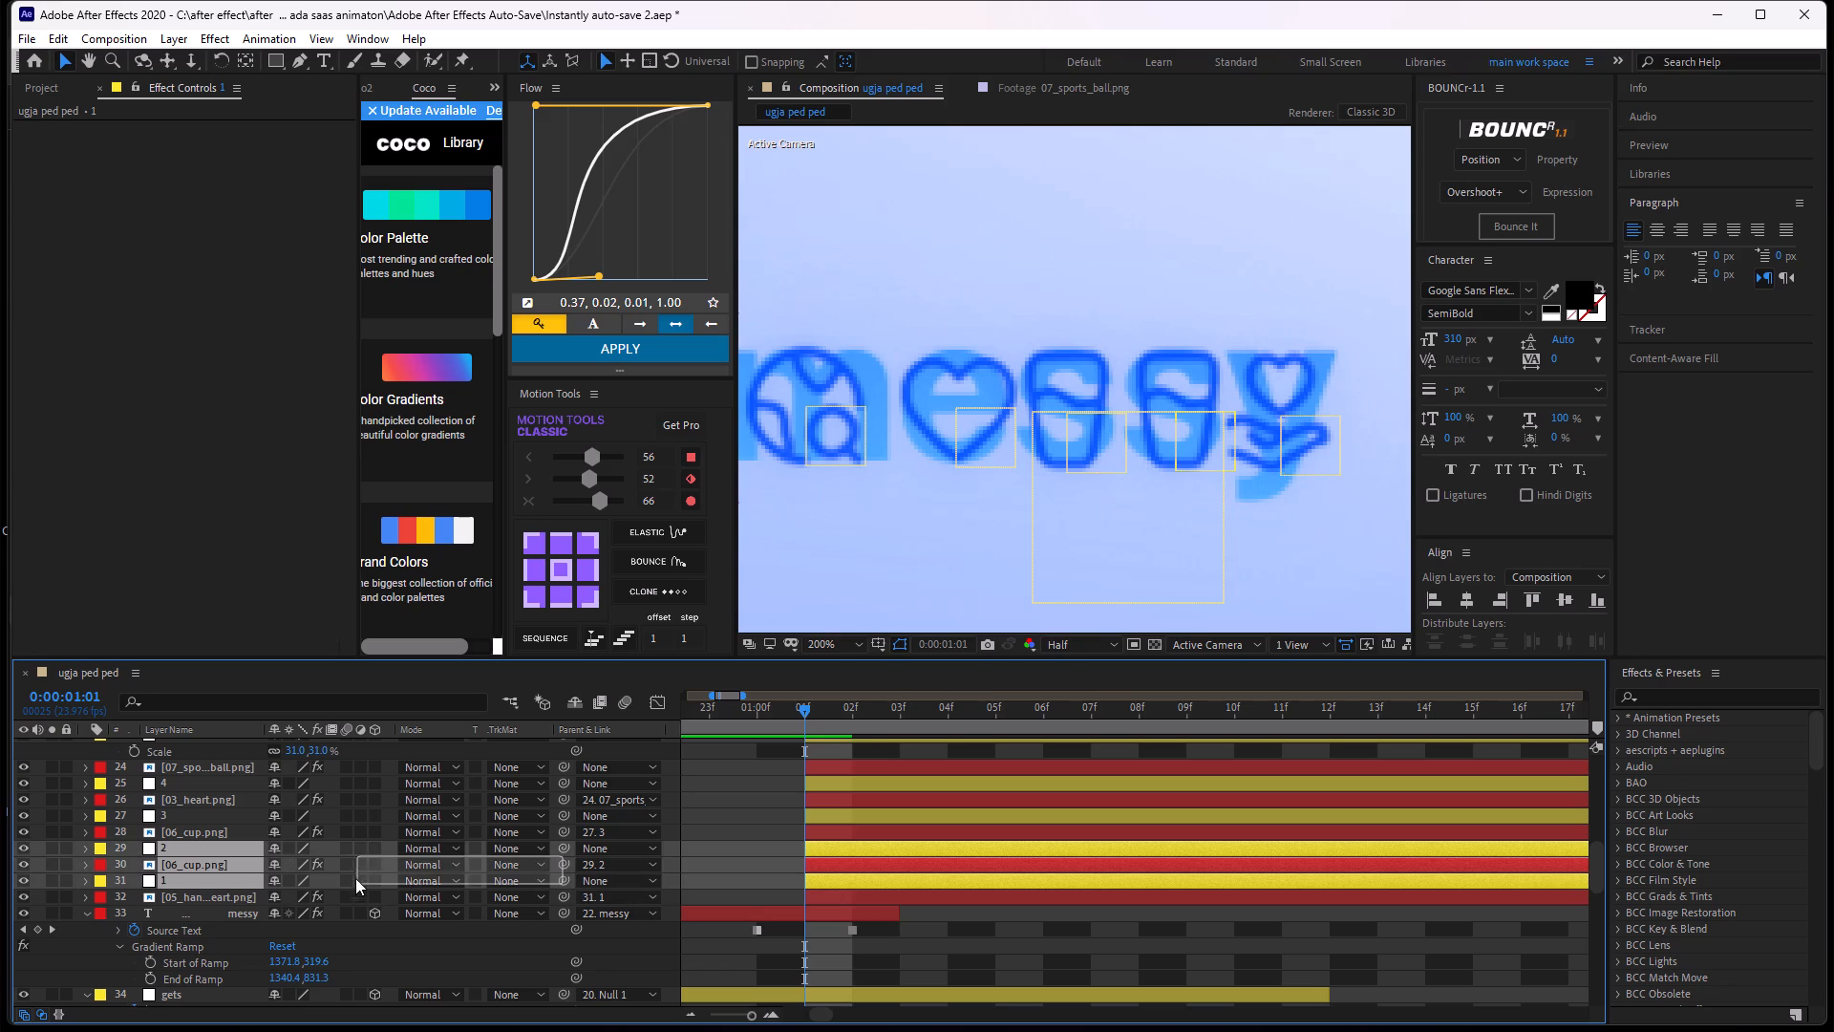
{"action": "left_click_drag", "start_coordinate": [355, 878], "coordinate": [570, 868]}
{"action": "left_click_drag", "start_coordinate": [569, 867], "coordinate": [387, 853]}
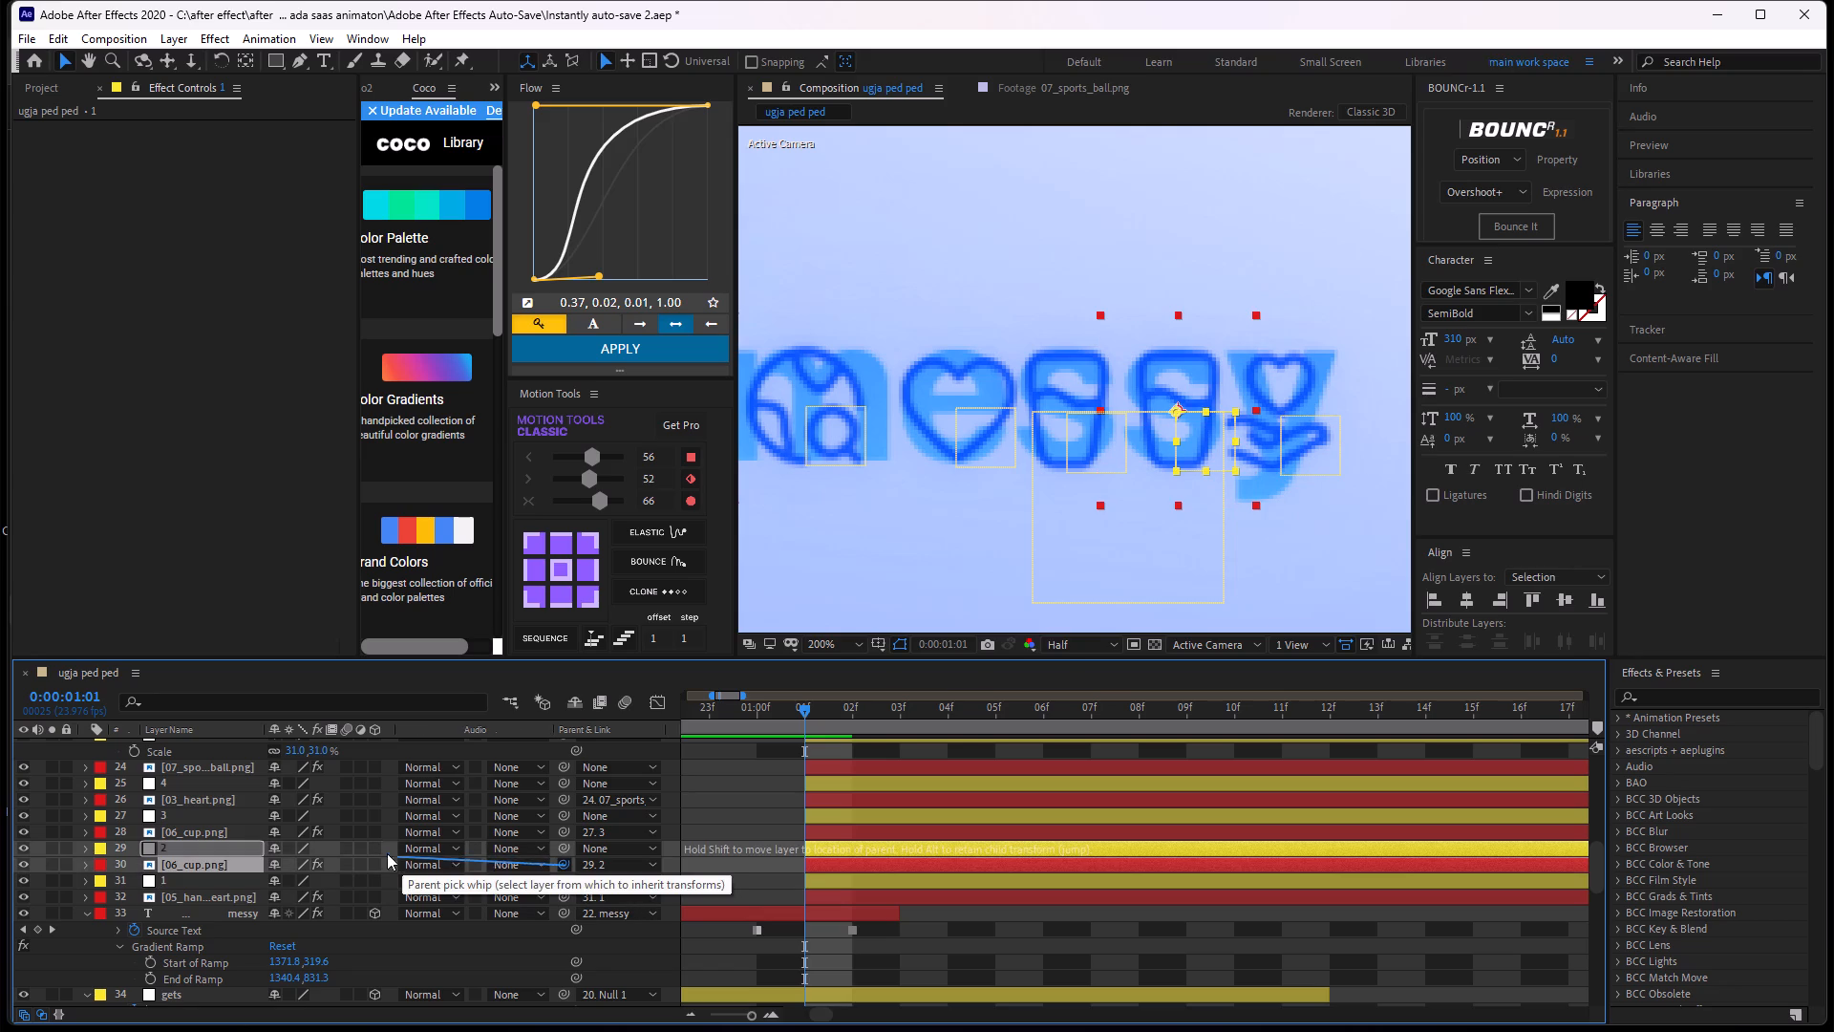
{"action": "left_click_drag", "start_coordinate": [387, 853], "coordinate": [555, 844]}
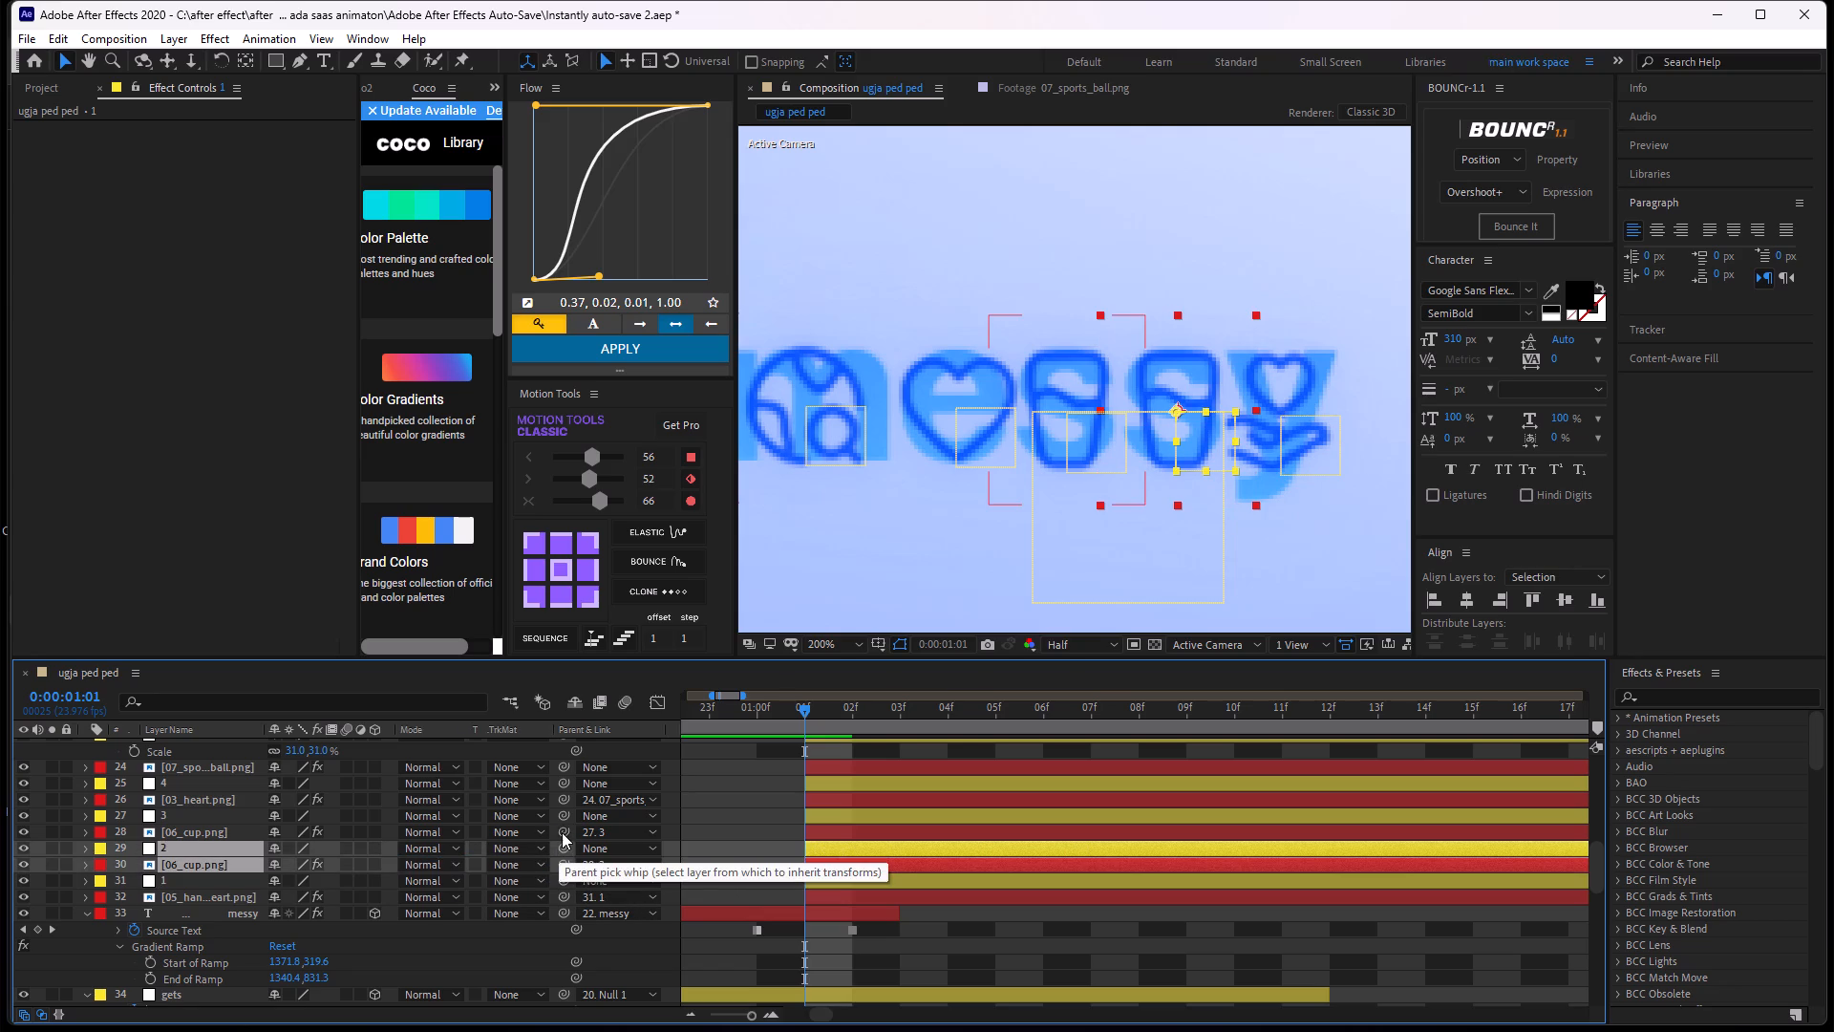
{"action": "left_click_drag", "start_coordinate": [562, 832], "coordinate": [545, 814]}
{"action": "left_click_drag", "start_coordinate": [562, 798], "coordinate": [534, 790]}
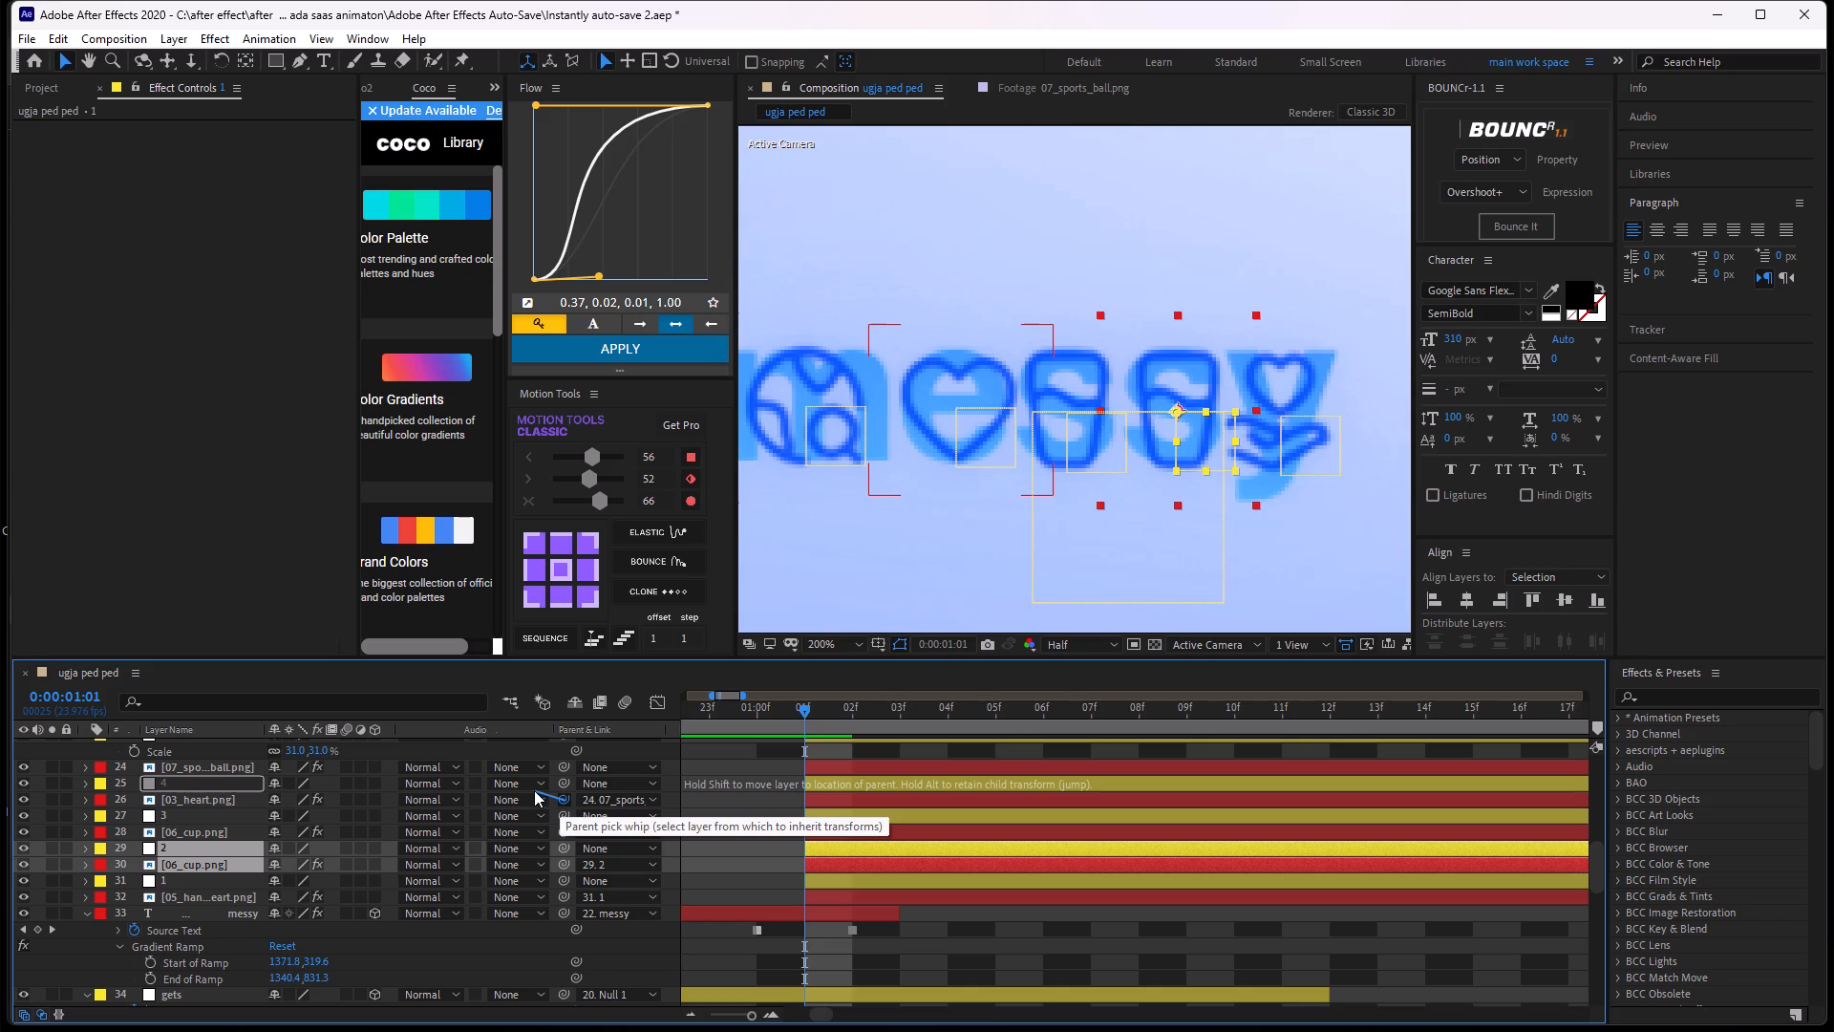
{"action": "left_click_drag", "start_coordinate": [534, 790], "coordinate": [534, 779]}
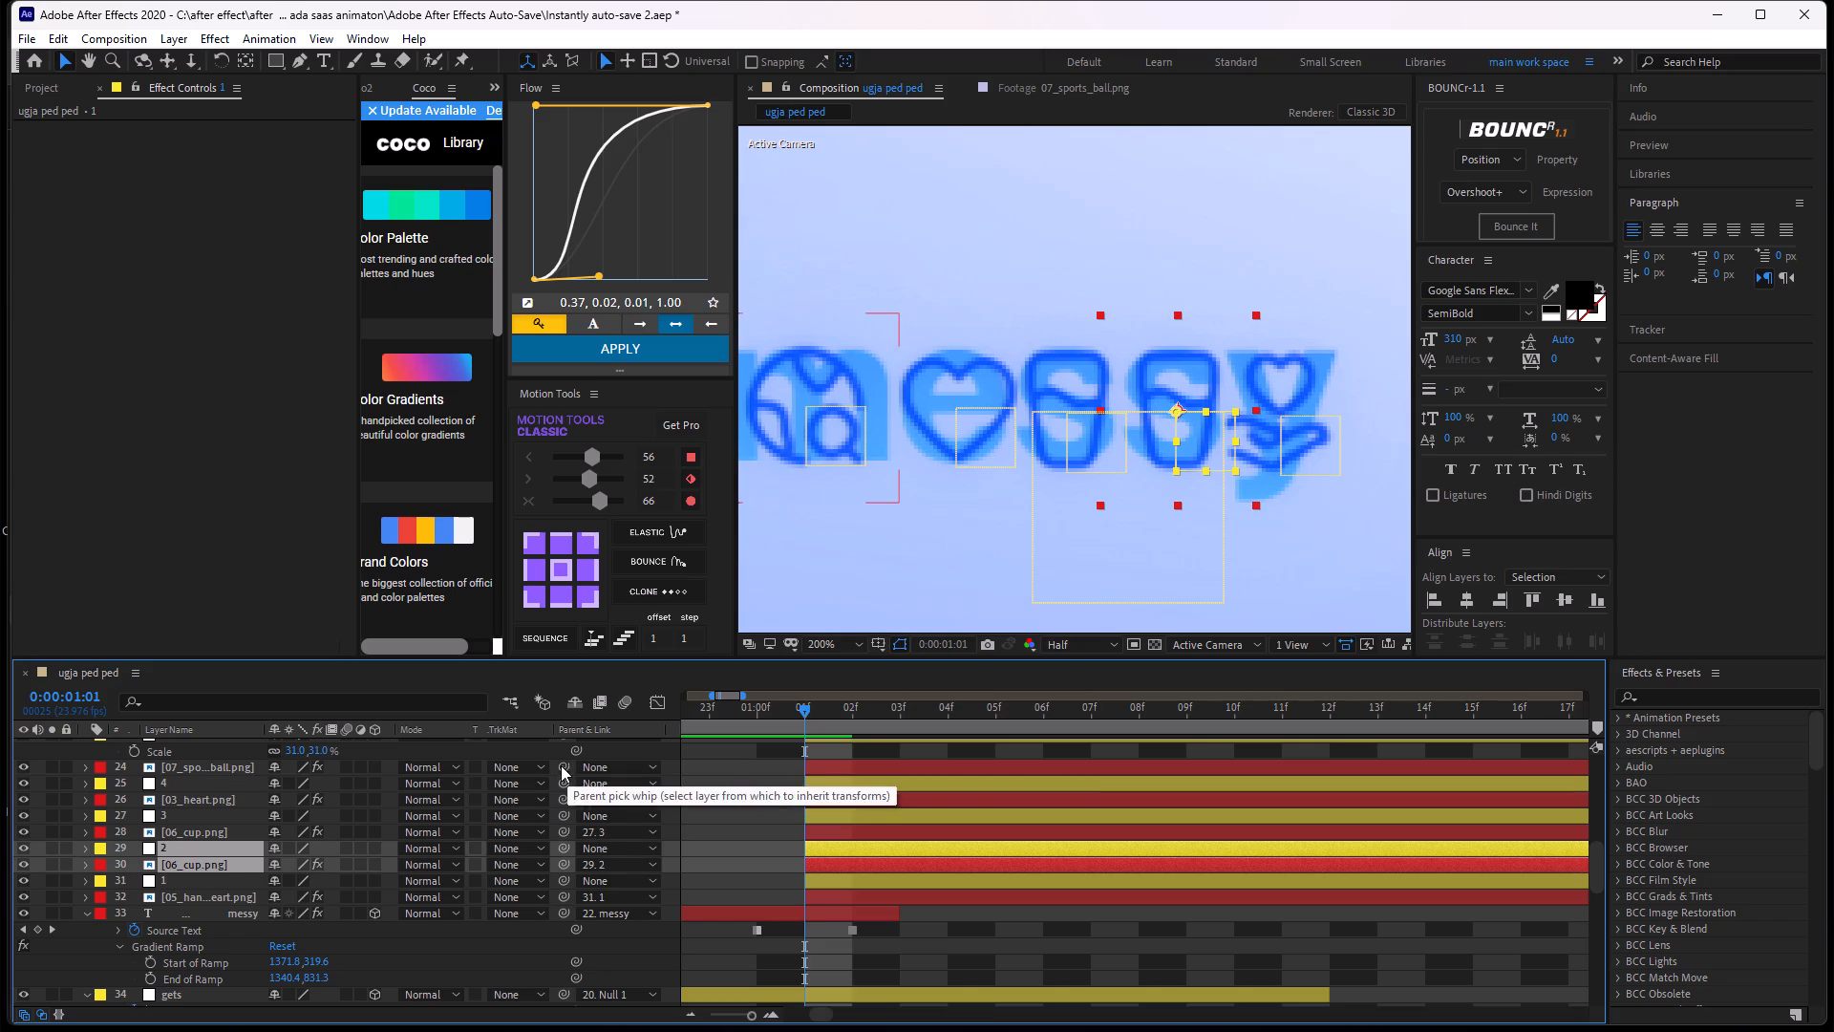
{"action": "left_click_drag", "start_coordinate": [561, 765], "coordinate": [469, 785]}
Parent the five numbered control nulls, 1 to 5, to the messy null.
{"action": "left_click", "coordinate": [875, 784]}
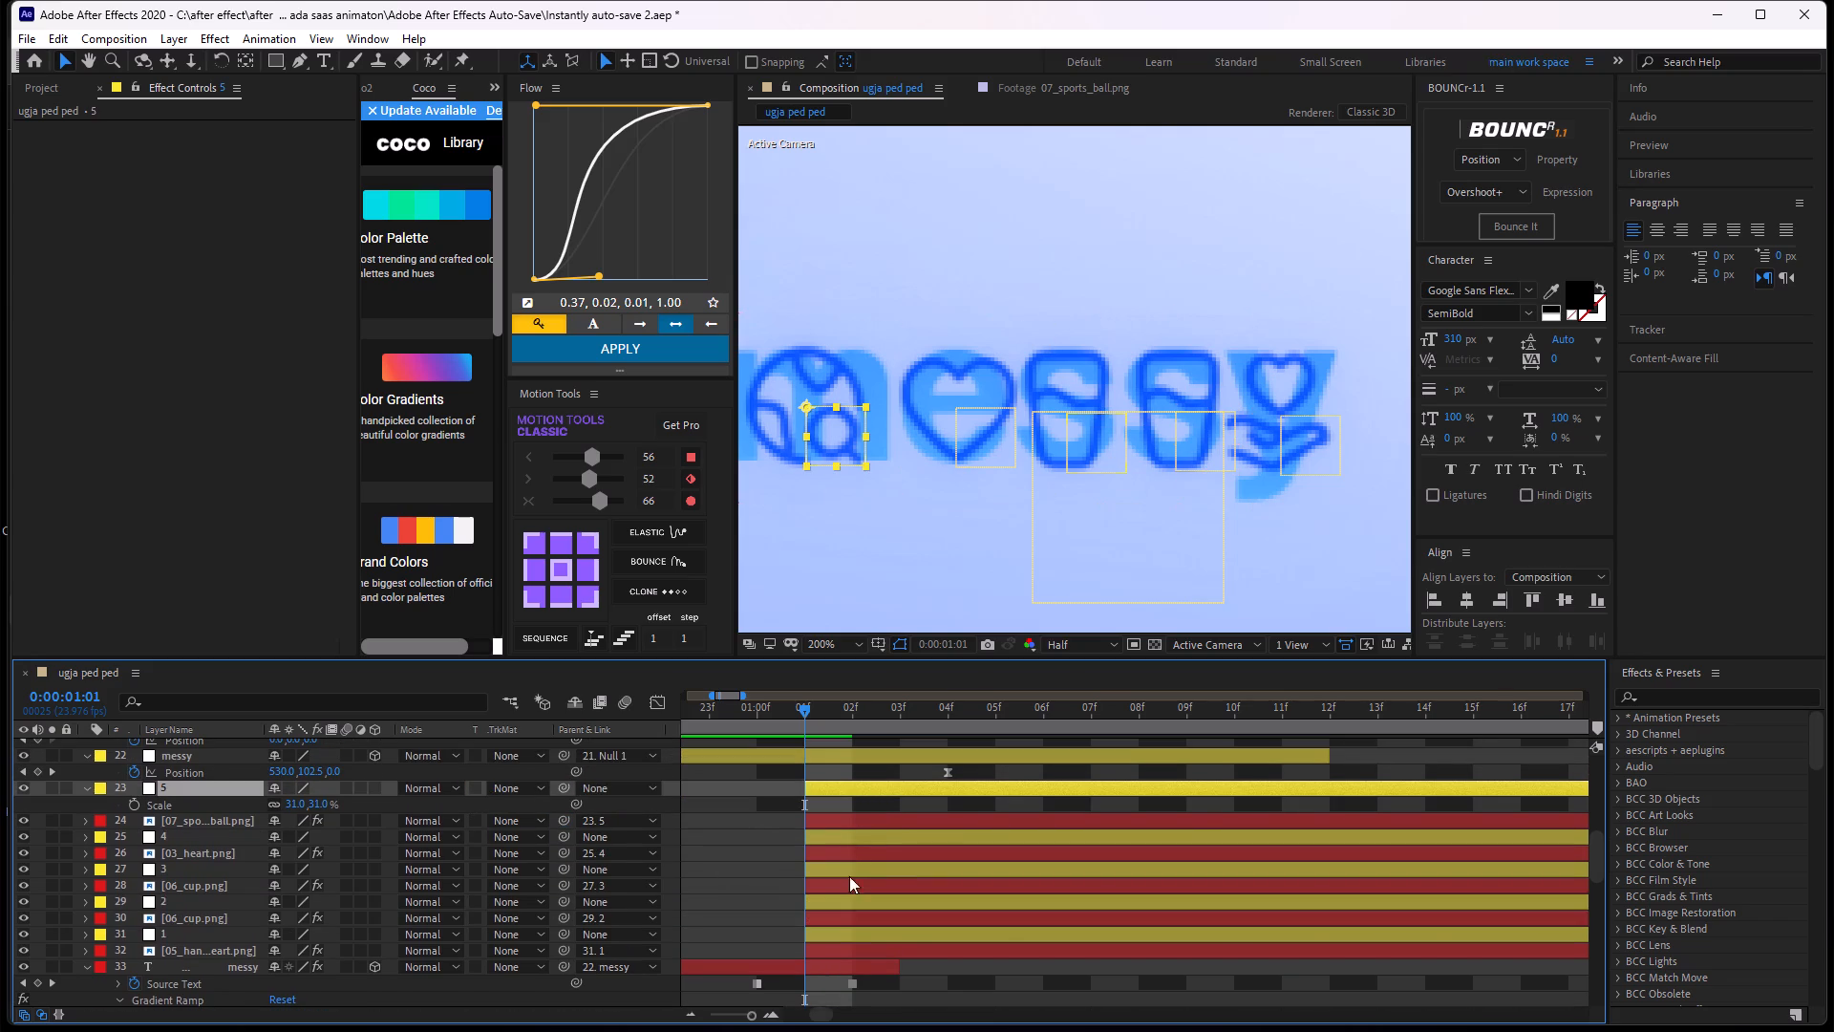
{"action": "left_click", "coordinate": [856, 838], "text": "ctrl"}
{"action": "left_click", "coordinate": [856, 870], "text": "ctrl"}
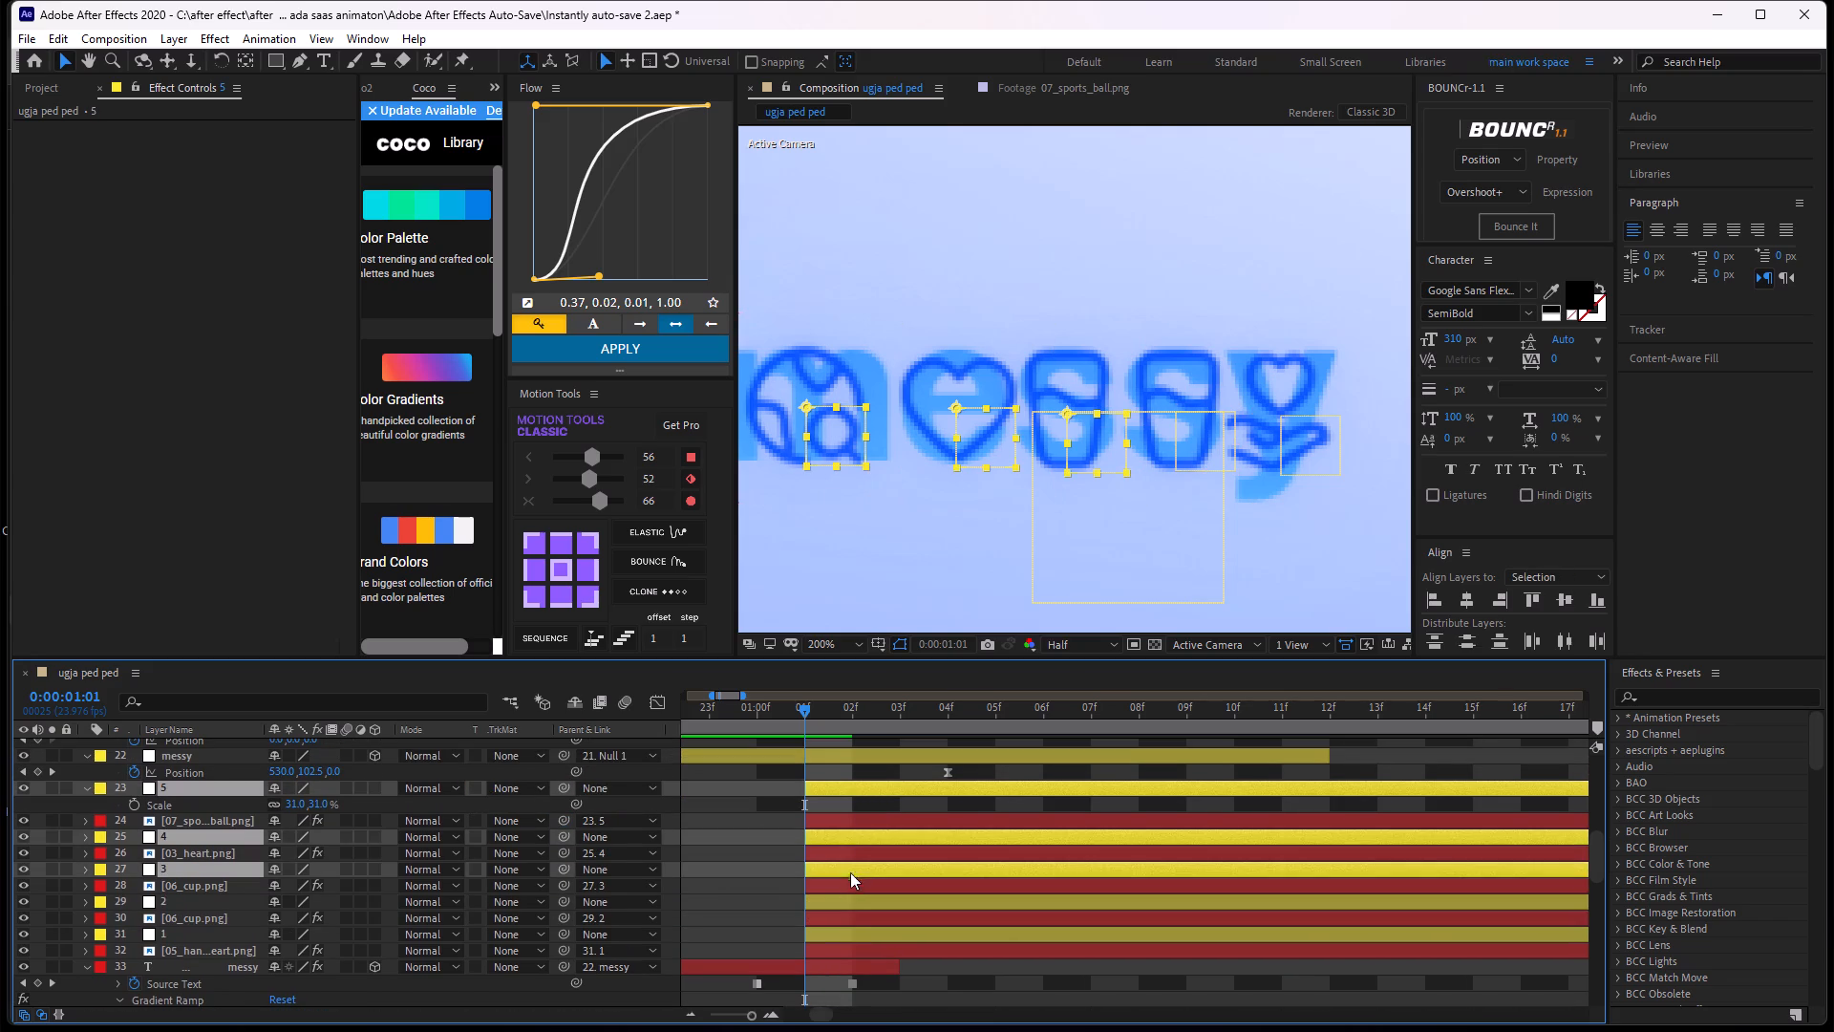
{"action": "left_click", "coordinate": [856, 908], "text": "ctrl"}
{"action": "left_click", "coordinate": [851, 935], "text": "ctrl"}
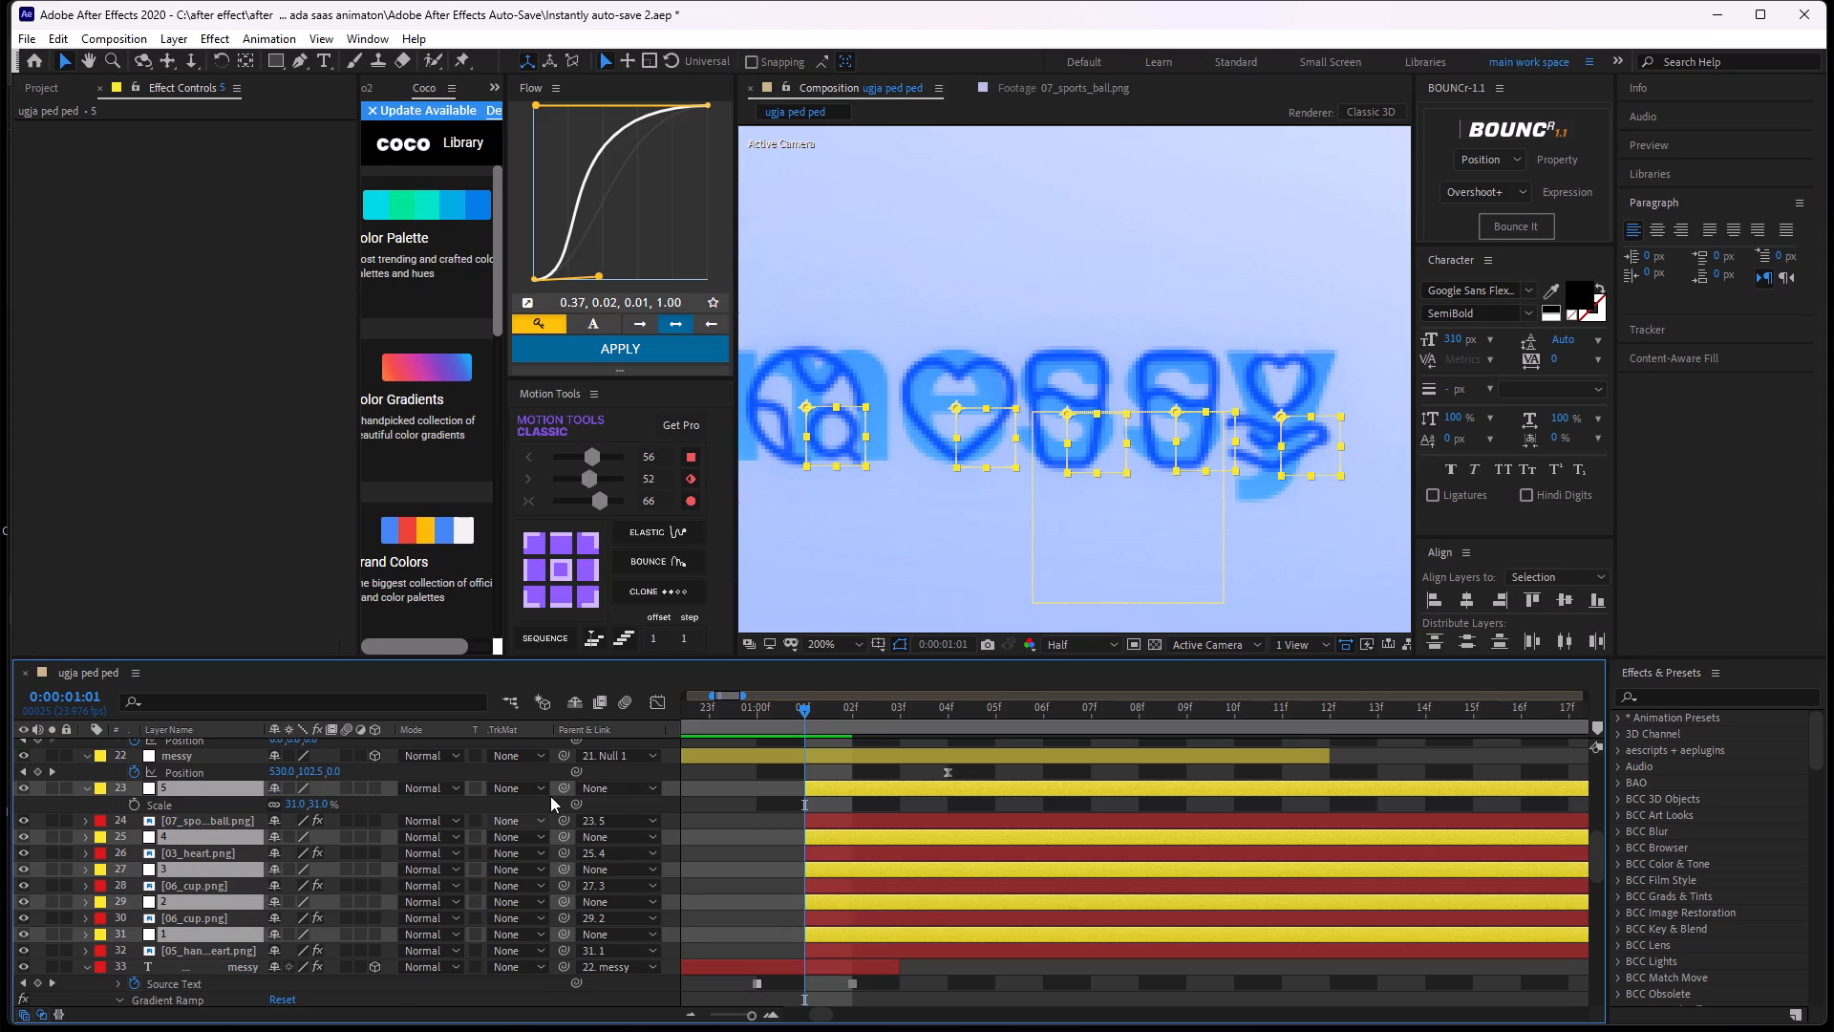
{"action": "scroll", "coordinate": [558, 795], "scroll_direction": "up", "scroll_amount": 1}
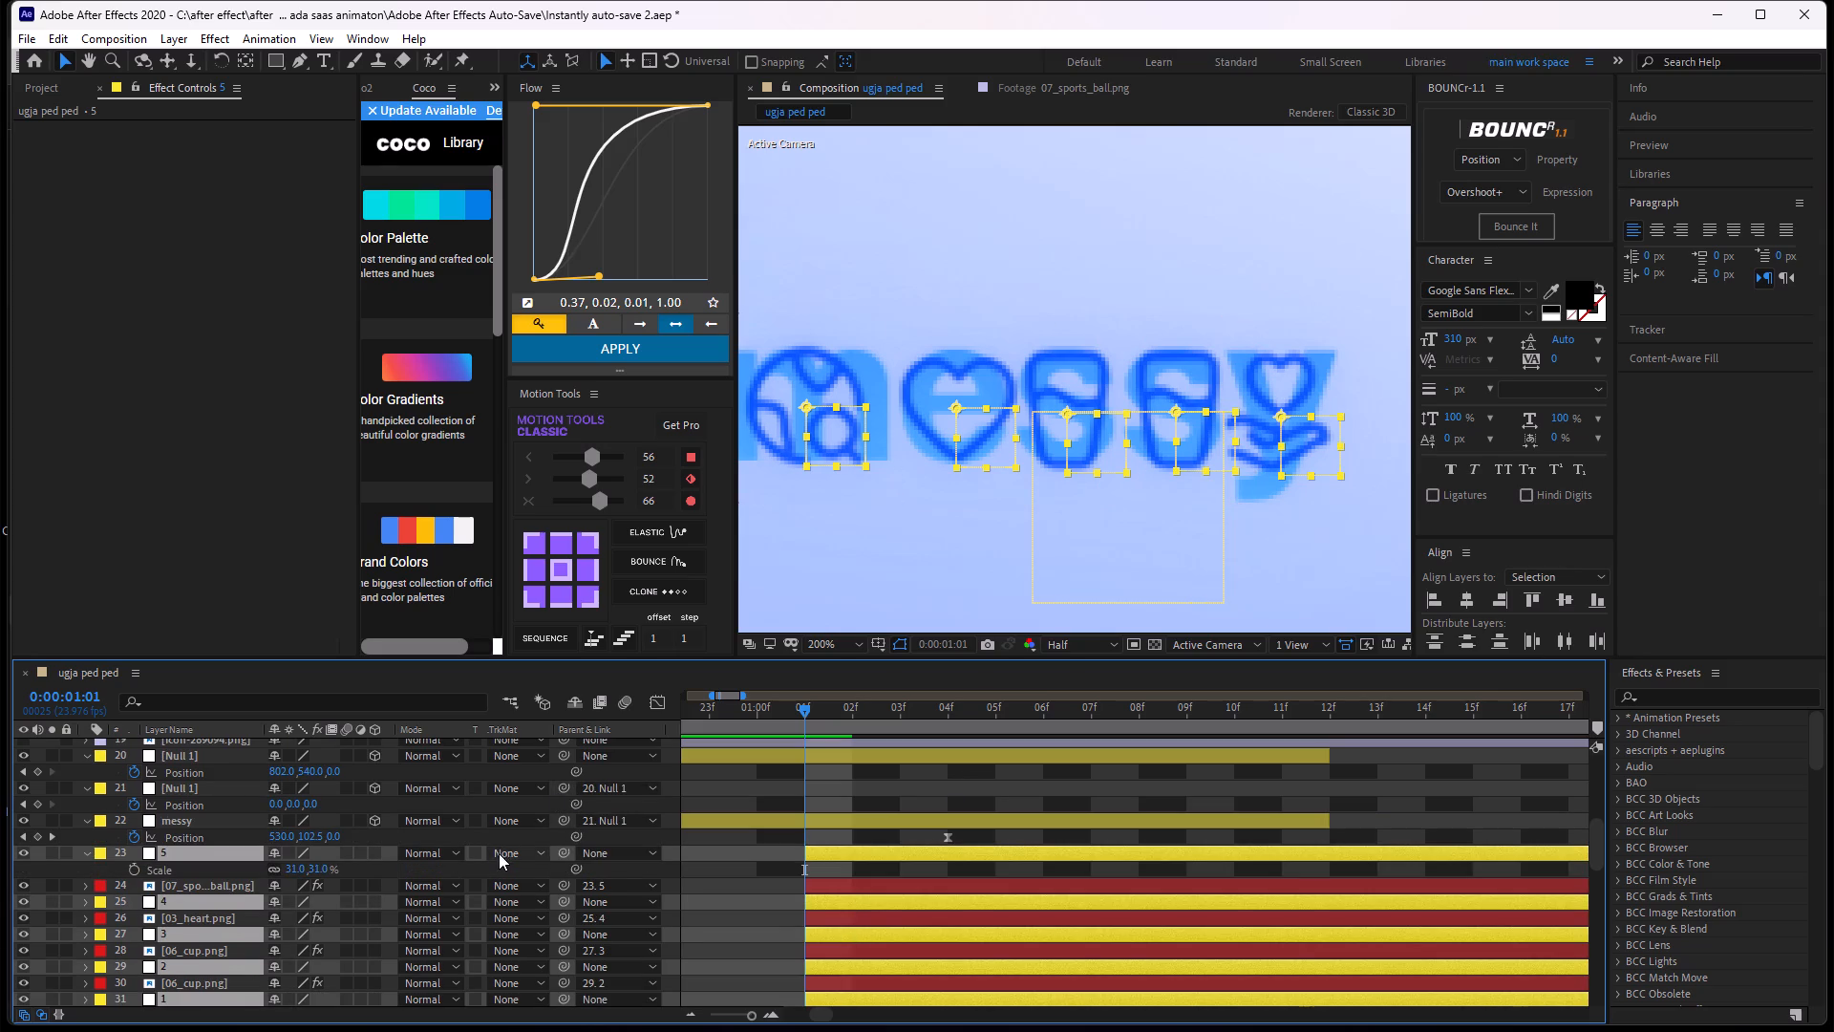
{"action": "left_click_drag", "start_coordinate": [569, 849], "coordinate": [193, 830]}
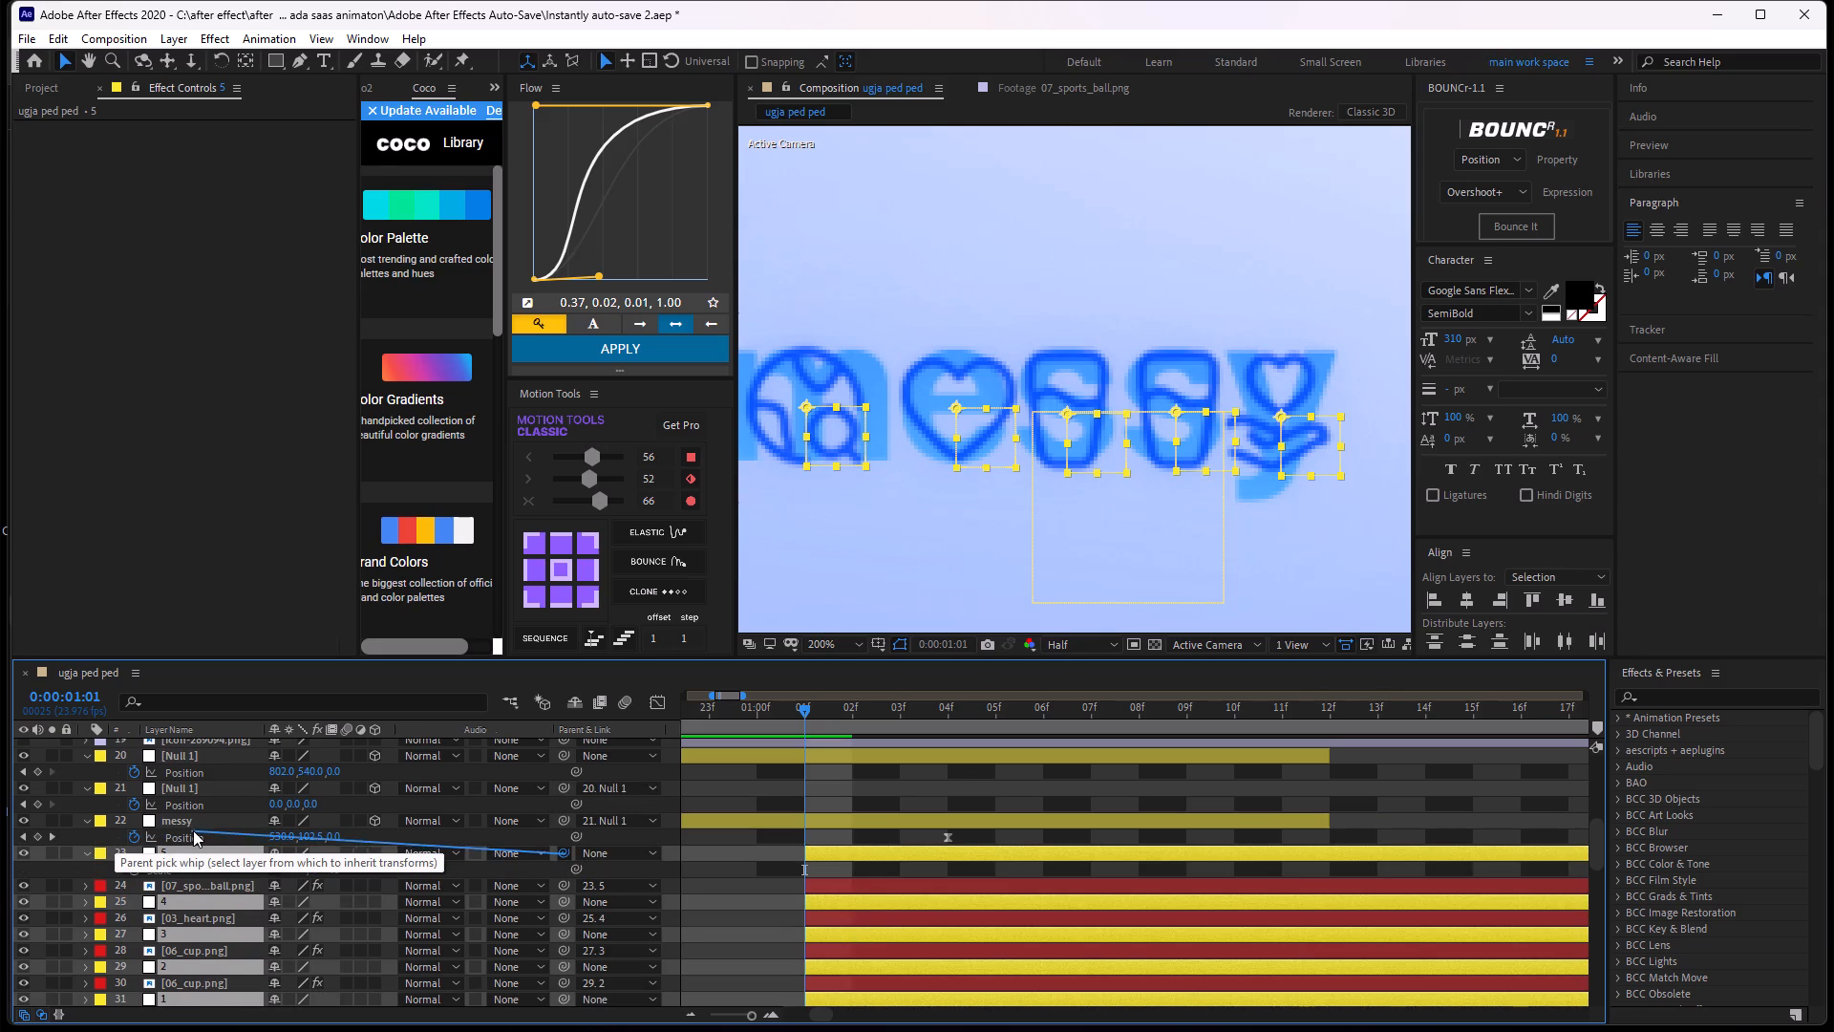
{"action": "left_click_drag", "start_coordinate": [193, 830], "coordinate": [197, 823]}
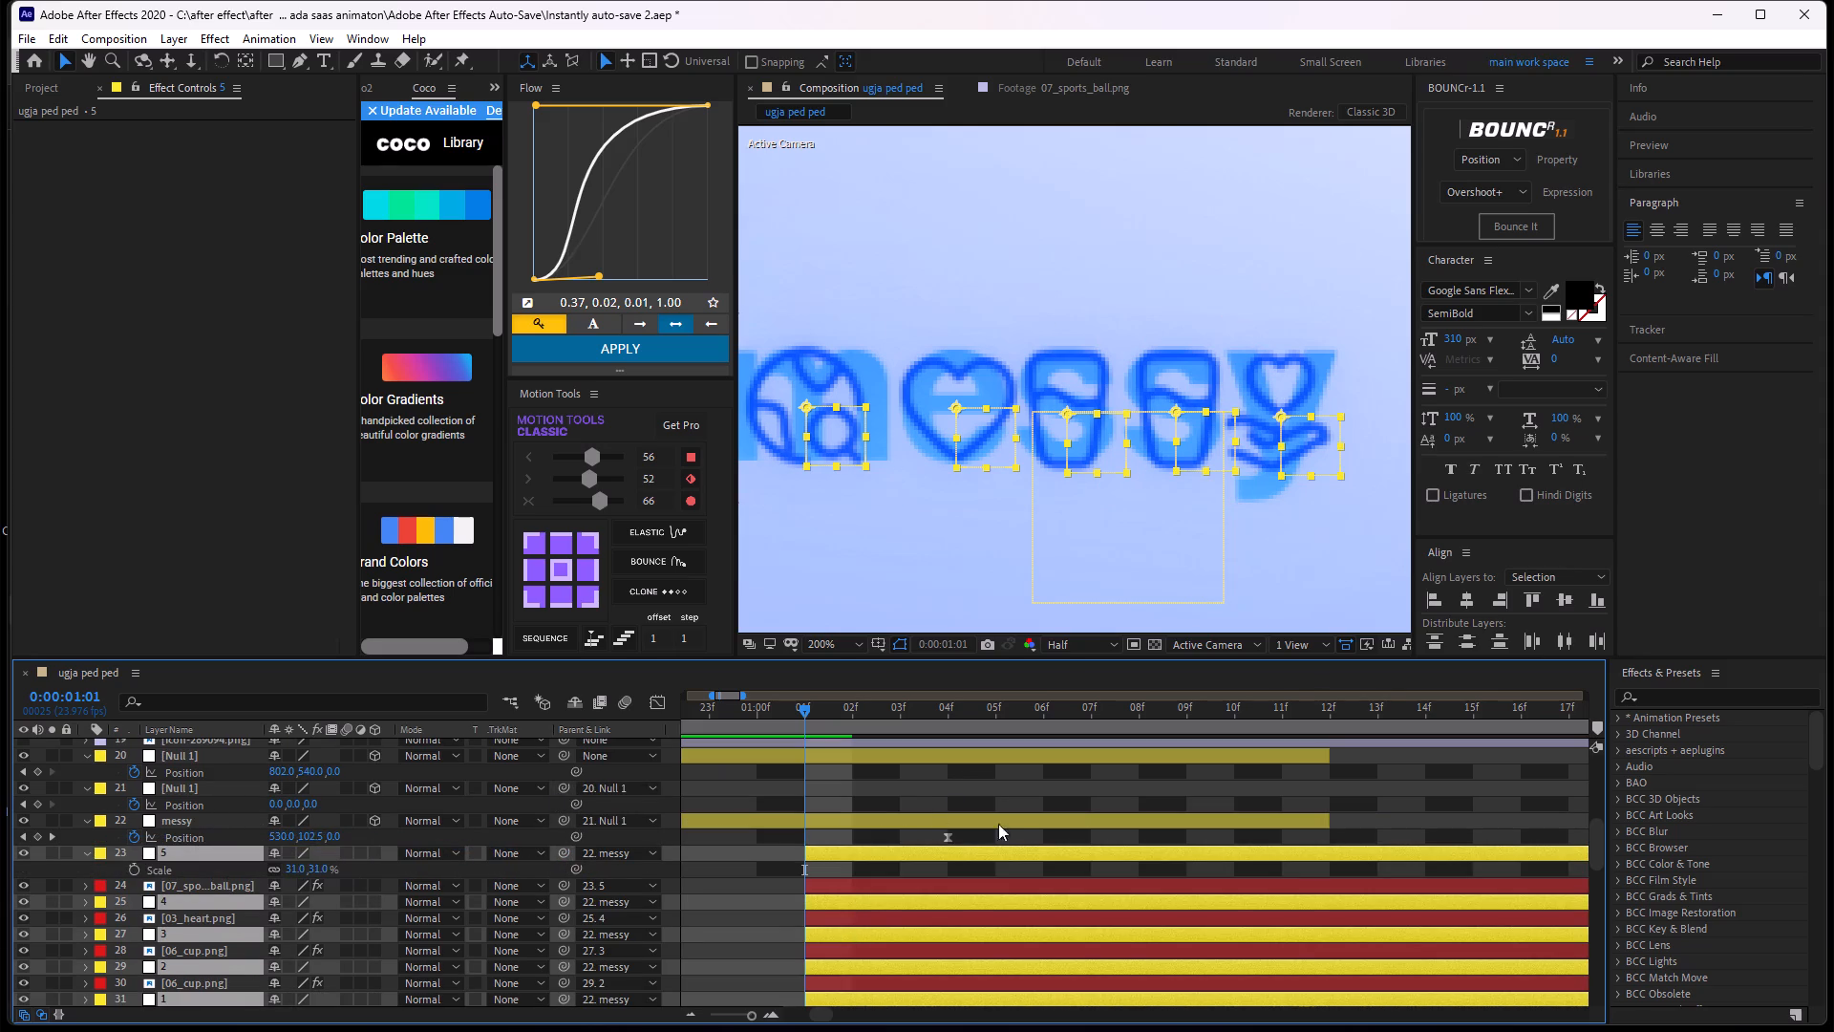
Scrub through the frames from 0:00:01:01 to 0:00:01:03 to check how the icons move with the messy null.
{"action": "middle_click_drag", "start_coordinate": [912, 806], "coordinate": [1021, 841]}
{"action": "middle_click_drag", "start_coordinate": [1015, 837], "coordinate": [1015, 828]}
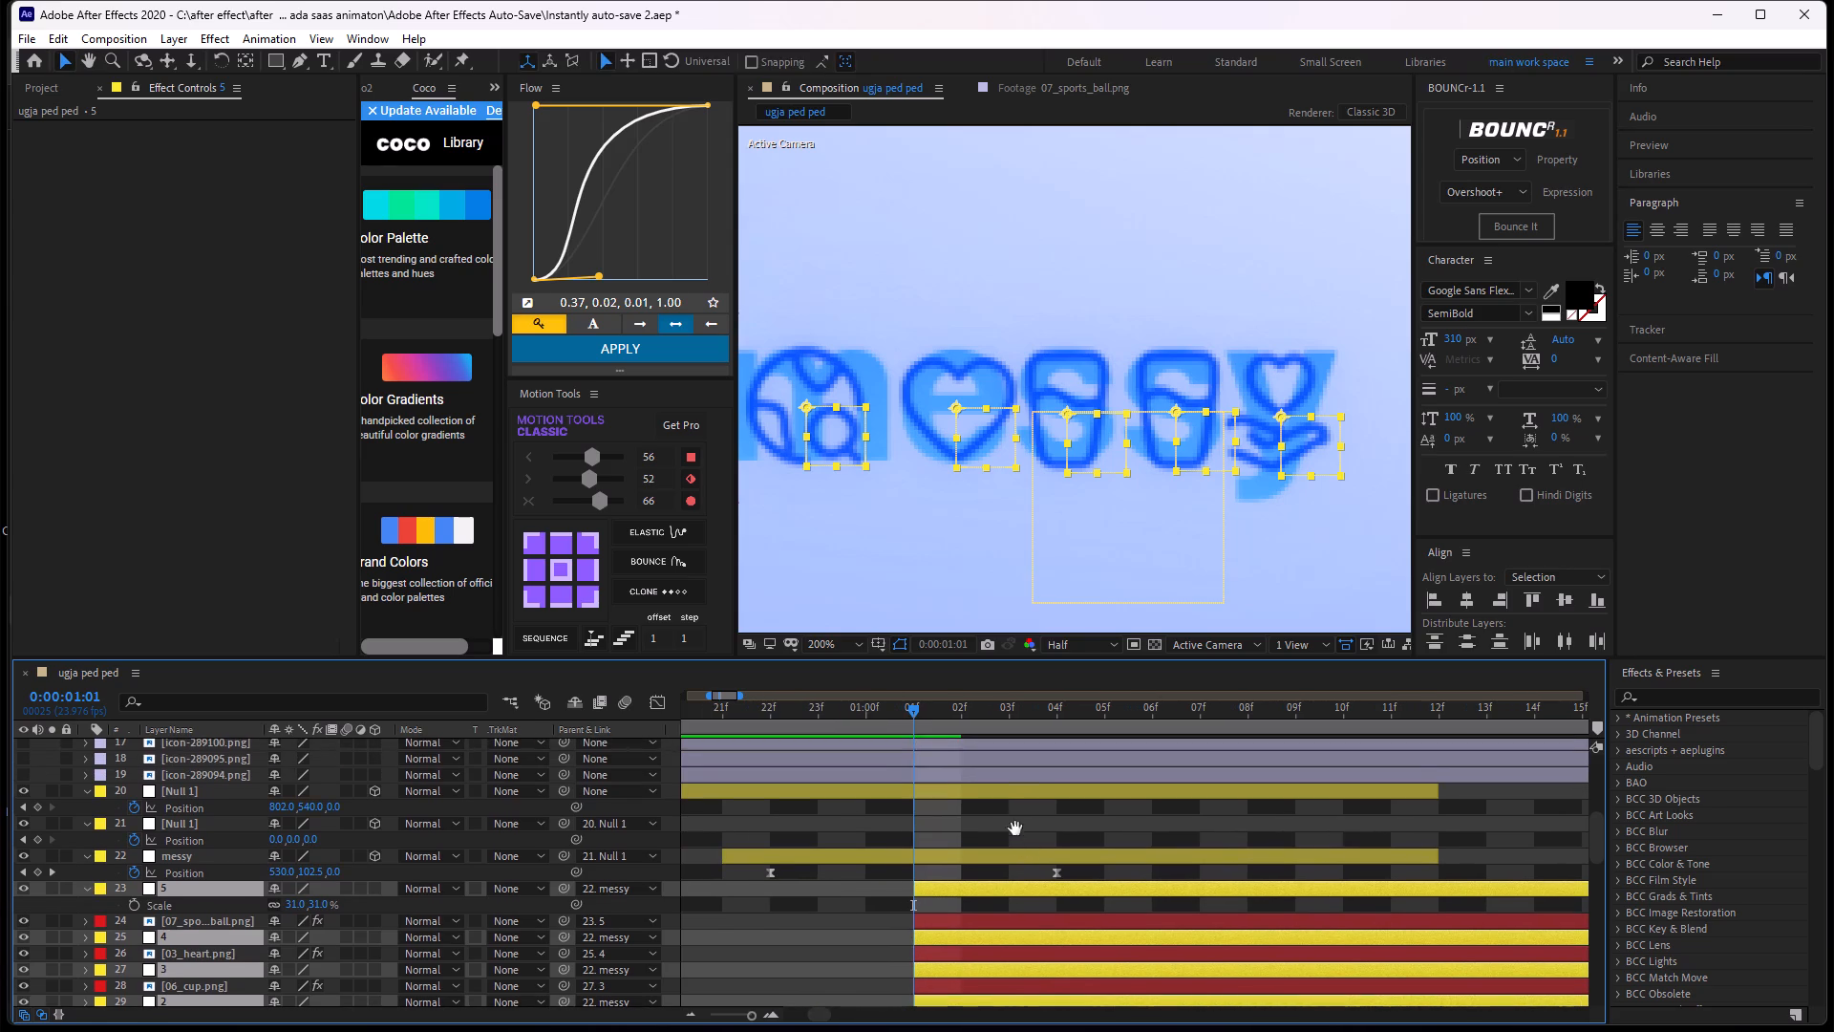
{"action": "middle_click_drag", "start_coordinate": [1015, 828], "coordinate": [1017, 812]}
{"action": "left_click", "coordinate": [994, 777]}
{"action": "left_click_drag", "start_coordinate": [919, 706], "coordinate": [1005, 724]}
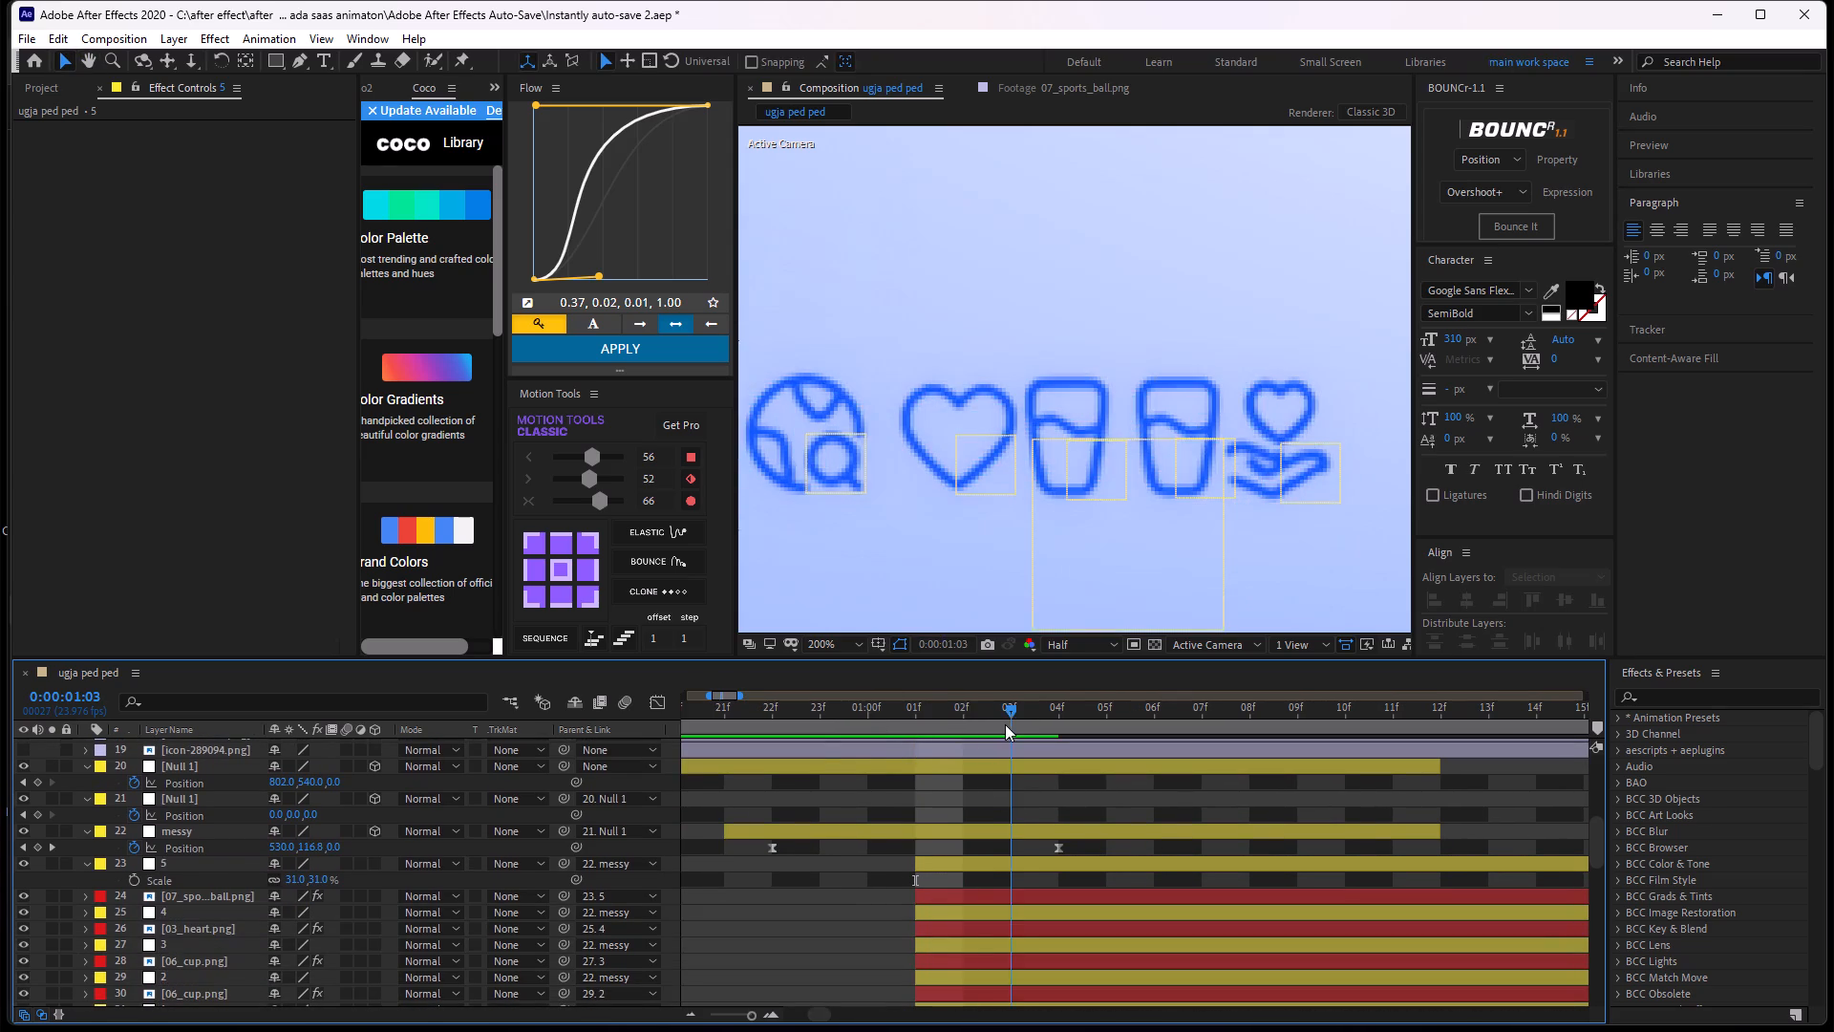
{"action": "left_click_drag", "start_coordinate": [1005, 724], "coordinate": [979, 748]}
{"action": "scroll", "coordinate": [1153, 369], "scroll_direction": "down", "scroll_amount": 1}
{"action": "middle_click_drag", "start_coordinate": [1007, 483], "coordinate": [1059, 379]}
{"action": "middle_click_drag", "start_coordinate": [999, 530], "coordinate": [1006, 304]}
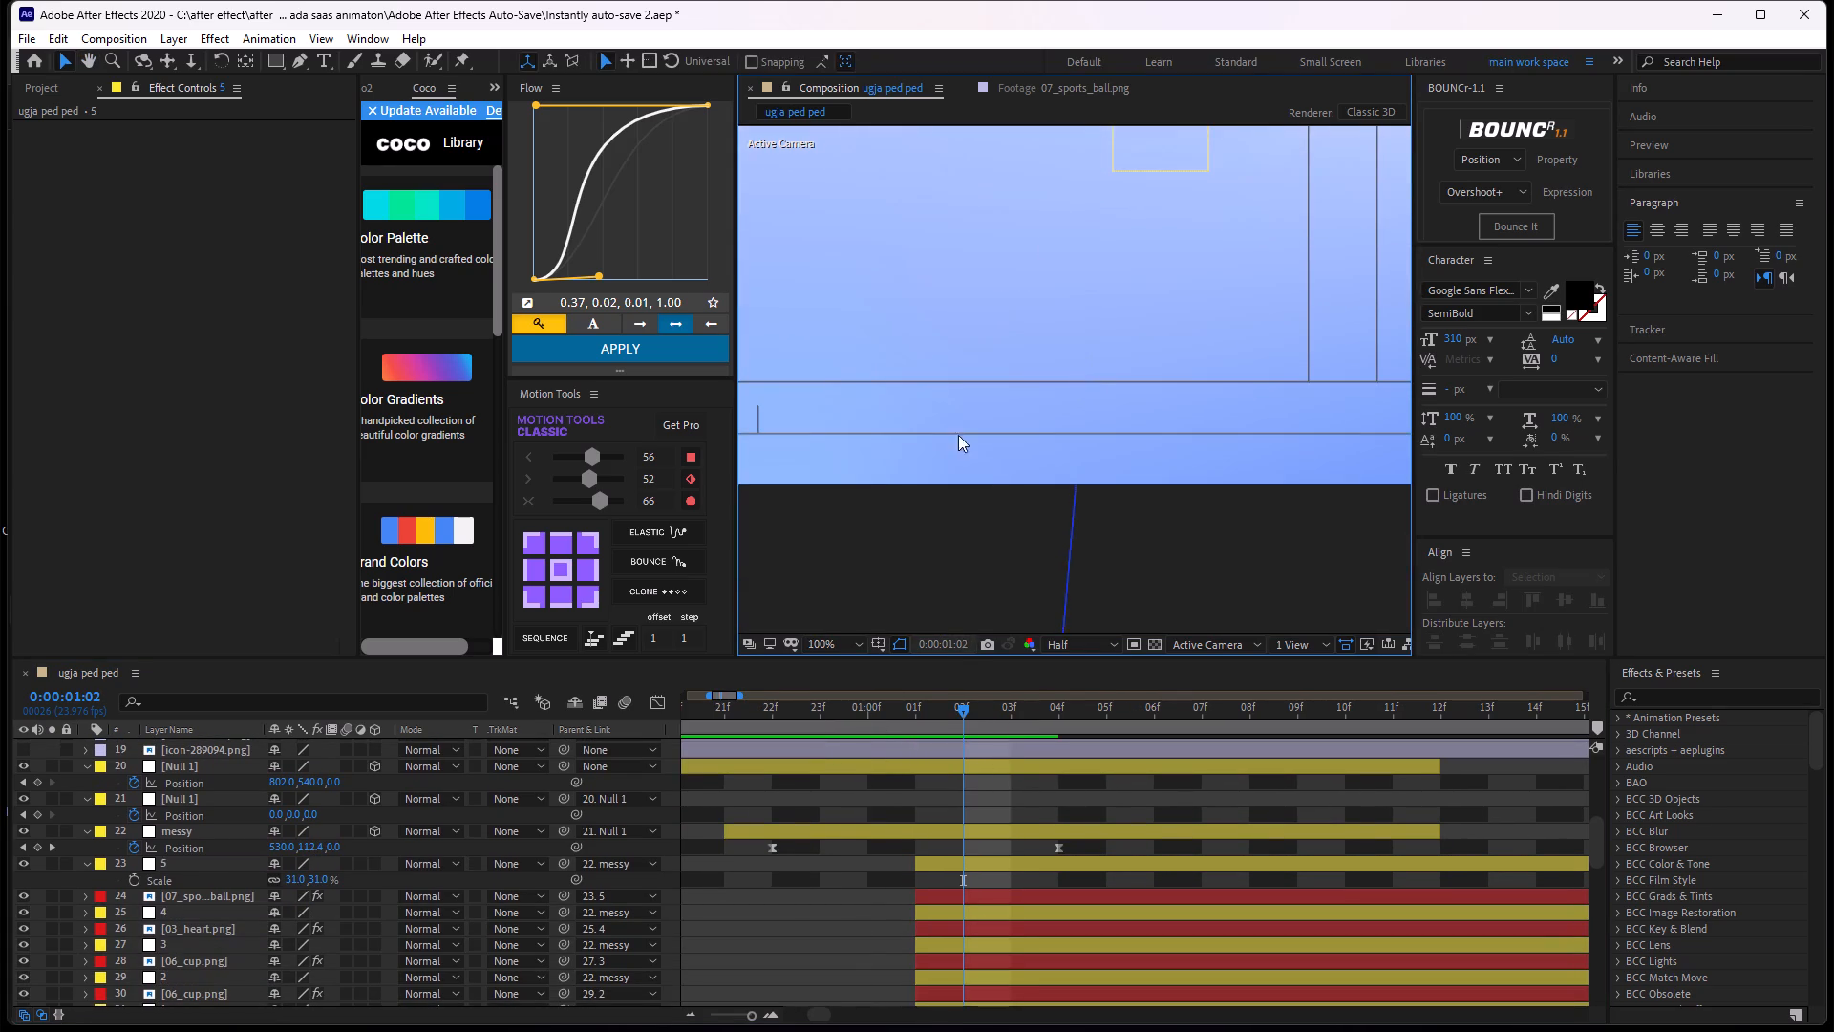
{"action": "middle_click_drag", "start_coordinate": [1042, 254], "coordinate": [1029, 503]}
{"action": "scroll", "coordinate": [1064, 579], "scroll_direction": "down", "scroll_amount": 1}
Keyframe the messy text layer's opacity at 100% at 0:00:01:00 and 0% at 0:00:01:02.
{"action": "middle_click_drag", "start_coordinate": [1042, 892], "coordinate": [1017, 718]}
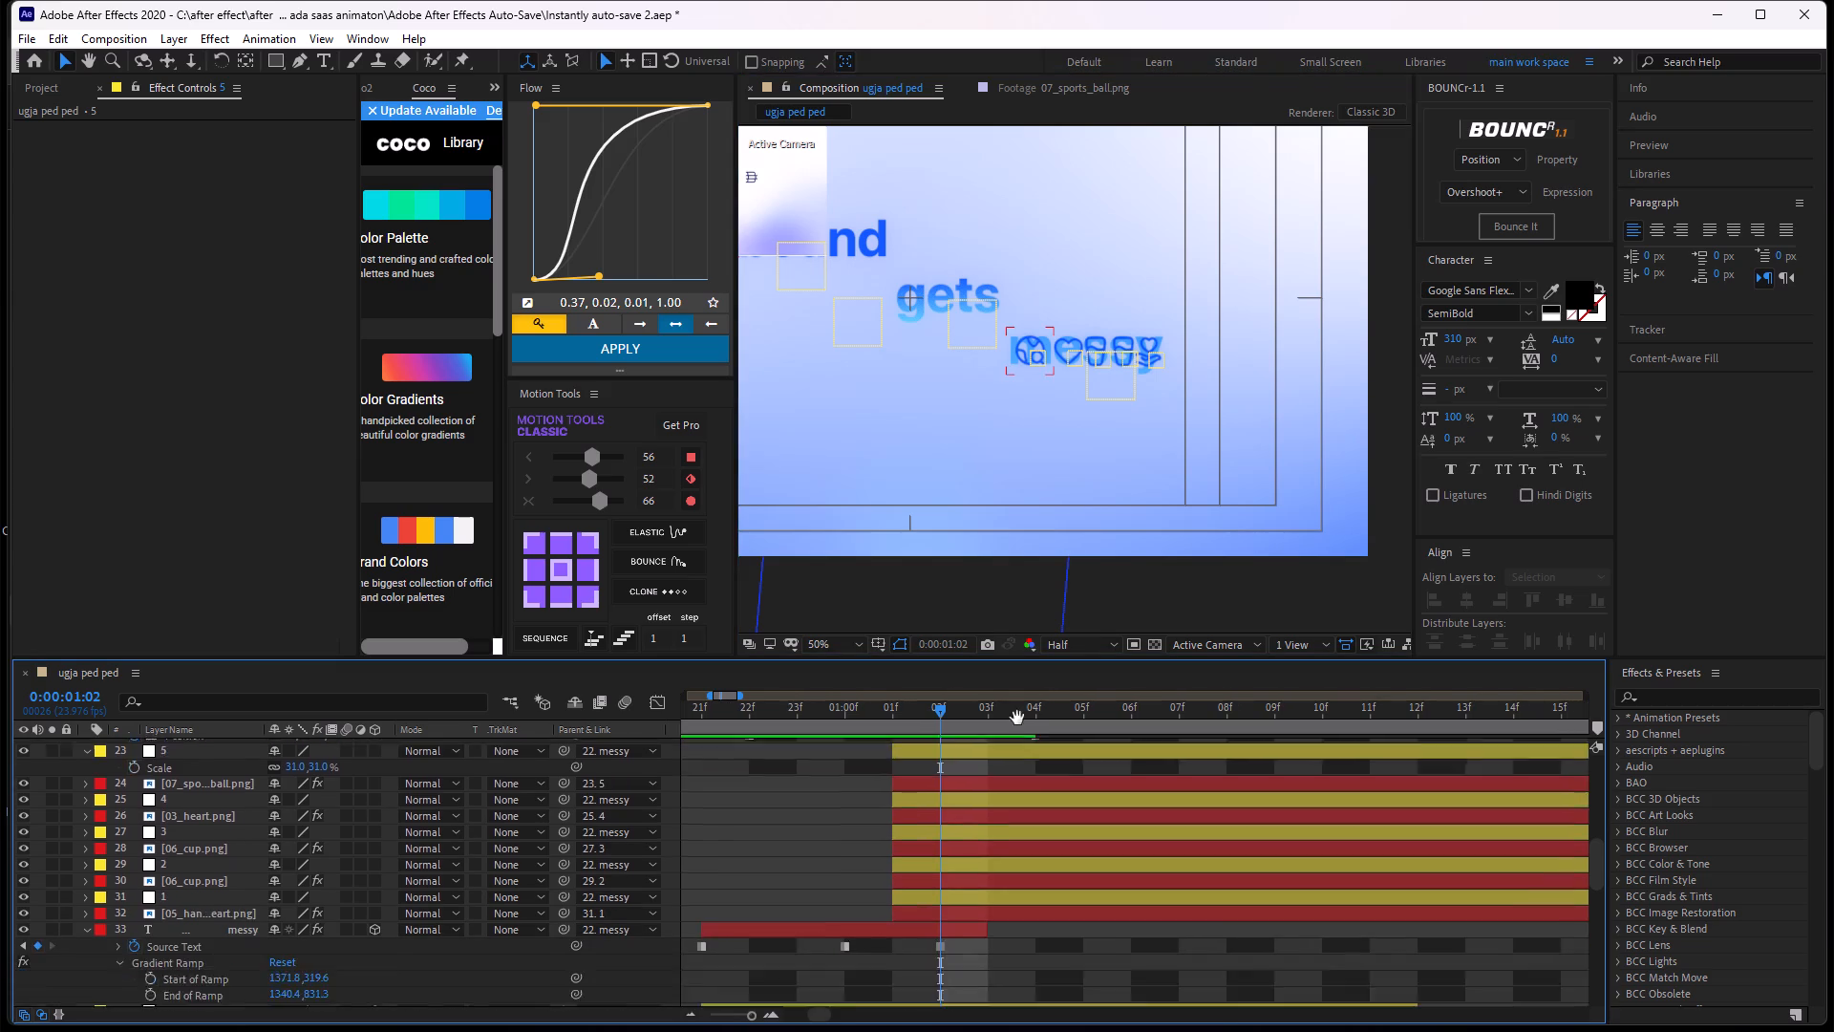
{"action": "middle_click_drag", "start_coordinate": [1017, 718], "coordinate": [1017, 707]}
{"action": "middle_click_drag", "start_coordinate": [1020, 861], "coordinate": [1006, 790]}
{"action": "left_click_drag", "start_coordinate": [928, 711], "coordinate": [879, 754]}
{"action": "left_click", "coordinate": [894, 787]}
{"action": "key", "text": "t"}
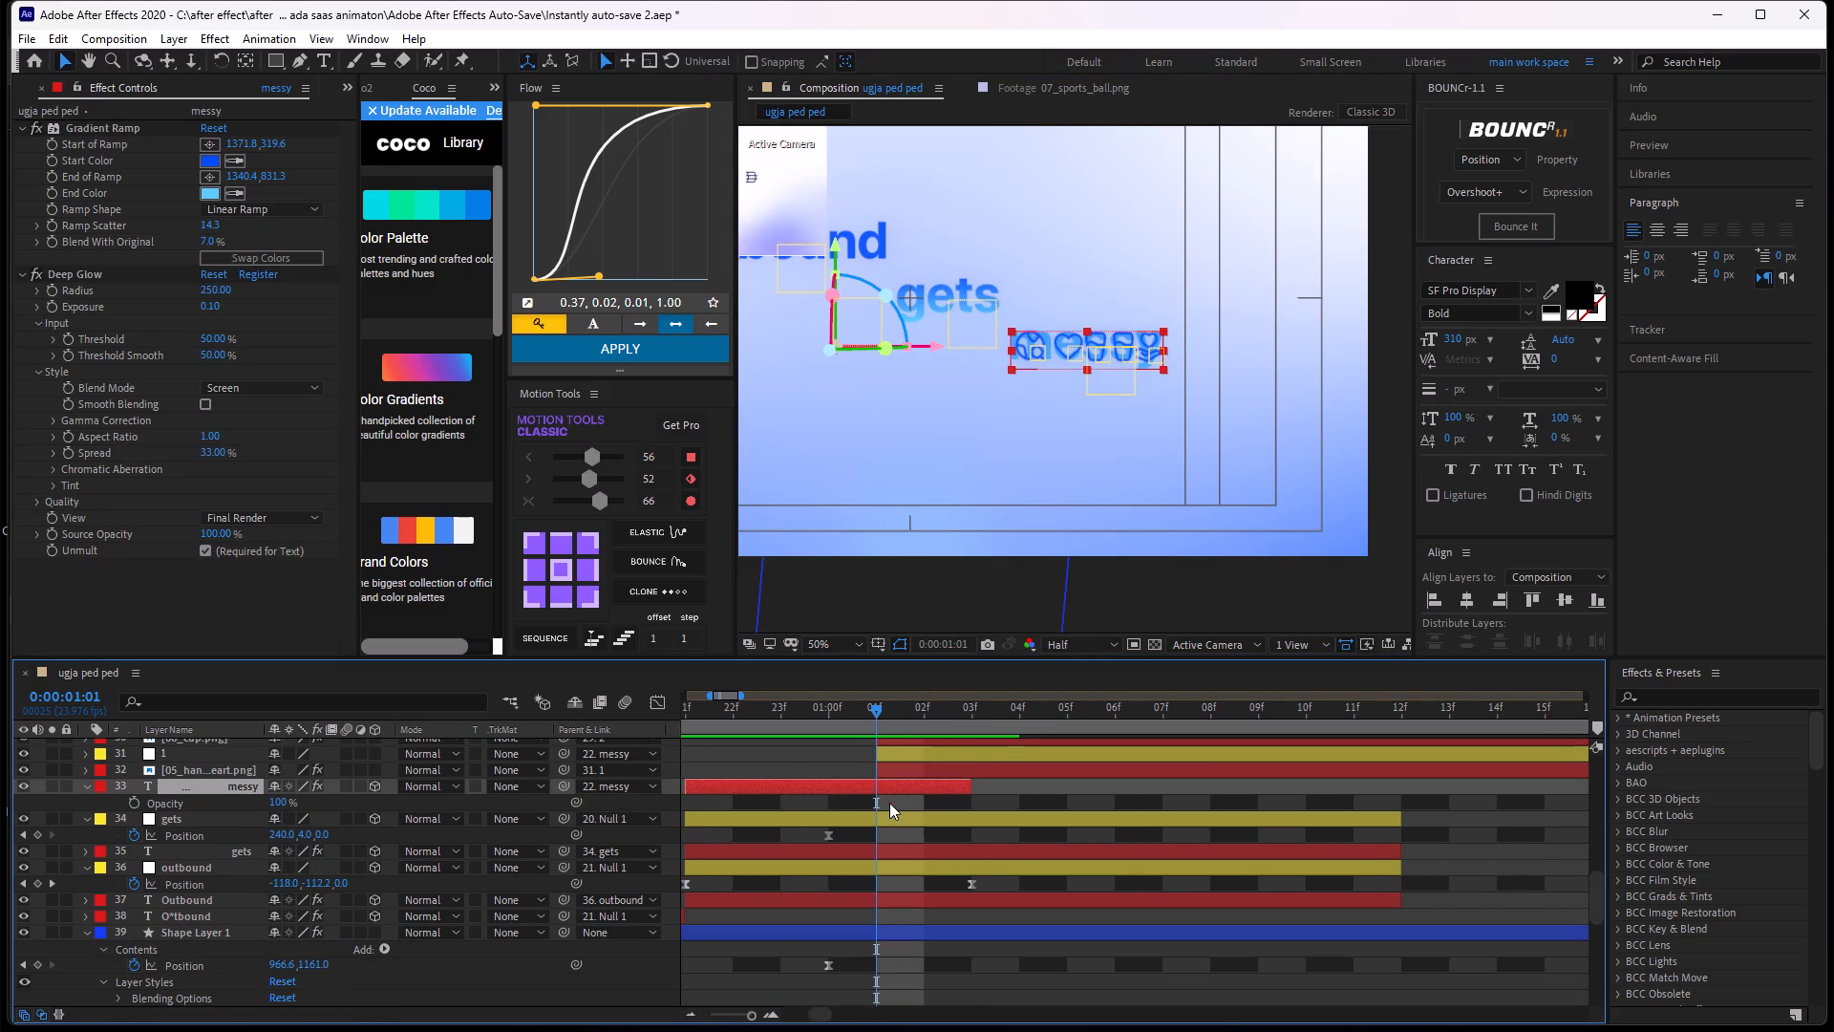
{"action": "left_click_drag", "start_coordinate": [881, 710], "coordinate": [833, 736]}
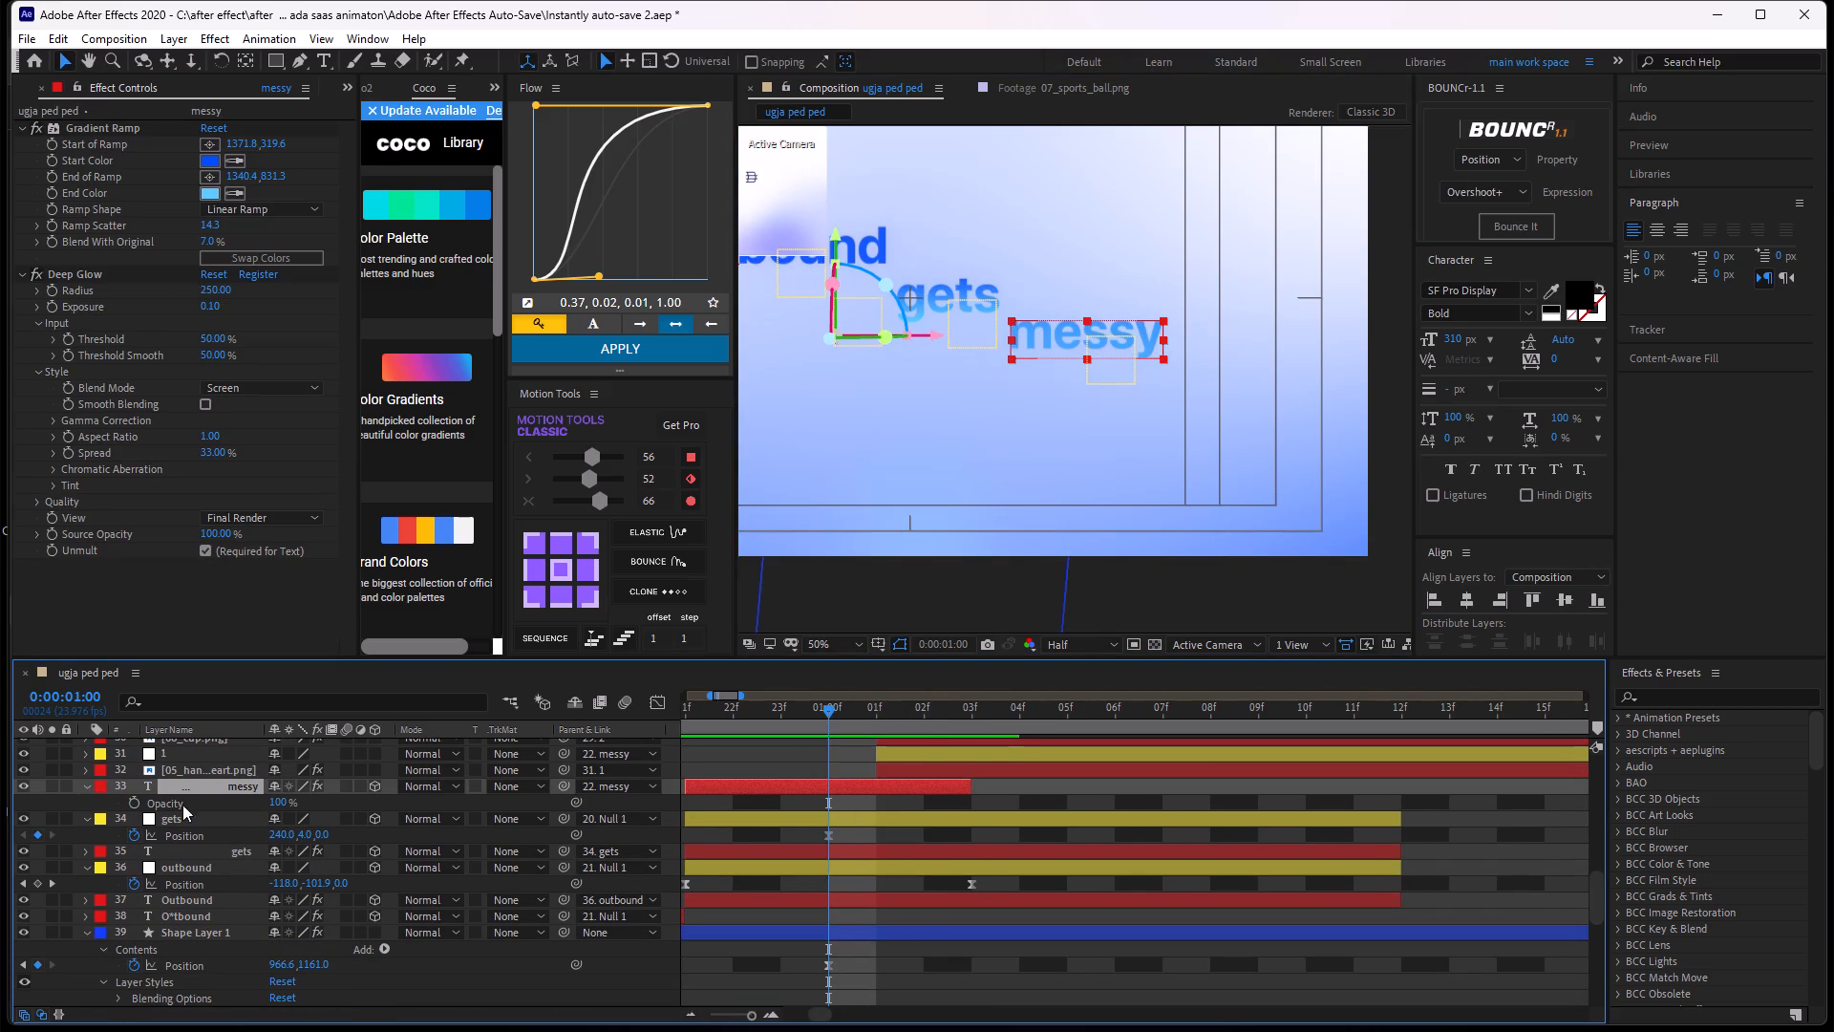
{"action": "left_click", "coordinate": [130, 804]}
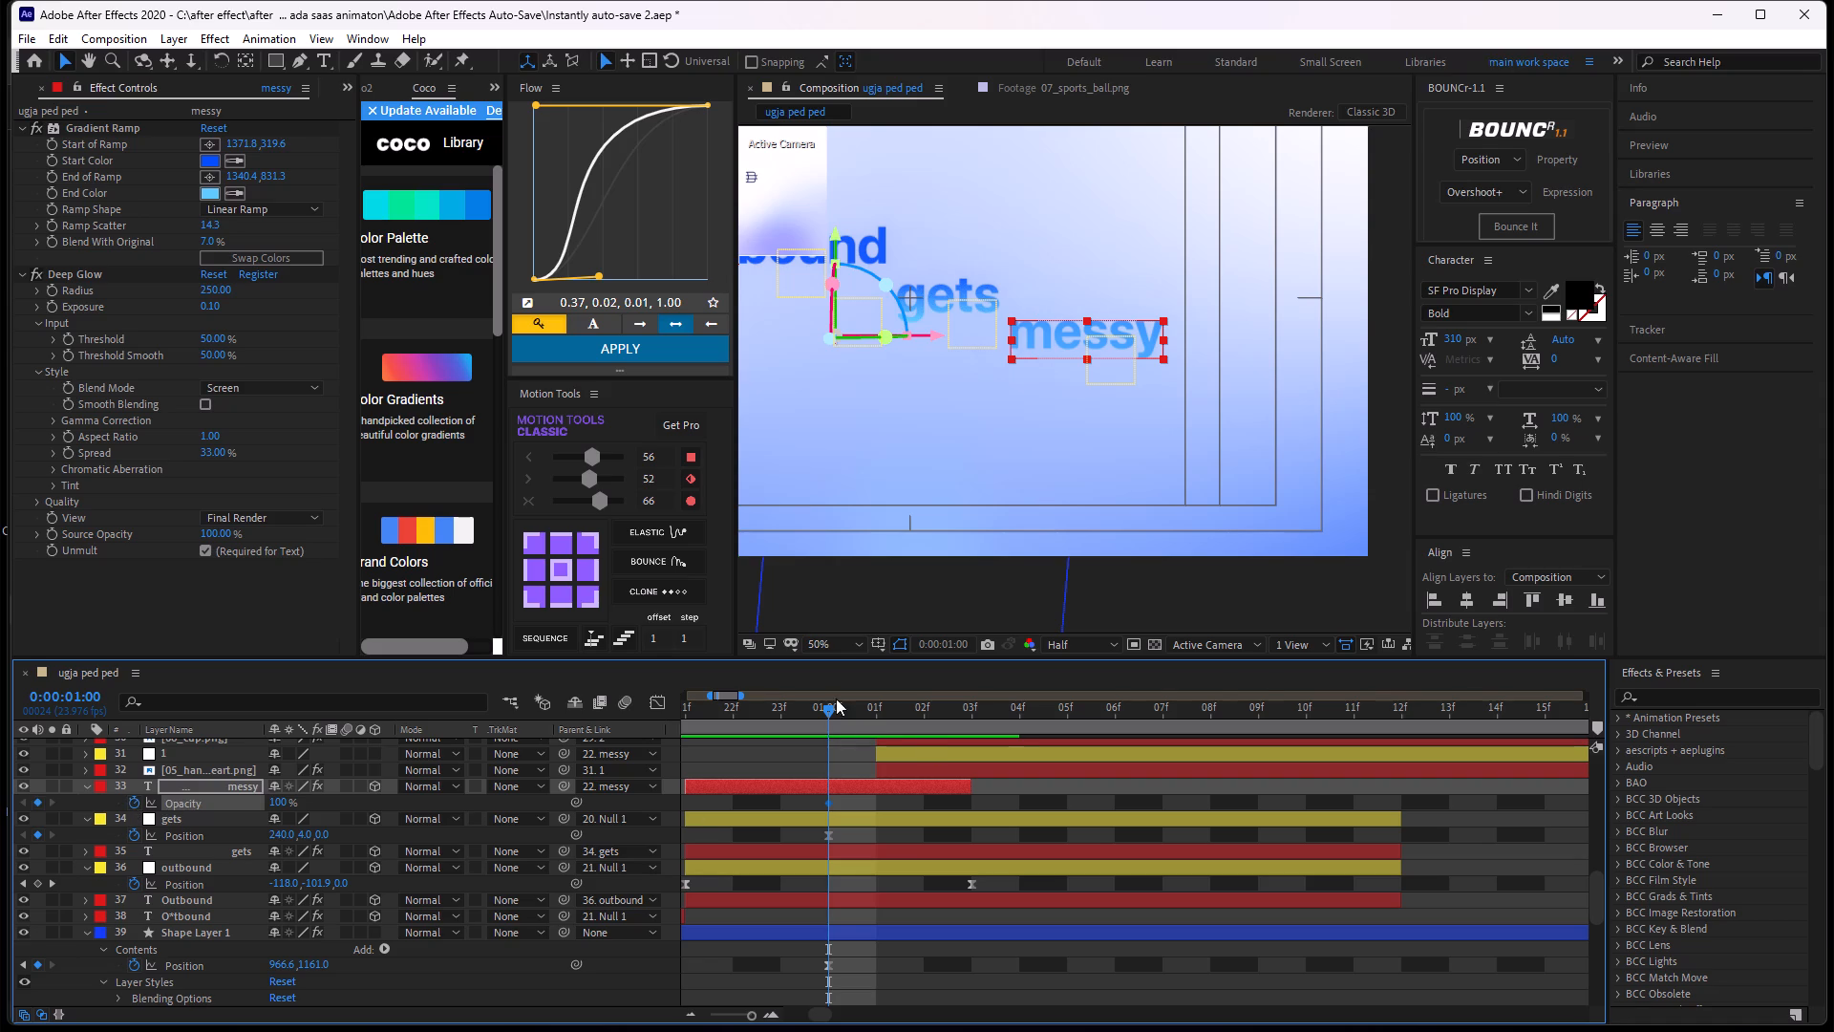
{"action": "left_click_drag", "start_coordinate": [833, 709], "coordinate": [890, 708]}
{"action": "left_click_drag", "start_coordinate": [881, 713], "coordinate": [890, 713]}
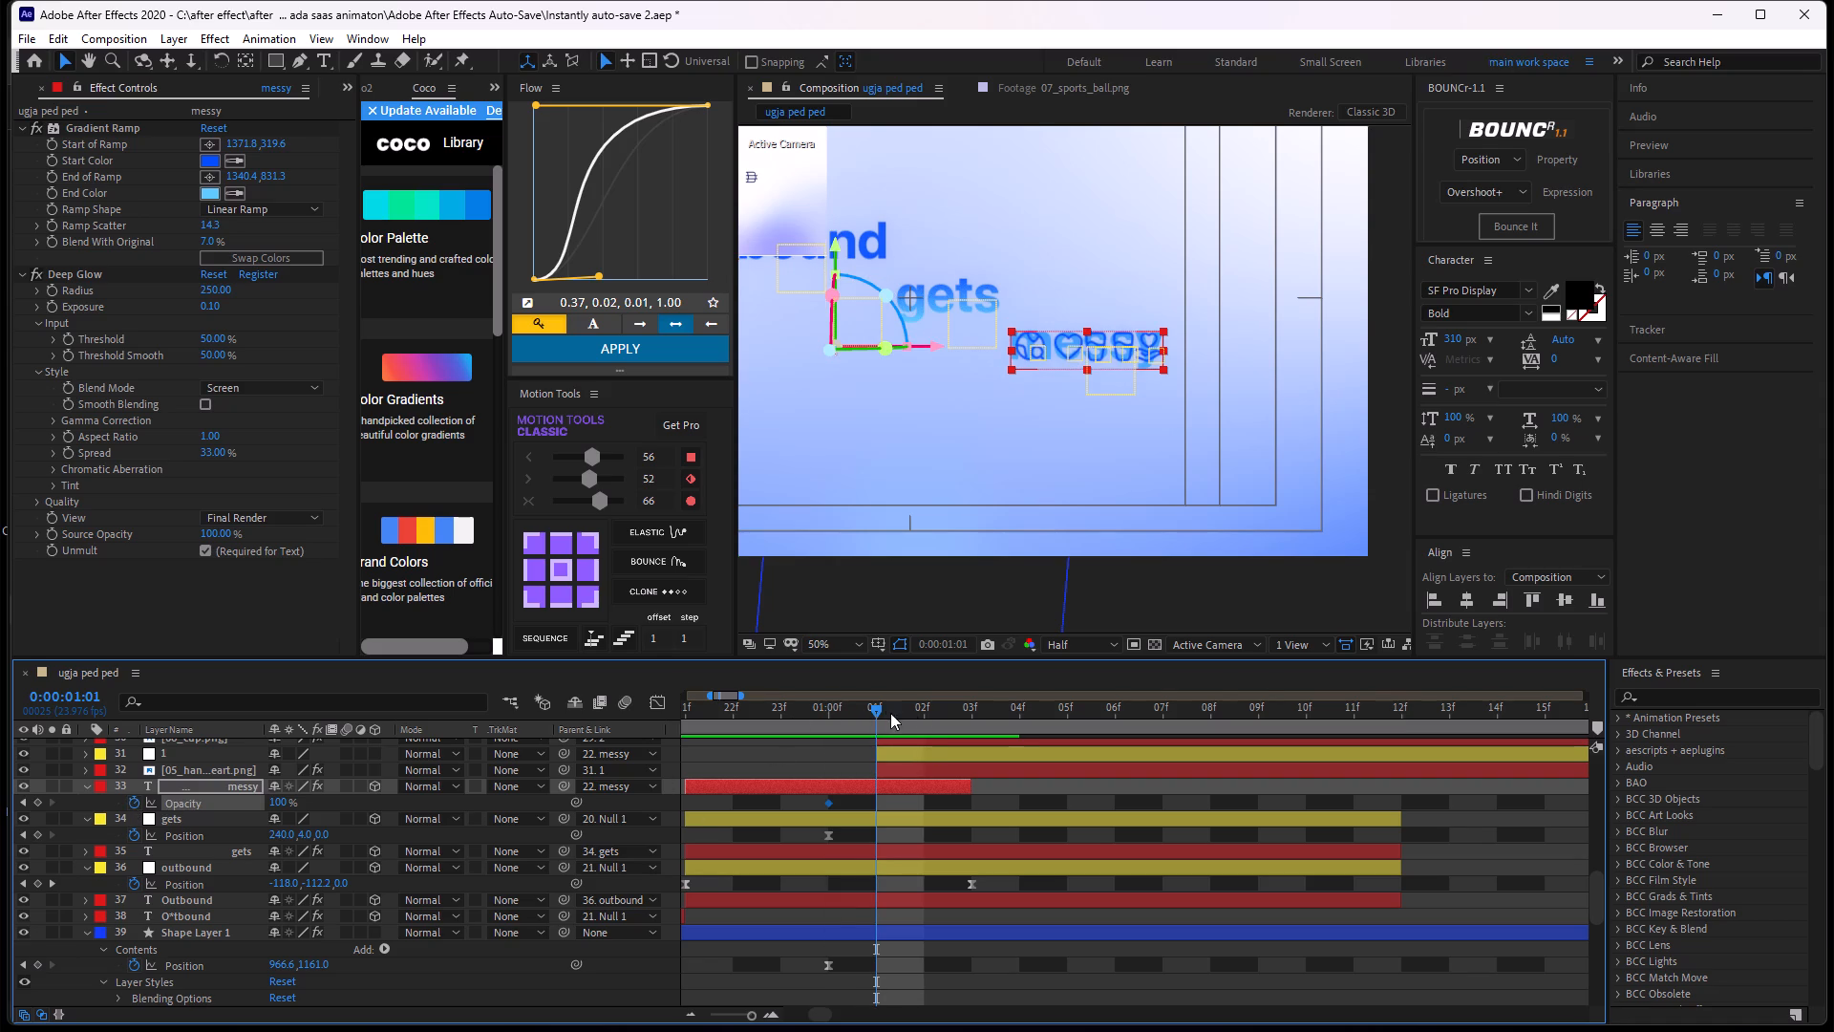
{"action": "left_click_drag", "start_coordinate": [890, 713], "coordinate": [914, 713]}
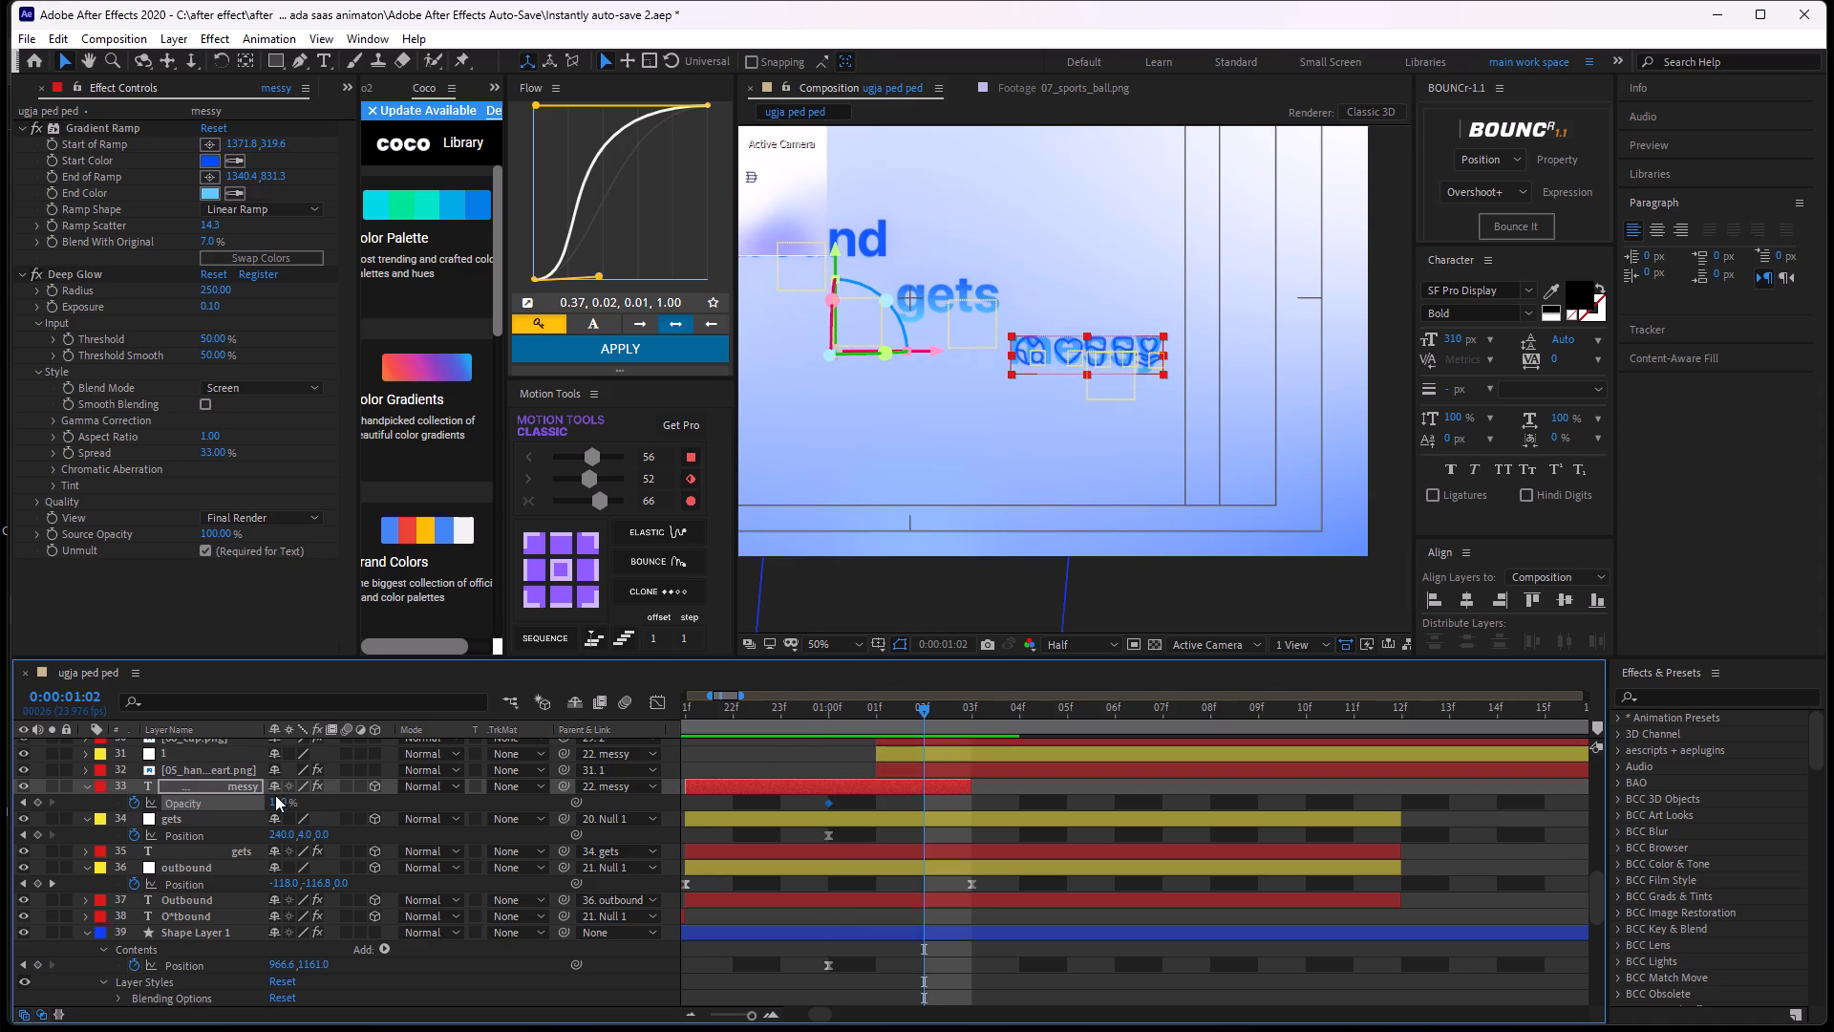
{"action": "left_click_drag", "start_coordinate": [281, 803], "coordinate": [121, 820]}
Apply the 0.37, 0.02, 0.01, 1.00 Flow easing curve to both opacity keyframes of the messy text.
{"action": "left_click", "coordinate": [903, 808]}
{"action": "left_click_drag", "start_coordinate": [940, 803], "coordinate": [783, 819]}
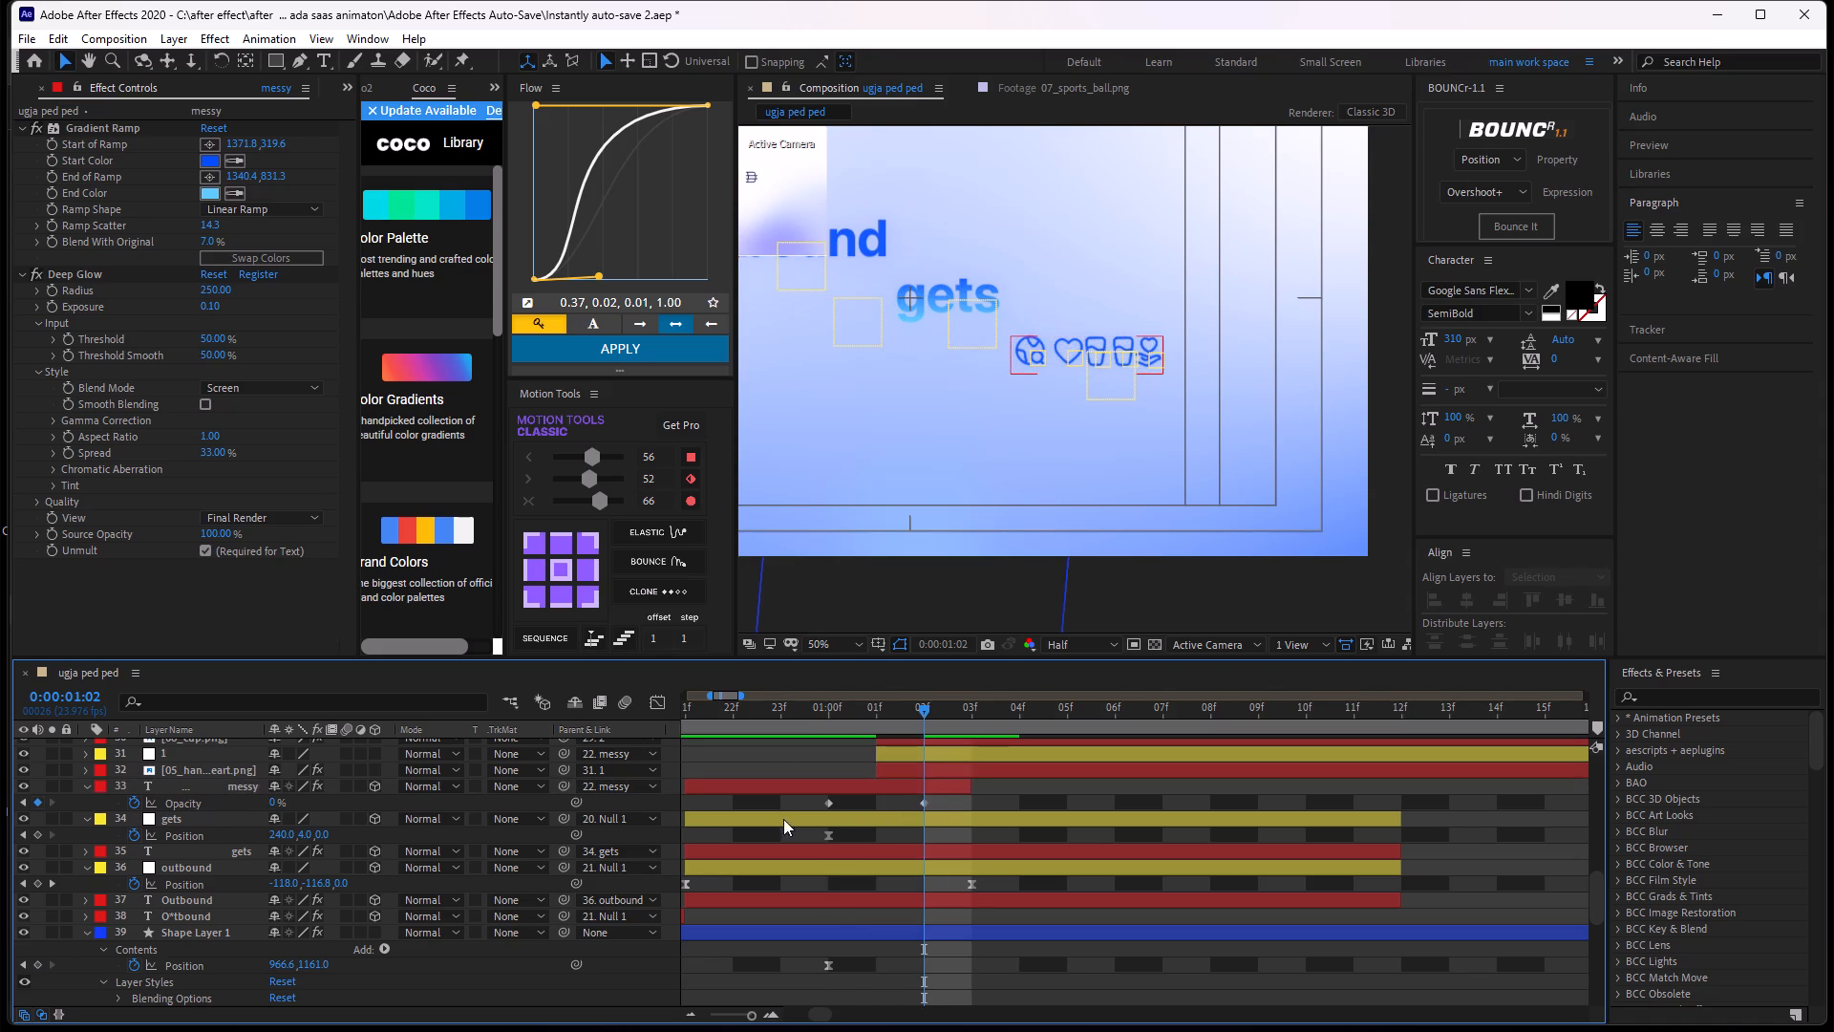
{"action": "left_click_drag", "start_coordinate": [783, 819], "coordinate": [770, 820]}
{"action": "left_click", "coordinate": [646, 342]}
Scrub and play back from 0:00:01:00 to review the messy text fading out into the icons.
{"action": "left_click_drag", "start_coordinate": [922, 713], "coordinate": [853, 723]}
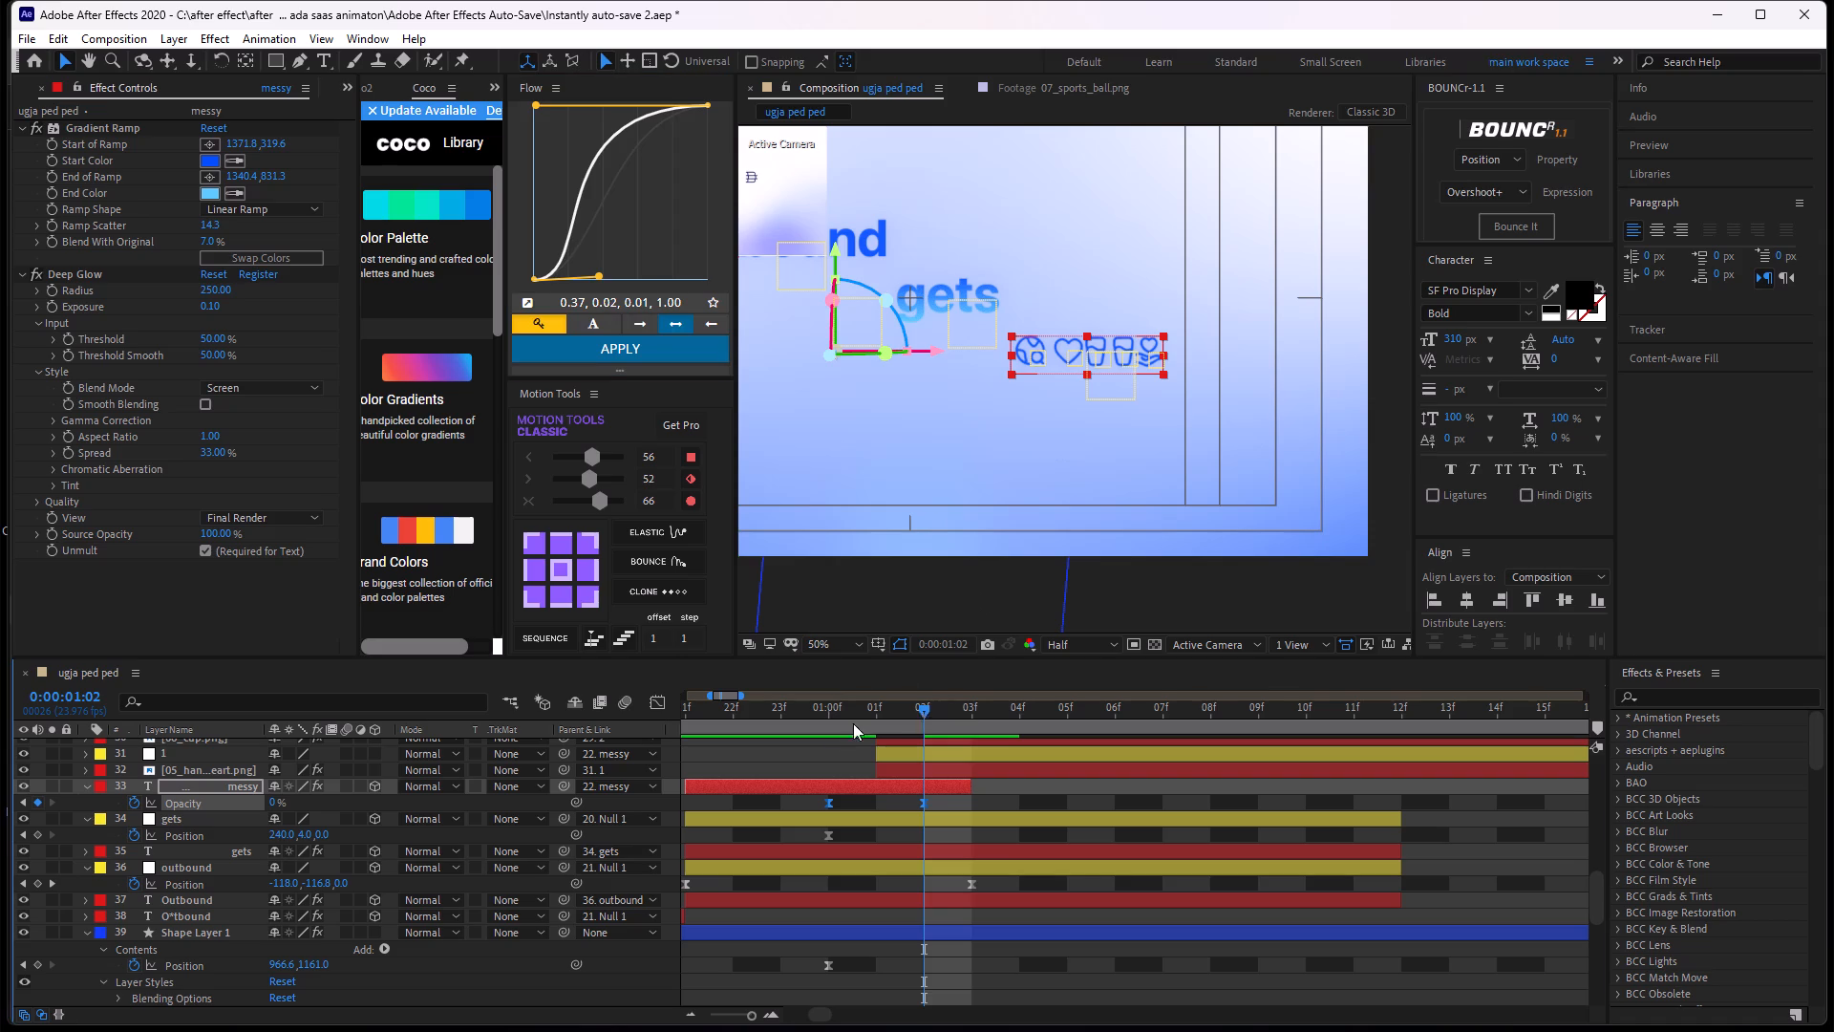
{"action": "left_click_drag", "start_coordinate": [853, 723], "coordinate": [858, 733]}
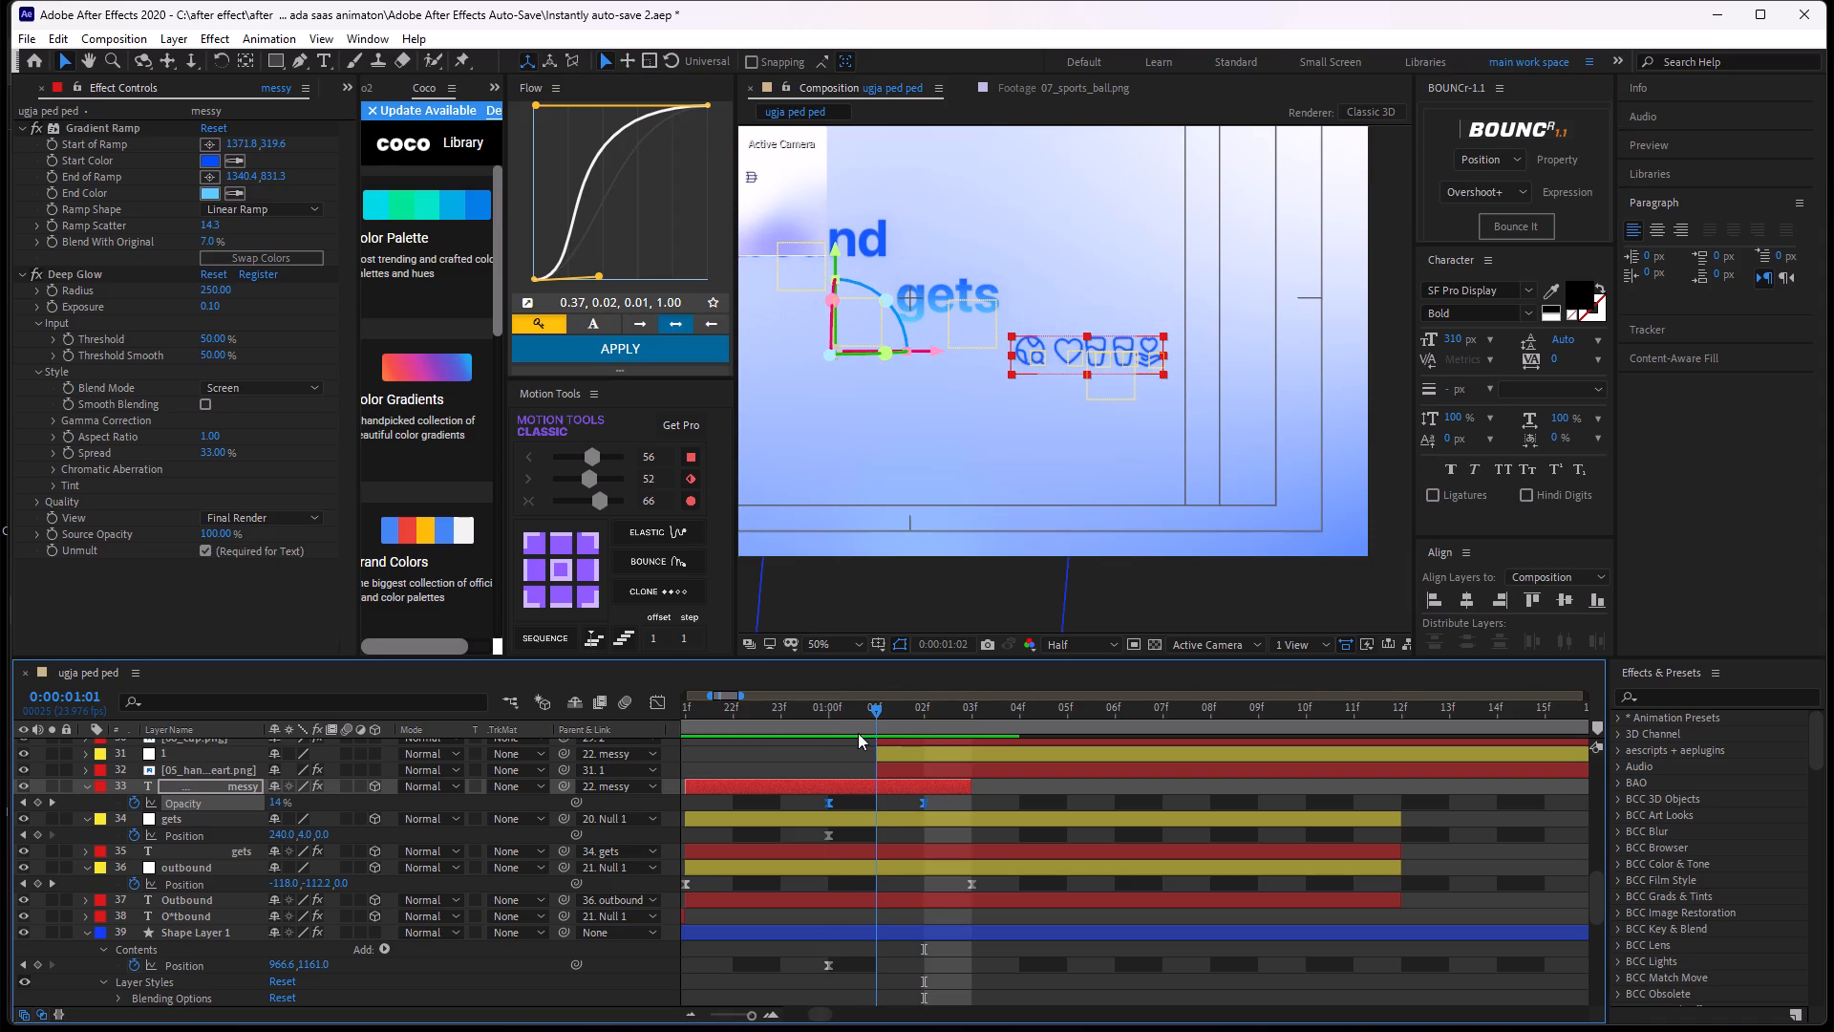
{"action": "left_click_drag", "start_coordinate": [858, 733], "coordinate": [930, 732]}
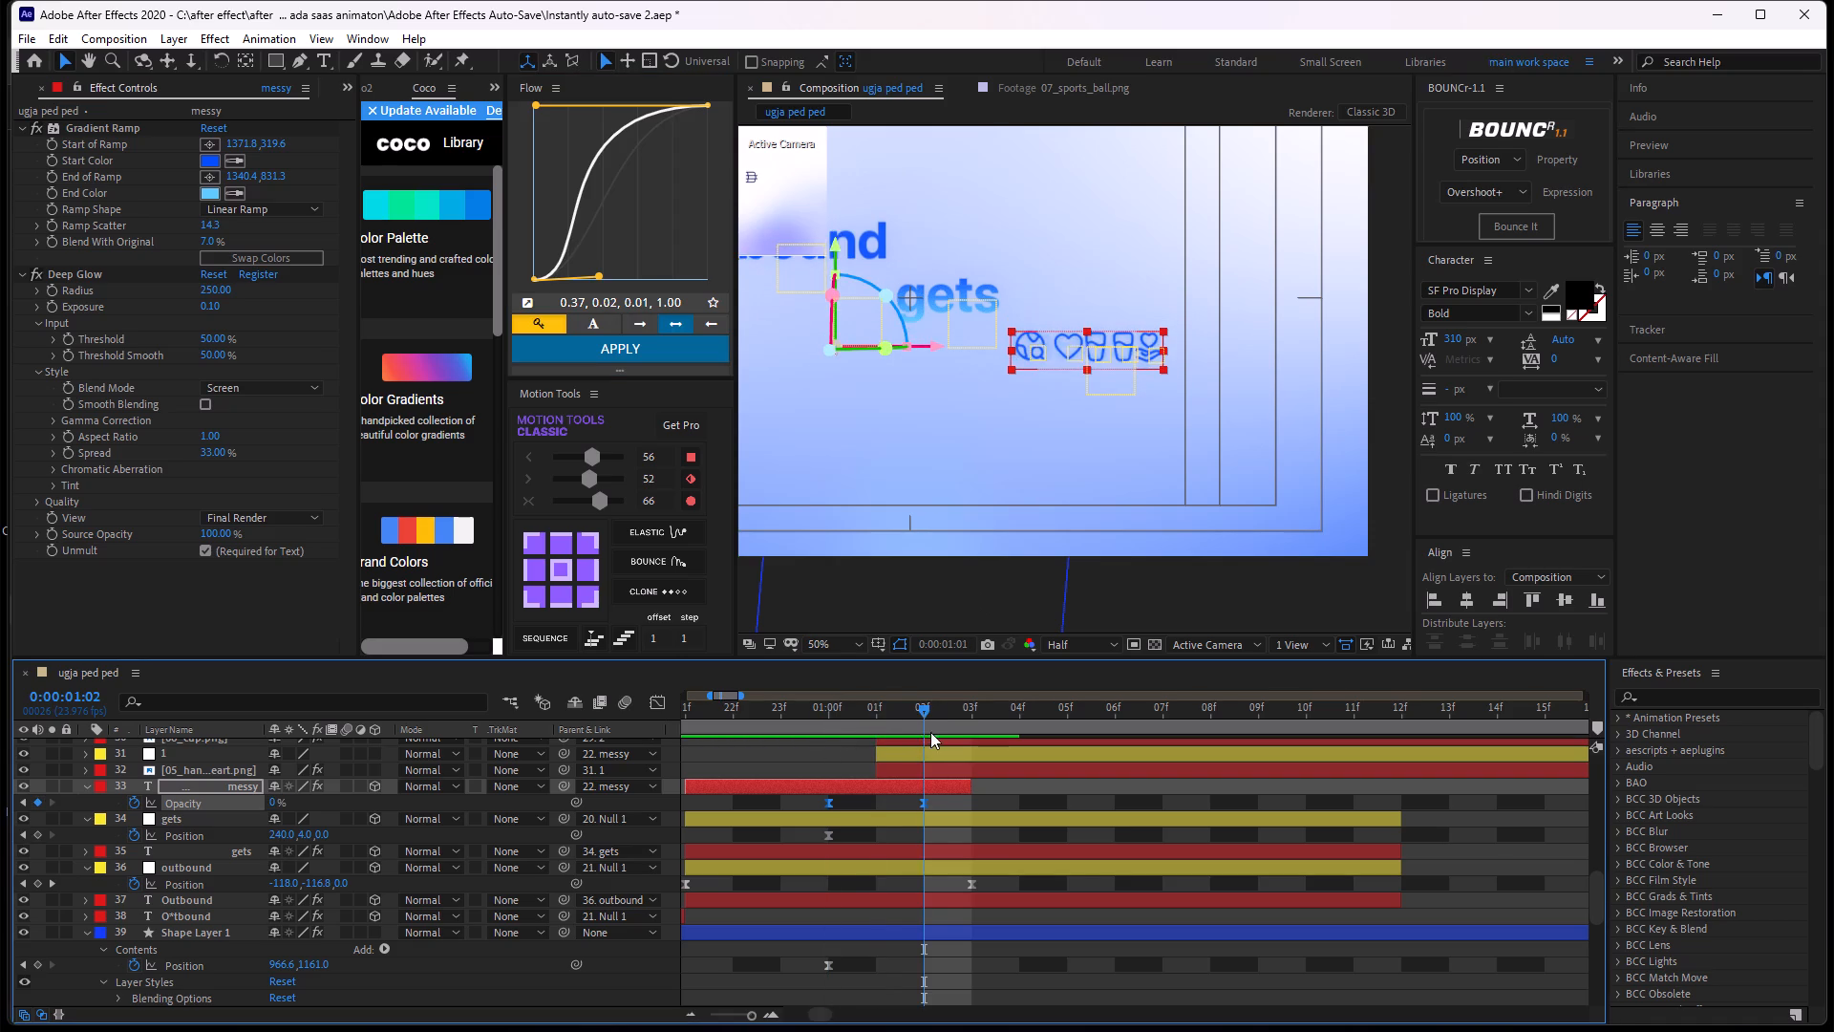
{"action": "left_click_drag", "start_coordinate": [930, 732], "coordinate": [836, 753]}
{"action": "key", "text": "space"}
{"action": "key", "text": "space"}
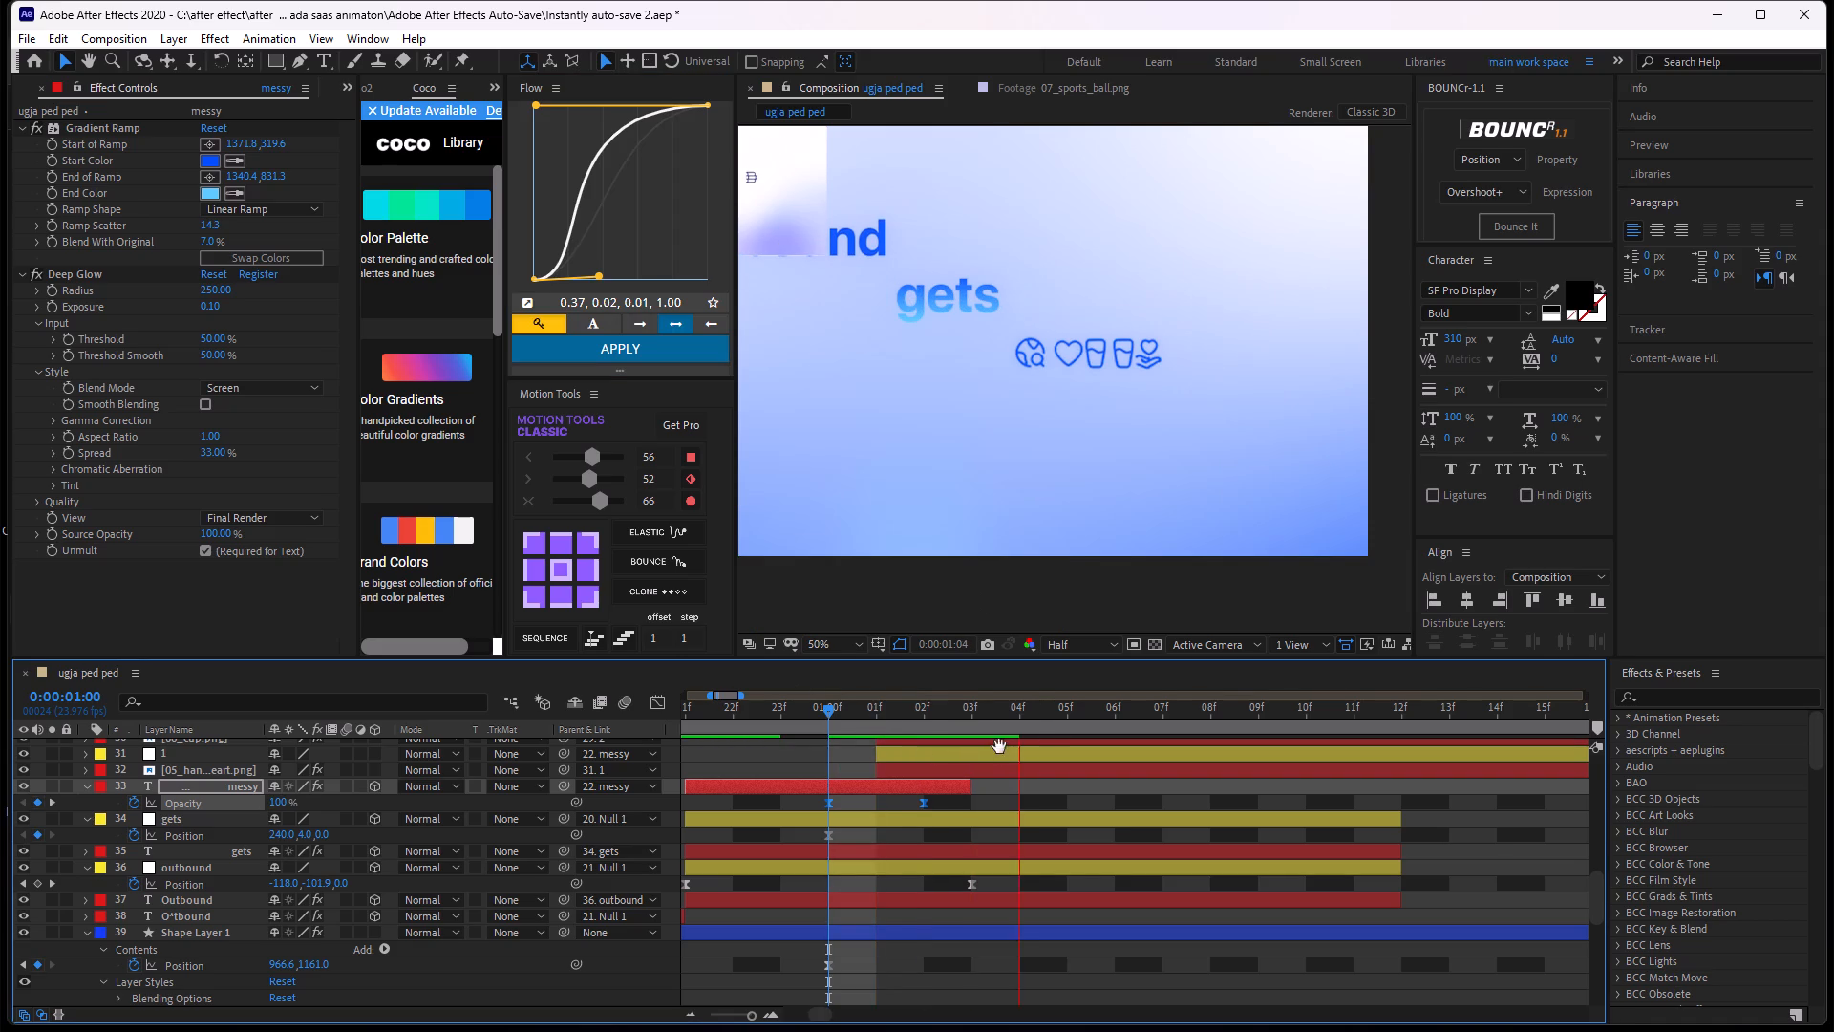
{"action": "left_click_drag", "start_coordinate": [964, 716], "coordinate": [918, 742]}
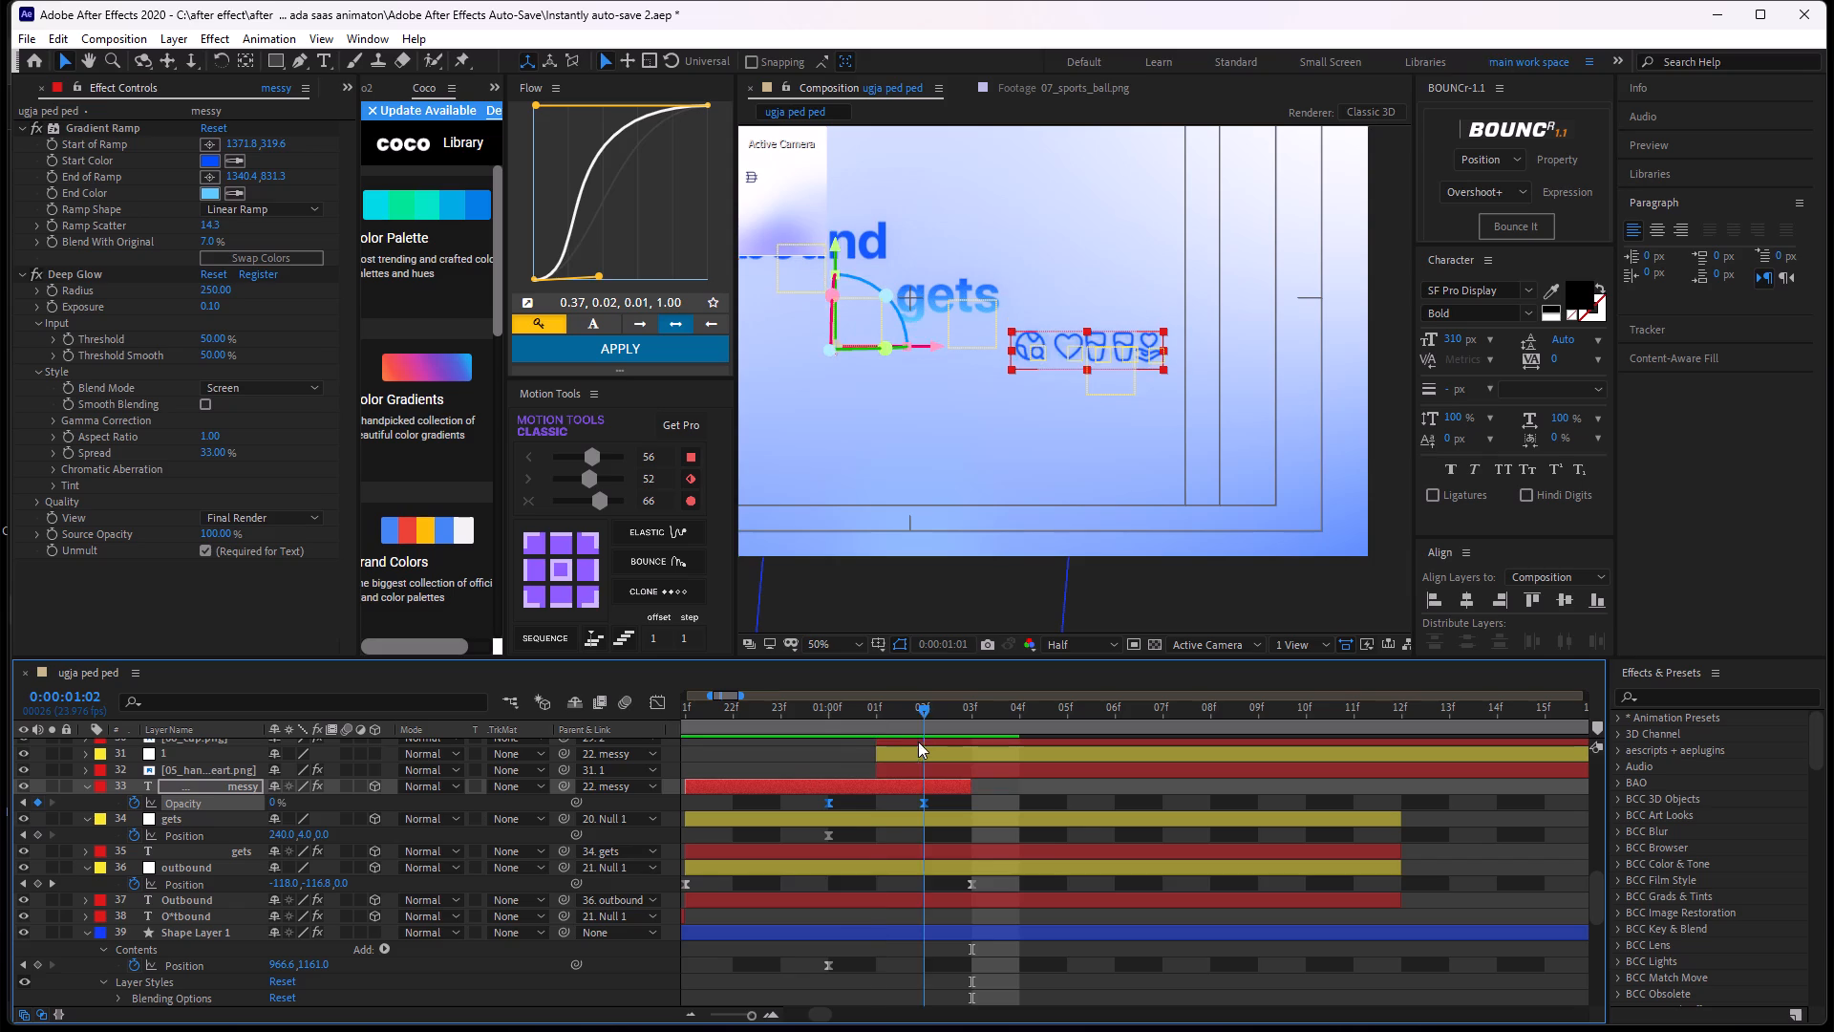
{"action": "left_click_drag", "start_coordinate": [918, 742], "coordinate": [806, 755]}
{"action": "key", "text": "space"}
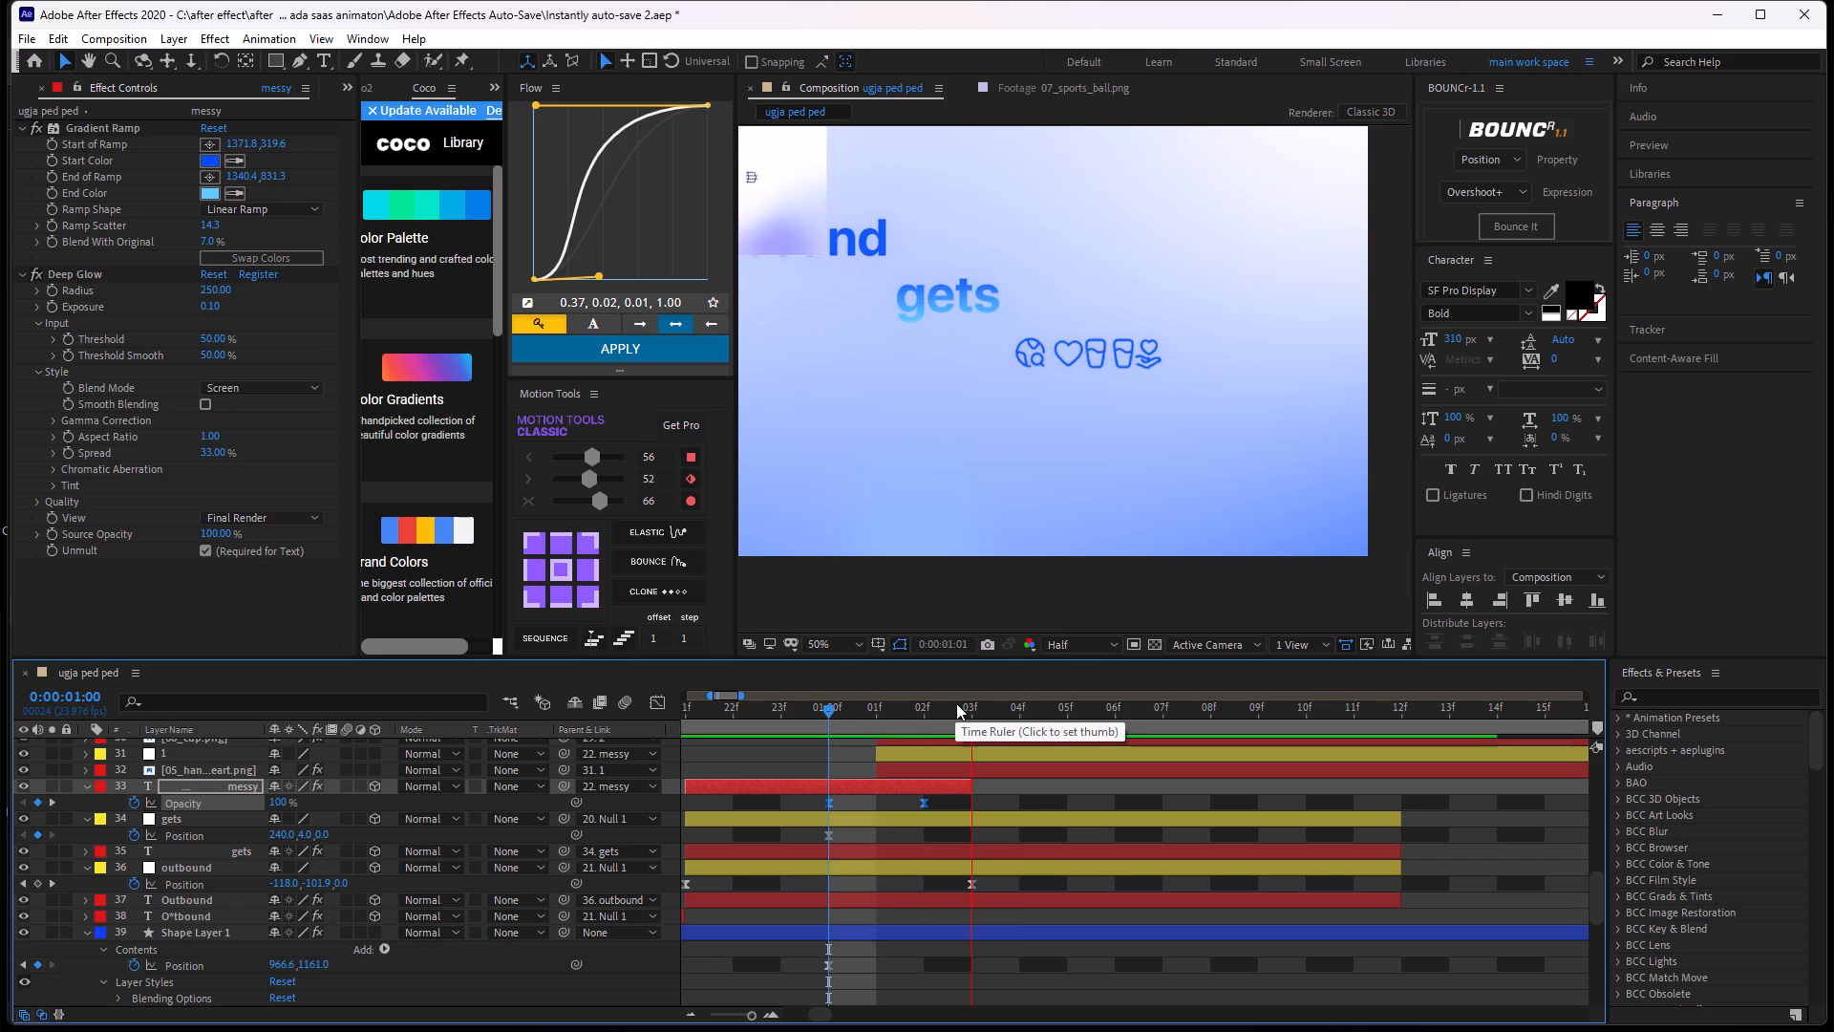
{"action": "key", "text": "space"}
{"action": "left_click_drag", "start_coordinate": [1252, 721], "coordinate": [869, 830]}
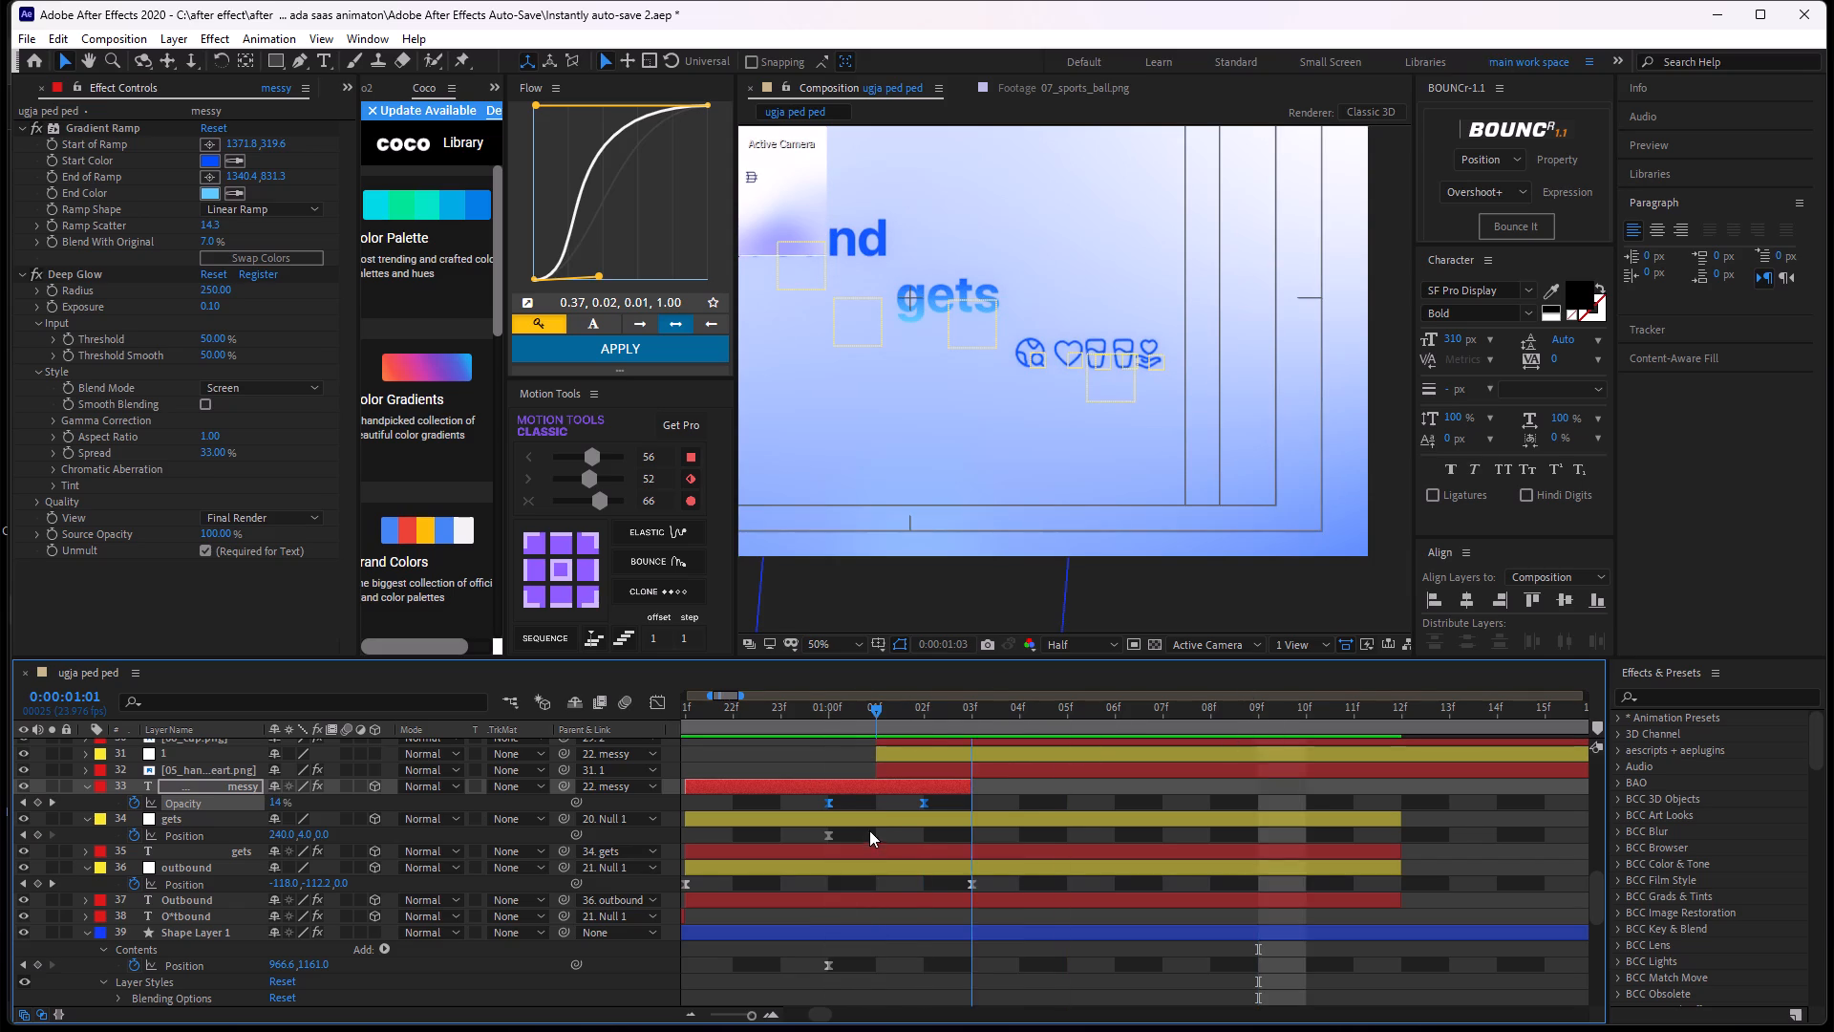
Collapse the expanded keyframe properties of all layers in the timeline, leaving no layer selected.
{"action": "left_click_drag", "start_coordinate": [869, 830], "coordinate": [874, 828]}
{"action": "left_click", "coordinate": [984, 799]}
{"action": "scroll", "coordinate": [1024, 799], "scroll_direction": "up", "scroll_amount": 1}
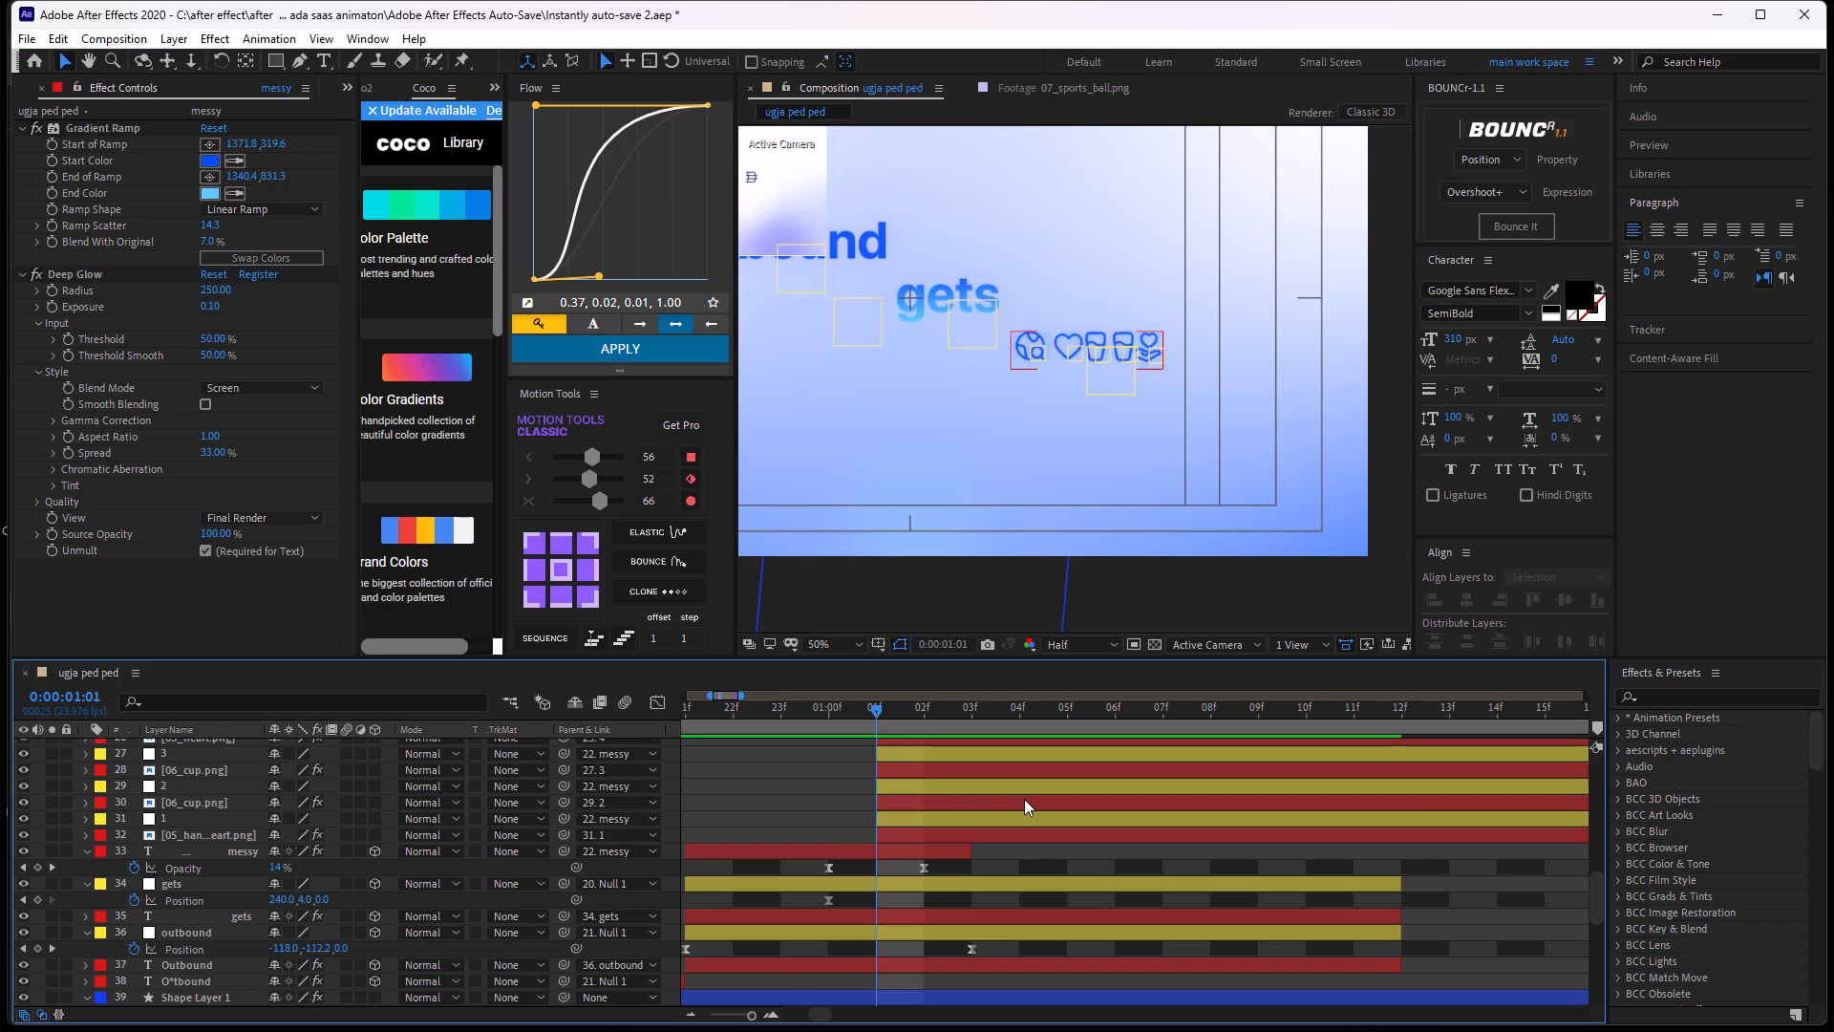
{"action": "left_click", "coordinate": [808, 775]}
{"action": "middle_click_drag", "start_coordinate": [923, 781], "coordinate": [964, 817]}
{"action": "scroll", "coordinate": [968, 807], "scroll_direction": "down", "scroll_amount": 1, "text": "alt"}
{"action": "middle_click_drag", "start_coordinate": [1014, 823], "coordinate": [1013, 940]}
{"action": "scroll", "coordinate": [989, 832], "scroll_direction": "down", "scroll_amount": 1, "text": "alt"}
{"action": "left_click", "coordinate": [999, 799]}
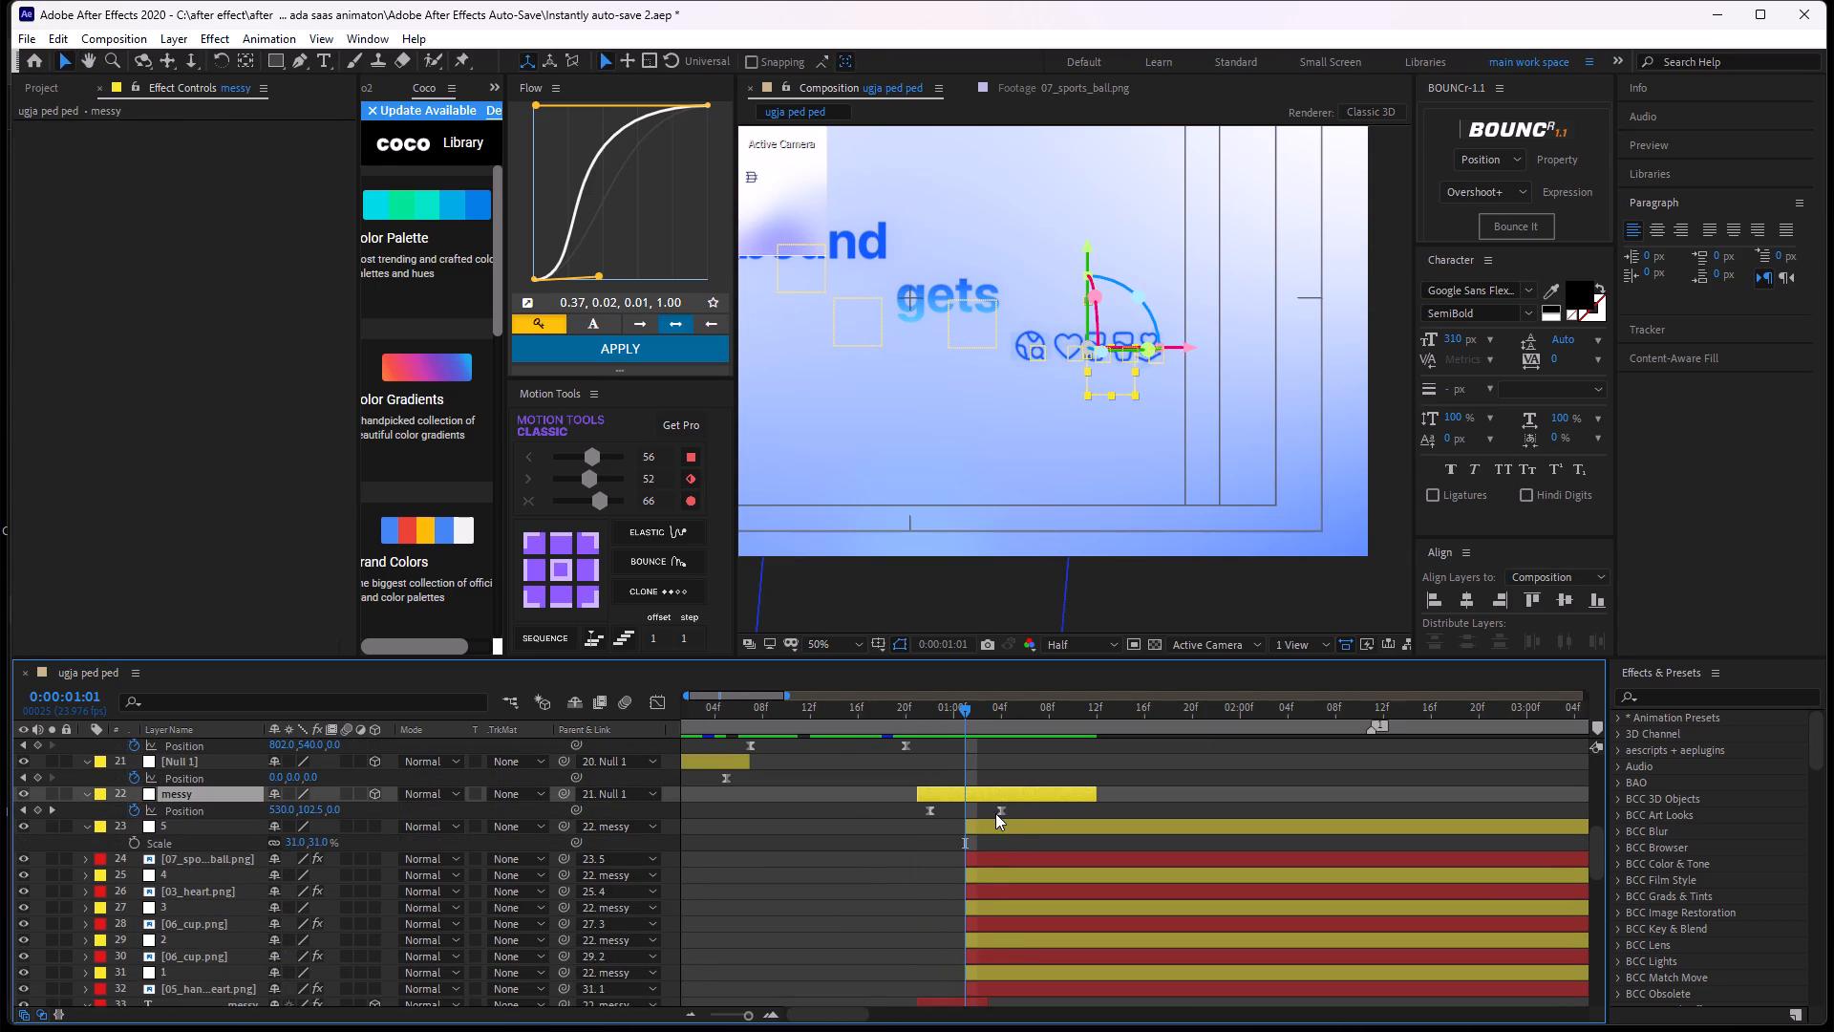
{"action": "key", "text": "ctrl+a"}
{"action": "key", "text": "u"}
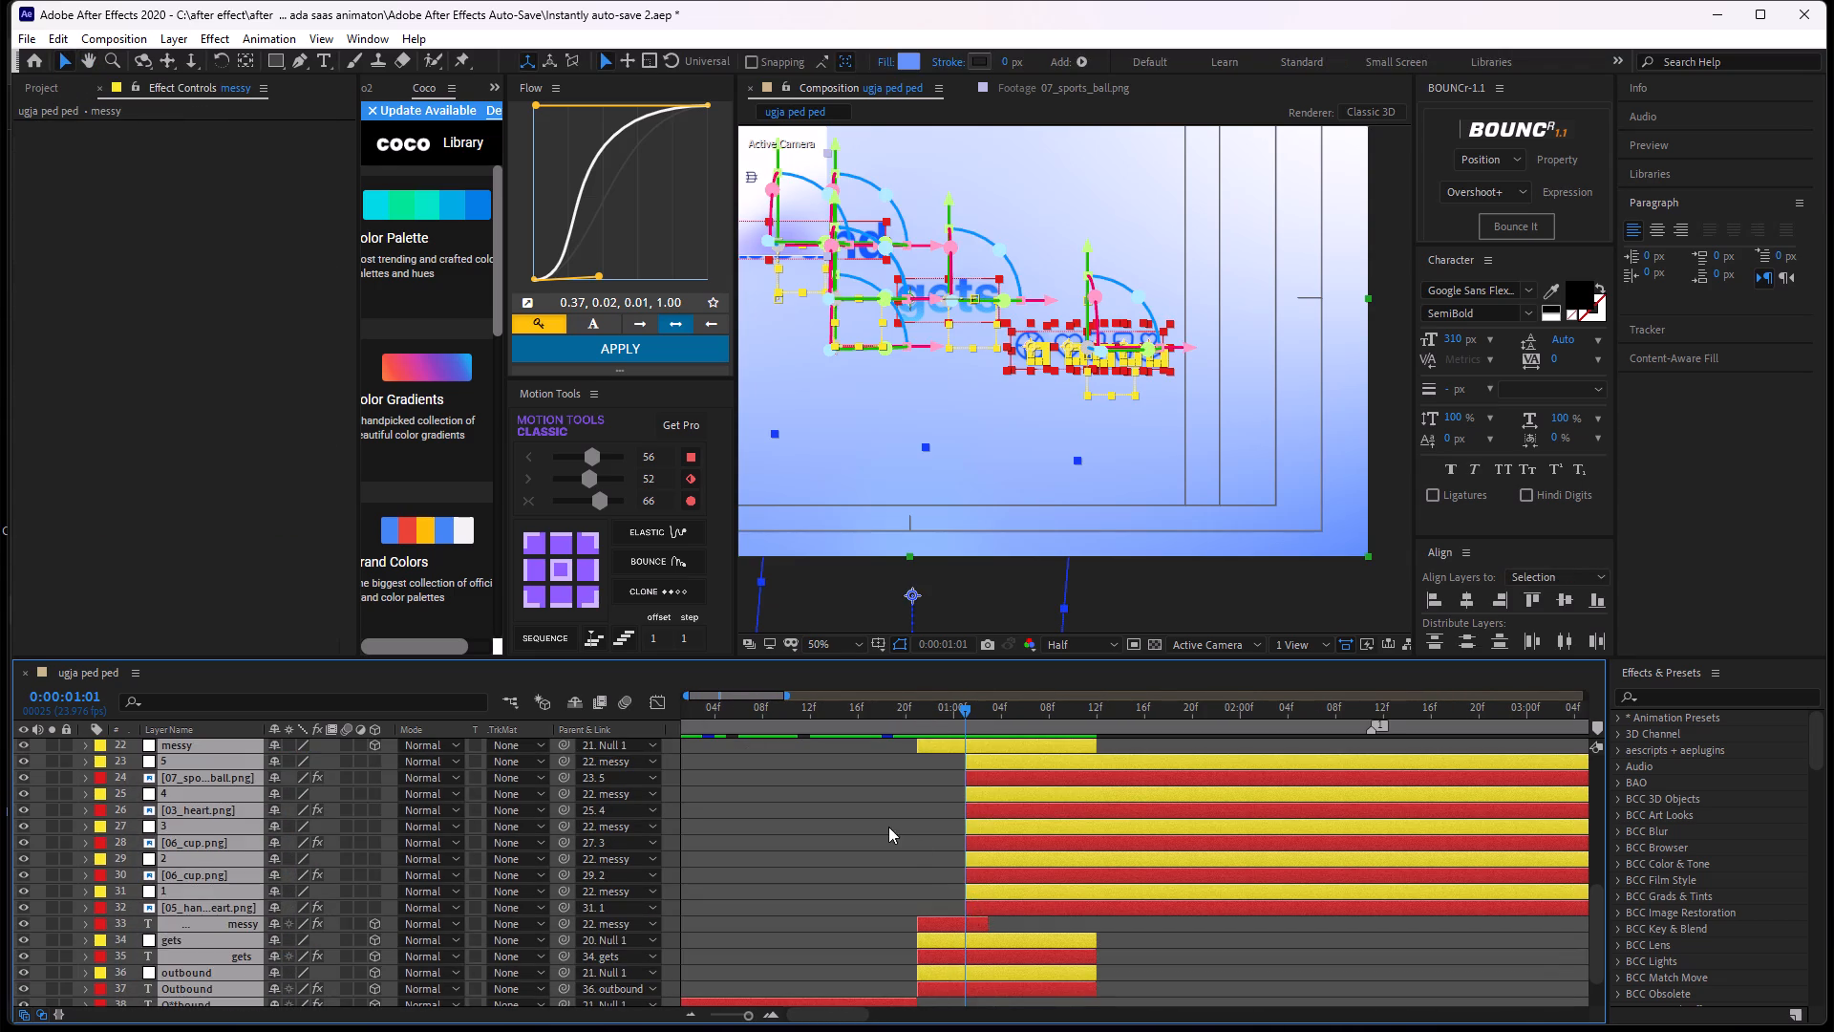
{"action": "left_click", "coordinate": [885, 827]}
Trim the end of the messy text layer to 0:00:01:02.
{"action": "middle_click_drag", "start_coordinate": [1071, 864], "coordinate": [998, 716]}
{"action": "middle_click_drag", "start_coordinate": [982, 822], "coordinate": [976, 958]}
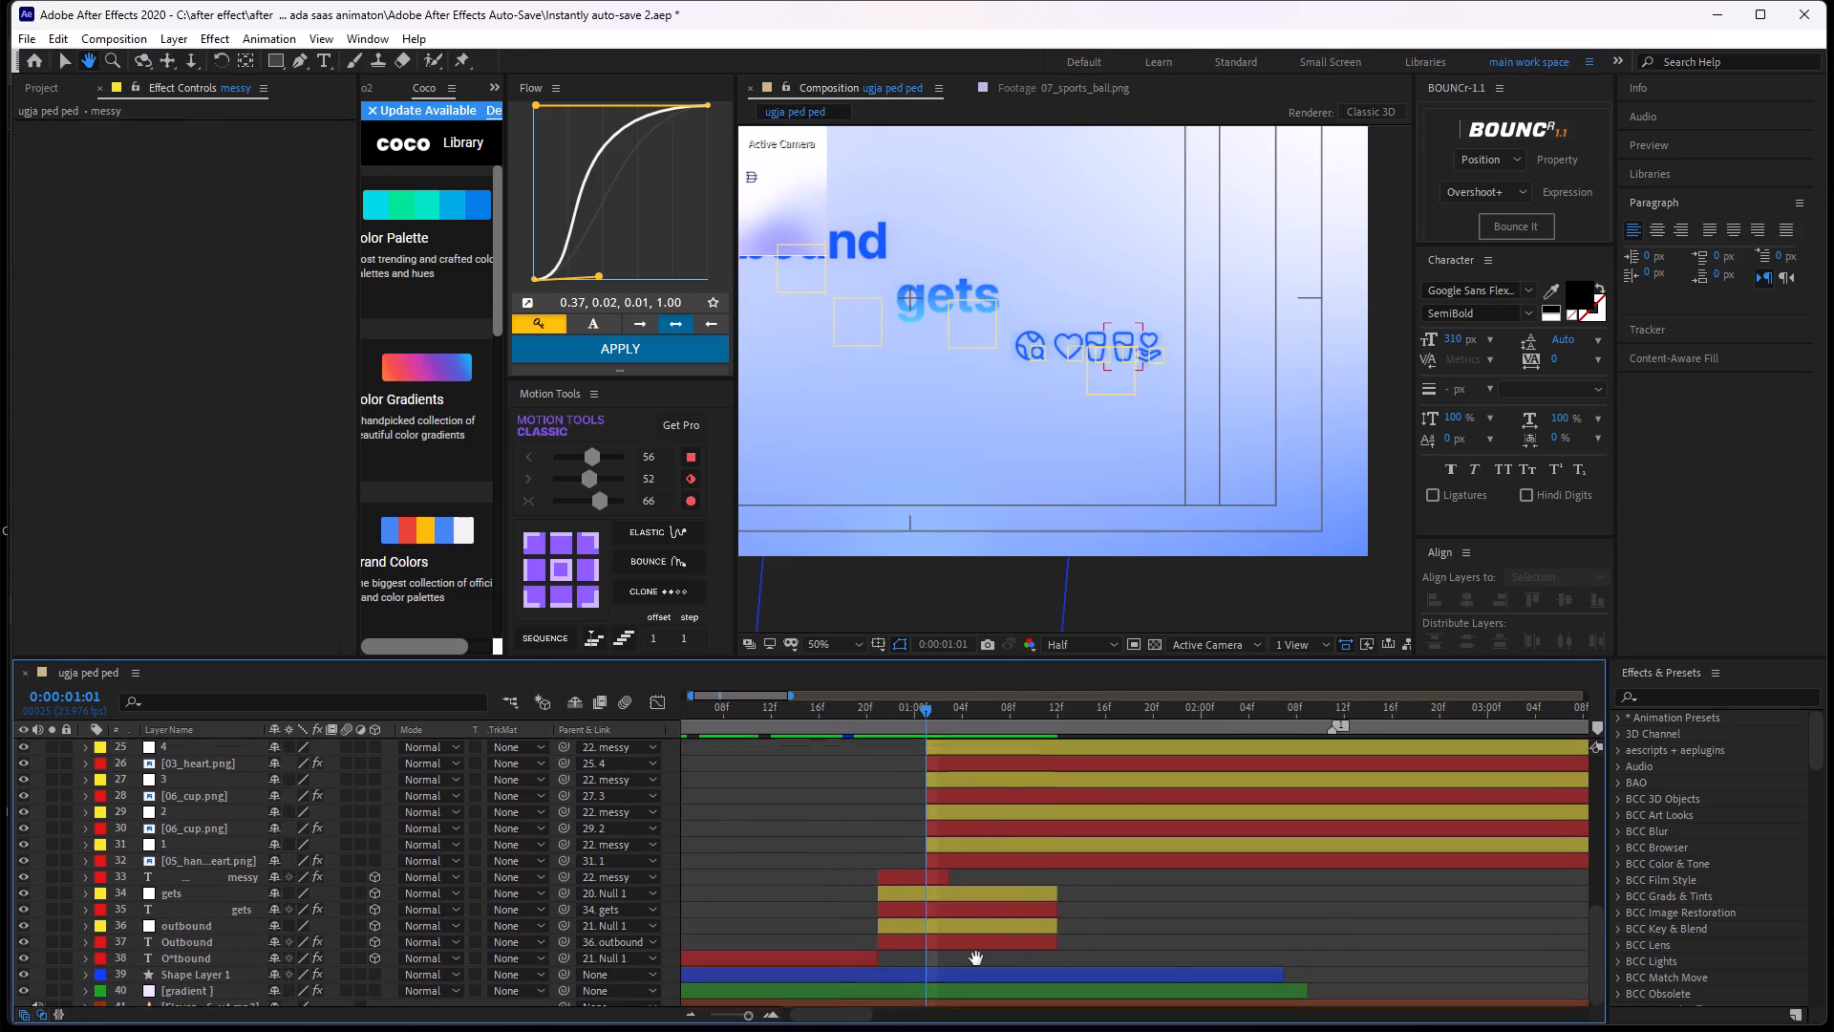
{"action": "middle_click_drag", "start_coordinate": [976, 958], "coordinate": [976, 960]}
{"action": "middle_click_drag", "start_coordinate": [965, 860], "coordinate": [964, 714]}
{"action": "middle_click_drag", "start_coordinate": [924, 845], "coordinate": [970, 754]}
{"action": "scroll", "coordinate": [981, 849], "scroll_direction": "down", "scroll_amount": 1, "text": "alt"}
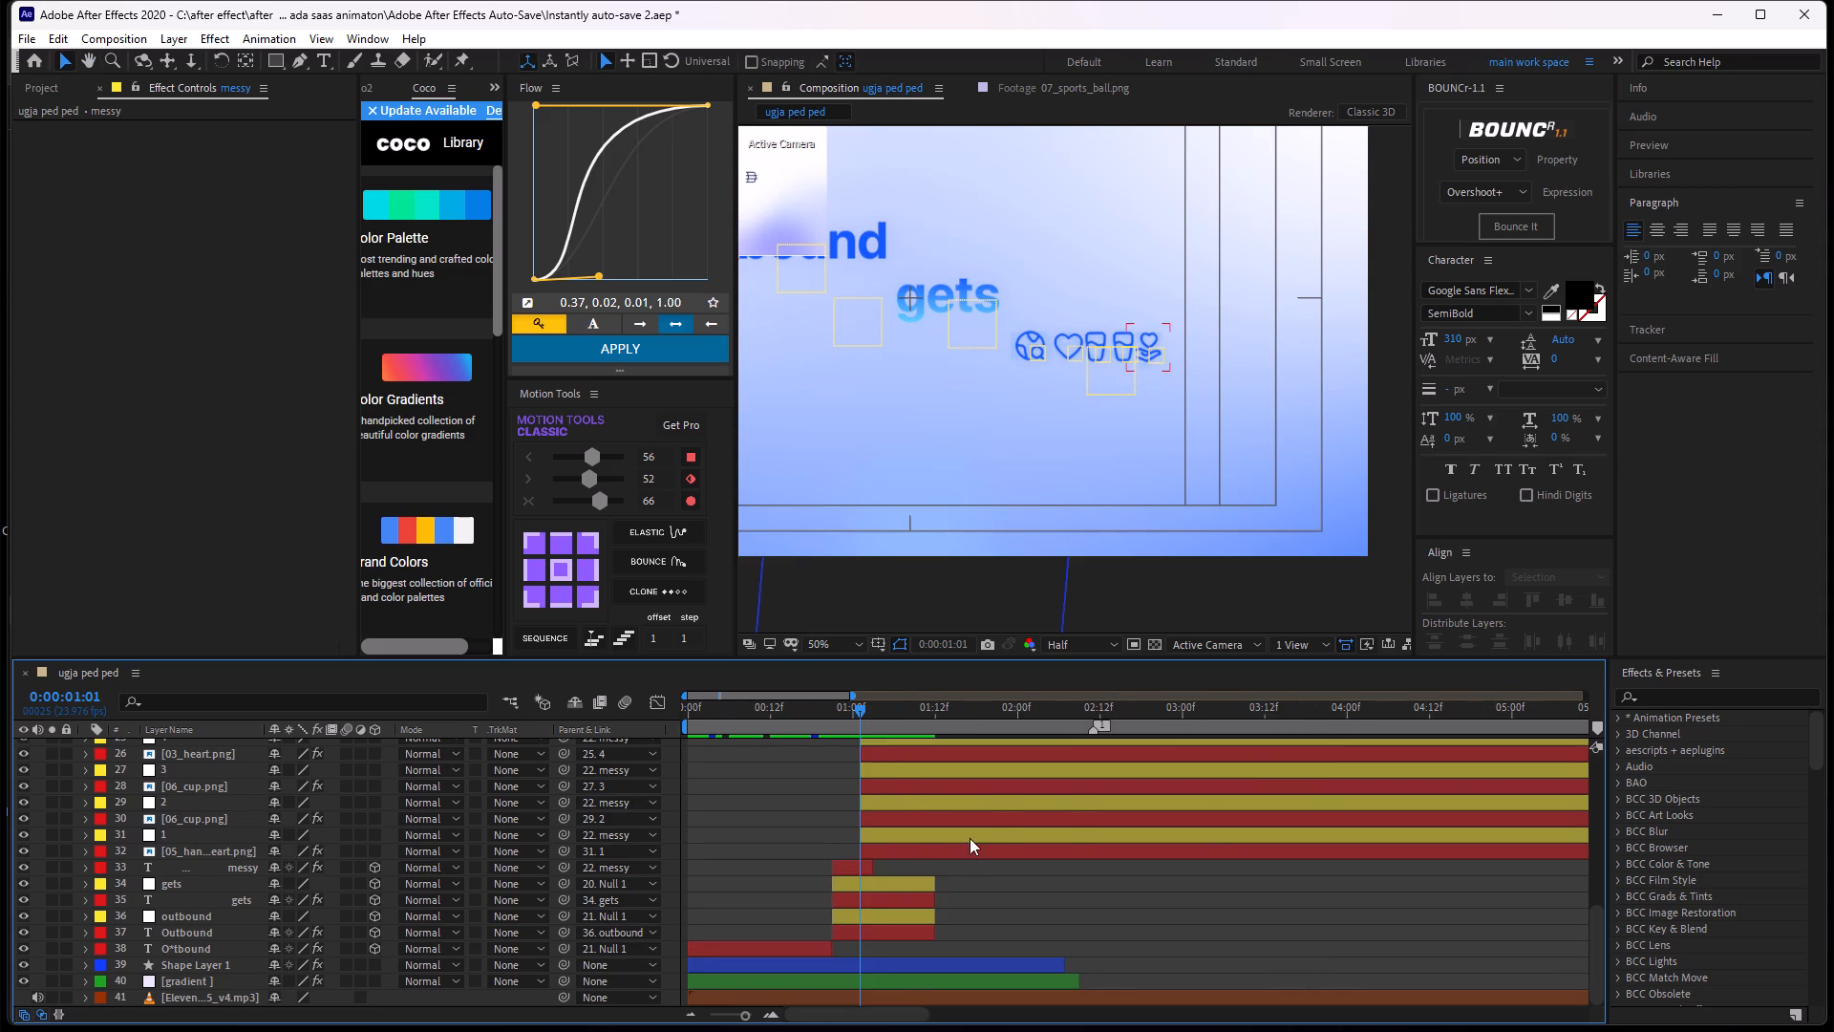
{"action": "middle_click_drag", "start_coordinate": [929, 818], "coordinate": [949, 884]}
{"action": "scroll", "coordinate": [914, 872], "scroll_direction": "up", "scroll_amount": 2, "text": "alt"}
{"action": "middle_click_drag", "start_coordinate": [831, 906], "coordinate": [886, 889]}
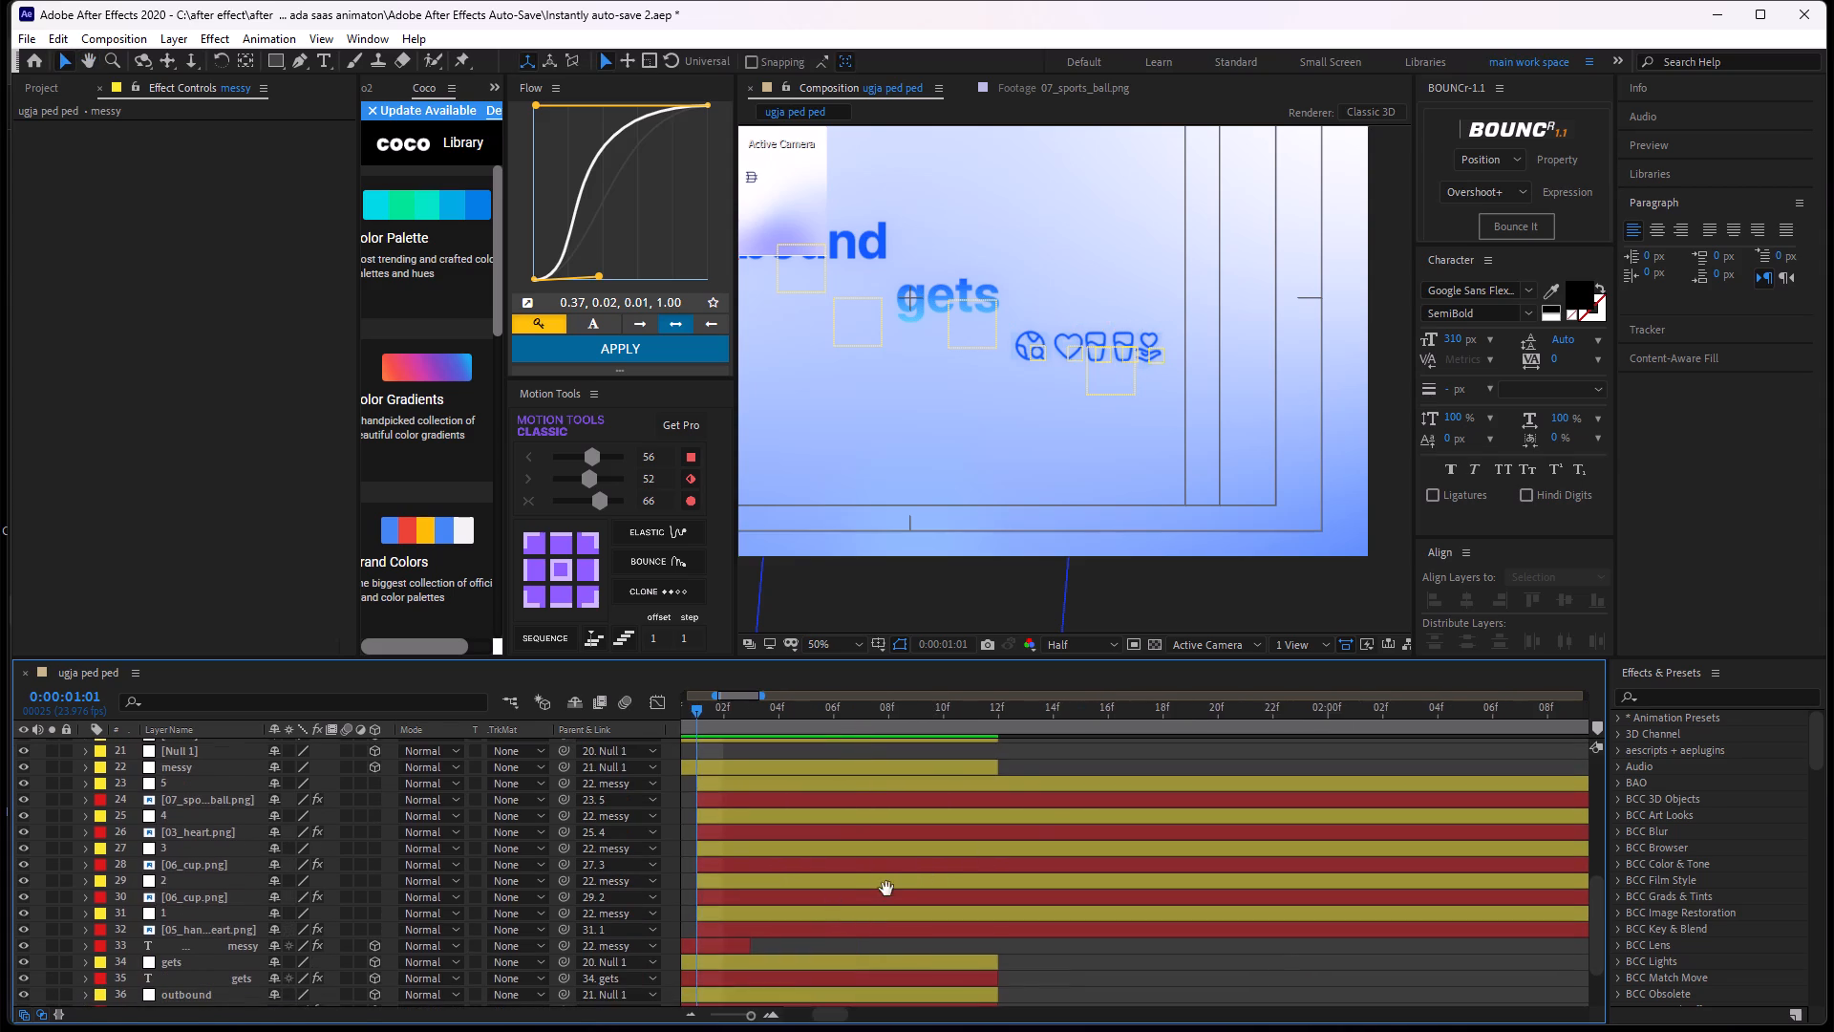
{"action": "middle_click_drag", "start_coordinate": [886, 889], "coordinate": [1053, 816]}
{"action": "left_click_drag", "start_coordinate": [965, 861], "coordinate": [939, 871]}
{"action": "left_click", "coordinate": [961, 865]}
Scrub between 0:00:00:22 and 0:00:01:04 to check the switch from the messy text to the icons.
{"action": "left_click_drag", "start_coordinate": [913, 714], "coordinate": [875, 744]}
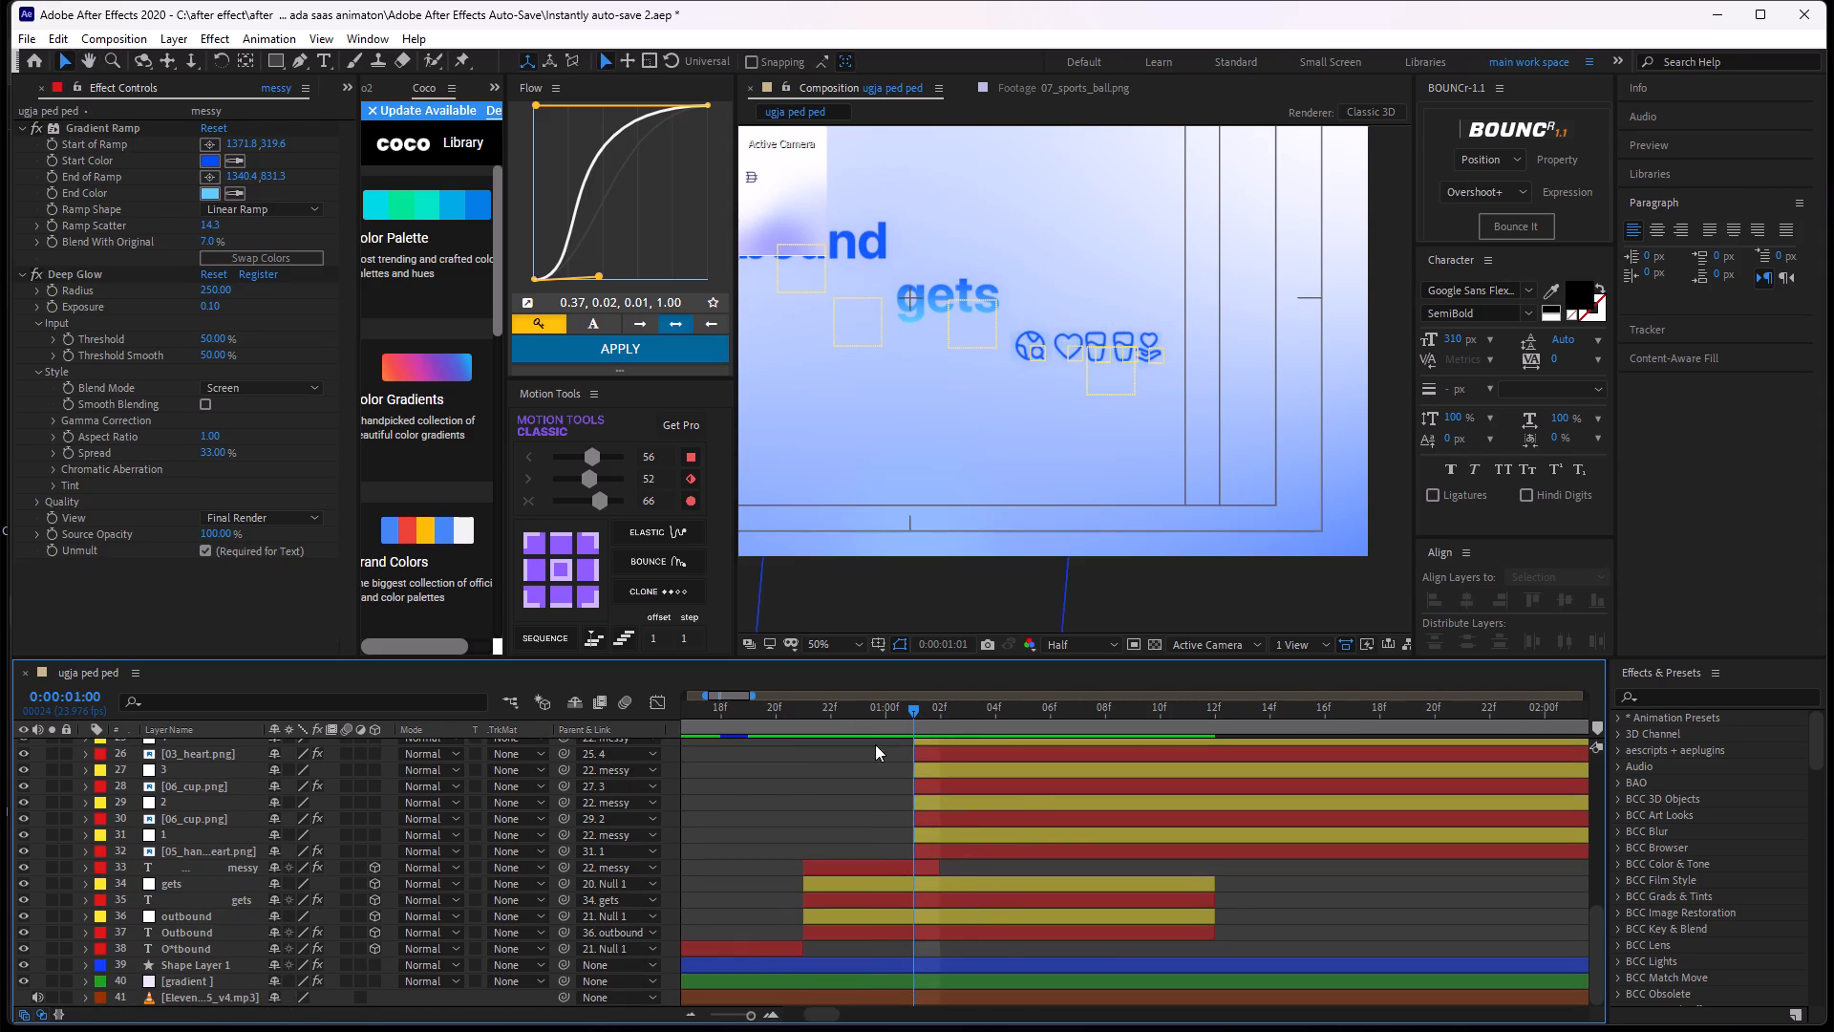
{"action": "left_click_drag", "start_coordinate": [875, 744], "coordinate": [877, 763]}
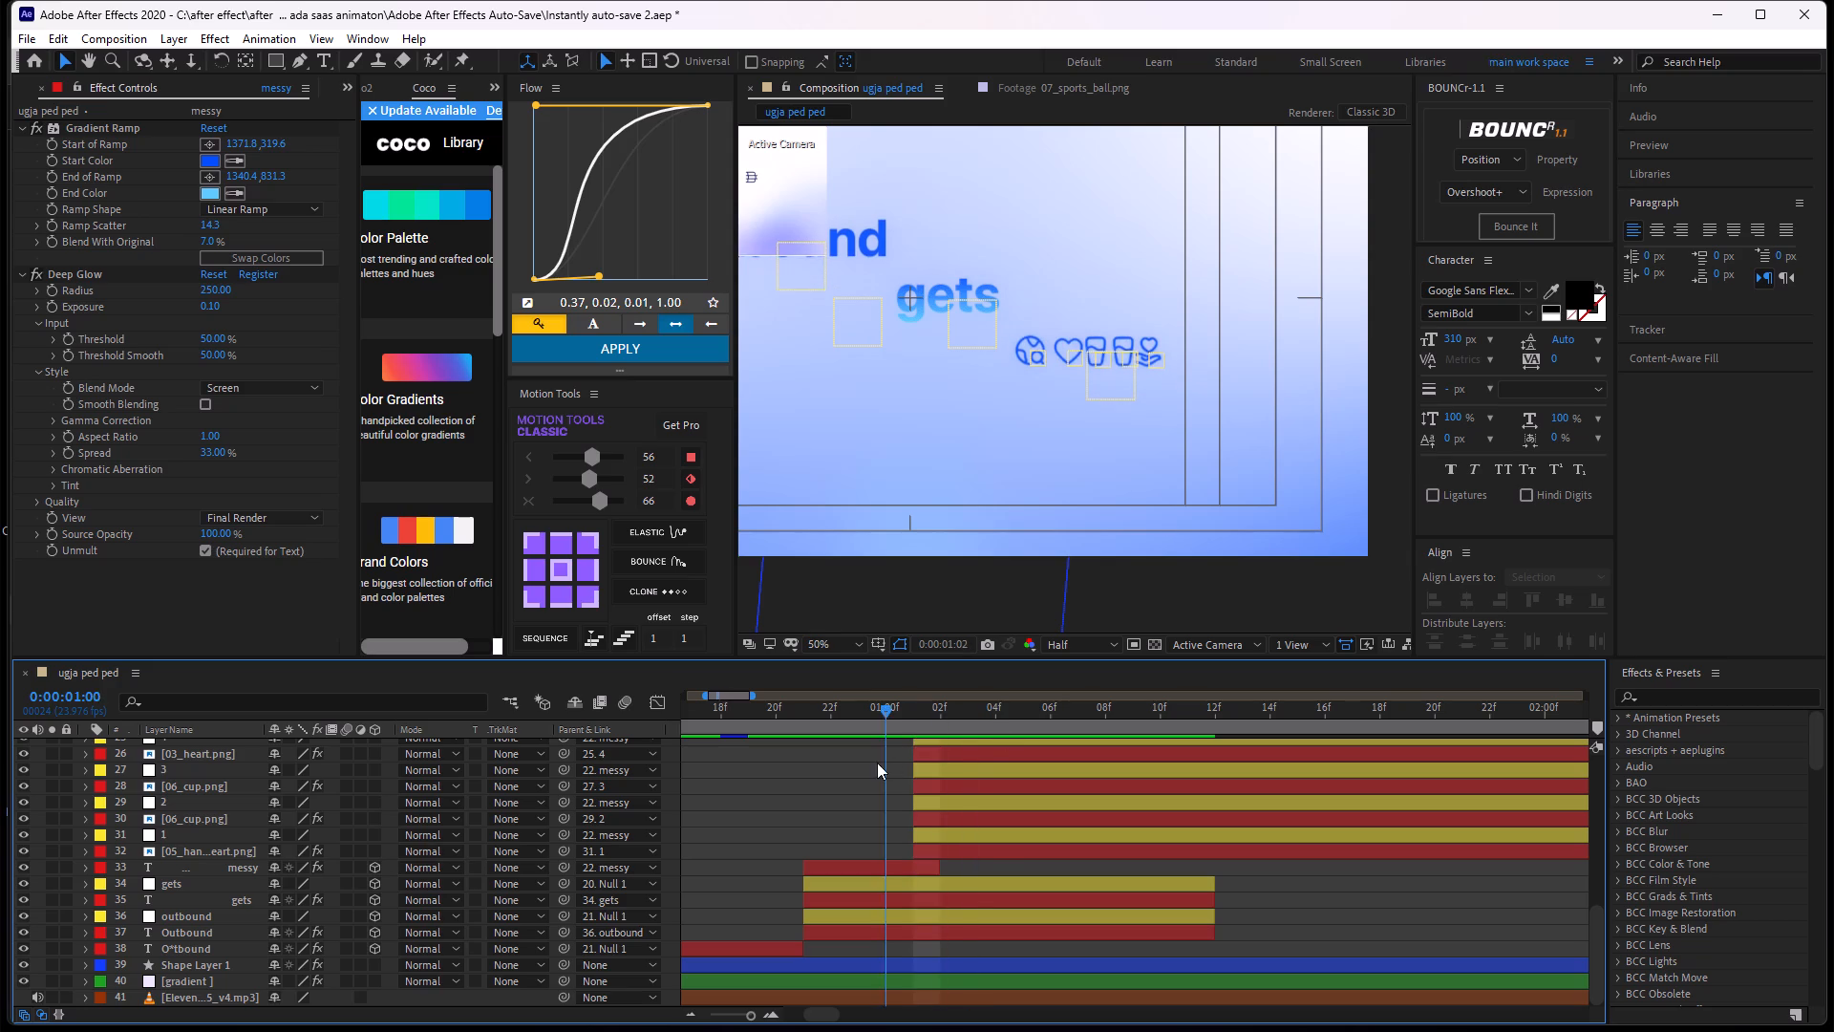
{"action": "left_click_drag", "start_coordinate": [877, 763], "coordinate": [914, 794]}
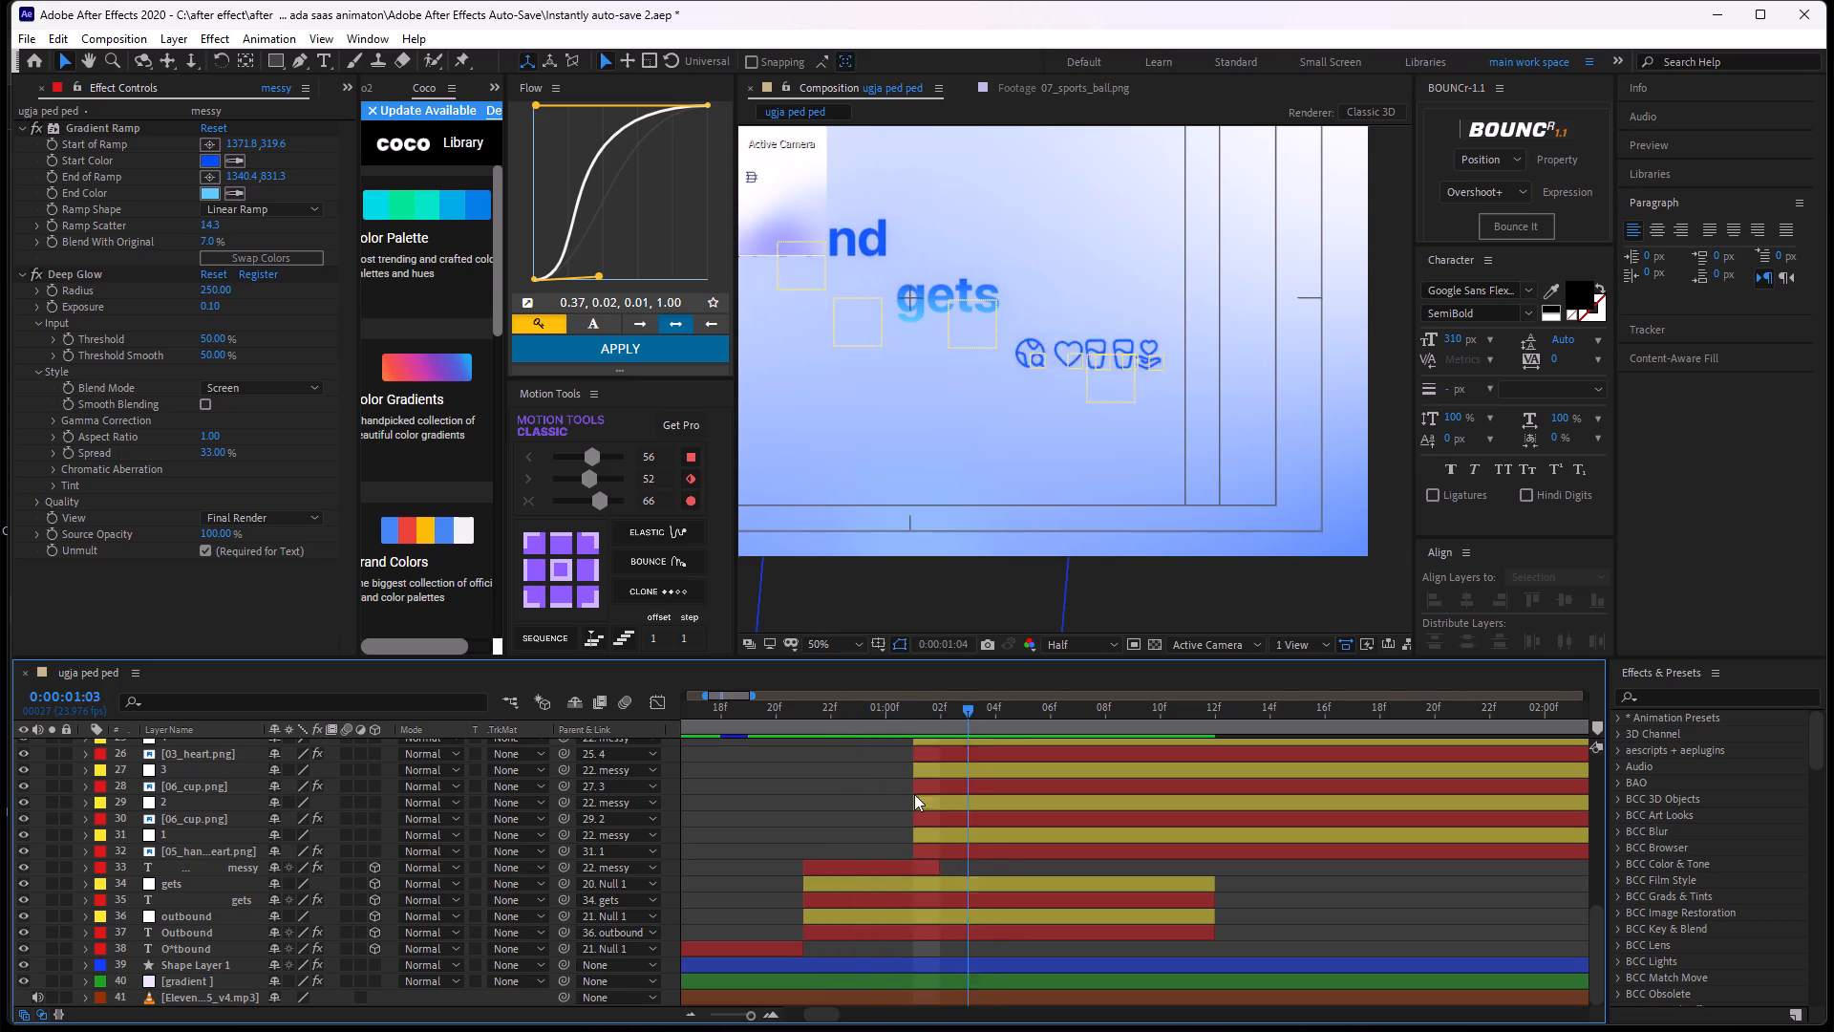
{"action": "left_click_drag", "start_coordinate": [914, 794], "coordinate": [860, 816]}
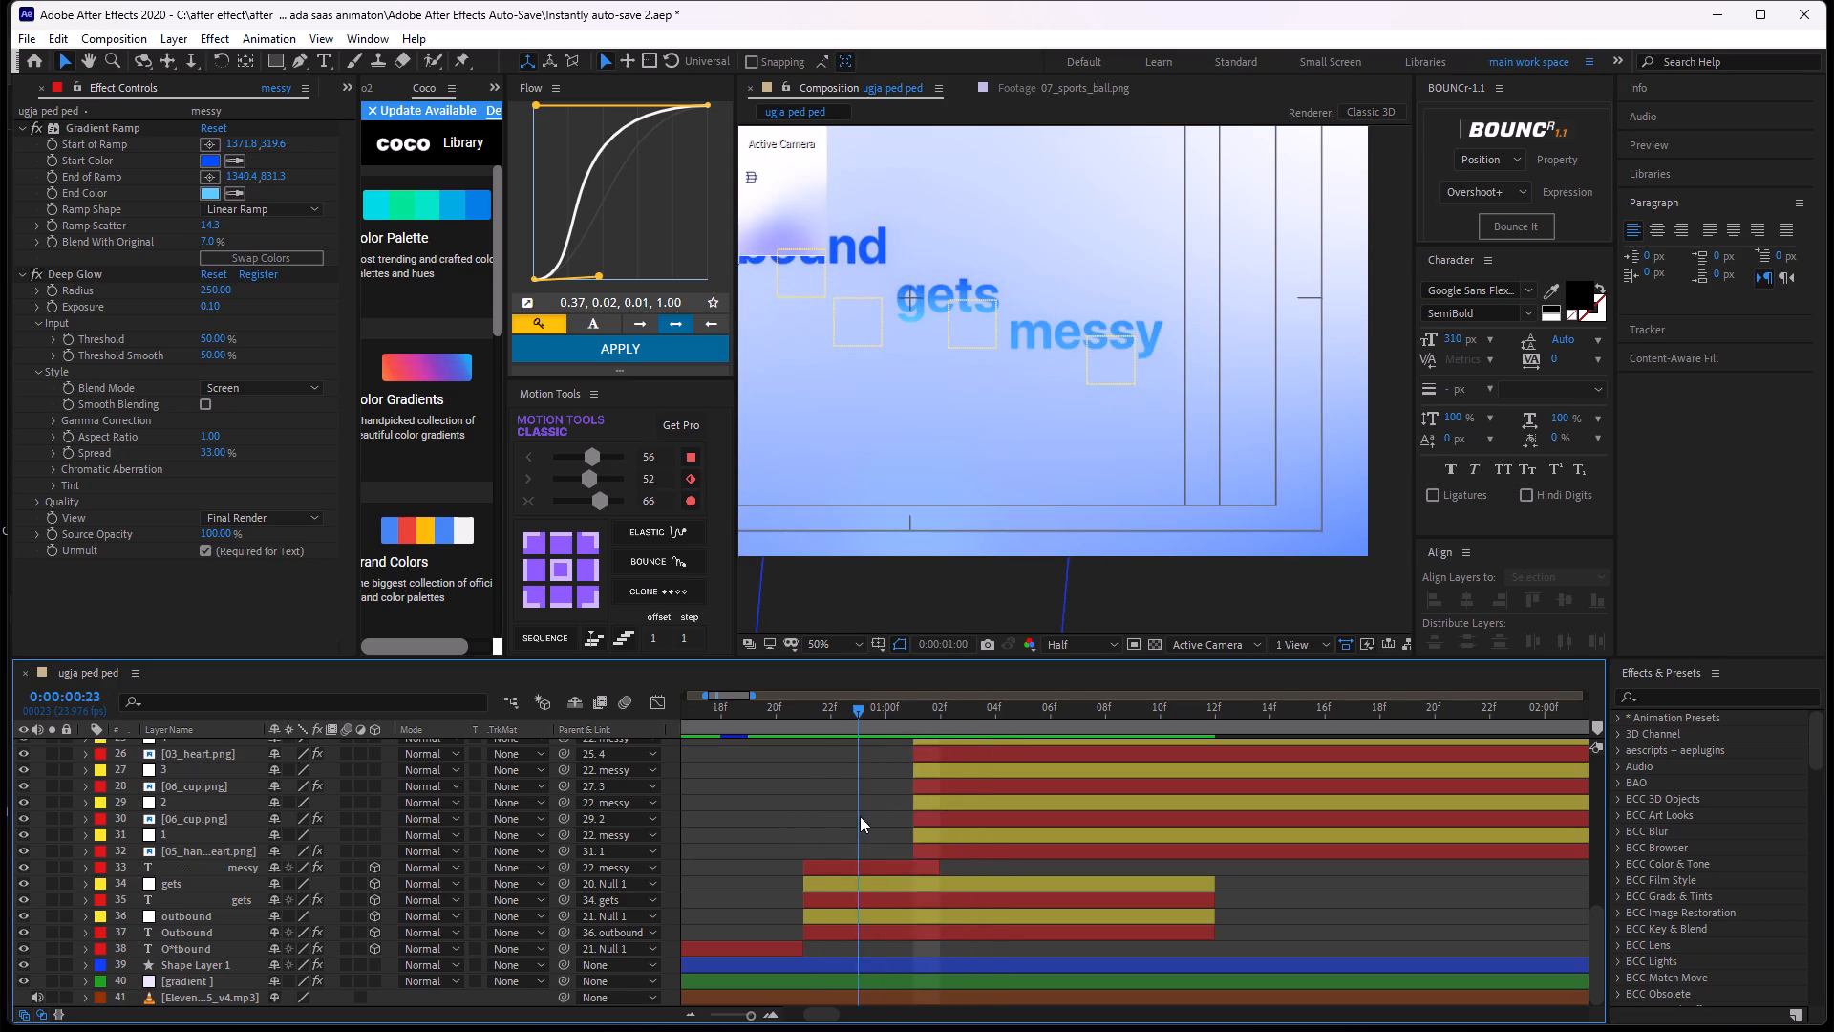
{"action": "left_click_drag", "start_coordinate": [860, 816], "coordinate": [878, 832]}
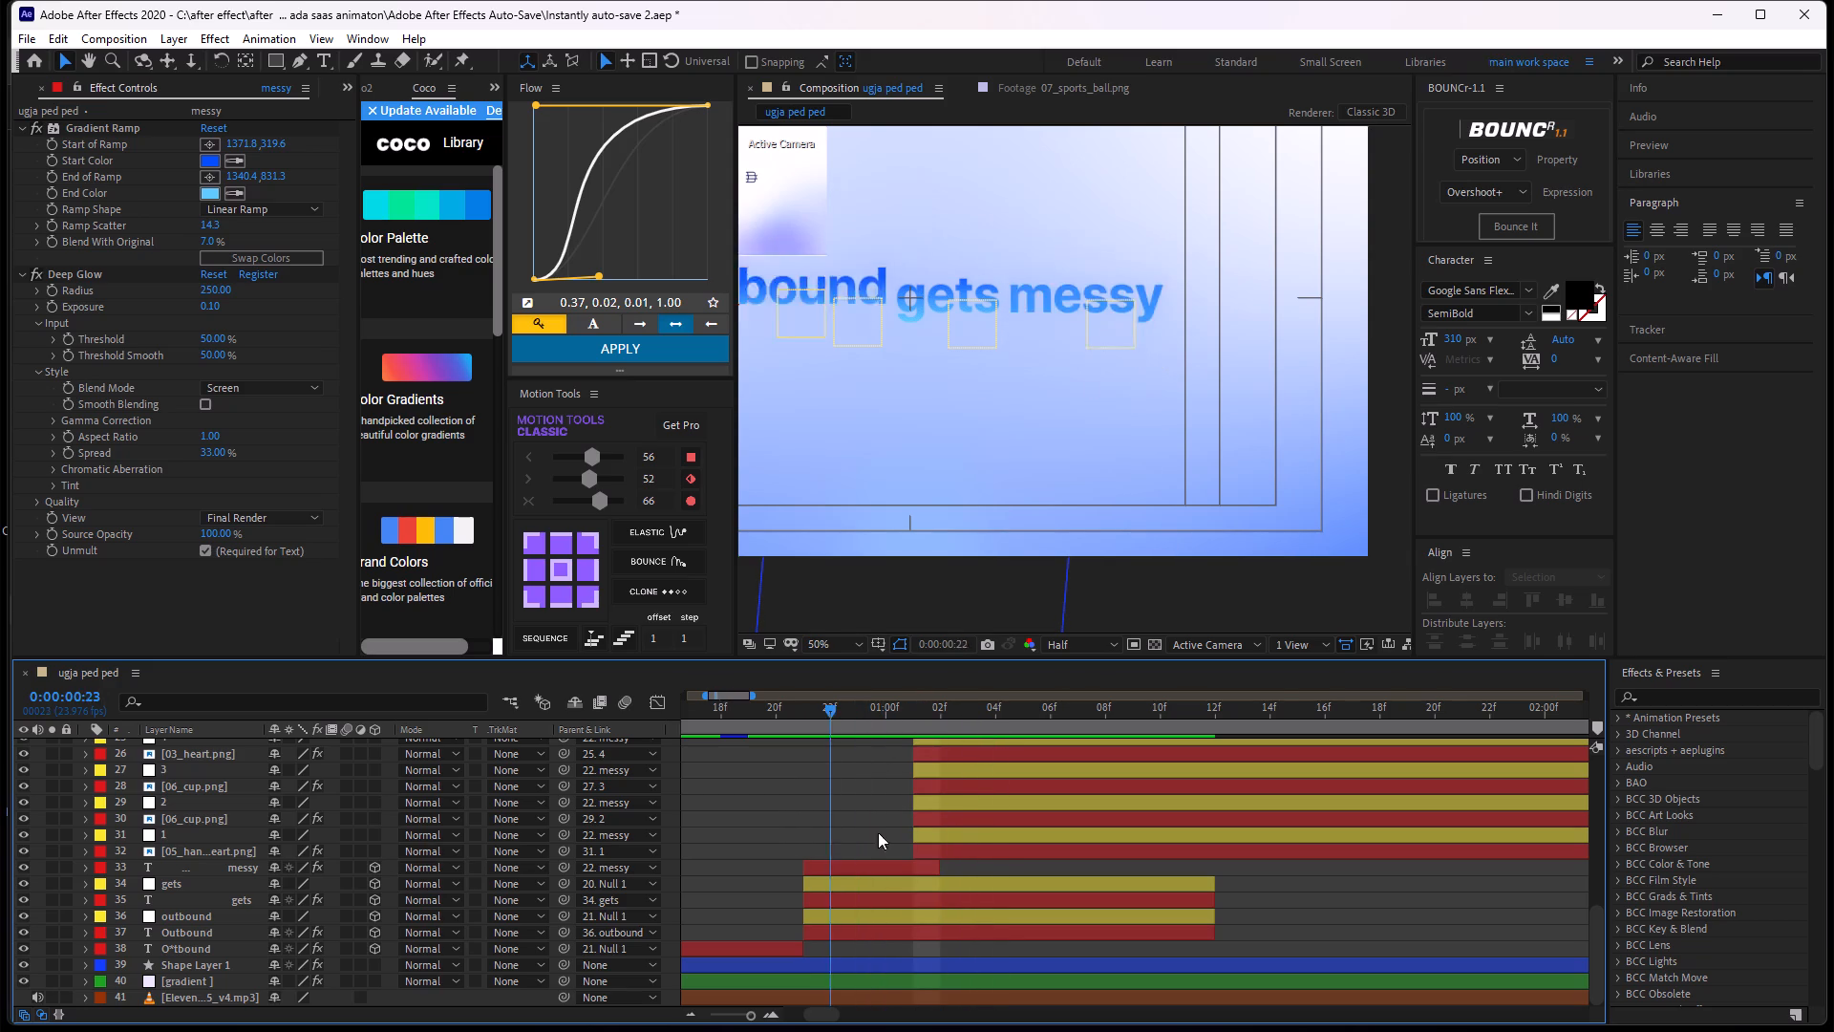
{"action": "left_click_drag", "start_coordinate": [878, 832], "coordinate": [935, 813]}
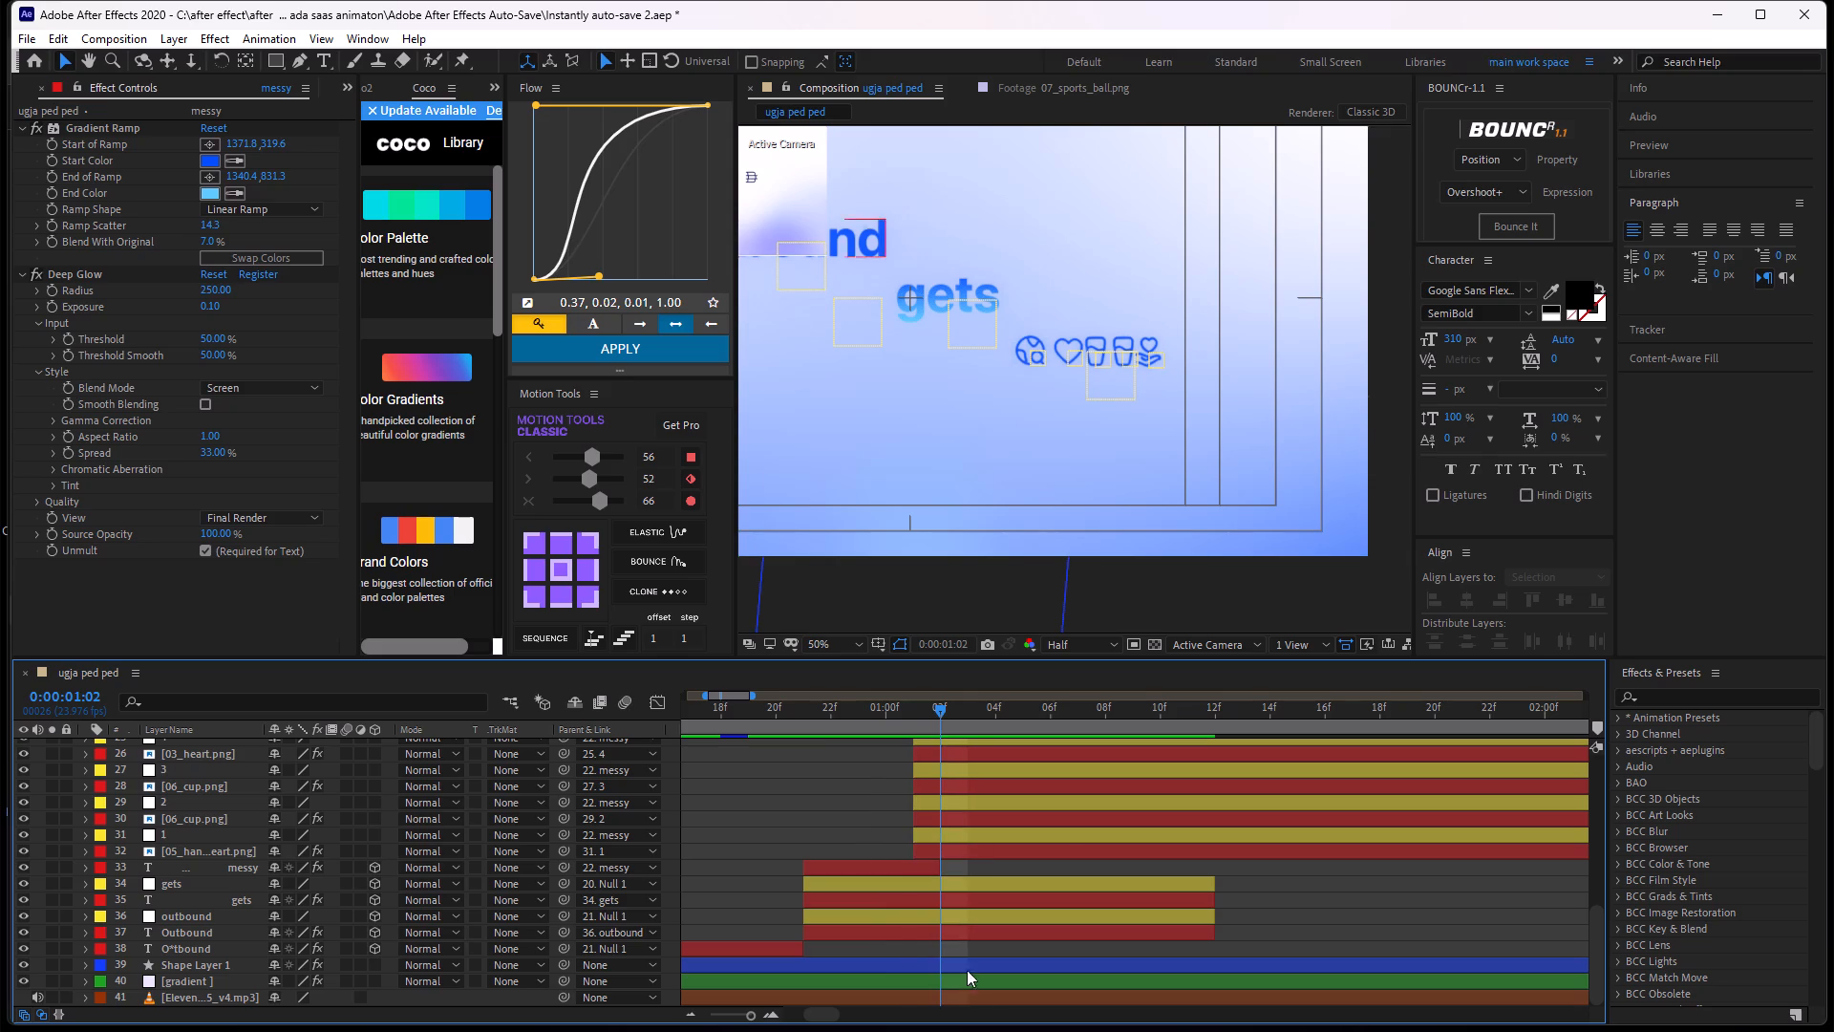
{"action": "left_click", "coordinate": [1027, 871]}
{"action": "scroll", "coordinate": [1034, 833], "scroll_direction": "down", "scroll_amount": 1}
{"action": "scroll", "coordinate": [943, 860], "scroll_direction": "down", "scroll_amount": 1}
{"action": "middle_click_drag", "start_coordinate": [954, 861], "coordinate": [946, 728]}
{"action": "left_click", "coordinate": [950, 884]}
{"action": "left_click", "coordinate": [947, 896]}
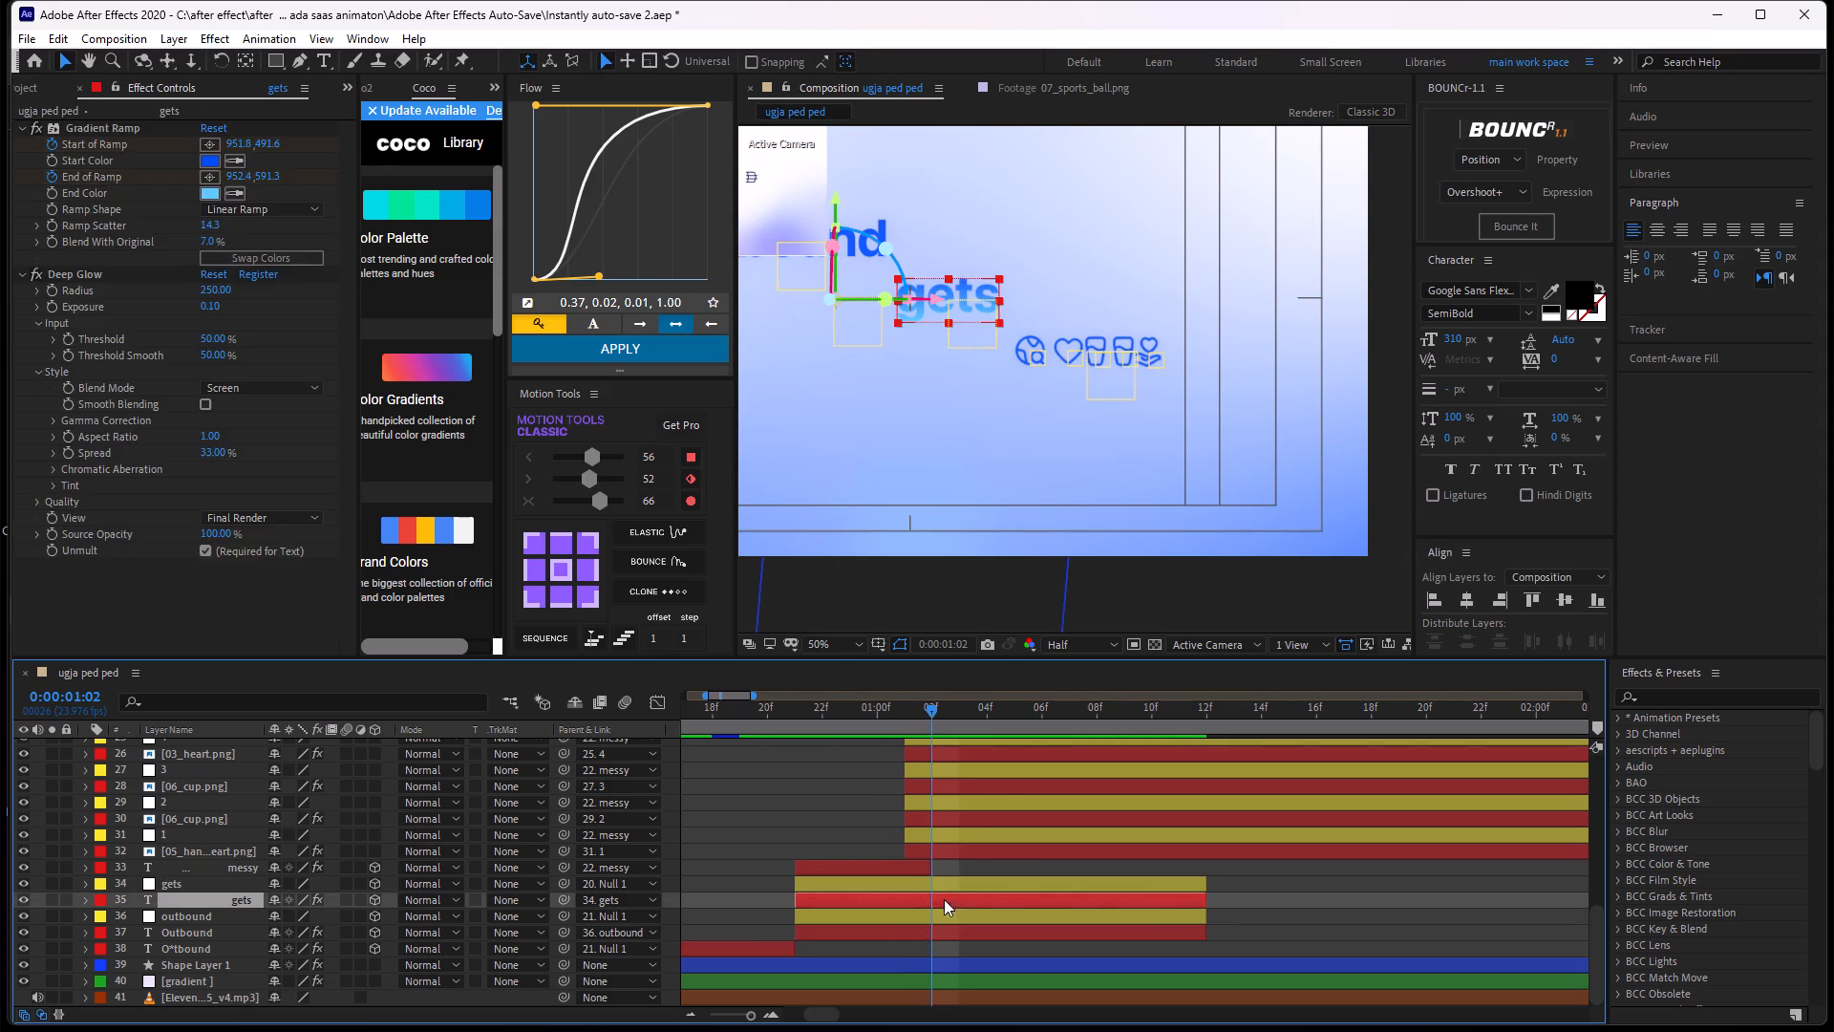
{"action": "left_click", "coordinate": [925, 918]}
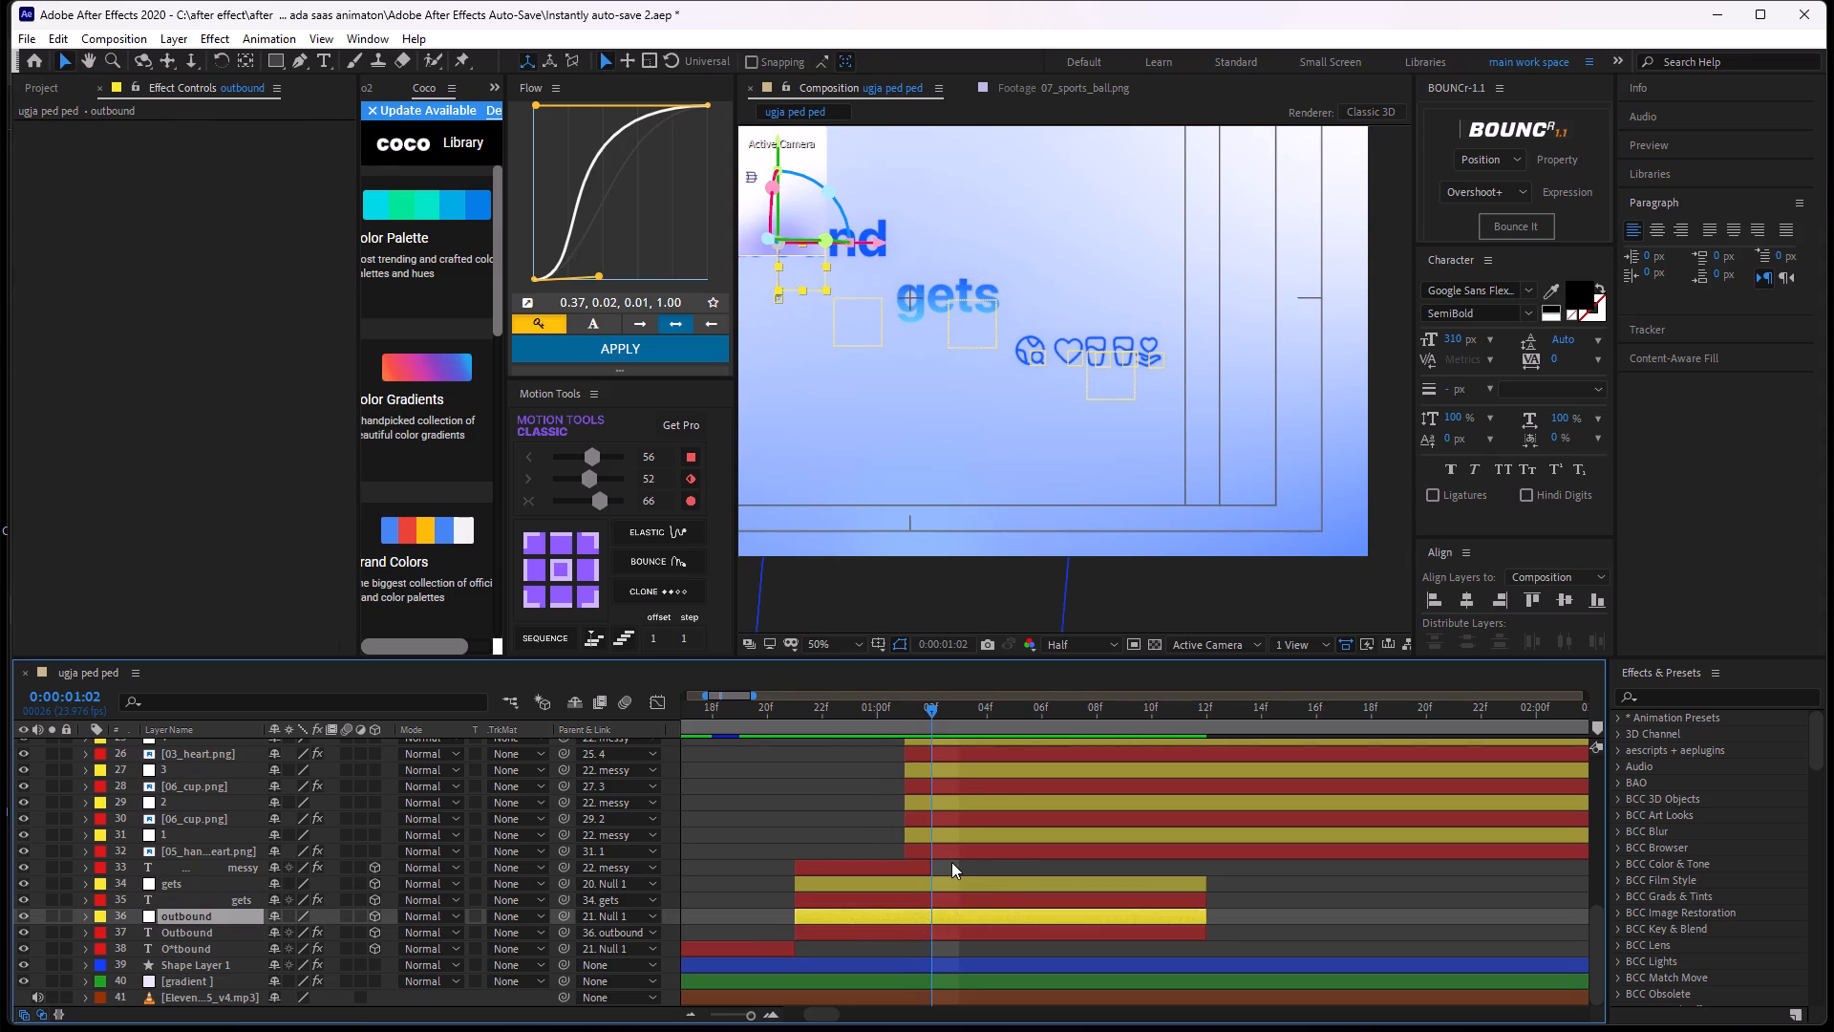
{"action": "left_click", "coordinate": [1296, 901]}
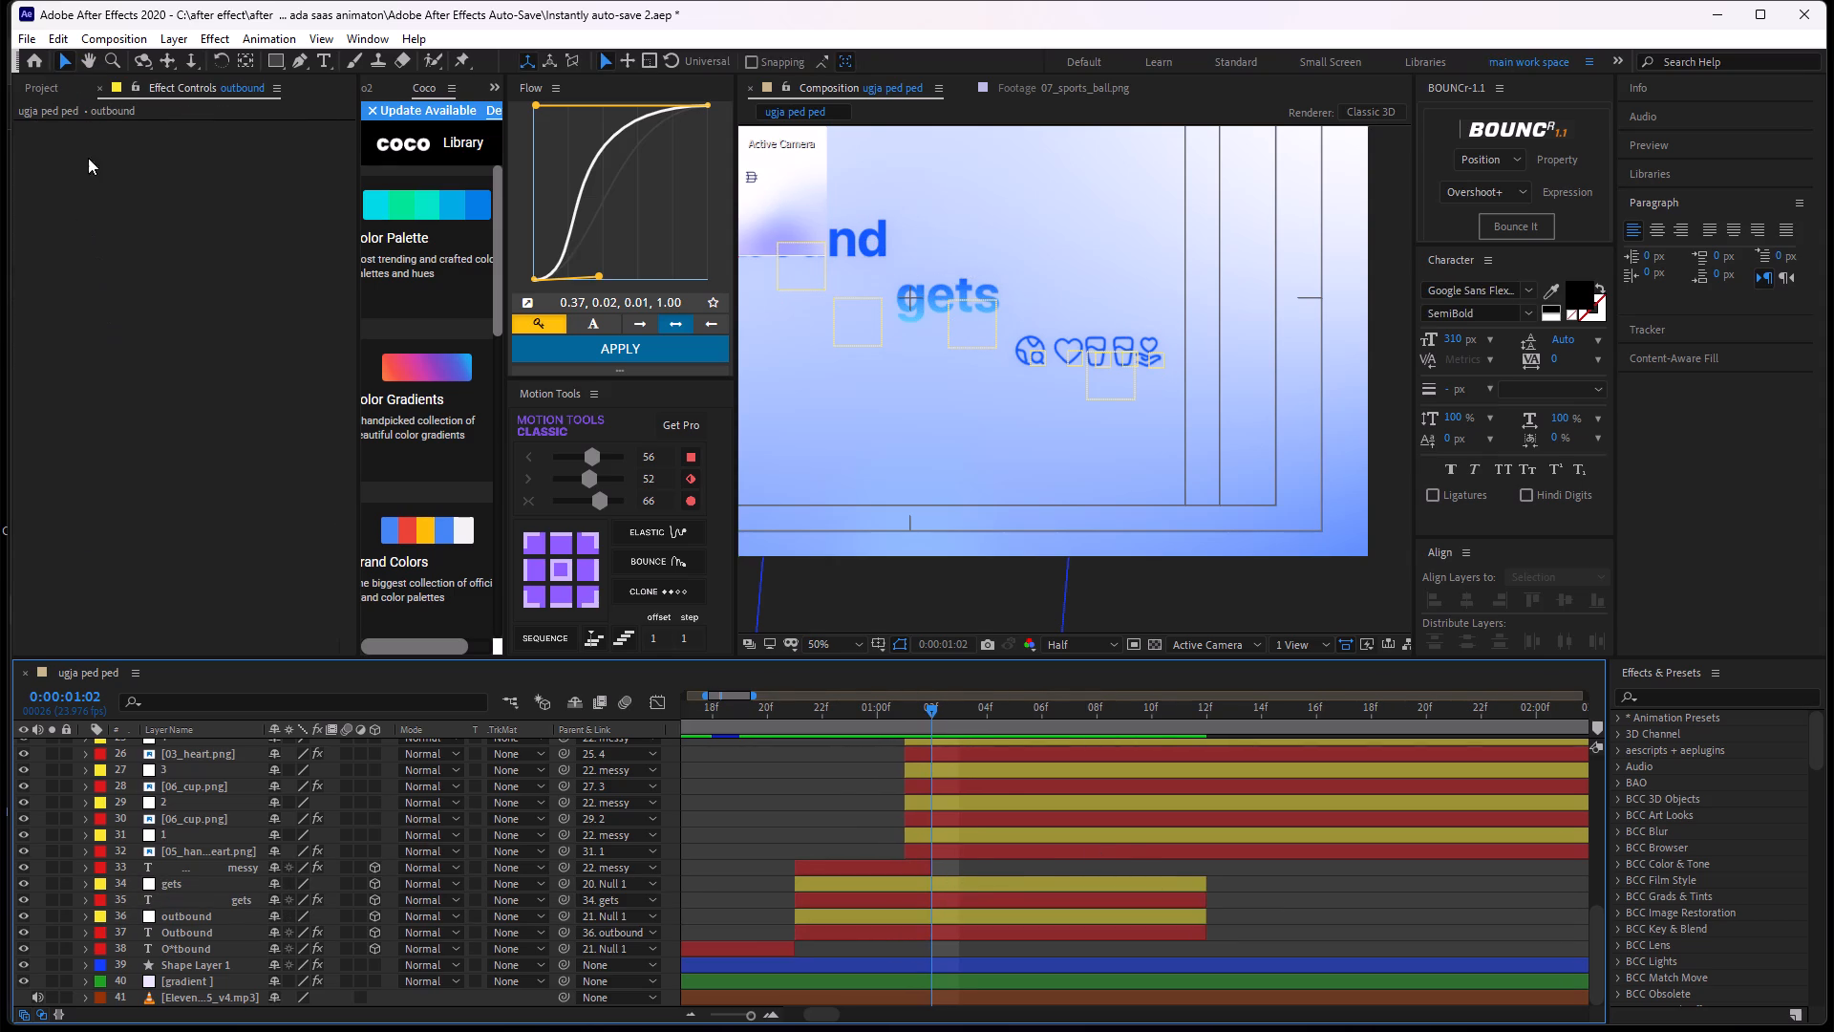
Add 02_car.png from the project to the composition just above the outbound null, starting at 0:00:01:01.
{"action": "left_click", "coordinate": [37, 96]}
{"action": "left_click", "coordinate": [133, 463]}
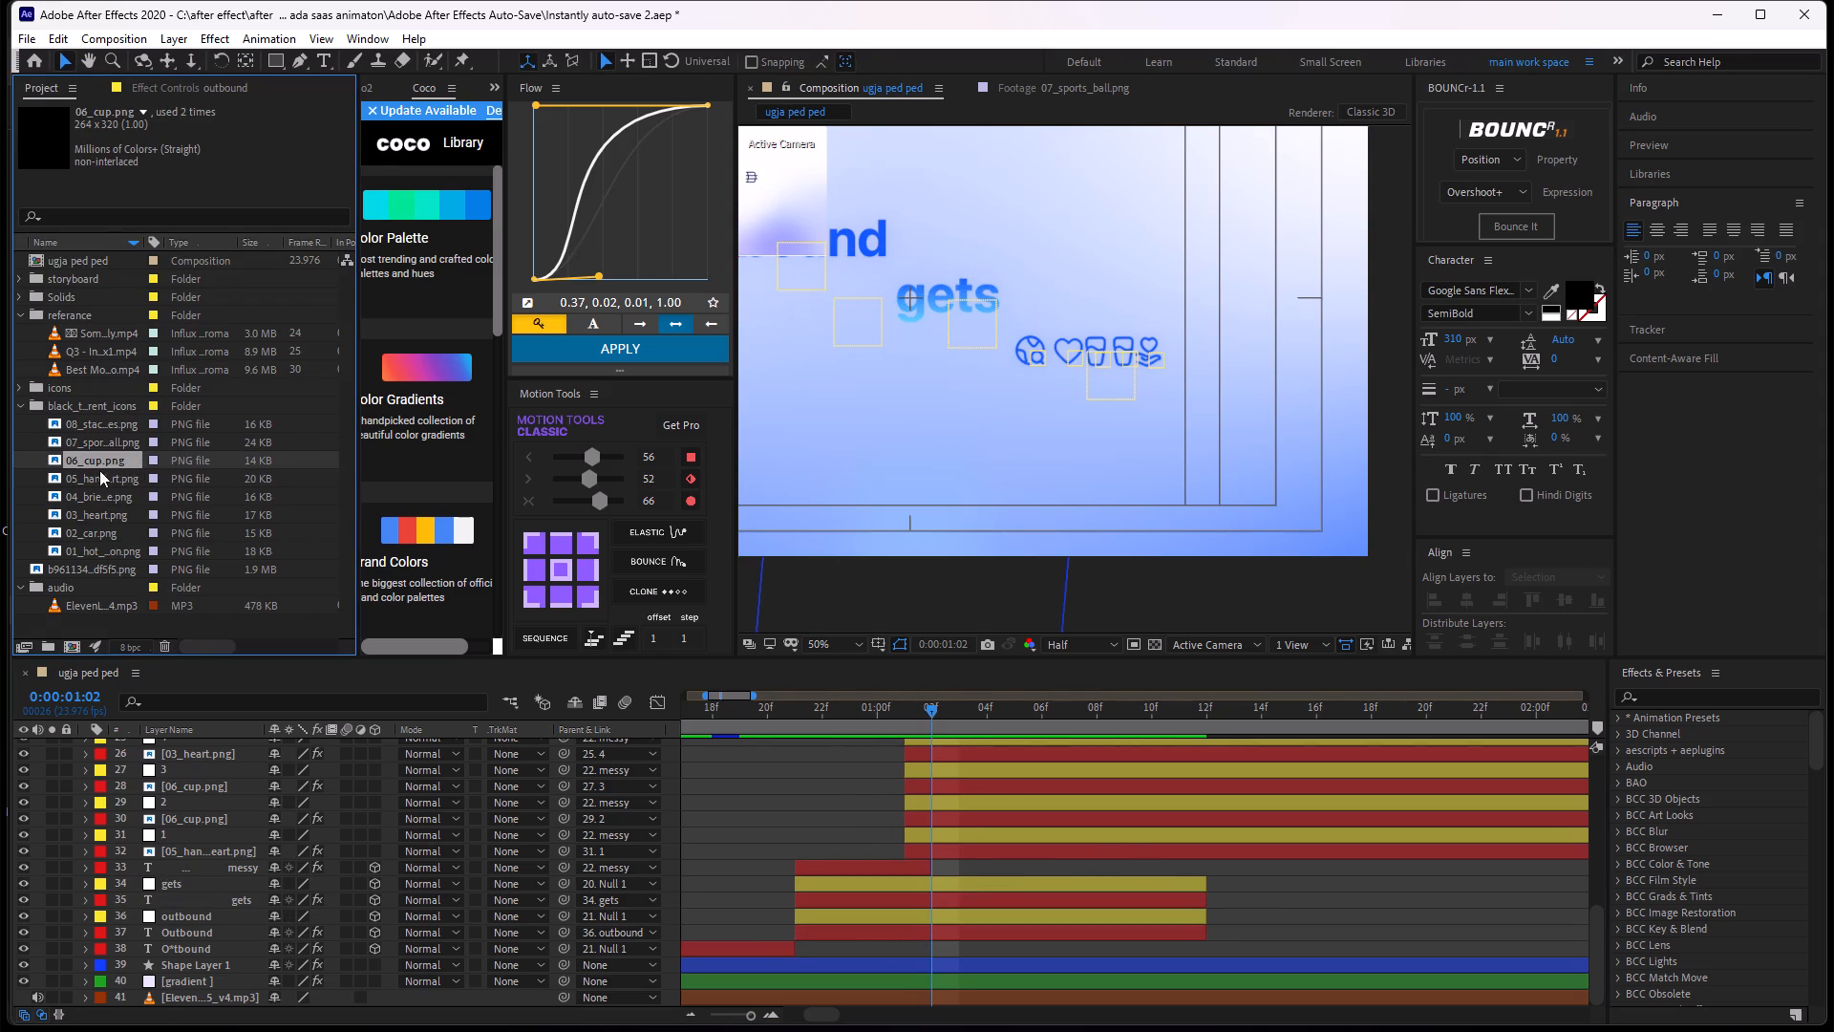
{"action": "left_click", "coordinate": [100, 470]}
{"action": "left_click", "coordinate": [114, 485]}
{"action": "left_click", "coordinate": [103, 500]}
{"action": "left_click", "coordinate": [103, 515]}
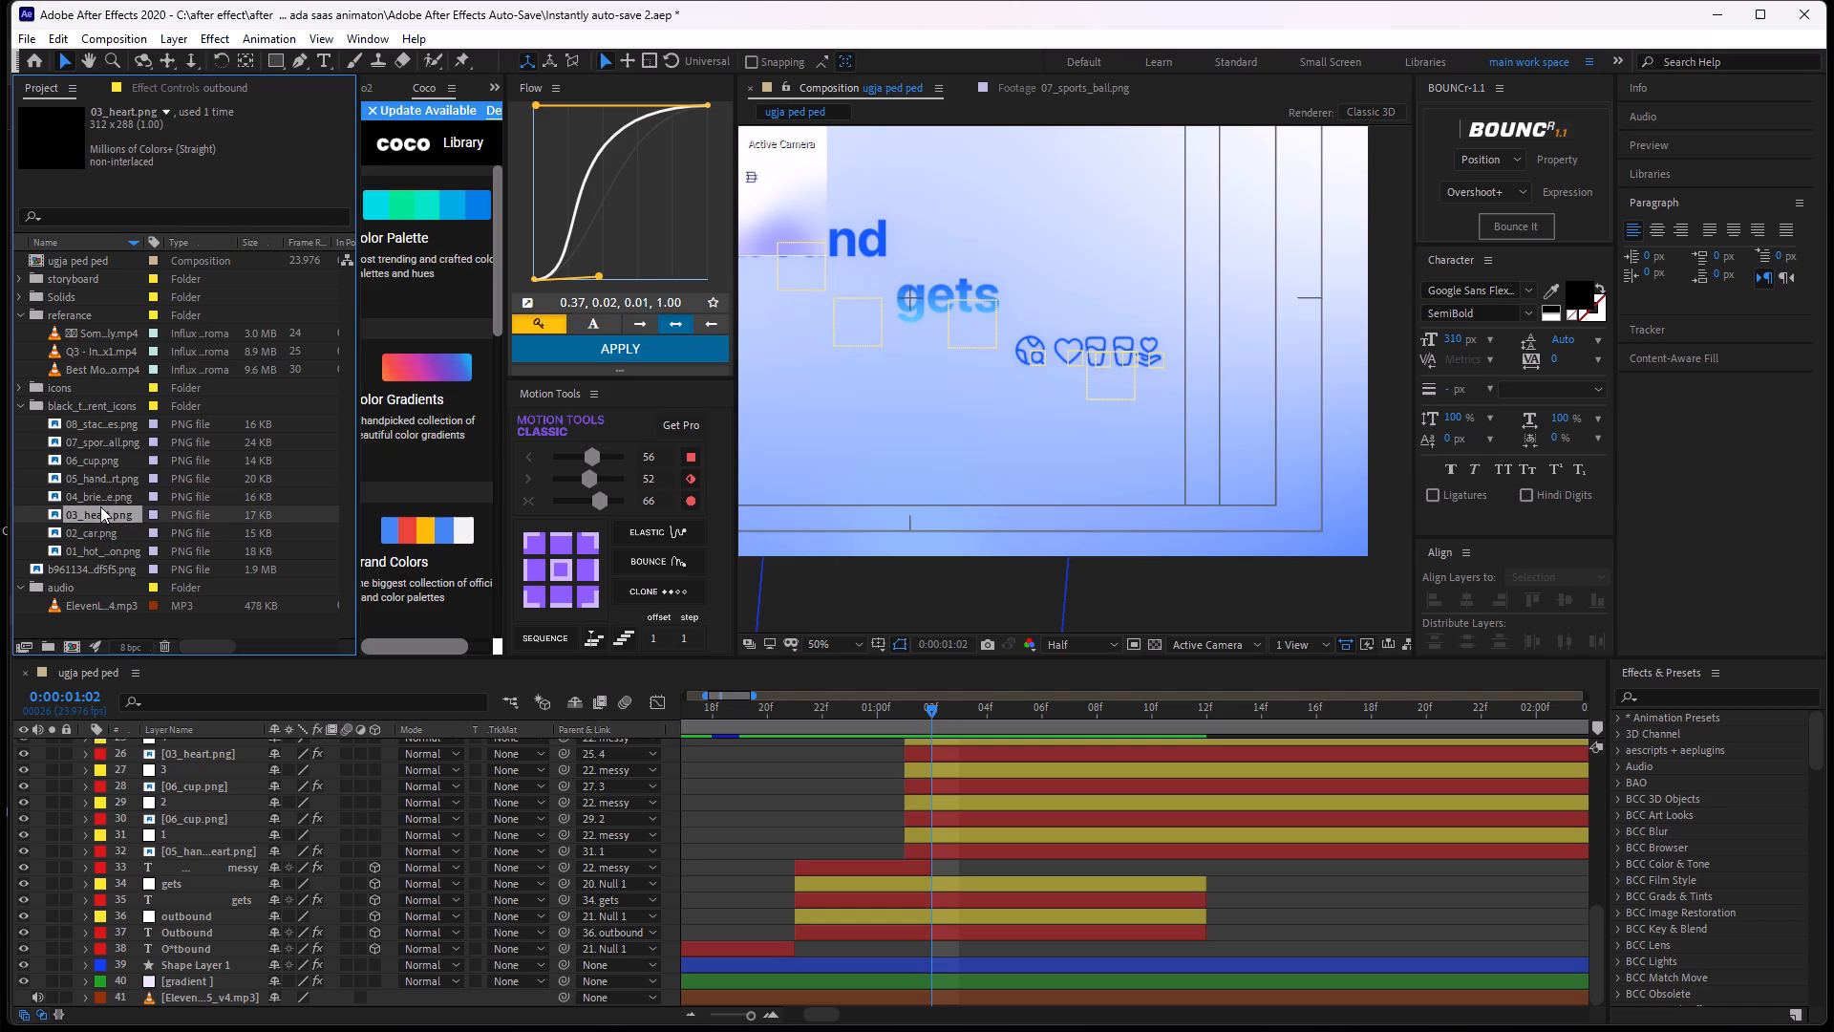
{"action": "left_click", "coordinate": [107, 541]}
{"action": "left_click_drag", "start_coordinate": [103, 534], "coordinate": [850, 942]}
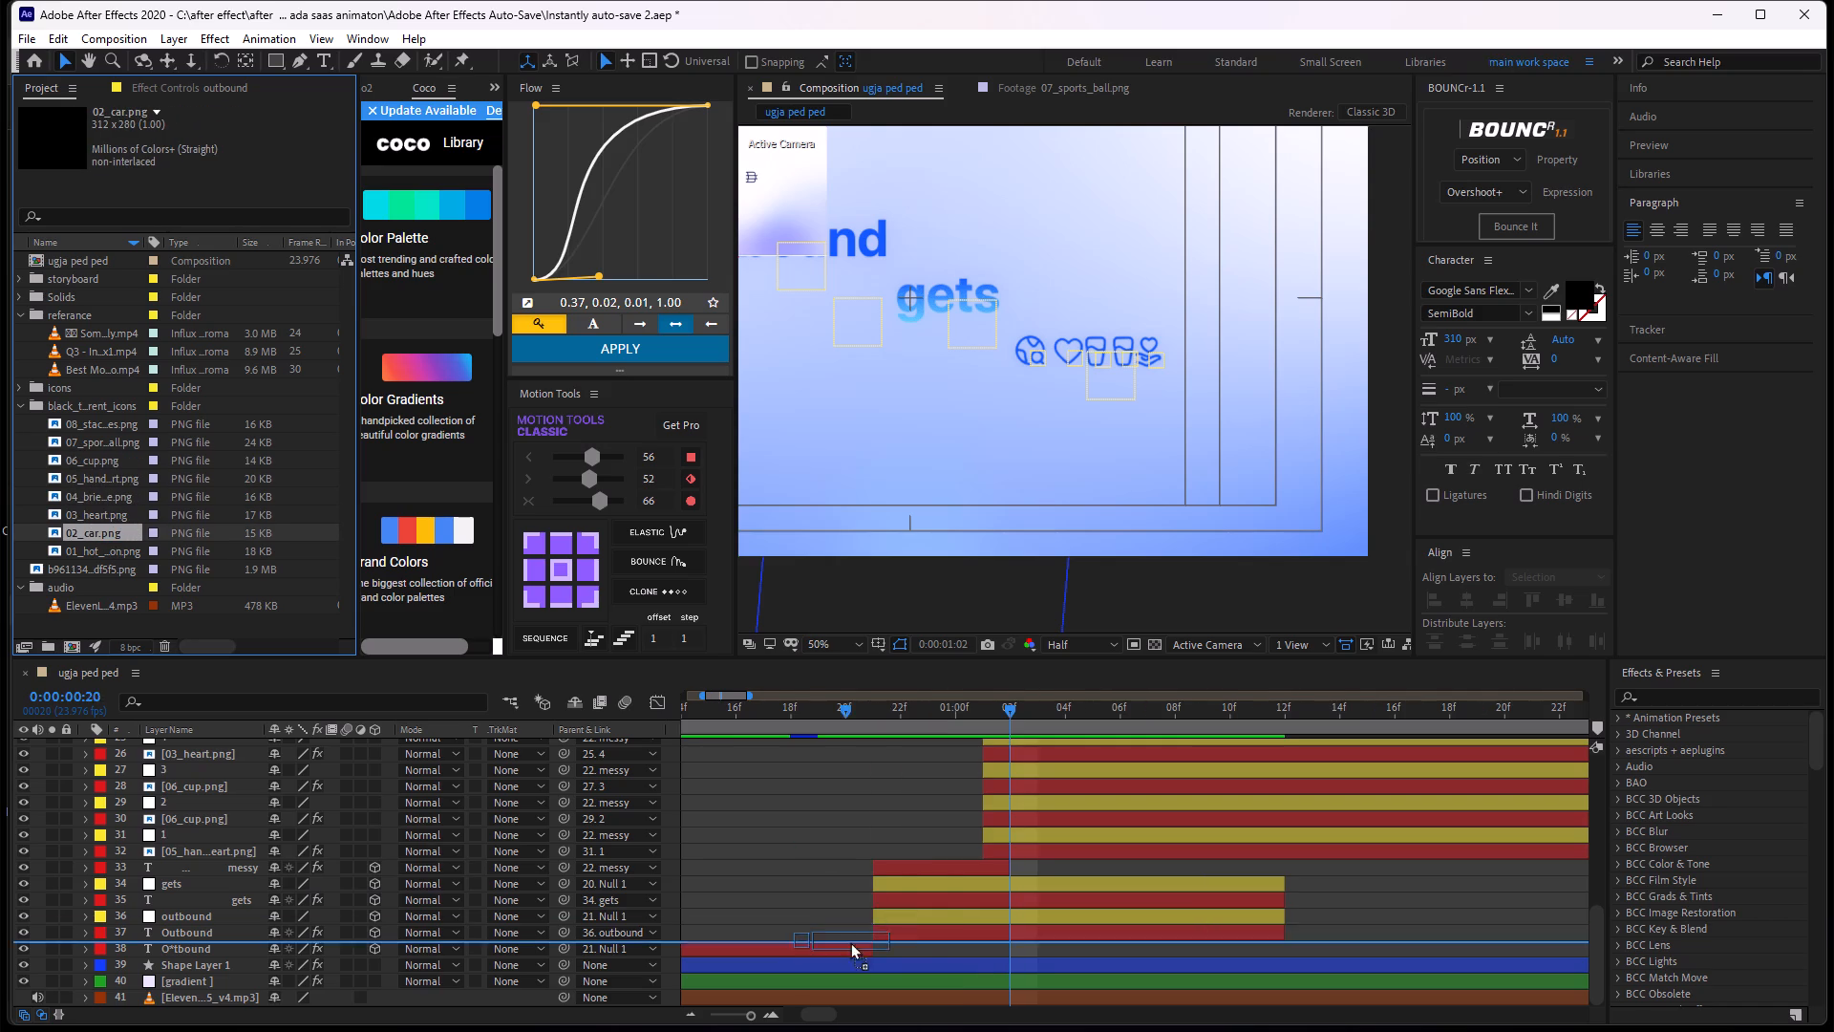
{"action": "left_click_drag", "start_coordinate": [850, 942], "coordinate": [916, 905]}
{"action": "left_click_drag", "start_coordinate": [1009, 917], "coordinate": [1039, 914]}
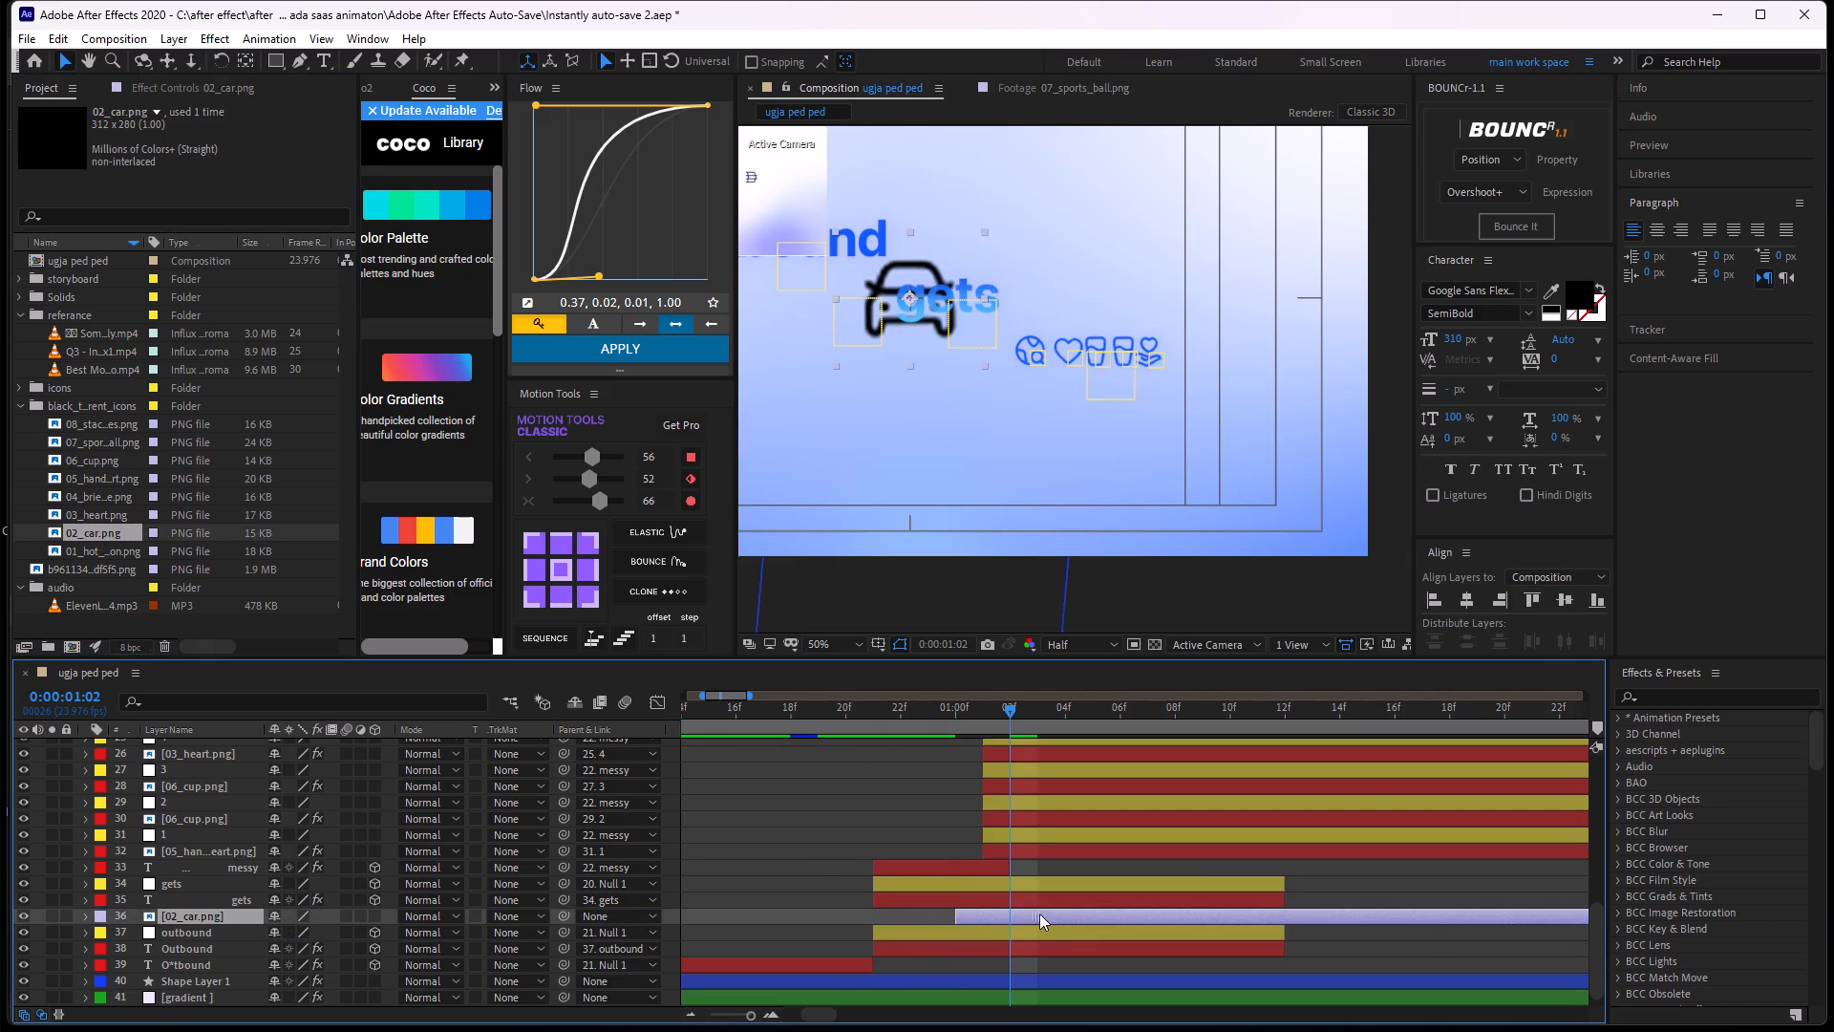
{"action": "left_click_drag", "start_coordinate": [1039, 914], "coordinate": [1053, 917]}
Hide the reference image layers 02 and 03.
{"action": "middle_click_drag", "start_coordinate": [945, 304], "coordinate": [974, 306]}
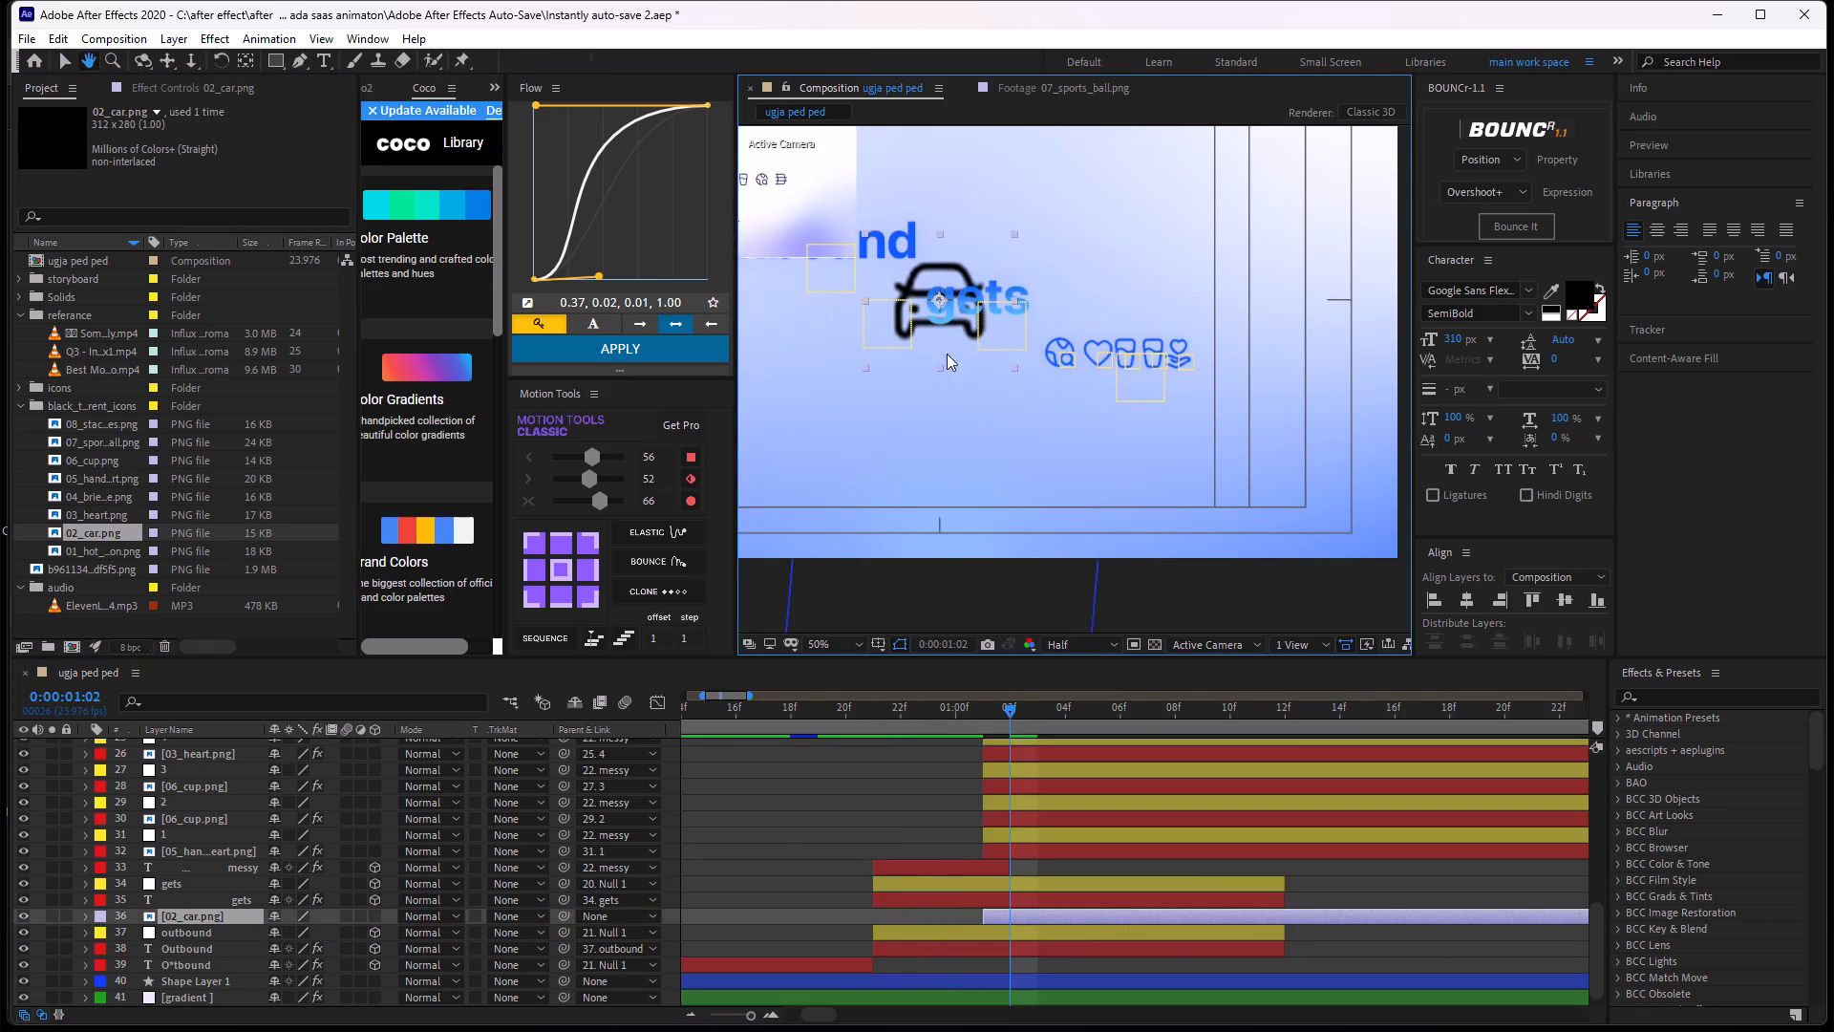
{"action": "scroll", "coordinate": [958, 342], "scroll_direction": "up", "scroll_amount": 1}
{"action": "middle_click_drag", "start_coordinate": [920, 355], "coordinate": [1435, 542]}
{"action": "scroll", "coordinate": [1069, 391], "scroll_direction": "down", "scroll_amount": 1}
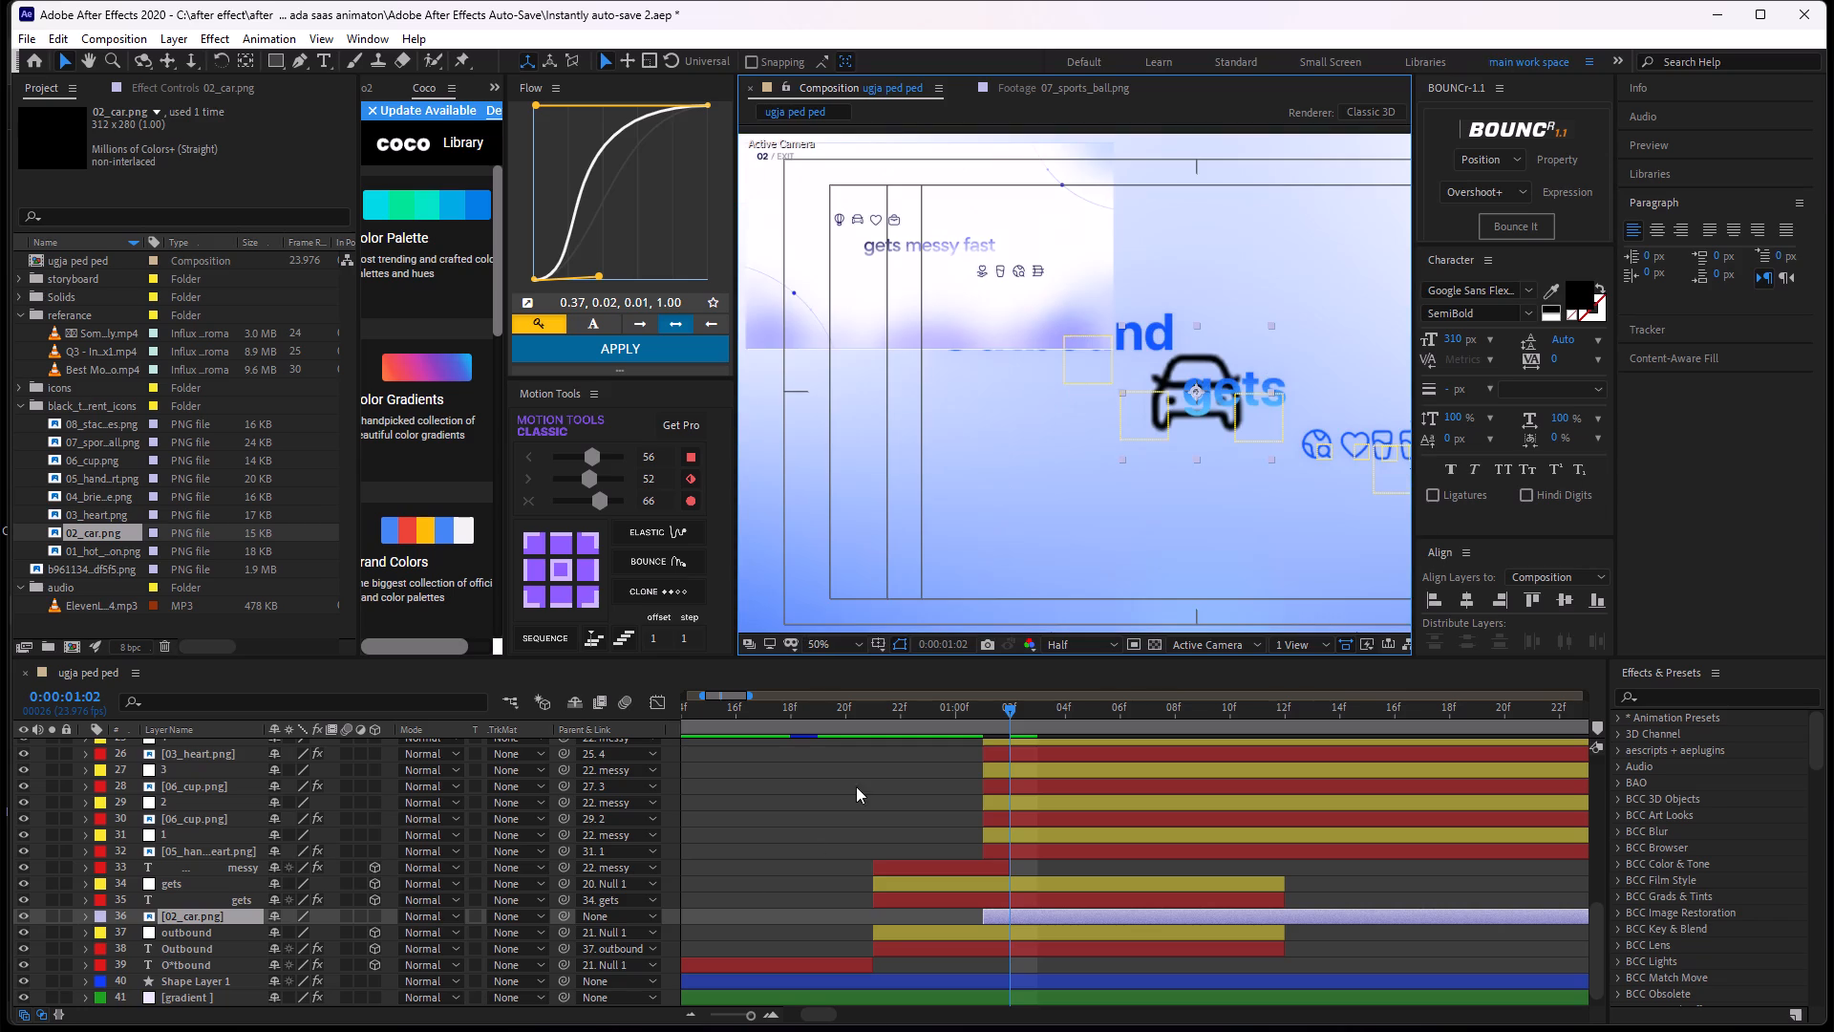
{"action": "scroll", "coordinate": [166, 753], "scroll_direction": "up", "scroll_amount": 5}
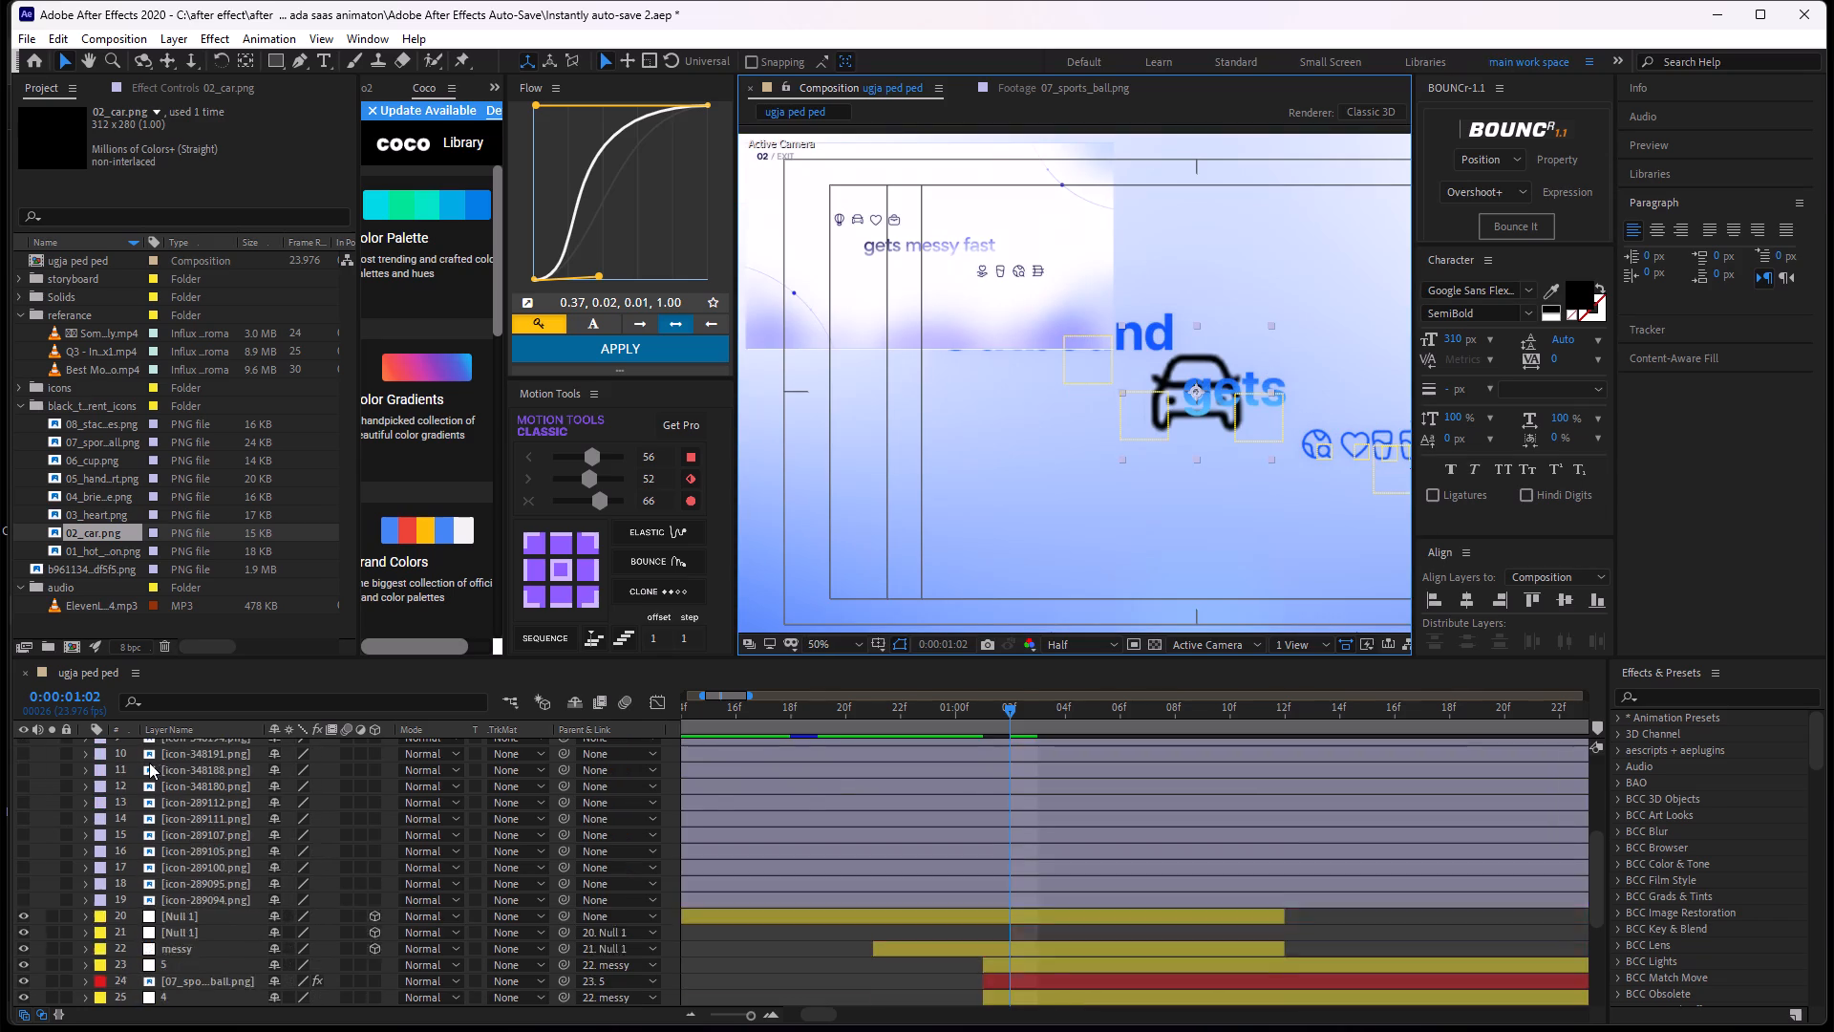
{"action": "scroll", "coordinate": [149, 763], "scroll_direction": "down", "scroll_amount": 1}
{"action": "scroll", "coordinate": [102, 780], "scroll_direction": "up", "scroll_amount": 2}
{"action": "scroll", "coordinate": [102, 780], "scroll_direction": "down", "scroll_amount": 1}
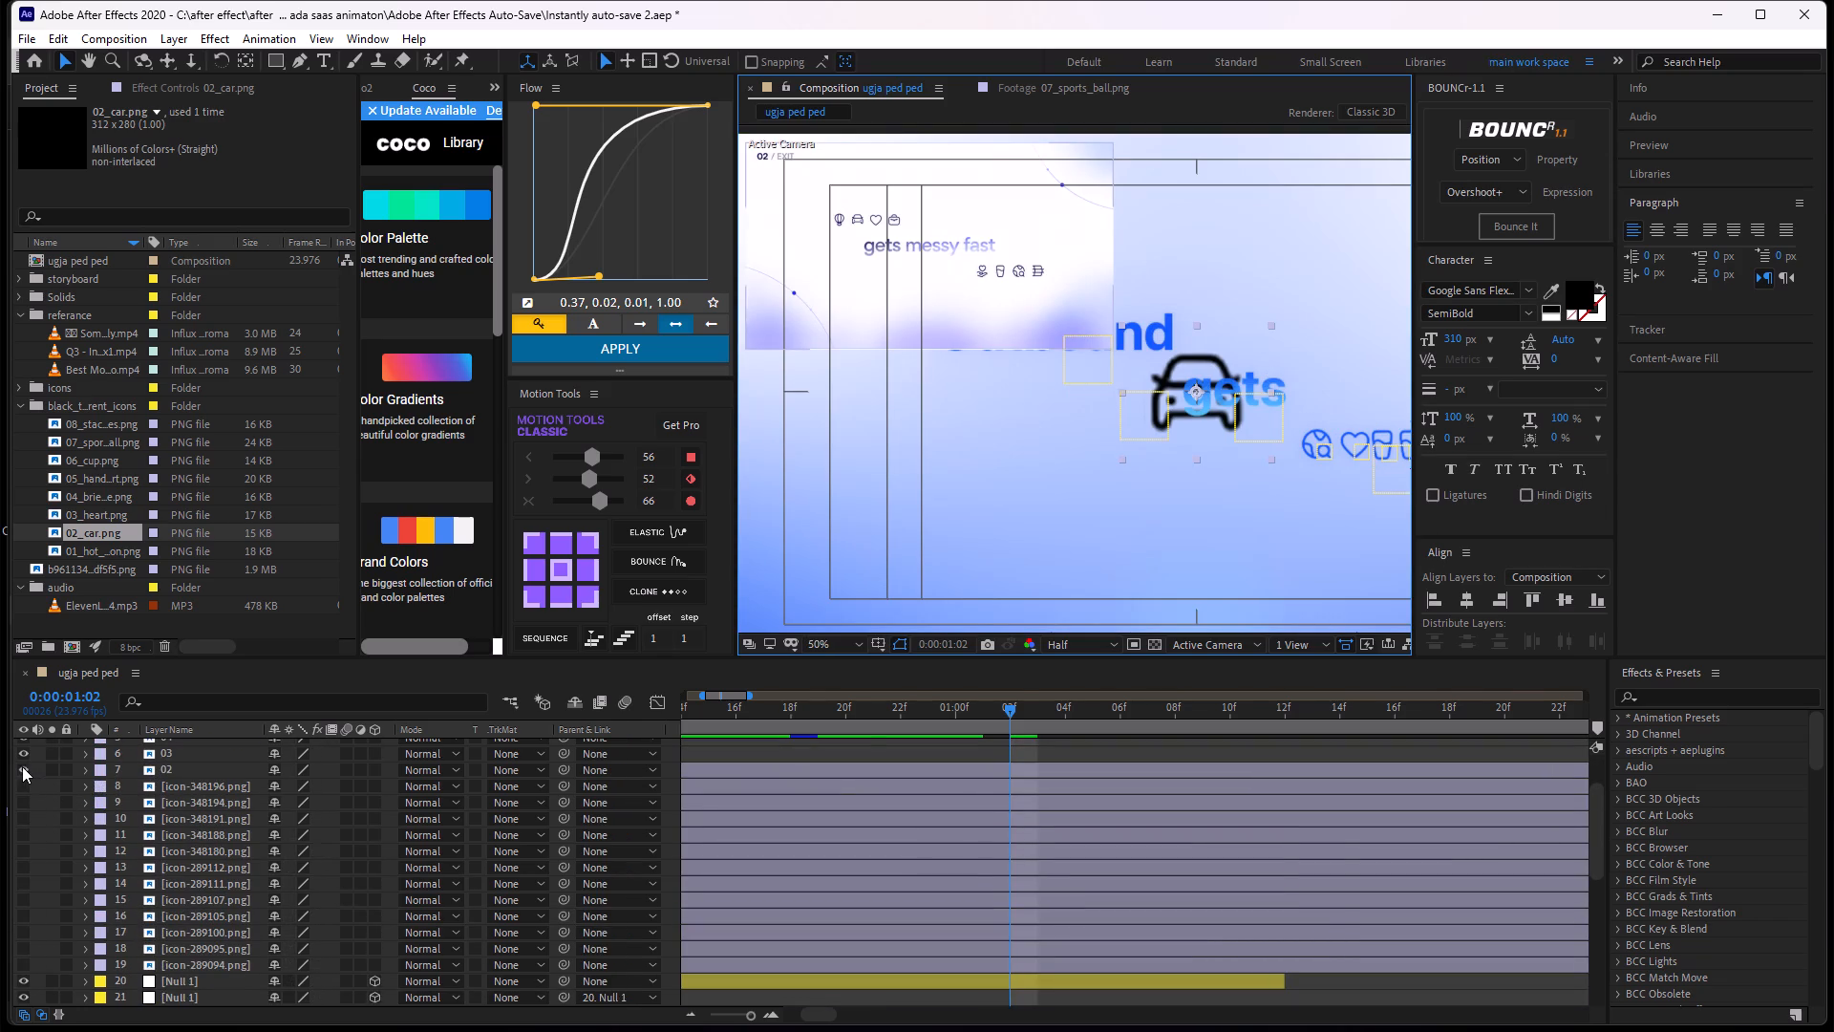
{"action": "left_click", "coordinate": [22, 766]}
{"action": "left_click", "coordinate": [23, 755]}
Move the car icon from the gets text onto the first letters of Outbound.
{"action": "middle_click_drag", "start_coordinate": [1190, 318], "coordinate": [1100, 254]}
{"action": "scroll", "coordinate": [1159, 341], "scroll_direction": "up", "scroll_amount": 1}
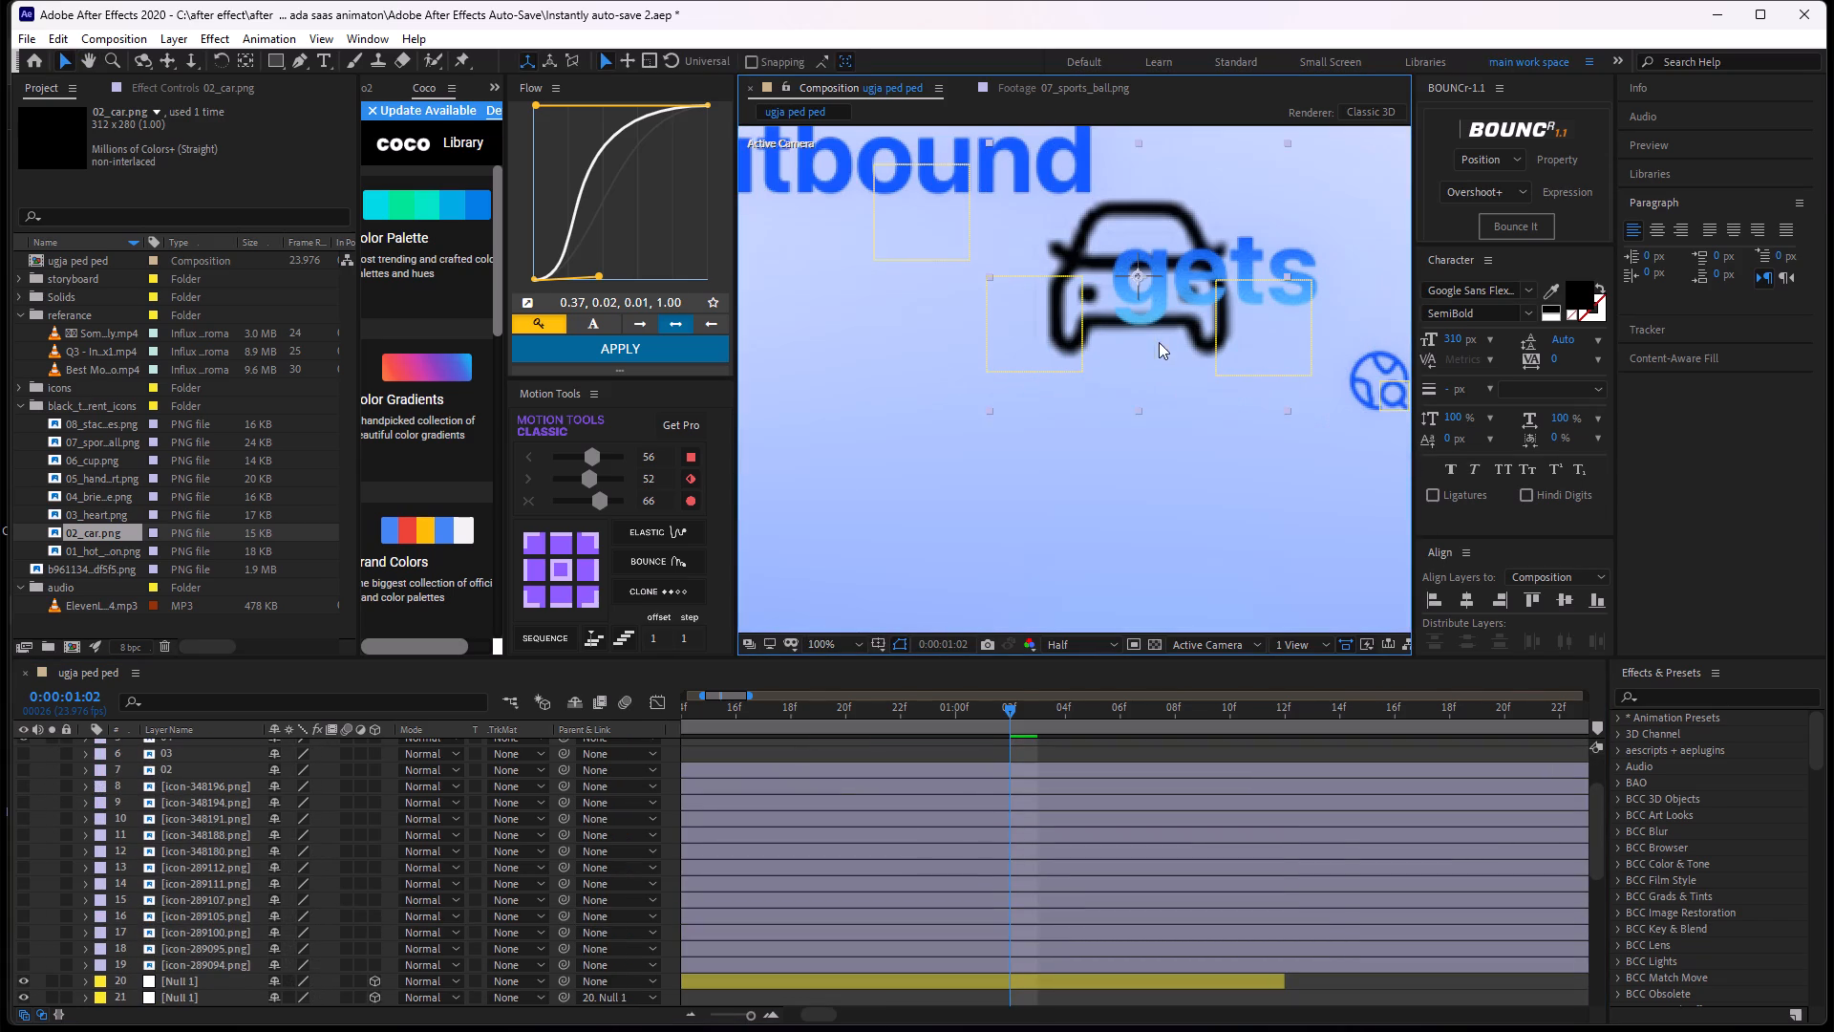
{"action": "middle_click_drag", "start_coordinate": [1043, 379], "coordinate": [1117, 400]}
{"action": "left_click_drag", "start_coordinate": [1248, 355], "coordinate": [905, 286]}
{"action": "middle_click_drag", "start_coordinate": [949, 293], "coordinate": [1165, 405]}
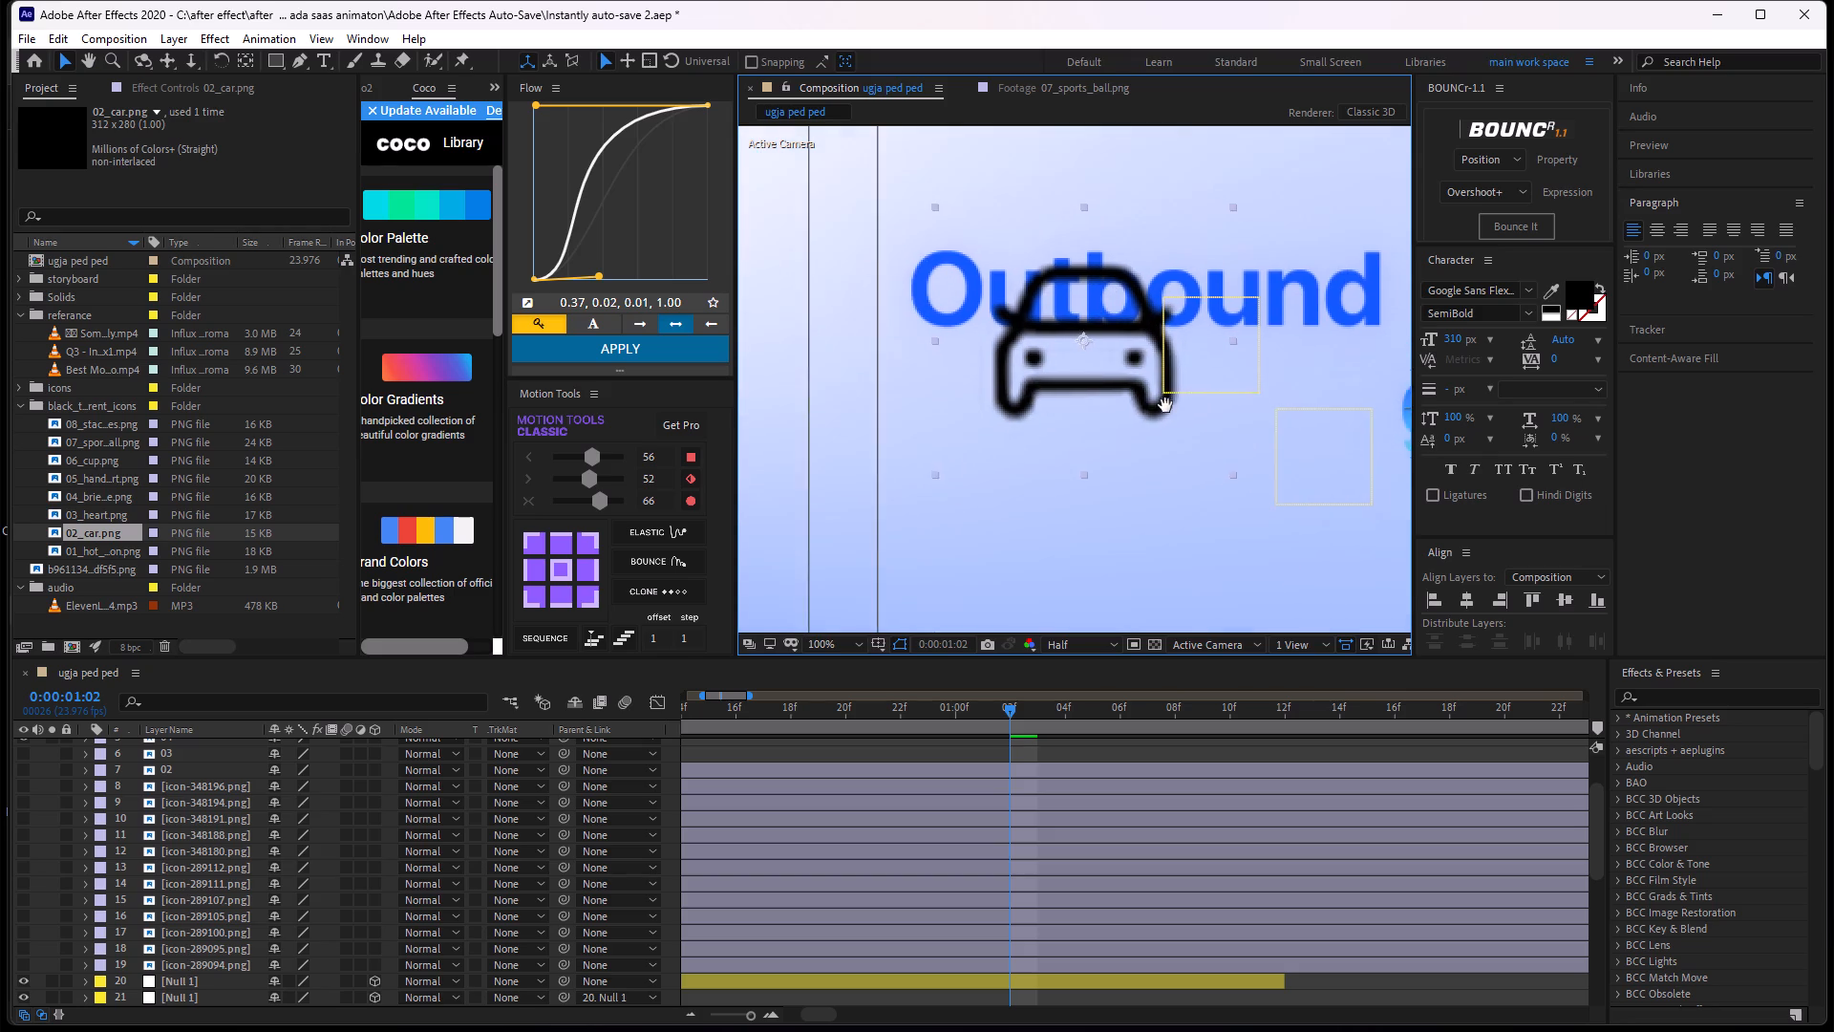
{"action": "middle_click_drag", "start_coordinate": [1165, 405], "coordinate": [1143, 405]}
{"action": "middle_click_drag", "start_coordinate": [1091, 362], "coordinate": [961, 257]}
{"action": "middle_click_drag", "start_coordinate": [935, 838], "coordinate": [903, 587]}
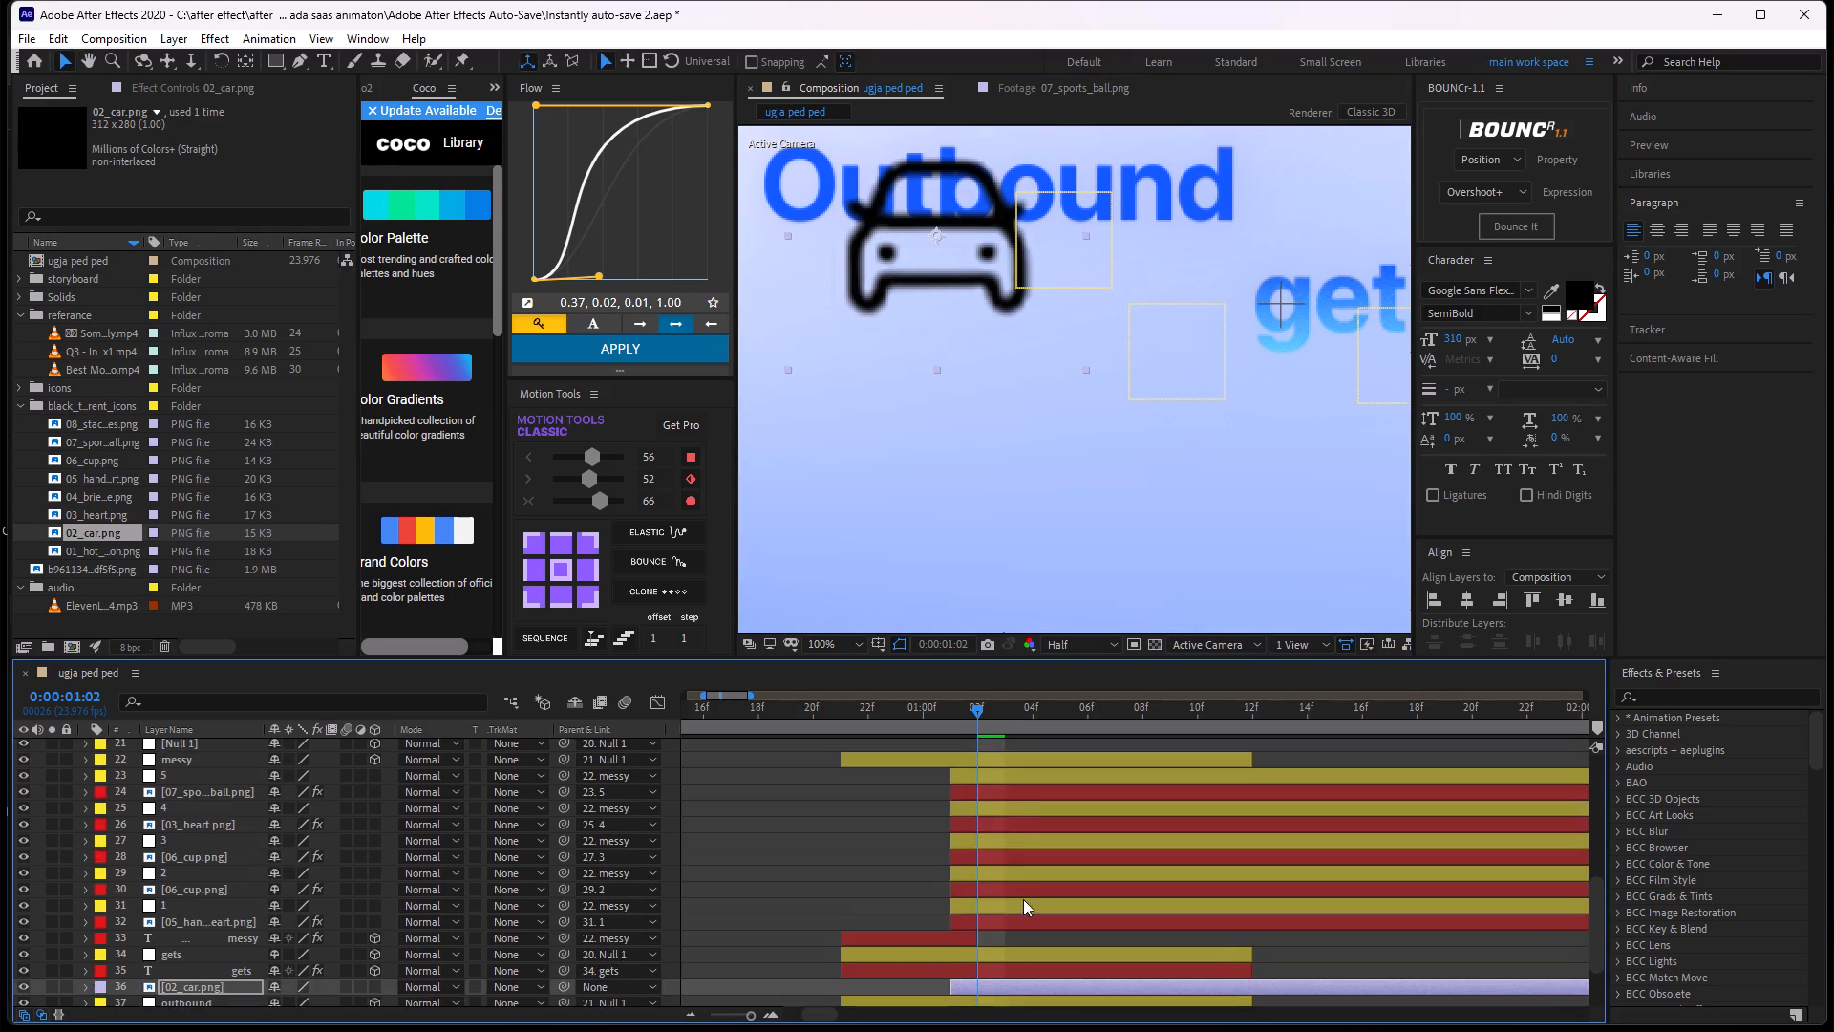
{"action": "middle_click_drag", "start_coordinate": [1021, 880], "coordinate": [1003, 804]}
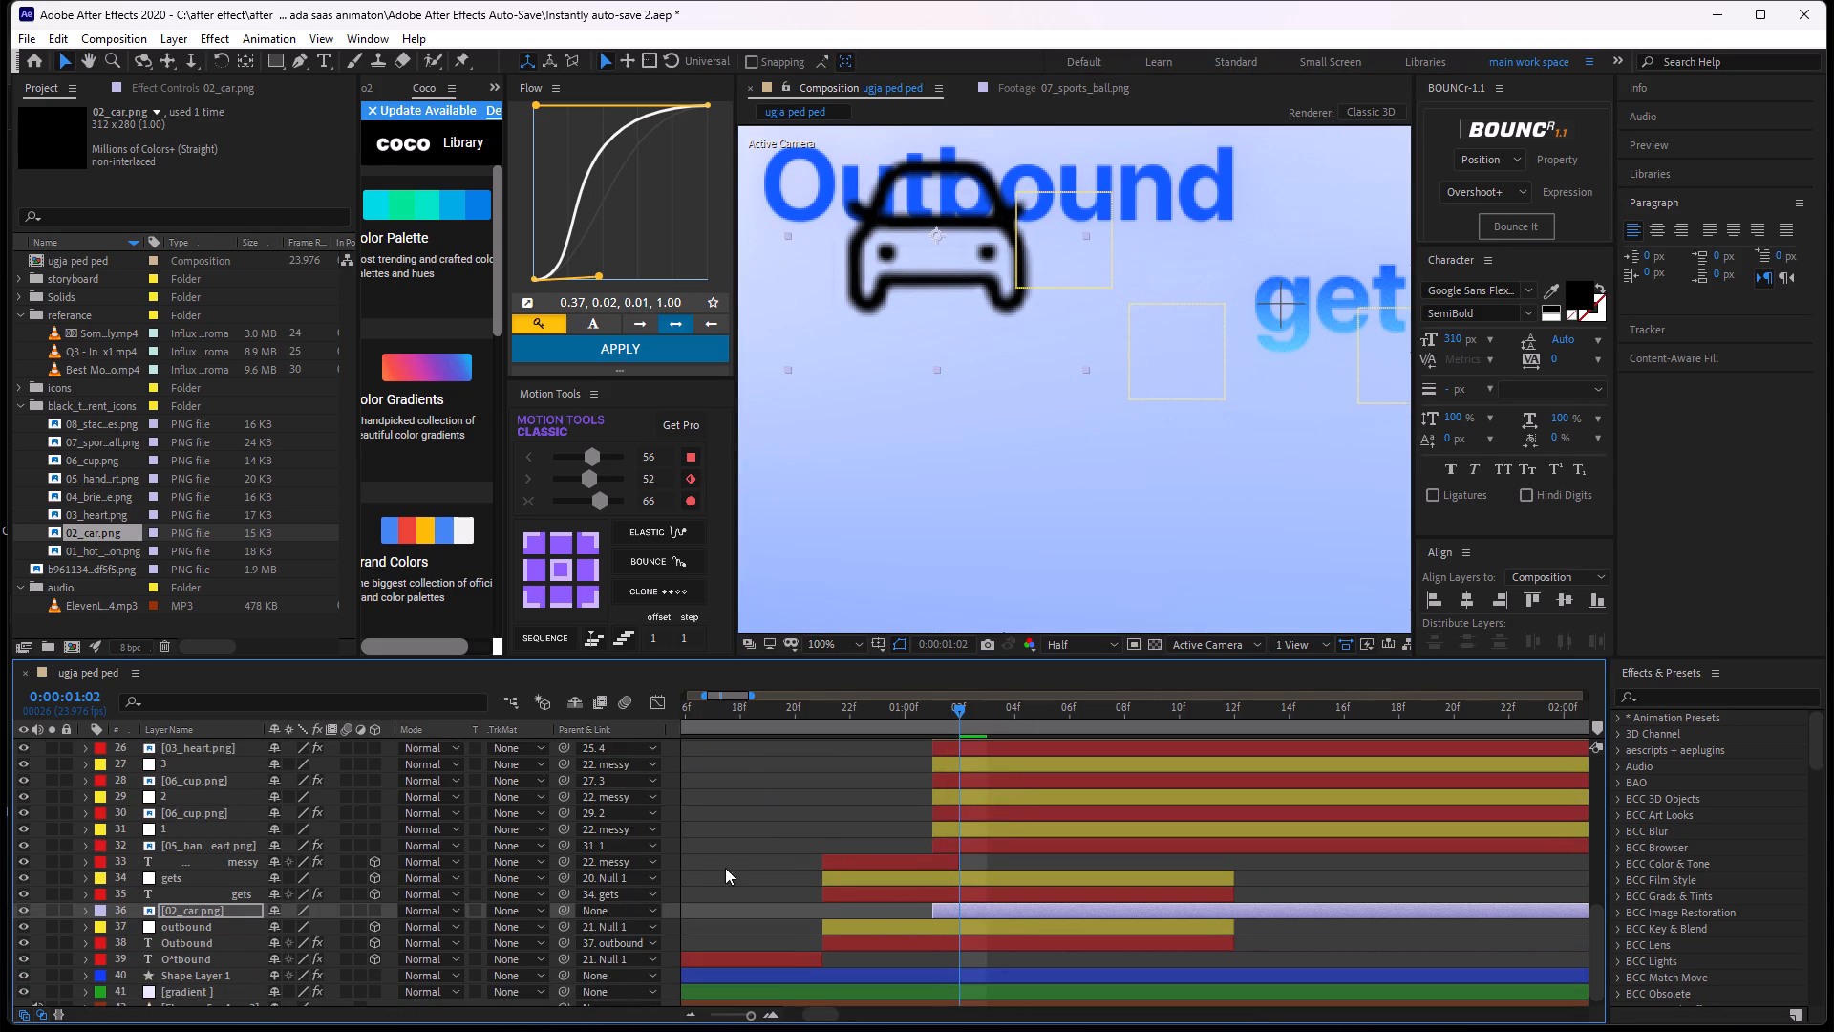
Scale the 02_car.png layer down to 47%.
{"action": "key", "text": "s"}
{"action": "left_click_drag", "start_coordinate": [331, 927], "coordinate": [293, 927]}
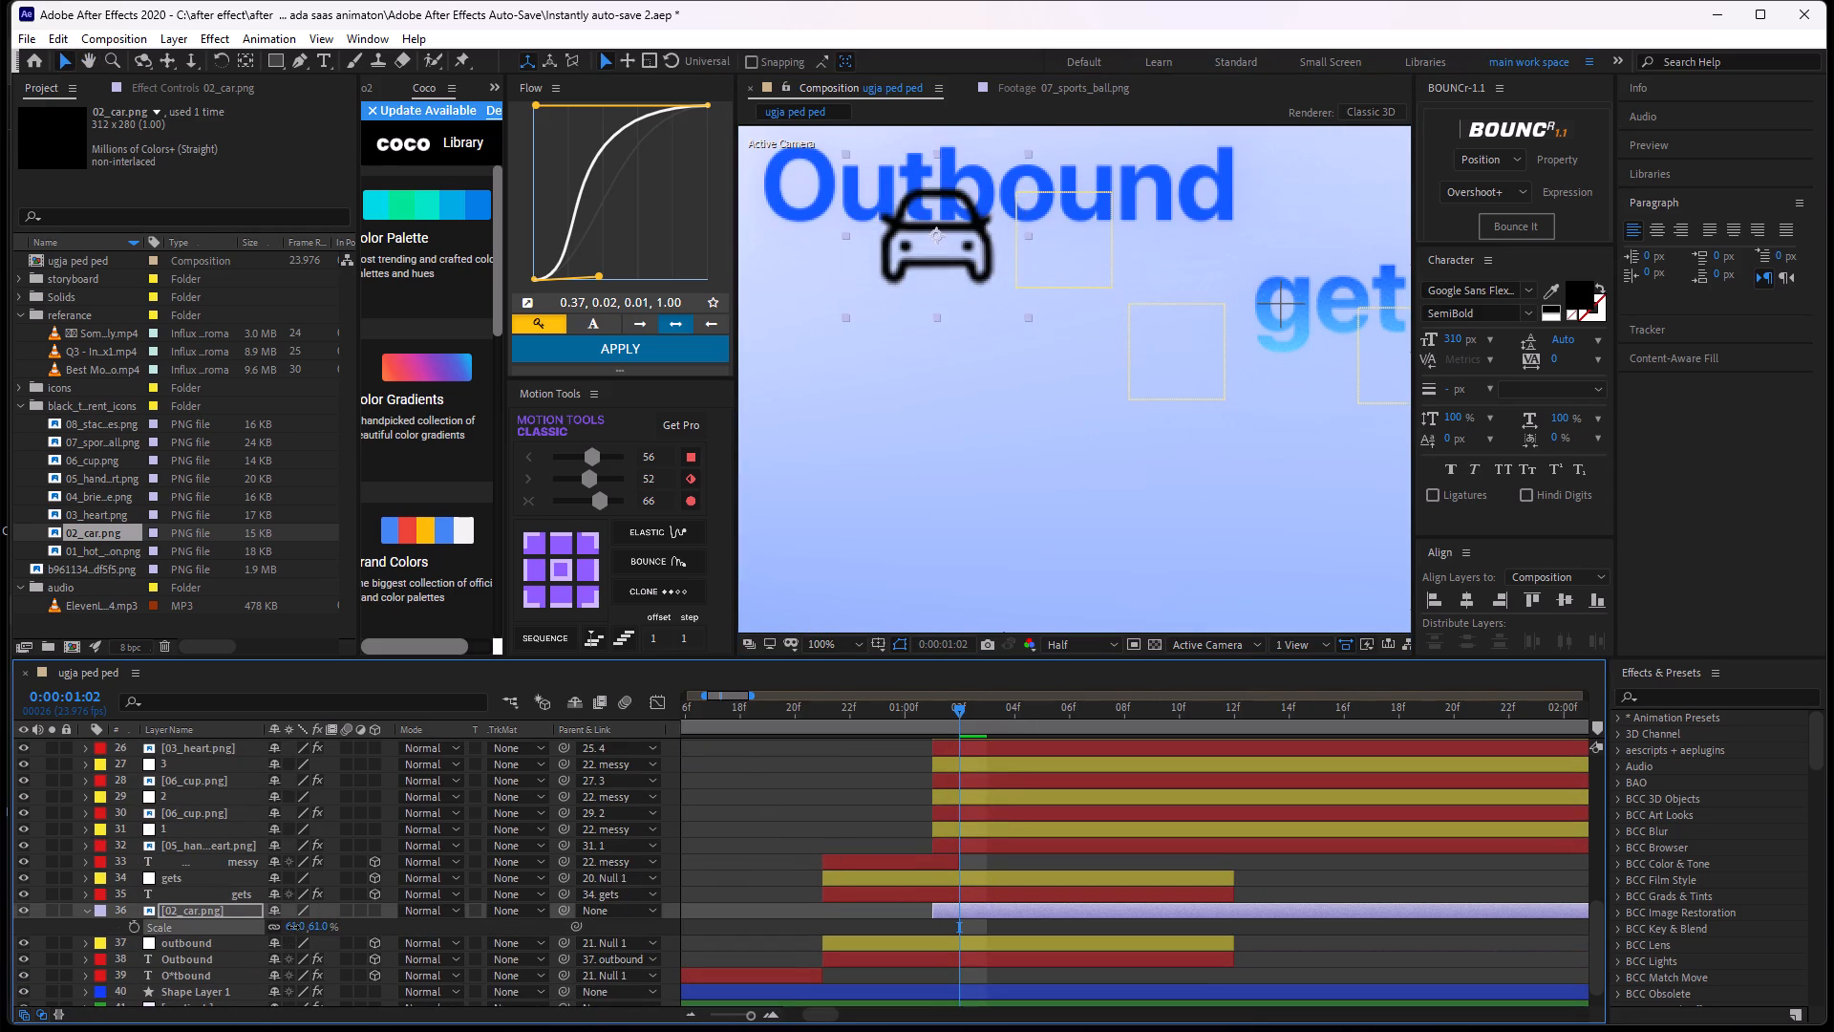
{"action": "left_click_drag", "start_coordinate": [293, 927], "coordinate": [278, 925]}
Move the car icon from the first letters of Outbound onto its final letter d.
{"action": "scroll", "coordinate": [1017, 388], "scroll_direction": "up", "scroll_amount": 1}
{"action": "middle_click_drag", "start_coordinate": [1018, 390], "coordinate": [1184, 578]}
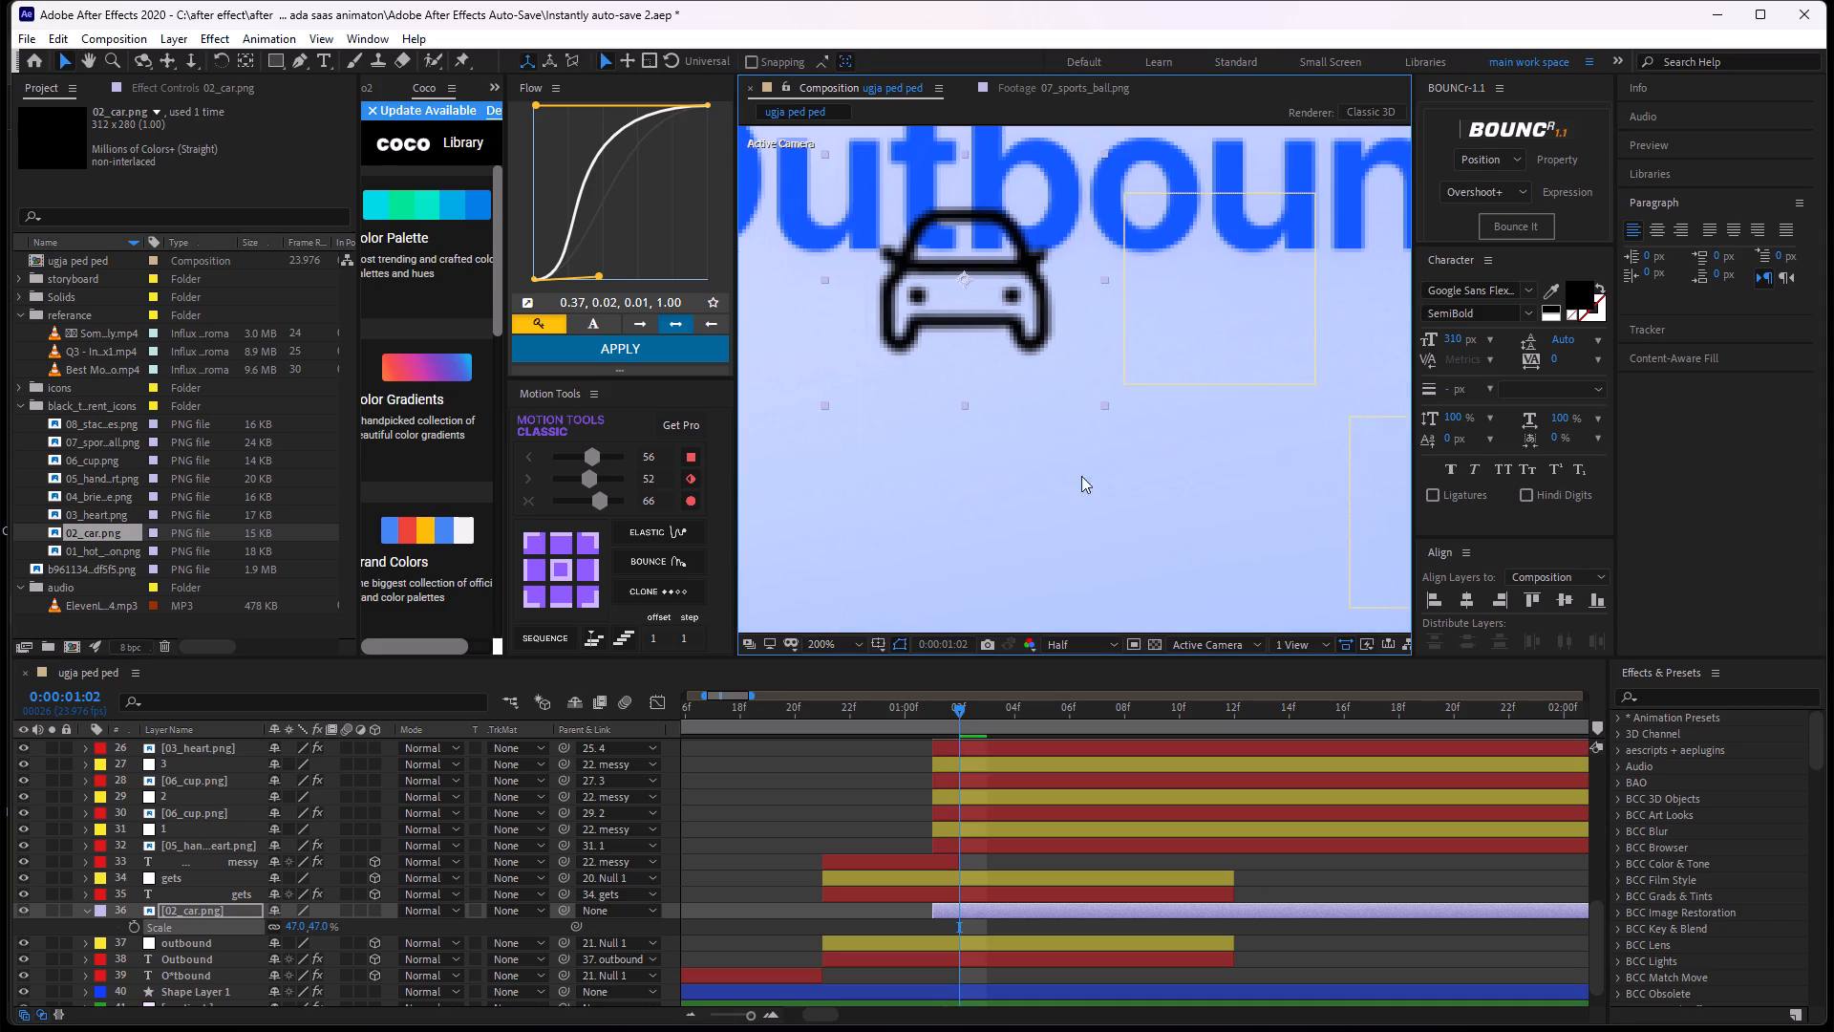
{"action": "left_click_drag", "start_coordinate": [1062, 338], "coordinate": [924, 249]}
{"action": "middle_click_drag", "start_coordinate": [945, 268], "coordinate": [1045, 366]}
{"action": "scroll", "coordinate": [1044, 366], "scroll_direction": "down", "scroll_amount": 1}
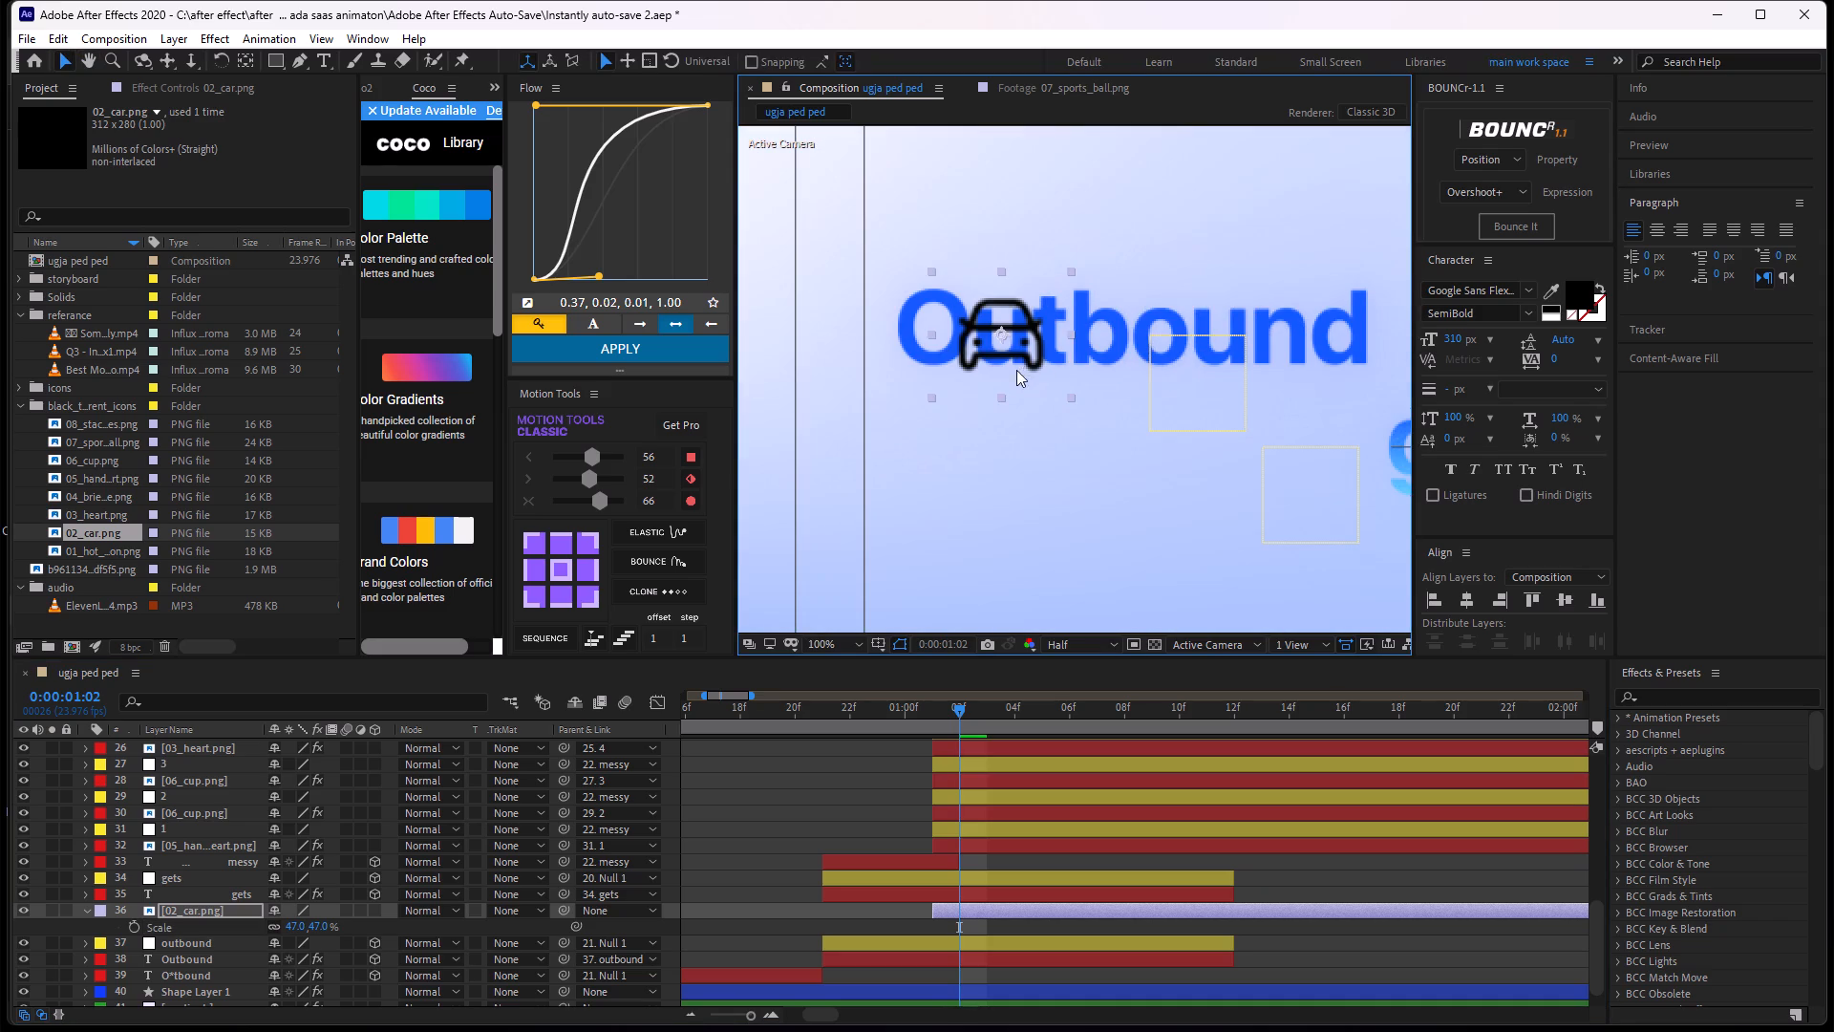
{"action": "middle_click_drag", "start_coordinate": [1194, 369], "coordinate": [1131, 385]}
{"action": "left_click_drag", "start_coordinate": [970, 380], "coordinate": [1191, 376]}
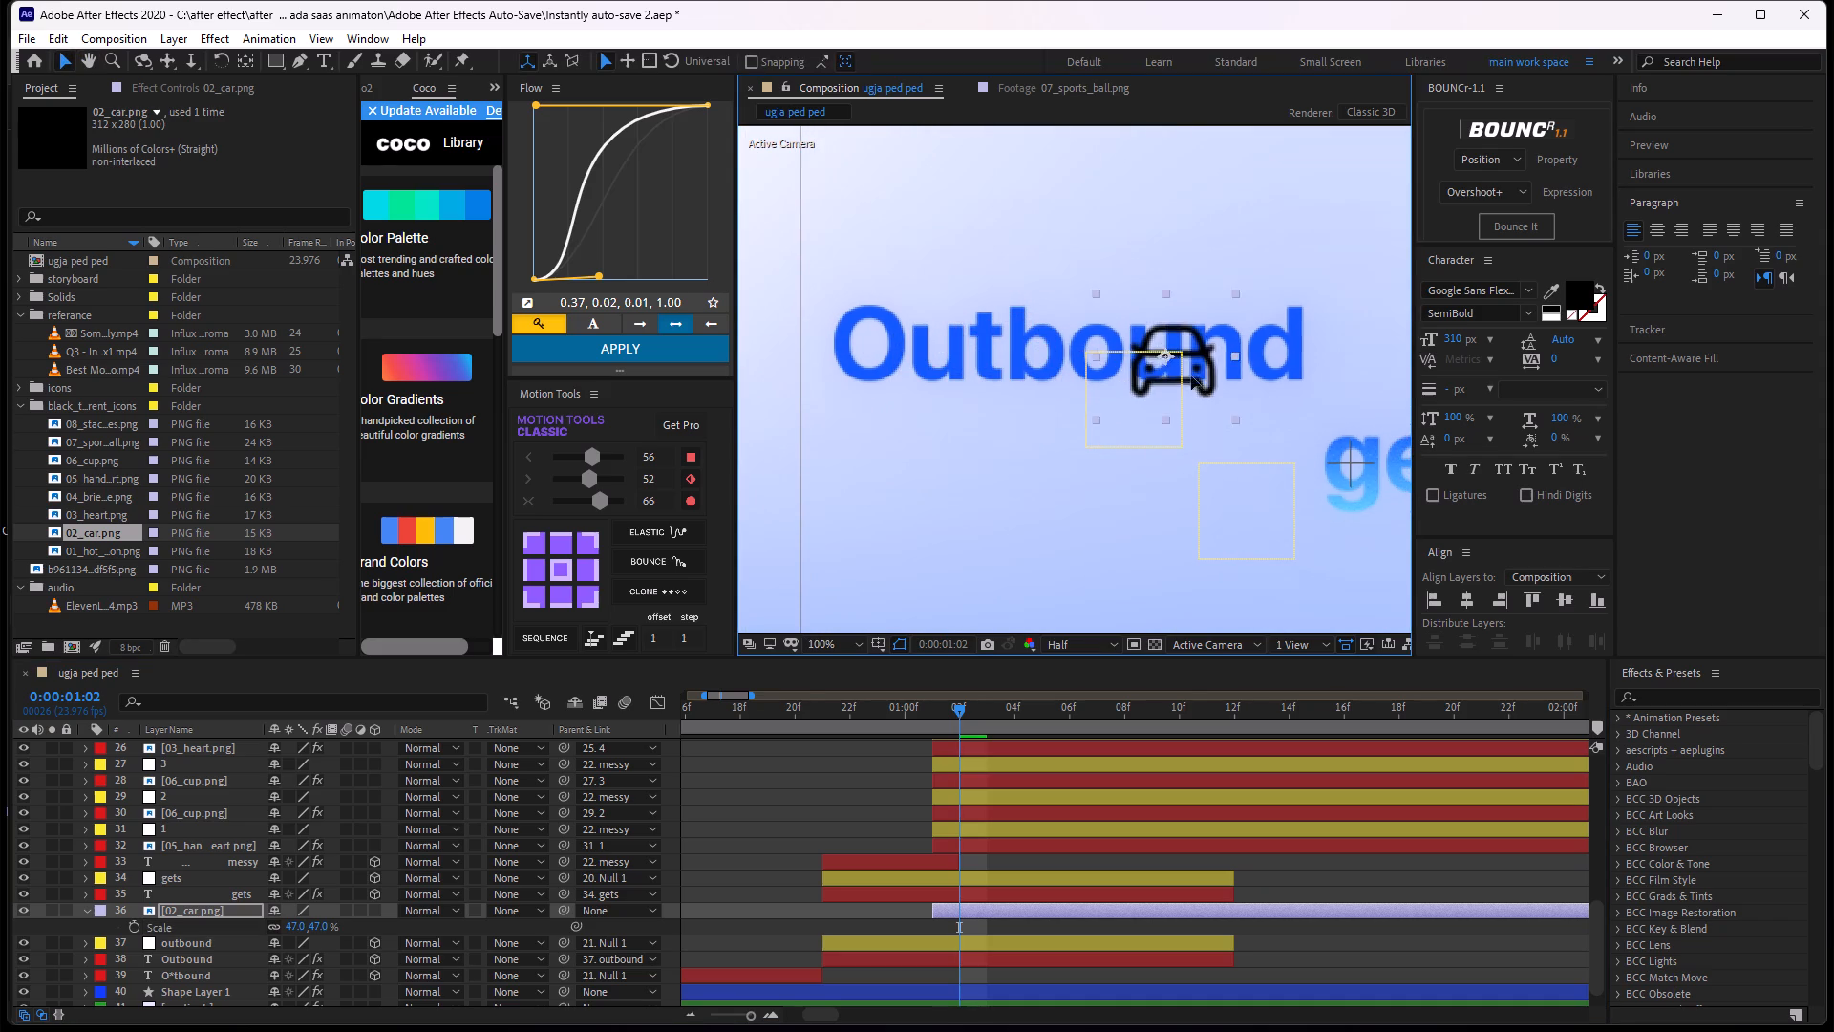
{"action": "left_click_drag", "start_coordinate": [1191, 376], "coordinate": [891, 358]}
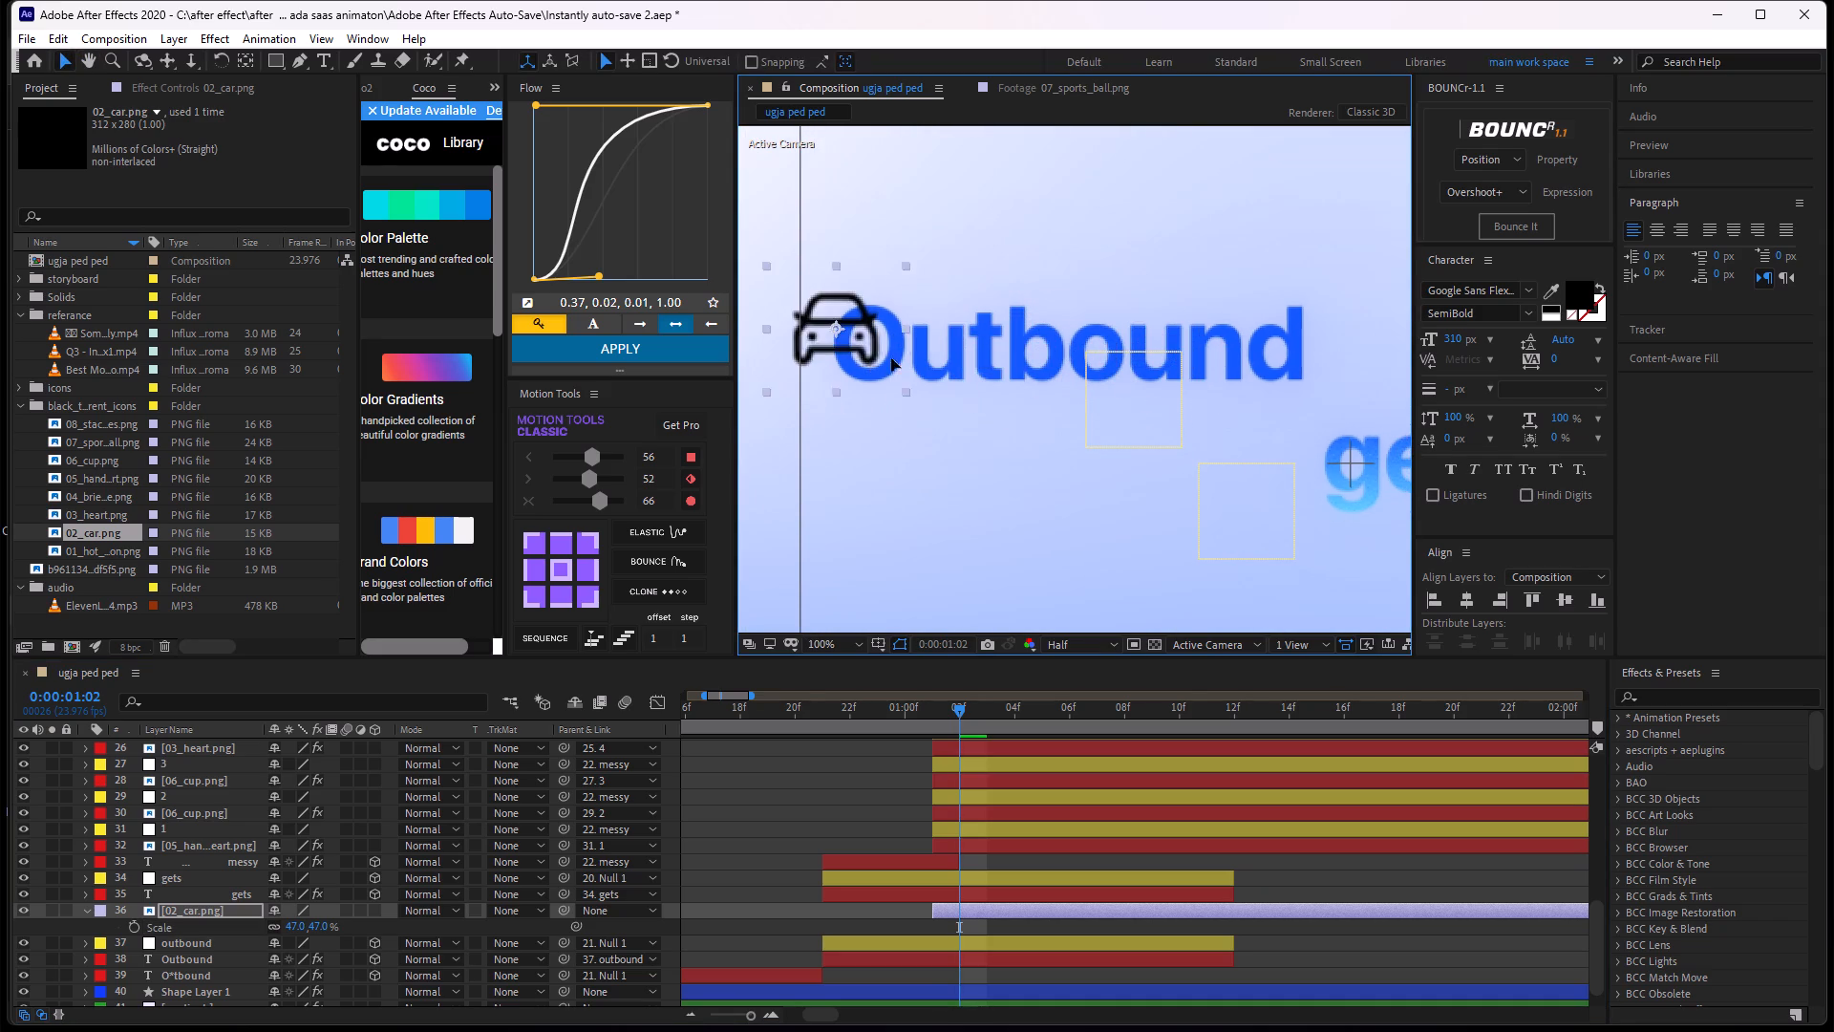
{"action": "left_click_drag", "start_coordinate": [891, 358], "coordinate": [1319, 375]}
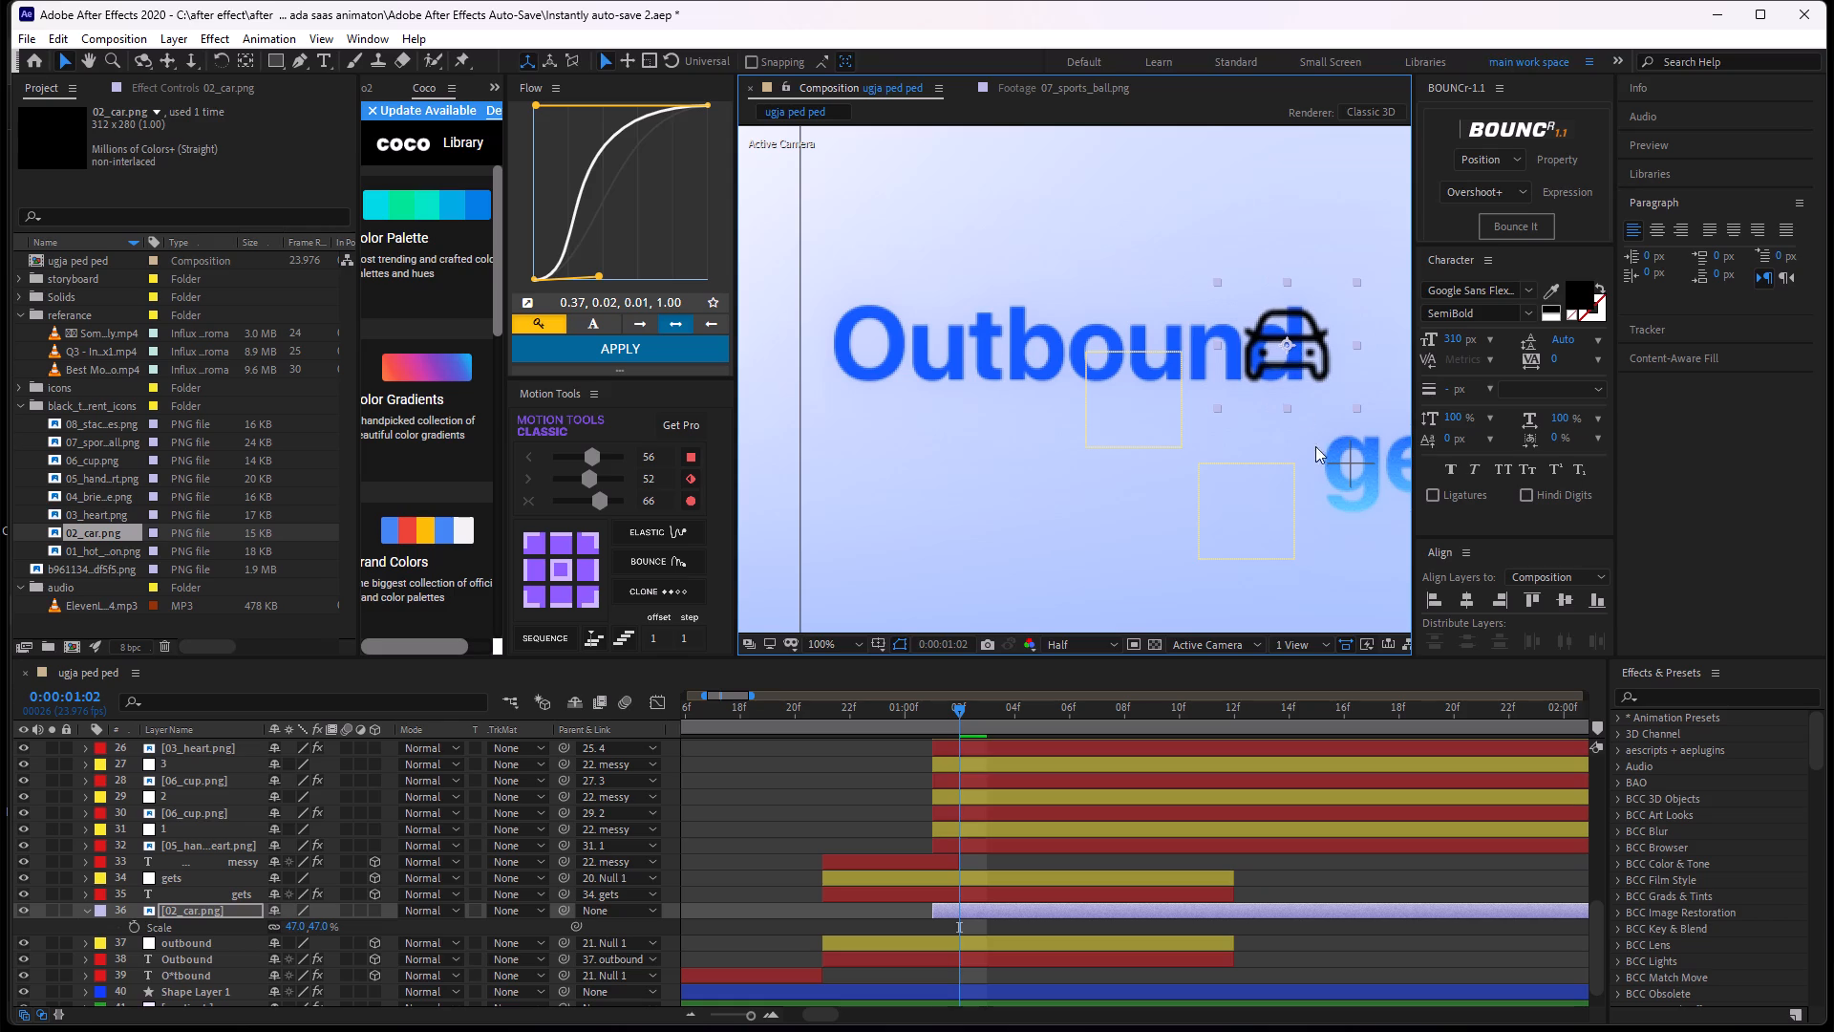
Scale the 02_car.png layer down to 34%.
{"action": "middle_click_drag", "start_coordinate": [1315, 446], "coordinate": [992, 416]}
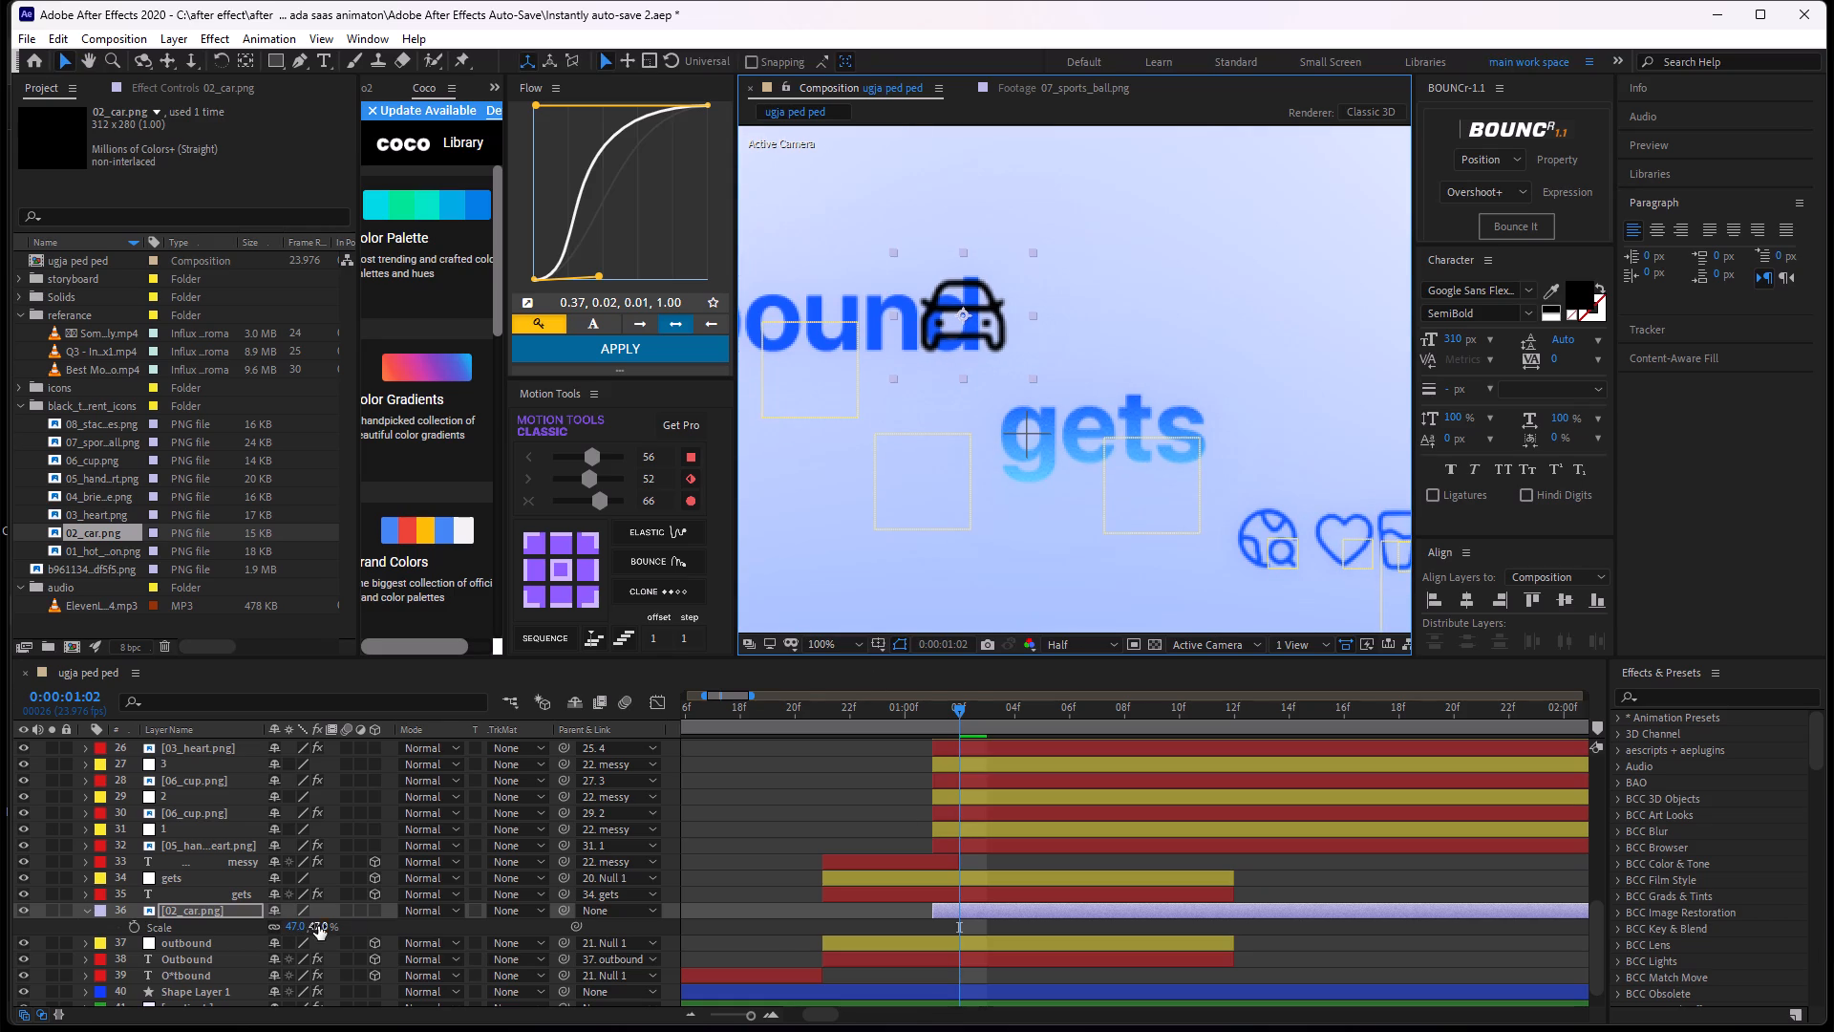
{"action": "left_click", "coordinate": [321, 928]}
{"action": "type", "text": "32"}
{"action": "key", "text": "Return"}
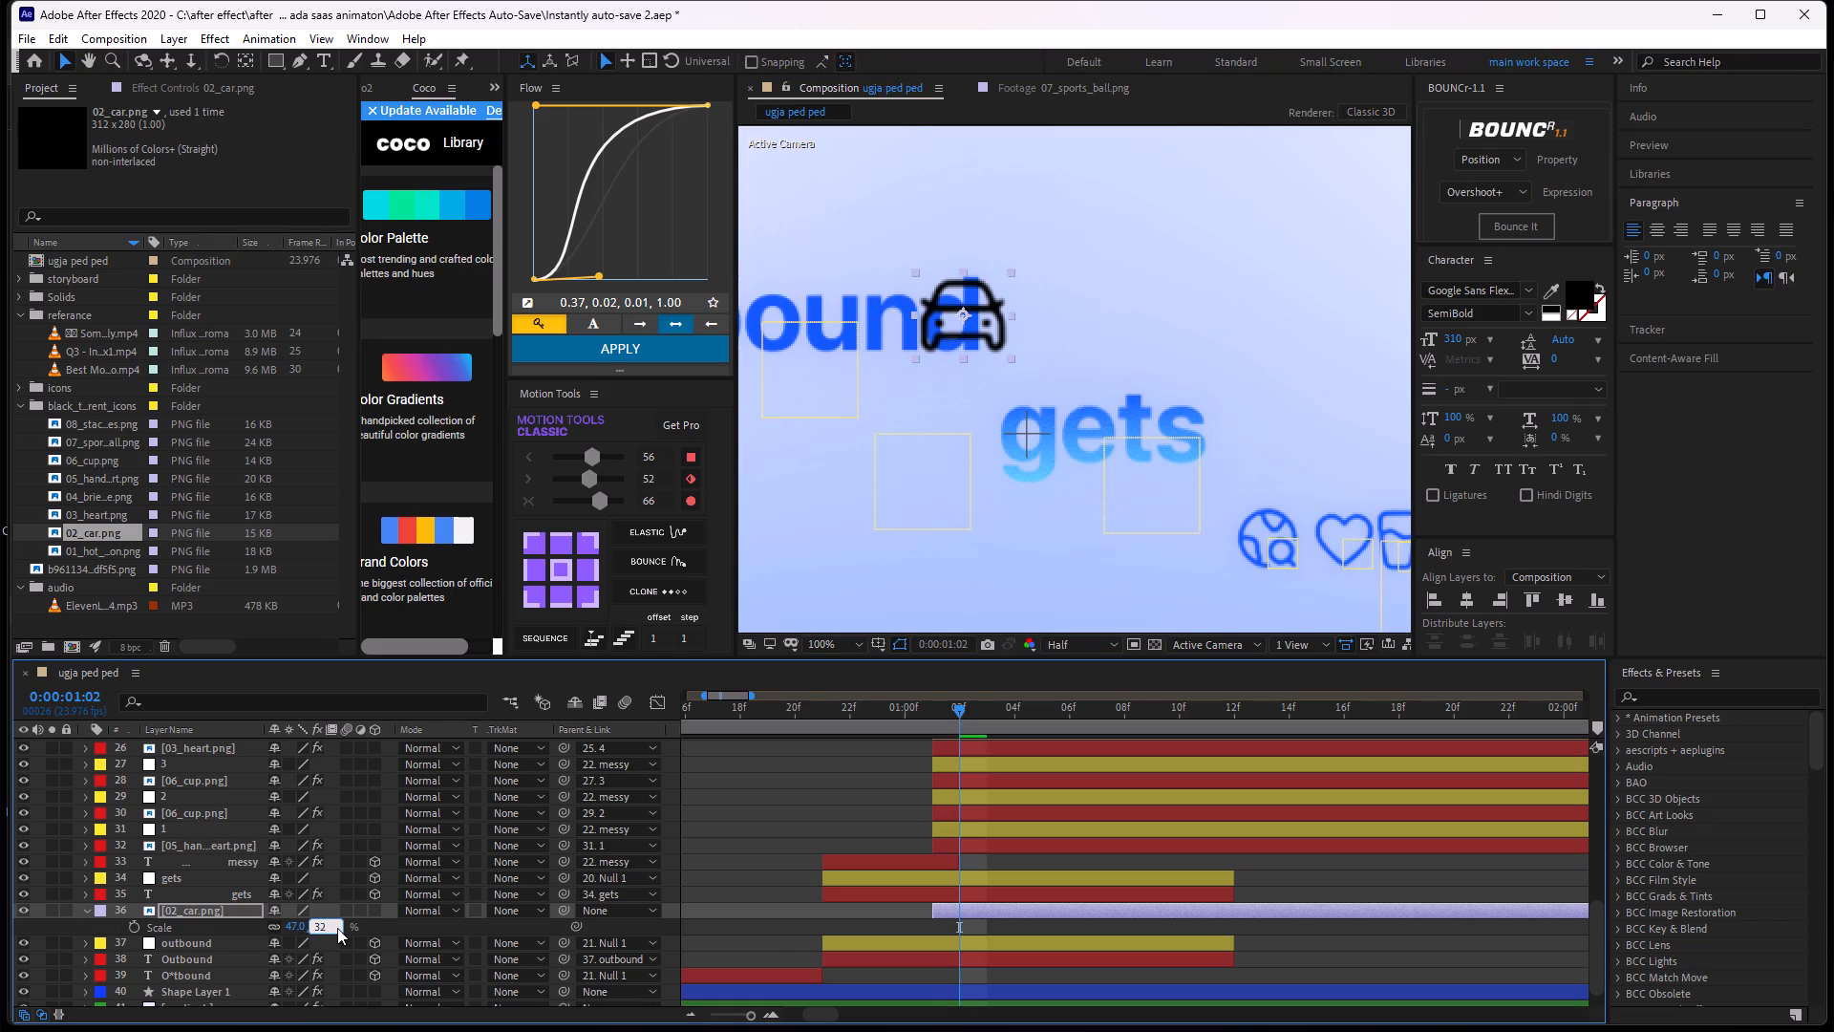
{"action": "left_click", "coordinate": [325, 934]}
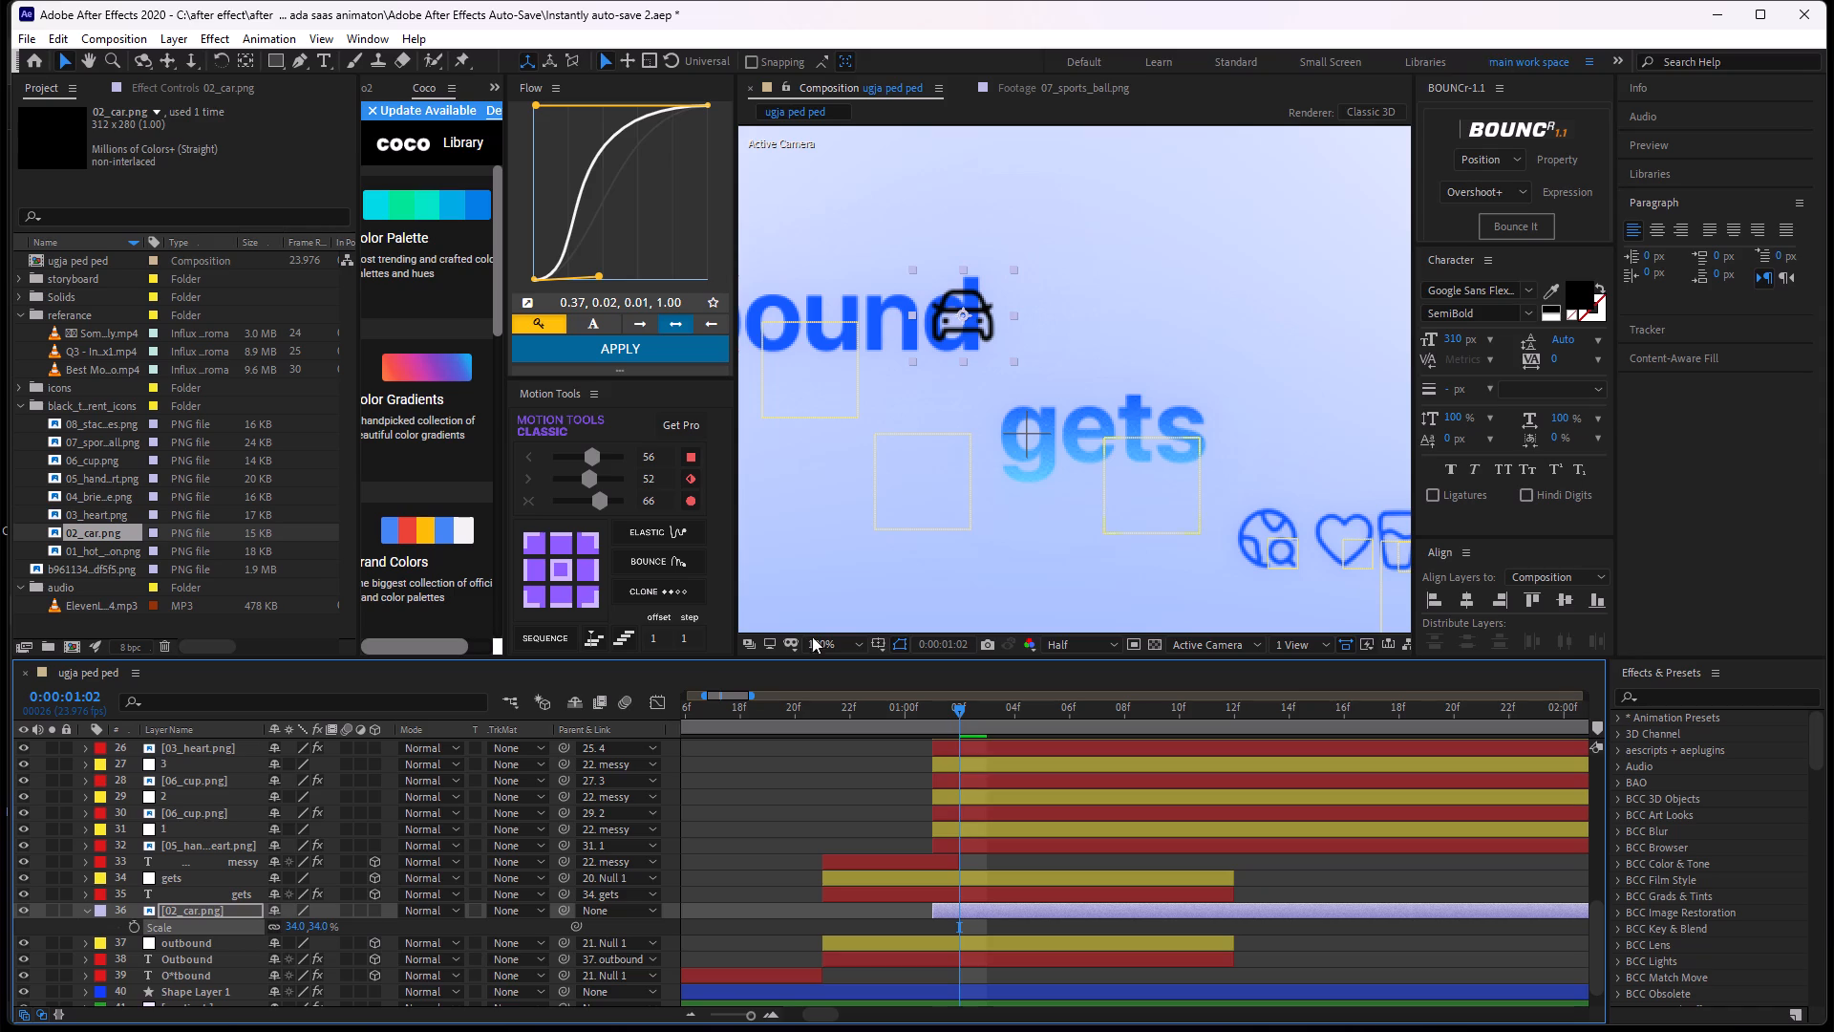
Nudge the car icon slightly so it sits over the final d of Outbound, and deselect it.
{"action": "scroll", "coordinate": [941, 411], "scroll_direction": "up", "scroll_amount": 1}
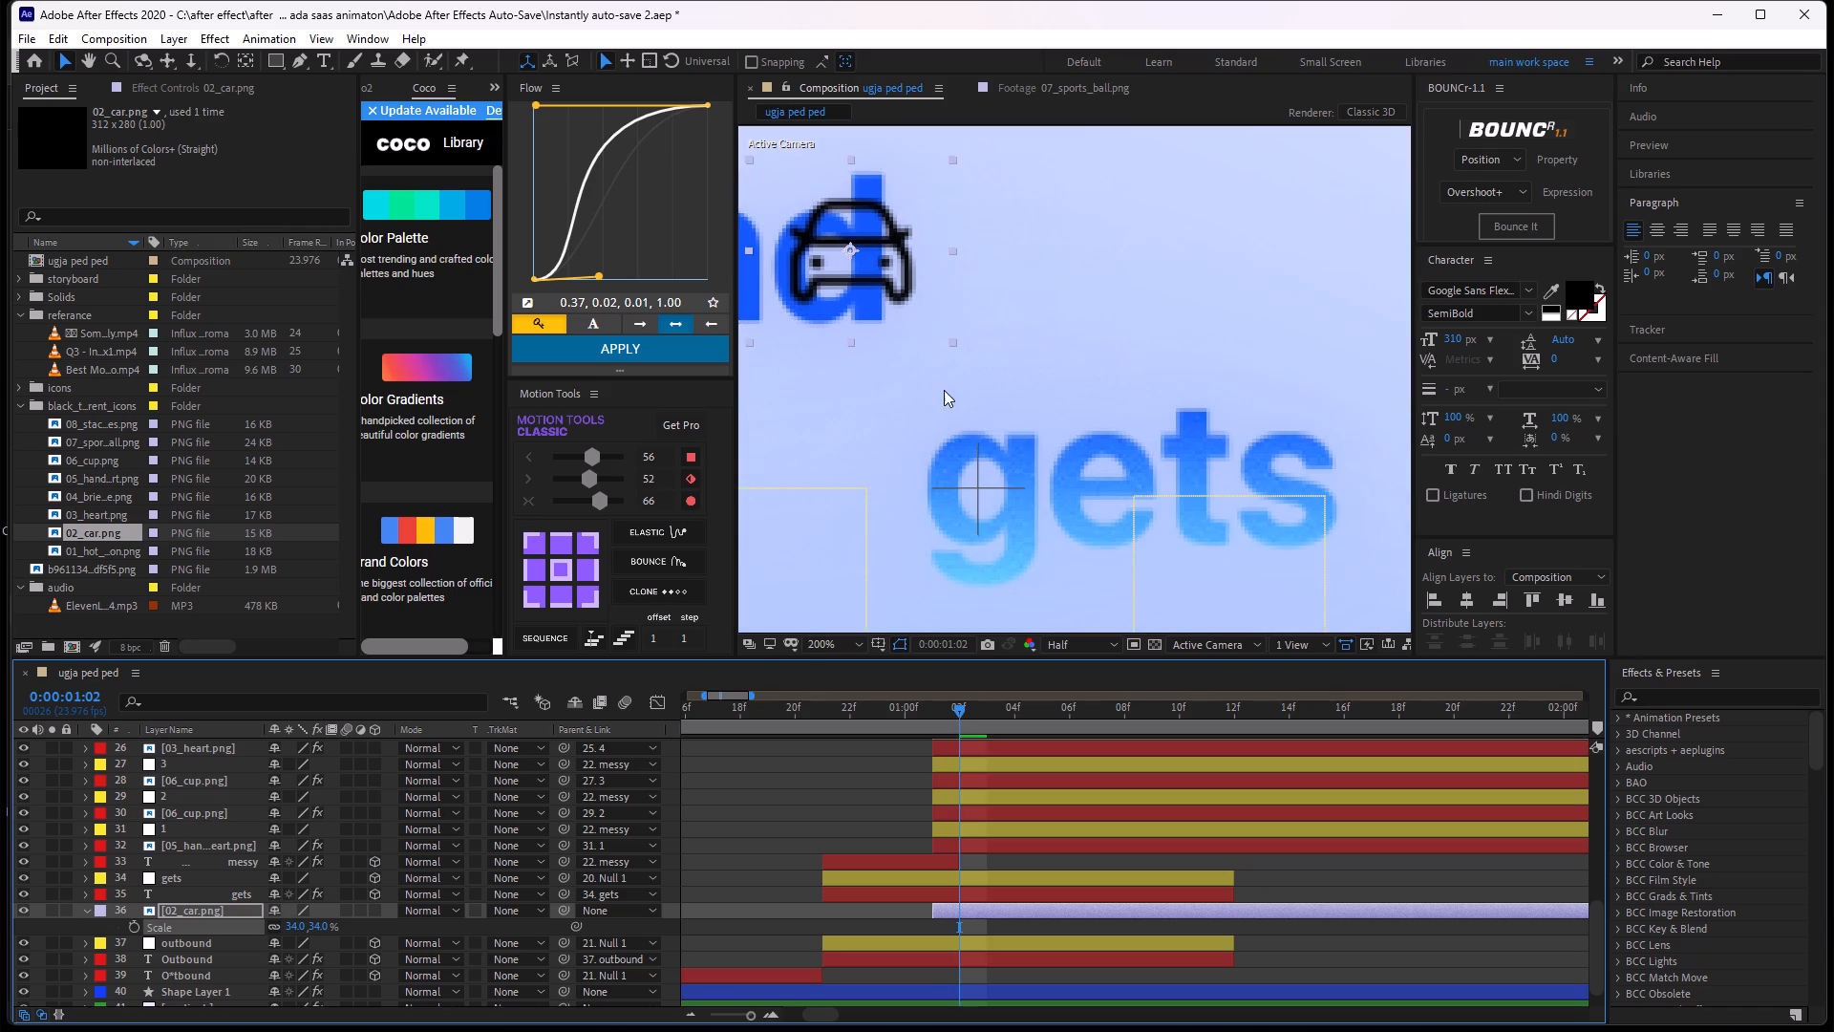
{"action": "middle_click_drag", "start_coordinate": [944, 389], "coordinate": [1016, 431]}
{"action": "left_click_drag", "start_coordinate": [942, 320], "coordinate": [924, 330]}
{"action": "middle_click_drag", "start_coordinate": [969, 373], "coordinate": [1053, 395]}
{"action": "middle_click_drag", "start_coordinate": [894, 438], "coordinate": [915, 389]}
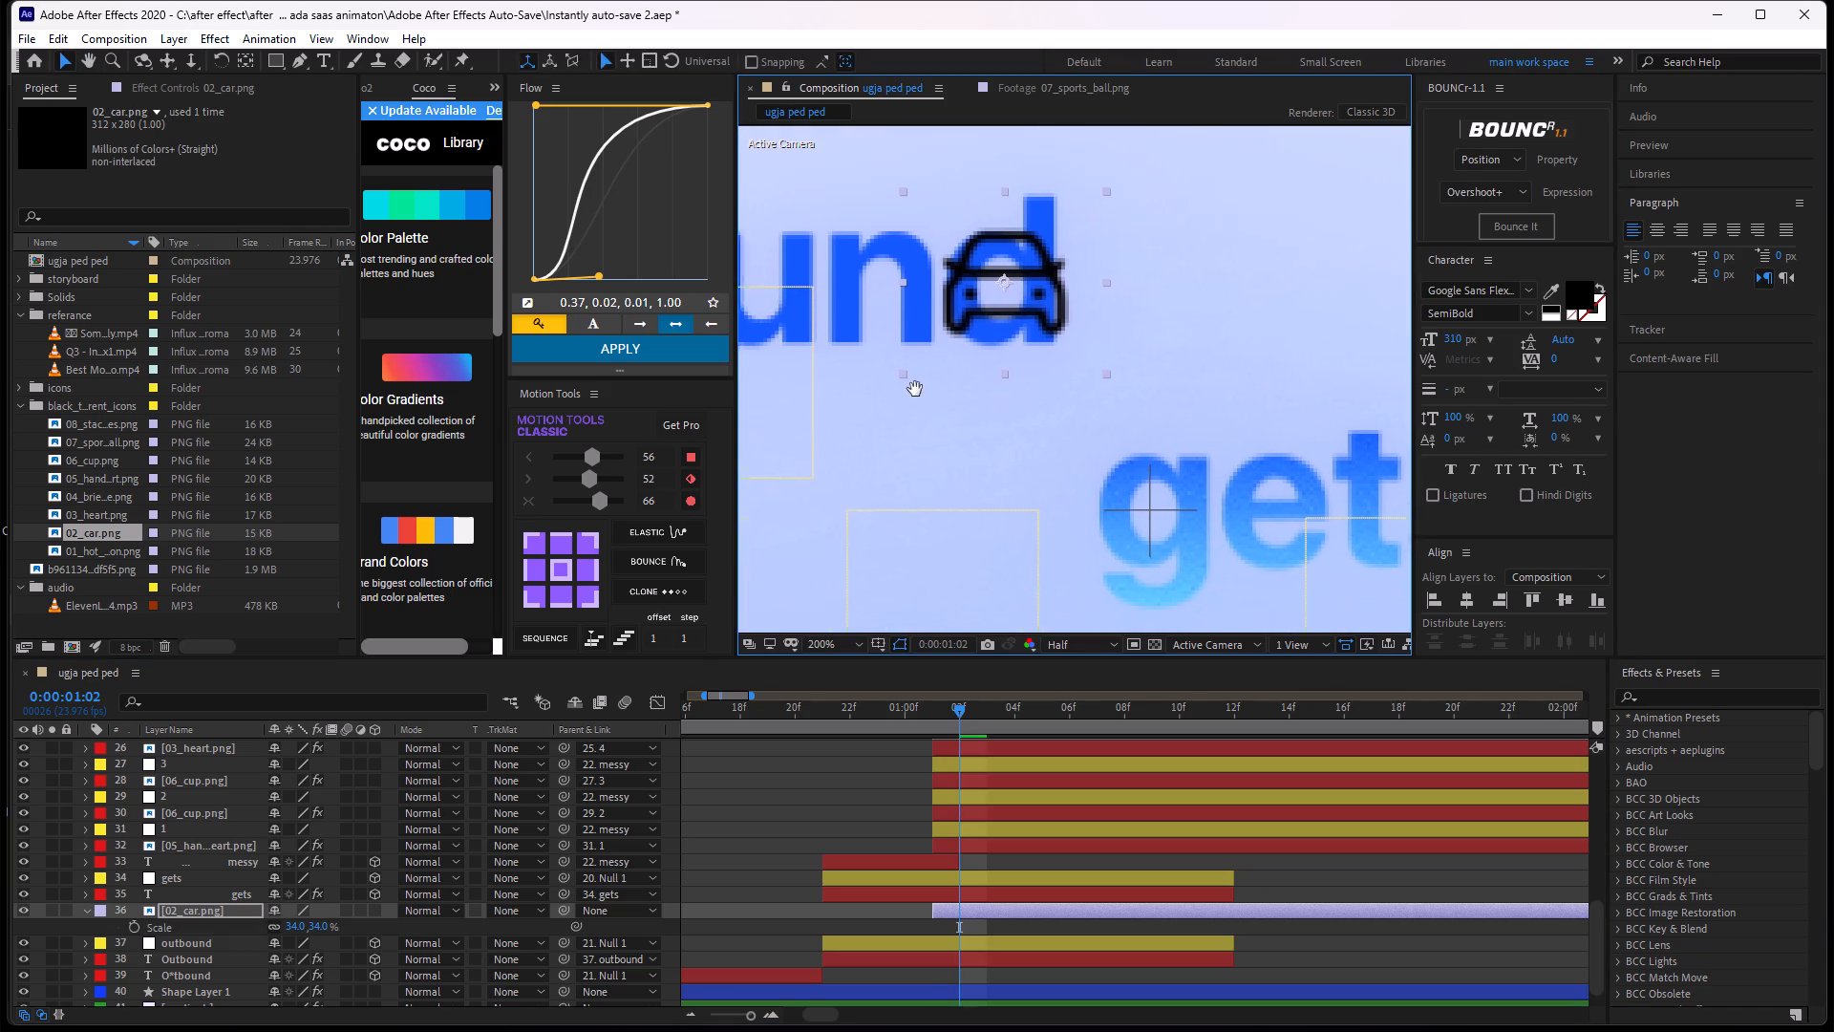
{"action": "middle_click_drag", "start_coordinate": [915, 389], "coordinate": [917, 384]}
{"action": "left_click", "coordinate": [808, 804]}
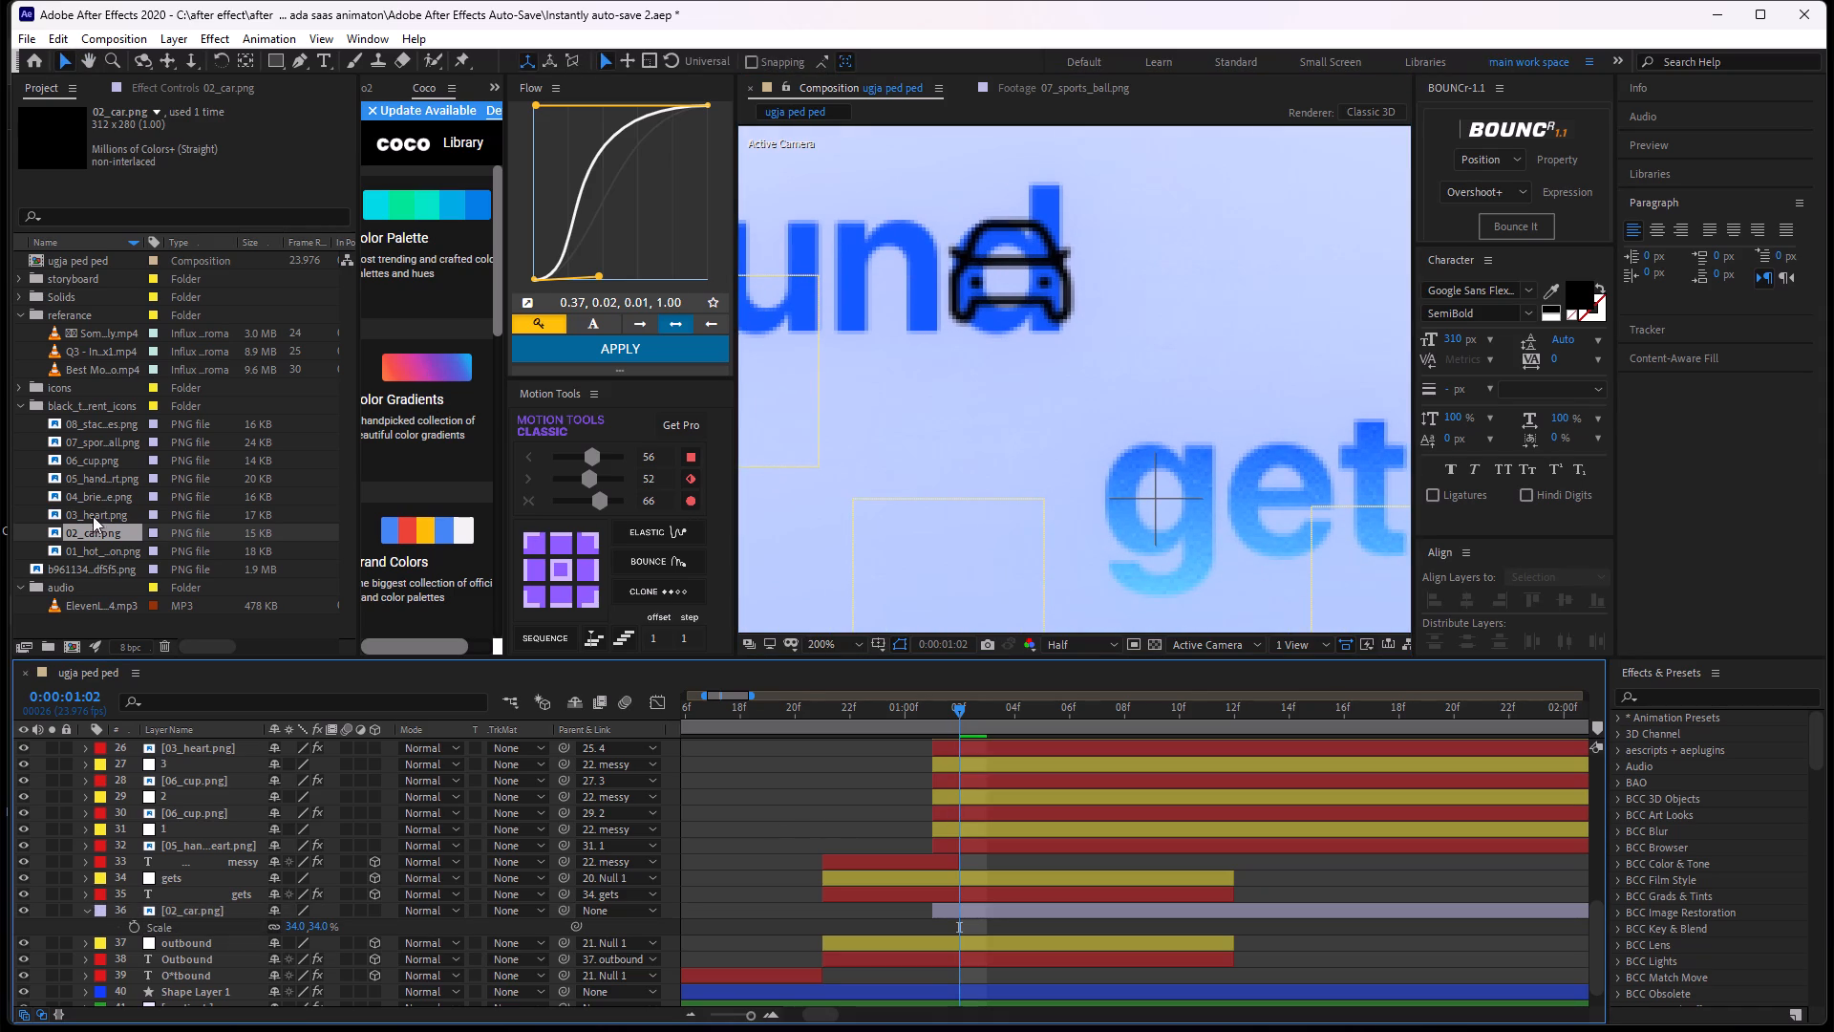
Look through the project's black icon files and the icons folder for another icon to use.
{"action": "left_click", "coordinate": [93, 516]}
{"action": "left_click", "coordinate": [95, 505]}
{"action": "left_click", "coordinate": [112, 472]}
{"action": "left_click", "coordinate": [107, 449]}
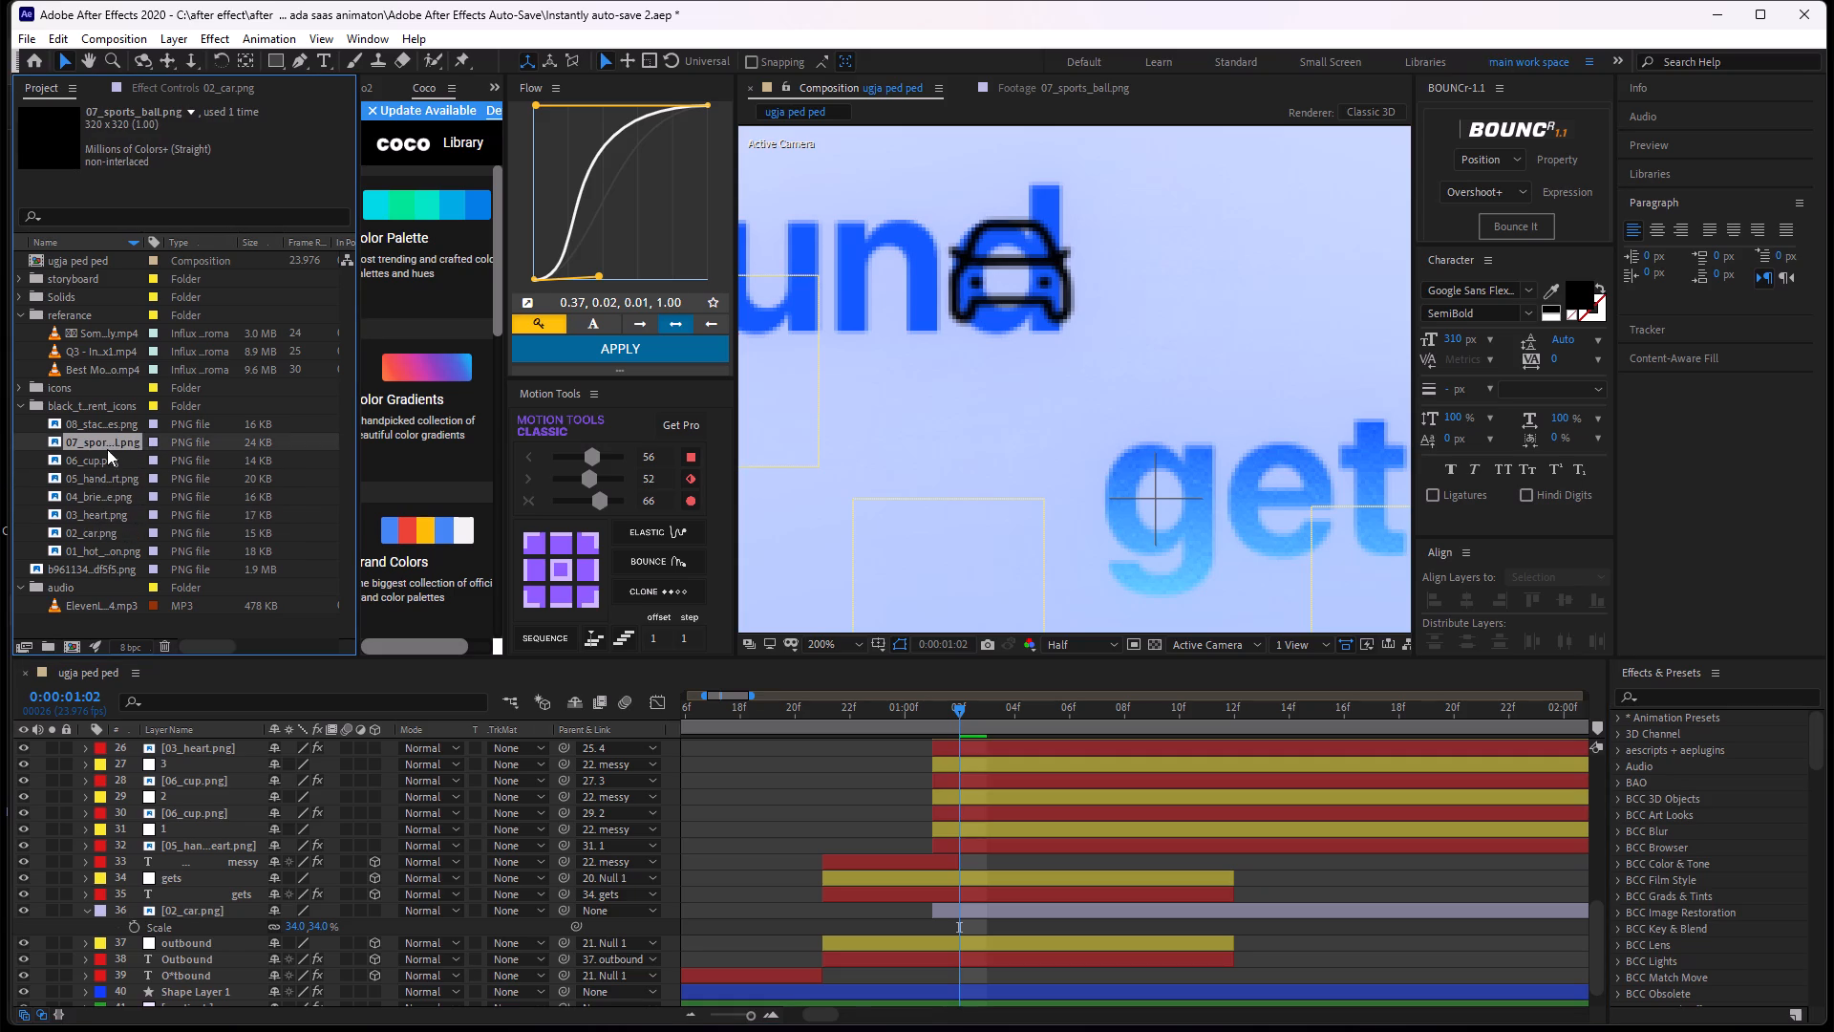
{"action": "left_click", "coordinate": [112, 430]}
{"action": "scroll", "coordinate": [113, 365], "scroll_direction": "down", "scroll_amount": 1}
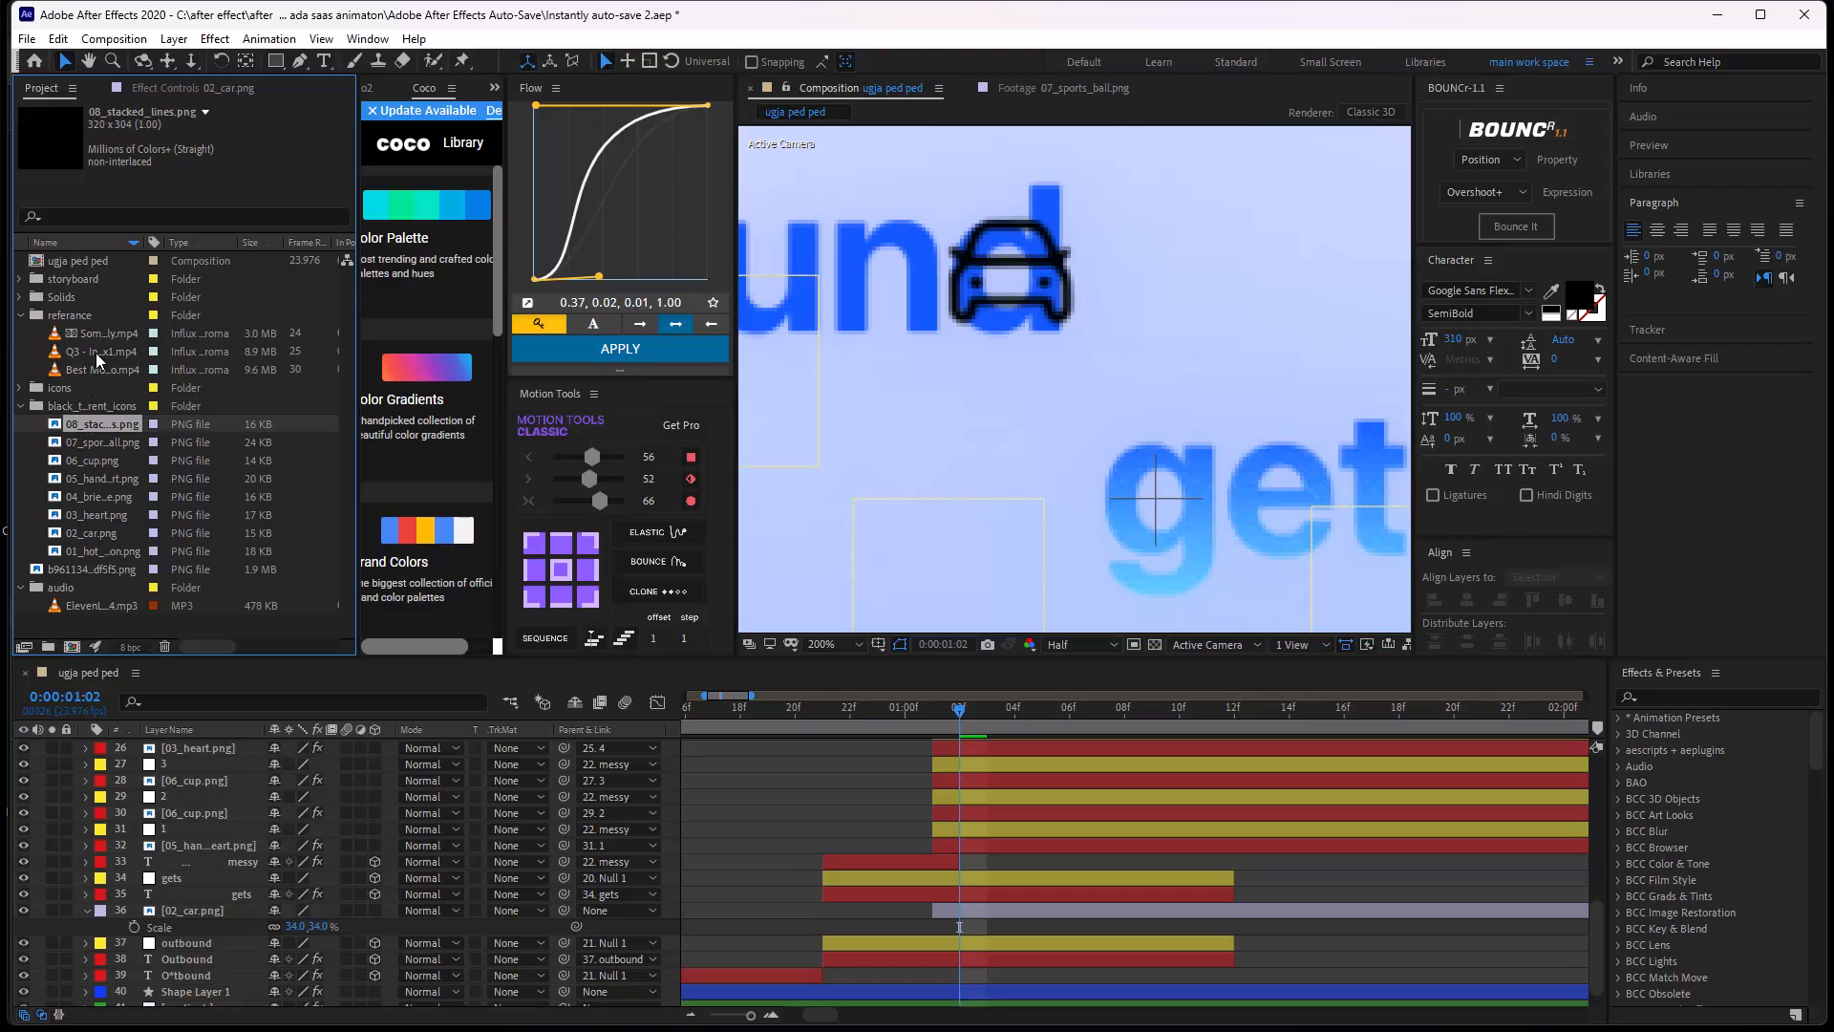
{"action": "left_click", "coordinate": [14, 405]}
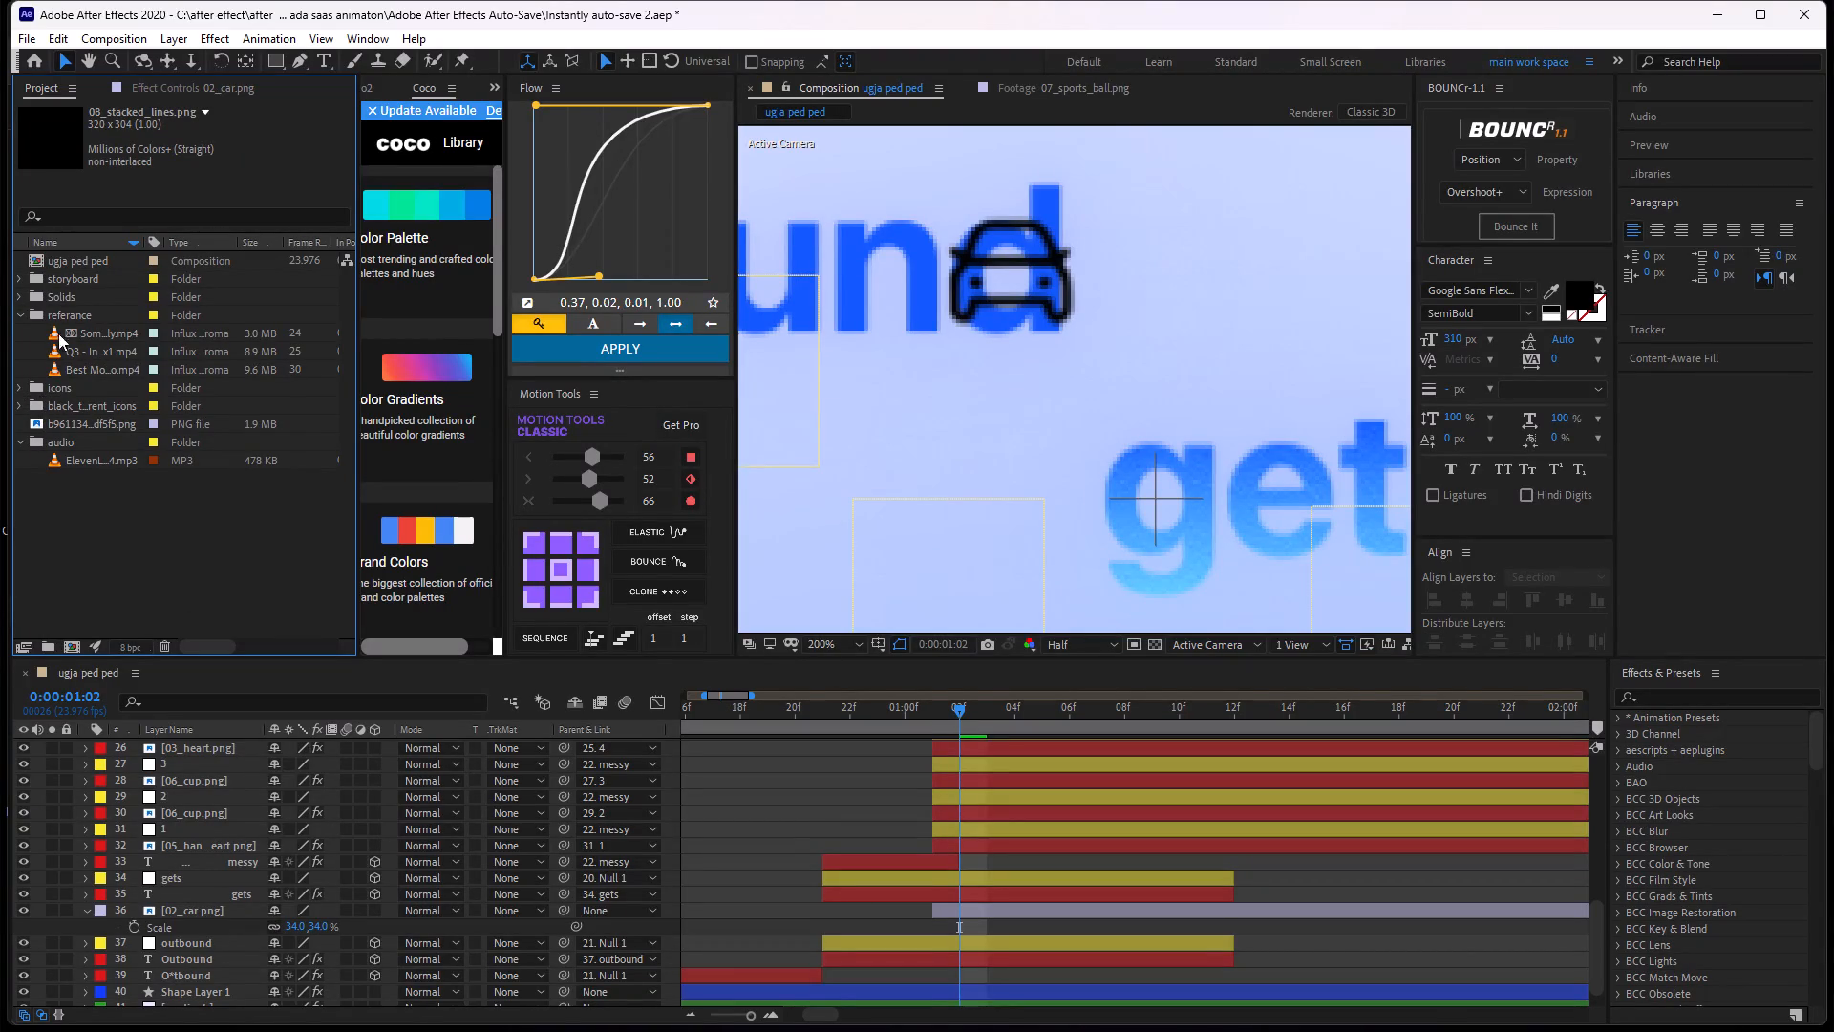
{"action": "left_click", "coordinate": [25, 394]}
{"action": "left_click", "coordinate": [93, 410]}
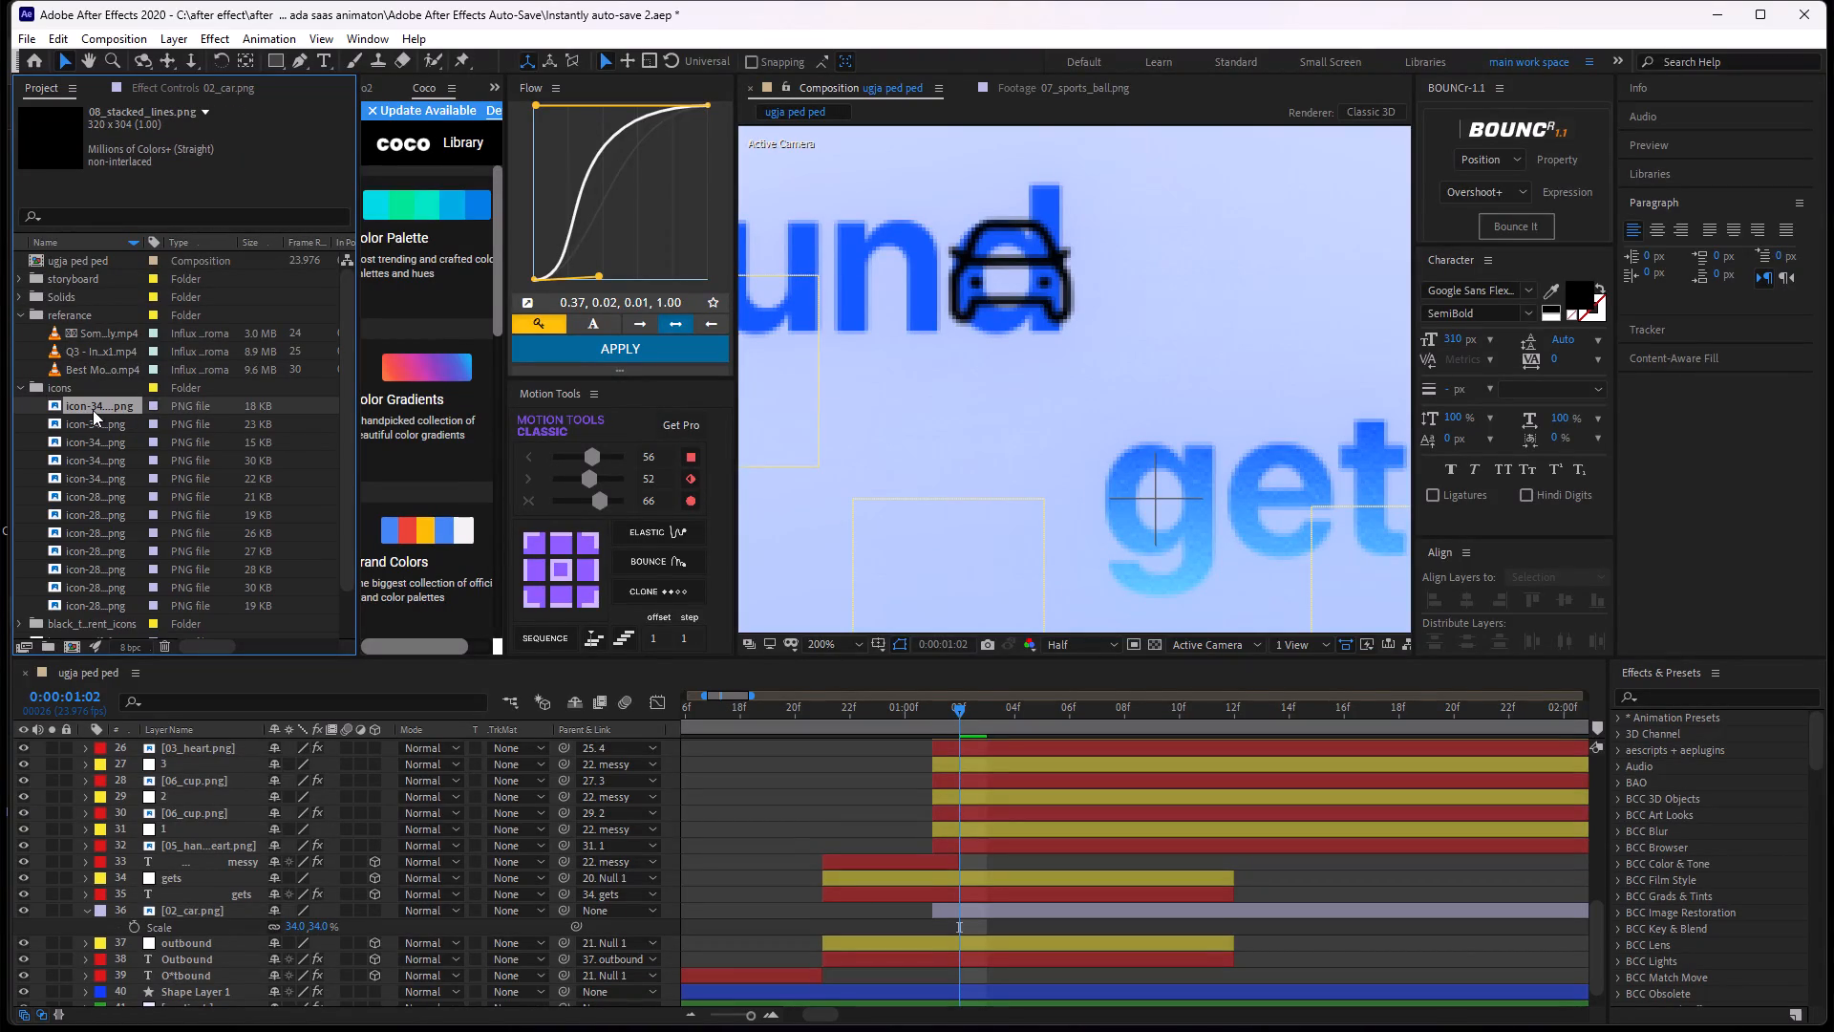
{"action": "left_click", "coordinate": [83, 442]}
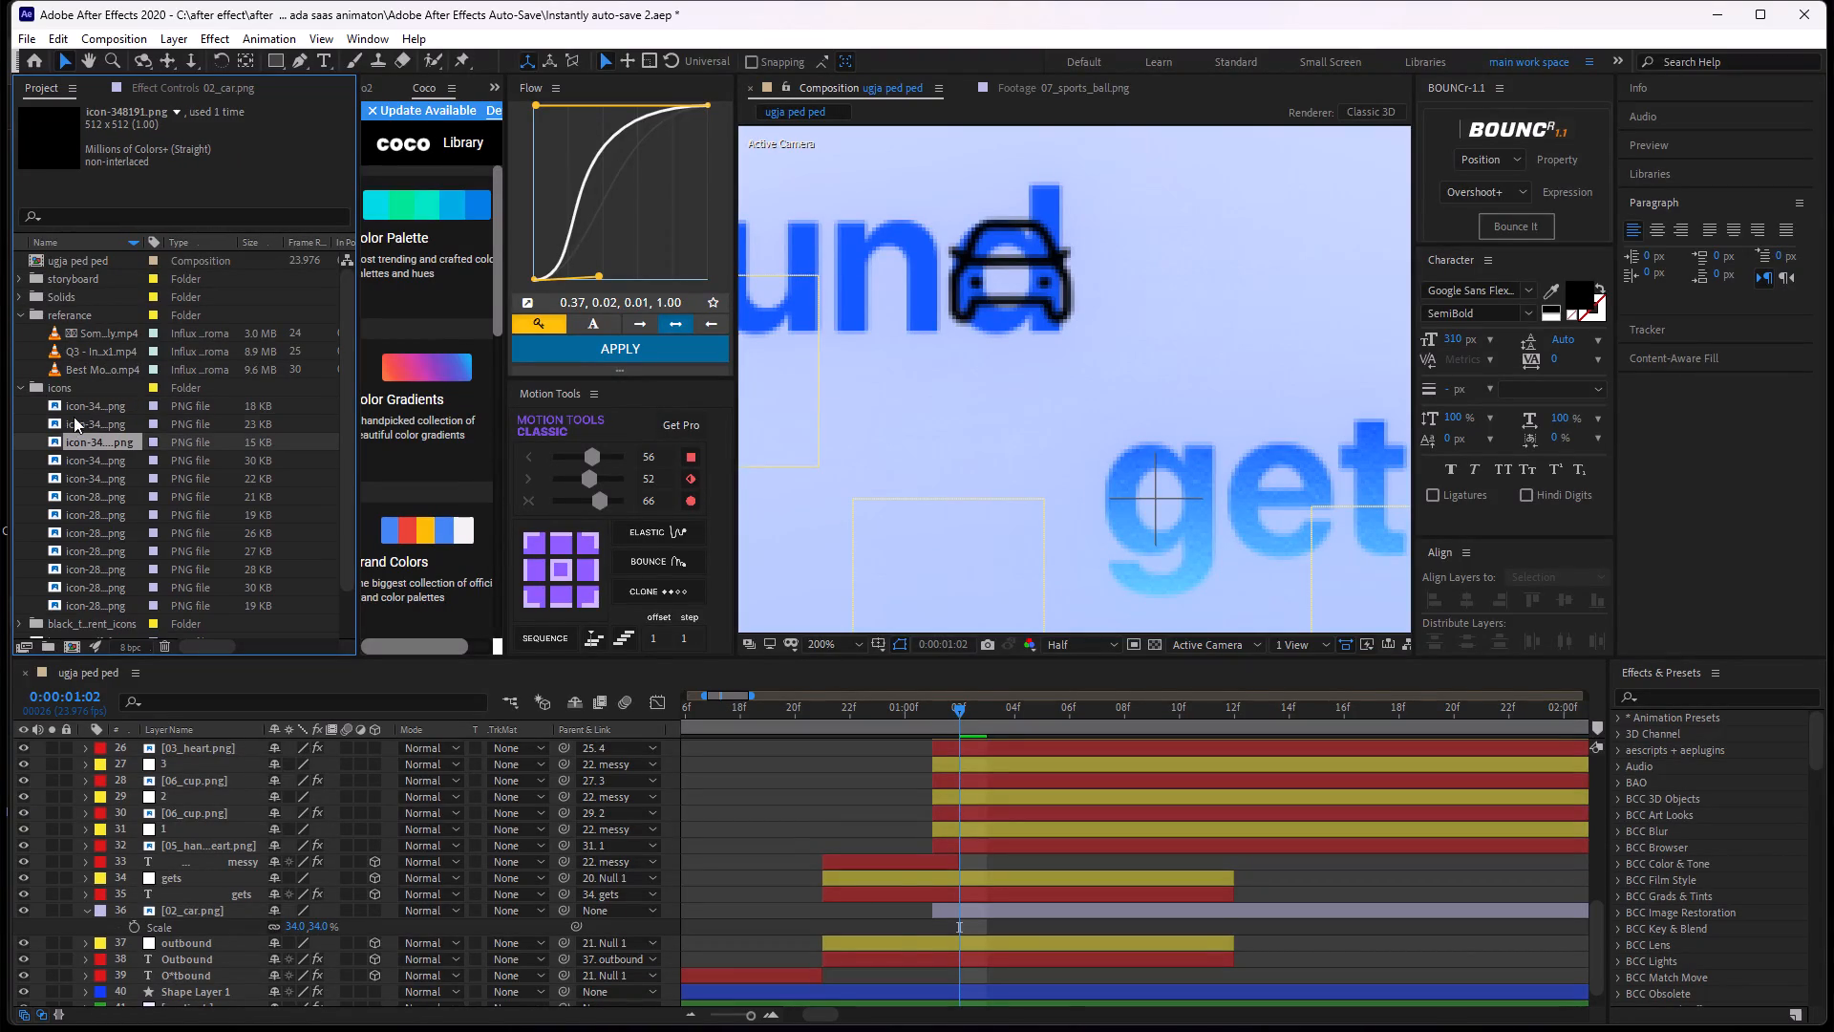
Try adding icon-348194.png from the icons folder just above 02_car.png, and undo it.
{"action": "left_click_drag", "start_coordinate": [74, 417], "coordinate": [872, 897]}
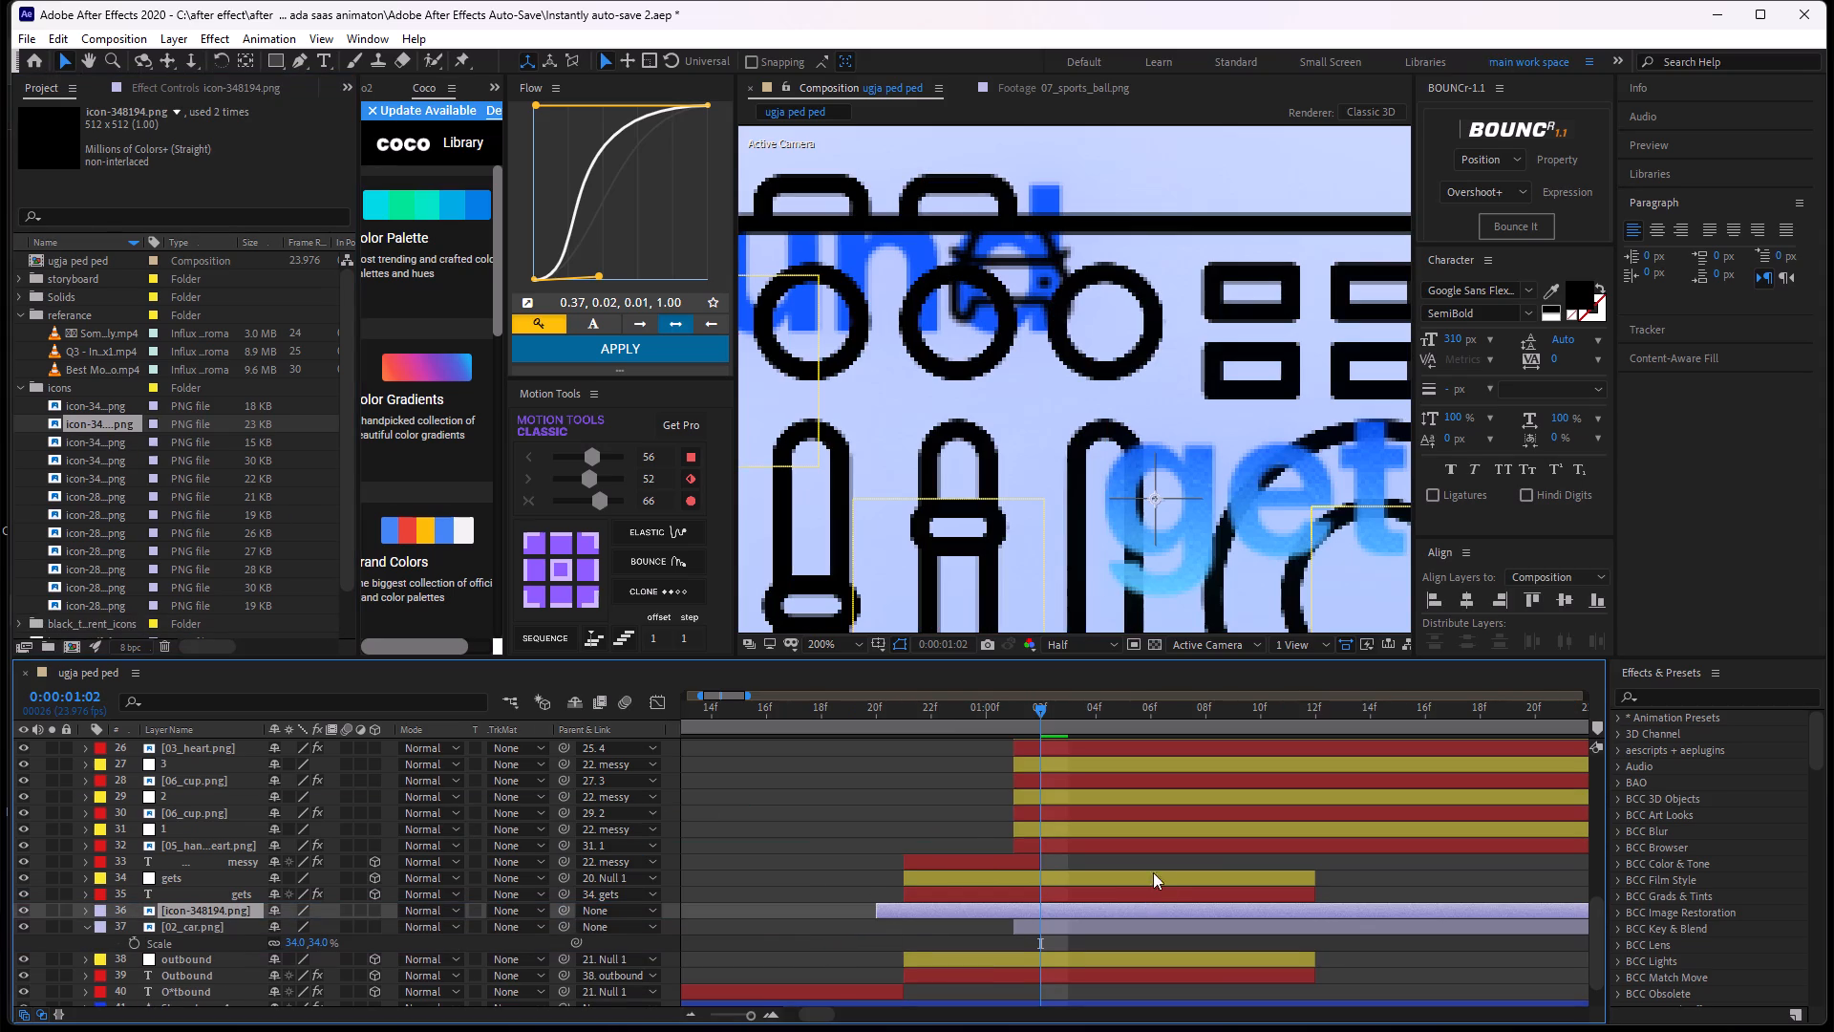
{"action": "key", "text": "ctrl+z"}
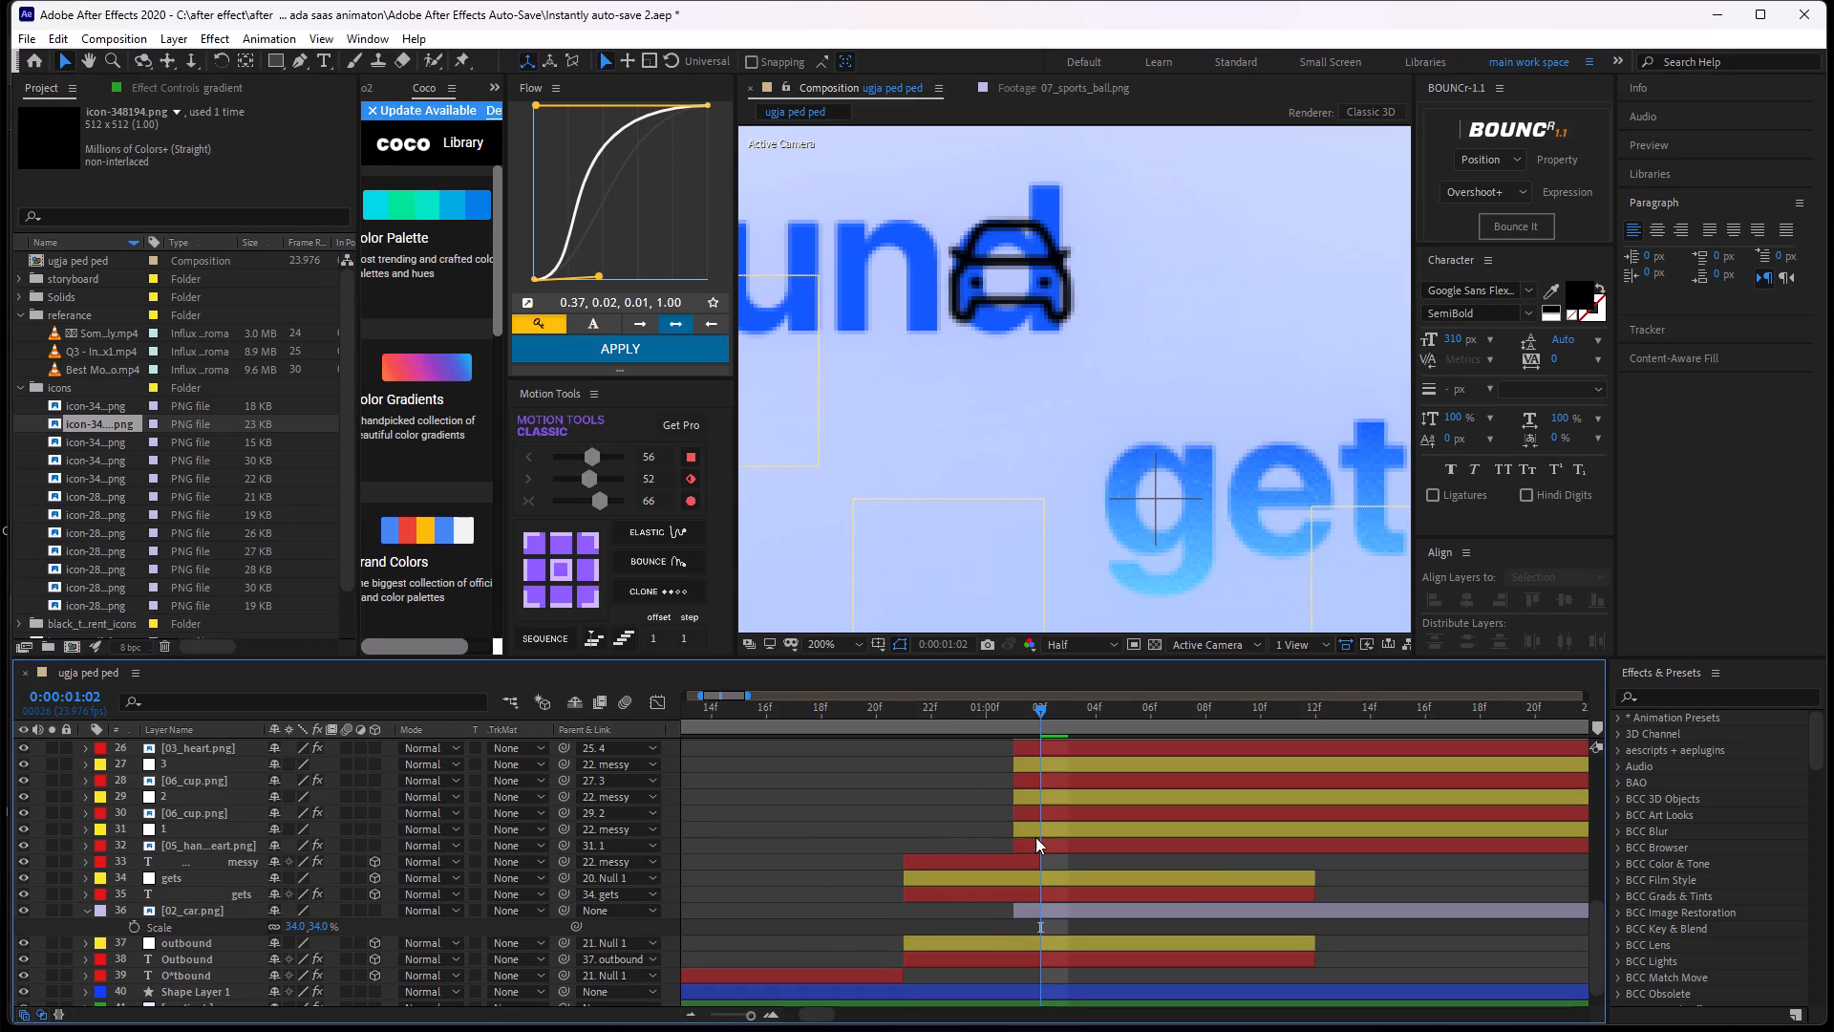
Split the hidden layers from 02 through icon-289094.png at 0:00:01:02.
{"action": "middle_click_drag", "start_coordinate": [1035, 837], "coordinate": [997, 978]}
{"action": "middle_click_drag", "start_coordinate": [1076, 834], "coordinate": [1069, 899]}
{"action": "left_click", "coordinate": [1011, 828]}
{"action": "scroll", "coordinate": [1025, 808], "scroll_direction": "up", "scroll_amount": 1}
{"action": "scroll", "coordinate": [1025, 808], "scroll_direction": "down", "scroll_amount": 1}
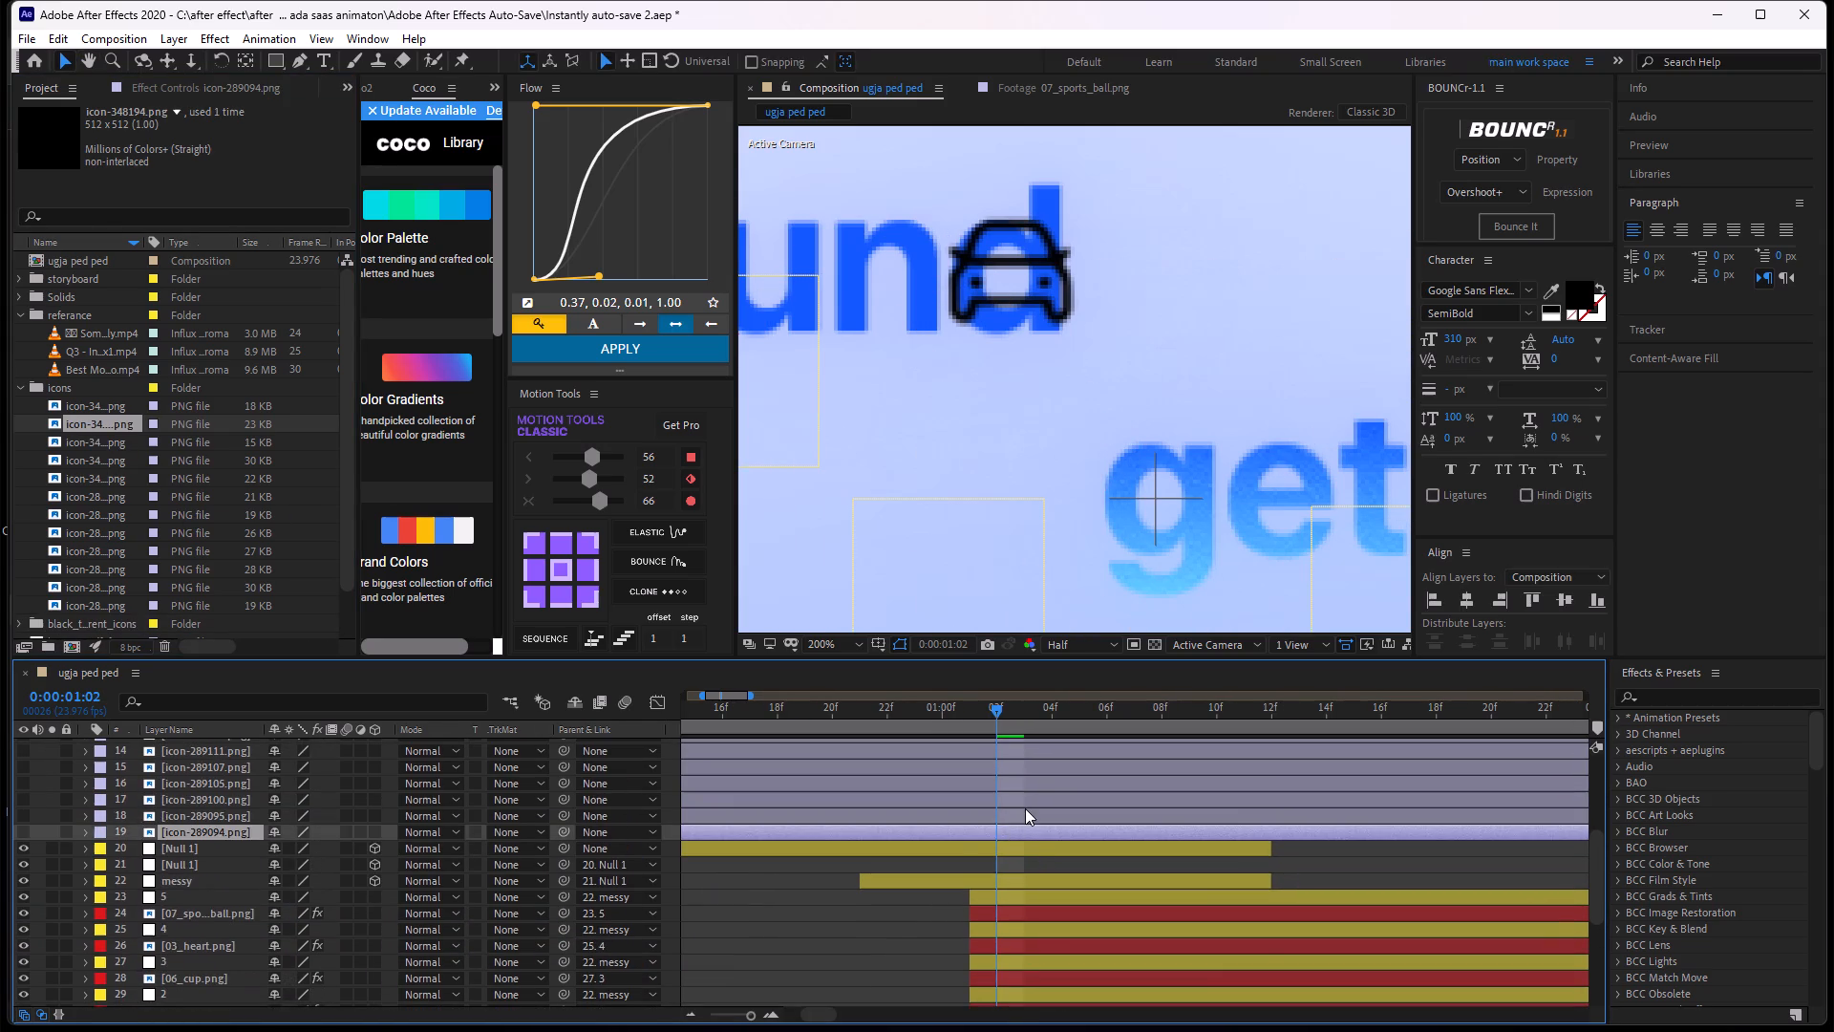
{"action": "scroll", "coordinate": [1025, 807], "scroll_direction": "down", "scroll_amount": 1}
{"action": "scroll", "coordinate": [1025, 807], "scroll_direction": "up", "scroll_amount": 1}
{"action": "scroll", "coordinate": [1025, 807], "scroll_direction": "down", "scroll_amount": 1}
{"action": "scroll", "coordinate": [1025, 807], "scroll_direction": "up", "scroll_amount": 3}
{"action": "left_click", "coordinate": [1009, 763], "text": "shift"}
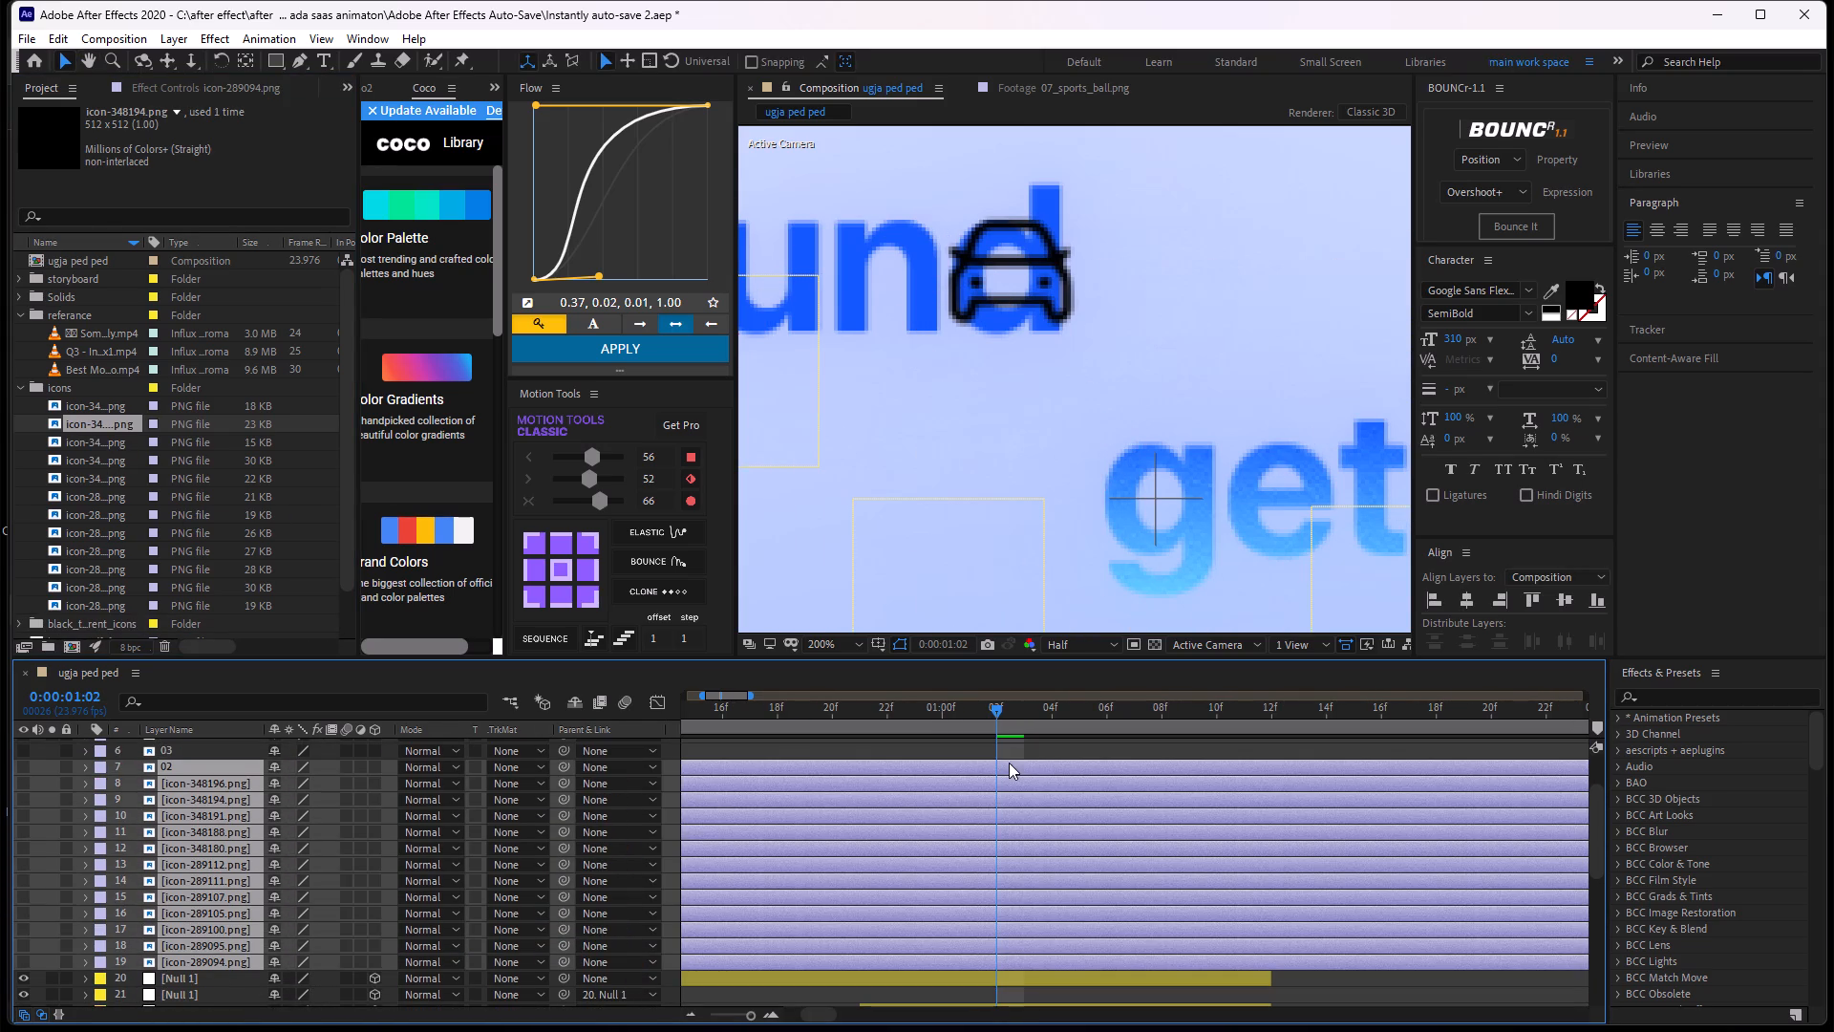
{"action": "key", "text": "ctrl+shift+d"}
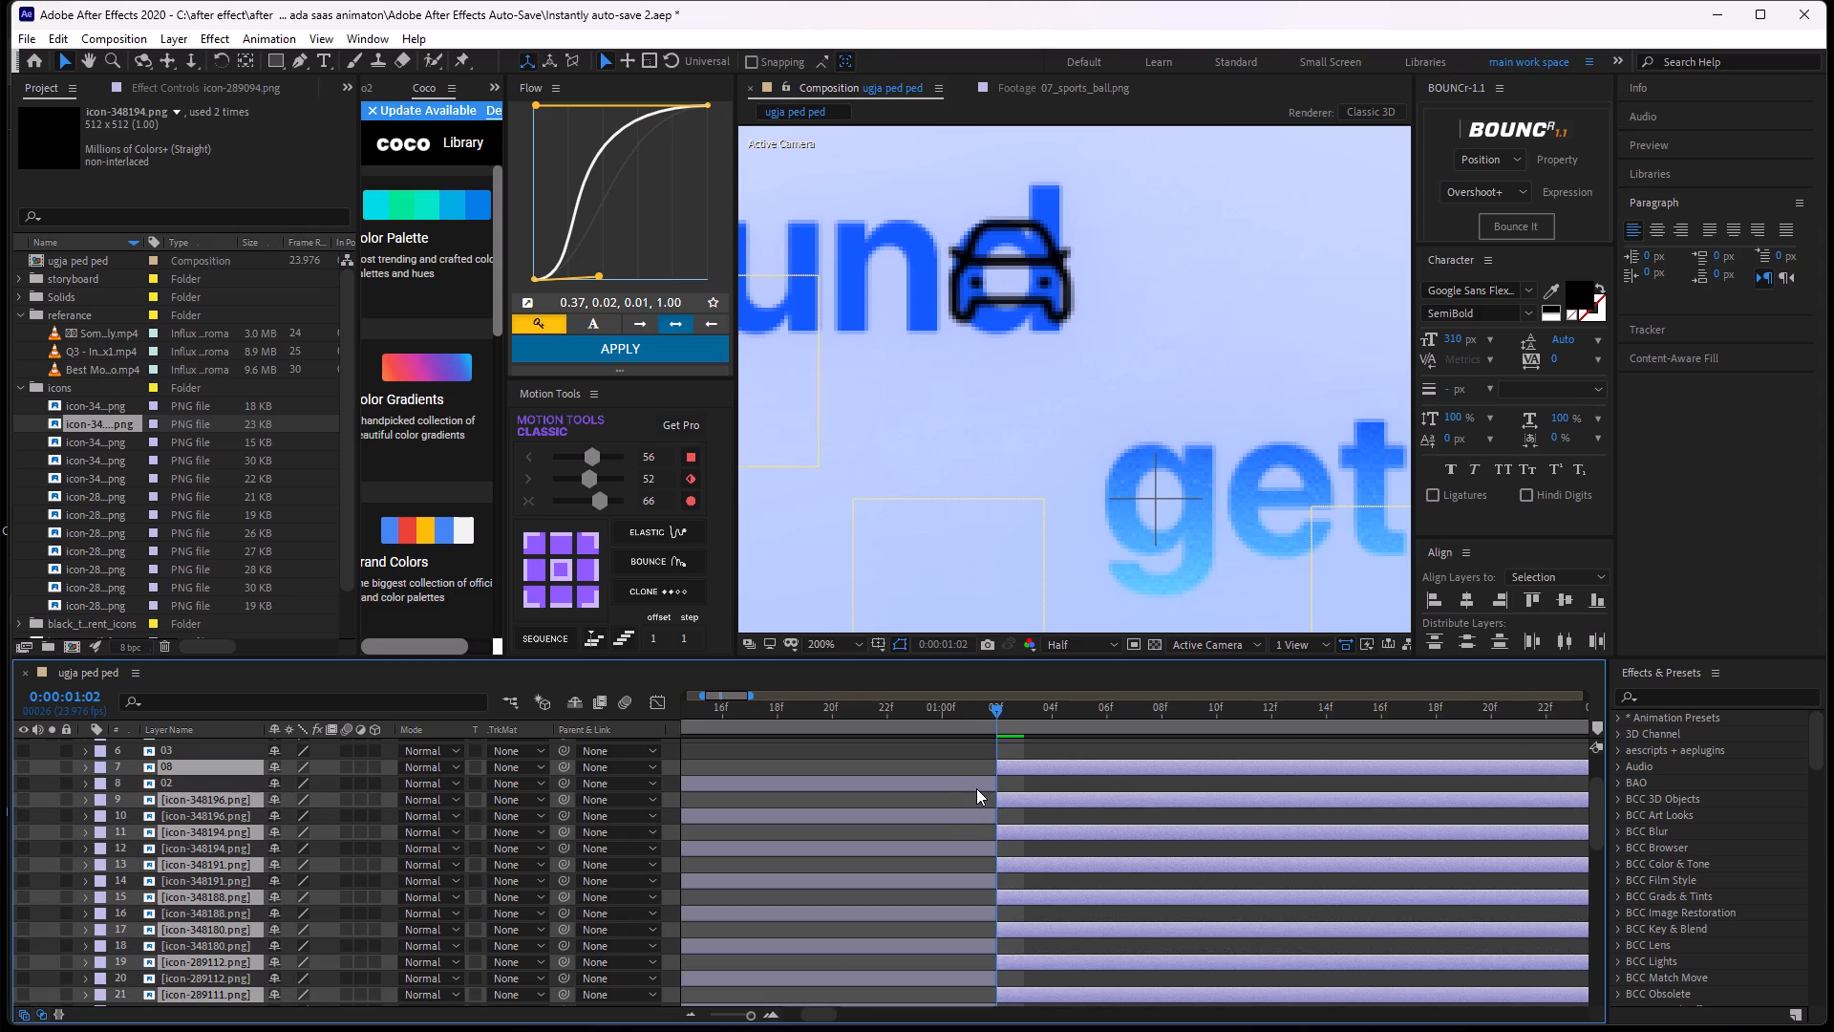
{"action": "left_click", "coordinate": [976, 788]}
{"action": "key", "text": "ctrl+z"}
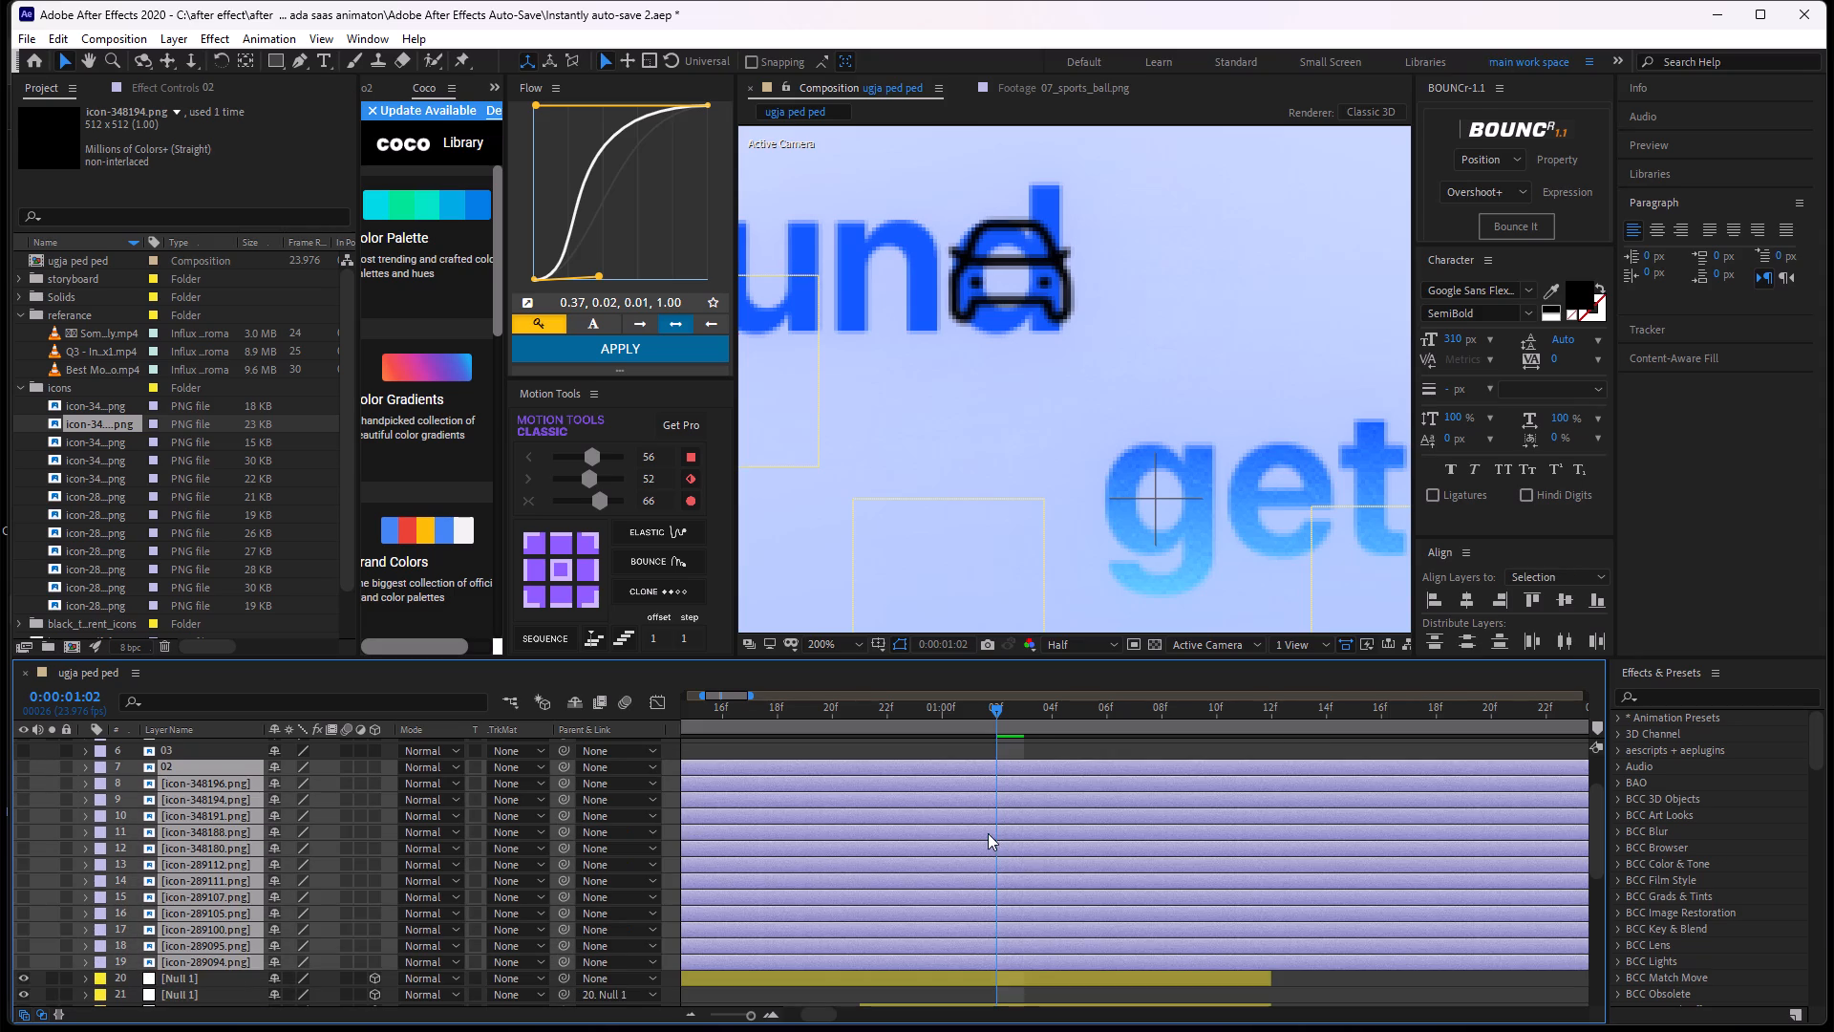
{"action": "key", "text": "ctrl+shift+d"}
Group the split-off later segments together above the earlier ones, directly beneath layer 03.
{"action": "left_click_drag", "start_coordinate": [198, 767], "coordinate": [200, 756]}
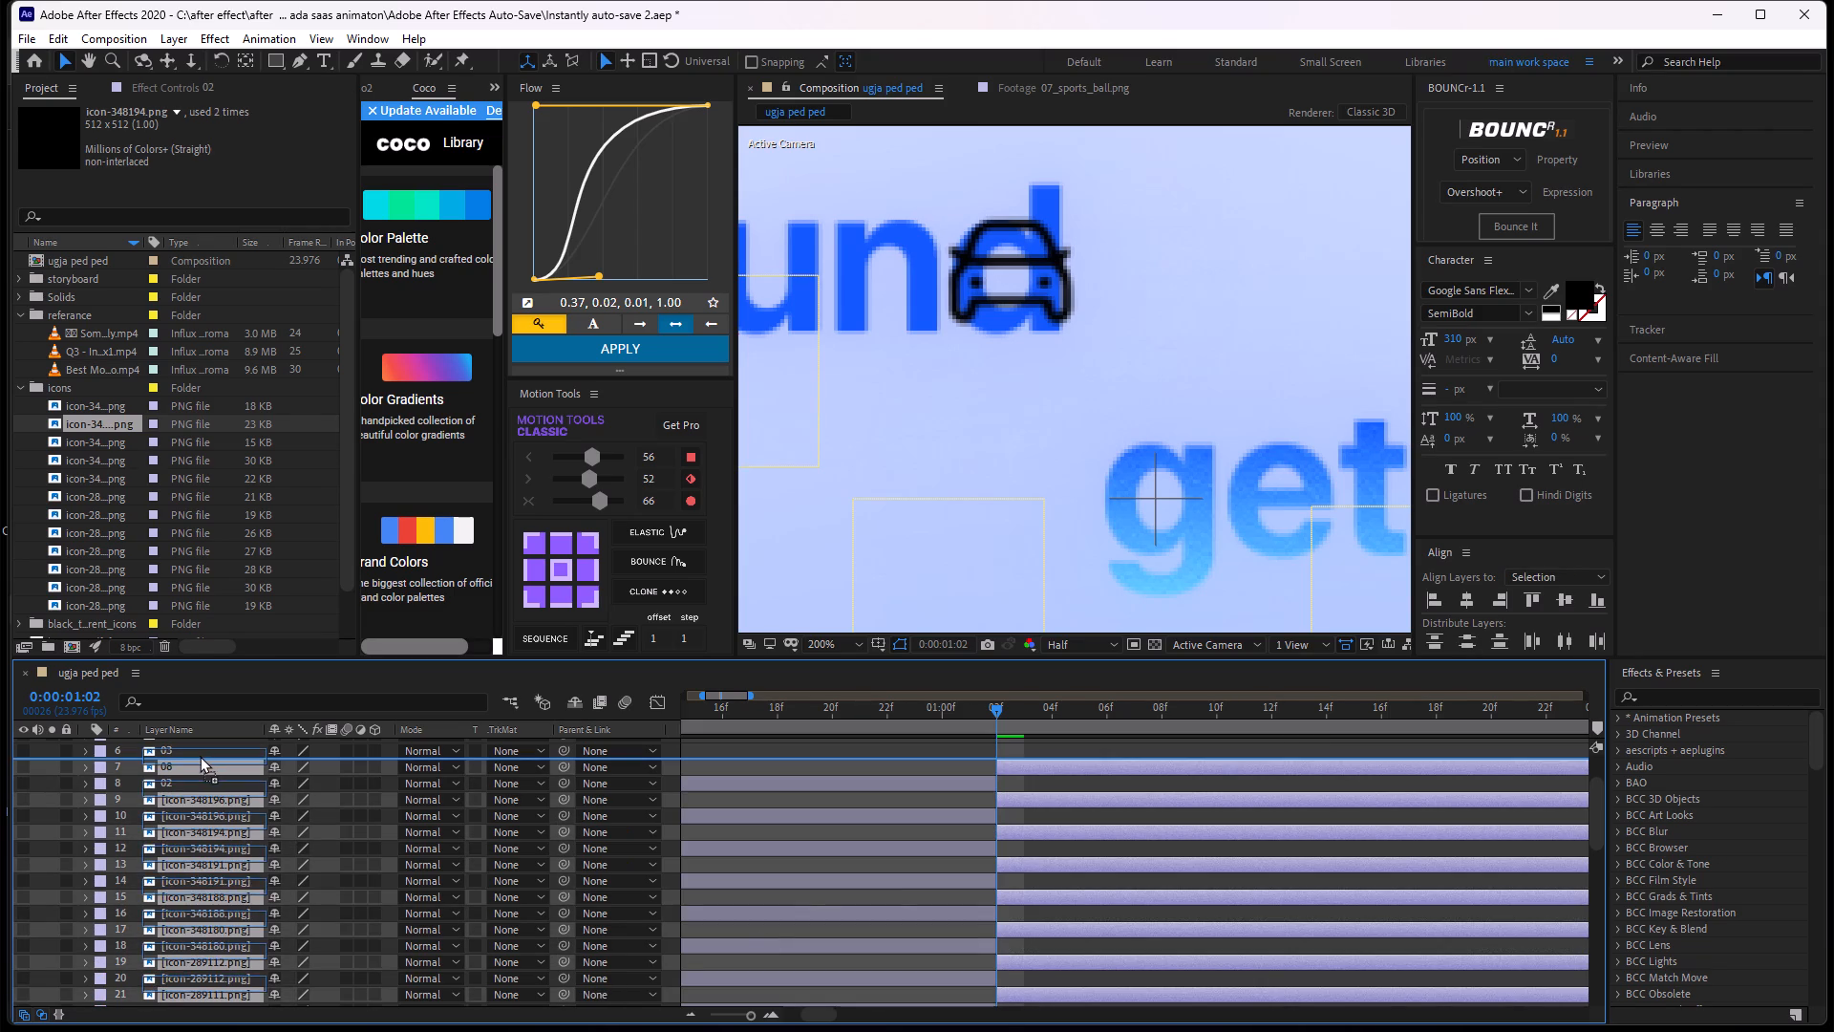
{"action": "left_click_drag", "start_coordinate": [200, 756], "coordinate": [203, 756]}
Delete the earlier segments of the split layers, from 02 through icon-289094.png.
{"action": "scroll", "coordinate": [985, 850], "scroll_direction": "up", "scroll_amount": 1}
{"action": "middle_click_drag", "start_coordinate": [985, 850], "coordinate": [988, 683]}
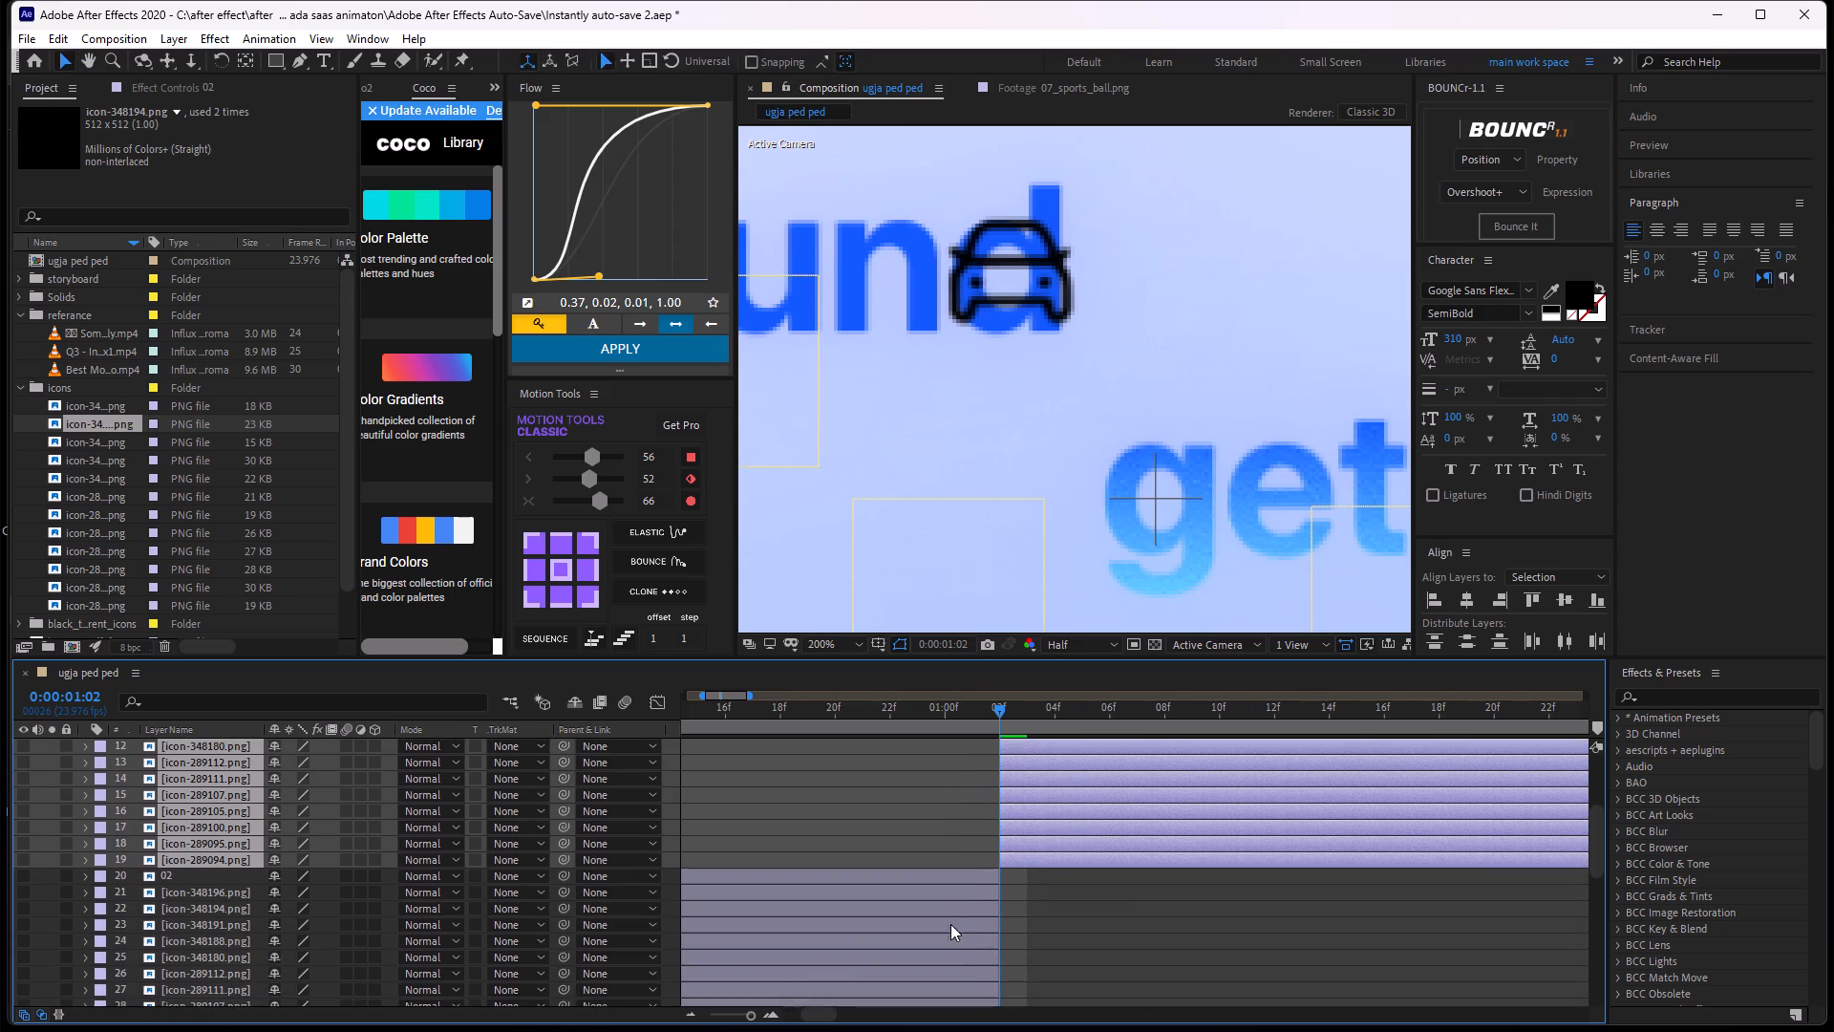
{"action": "middle_click_drag", "start_coordinate": [974, 863], "coordinate": [972, 822]}
{"action": "left_click", "coordinate": [946, 842]}
{"action": "scroll", "coordinate": [999, 880], "scroll_direction": "down", "scroll_amount": 2}
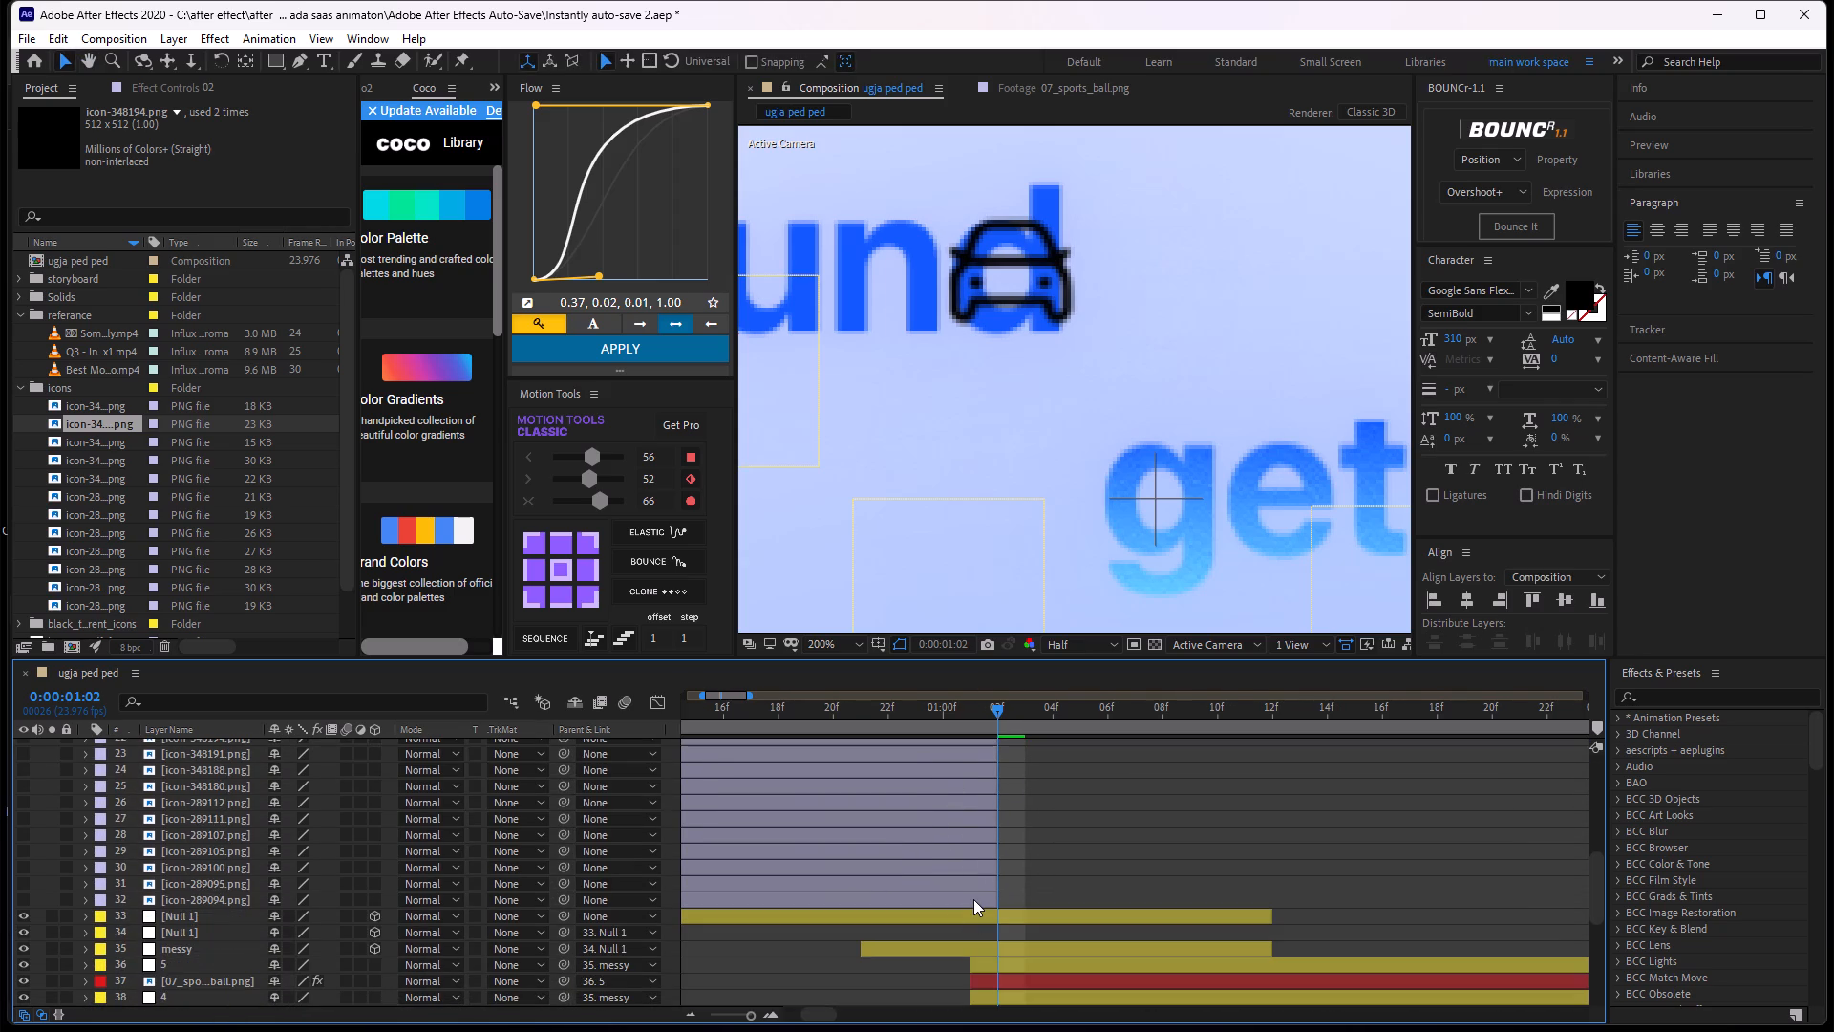
{"action": "left_click", "coordinate": [973, 899], "text": "shift"}
{"action": "key", "text": "BackSpace"}
Move layers 08 through icon-289094.png down the layer stack, between the gets text and 02_car.png.
{"action": "scroll", "coordinate": [1057, 813], "scroll_direction": "down", "scroll_amount": 2}
{"action": "middle_click_drag", "start_coordinate": [1057, 808], "coordinate": [1037, 994]}
{"action": "middle_click_drag", "start_coordinate": [1050, 841], "coordinate": [1050, 928]}
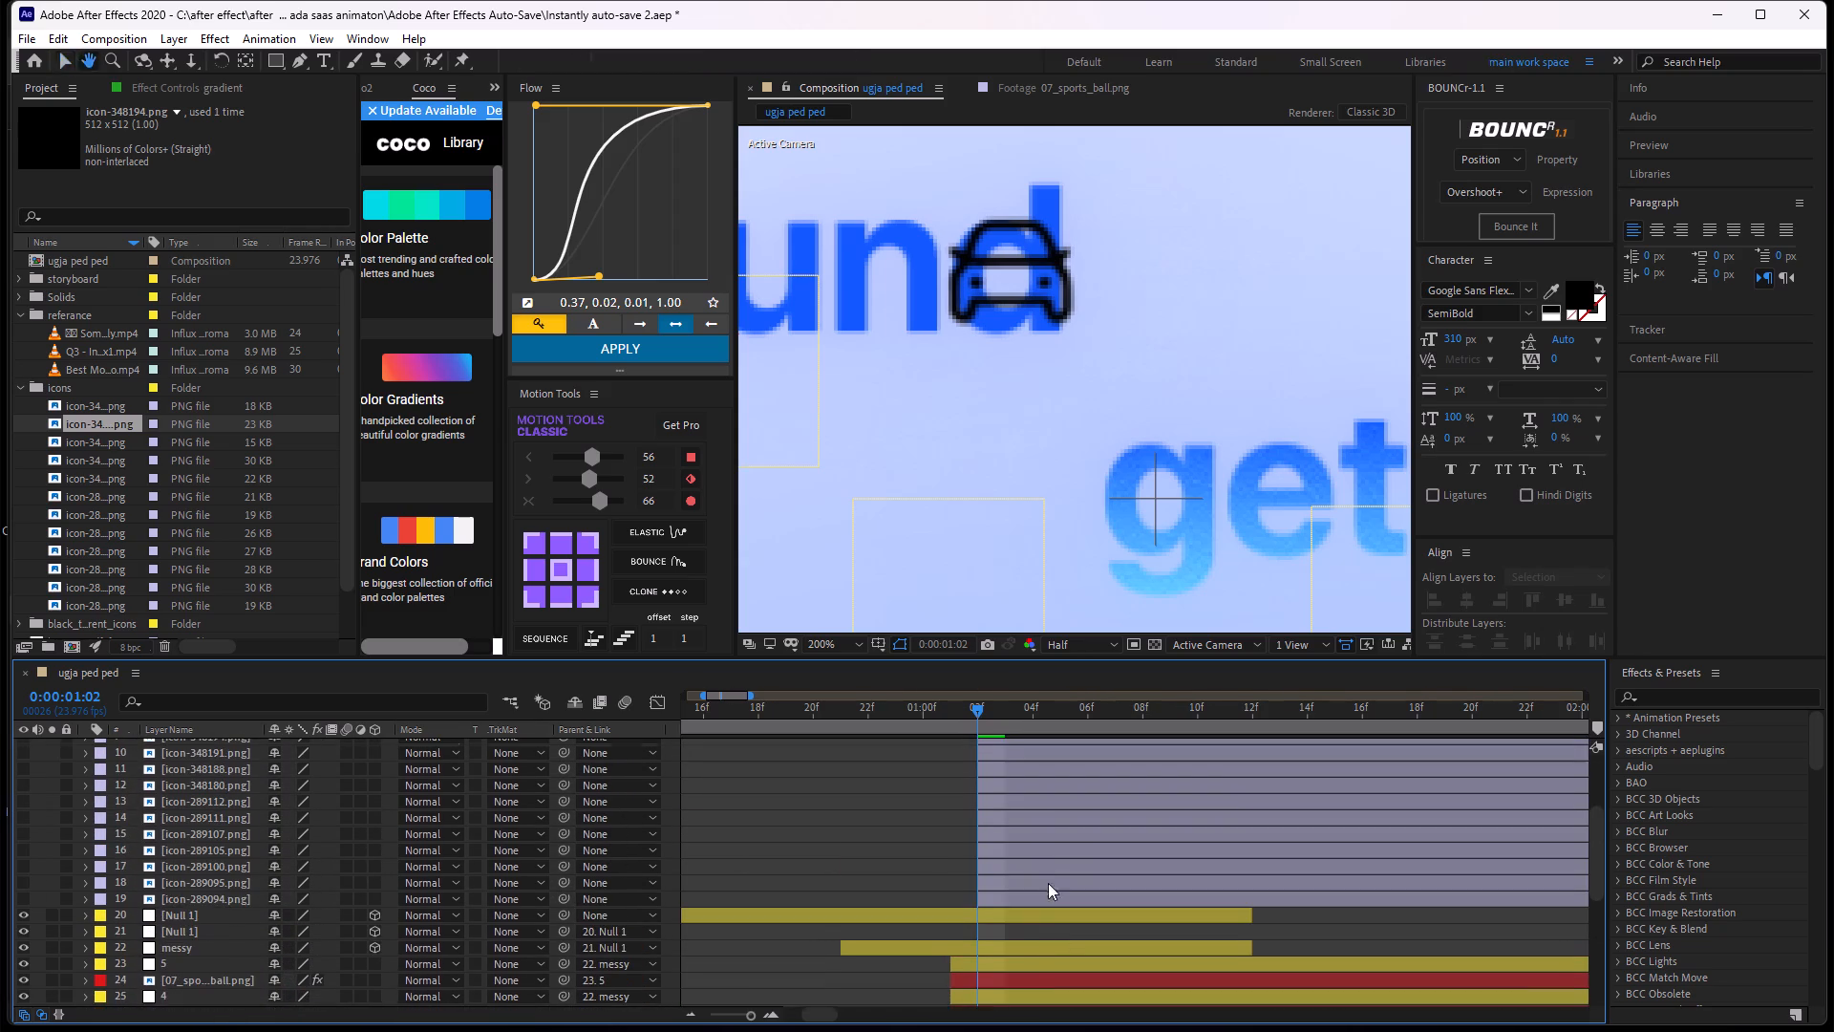
{"action": "left_click", "coordinate": [1024, 900]}
{"action": "scroll", "coordinate": [1045, 849], "scroll_direction": "up", "scroll_amount": 2}
{"action": "left_click", "coordinate": [1028, 820], "text": "shift"}
{"action": "left_click", "coordinate": [1023, 830], "text": "shift"}
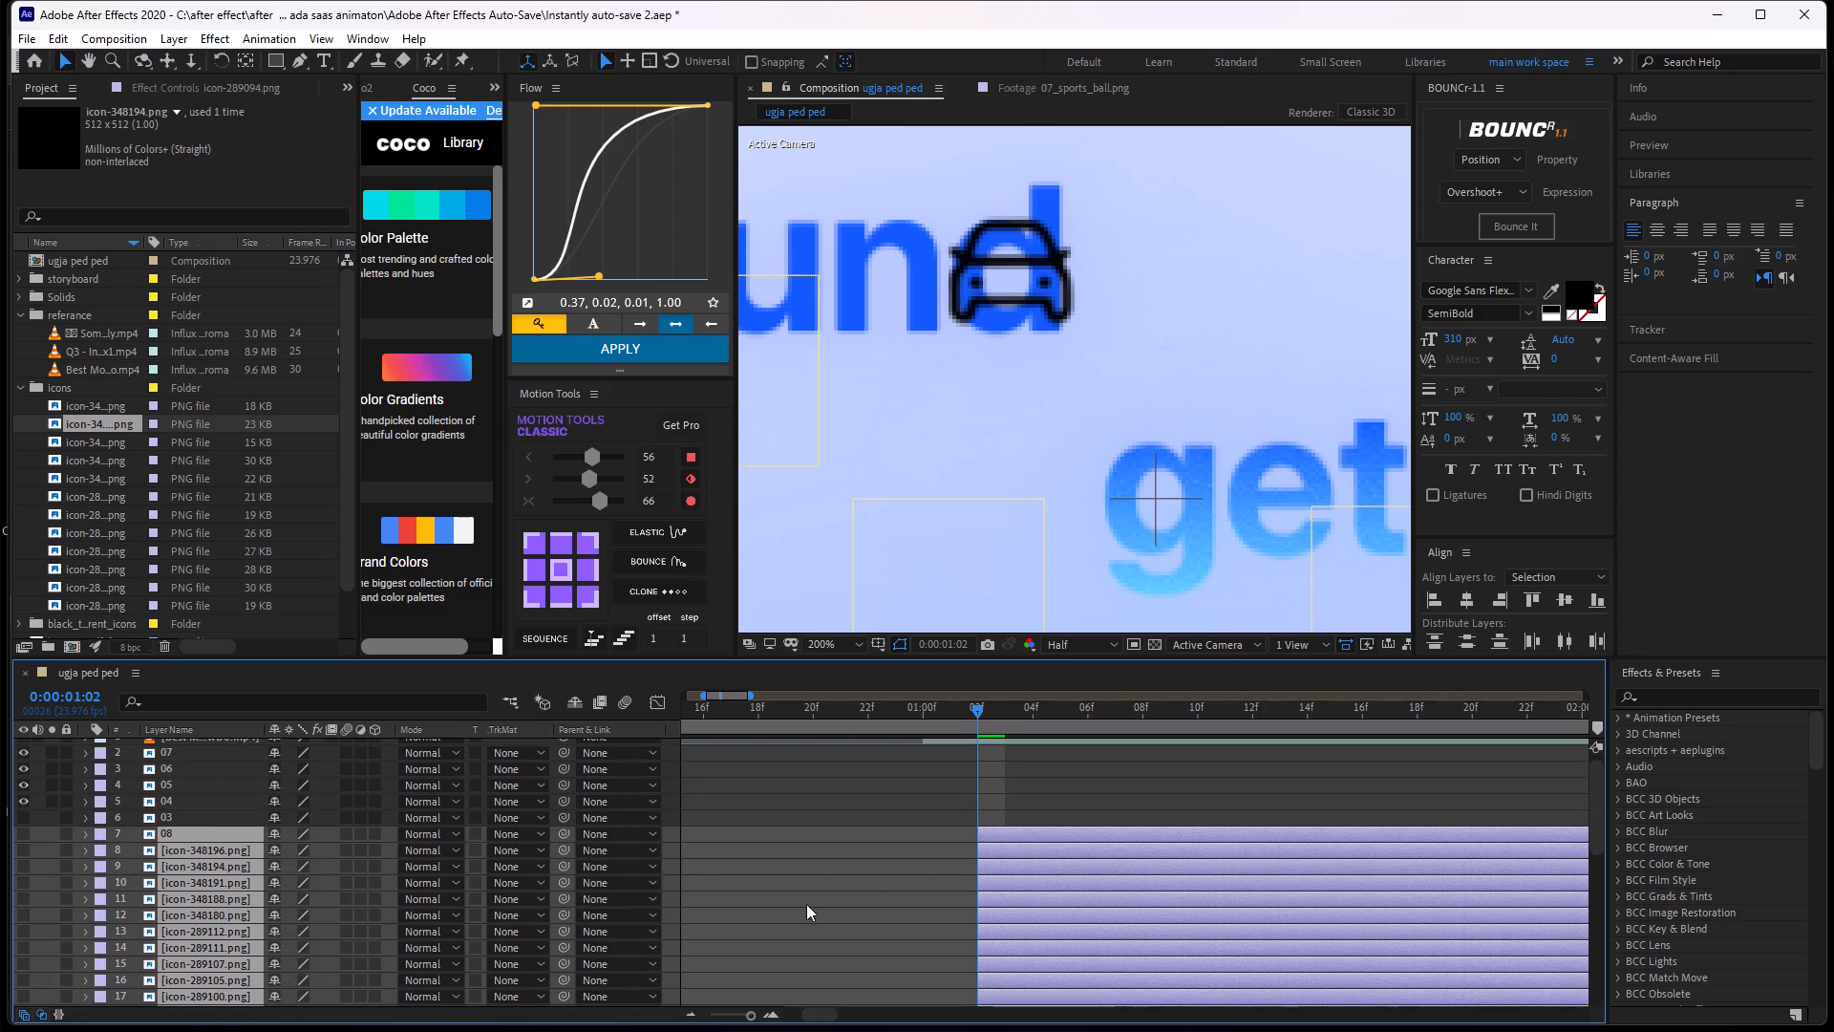
{"action": "left_click_drag", "start_coordinate": [202, 831], "coordinate": [221, 960]}
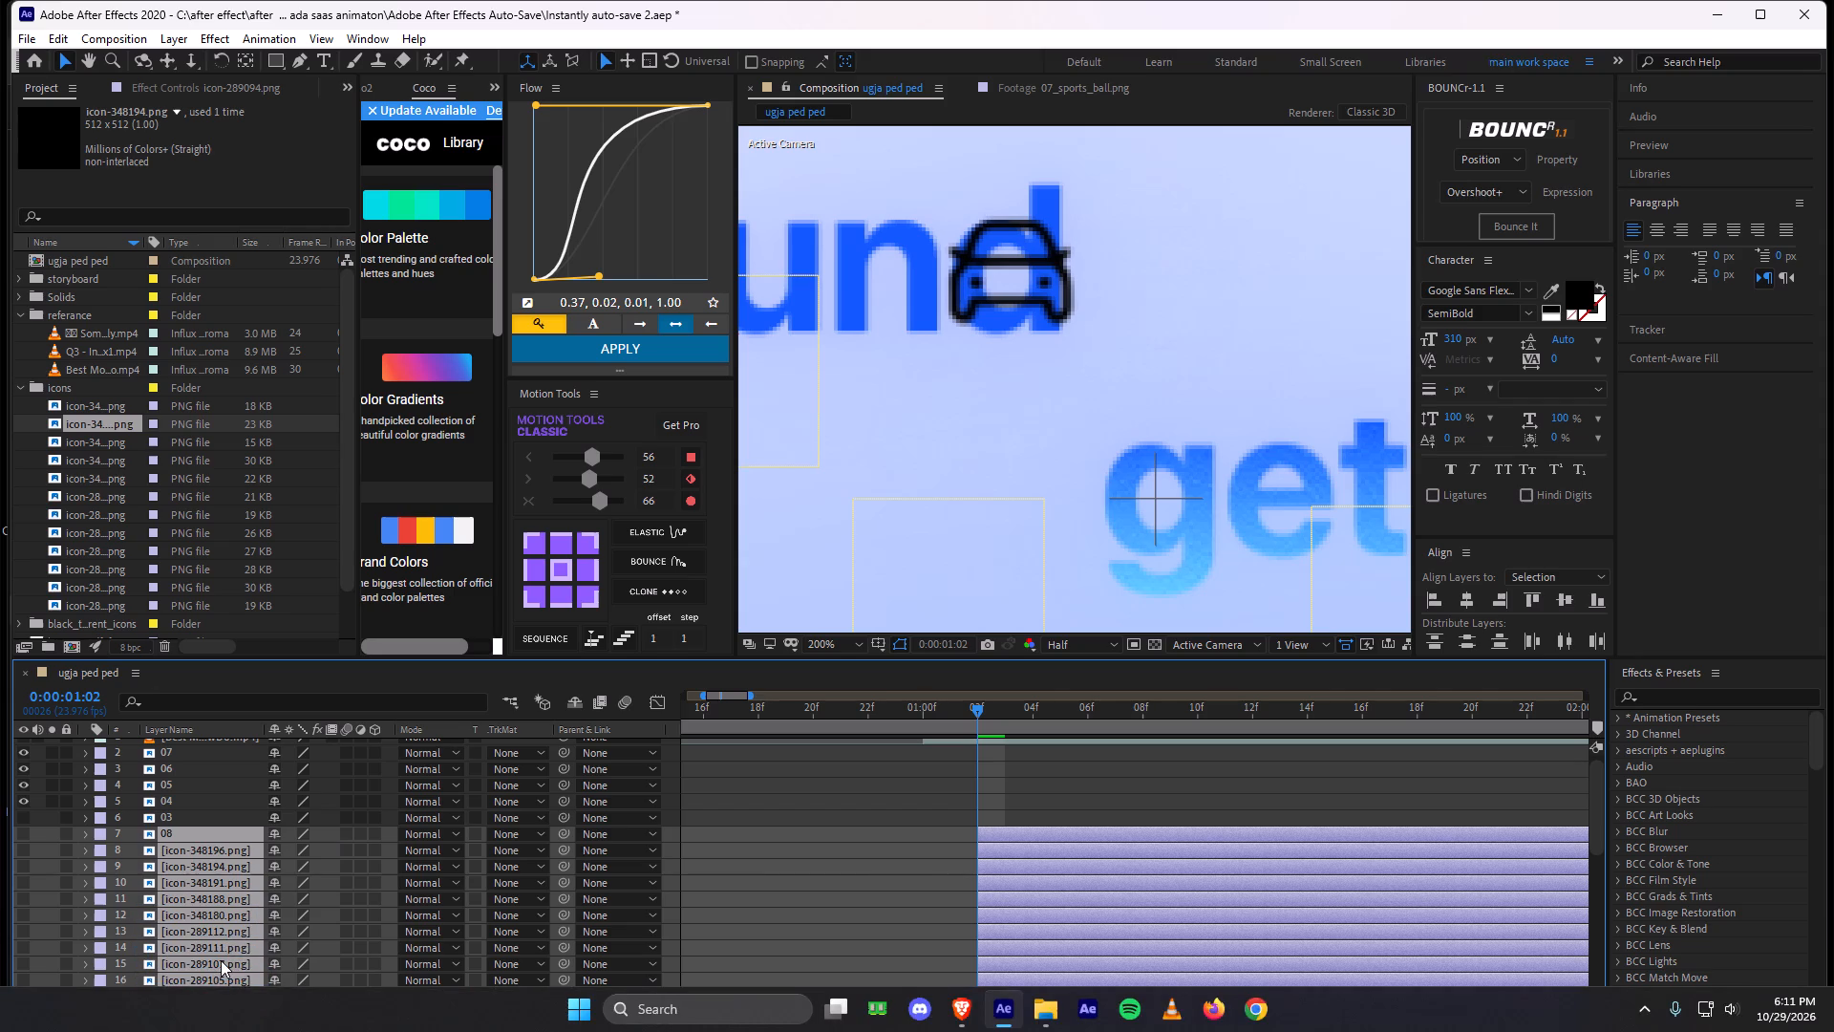
{"action": "left_click_drag", "start_coordinate": [221, 960], "coordinate": [267, 1006]}
{"action": "scroll", "coordinate": [230, 963], "scroll_direction": "down", "scroll_amount": 2}
{"action": "scroll", "coordinate": [230, 963], "scroll_direction": "up", "scroll_amount": 1}
{"action": "scroll", "coordinate": [227, 963], "scroll_direction": "down", "scroll_amount": 1}
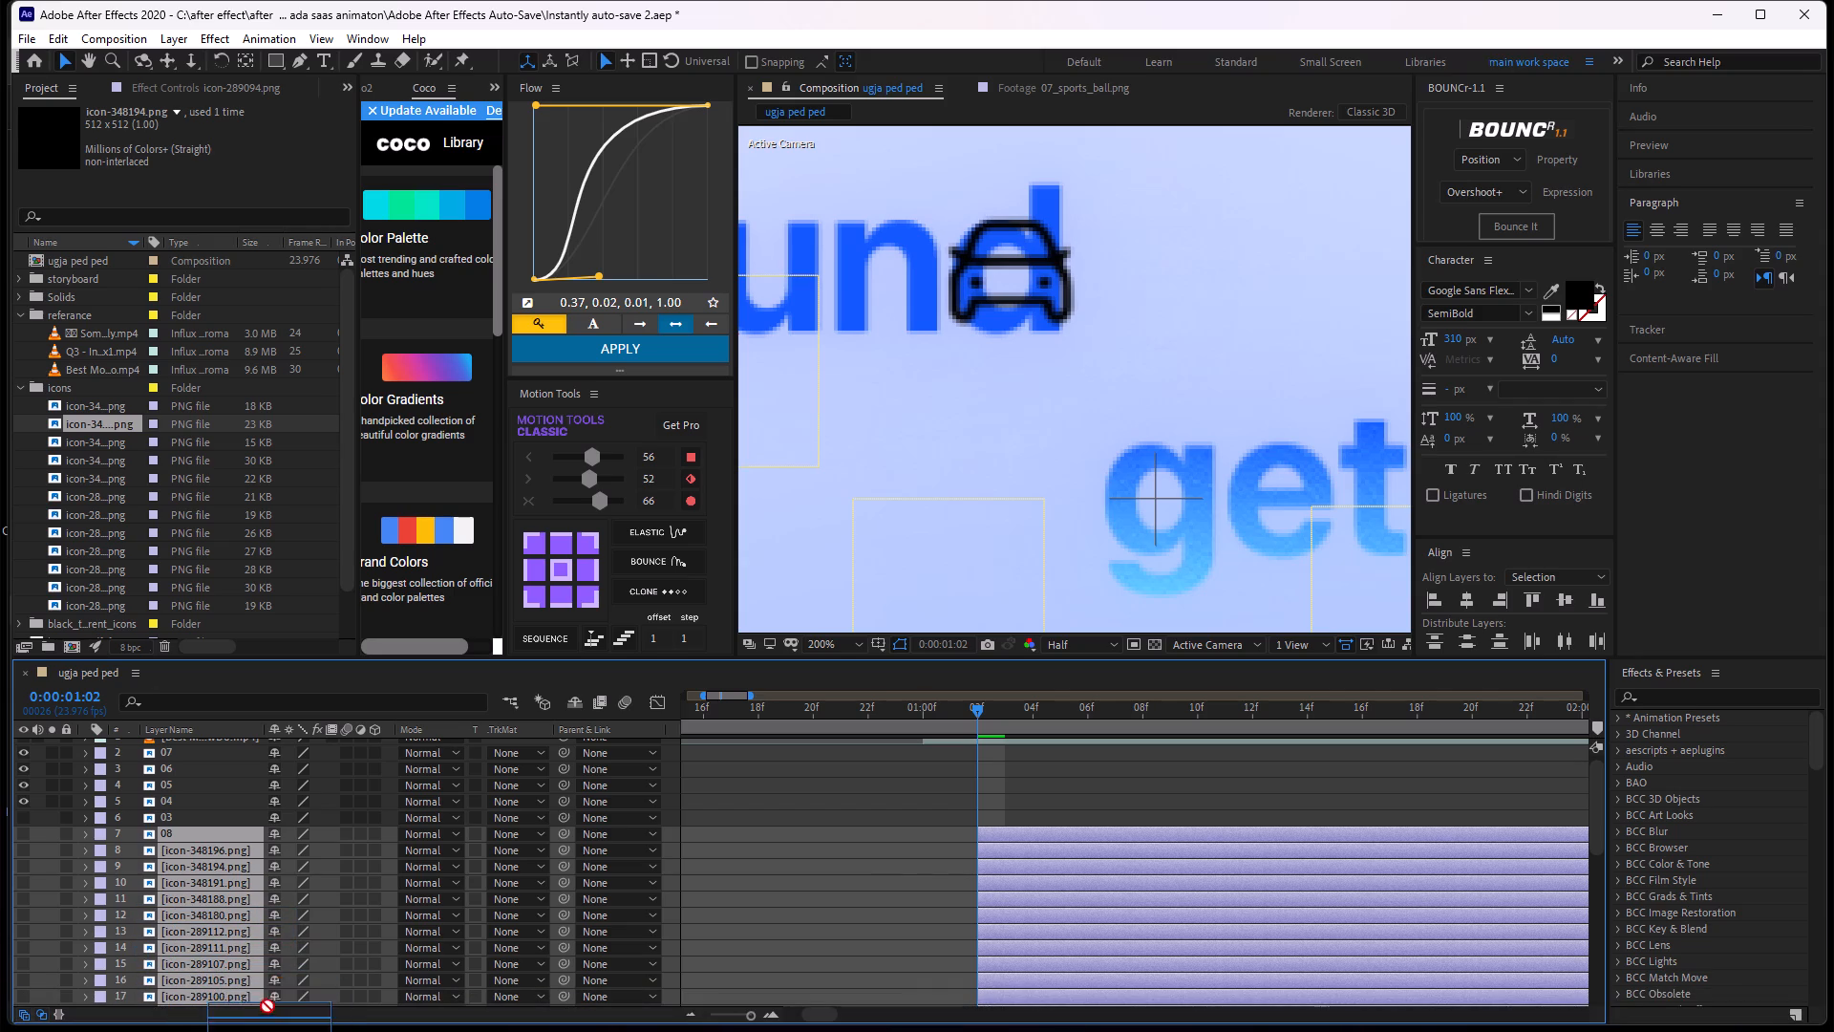
{"action": "left_click_drag", "start_coordinate": [267, 1006], "coordinate": [223, 837]}
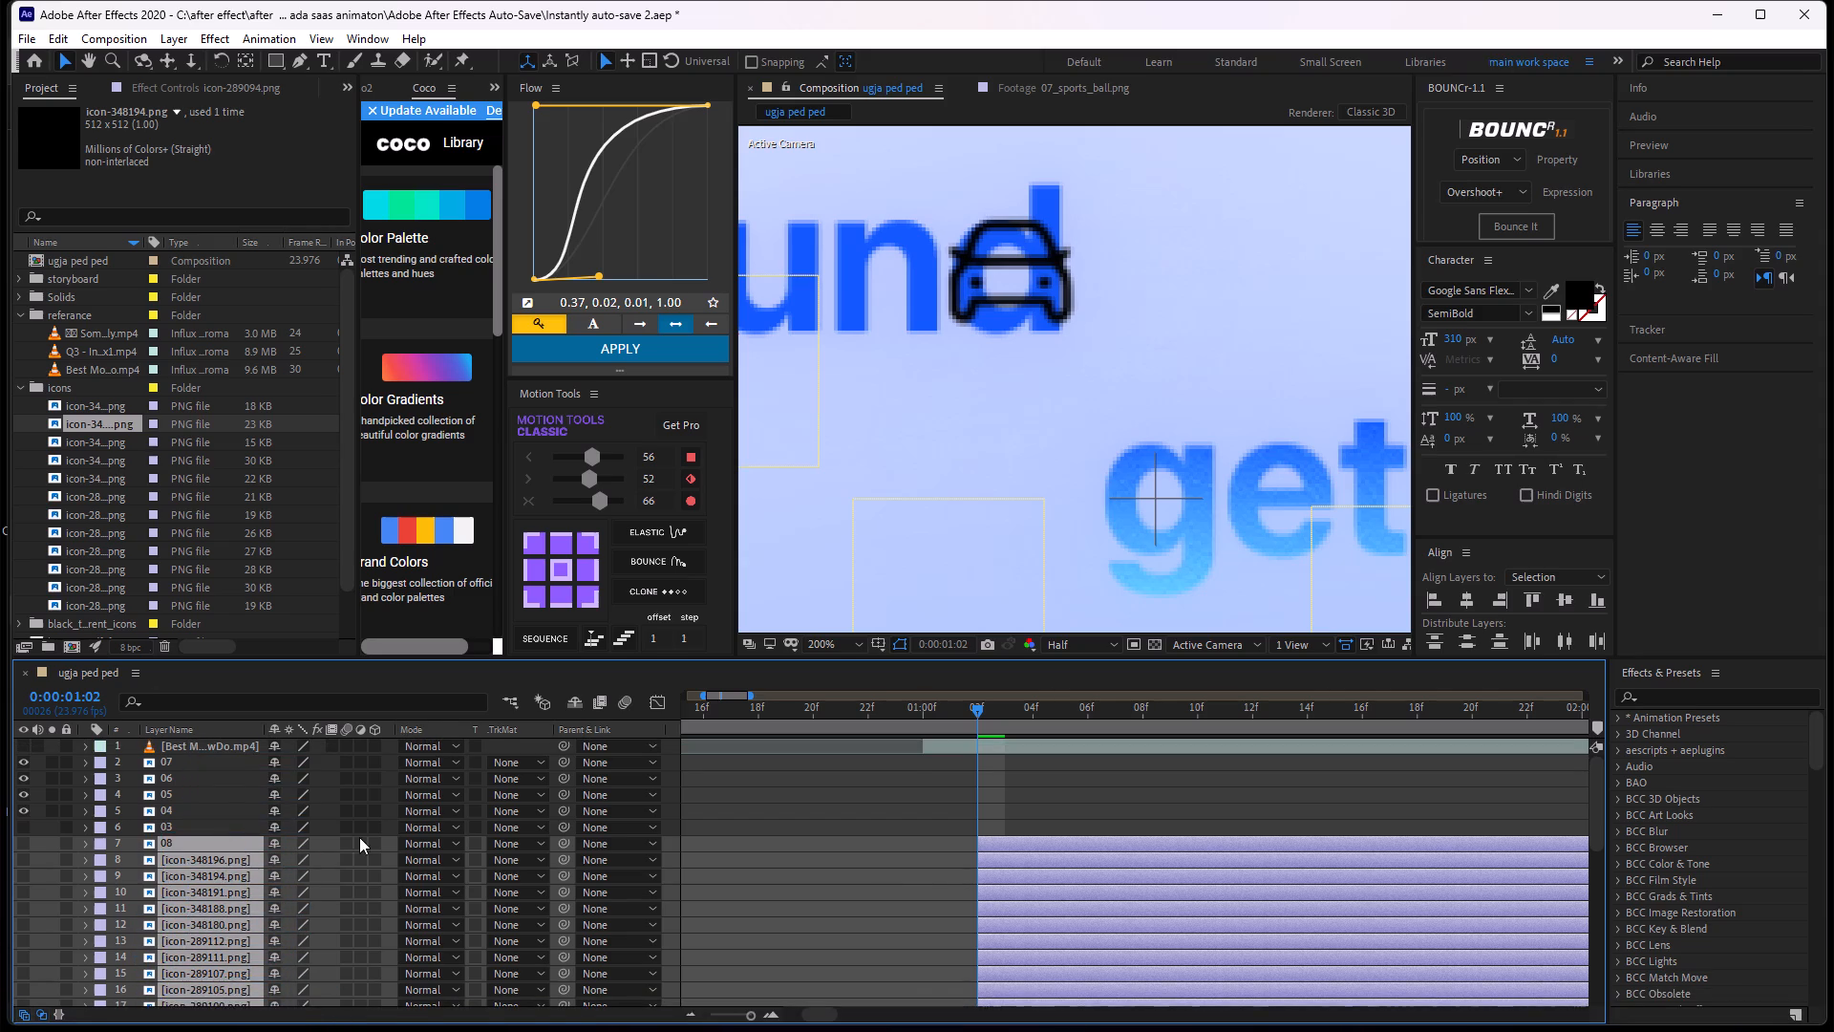
{"action": "middle_click_drag", "start_coordinate": [361, 832], "coordinate": [482, 568]}
{"action": "left_click_drag", "start_coordinate": [224, 752], "coordinate": [242, 987]}
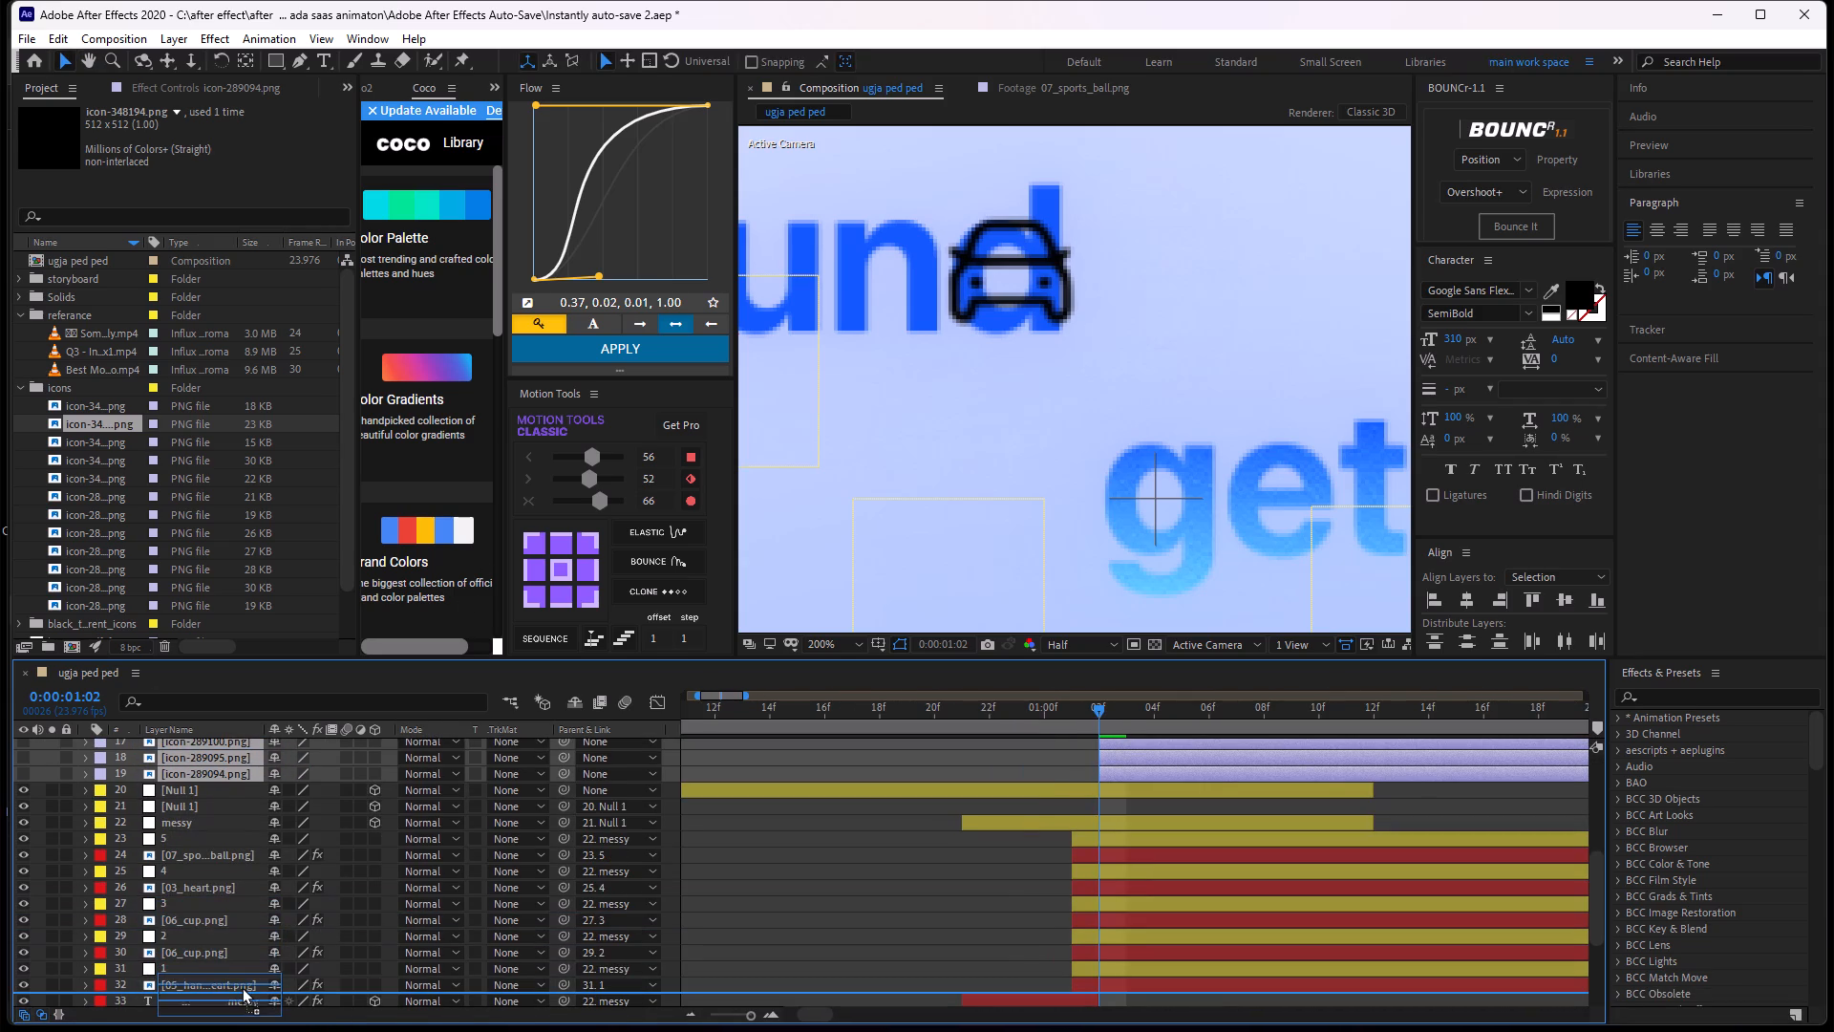
{"action": "left_click_drag", "start_coordinate": [242, 987], "coordinate": [246, 959]}
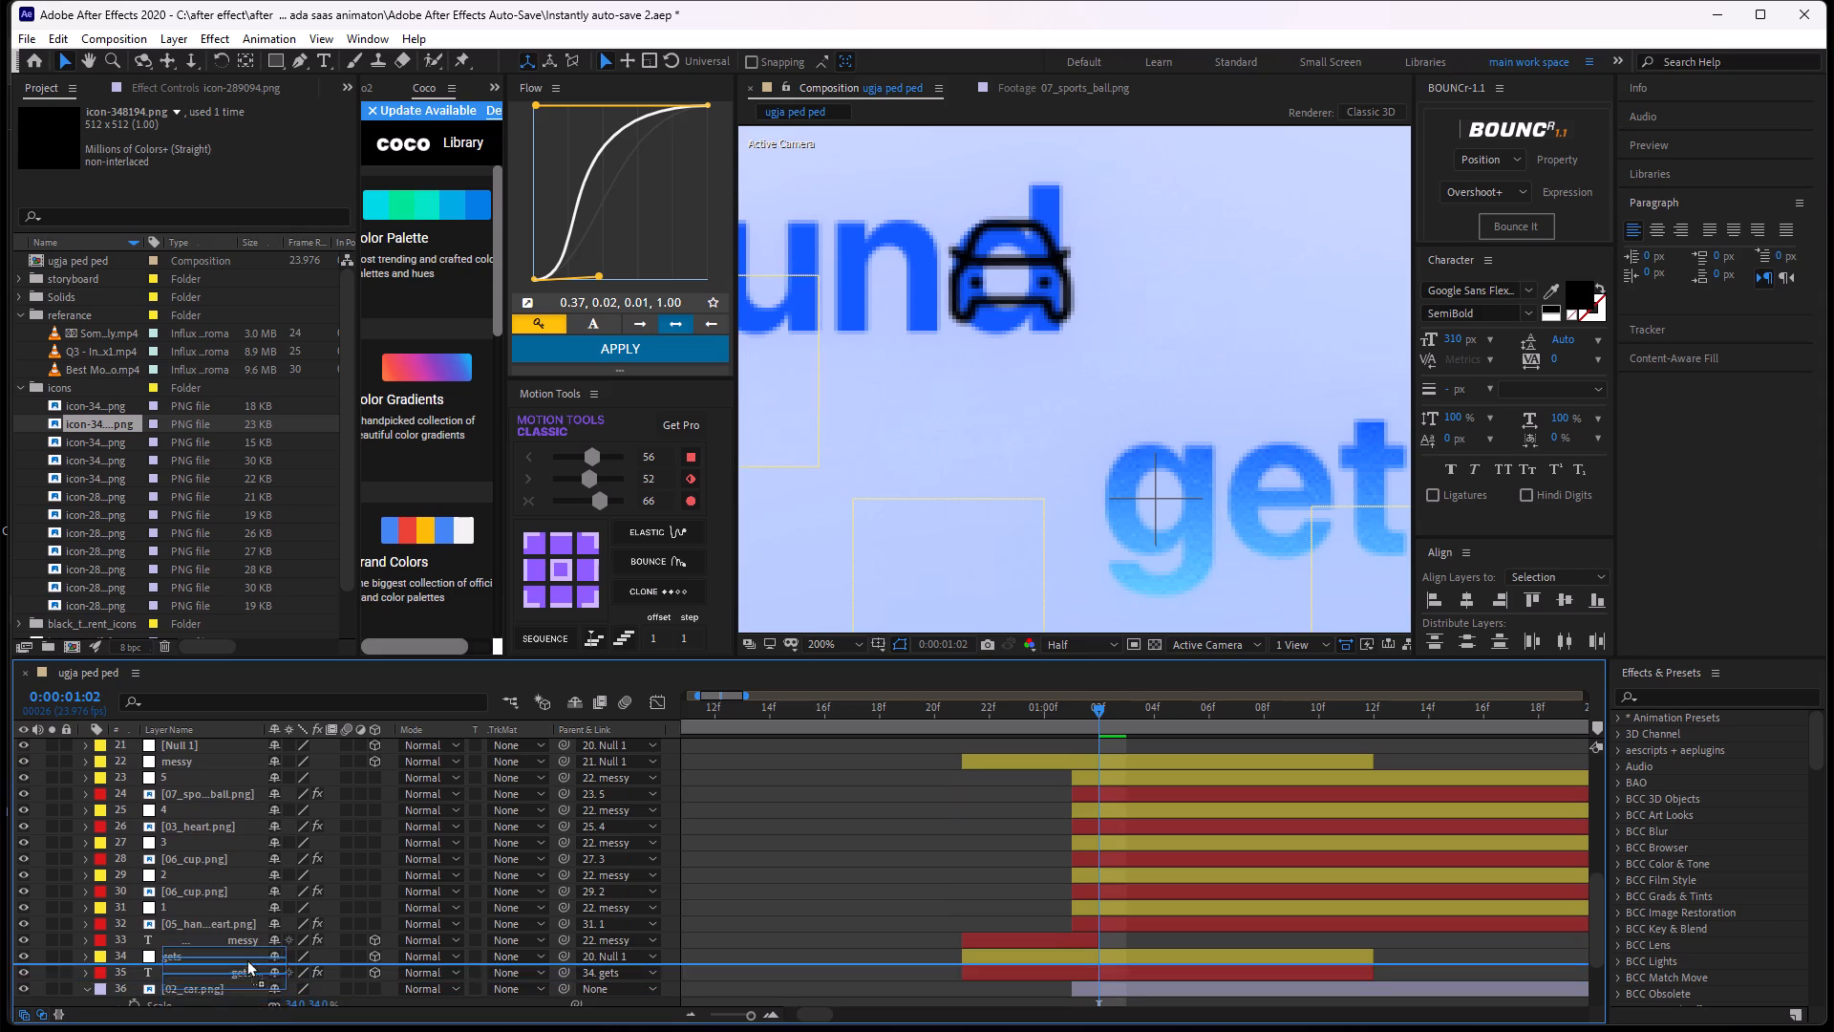
{"action": "left_click_drag", "start_coordinate": [246, 959], "coordinate": [246, 974]}
Shift layers 08 through icon-289094.png one frame earlier to start at 0:00:01:01, aligned with 02_car.png, and deselect them.
{"action": "middle_click_drag", "start_coordinate": [1209, 870], "coordinate": [1180, 850]}
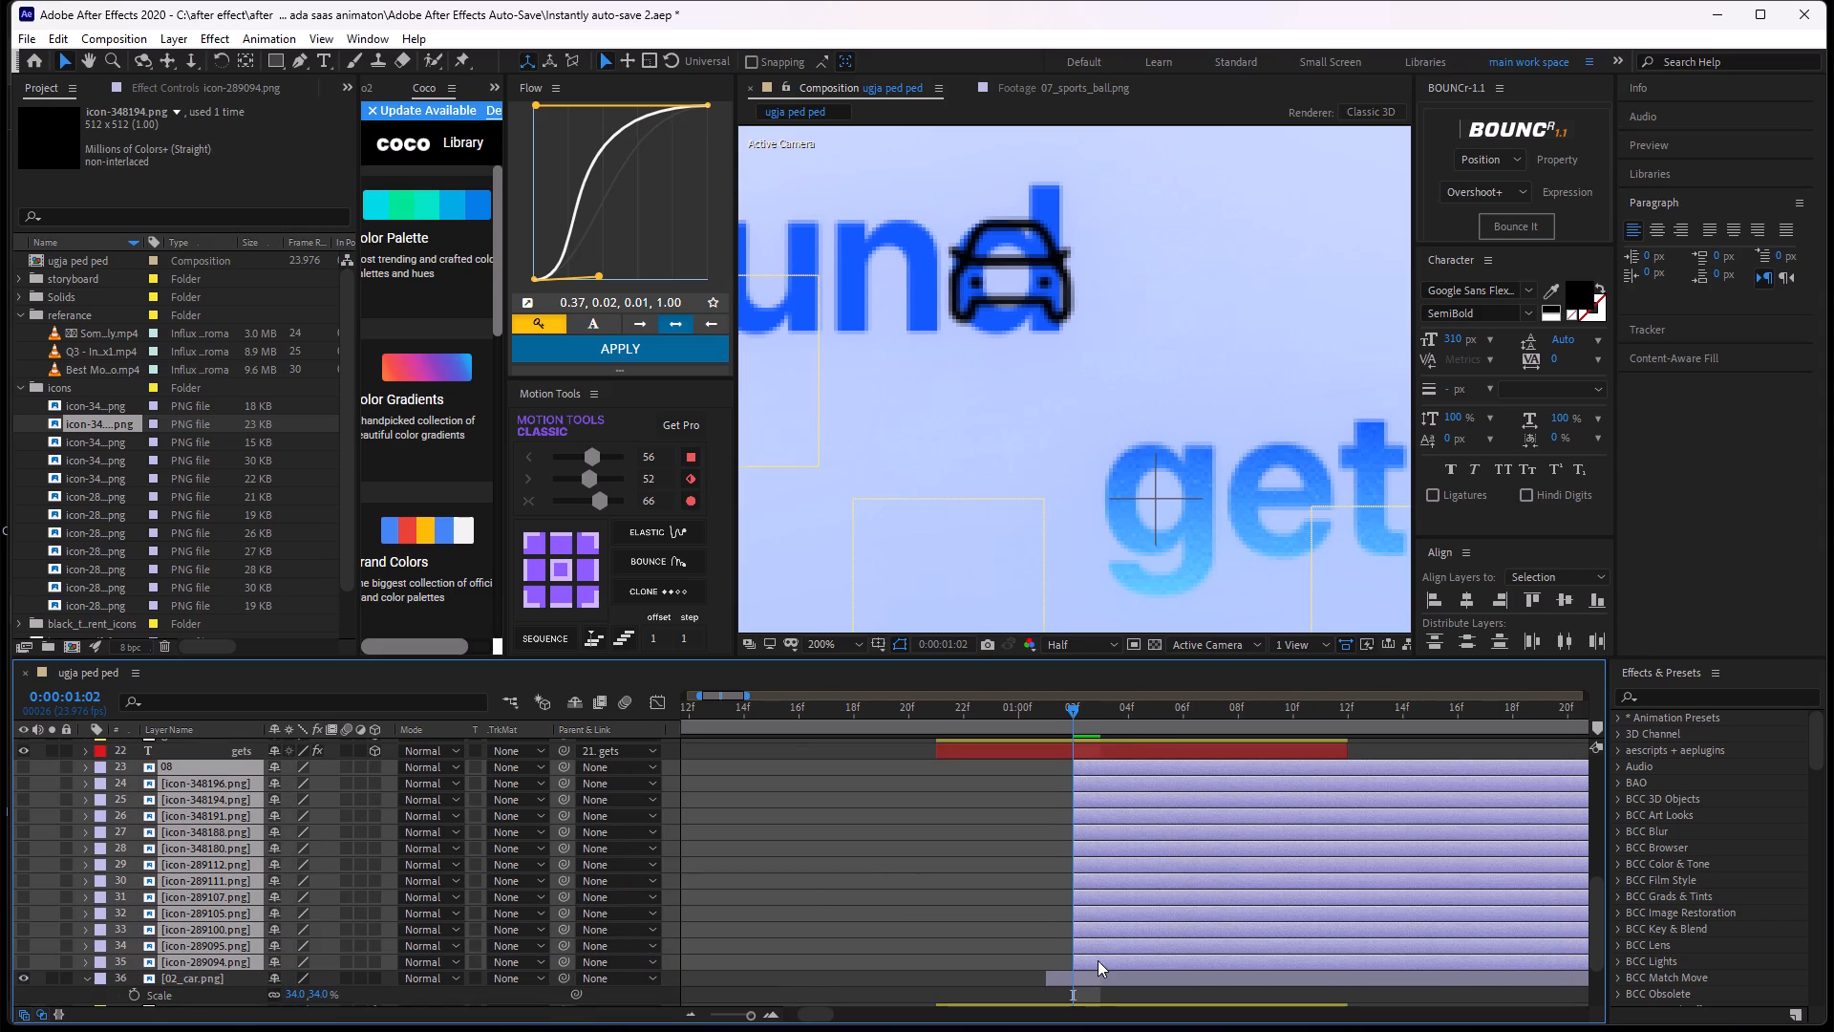
{"action": "left_click_drag", "start_coordinate": [1098, 960], "coordinate": [1080, 960]}
{"action": "left_click", "coordinate": [949, 883]}
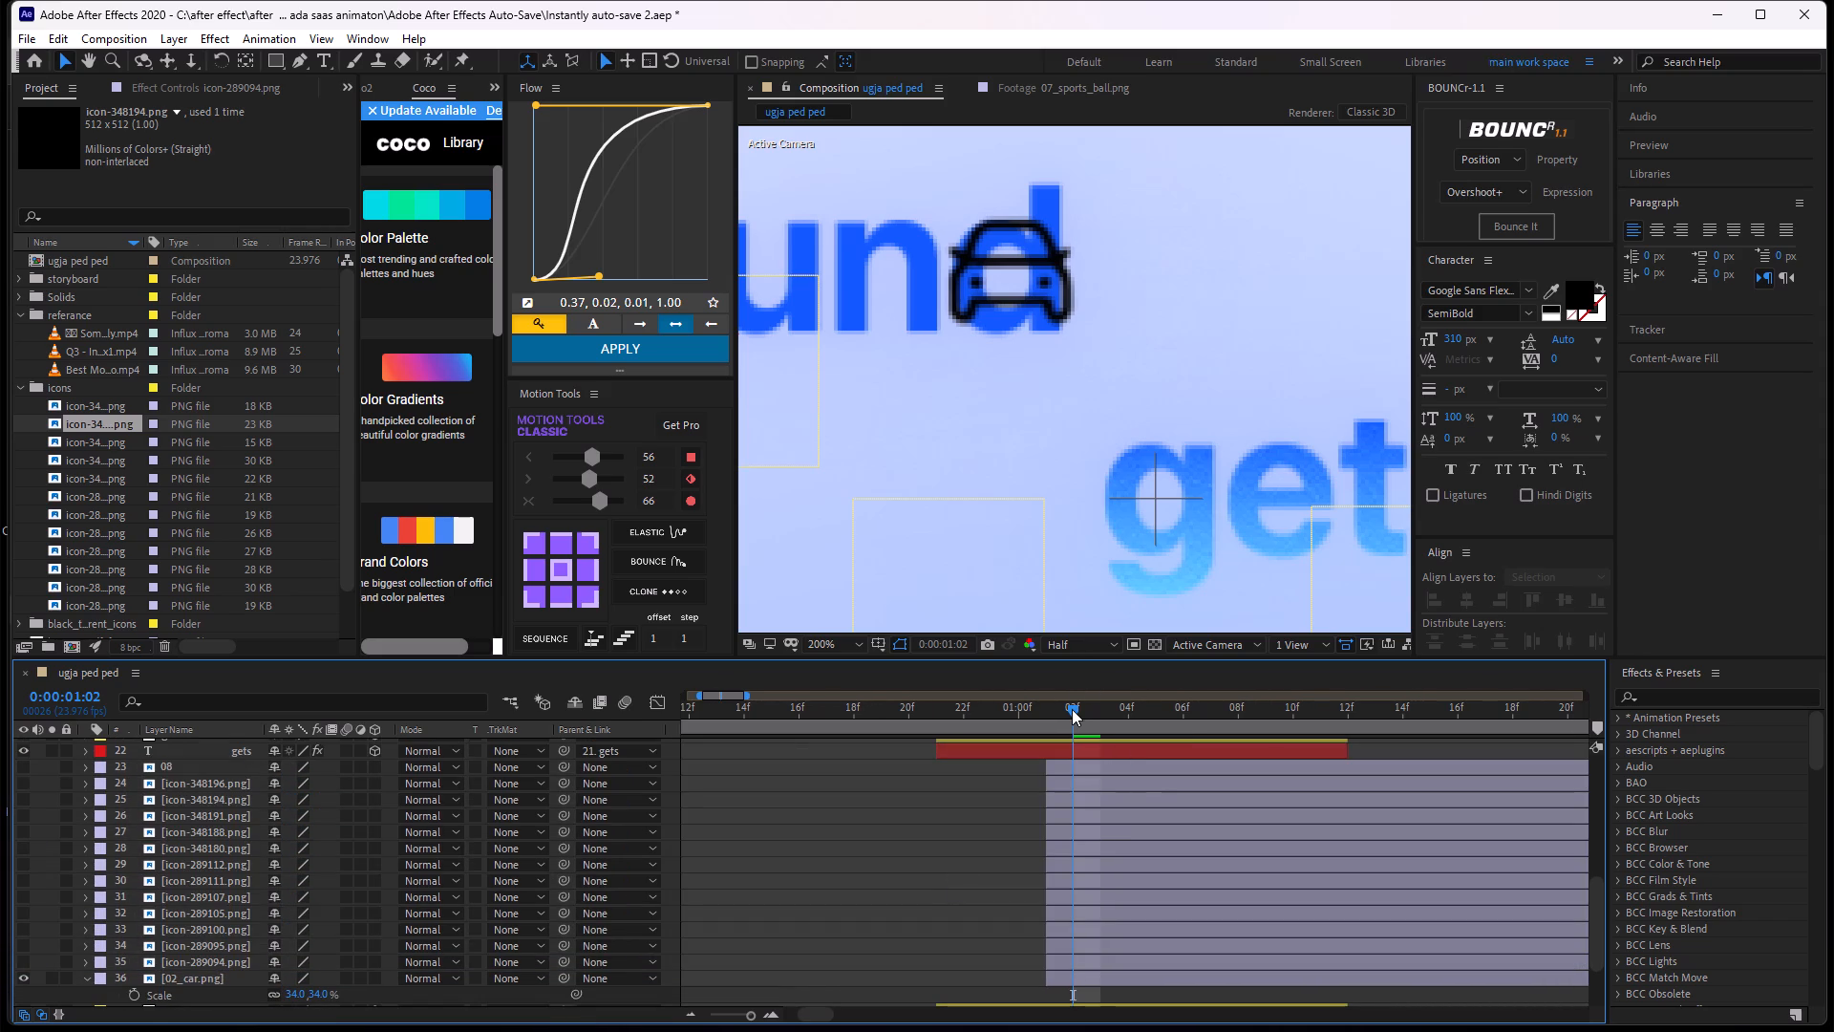
Save the project.
{"action": "key", "text": "ctrl+s"}
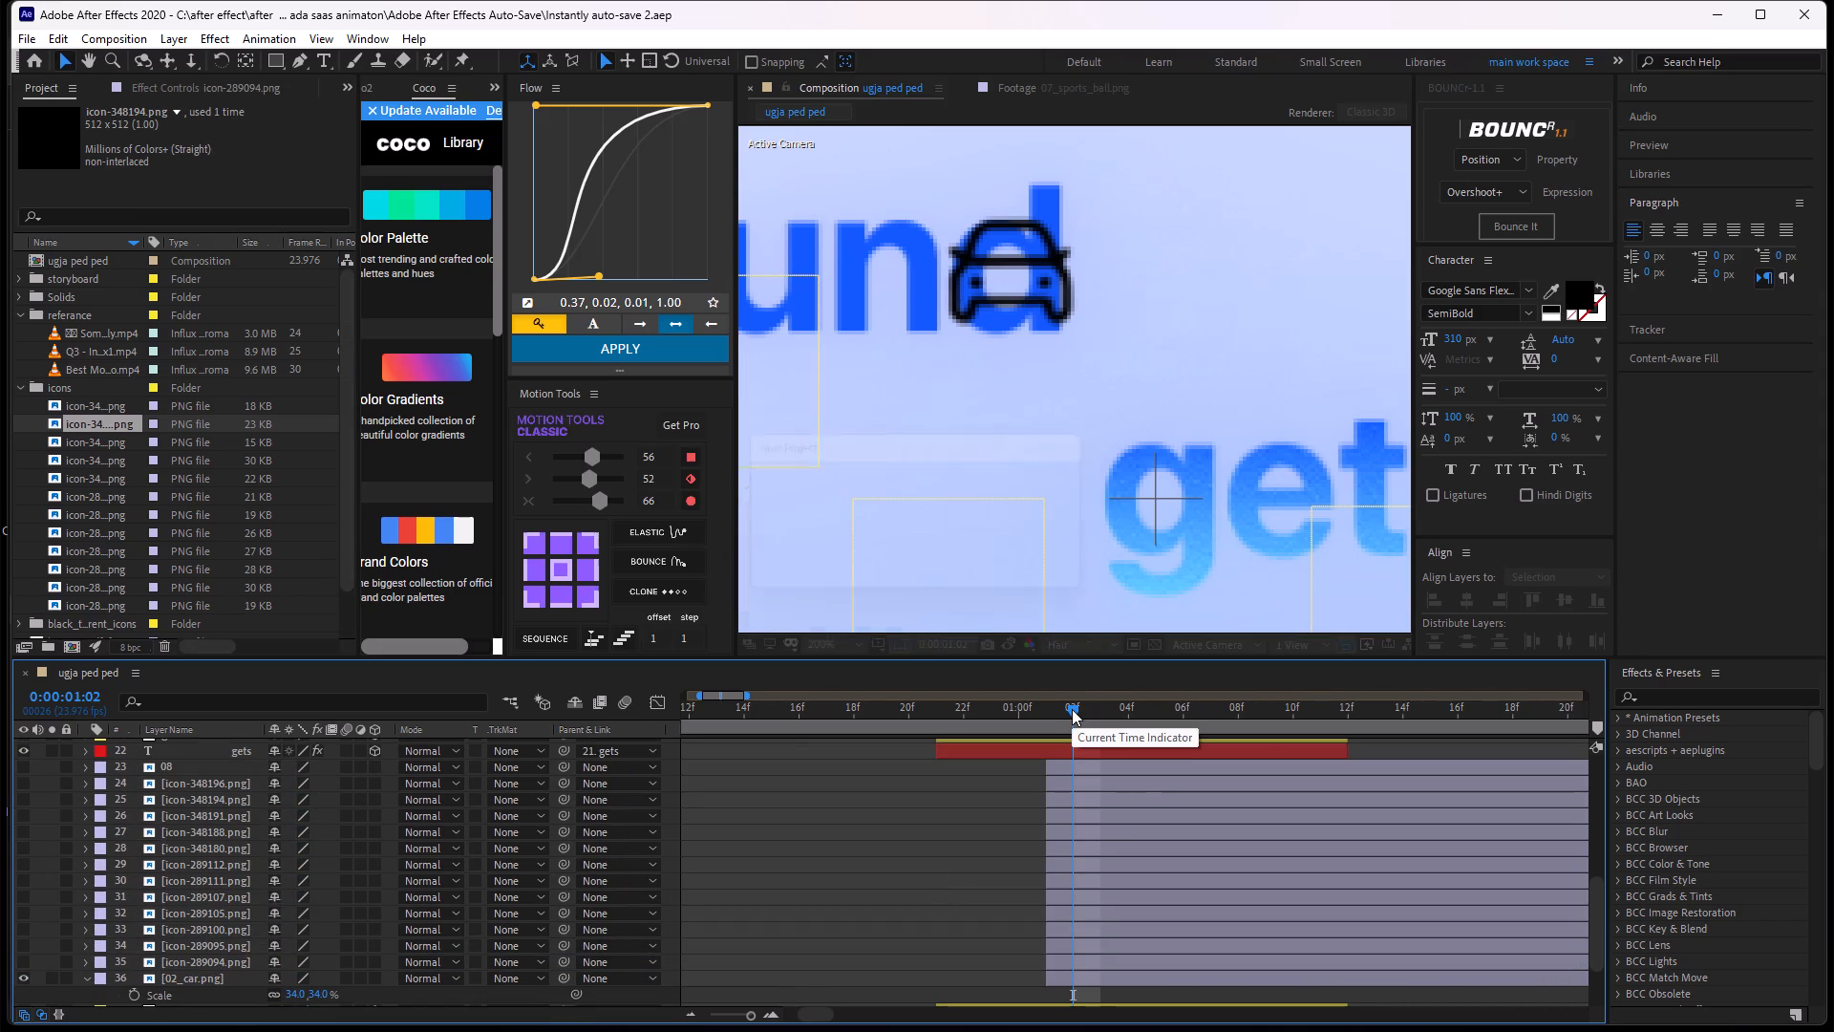
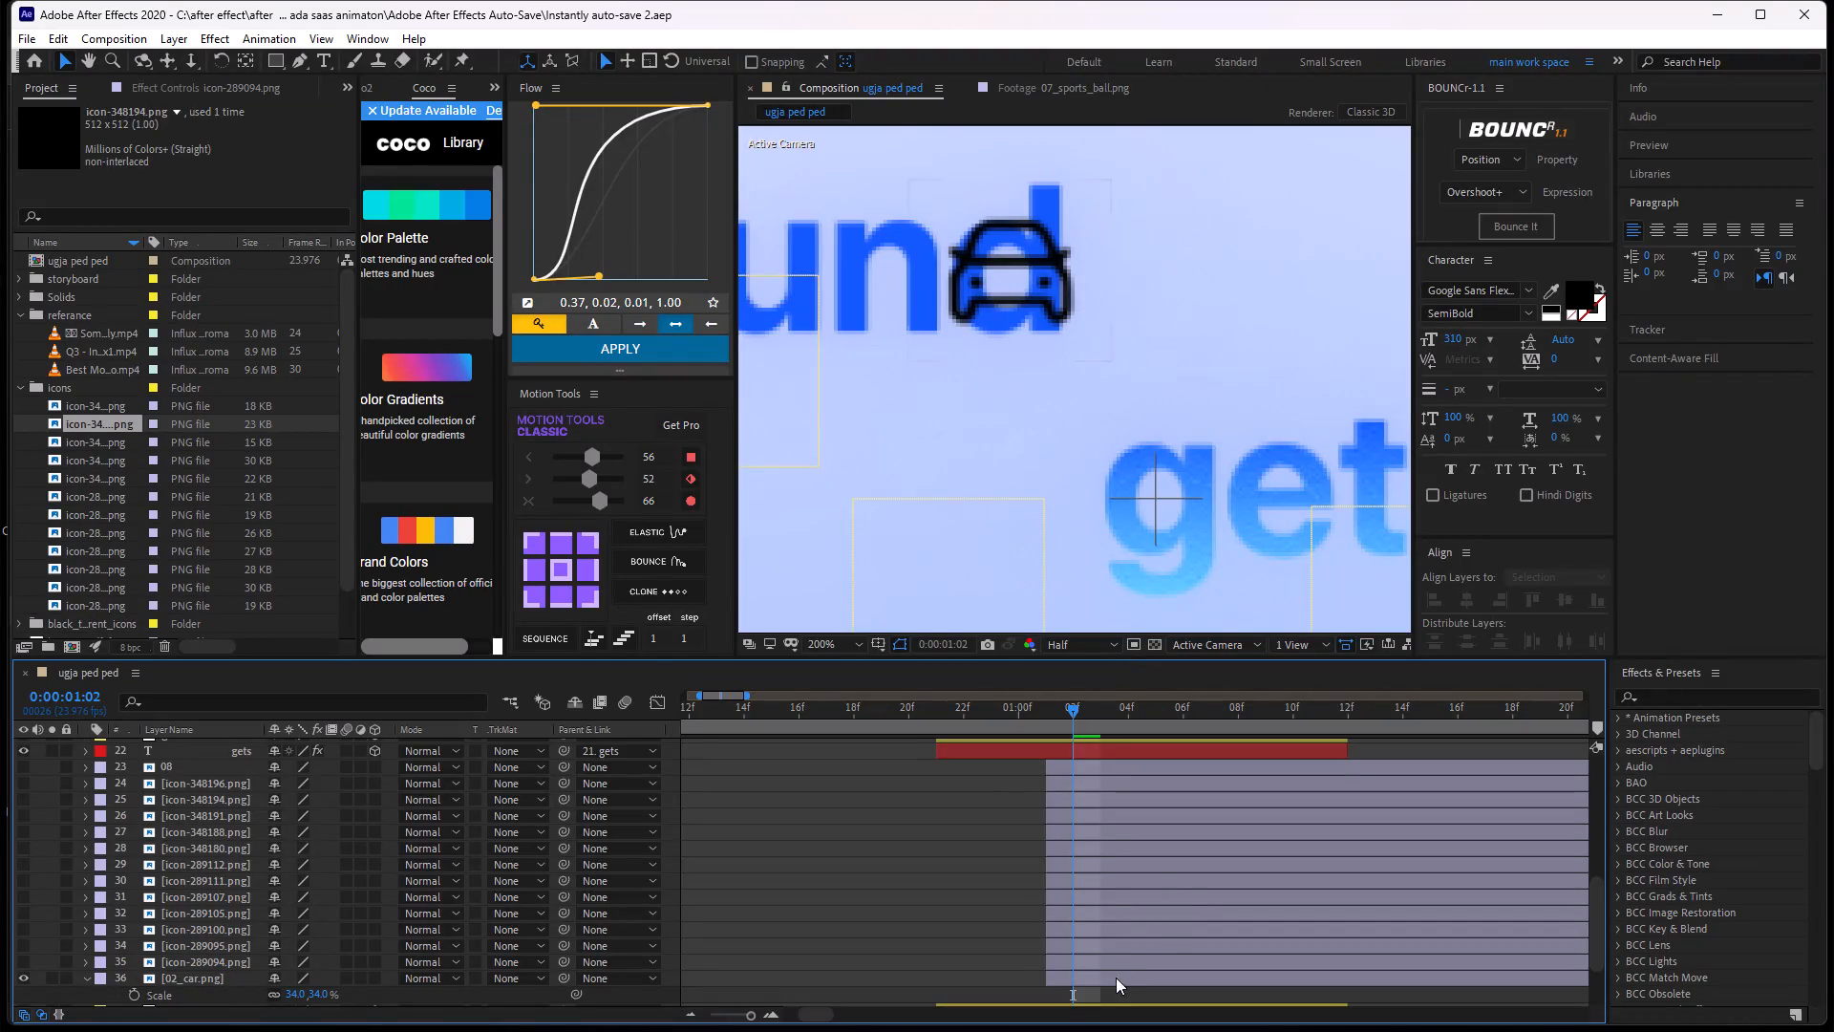
Make the icon-289094.png layer visible and reveal its Scale property.
{"action": "middle_click_drag", "start_coordinate": [1111, 948], "coordinate": [1069, 849]}
{"action": "left_click", "coordinate": [1028, 873]}
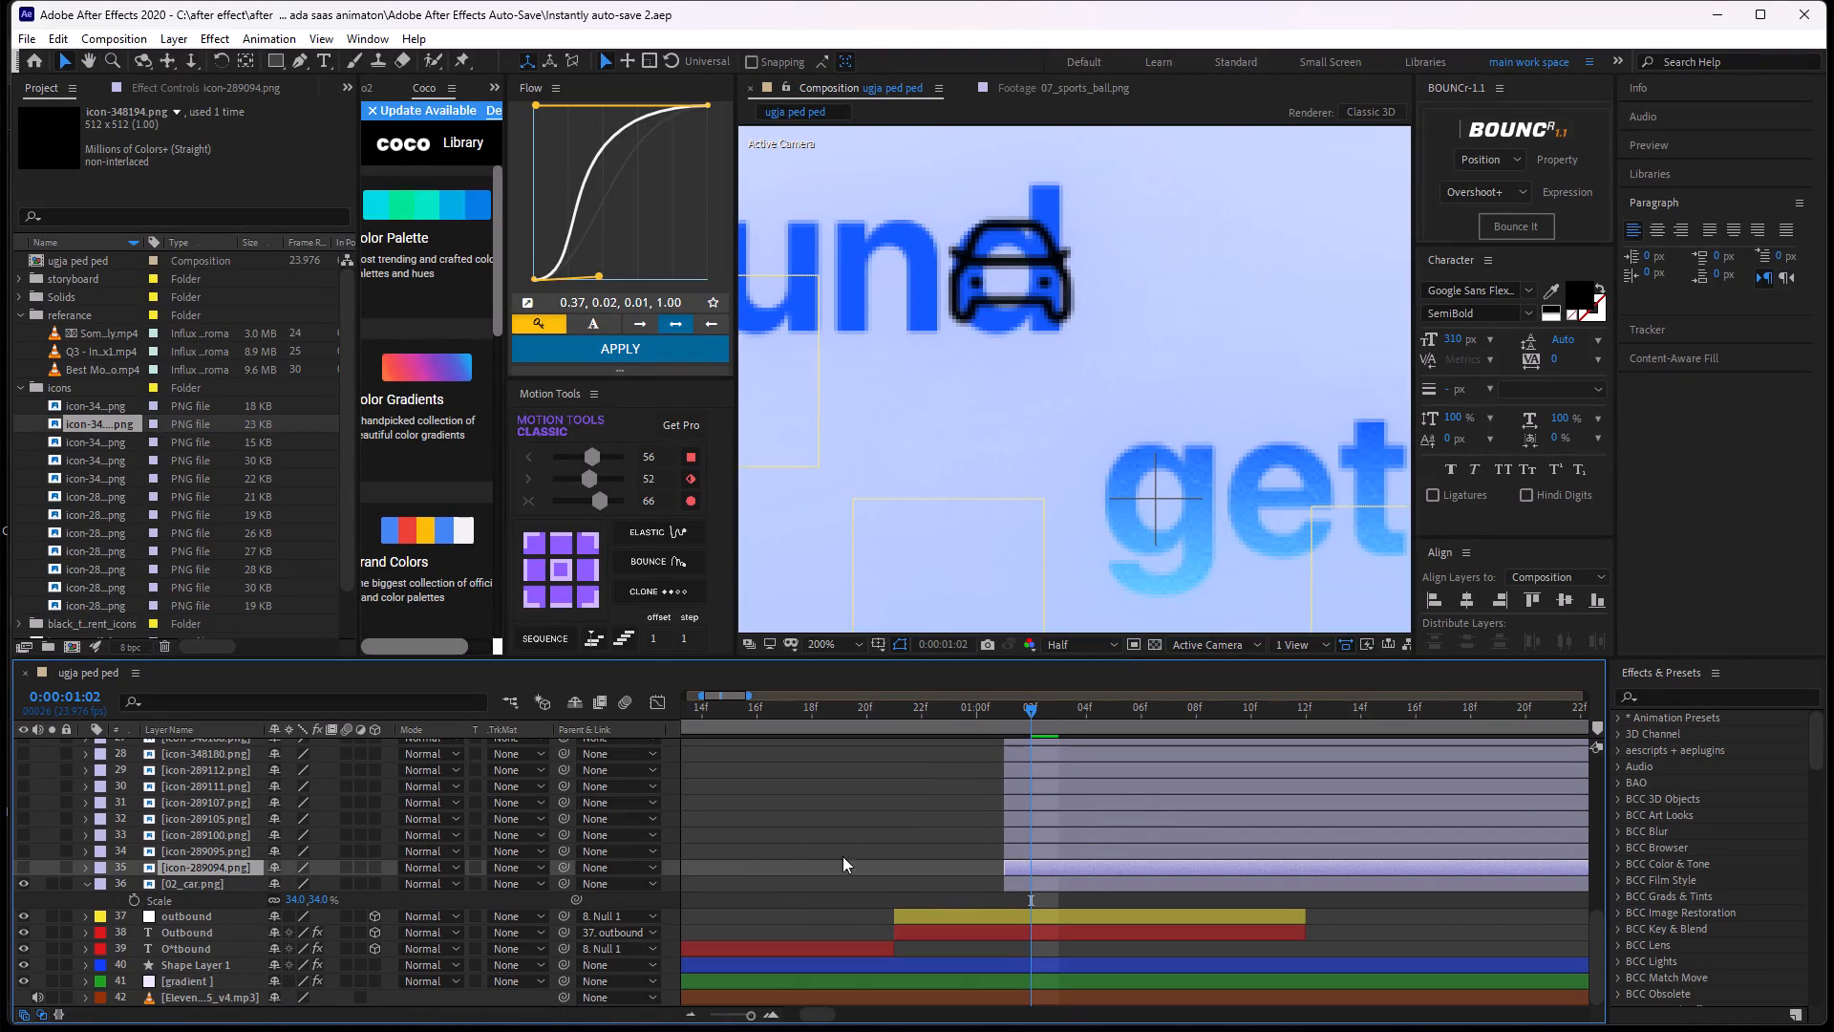
{"action": "key", "text": "s"}
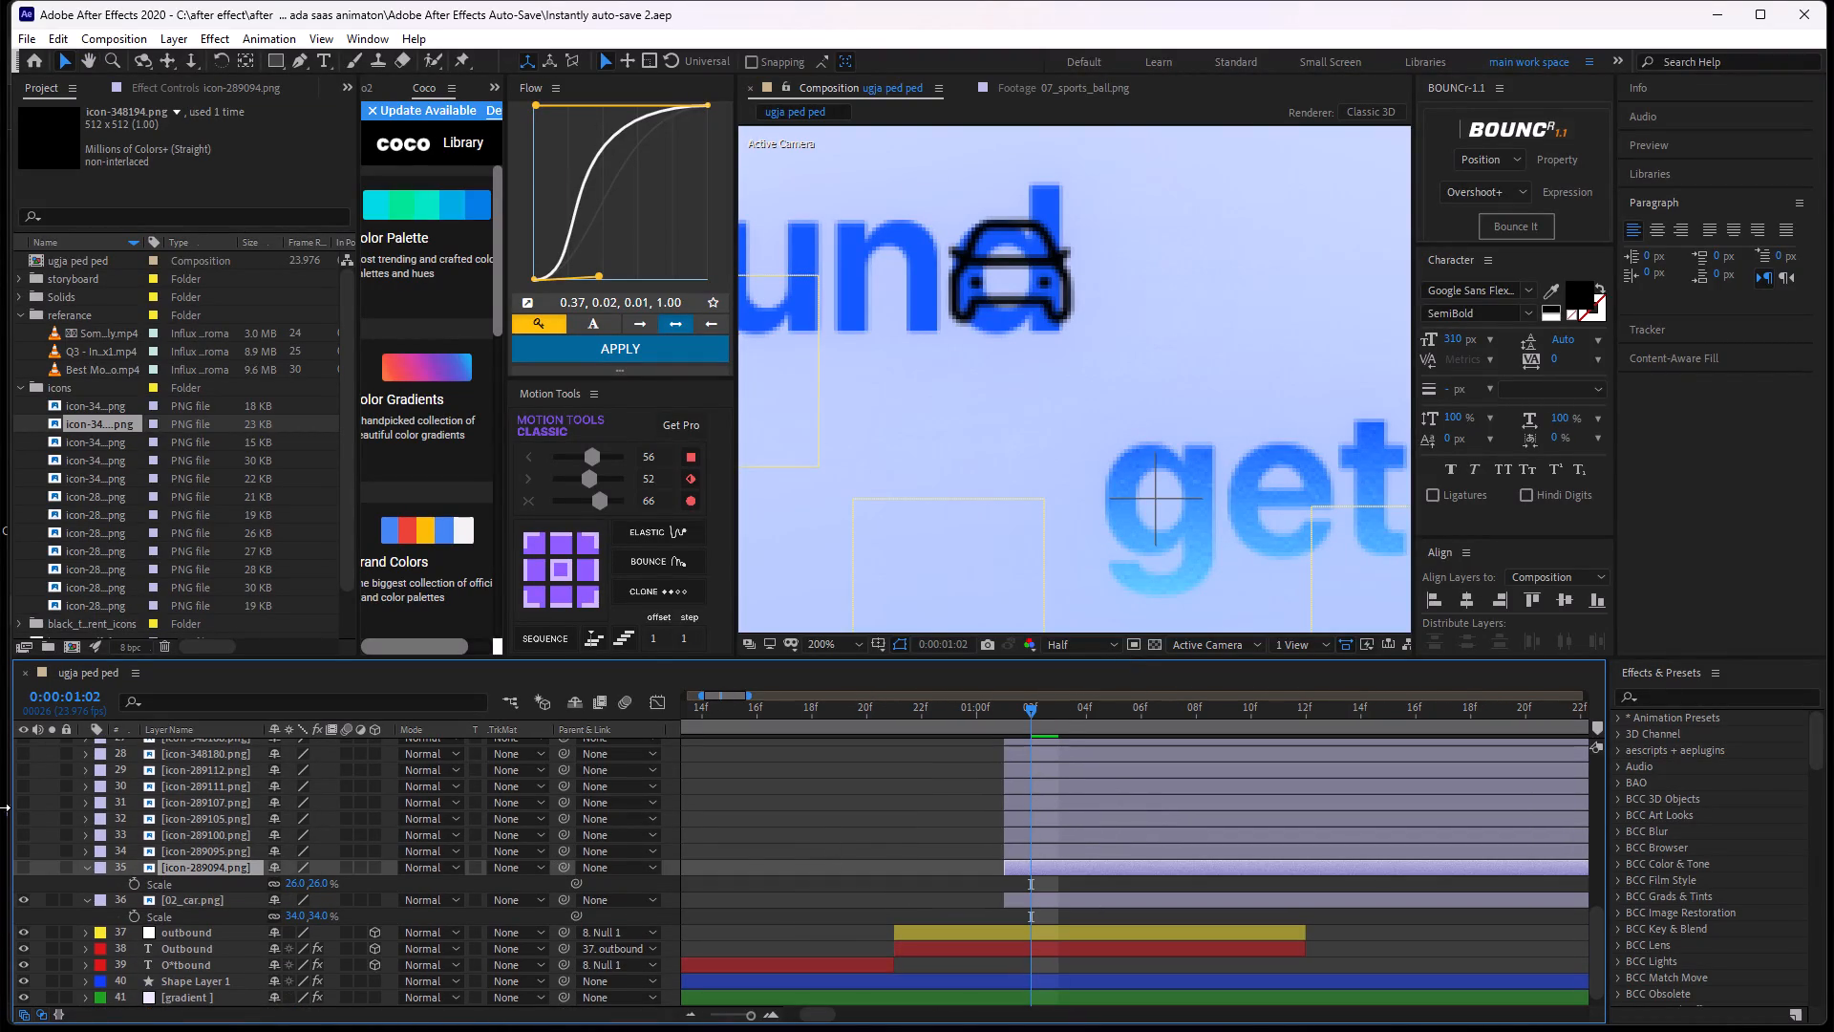
{"action": "left_click", "coordinate": [27, 863]}
Move the ghost icon from the far side of the composition onto the capital O of Outbound.
{"action": "scroll", "coordinate": [1255, 379], "scroll_direction": "down", "scroll_amount": 1}
{"action": "scroll", "coordinate": [1204, 391], "scroll_direction": "up", "scroll_amount": 1}
{"action": "scroll", "coordinate": [1192, 402], "scroll_direction": "down", "scroll_amount": 1}
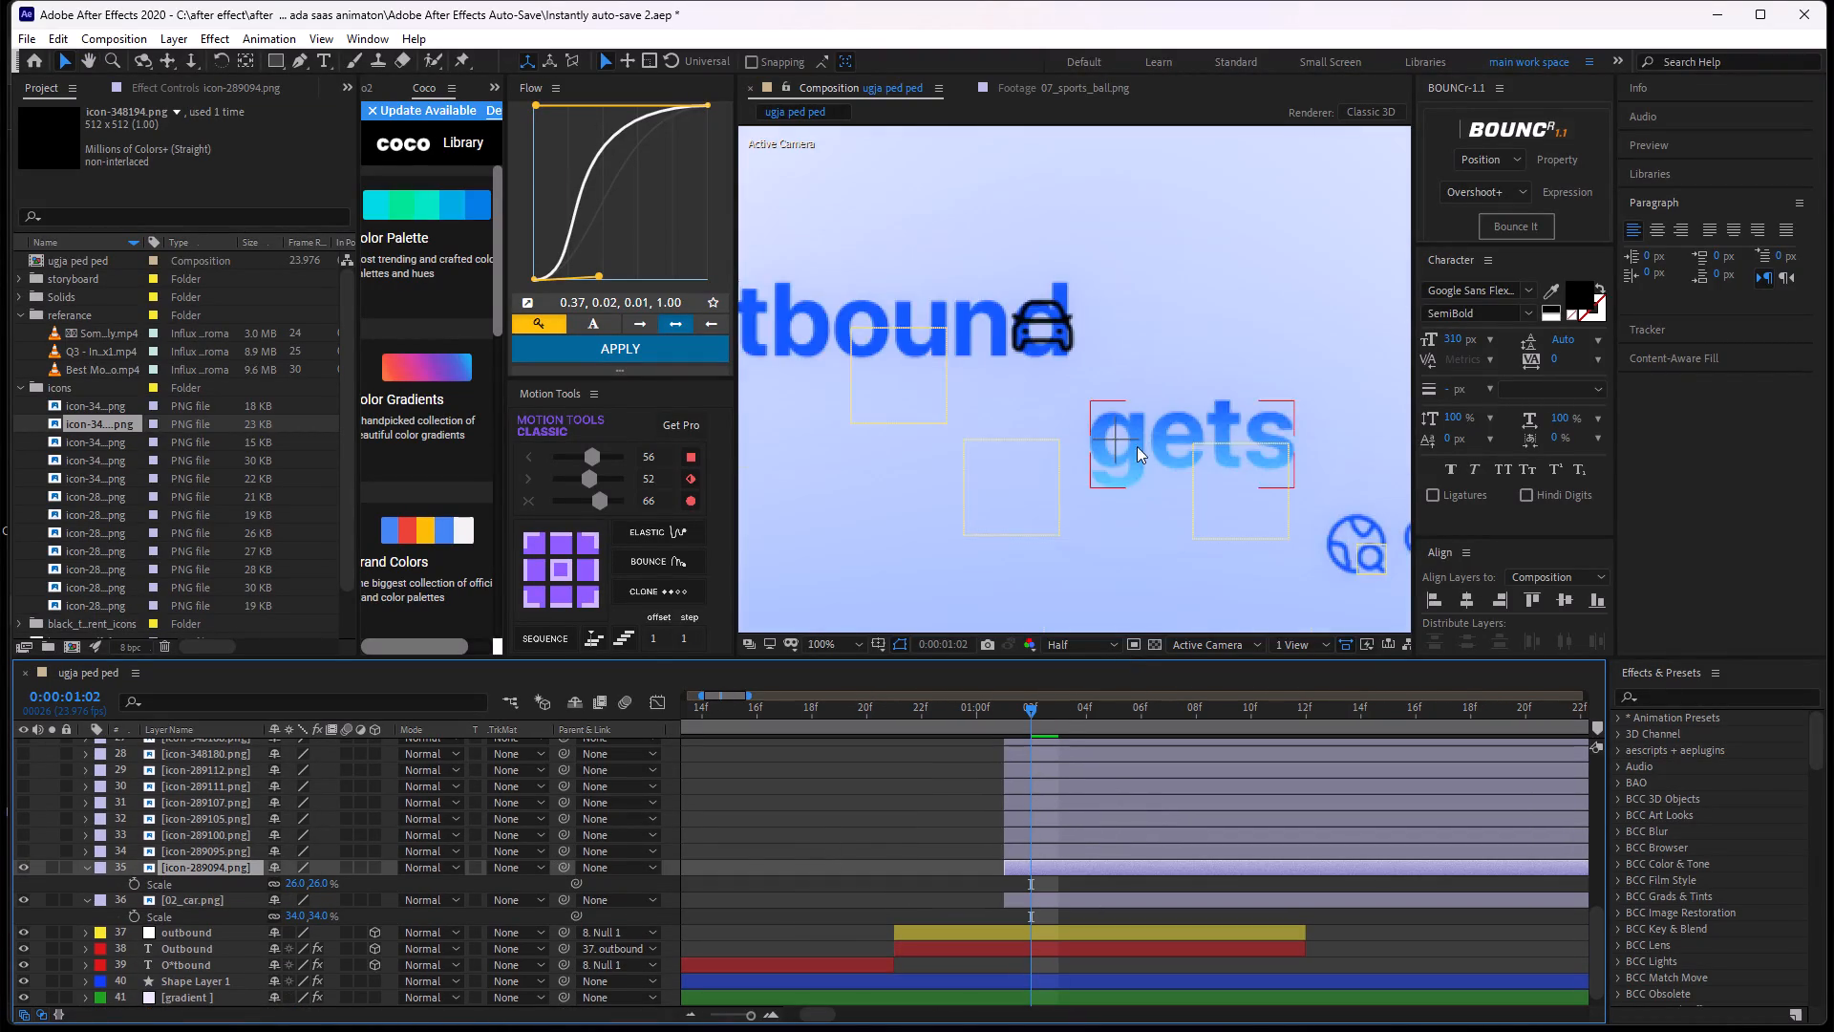
{"action": "scroll", "coordinate": [1109, 462], "scroll_direction": "up", "scroll_amount": 1}
{"action": "scroll", "coordinate": [1106, 462], "scroll_direction": "down", "scroll_amount": 3}
{"action": "scroll", "coordinate": [1223, 373], "scroll_direction": "up", "scroll_amount": 1}
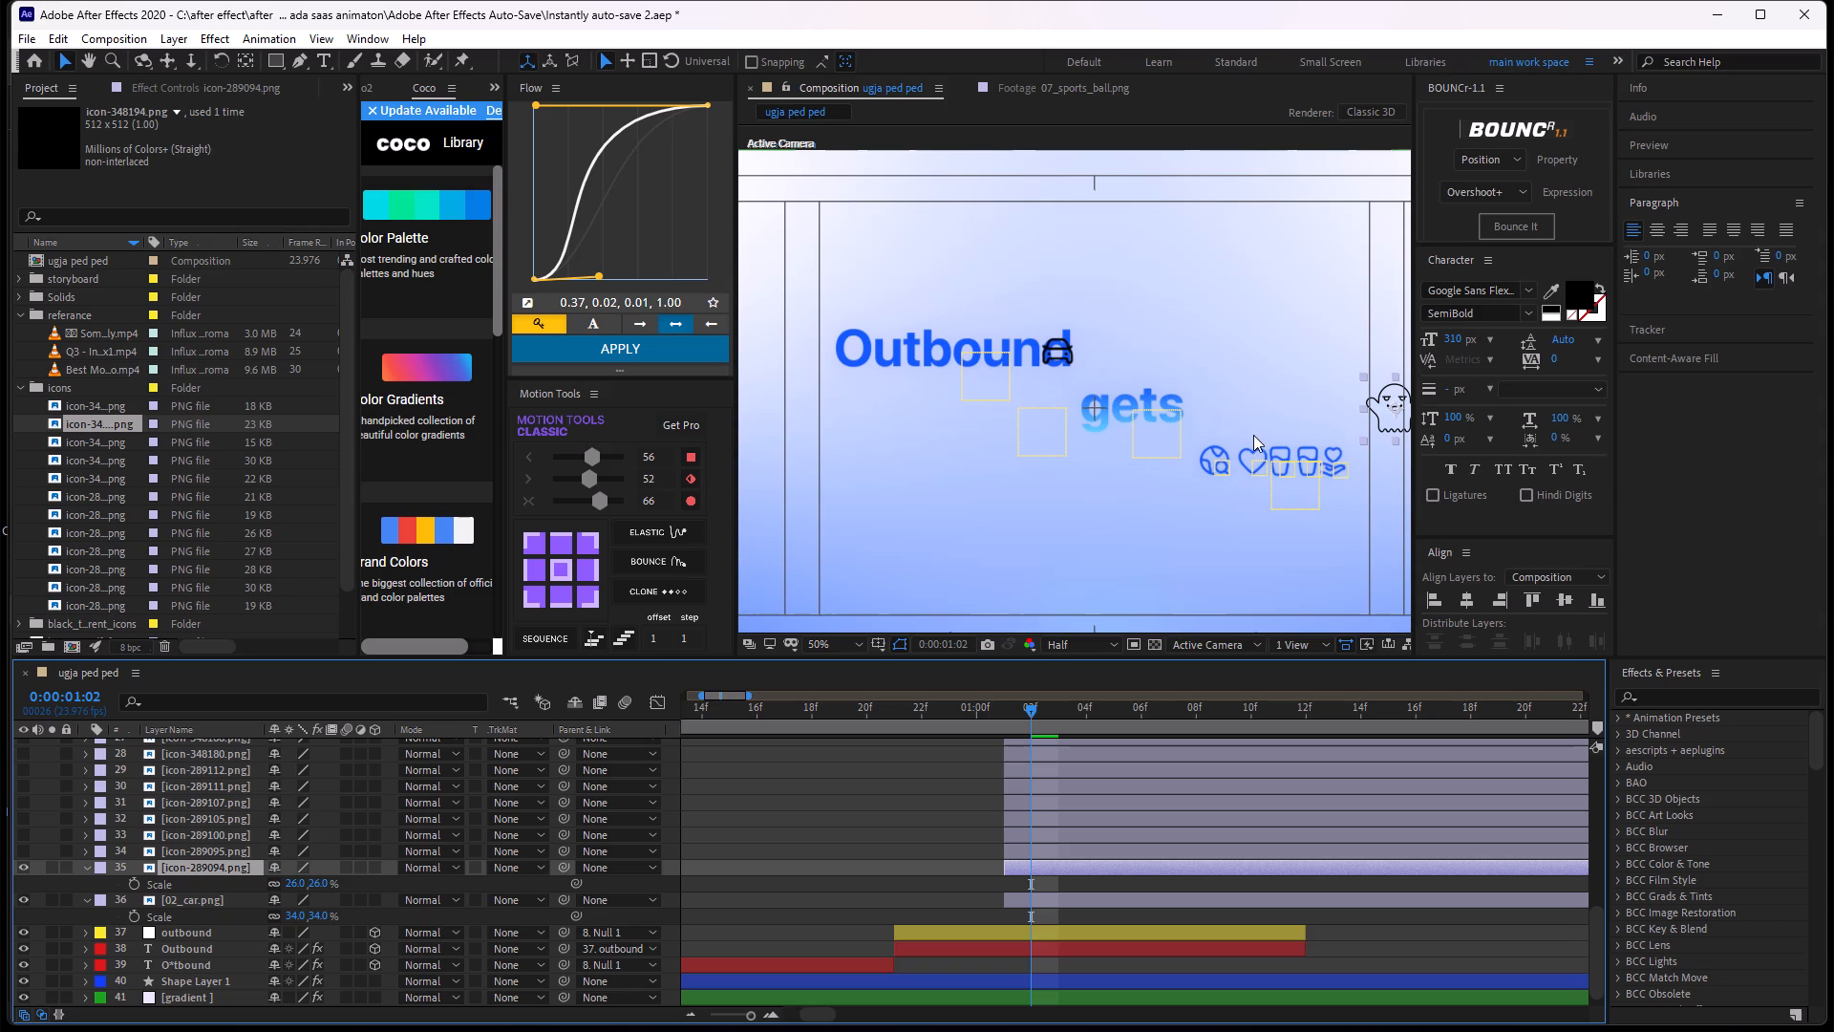
{"action": "middle_click_drag", "start_coordinate": [1236, 435], "coordinate": [1162, 429]}
{"action": "left_click_drag", "start_coordinate": [1323, 407], "coordinate": [842, 362]}
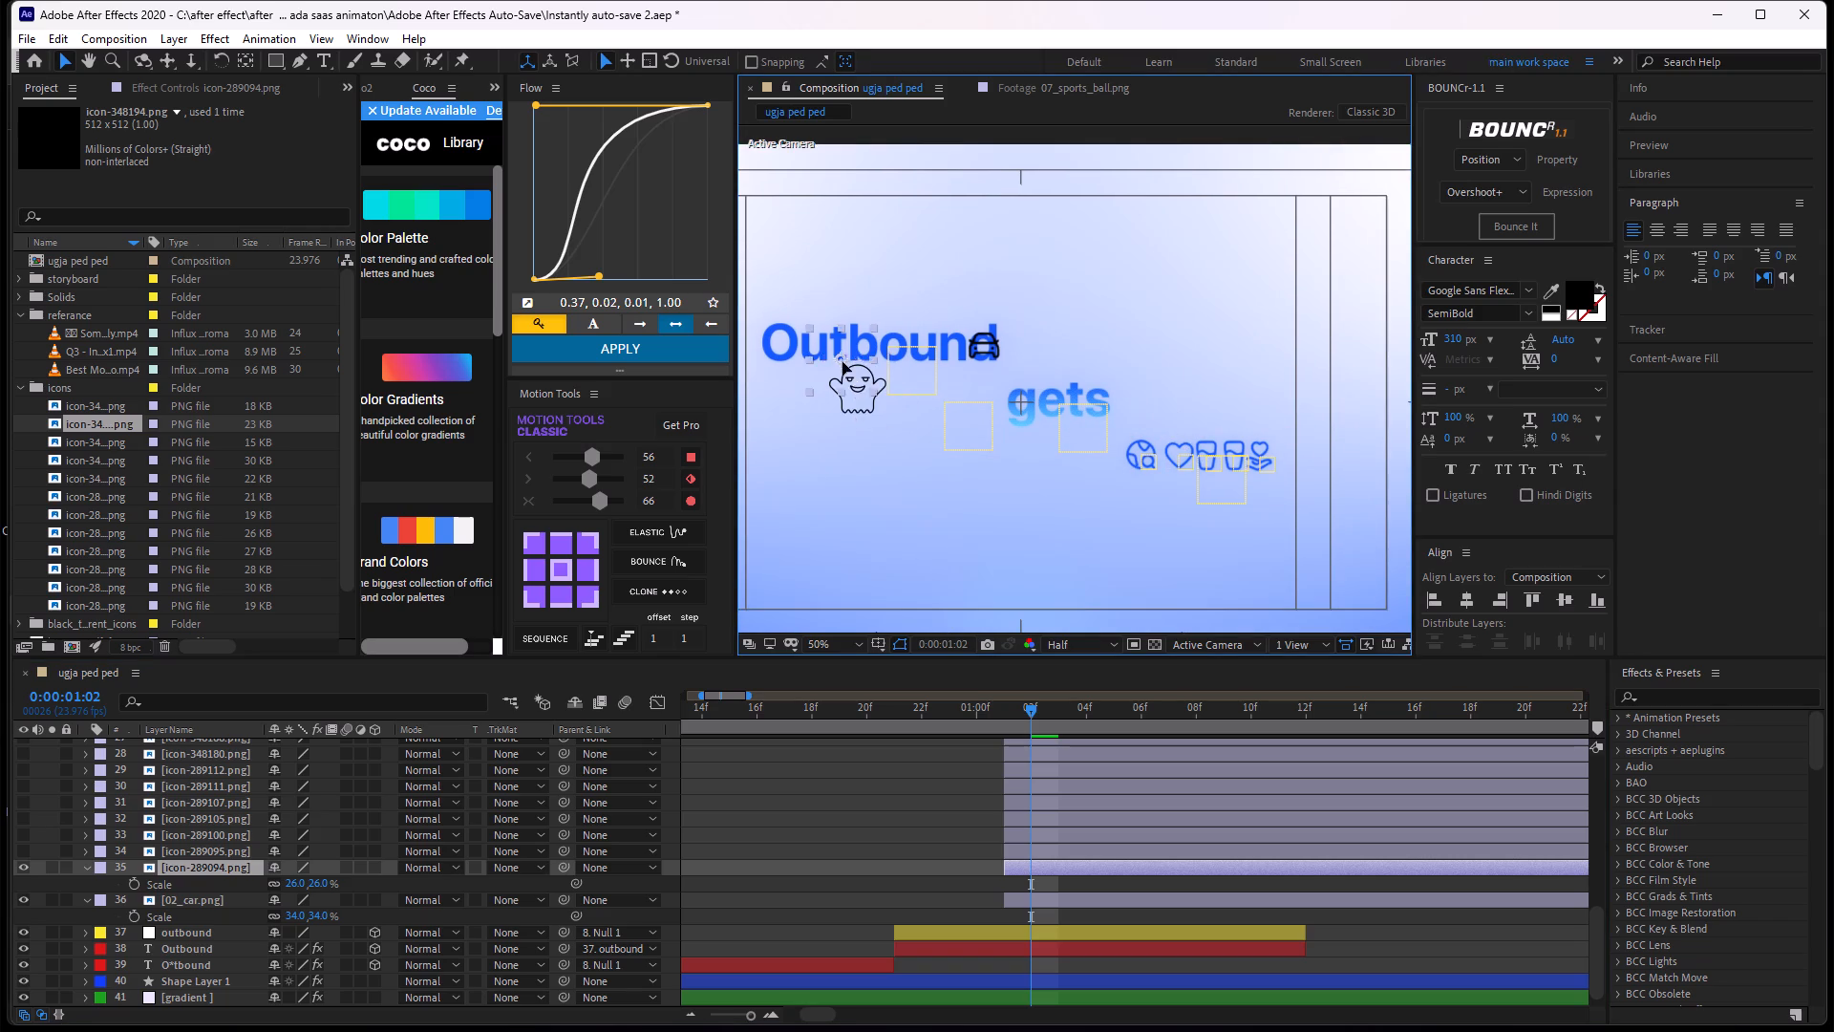
{"action": "left_click_drag", "start_coordinate": [842, 362], "coordinate": [842, 361]}
{"action": "scroll", "coordinate": [860, 355], "scroll_direction": "up", "scroll_amount": 1}
{"action": "middle_click_drag", "start_coordinate": [863, 358], "coordinate": [1278, 460]}
{"action": "left_click_drag", "start_coordinate": [1005, 448], "coordinate": [918, 441]}
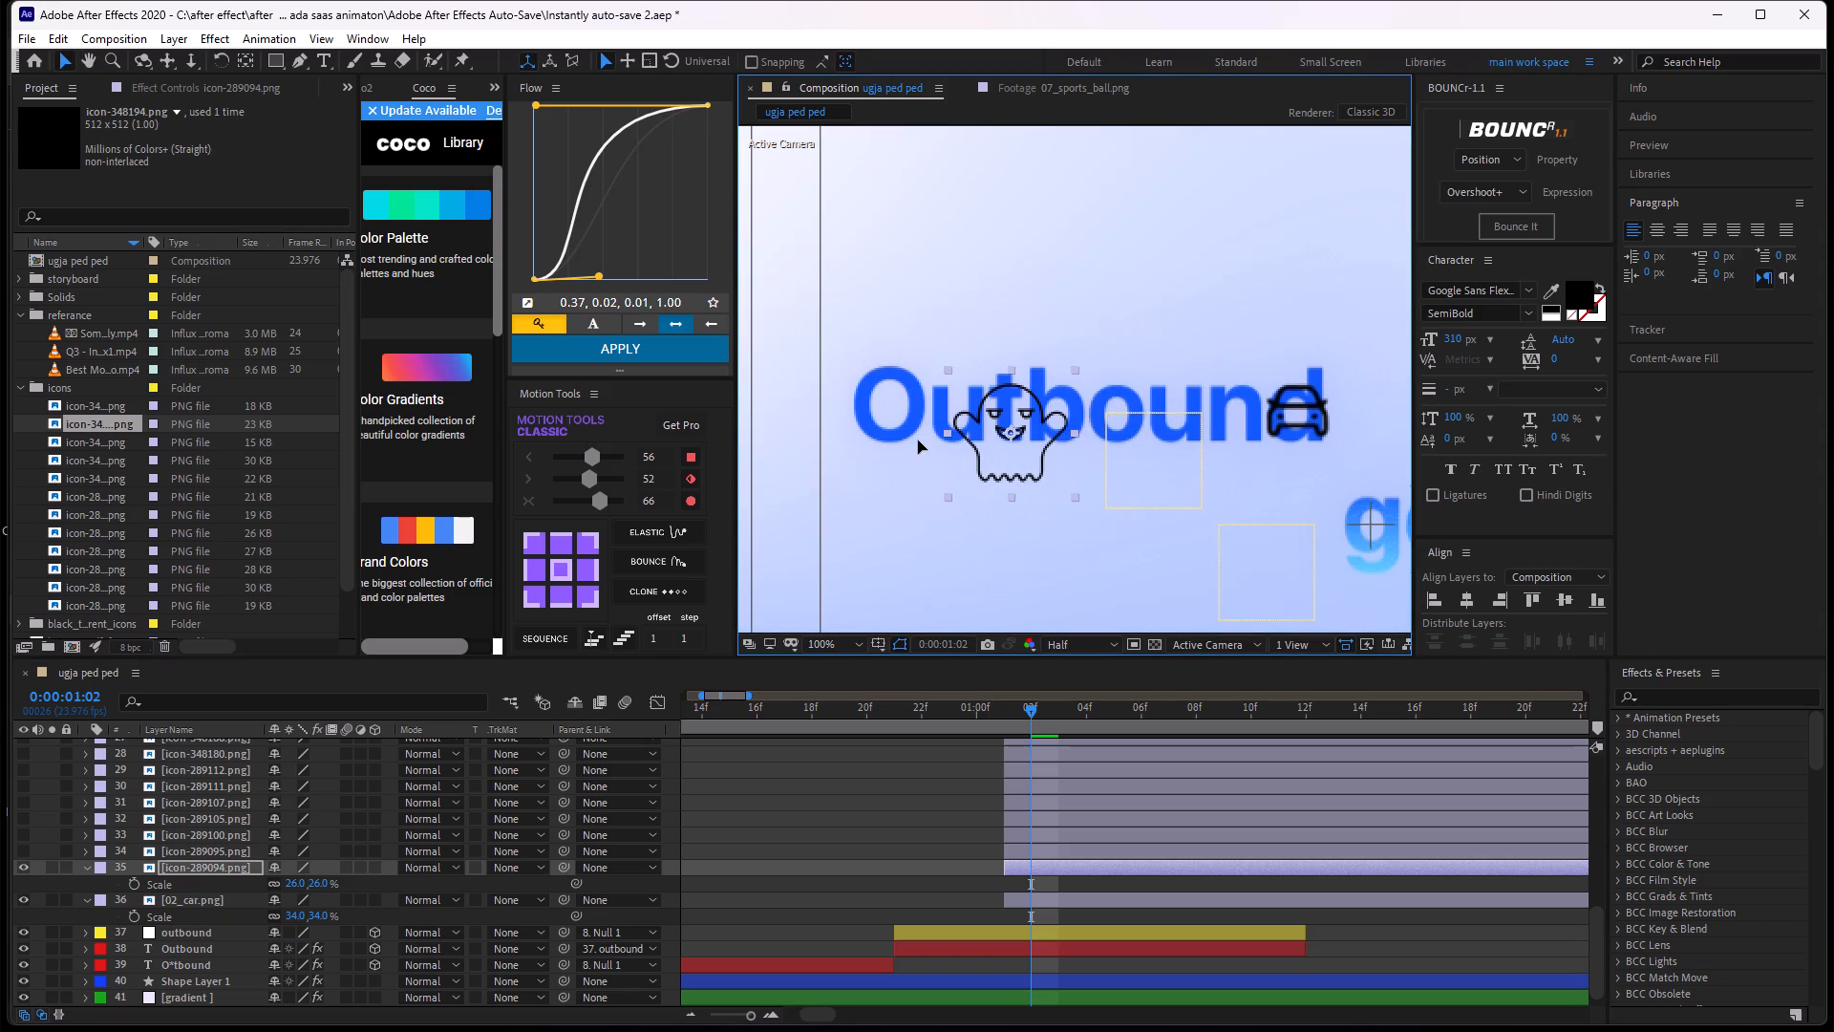
{"action": "left_click_drag", "start_coordinate": [918, 441], "coordinate": [886, 416]}
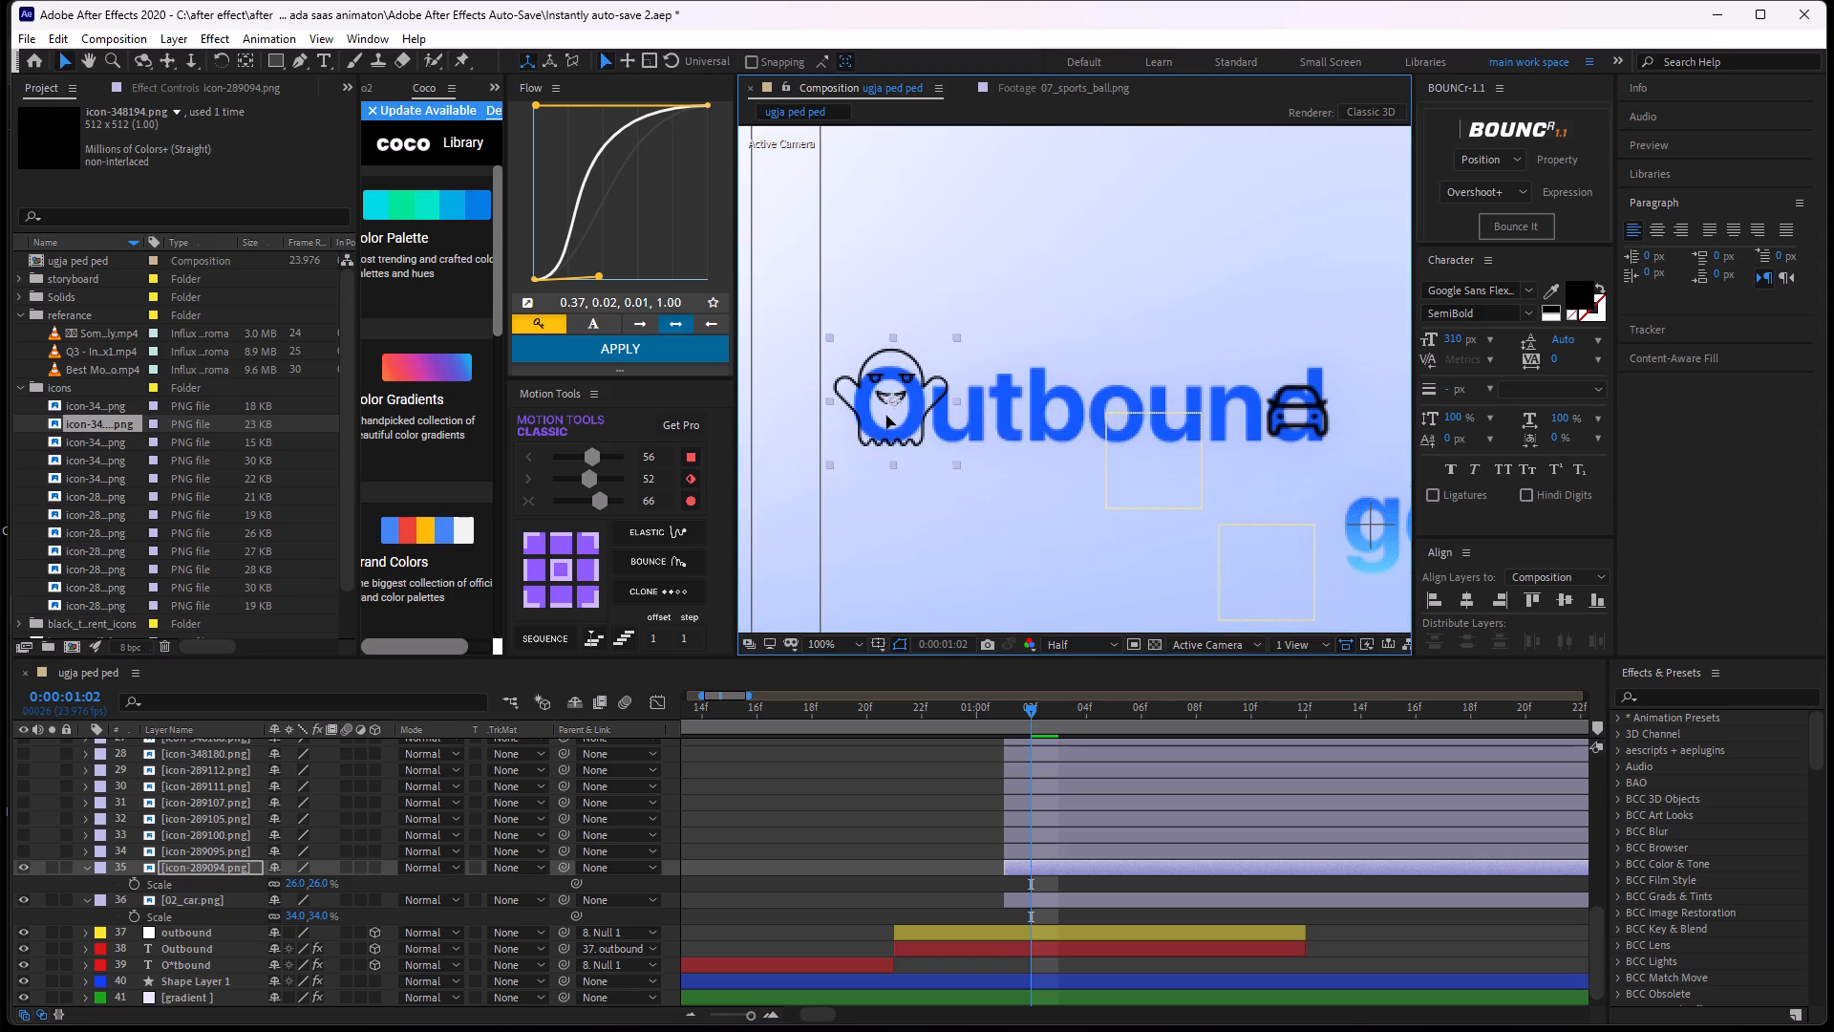
{"action": "left_click_drag", "start_coordinate": [886, 416], "coordinate": [1096, 423]}
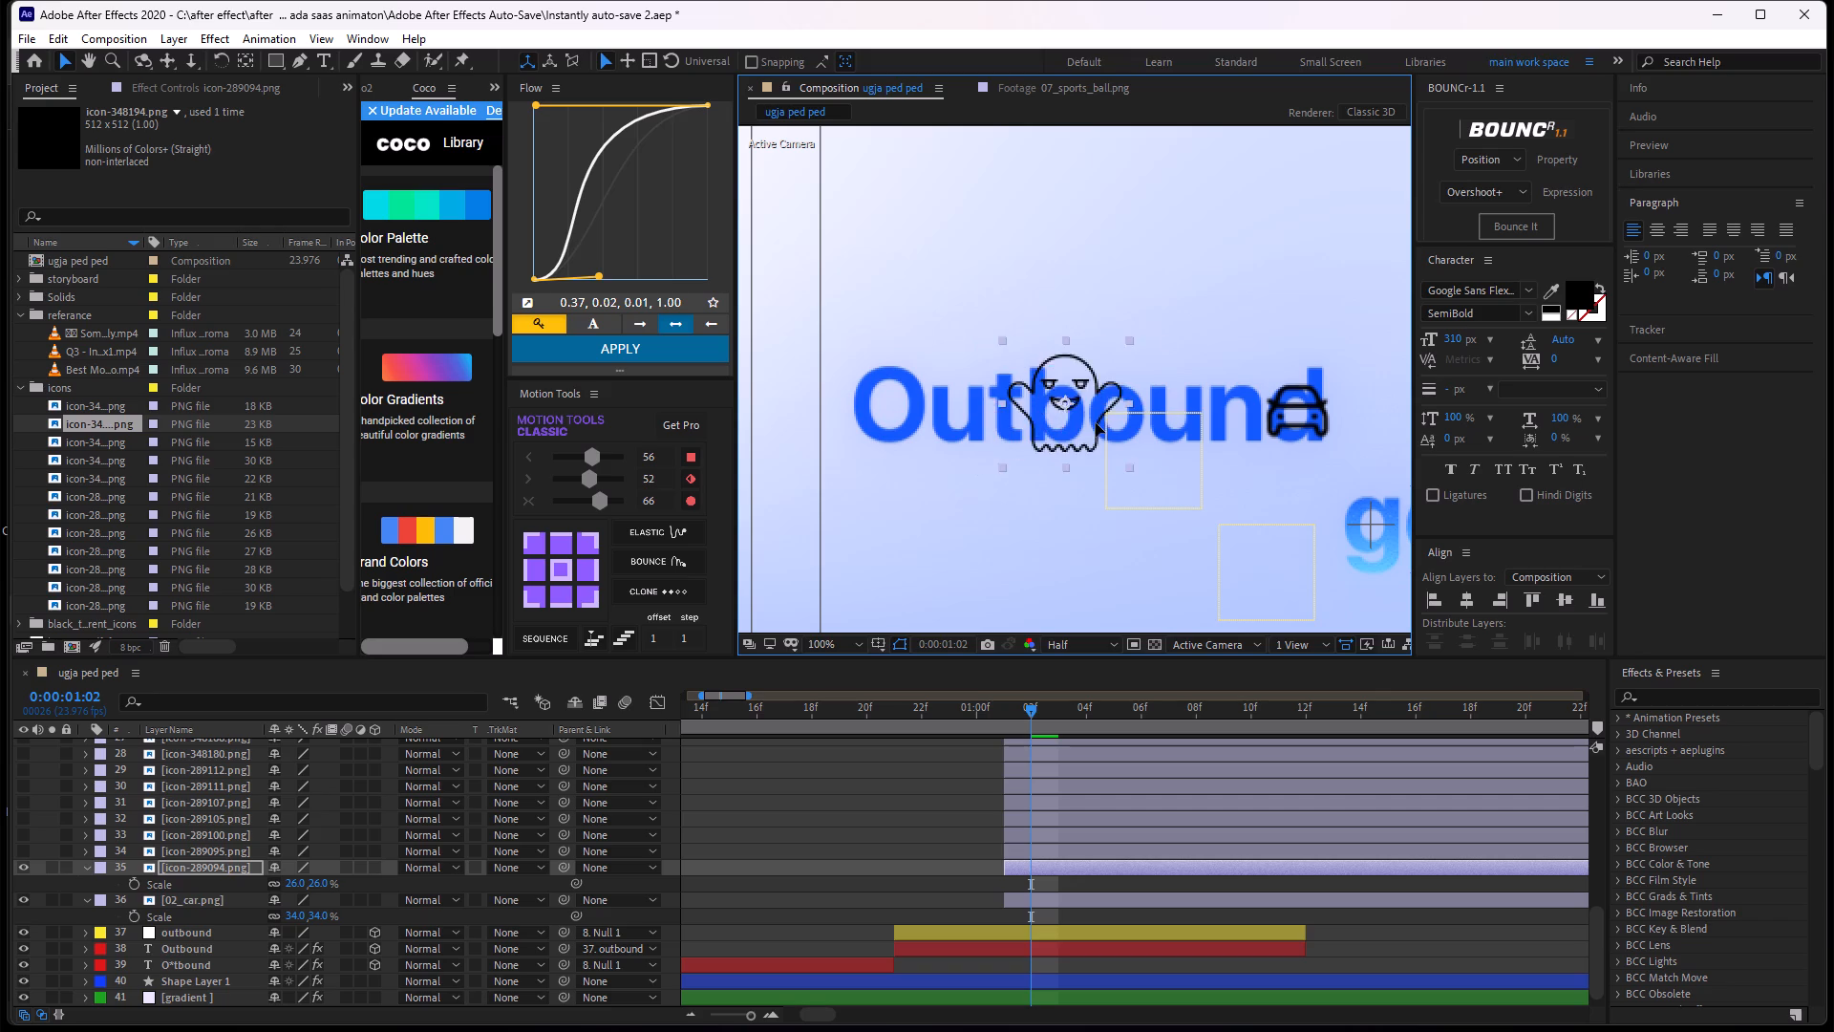
{"action": "left_click_drag", "start_coordinate": [1096, 423], "coordinate": [918, 407]}
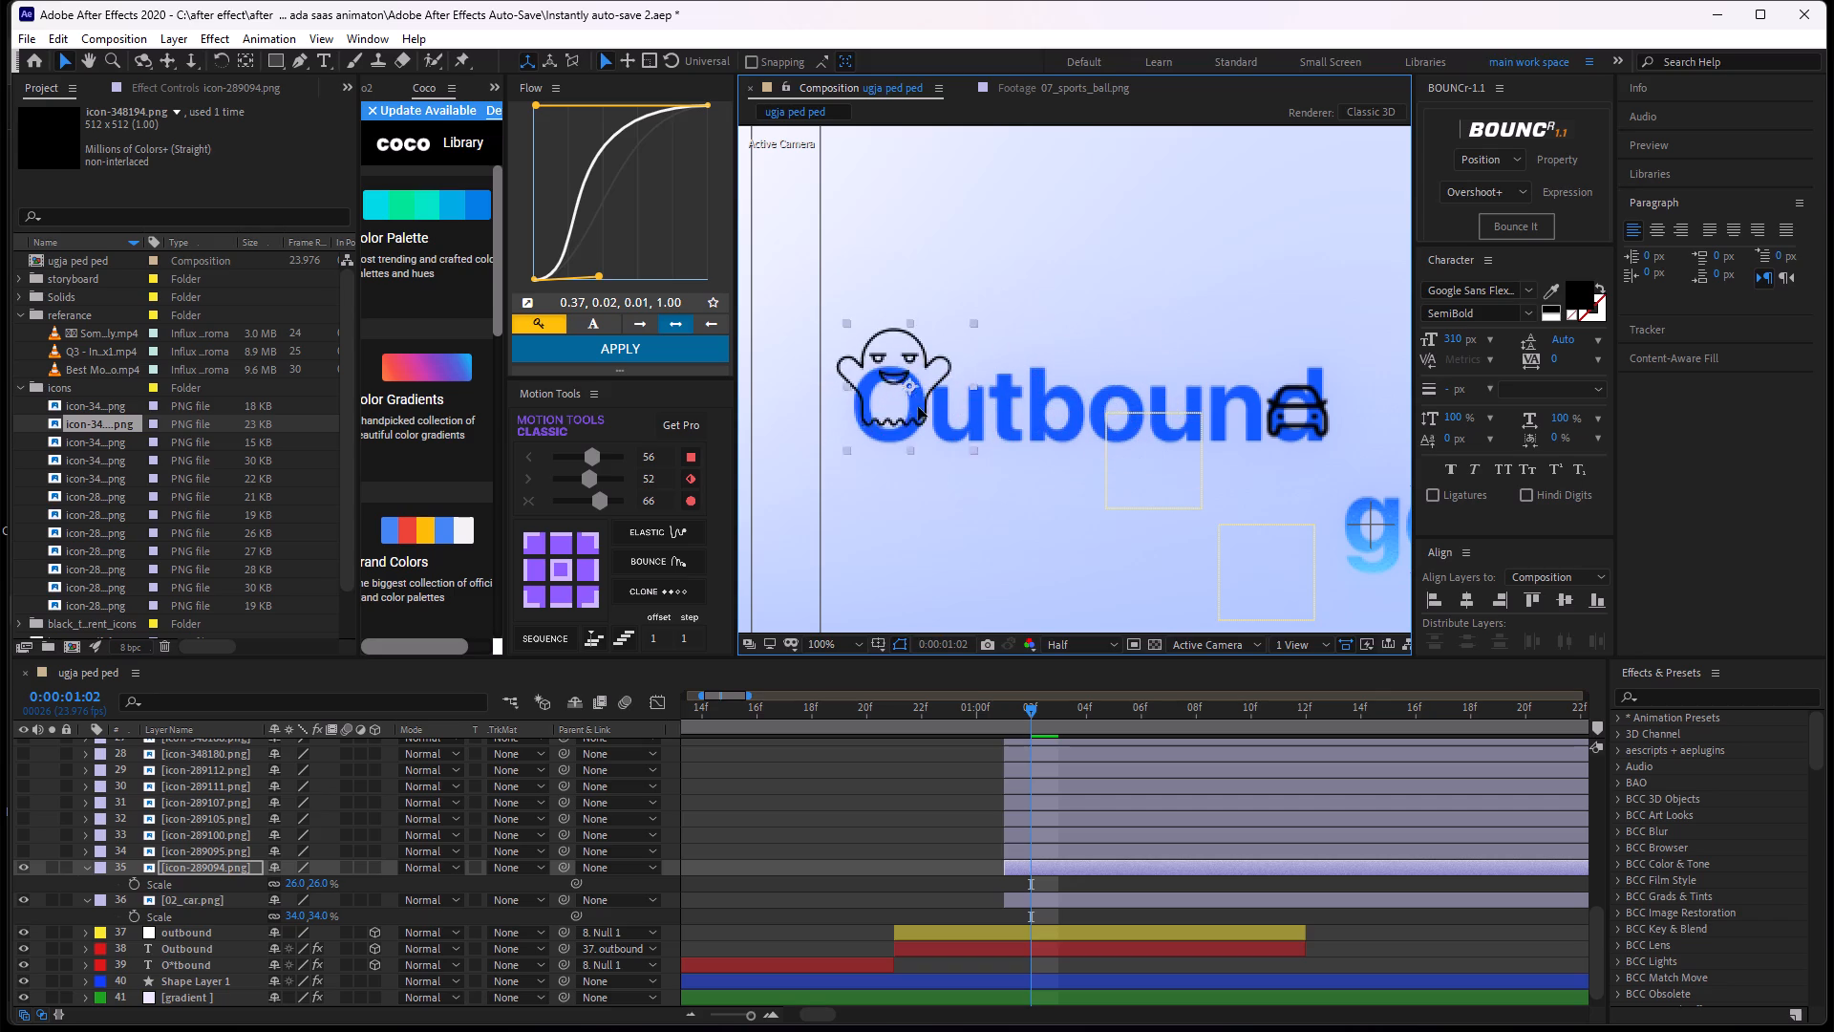
{"action": "left_click_drag", "start_coordinate": [918, 407], "coordinate": [883, 416]}
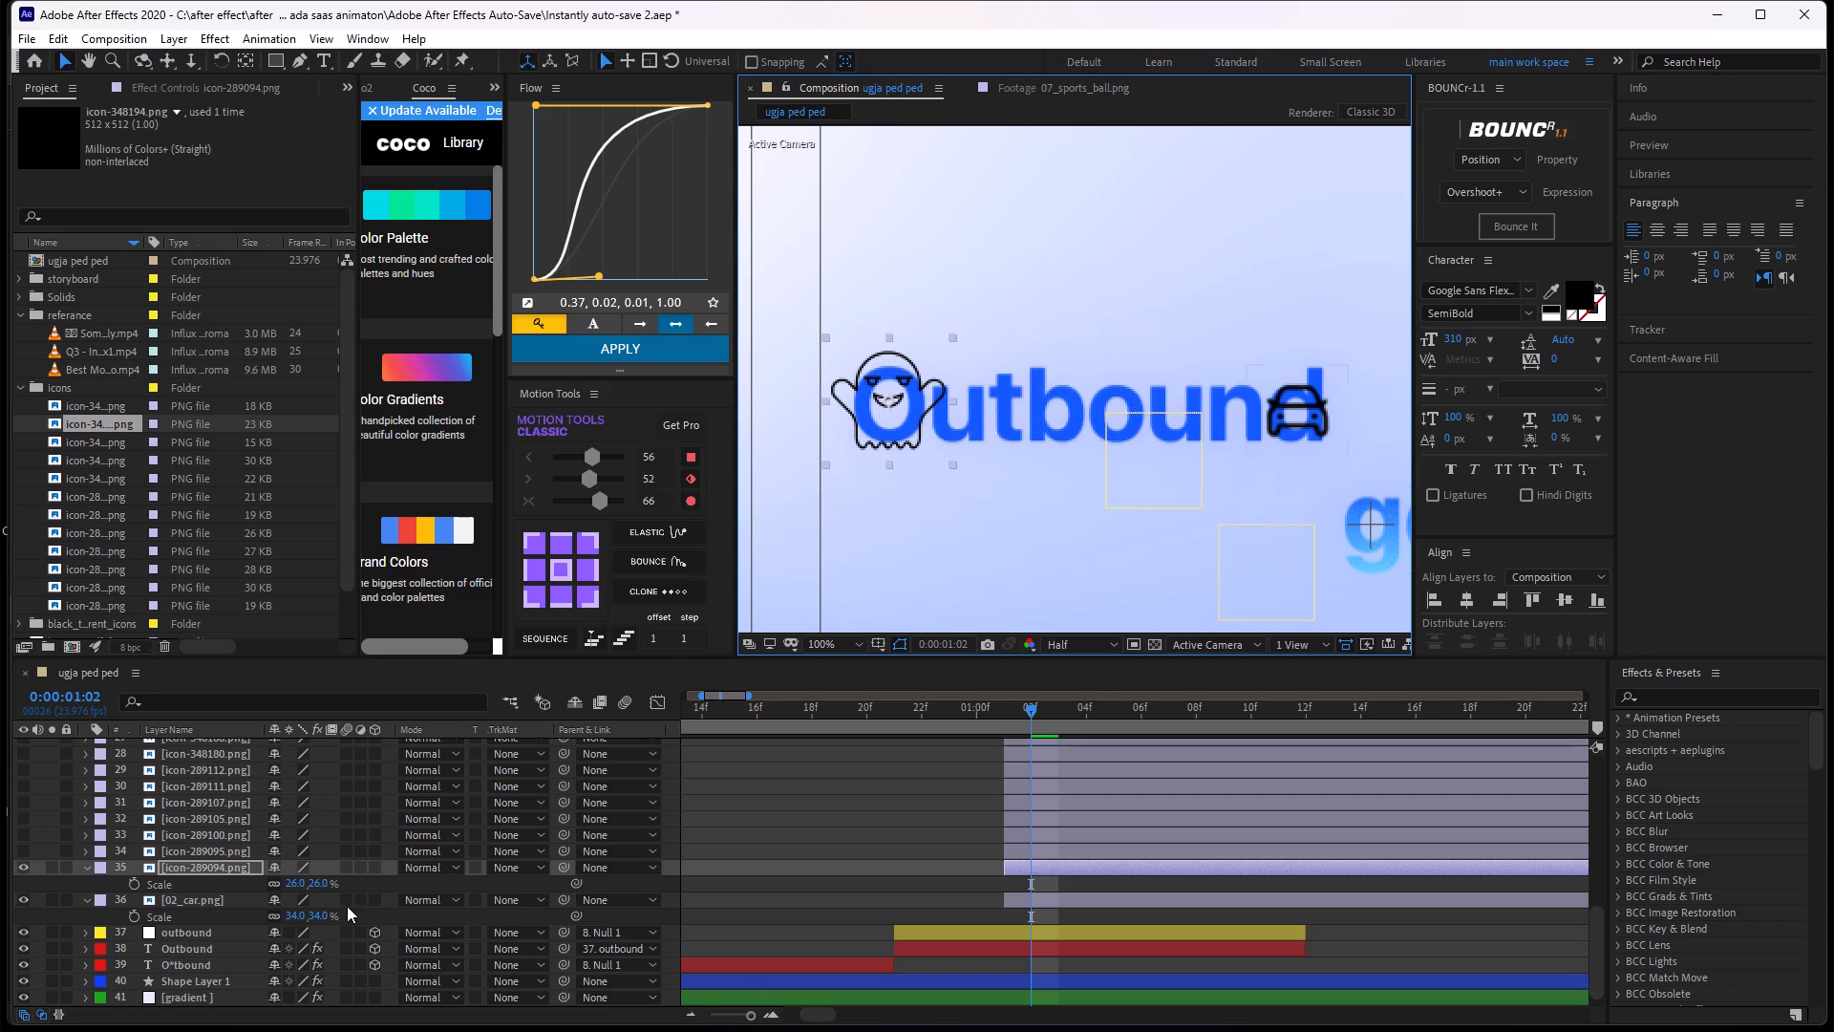
Scale icon-289094.png to 18% and reposition the ghost so it sits over the capital O.
{"action": "left_click", "coordinate": [326, 885]}
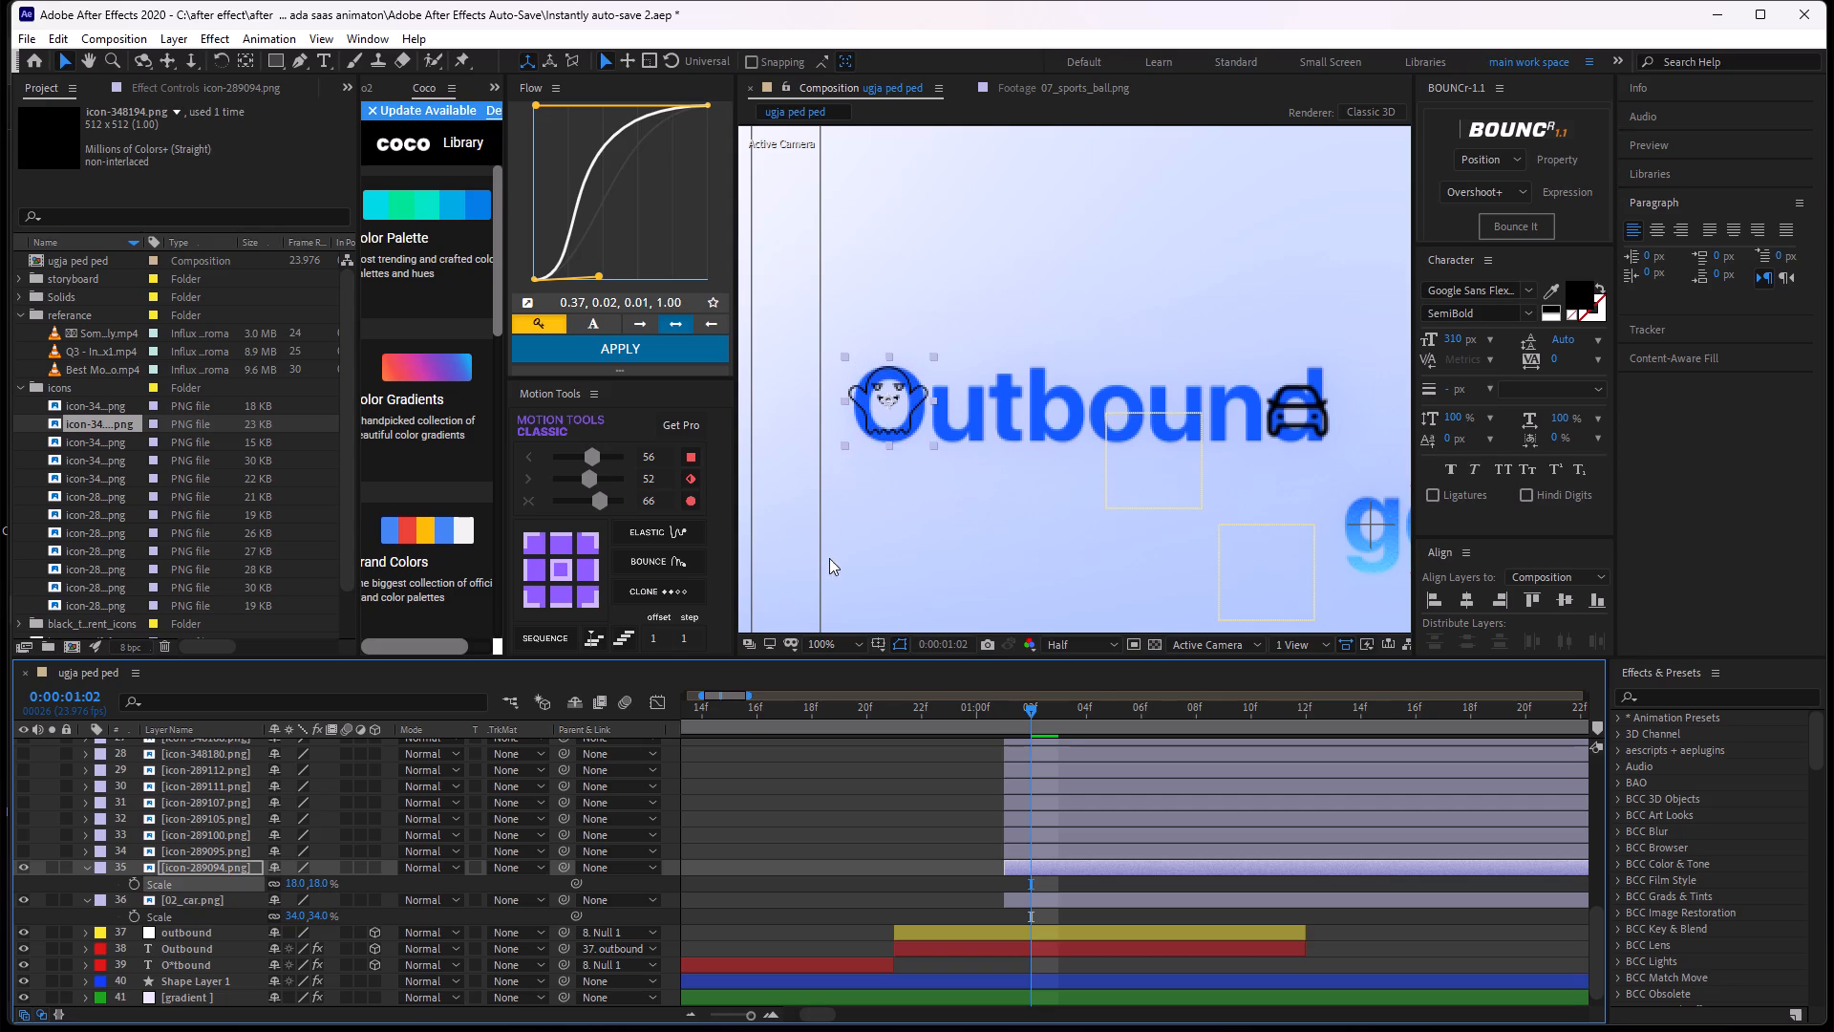
{"action": "scroll", "coordinate": [998, 429], "scroll_direction": "up", "scroll_amount": 1}
{"action": "middle_click_drag", "start_coordinate": [999, 429], "coordinate": [1120, 447]}
{"action": "scroll", "coordinate": [1120, 447], "scroll_direction": "down", "scroll_amount": 1}
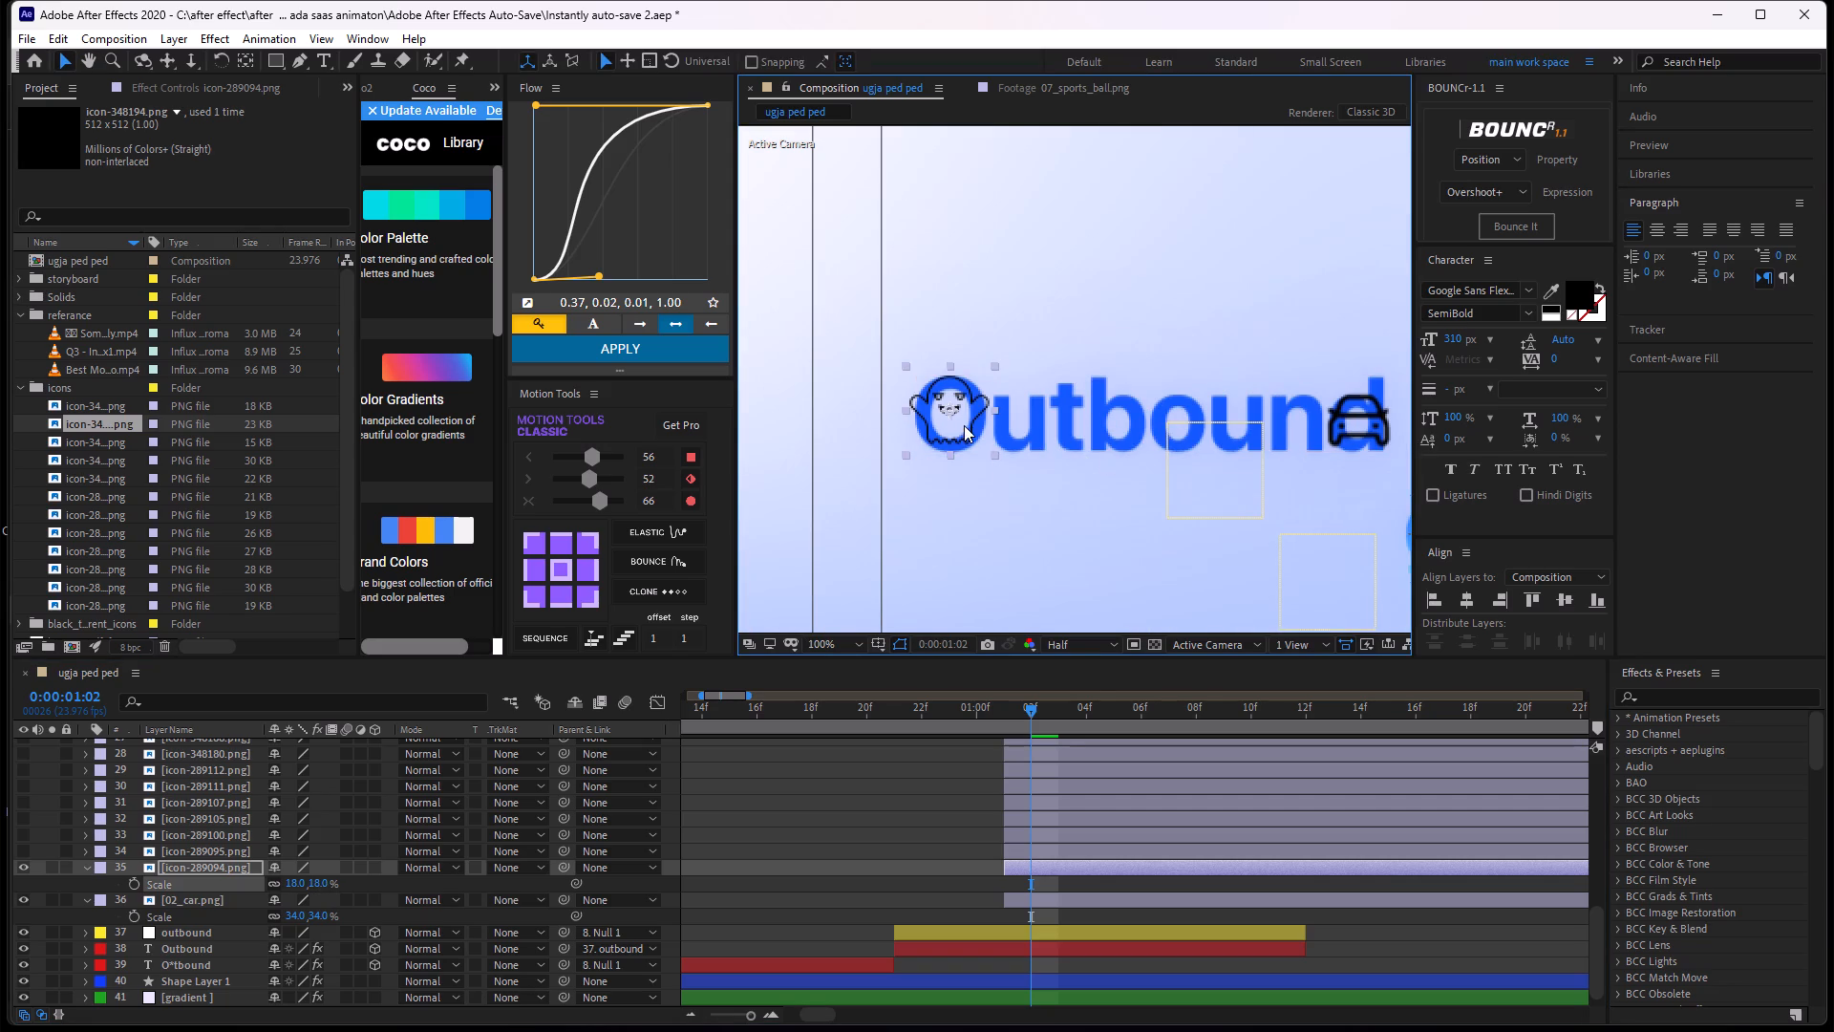
{"action": "left_click_drag", "start_coordinate": [964, 425], "coordinate": [966, 438]}
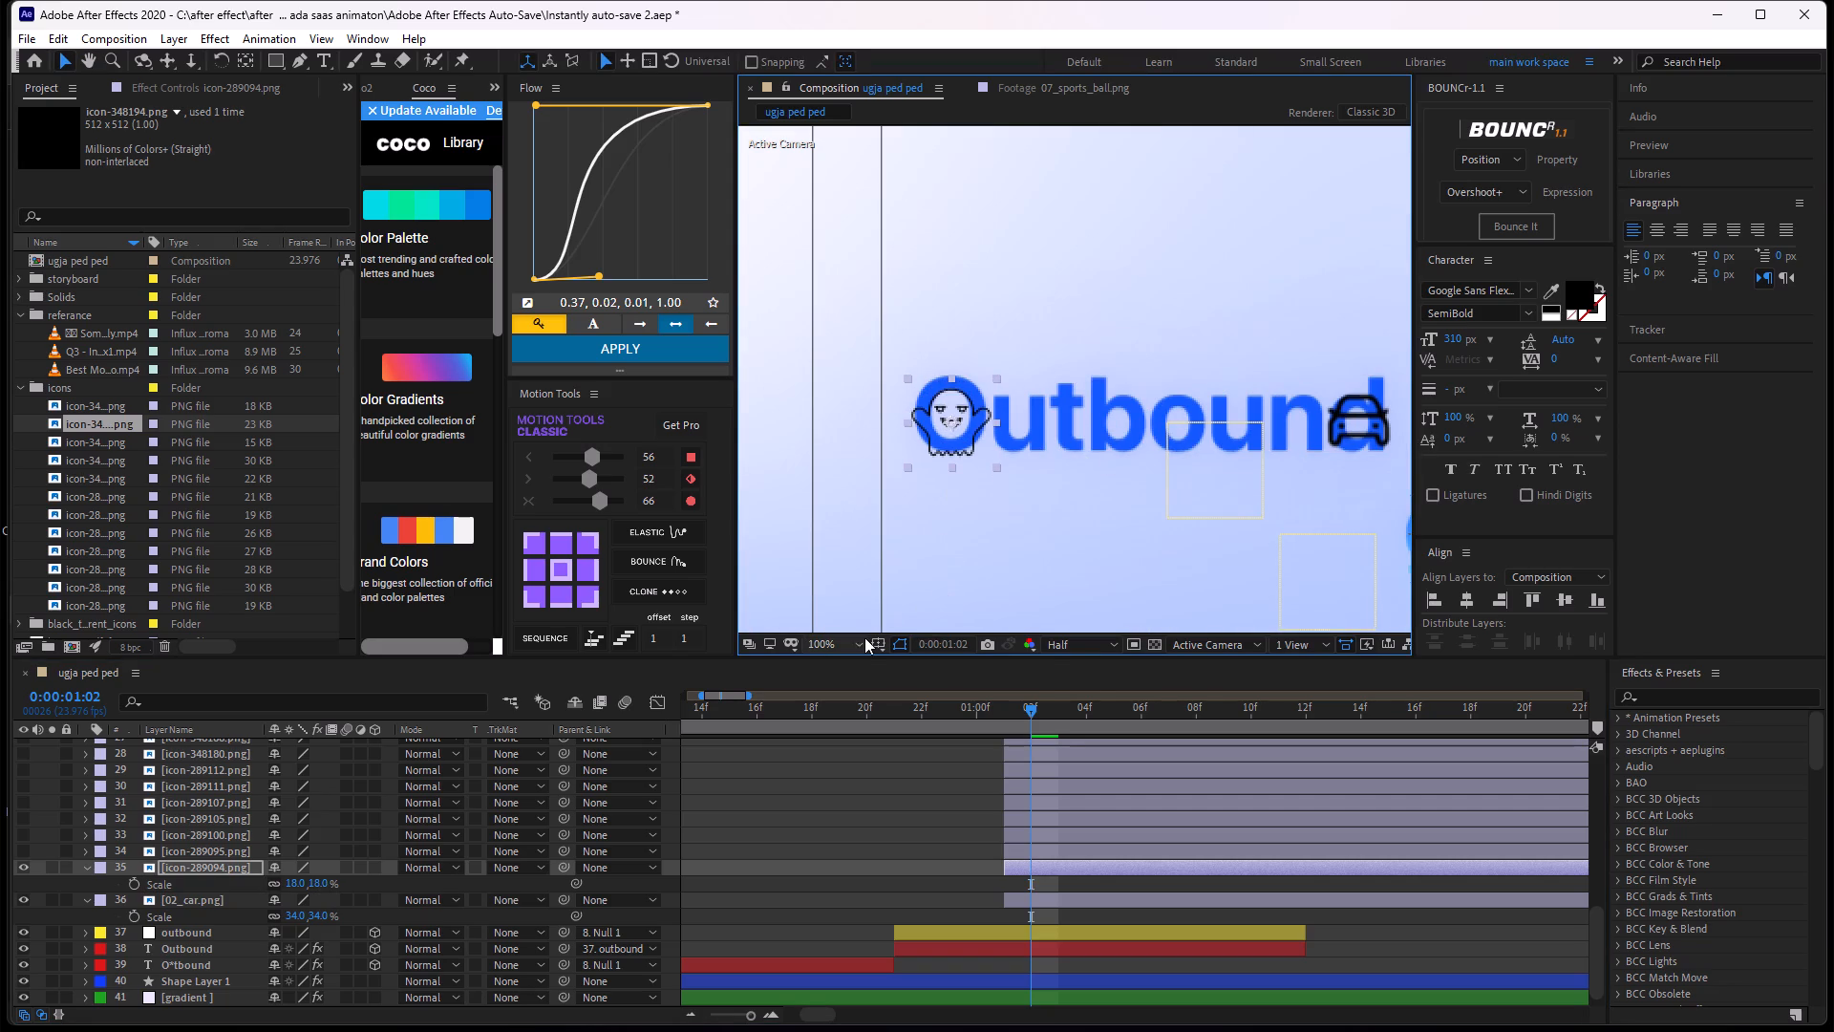
Show the rulers and place a horizontal guide along the baseline of Outbound, aligning it at frame 0:00:01:01.
{"action": "left_click", "coordinate": [872, 647]}
{"action": "left_click", "coordinate": [936, 756]}
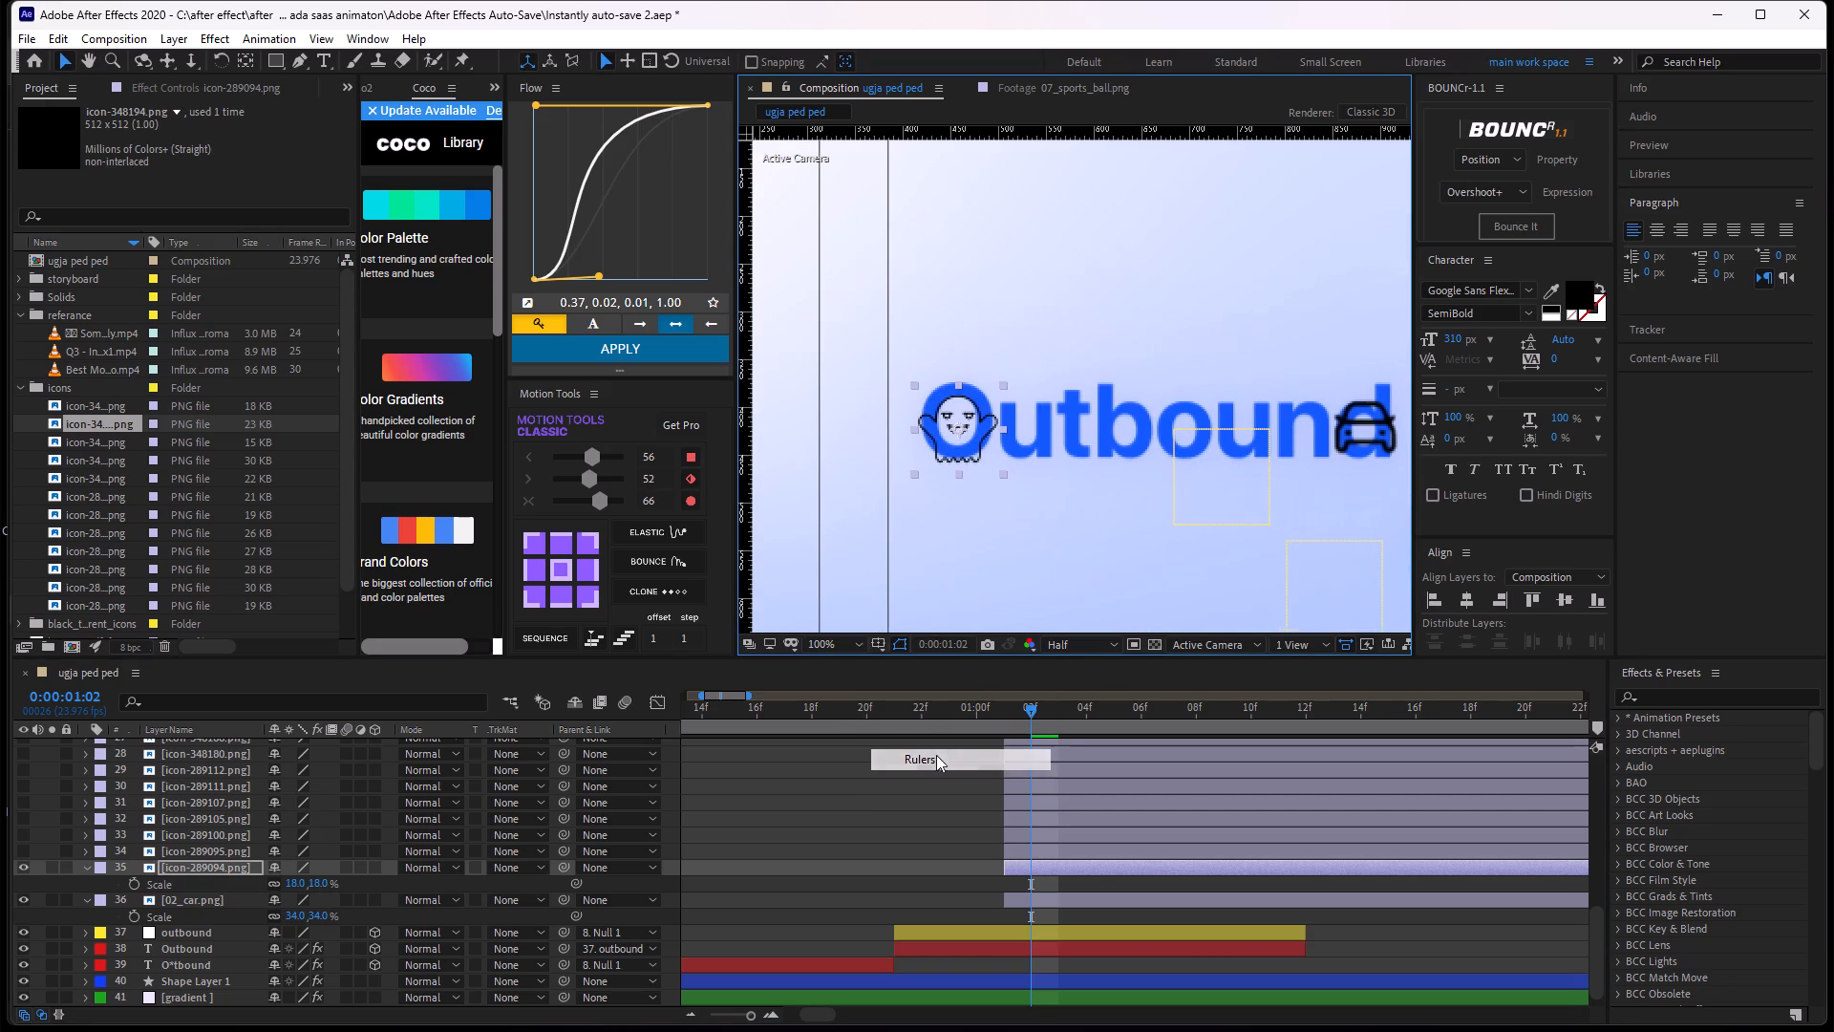
{"action": "left_click_drag", "start_coordinate": [994, 136], "coordinate": [940, 479]}
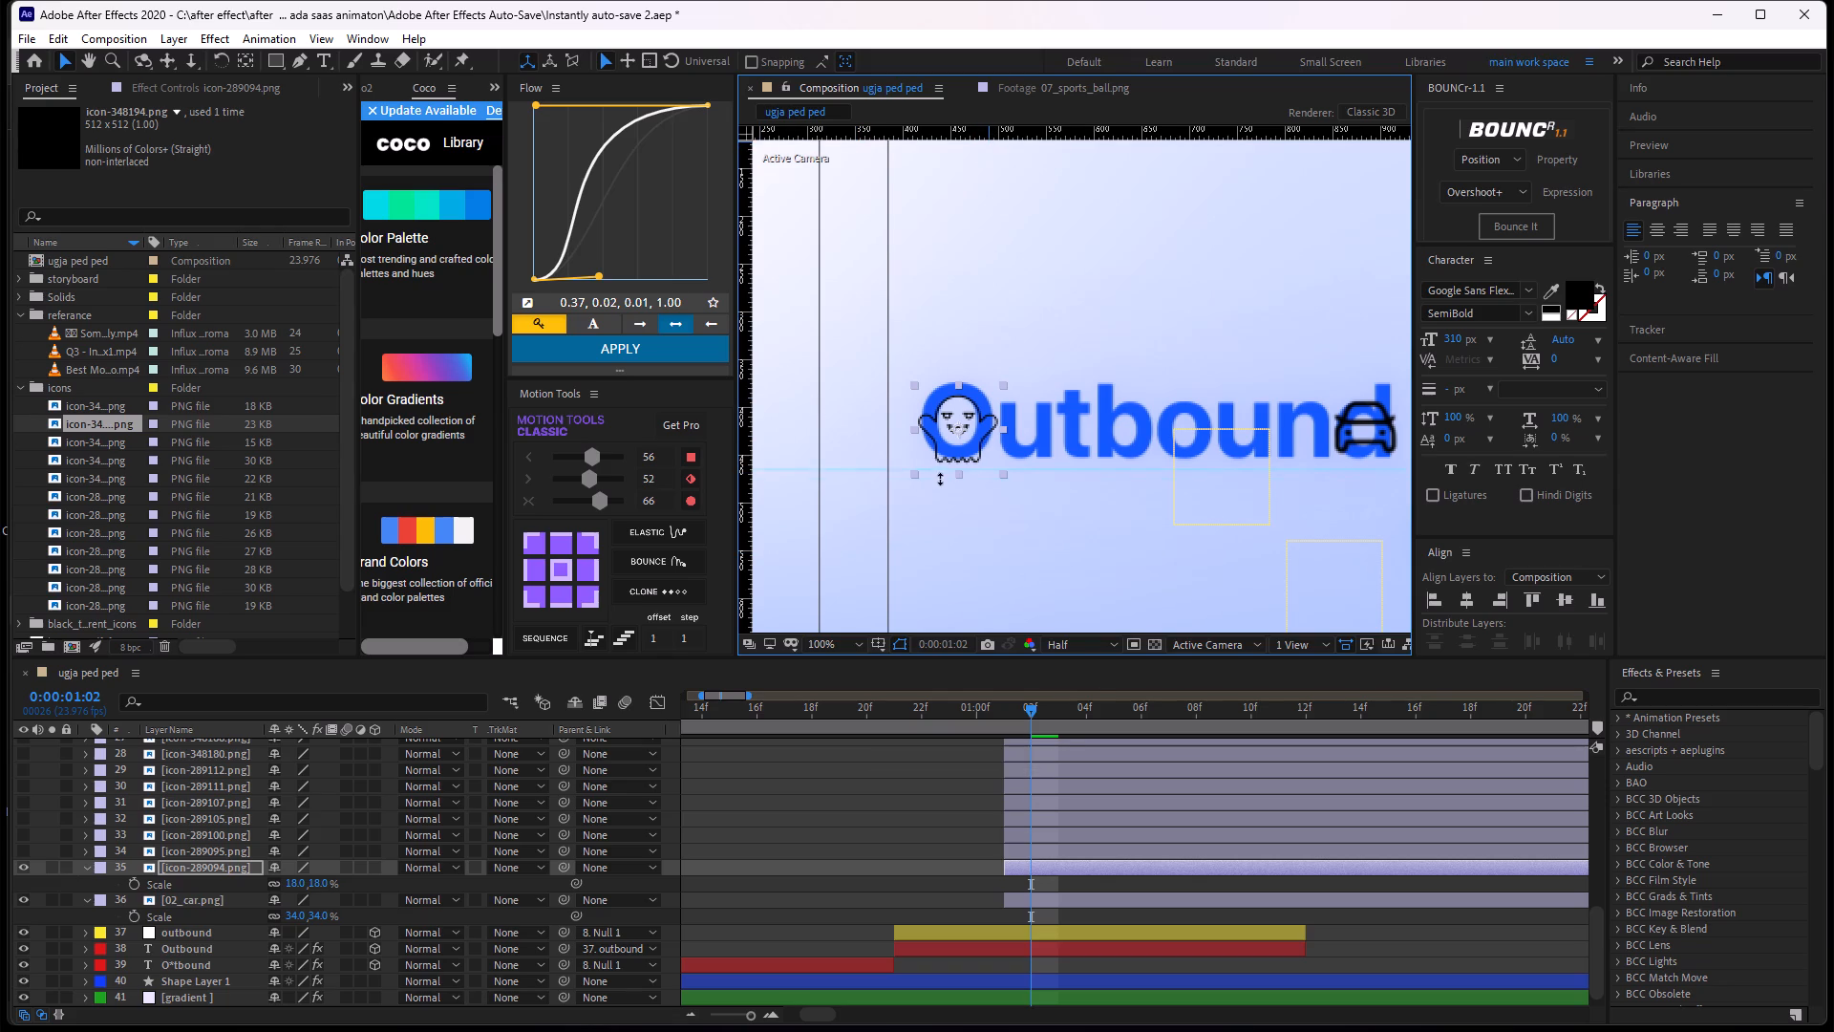
{"action": "left_click_drag", "start_coordinate": [940, 479], "coordinate": [970, 462]}
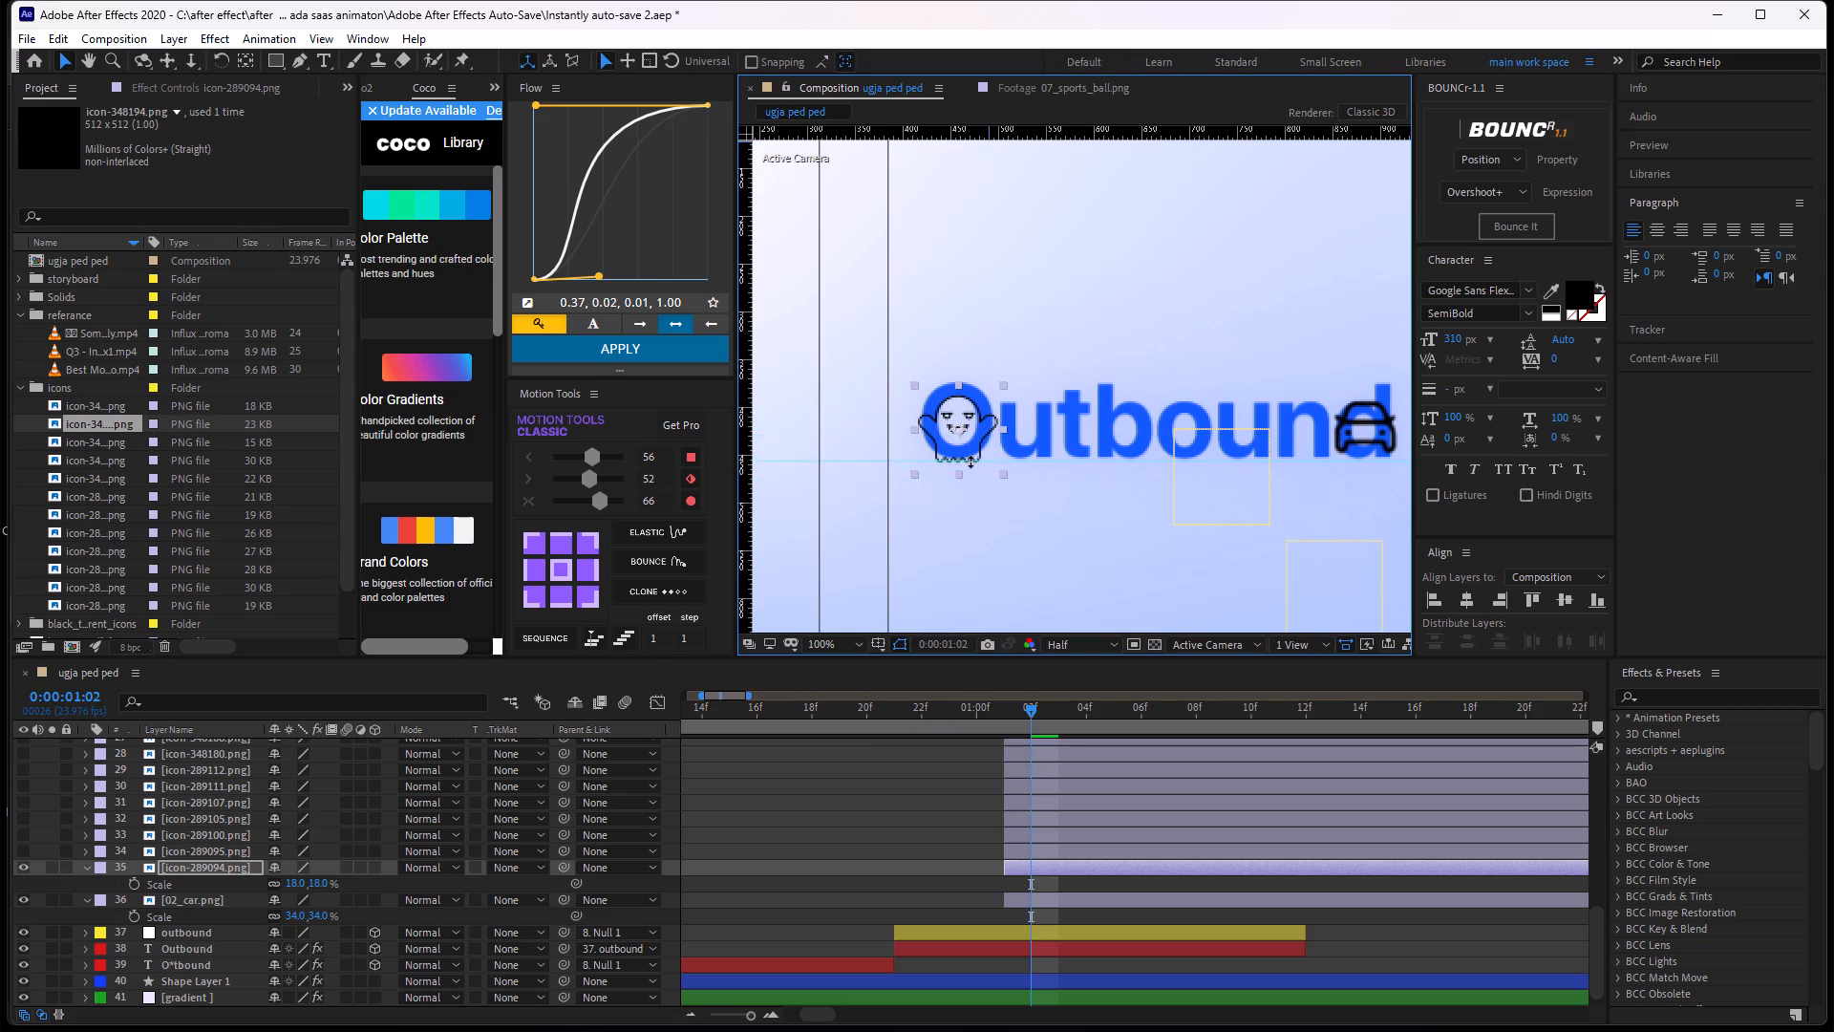
{"action": "left_click_drag", "start_coordinate": [970, 462], "coordinate": [979, 490]}
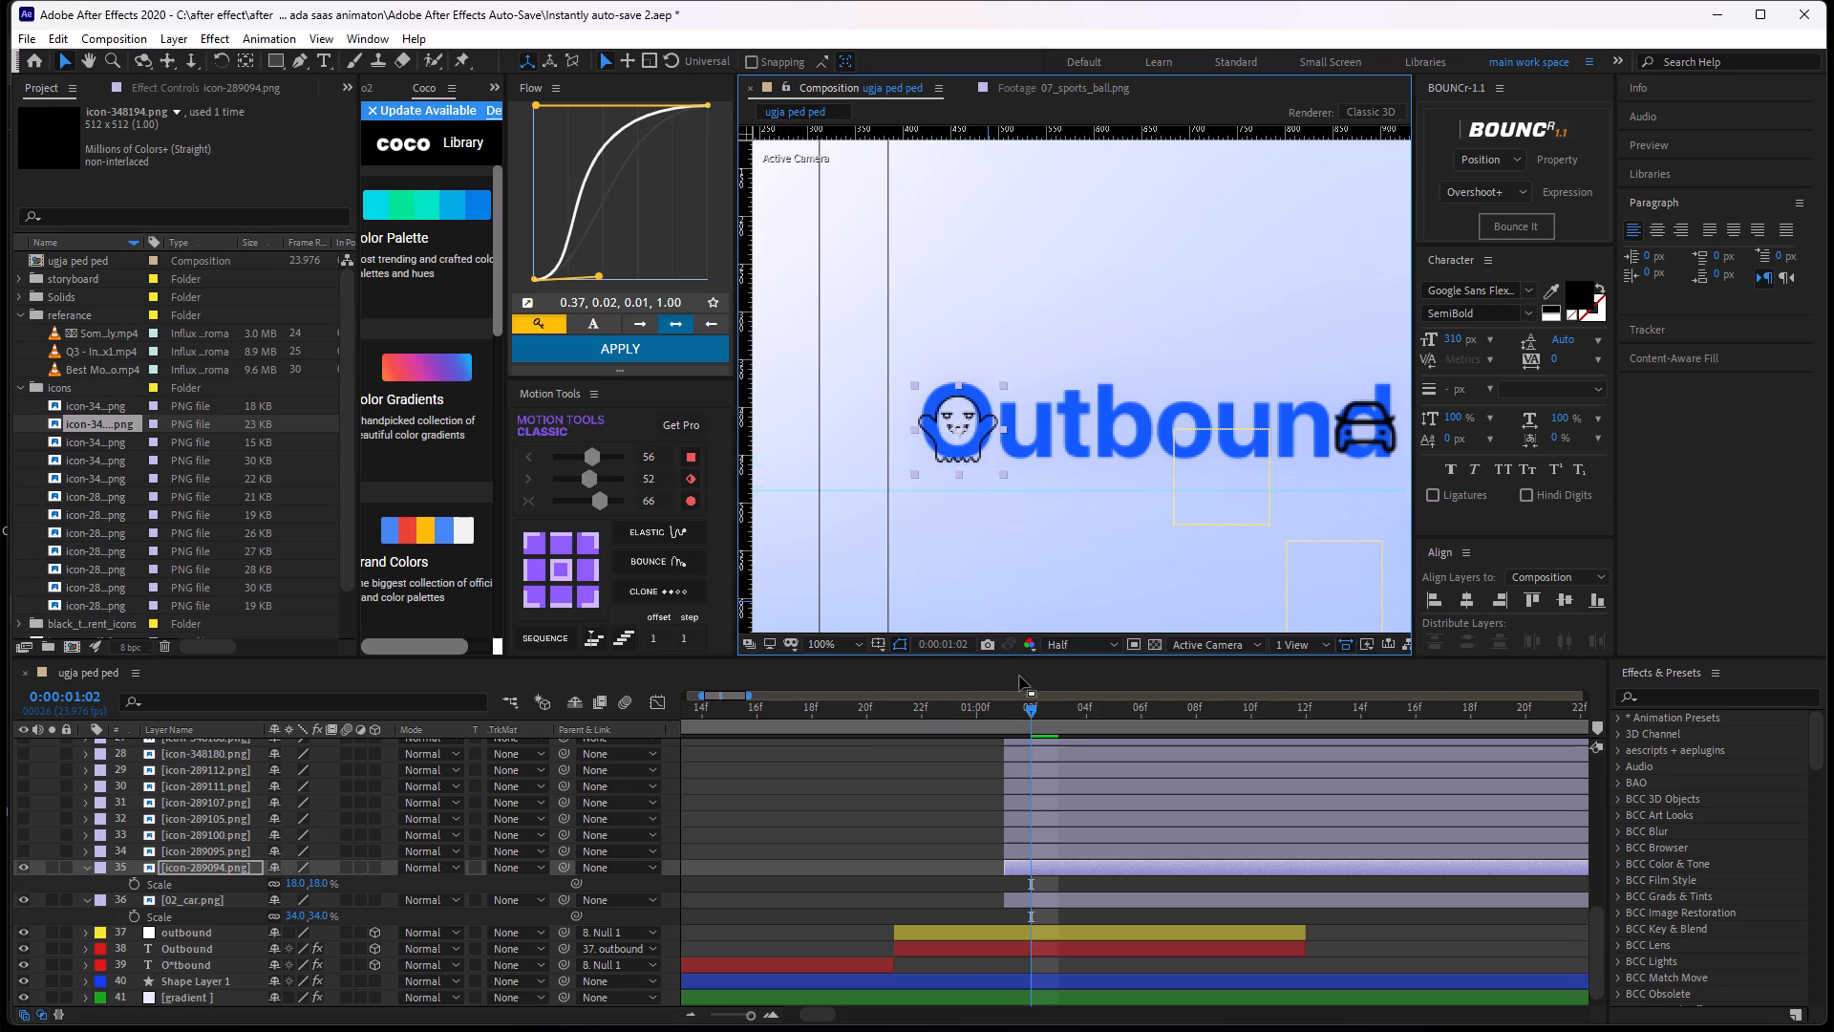
{"action": "left_click_drag", "start_coordinate": [1028, 707], "coordinate": [998, 720]}
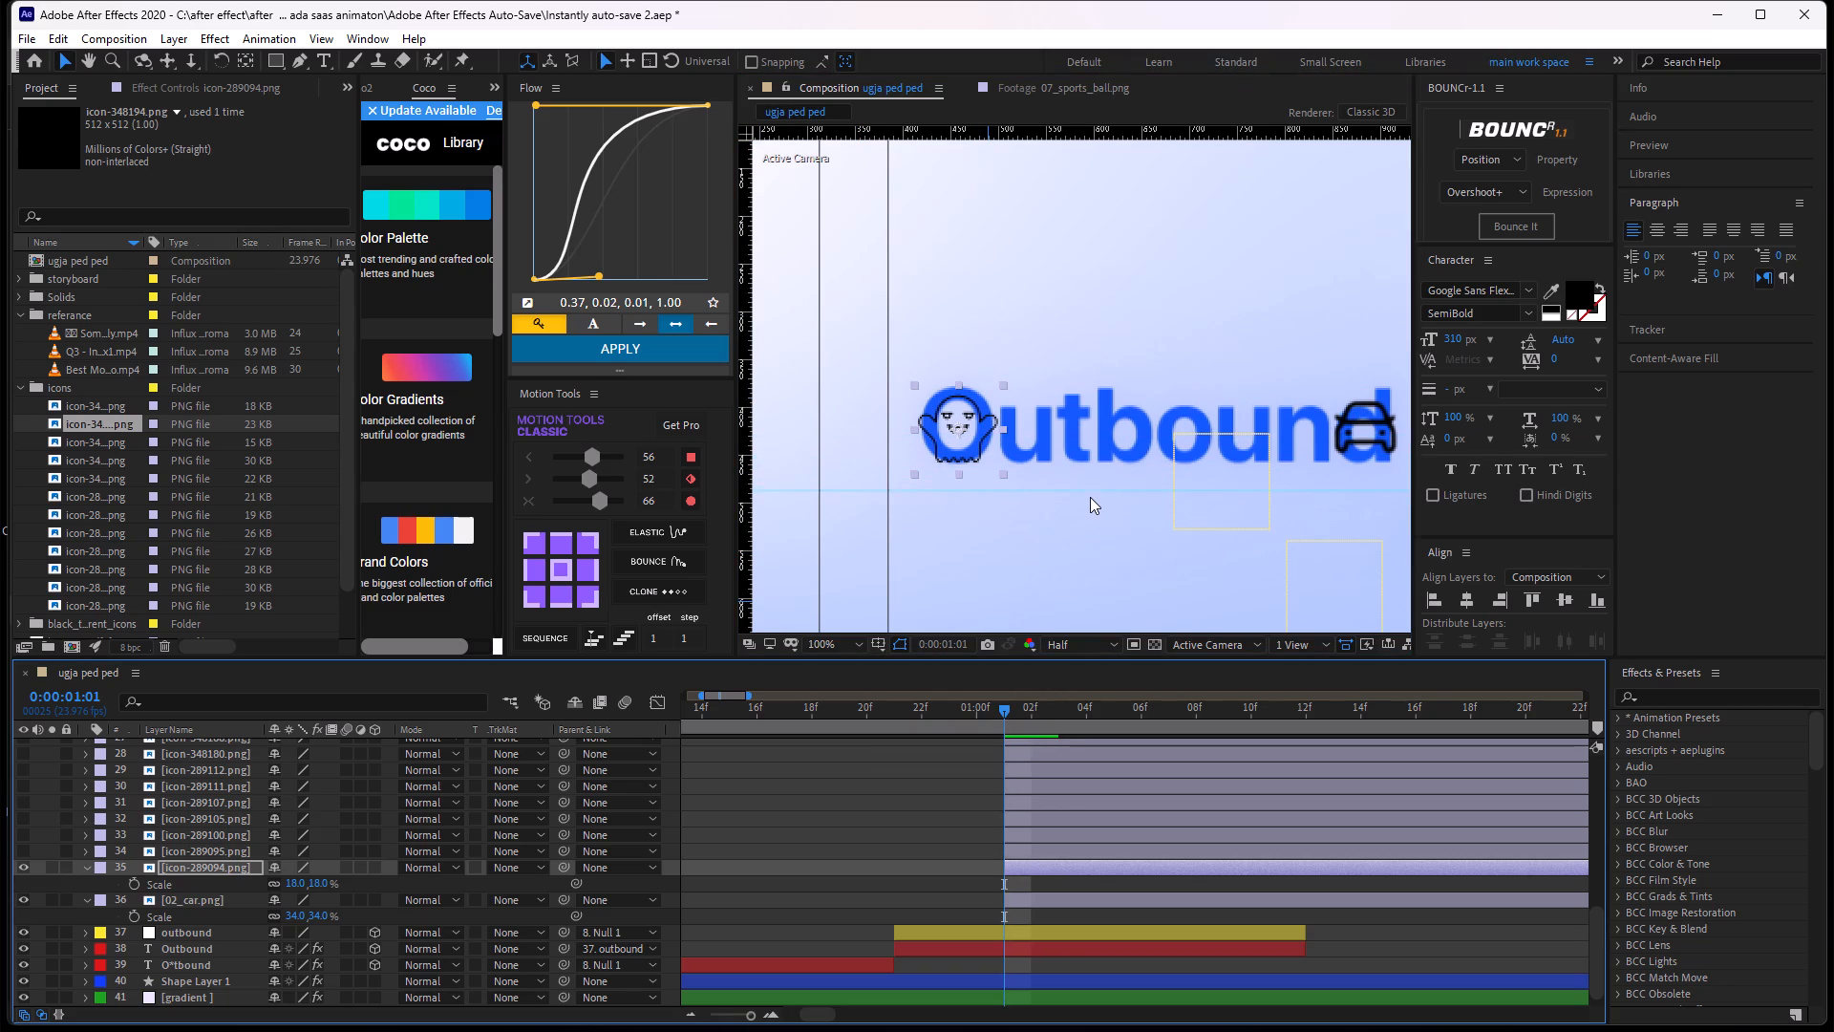
{"action": "left_click_drag", "start_coordinate": [1094, 490], "coordinate": [1098, 463]}
{"action": "scroll", "coordinate": [1085, 463], "scroll_direction": "up", "scroll_amount": 1}
{"action": "middle_click_drag", "start_coordinate": [1105, 473], "coordinate": [1148, 437]}
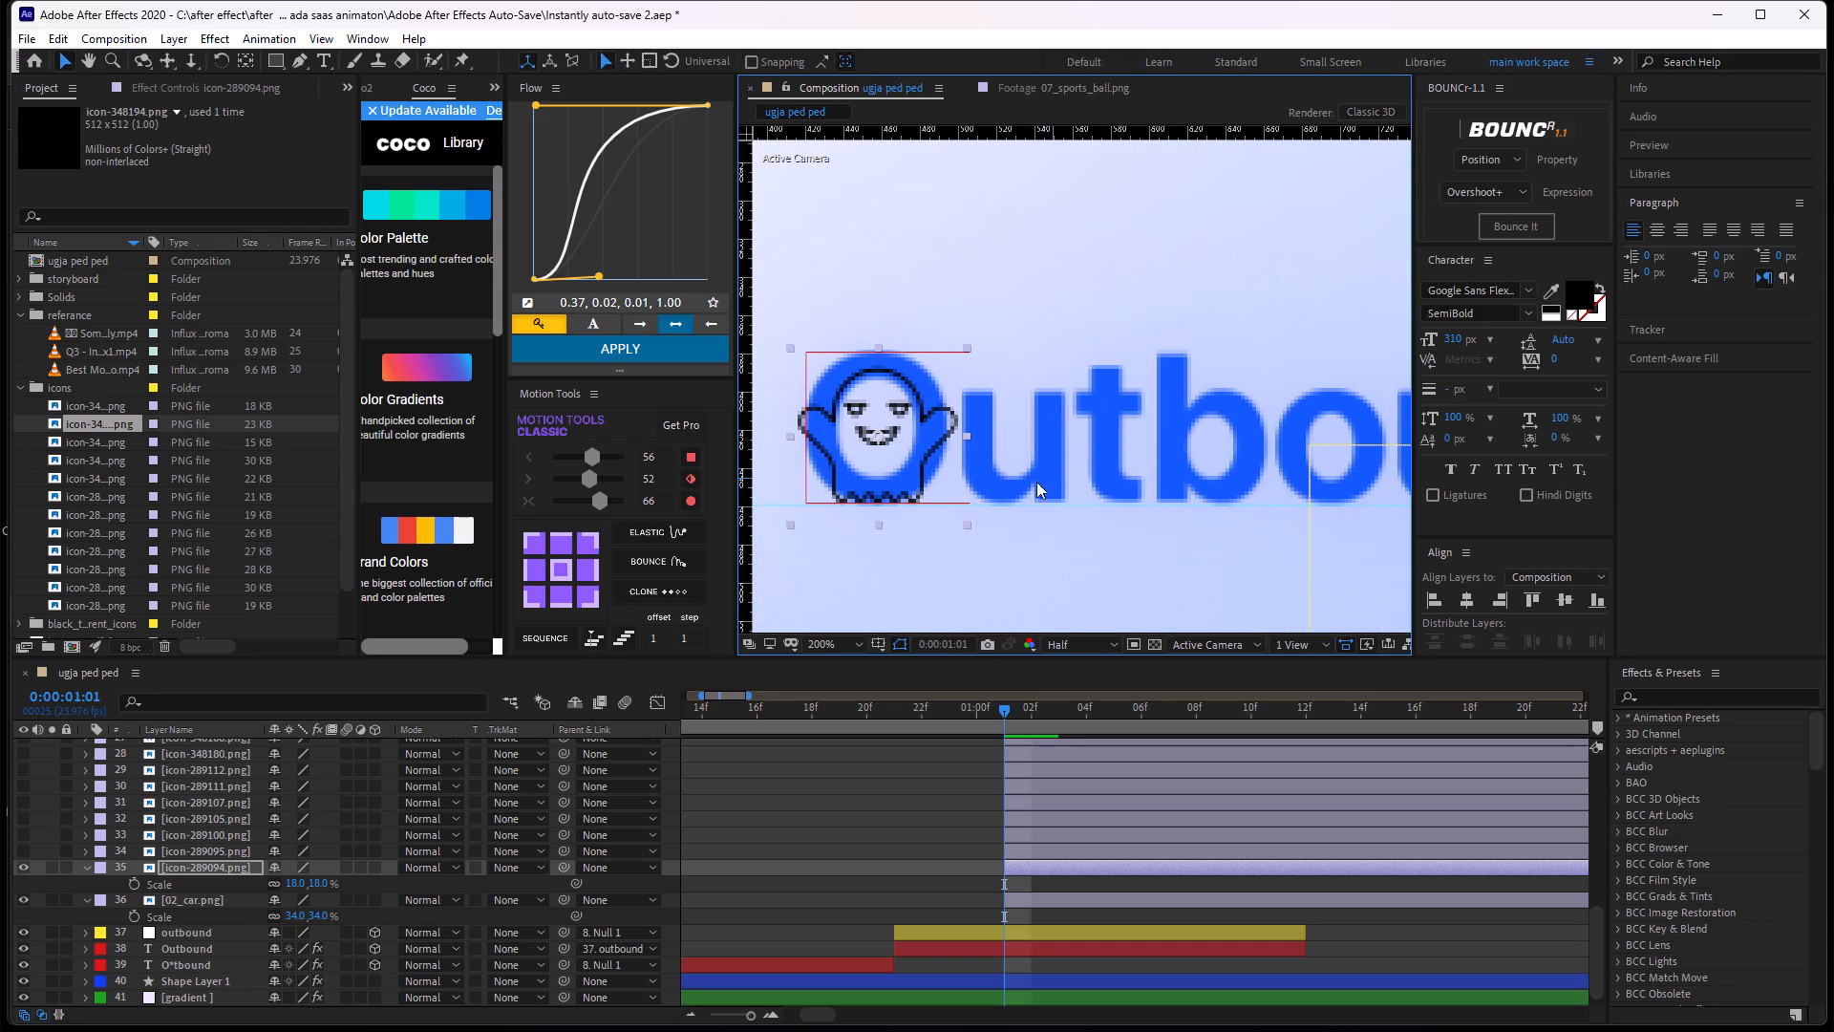
{"action": "middle_click_drag", "start_coordinate": [1039, 446], "coordinate": [979, 451]}
Make the icon-289095.png layer visible and move the pumpkin icon to the middle of the word Outbound.
{"action": "middle_click_drag", "start_coordinate": [1103, 881], "coordinate": [1025, 861]}
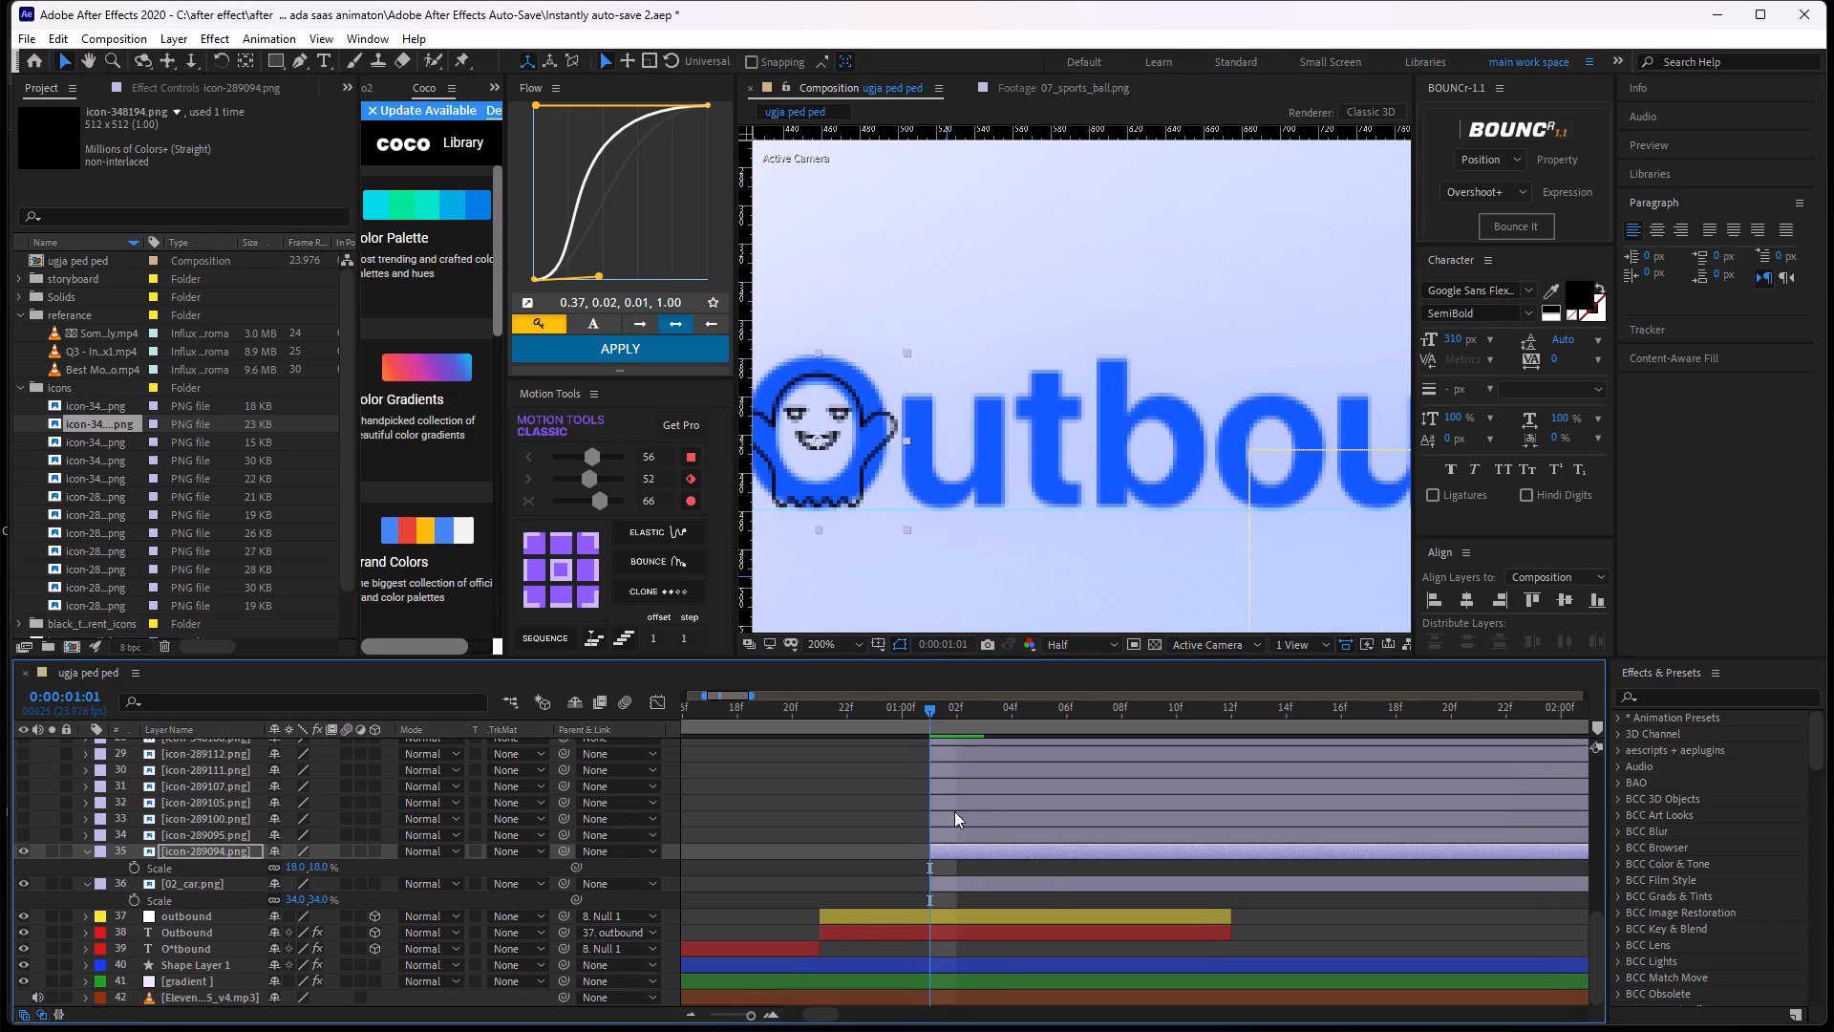
{"action": "left_click", "coordinate": [958, 836]}
{"action": "left_click", "coordinate": [18, 836]}
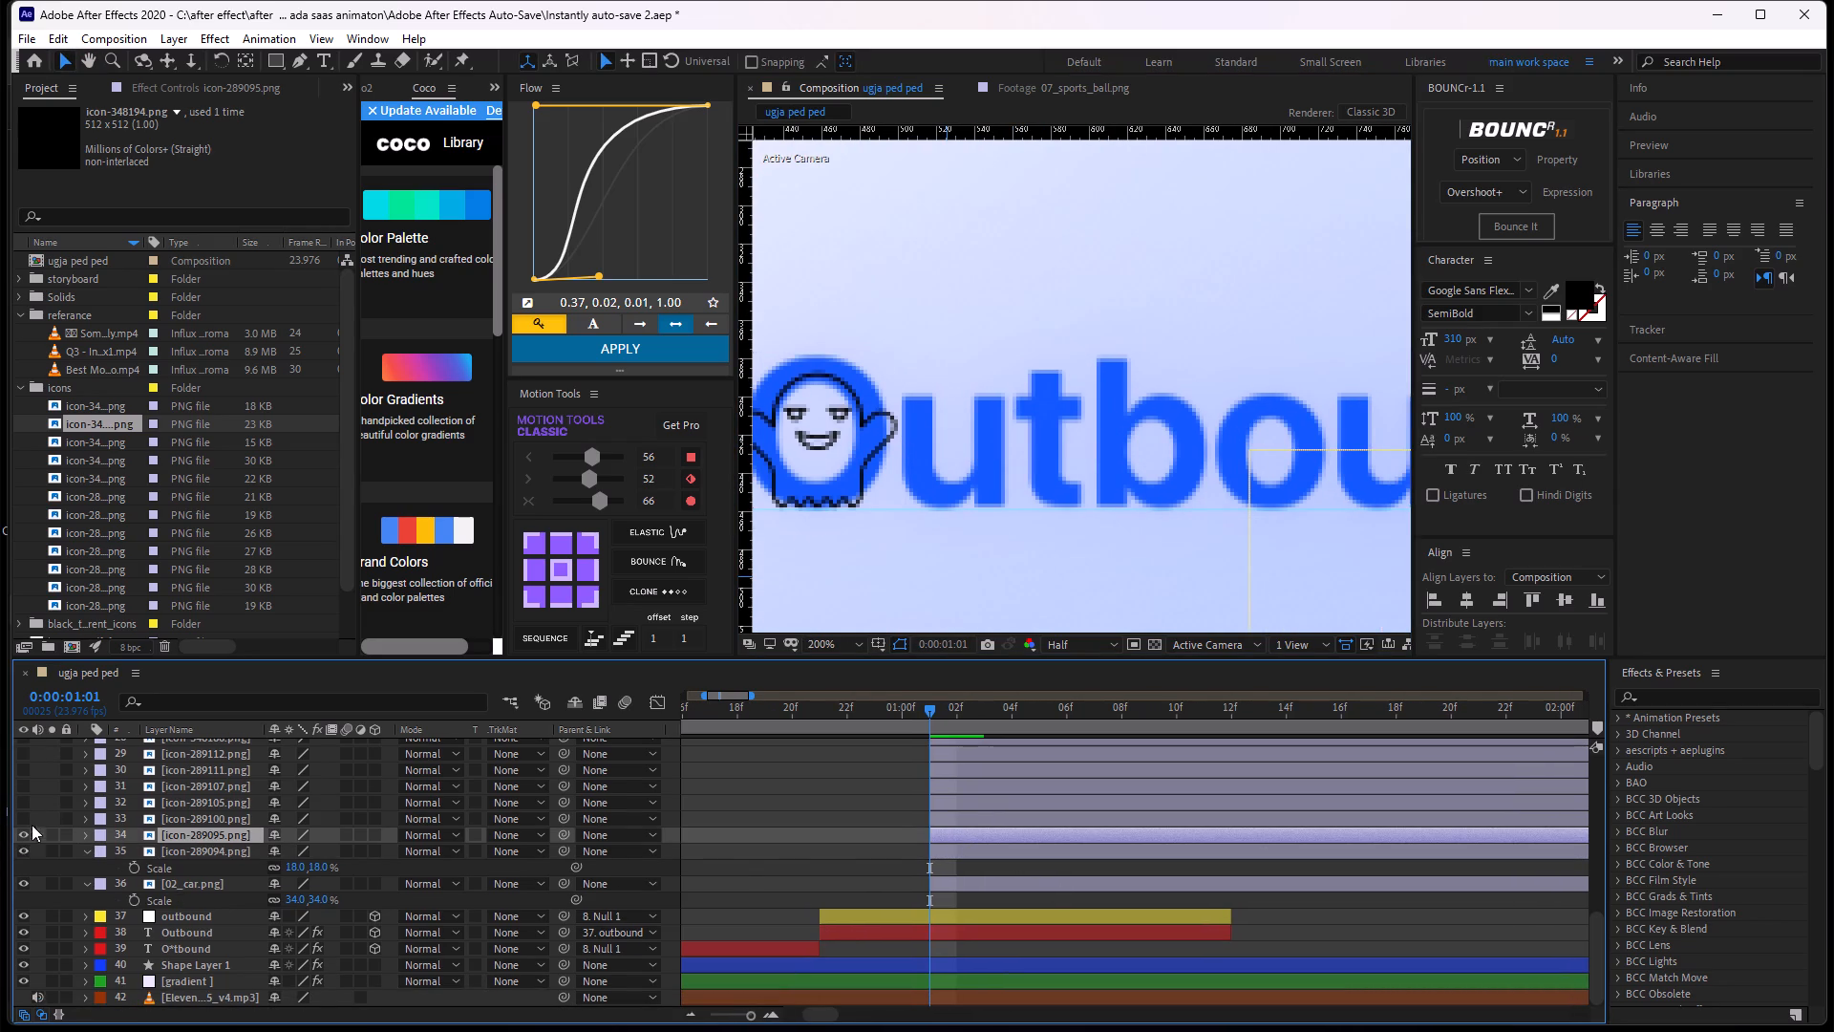
{"action": "scroll", "coordinate": [861, 515], "scroll_direction": "down", "scroll_amount": 2}
{"action": "scroll", "coordinate": [1122, 485], "scroll_direction": "down", "scroll_amount": 1}
{"action": "left_click_drag", "start_coordinate": [1279, 421], "coordinate": [1260, 427]}
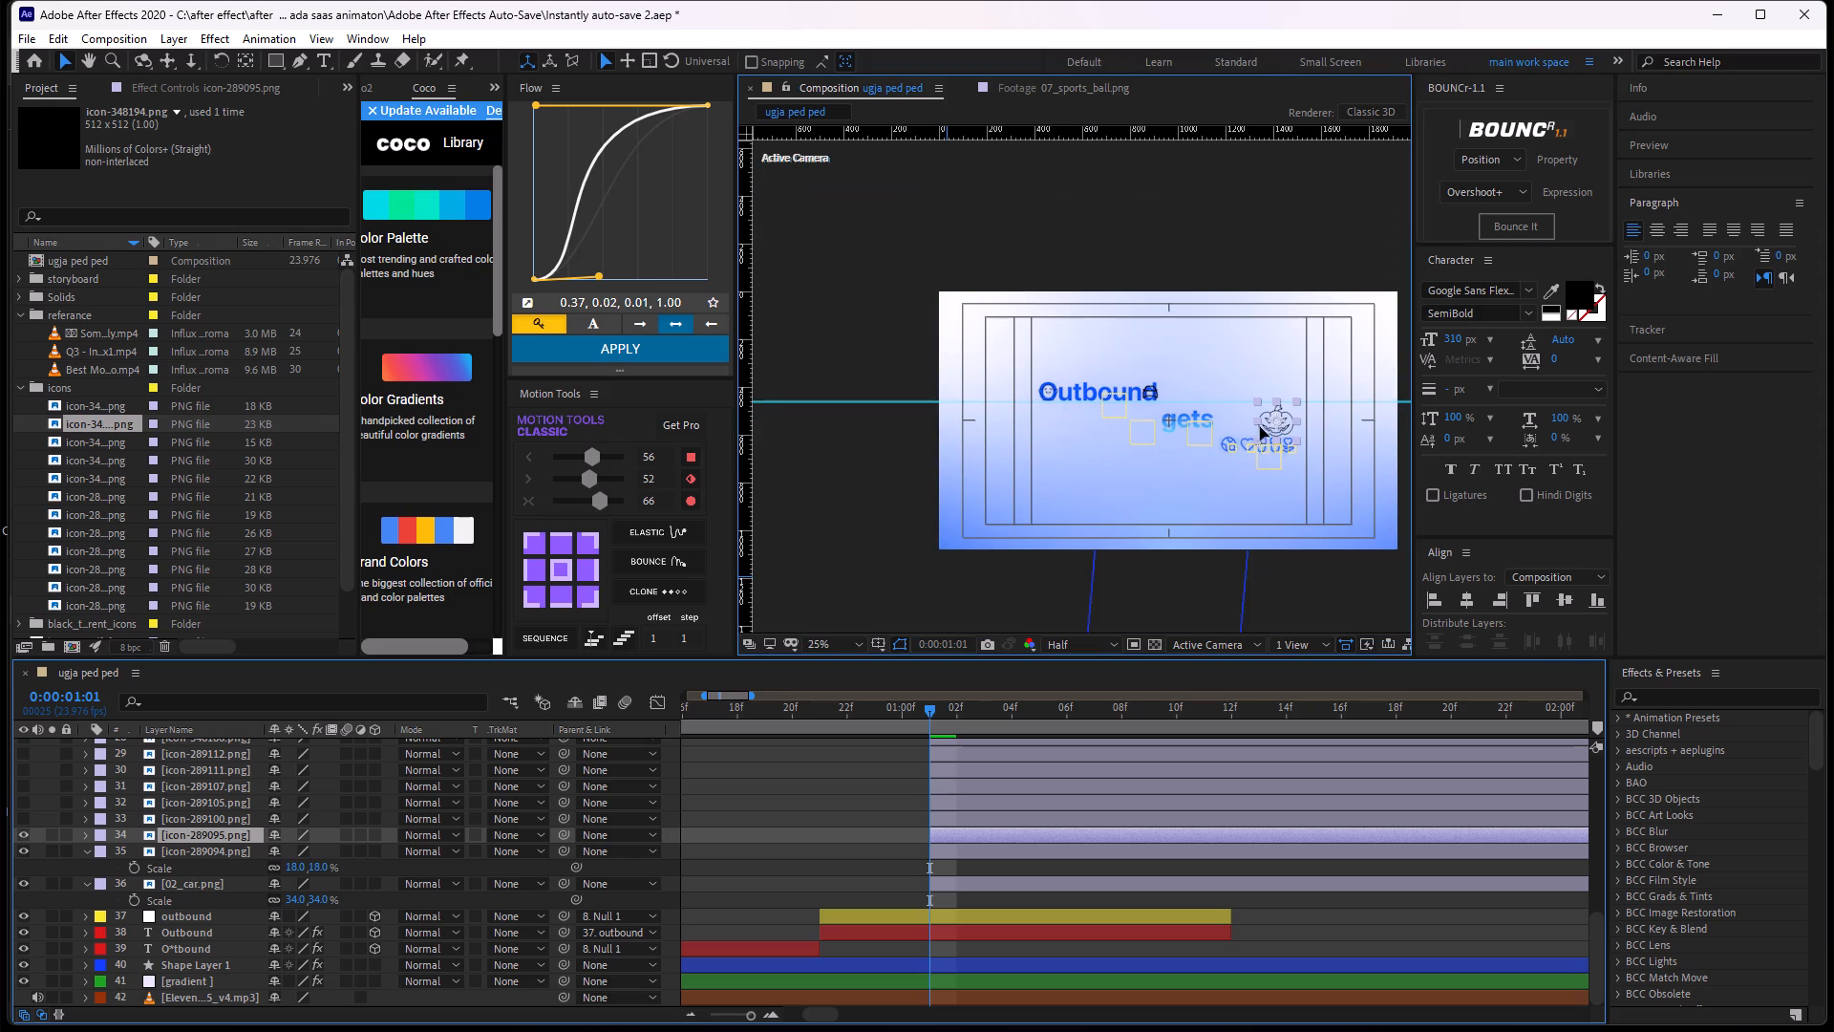
{"action": "left_click_drag", "start_coordinate": [1260, 427], "coordinate": [1105, 398]}
{"action": "scroll", "coordinate": [1094, 404], "scroll_direction": "up", "scroll_amount": 2}
{"action": "middle_click_drag", "start_coordinate": [1048, 441], "coordinate": [984, 450]}
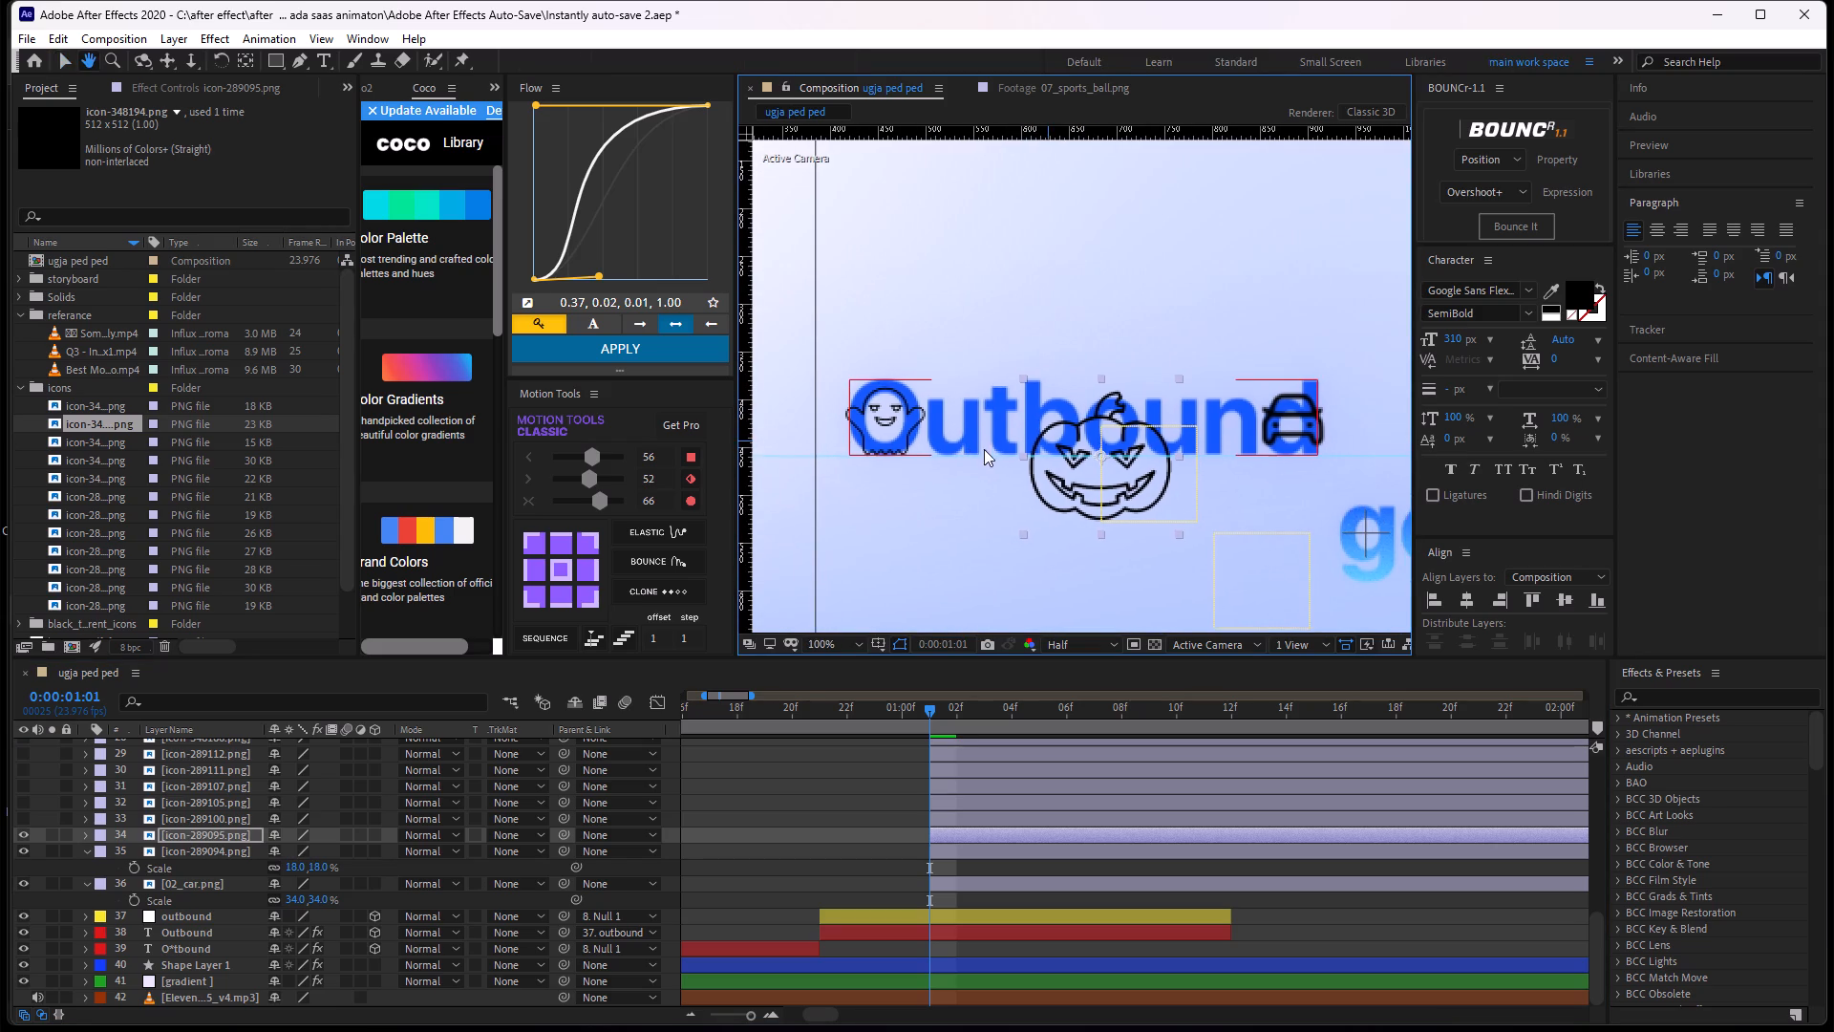
Scale icon-289095.png to 16% and position the pumpkin over the o between b and u in Outbound.
{"action": "key", "text": "s"}
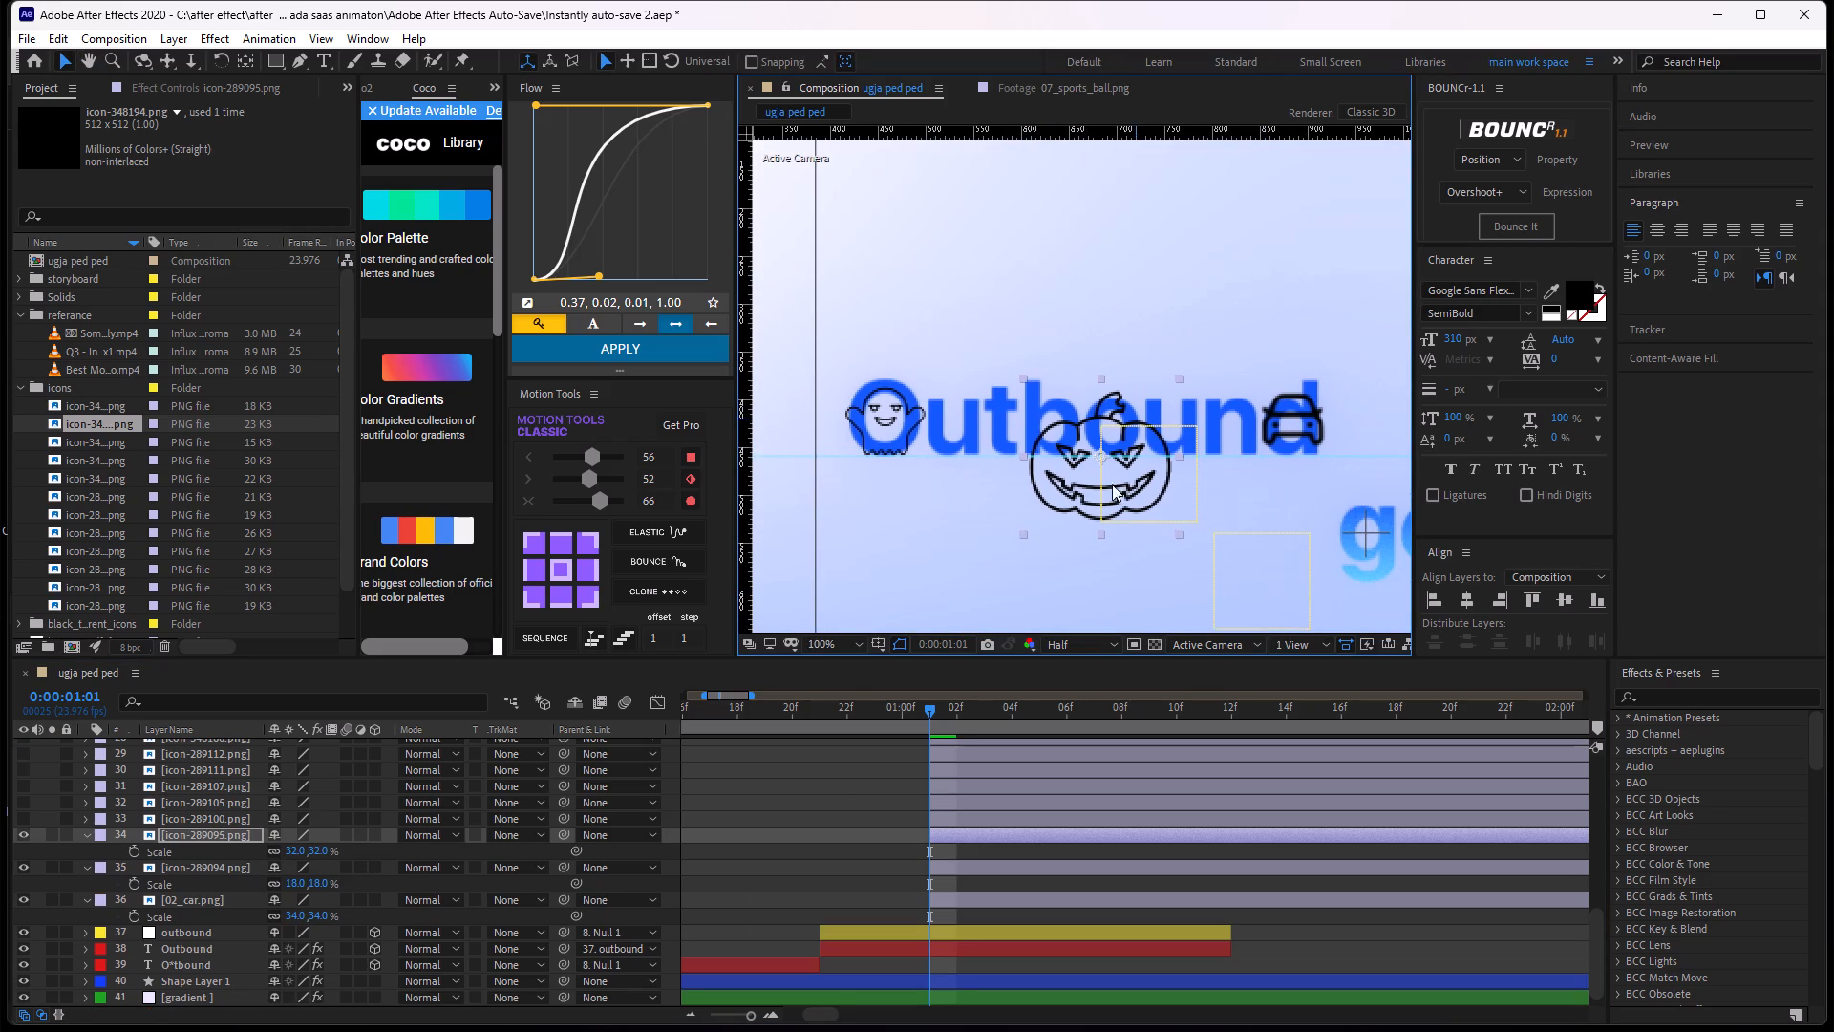
{"action": "left_click_drag", "start_coordinate": [310, 848], "coordinate": [303, 852]}
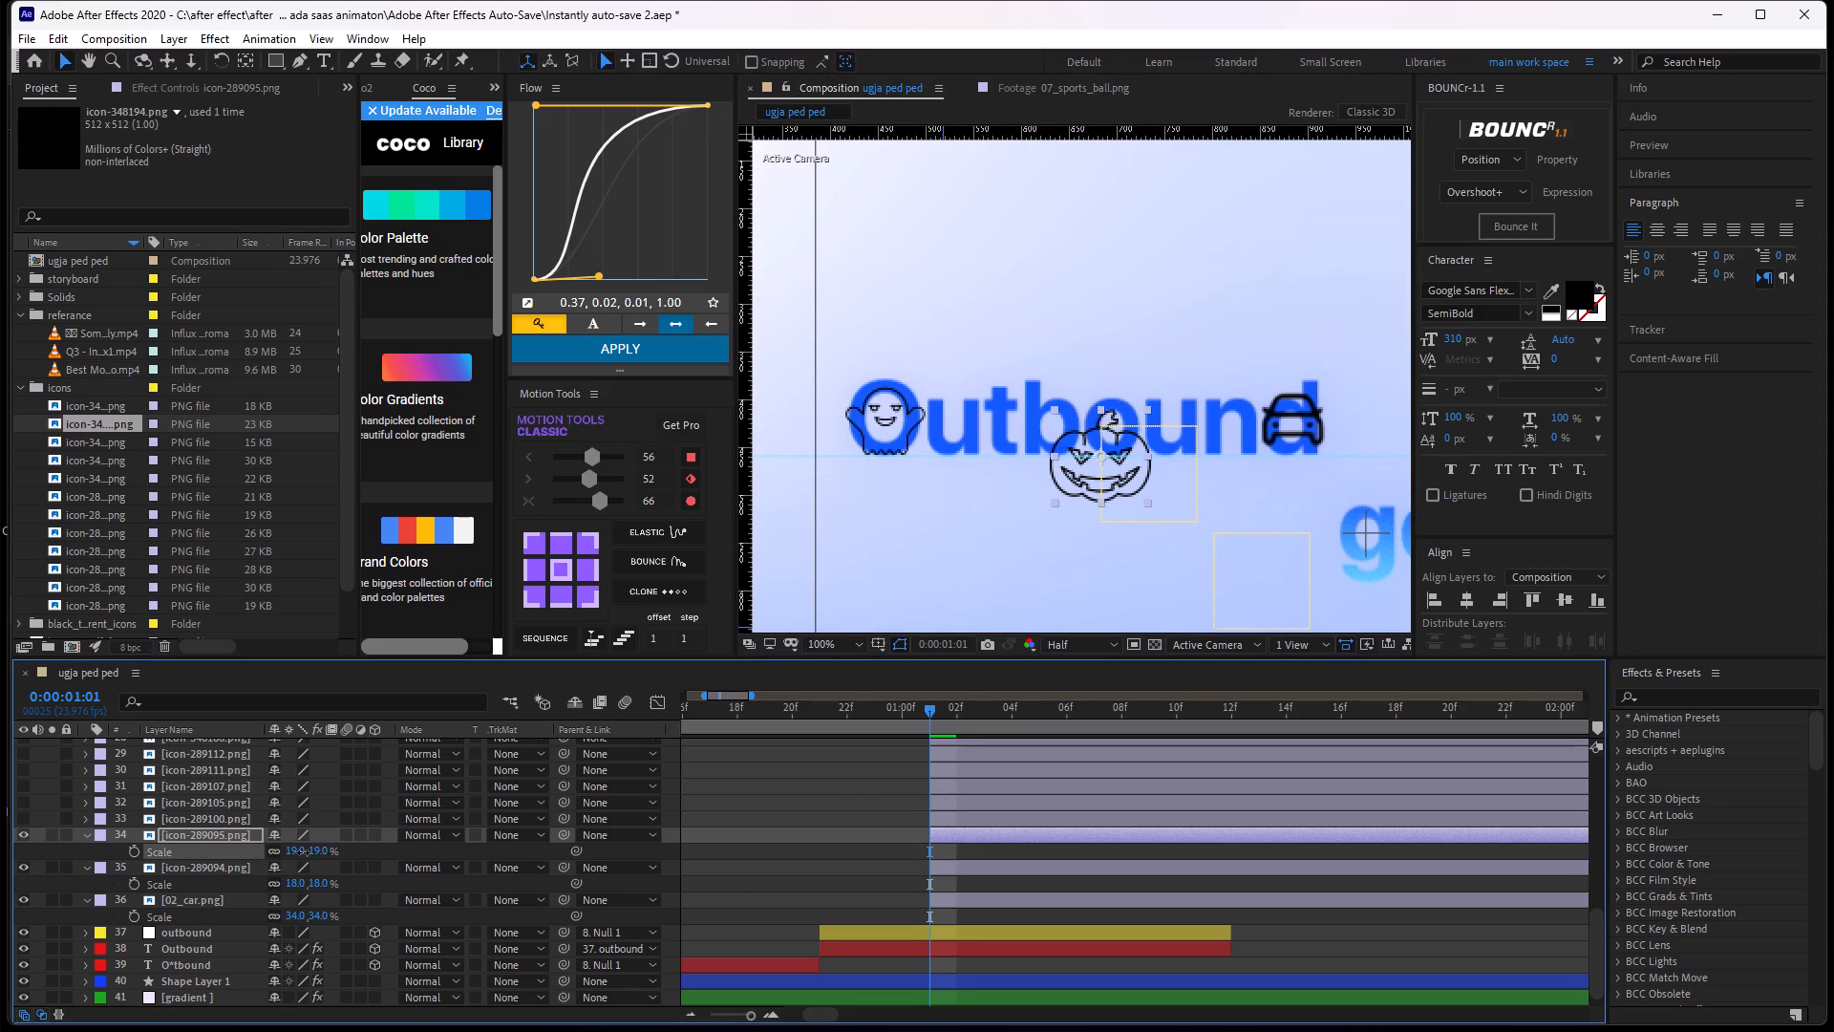
{"action": "left_click_drag", "start_coordinate": [303, 852], "coordinate": [299, 851]}
{"action": "scroll", "coordinate": [1381, 453], "scroll_direction": "up", "scroll_amount": 1}
{"action": "middle_click_drag", "start_coordinate": [1259, 502], "coordinate": [1210, 455]}
{"action": "left_click_drag", "start_coordinate": [1105, 537], "coordinate": [1116, 485]}
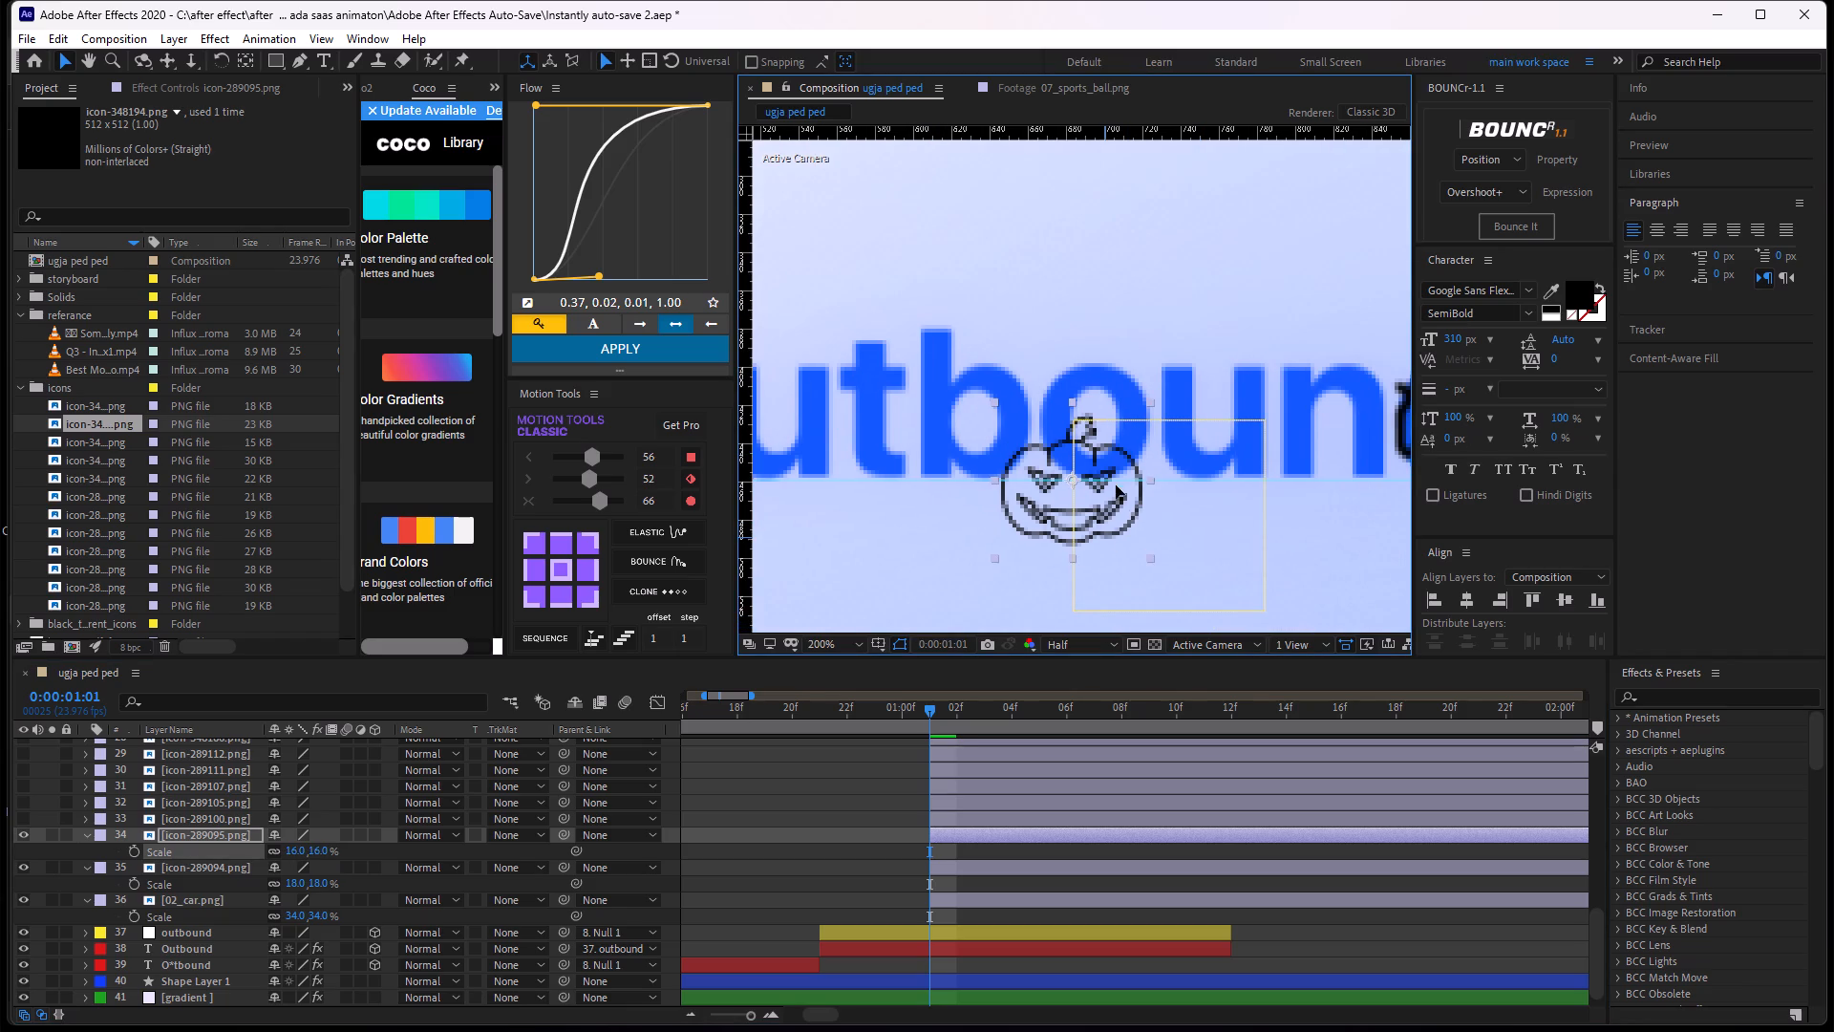
{"action": "left_click_drag", "start_coordinate": [1116, 485], "coordinate": [1140, 483]}
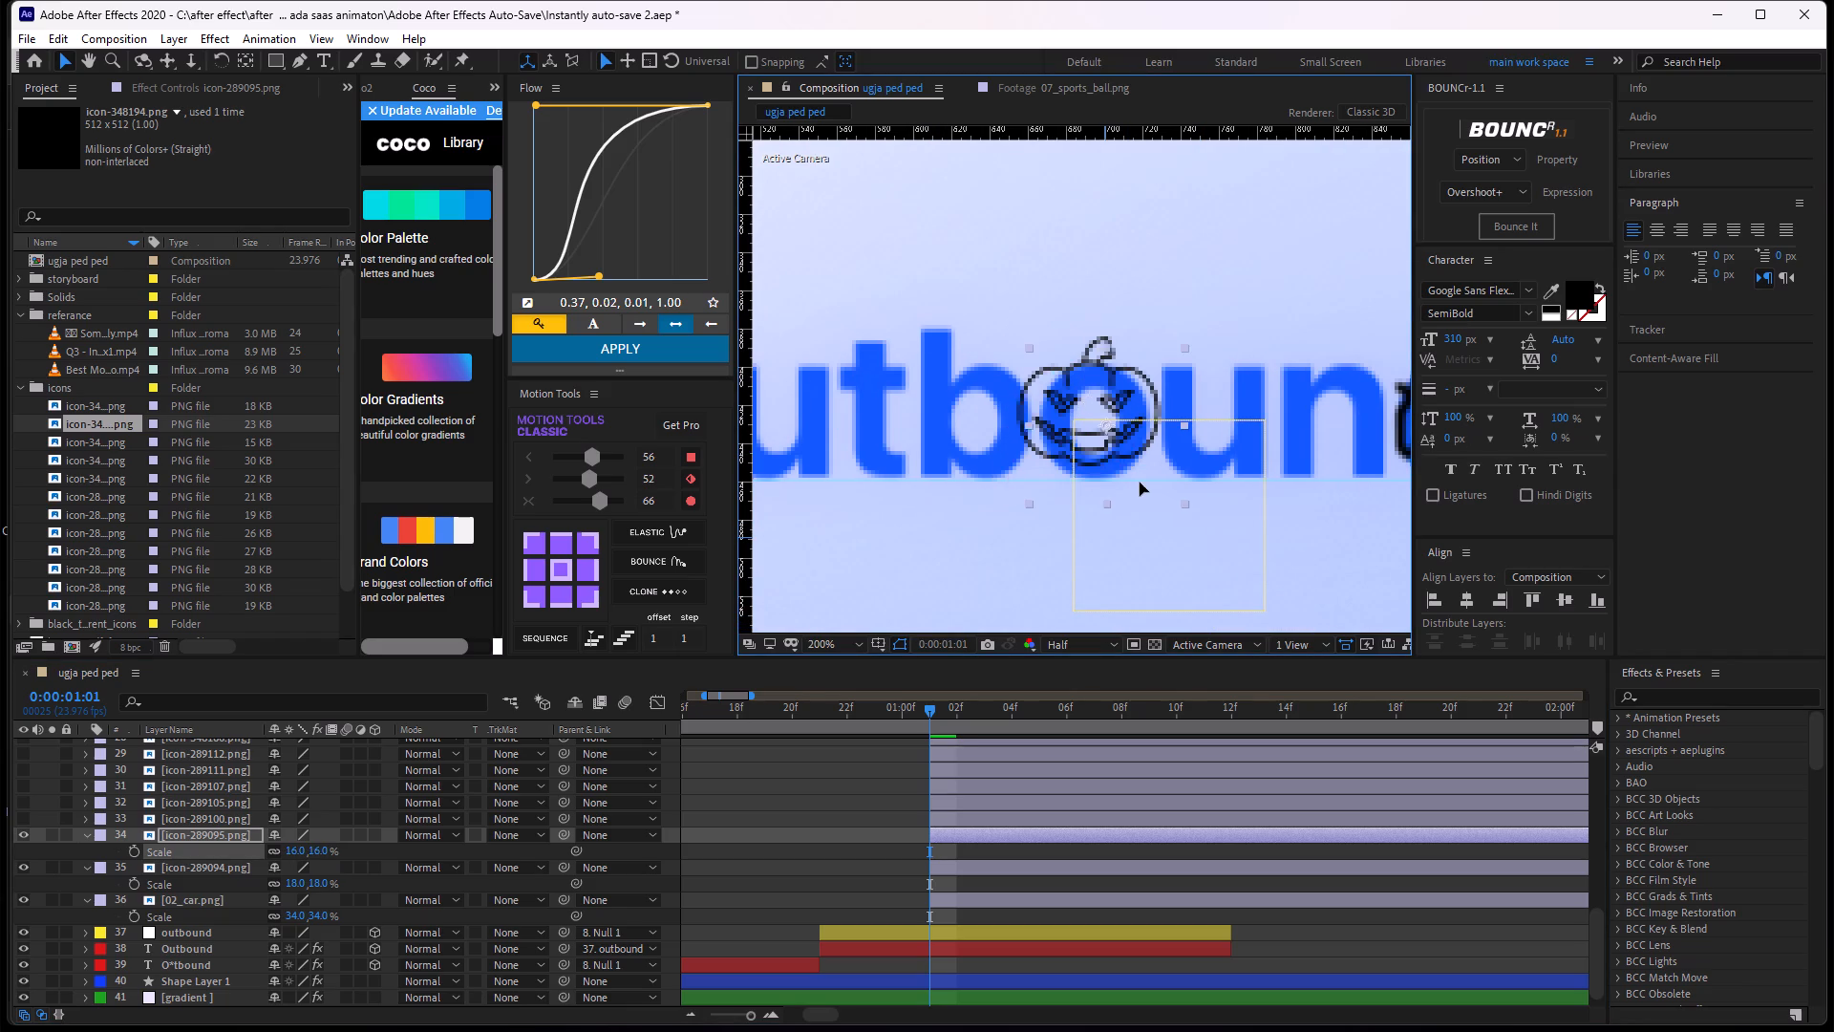
{"action": "left_click_drag", "start_coordinate": [1140, 483], "coordinate": [1125, 471]}
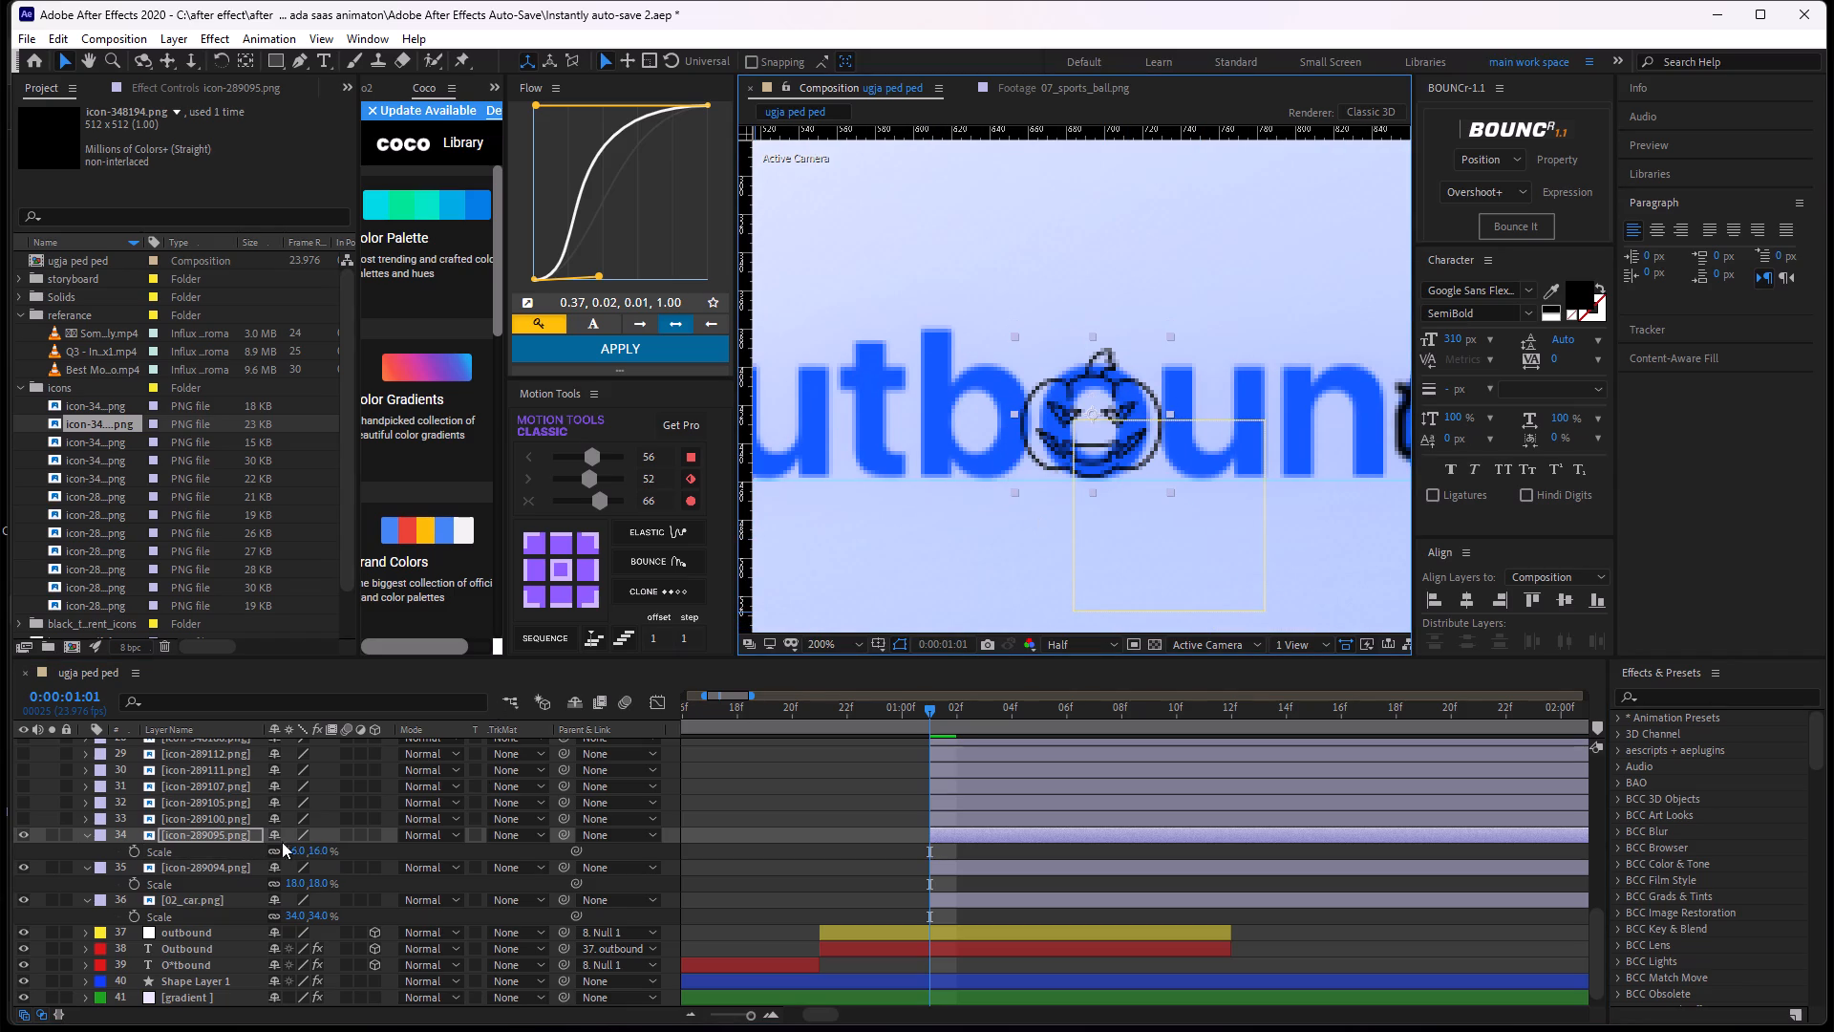
Scale icon-289095.png to 12% and lower the pumpkin toward the baseline guide on the second o.
{"action": "left_click", "coordinate": [321, 856]}
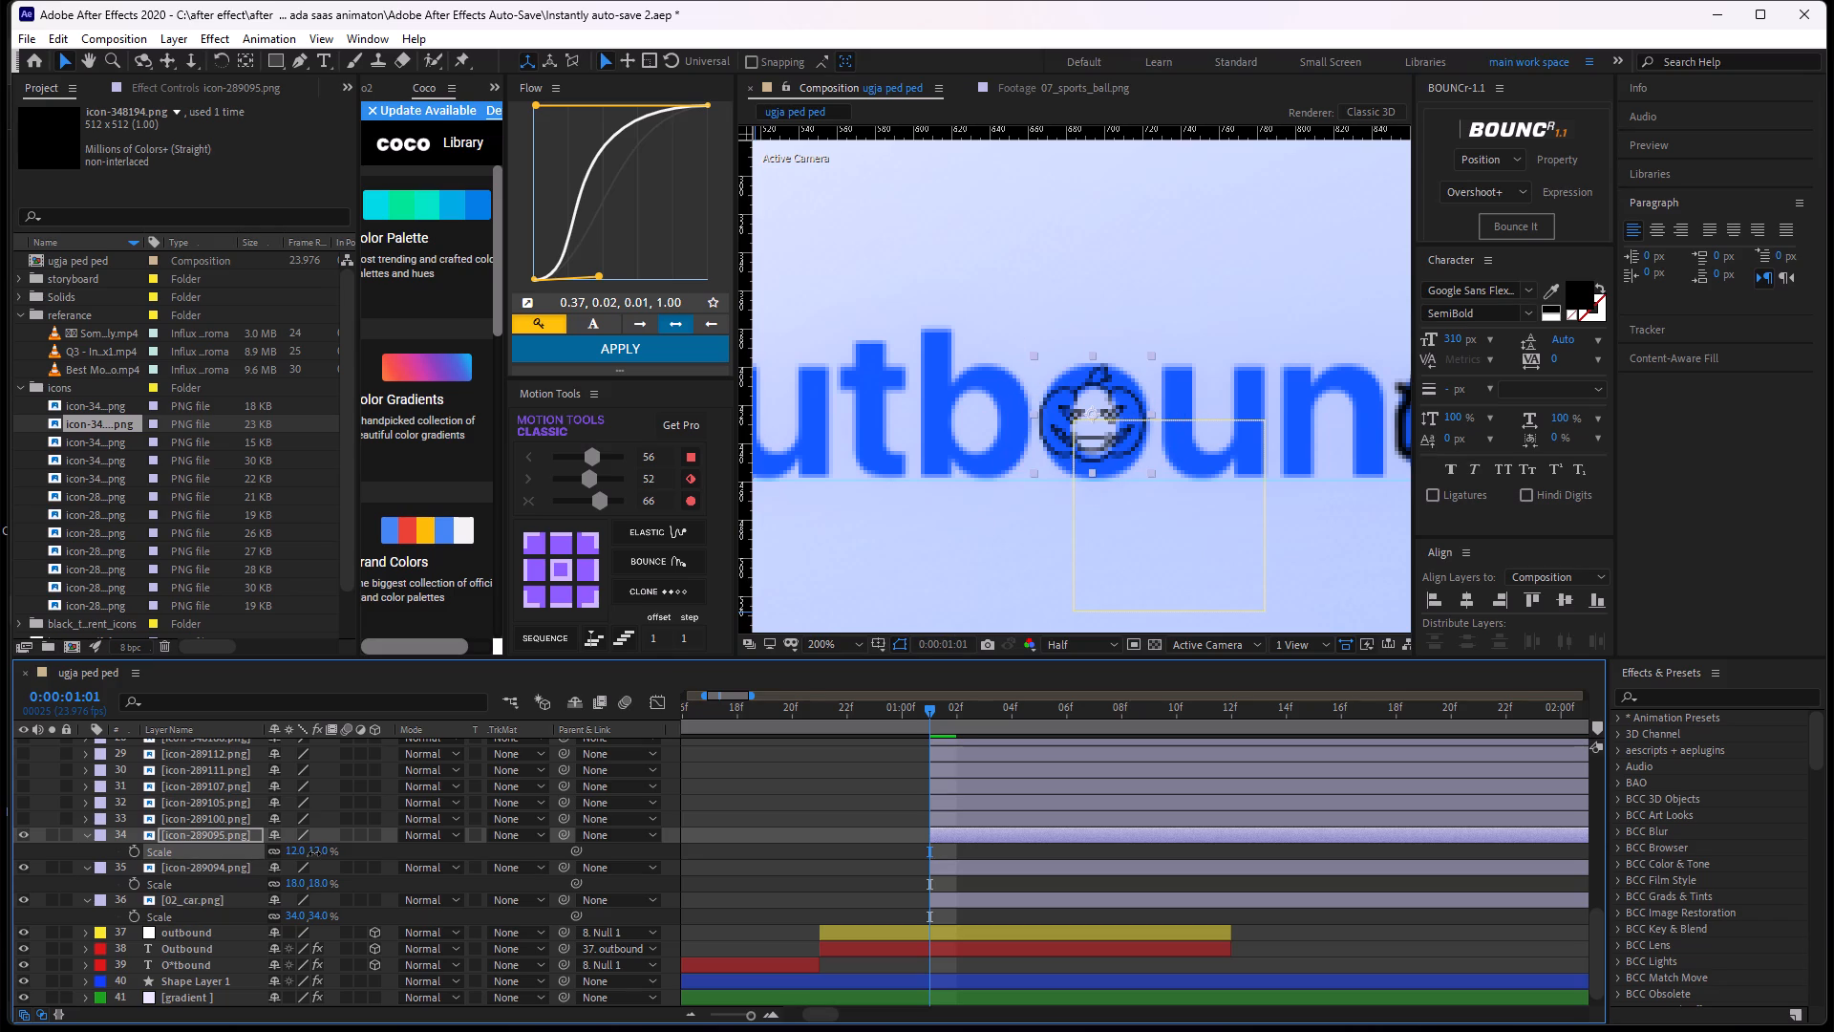
{"action": "scroll", "coordinate": [952, 475], "scroll_direction": "down", "scroll_amount": 1}
{"action": "scroll", "coordinate": [1127, 438], "scroll_direction": "up", "scroll_amount": 2}
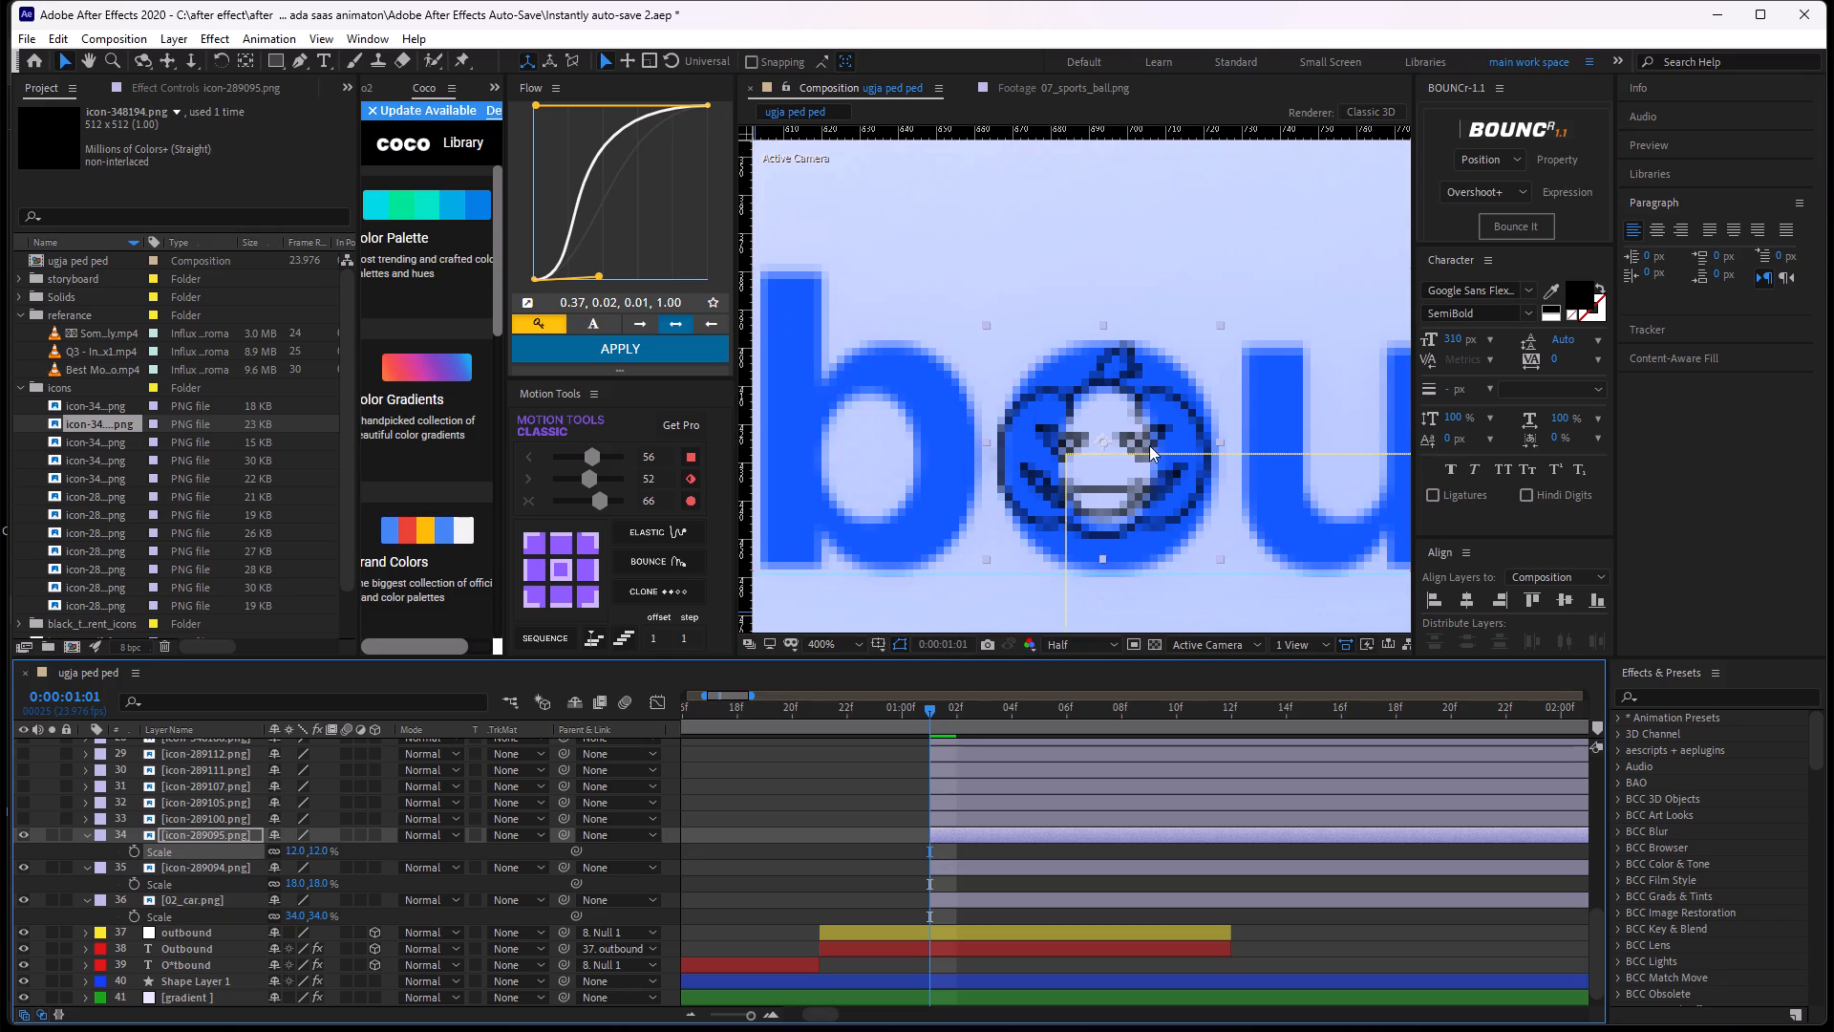
{"action": "left_click_drag", "start_coordinate": [1149, 445], "coordinate": [1148, 472]}
Set the composition preview resolution to Full.
{"action": "left_click", "coordinate": [1069, 646]}
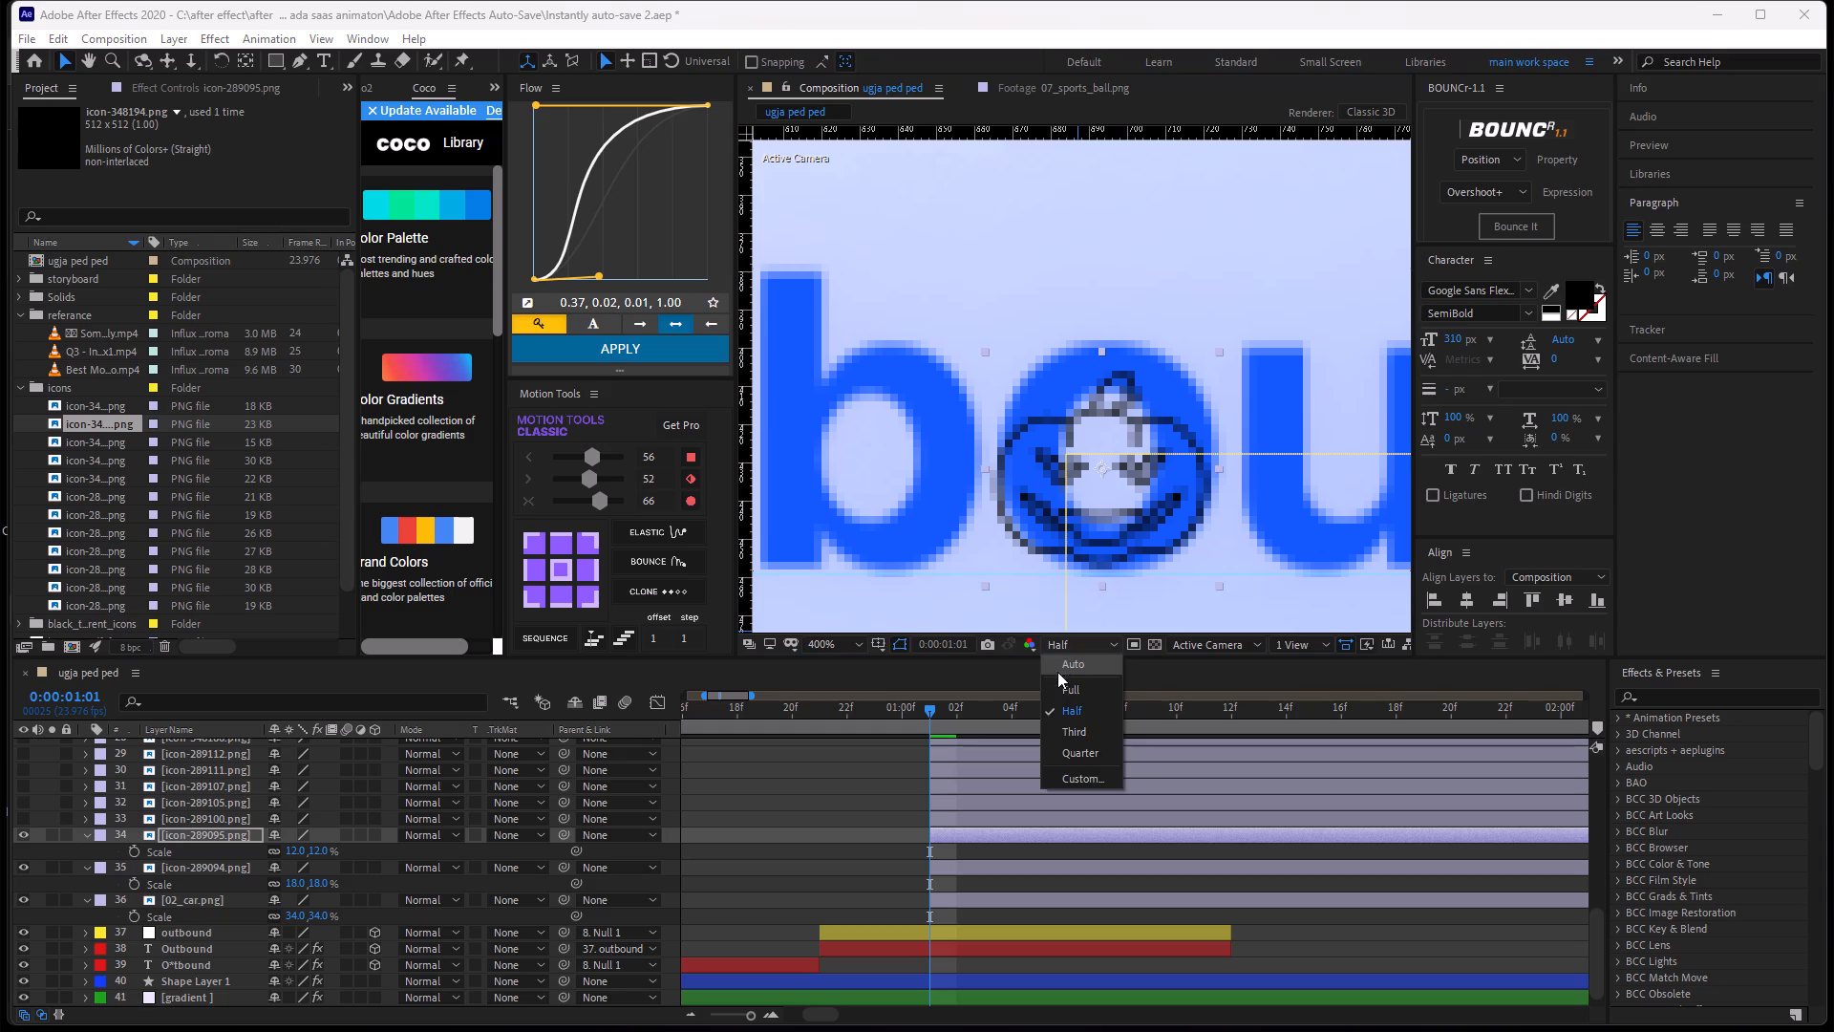
{"action": "left_click", "coordinate": [1057, 672]}
Center the pumpkin icon over the second o of Outbound and set the scale of icon-289095.png to 13%.
{"action": "middle_click_drag", "start_coordinate": [1147, 453], "coordinate": [987, 351]}
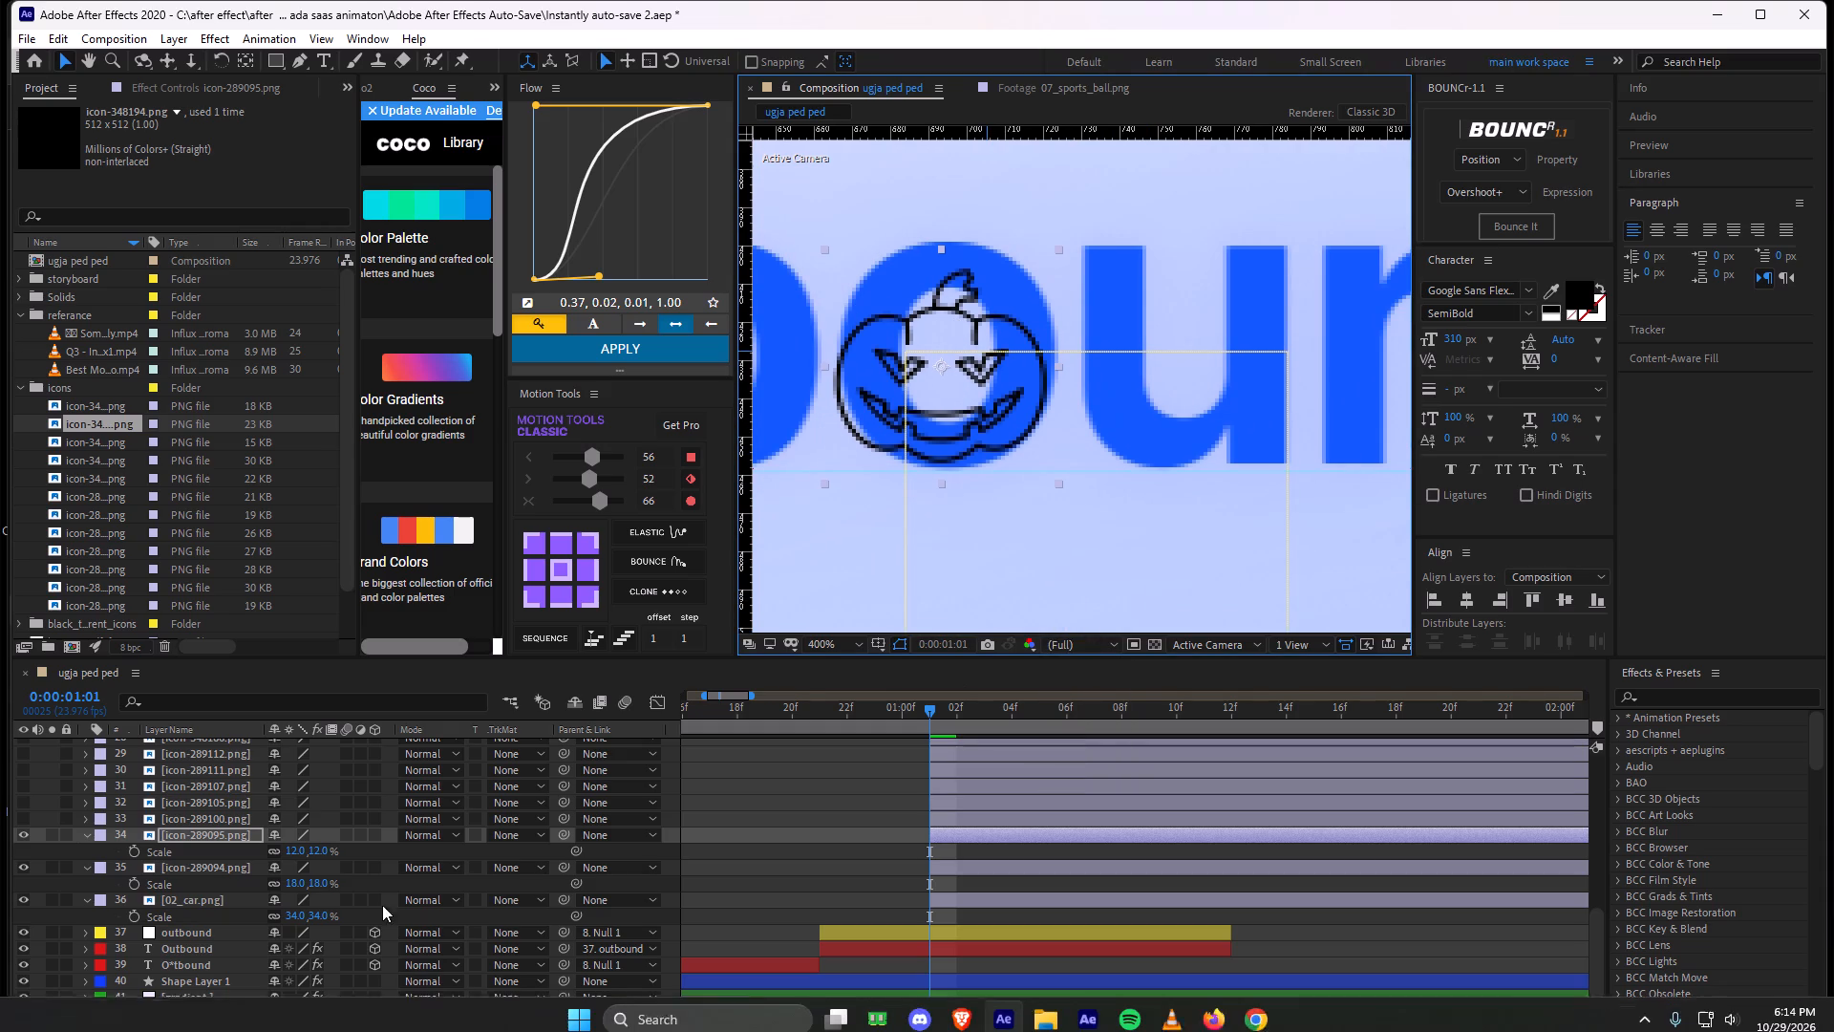
{"action": "left_click", "coordinate": [320, 854]}
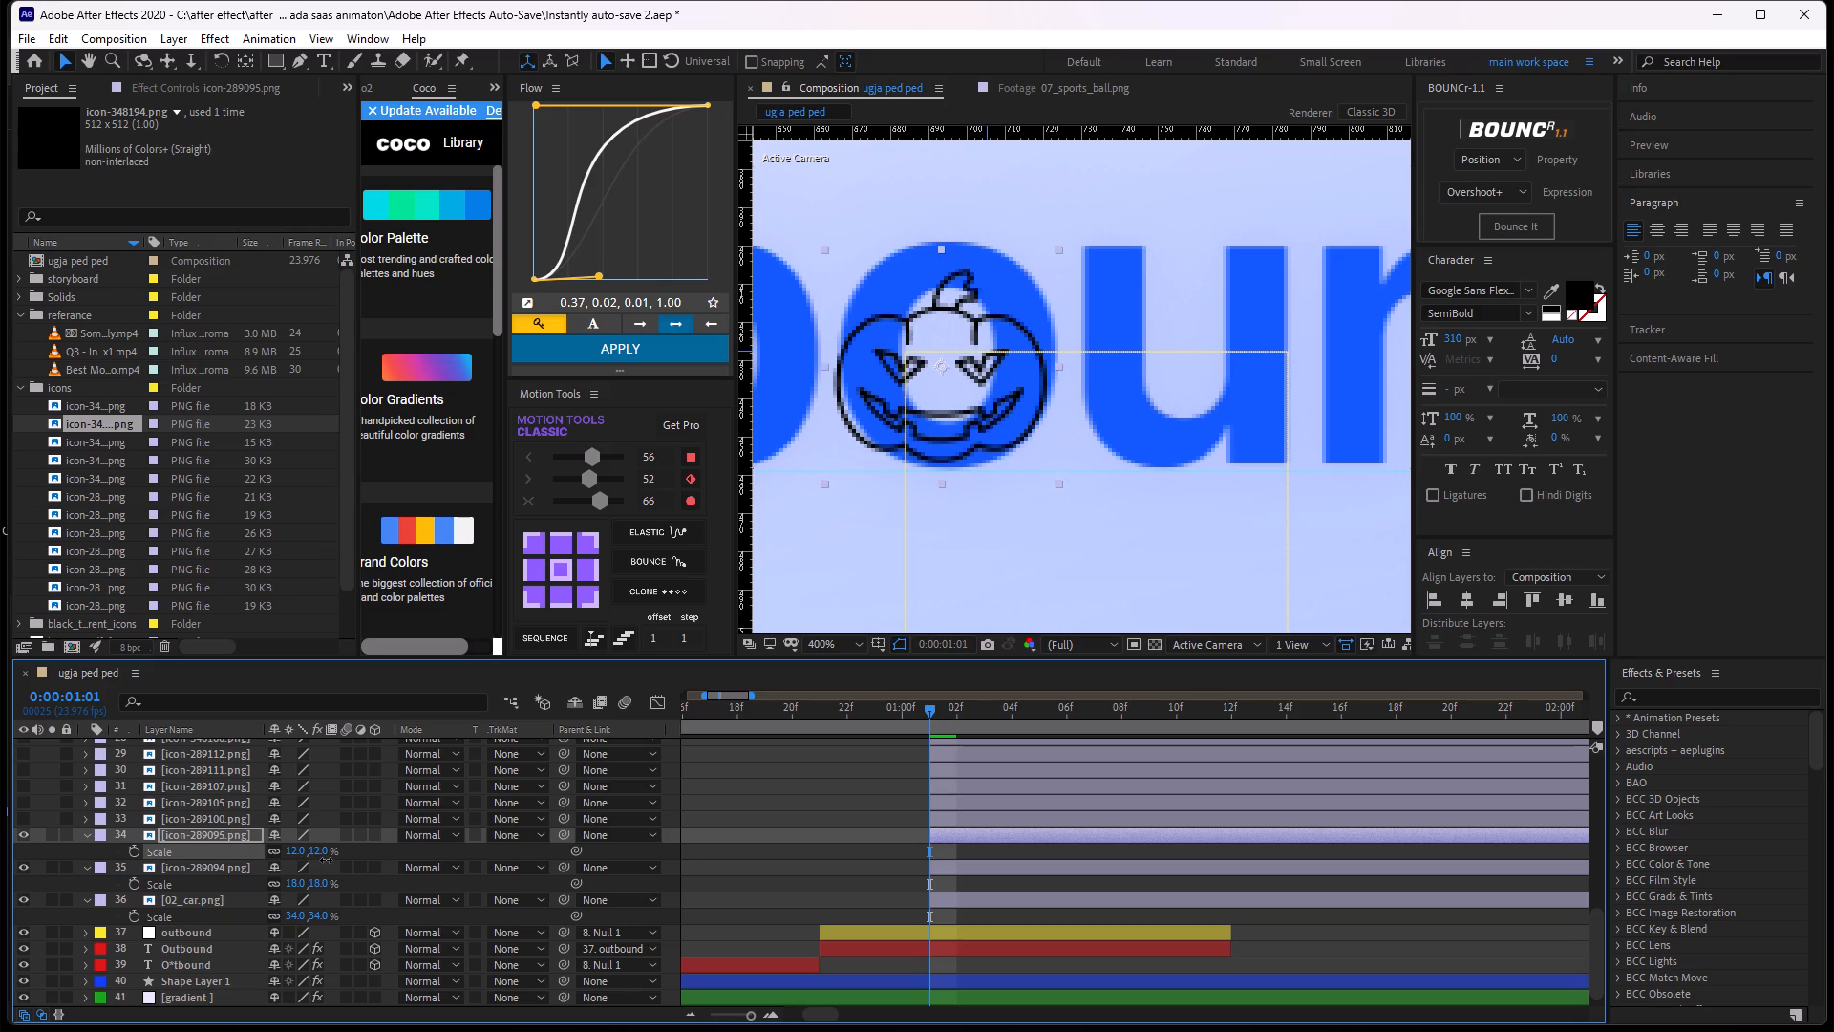
{"action": "left_click_drag", "start_coordinate": [986, 422], "coordinate": [997, 410]}
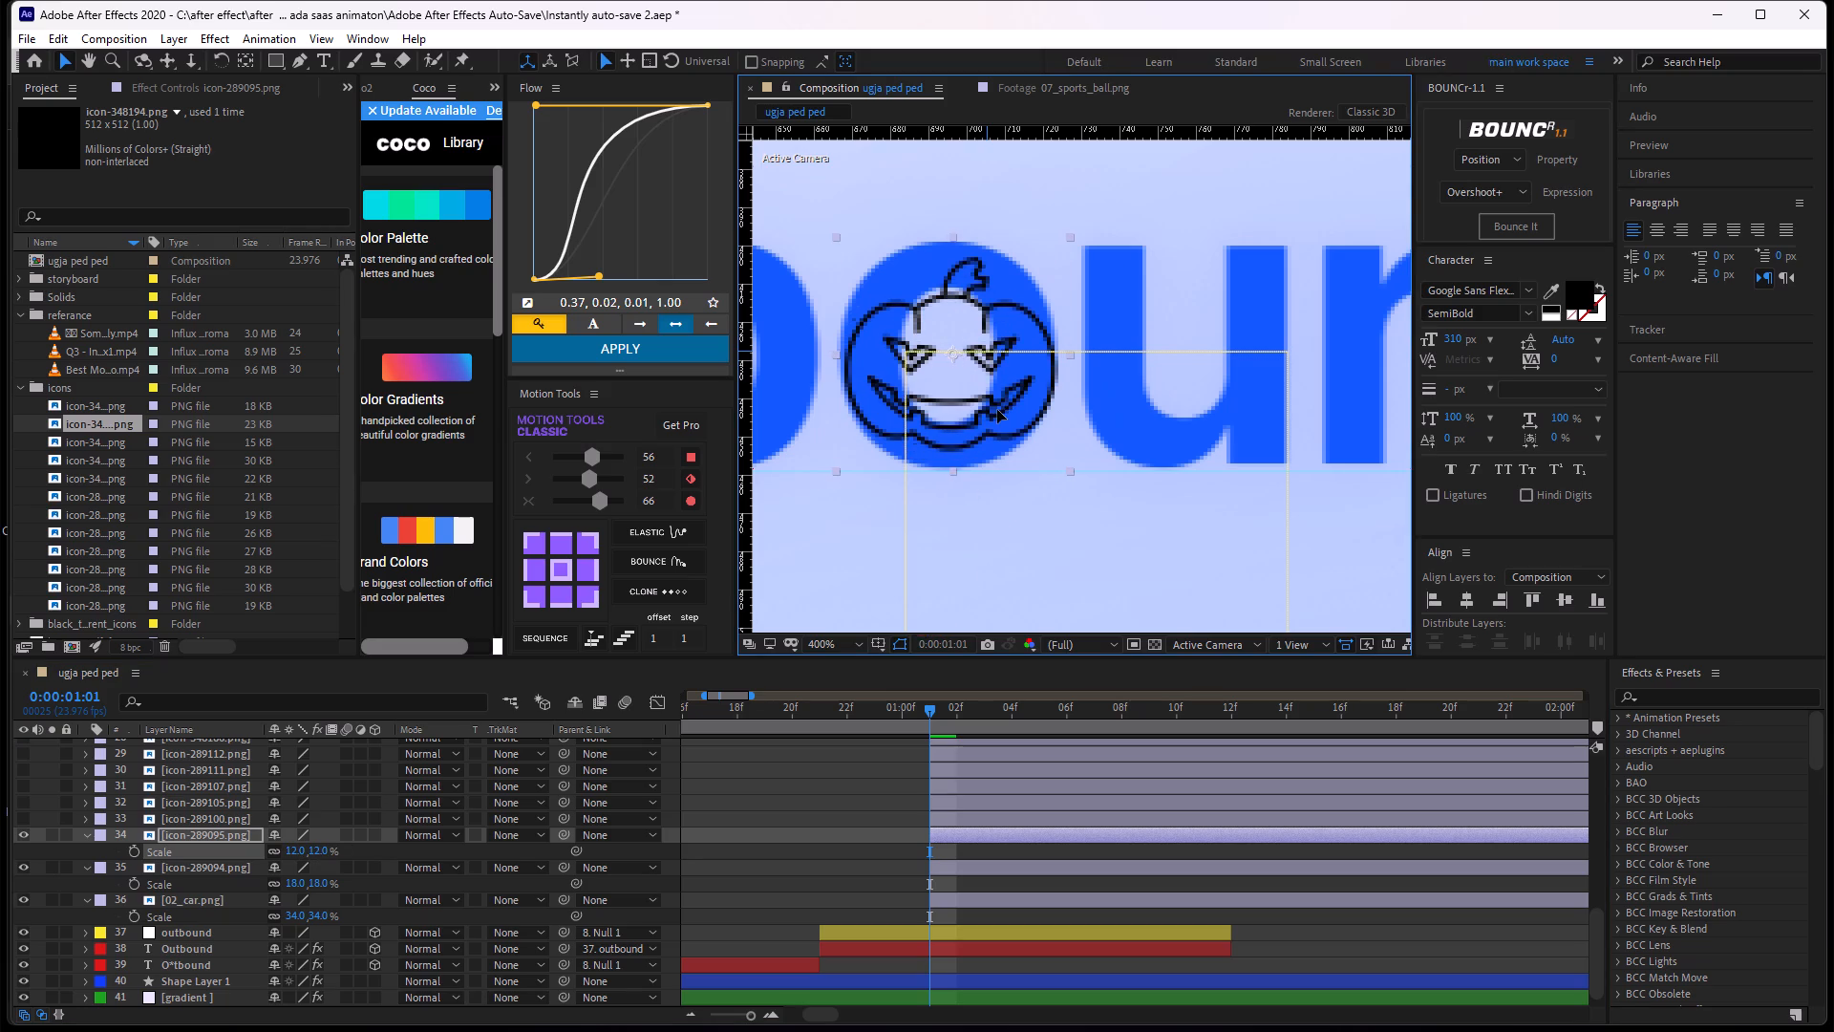
{"action": "left_click_drag", "start_coordinate": [997, 410], "coordinate": [990, 390]}
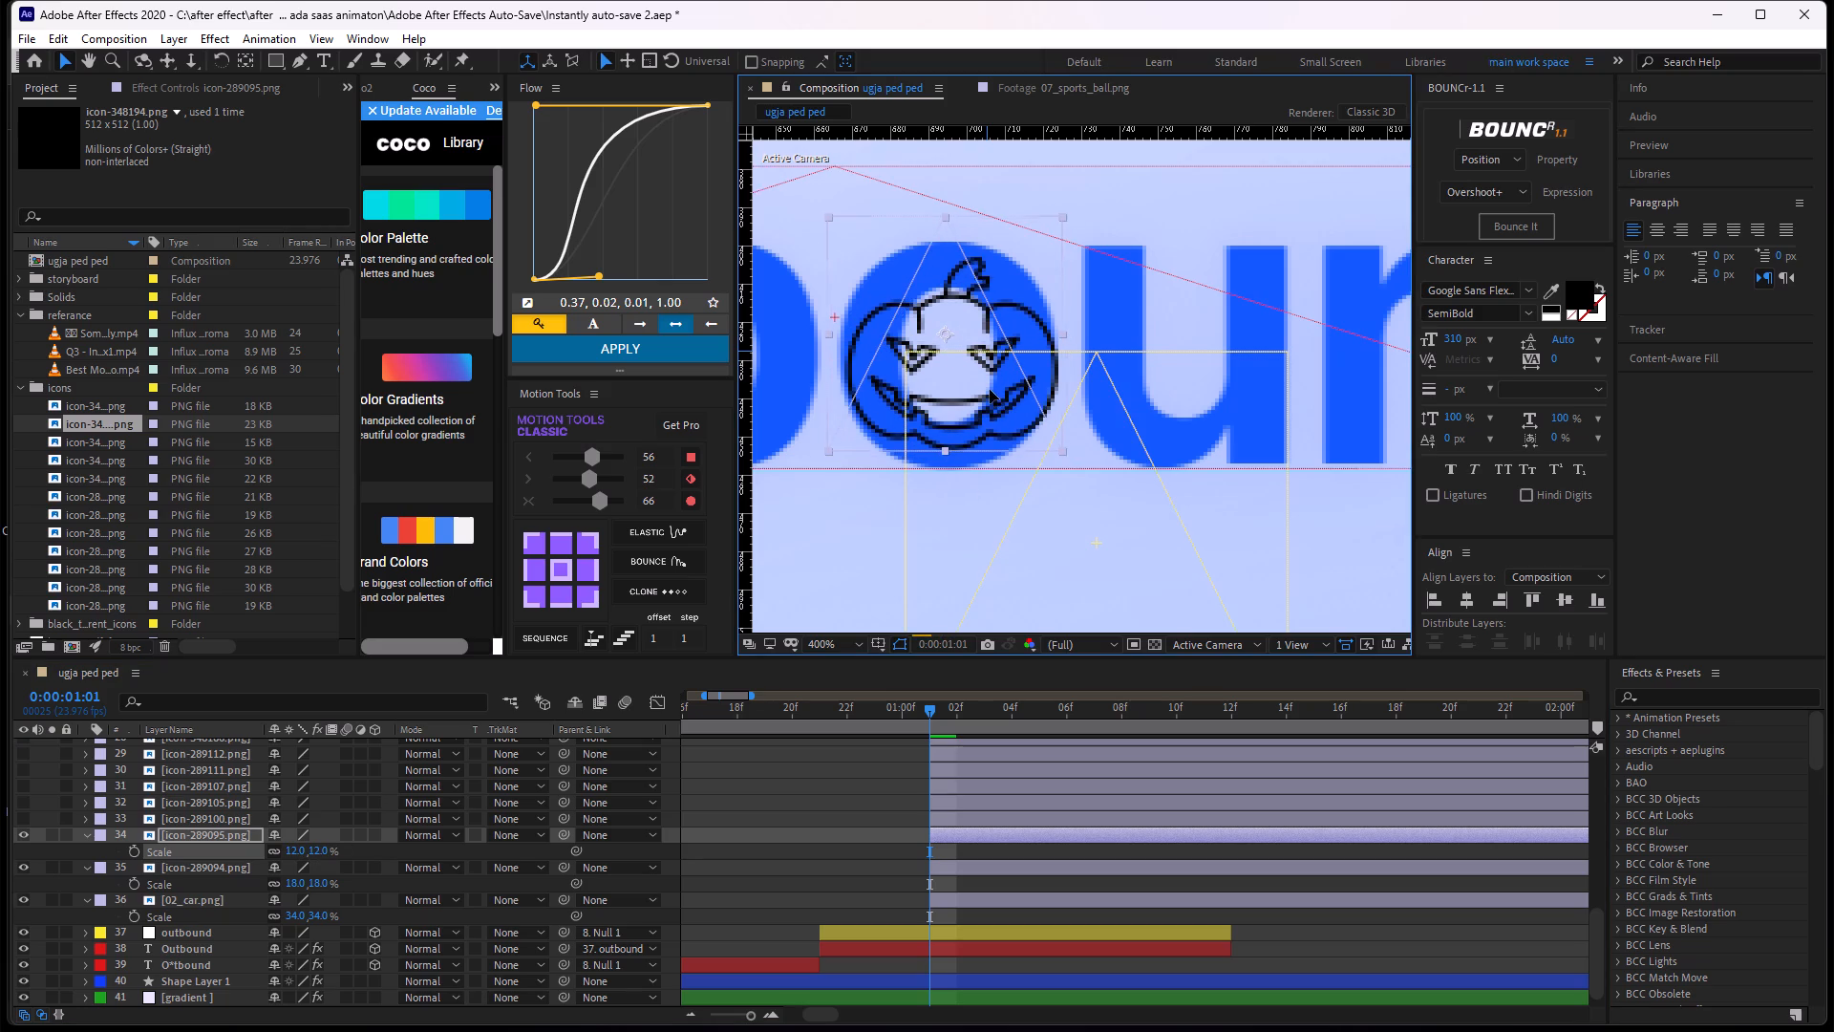
{"action": "left_click_drag", "start_coordinate": [990, 390], "coordinate": [990, 397]}
{"action": "left_click", "coordinate": [325, 851]}
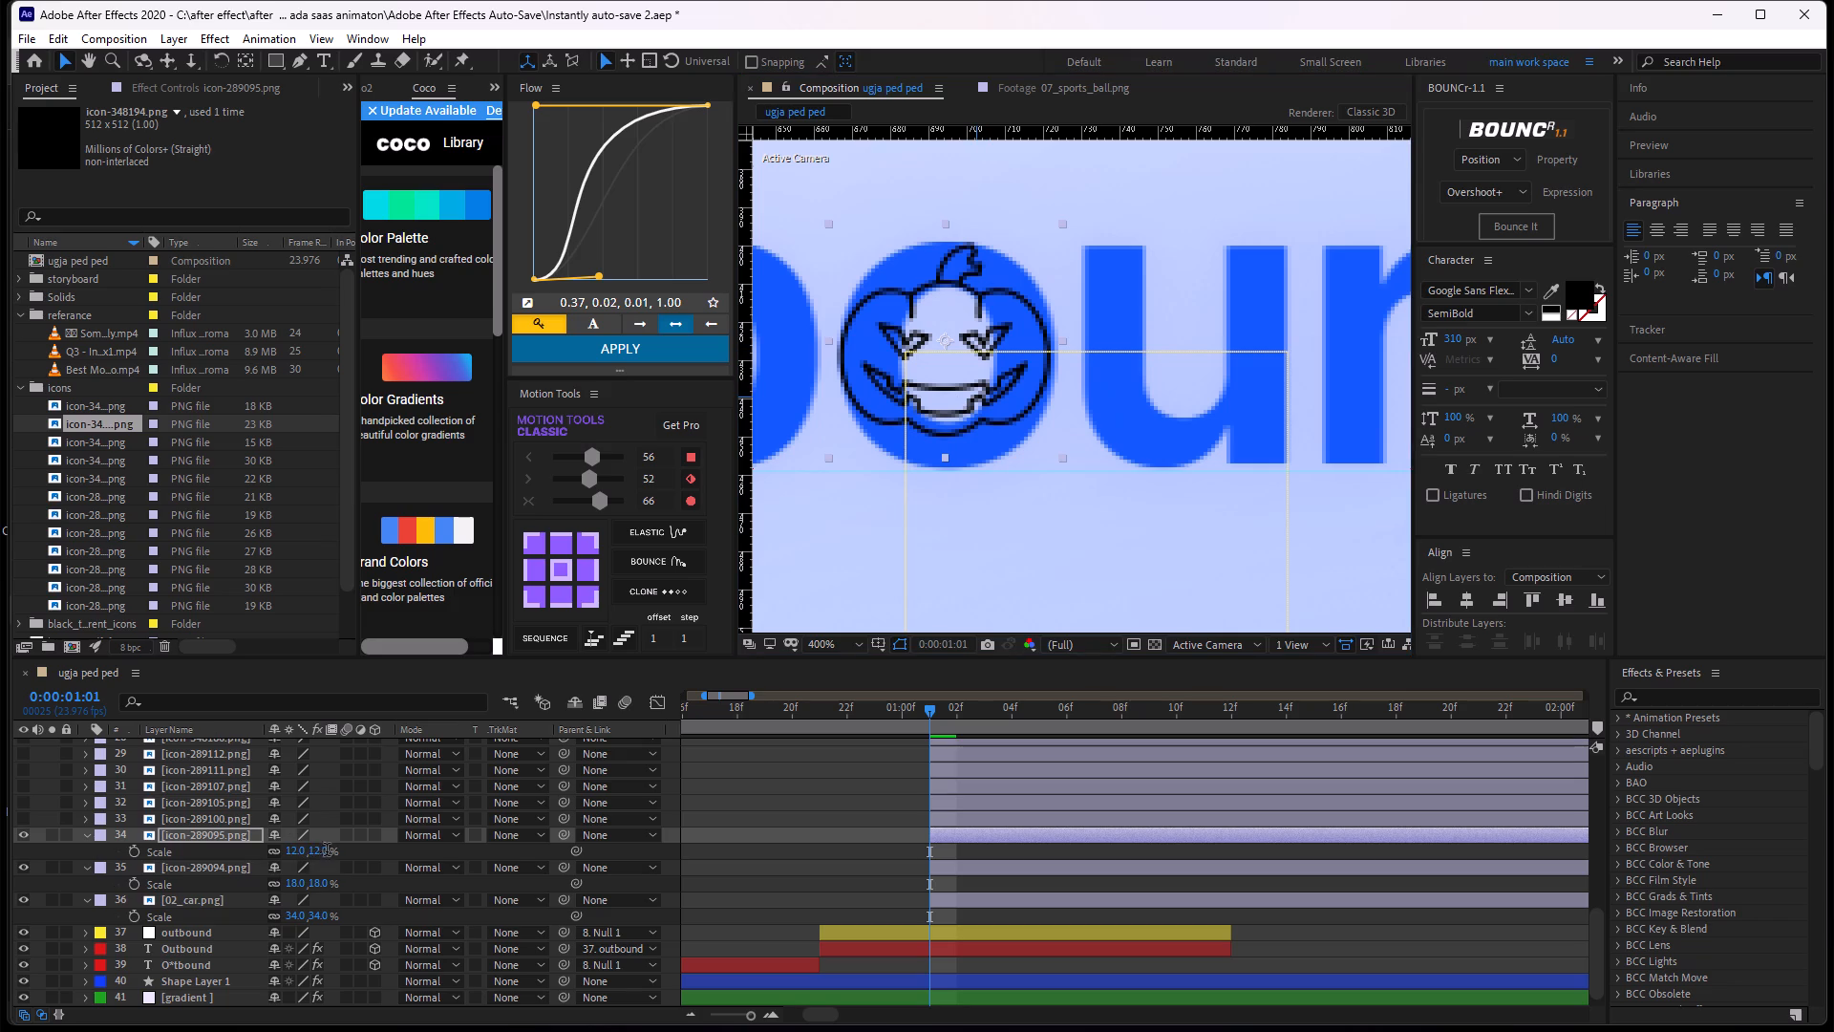
{"action": "type", "text": "13"}
{"action": "key", "text": "Return"}
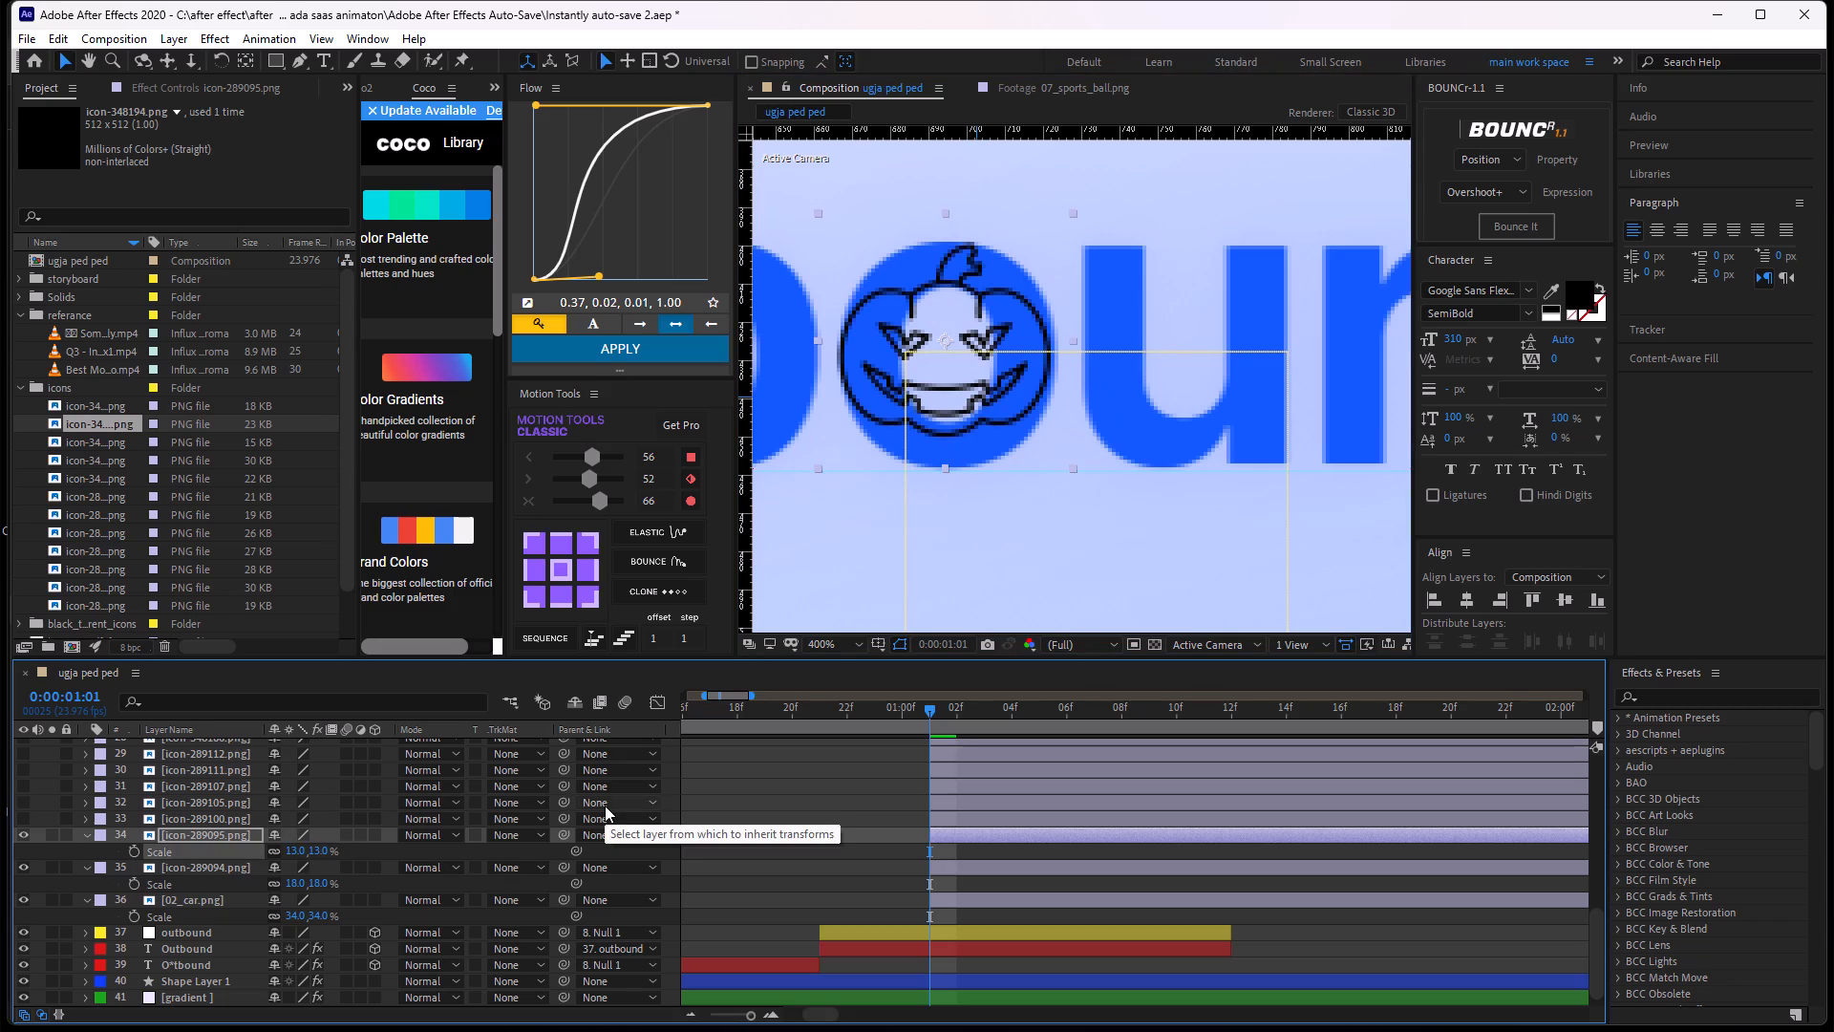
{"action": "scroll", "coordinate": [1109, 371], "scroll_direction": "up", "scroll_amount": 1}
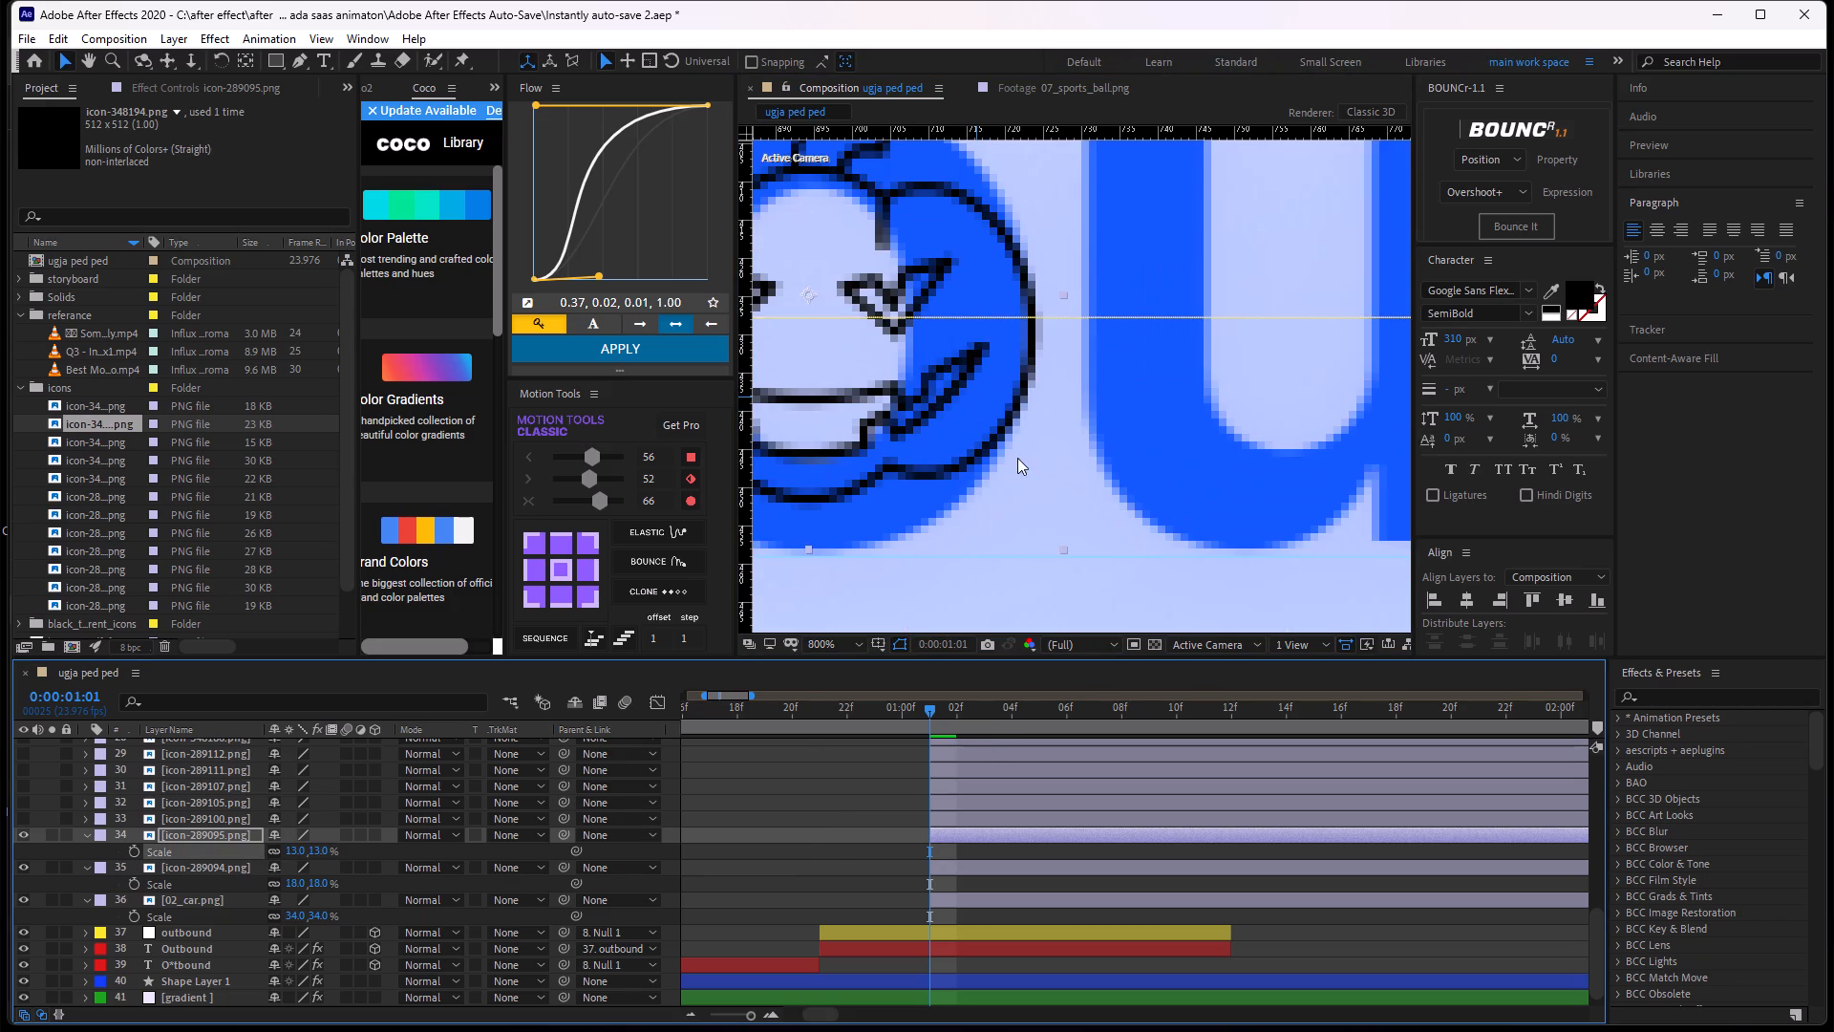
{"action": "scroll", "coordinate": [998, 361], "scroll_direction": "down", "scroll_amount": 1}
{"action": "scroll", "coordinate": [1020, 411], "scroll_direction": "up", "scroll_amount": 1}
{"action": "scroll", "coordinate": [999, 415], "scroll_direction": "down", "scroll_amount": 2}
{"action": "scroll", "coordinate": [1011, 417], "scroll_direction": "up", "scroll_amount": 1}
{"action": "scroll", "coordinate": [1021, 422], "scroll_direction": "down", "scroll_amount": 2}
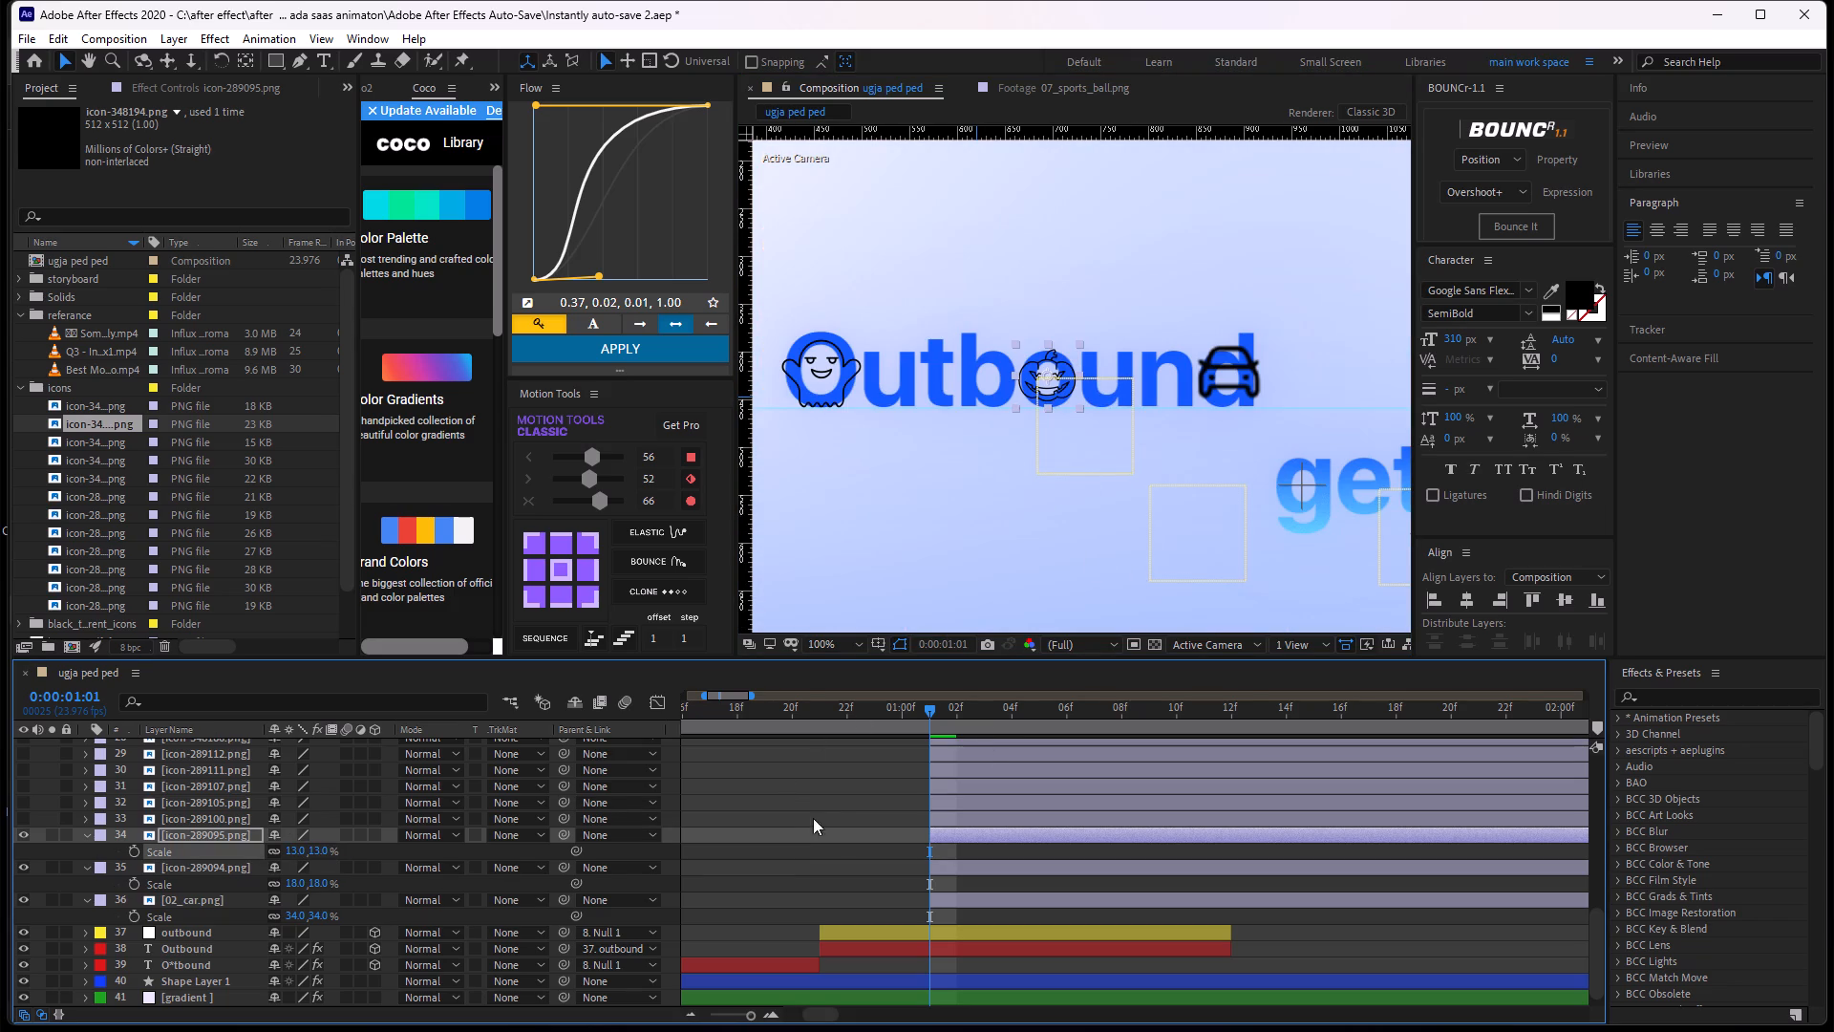
Make all the hidden icon layers visible, from icon-289100.png up through icon-348196.png, with the whole composition fitted in view.
{"action": "left_click", "coordinate": [818, 816]}
{"action": "left_click", "coordinate": [974, 824]}
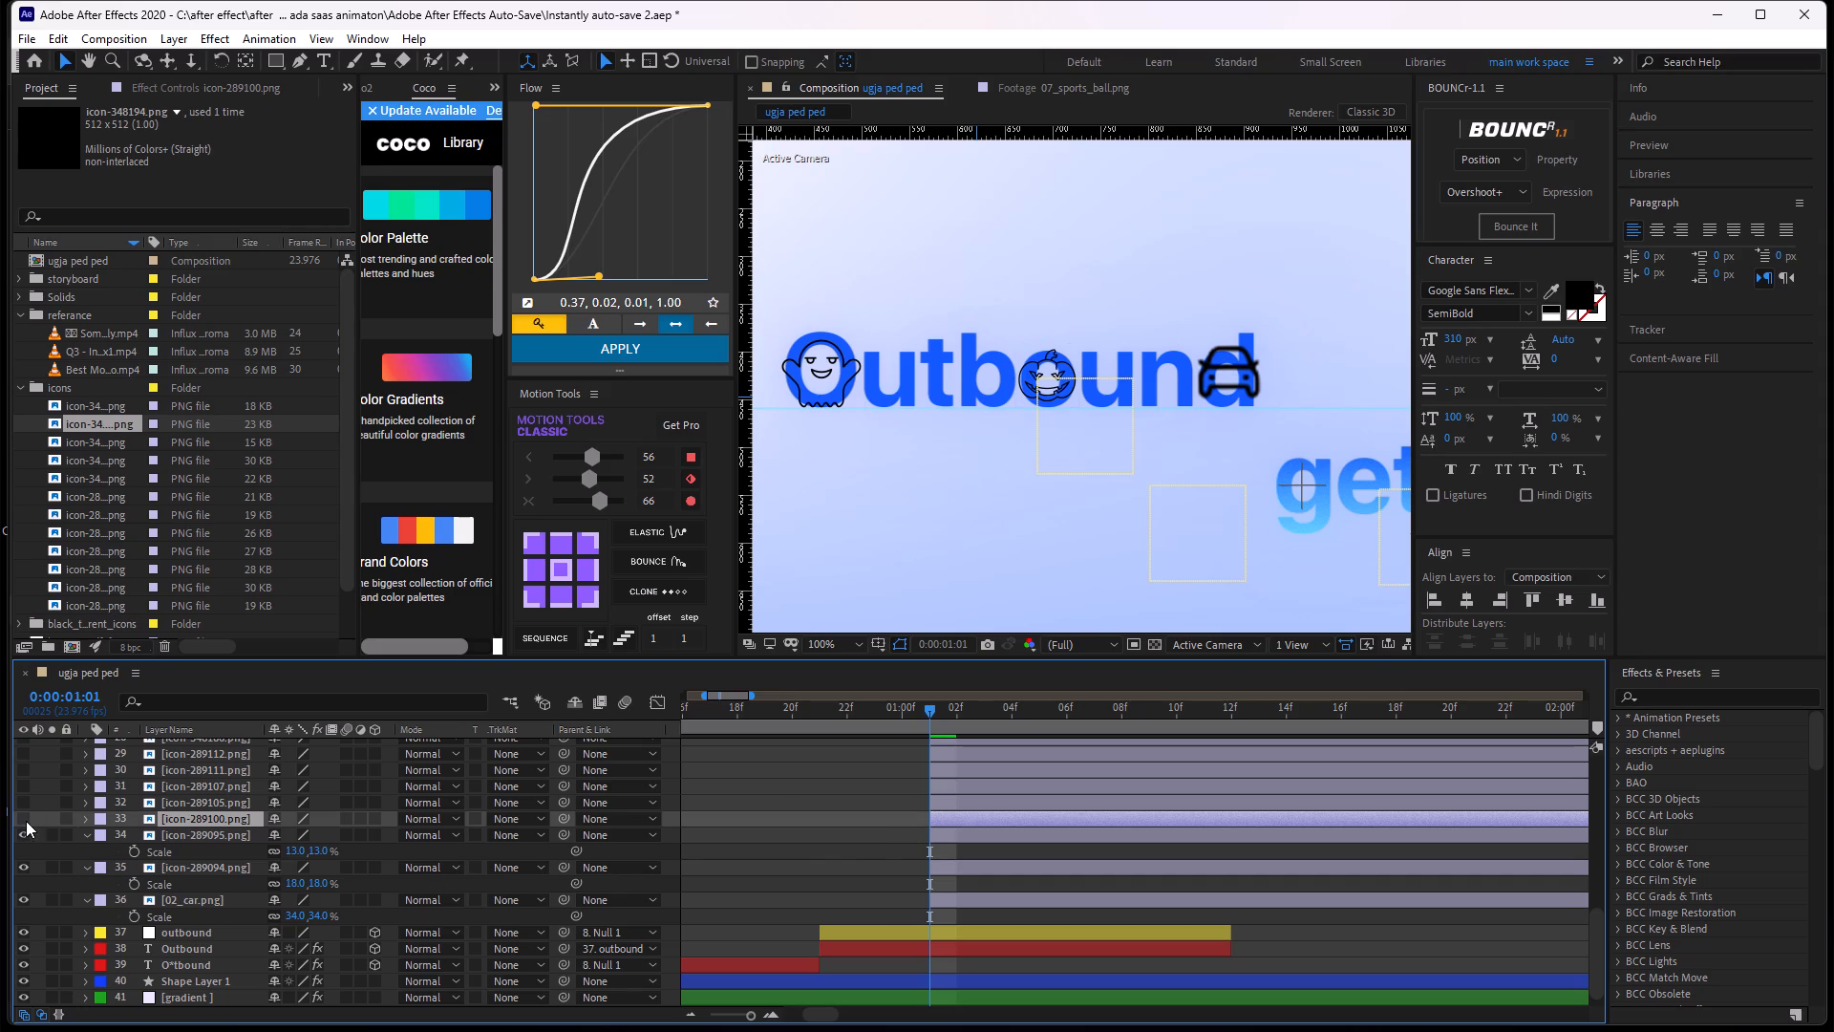
{"action": "left_click", "coordinate": [26, 821]}
{"action": "left_click", "coordinate": [26, 821]}
{"action": "scroll", "coordinate": [1313, 378], "scroll_direction": "down", "scroll_amount": 1}
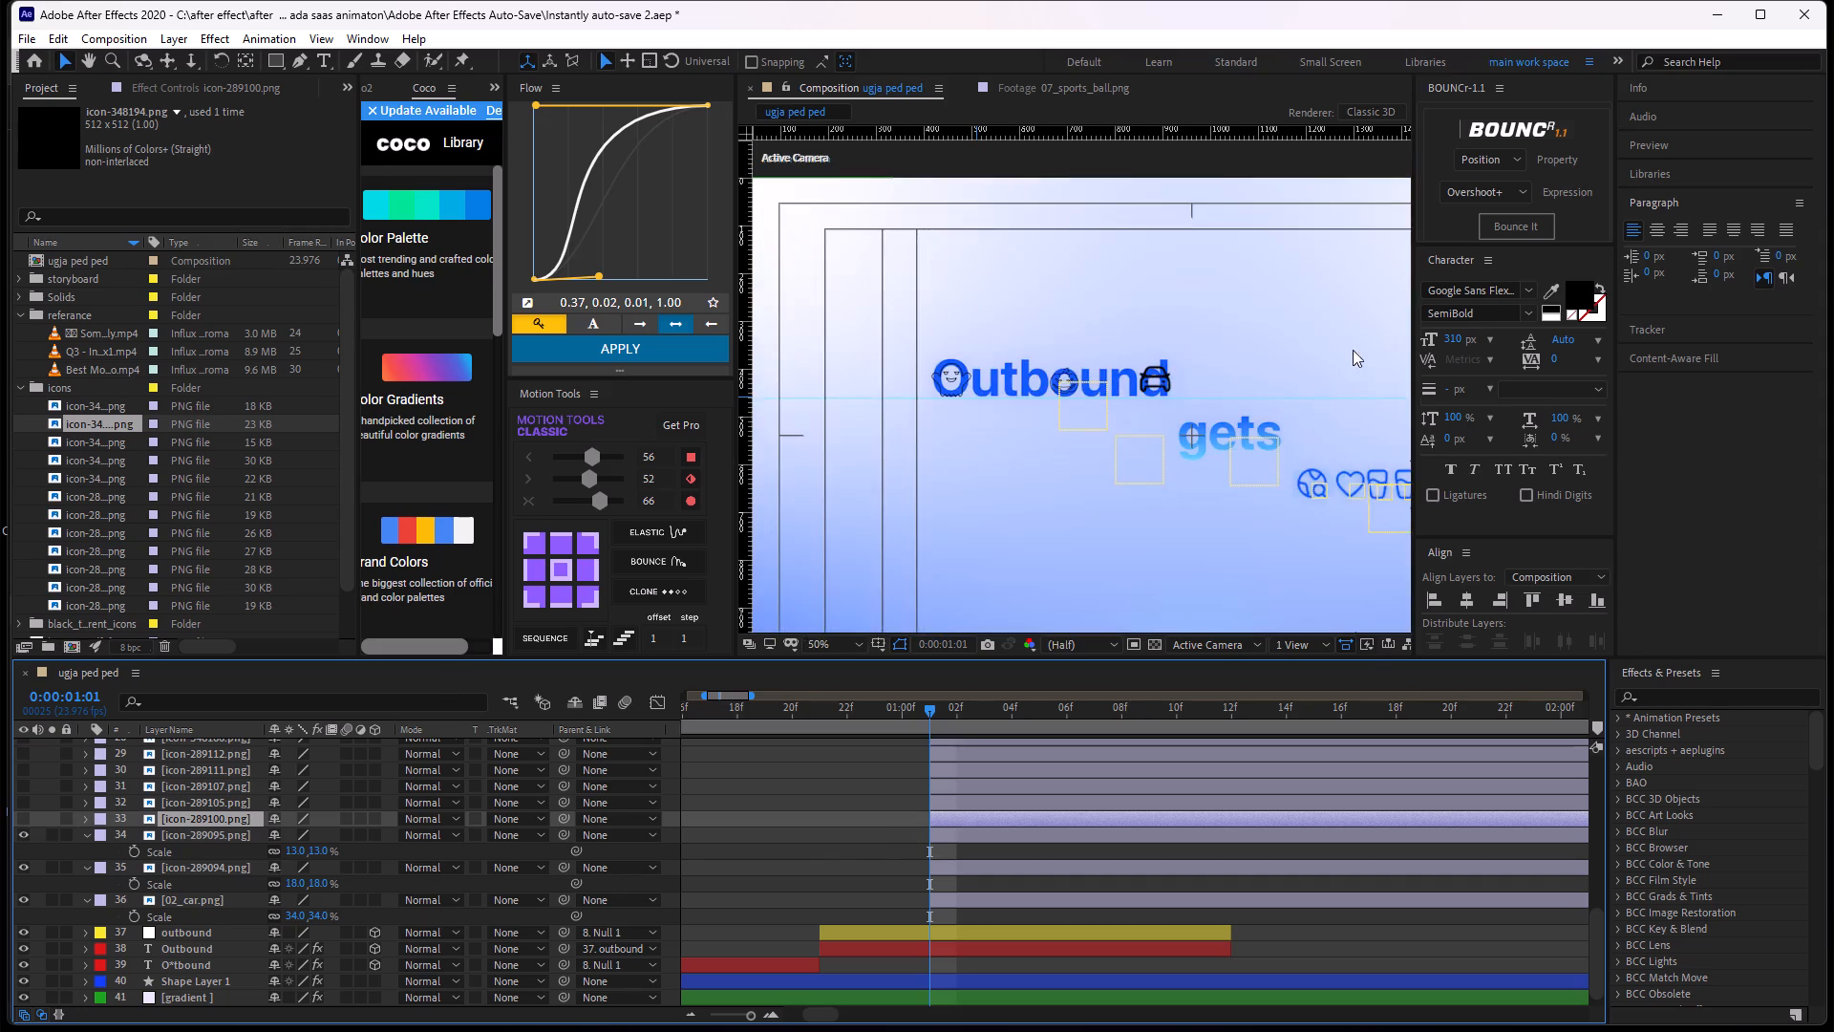
{"action": "scroll", "coordinate": [1348, 361], "scroll_direction": "down", "scroll_amount": 2}
{"action": "scroll", "coordinate": [1264, 396], "scroll_direction": "up", "scroll_amount": 1}
{"action": "middle_click_drag", "start_coordinate": [1236, 398], "coordinate": [1051, 387]}
{"action": "left_click", "coordinate": [844, 652]}
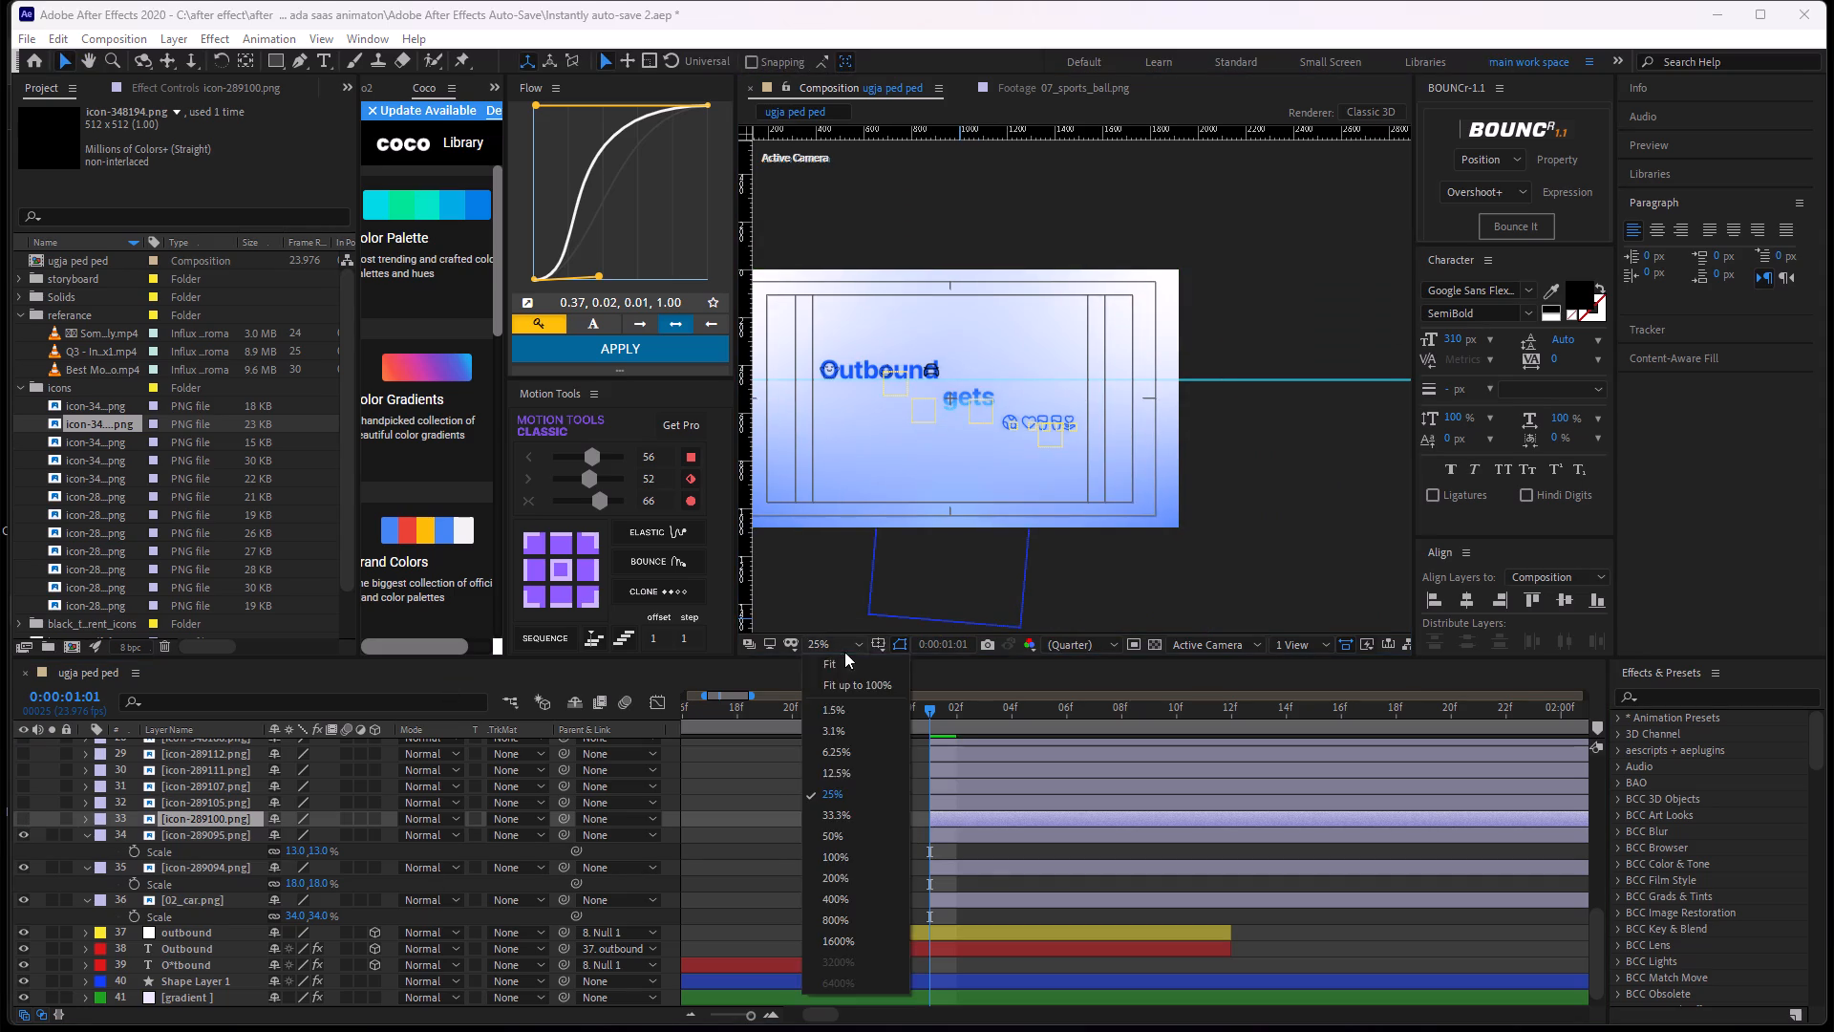
{"action": "left_click", "coordinate": [834, 662]}
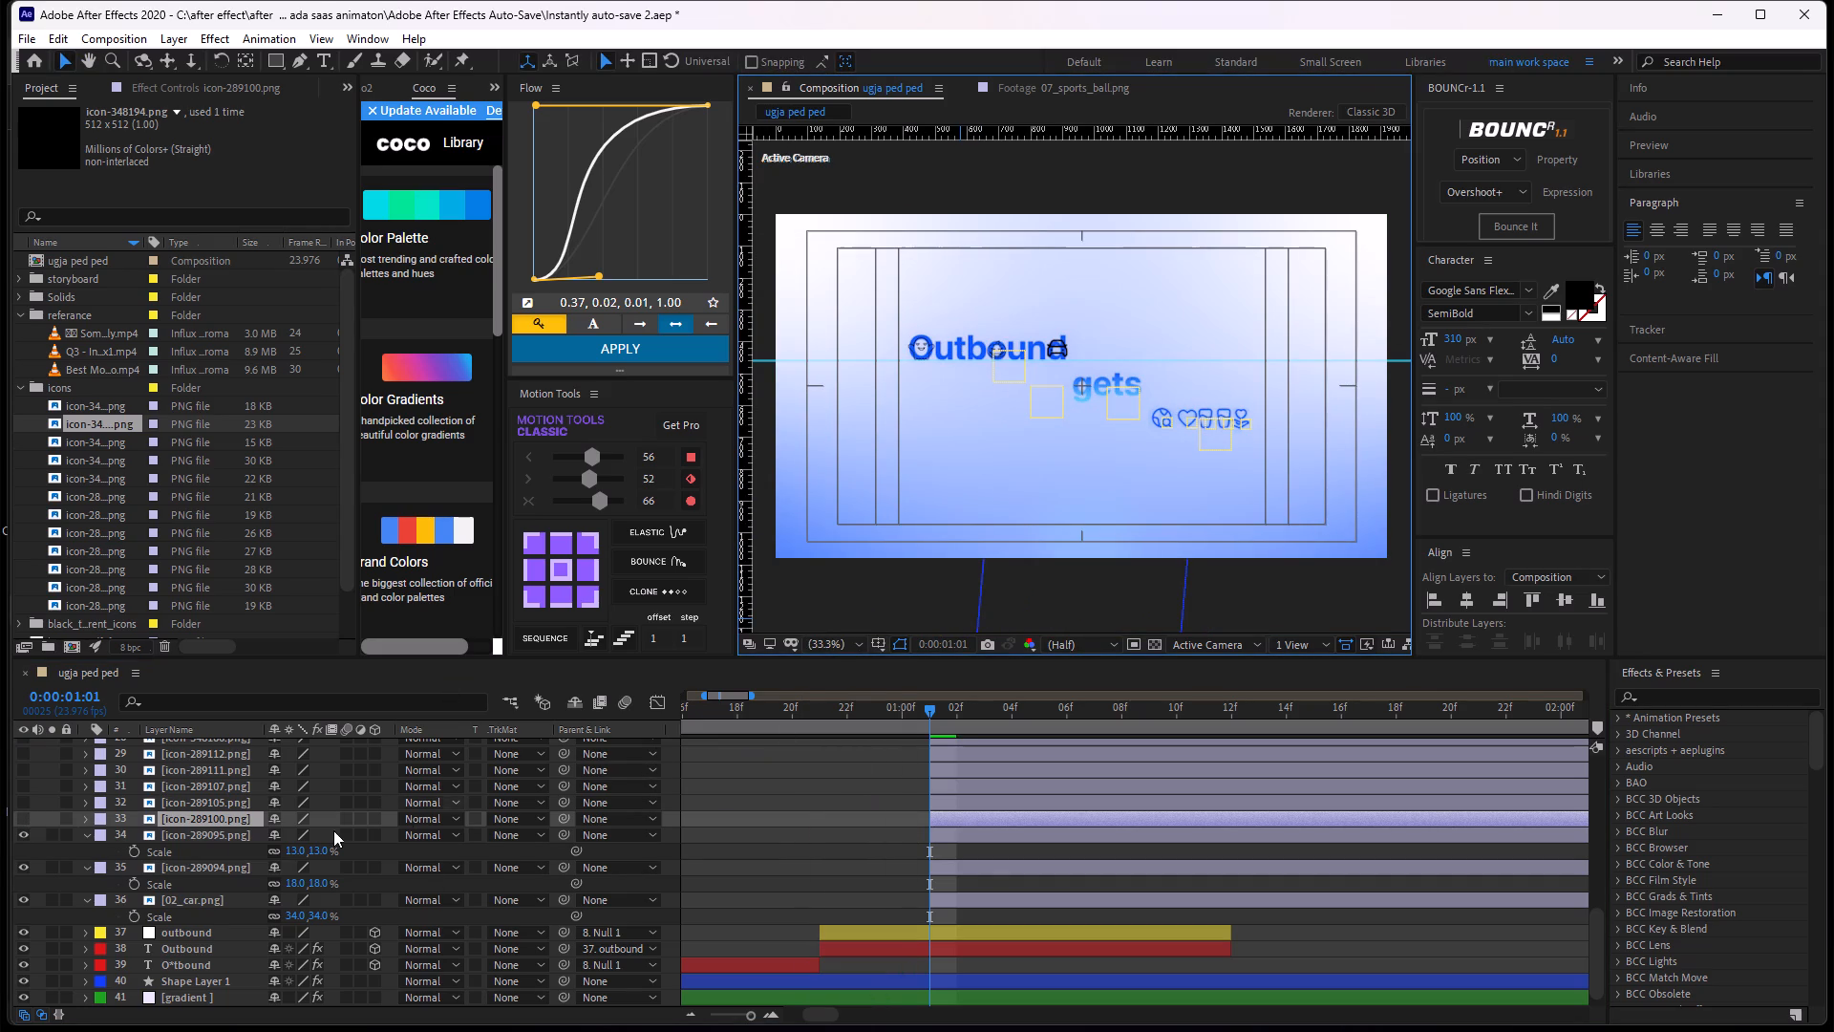
{"action": "left_click_drag", "start_coordinate": [16, 822], "coordinate": [18, 782]}
{"action": "left_click_drag", "start_coordinate": [22, 822], "coordinate": [11, 733]}
{"action": "scroll", "coordinate": [37, 761], "scroll_direction": "up", "scroll_amount": 2}
{"action": "left_click_drag", "start_coordinate": [24, 856], "coordinate": [17, 787]}
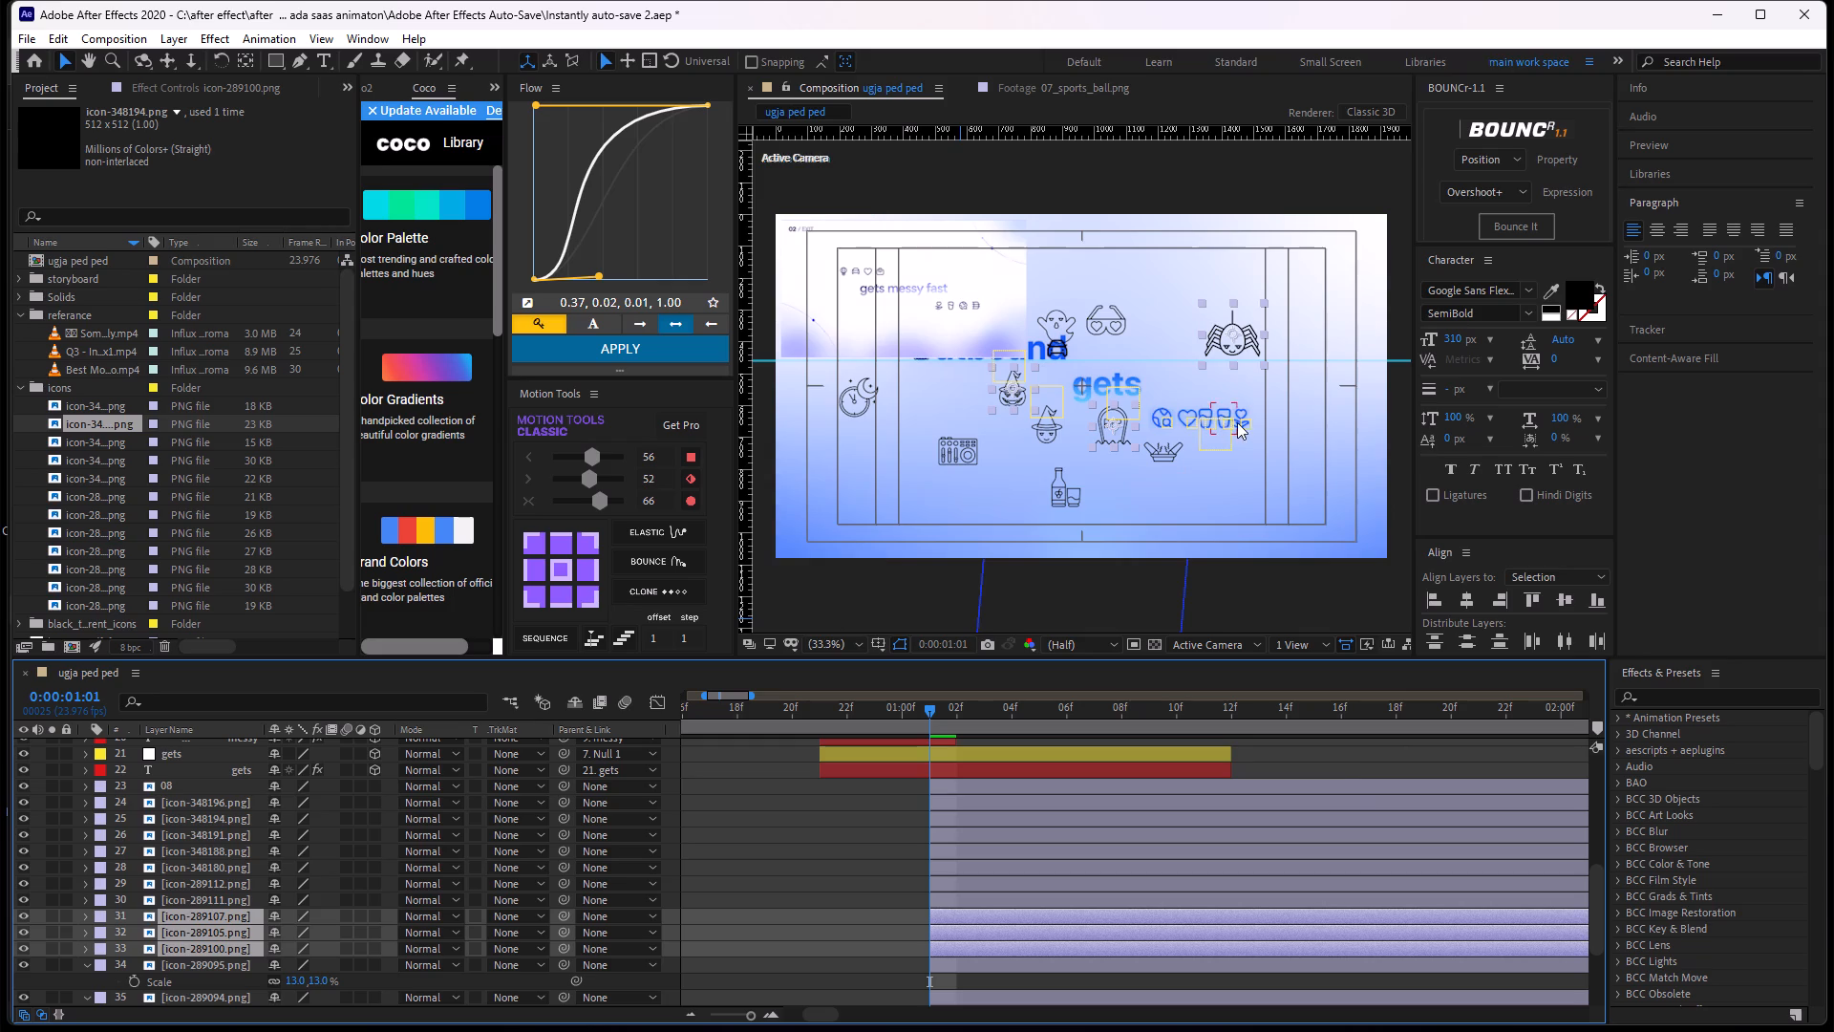
Hide layer 08, the reference image covering the upper-left part of the composition.
{"action": "scroll", "coordinate": [1256, 407], "scroll_direction": "up", "scroll_amount": 1}
{"action": "scroll", "coordinate": [1259, 404], "scroll_direction": "down", "scroll_amount": 1}
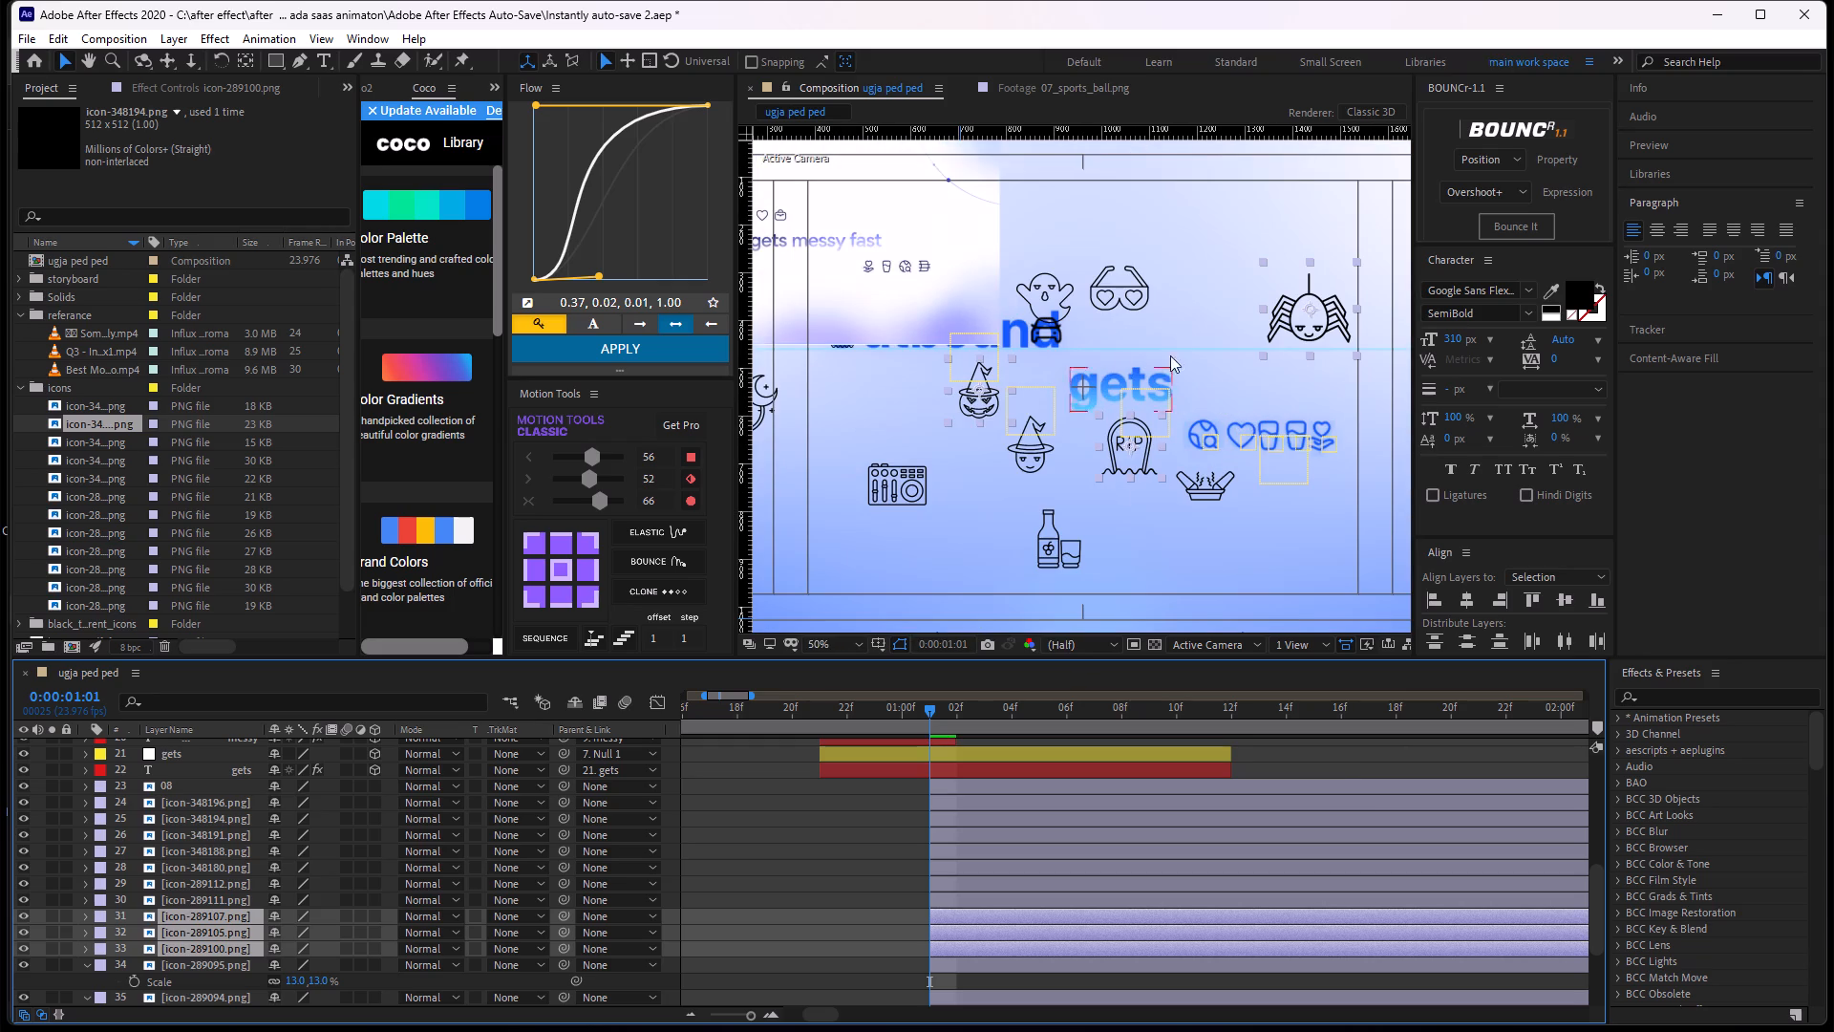
{"action": "left_click", "coordinate": [910, 838]}
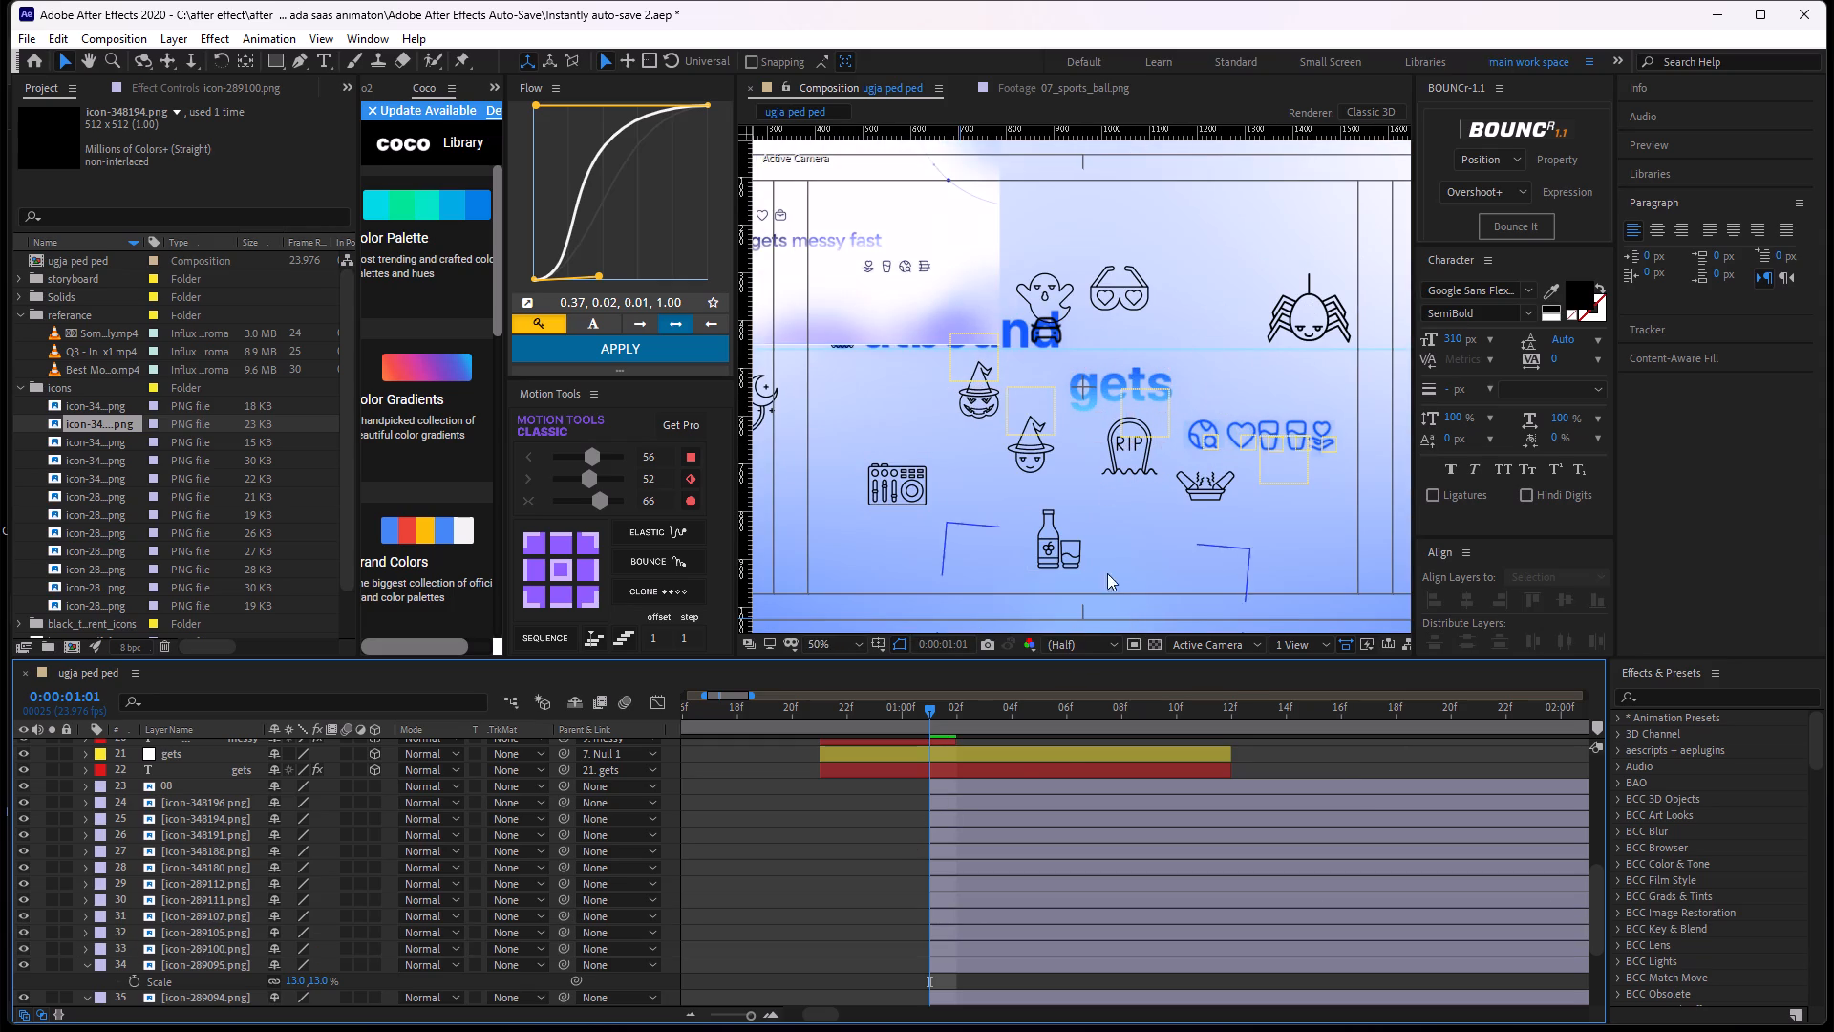
{"action": "left_click", "coordinate": [1301, 333]}
{"action": "left_click", "coordinate": [771, 806]}
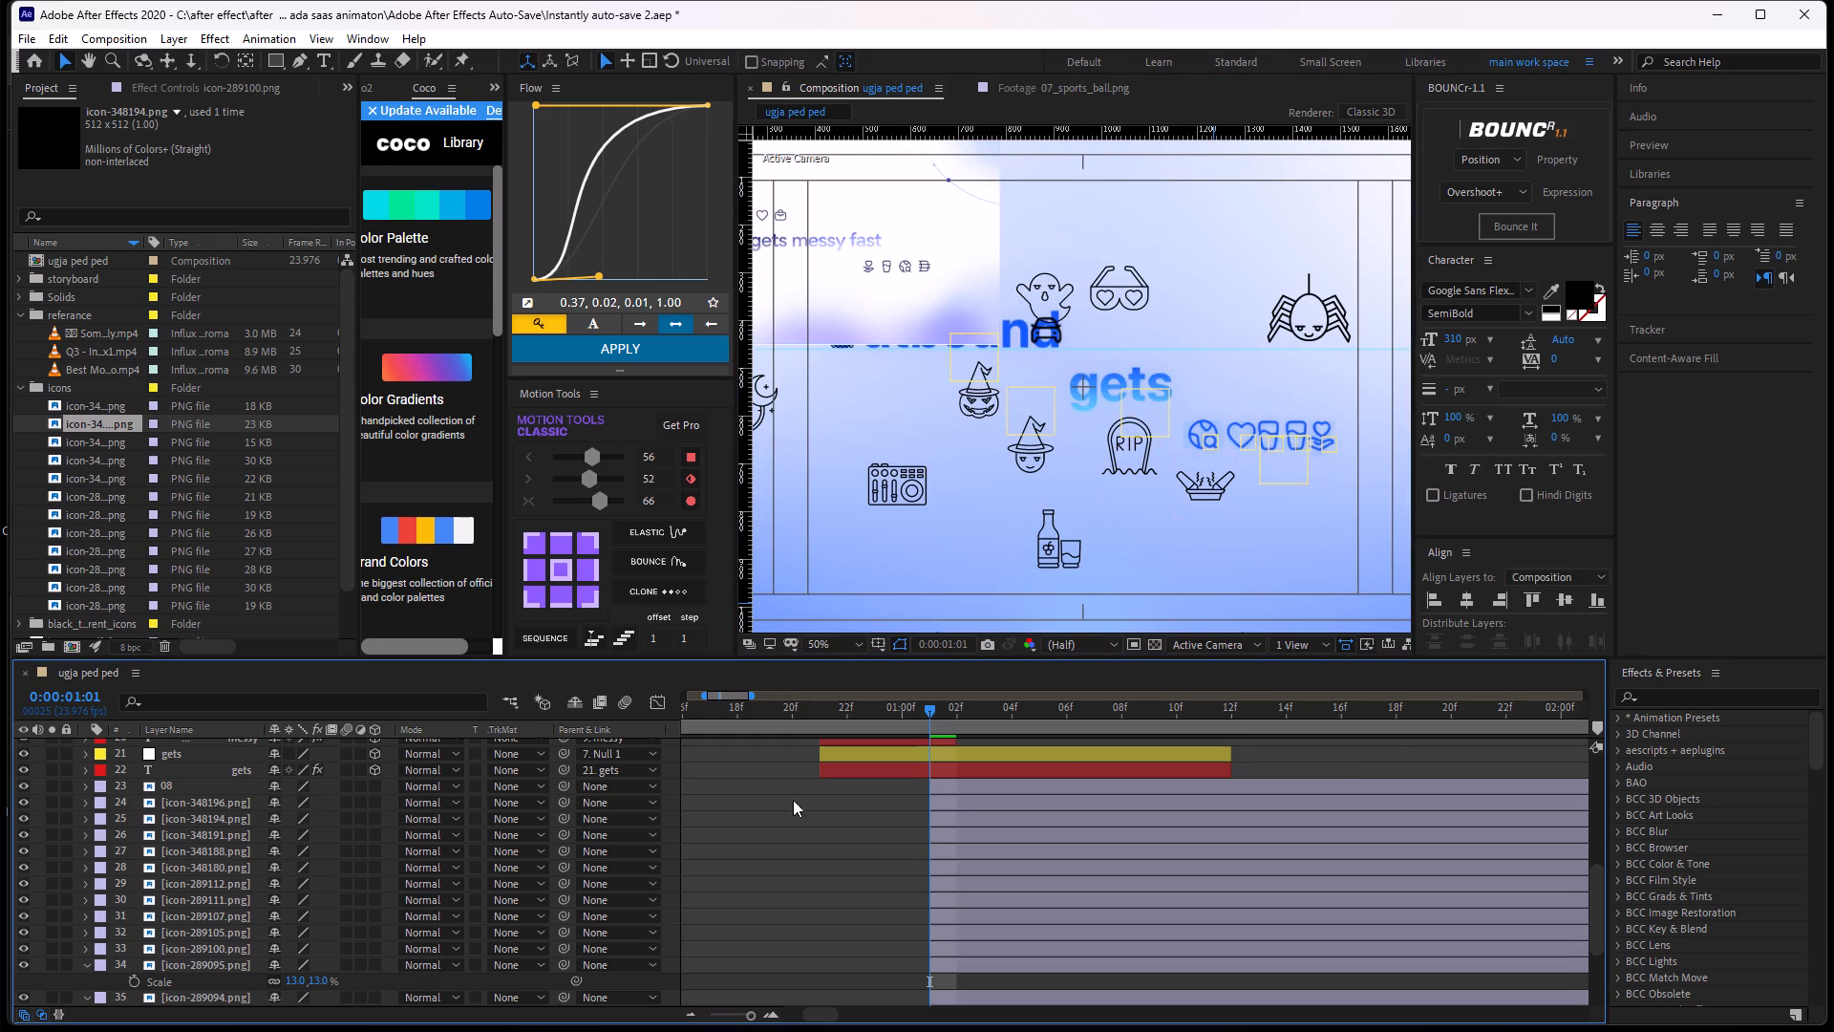
{"action": "left_click", "coordinate": [1221, 482]}
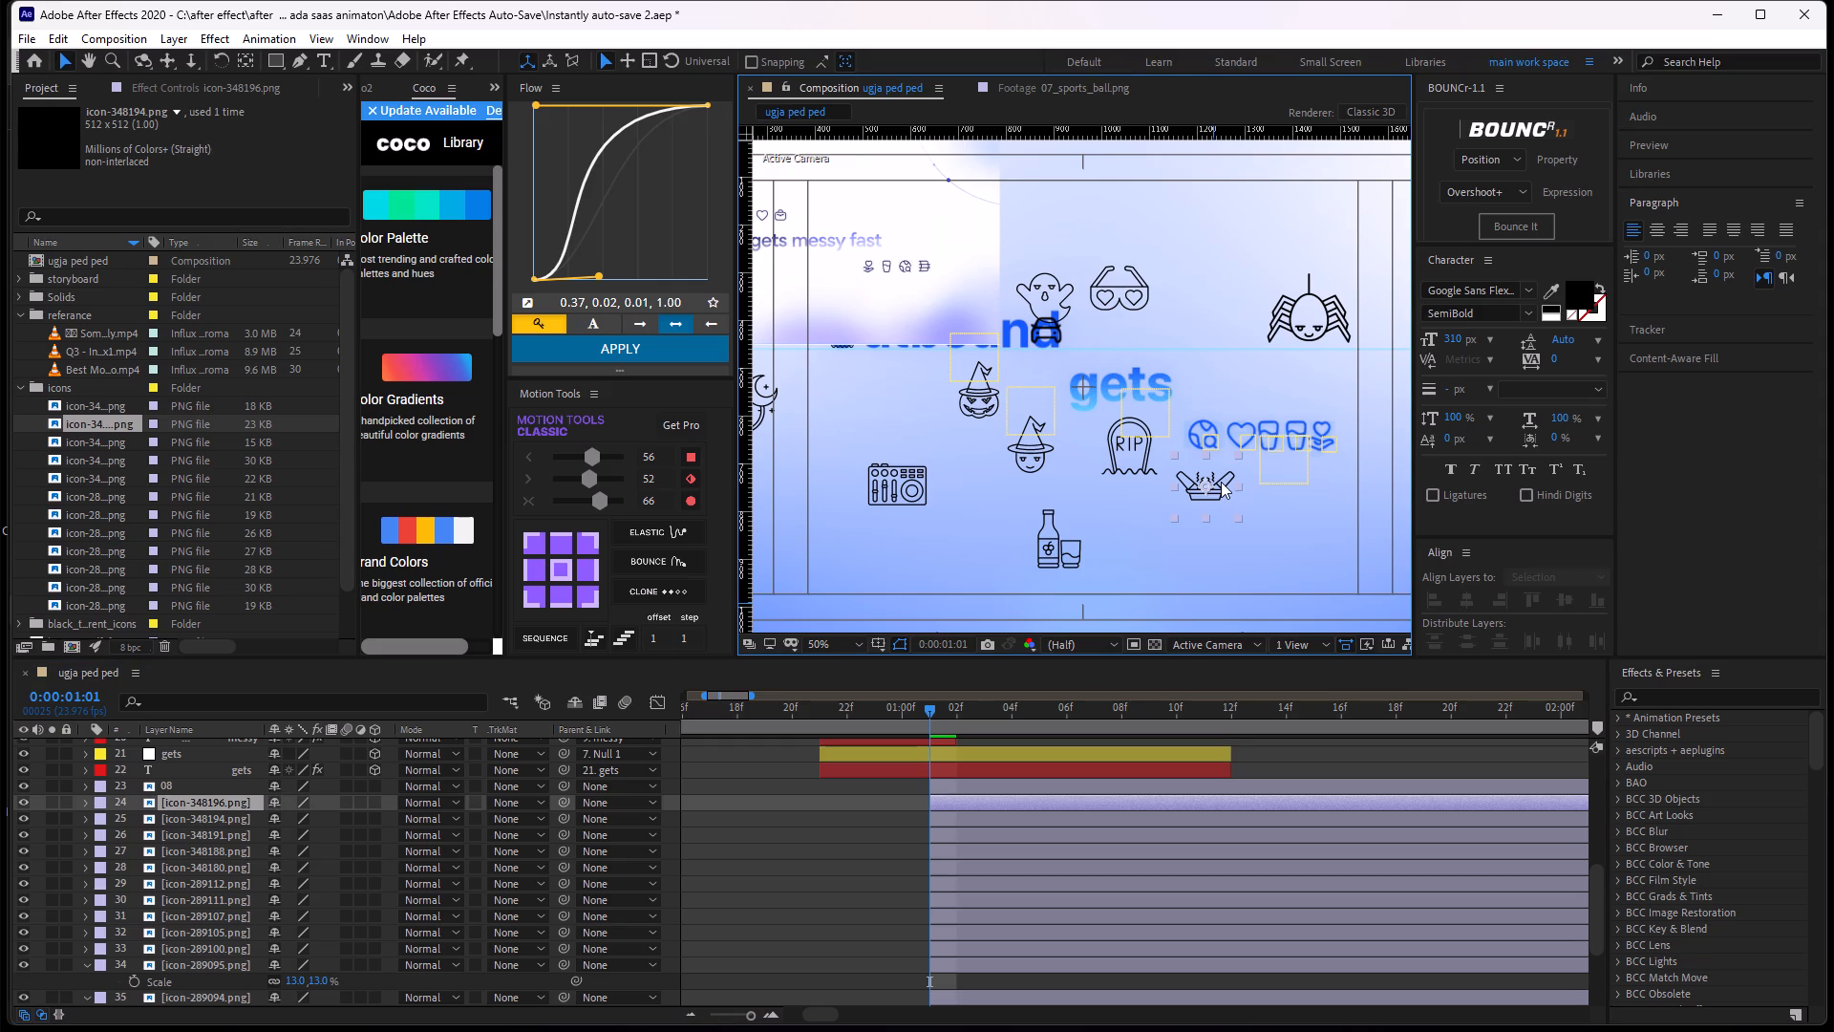
{"action": "scroll", "coordinate": [1029, 339], "scroll_direction": "up", "scroll_amount": 1}
{"action": "scroll", "coordinate": [1044, 387], "scroll_direction": "down", "scroll_amount": 1}
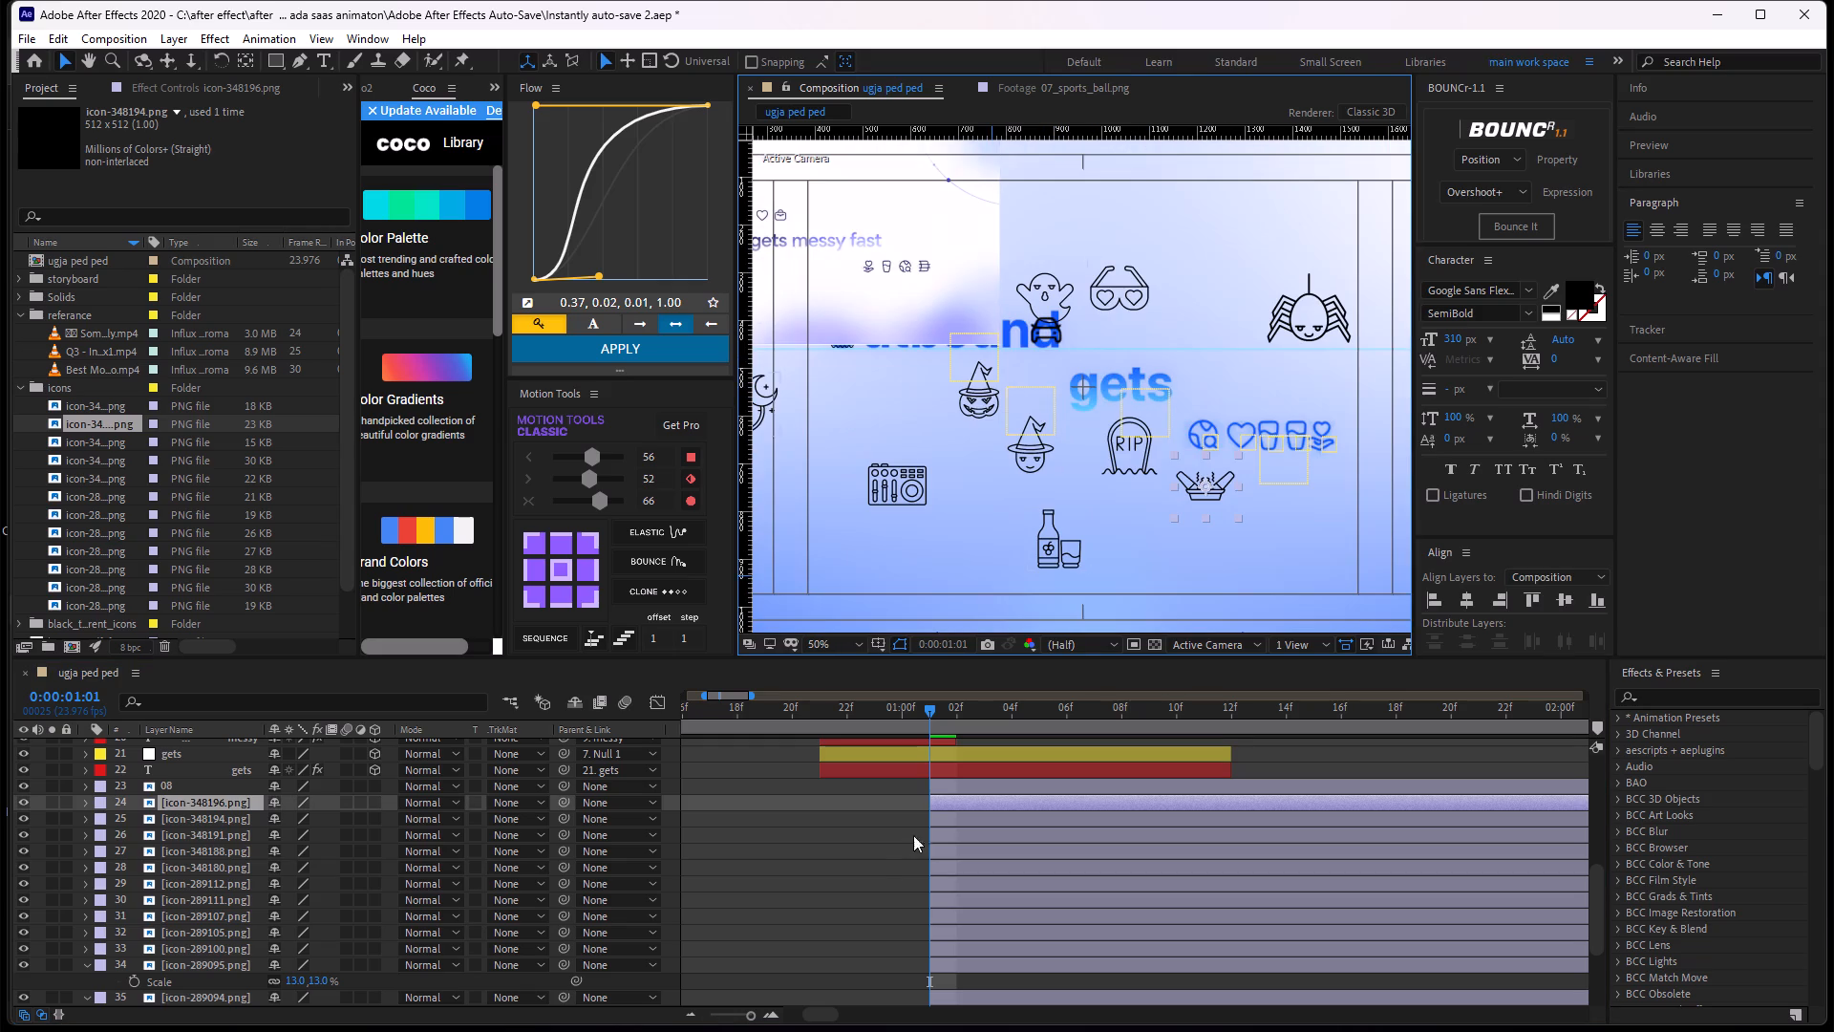
{"action": "left_click", "coordinate": [16, 790]}
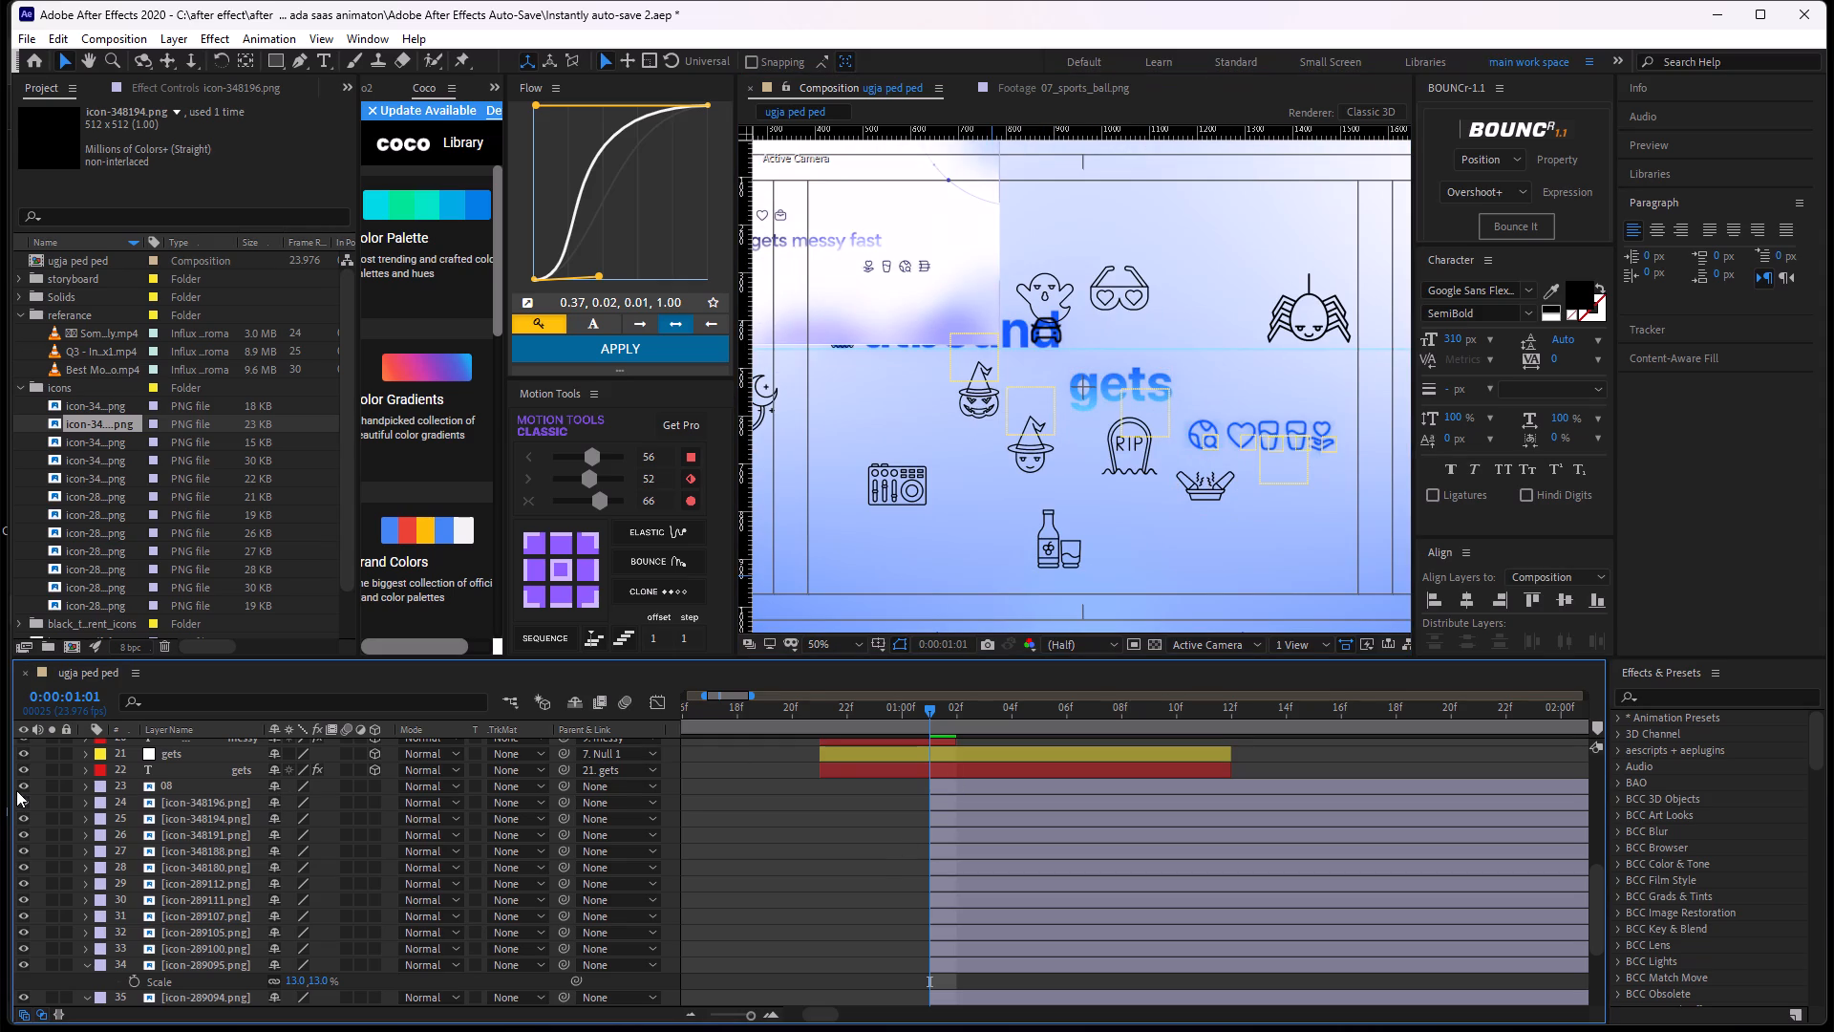
{"action": "left_click", "coordinate": [18, 789]}
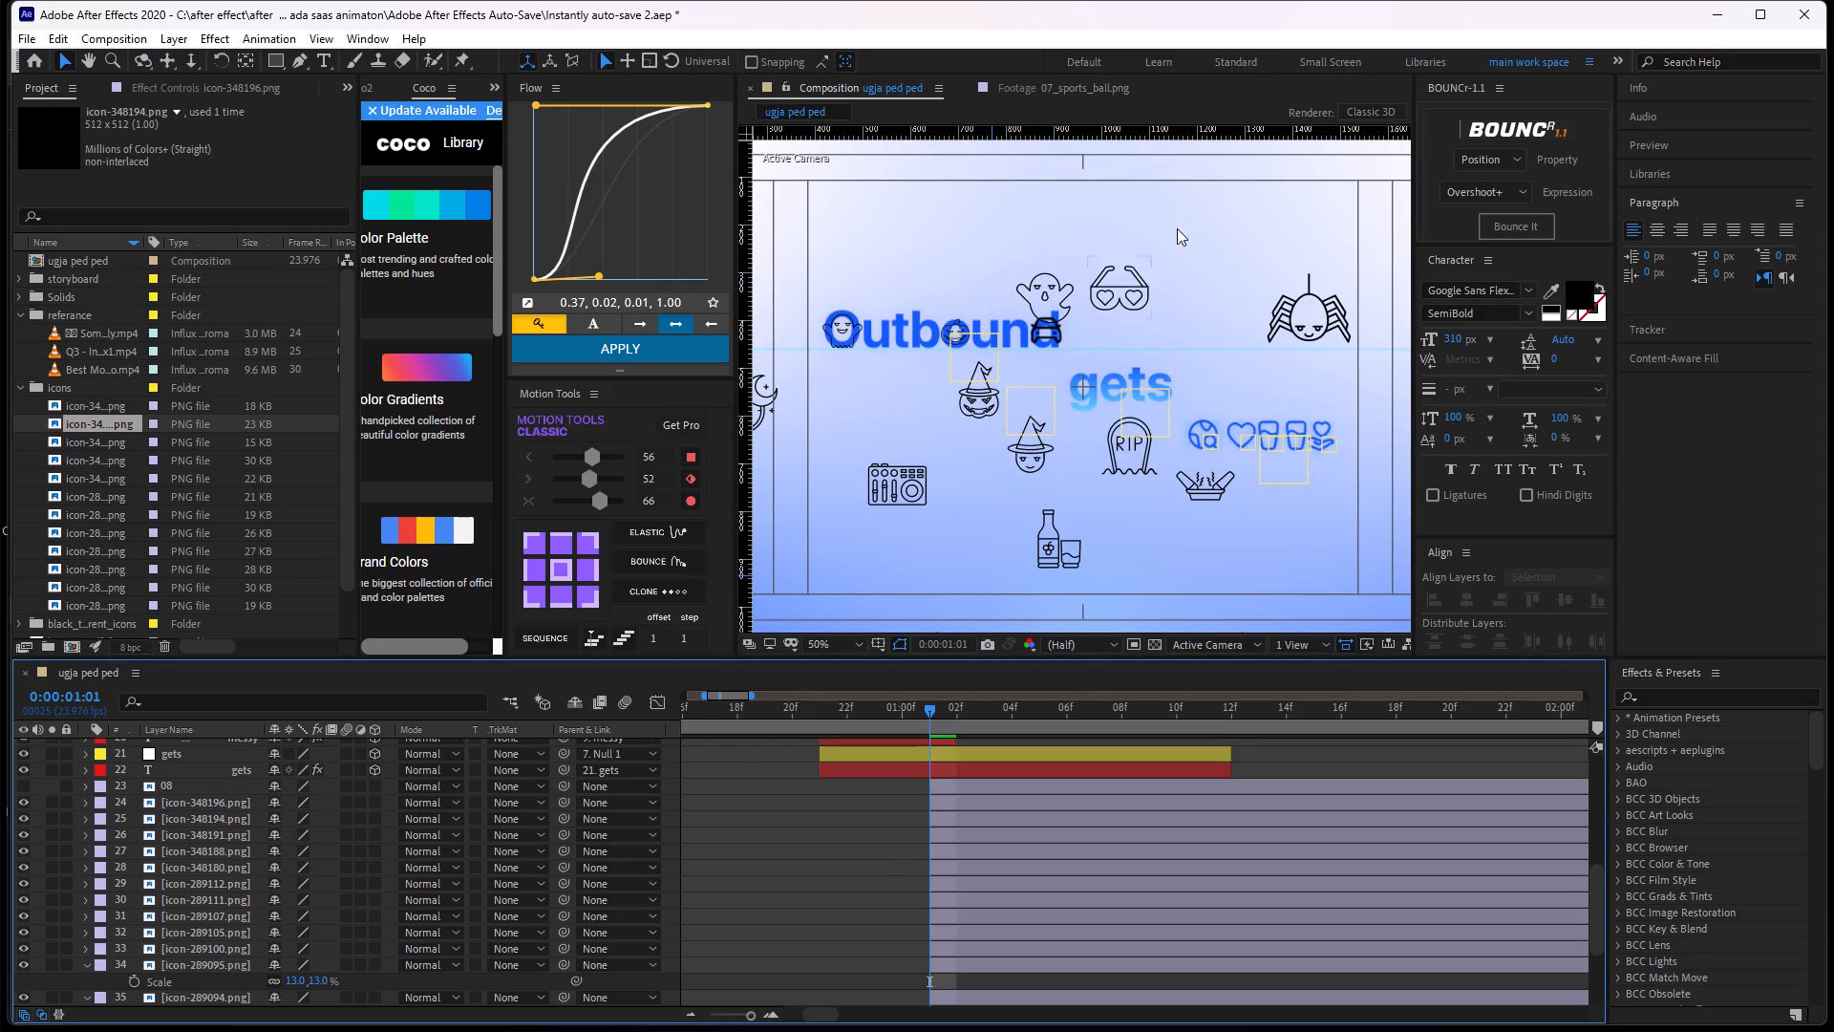
Move the basket icon, icon-348196.png, from below the word messy onto the u of Outbound.
{"action": "left_click", "coordinate": [1214, 466]}
{"action": "left_click_drag", "start_coordinate": [1214, 477], "coordinate": [982, 396]}
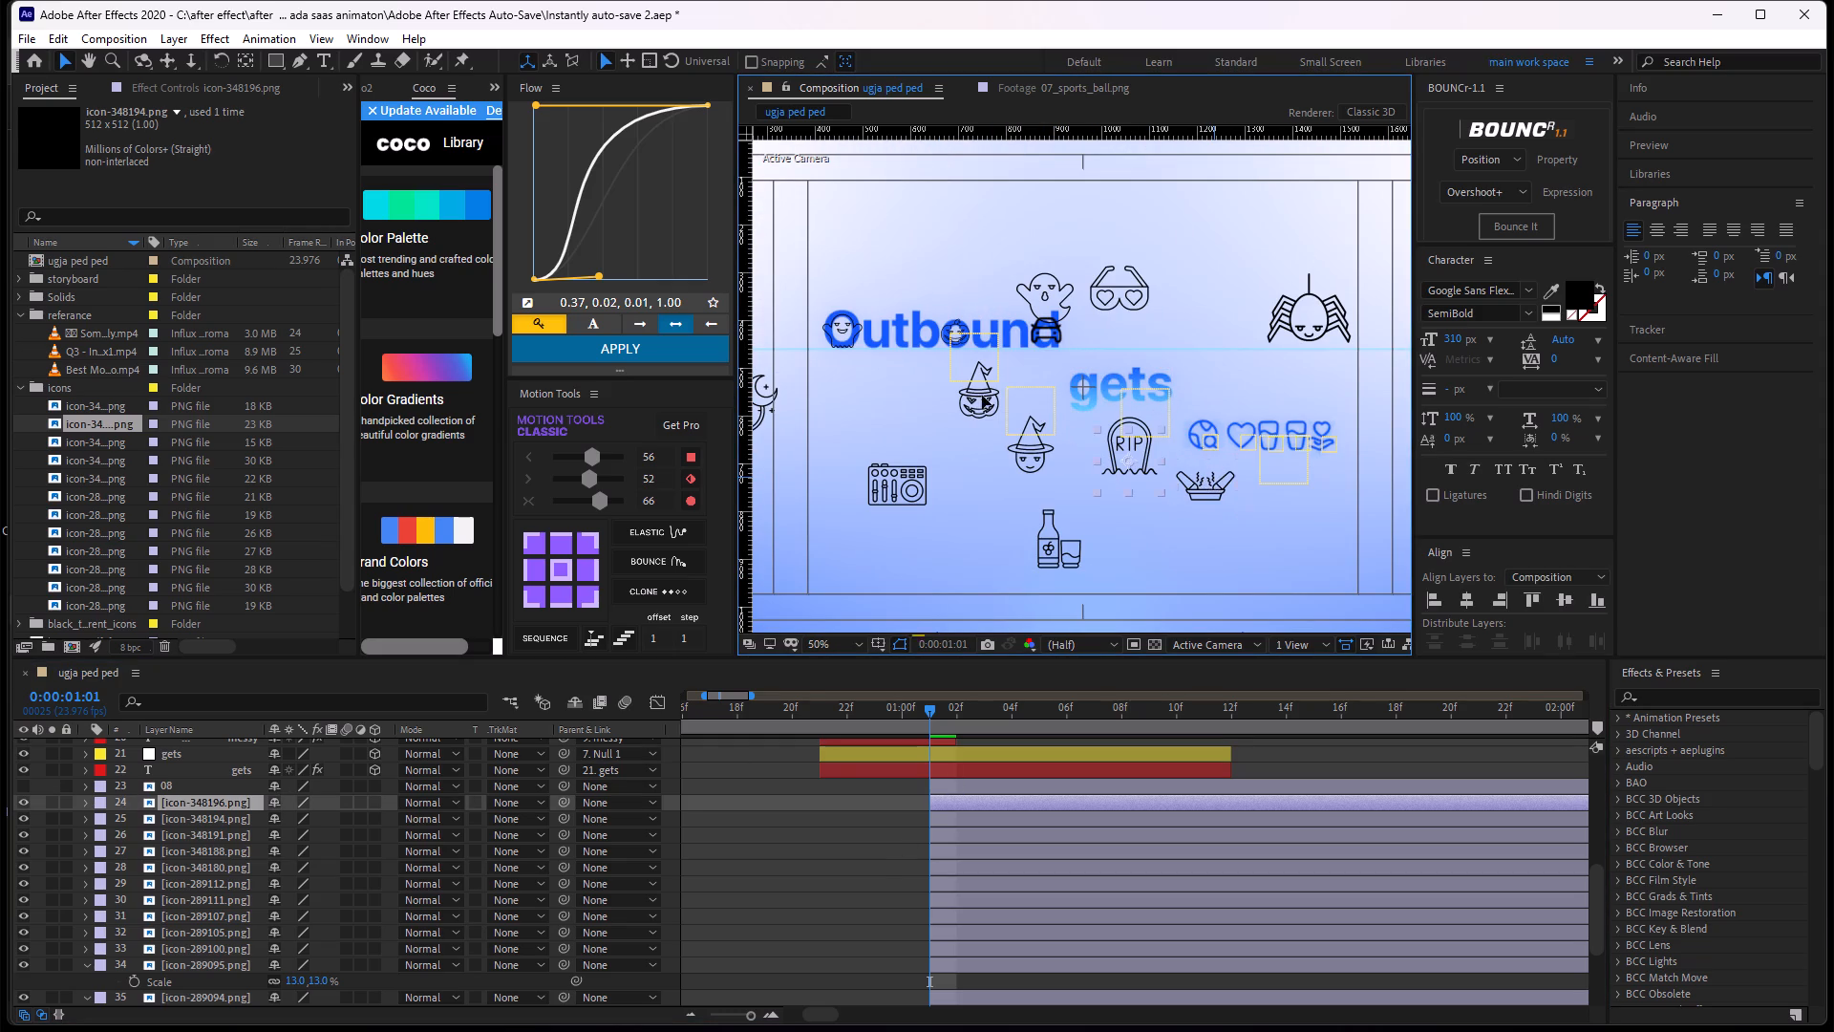
{"action": "left_click_drag", "start_coordinate": [982, 396], "coordinate": [946, 323]}
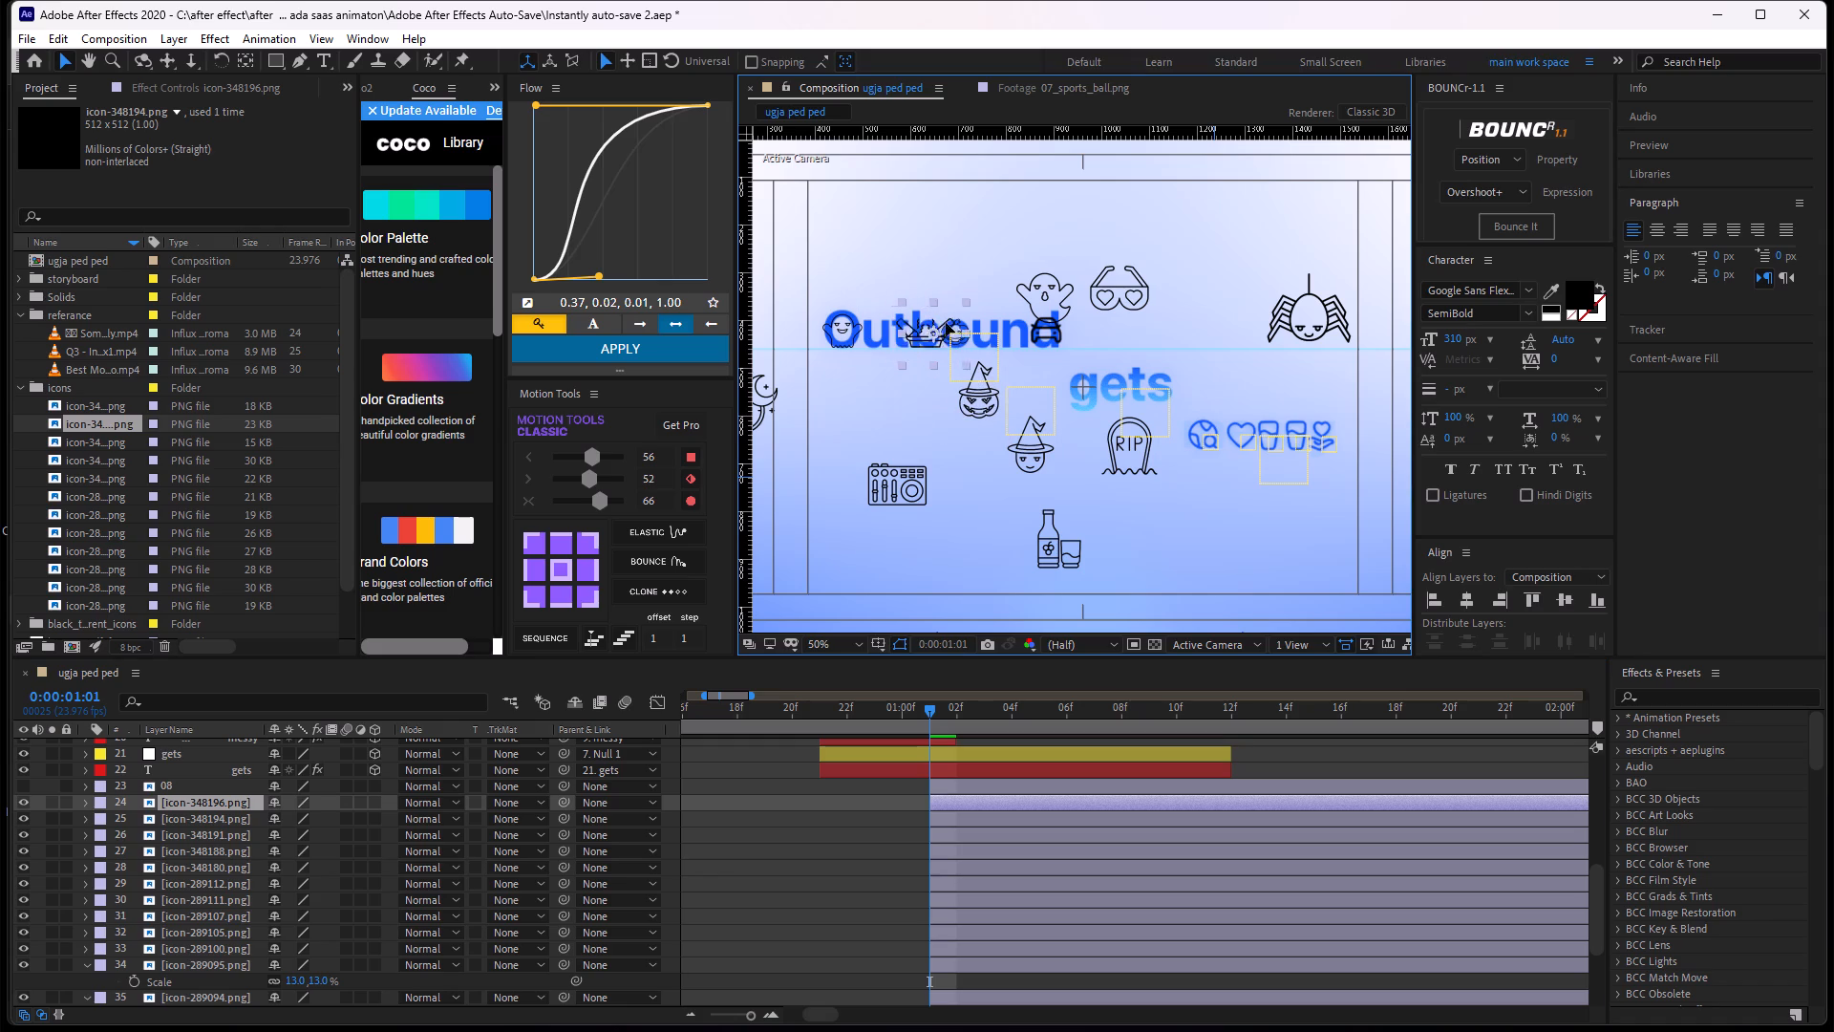
{"action": "left_click_drag", "start_coordinate": [946, 323], "coordinate": [996, 325]}
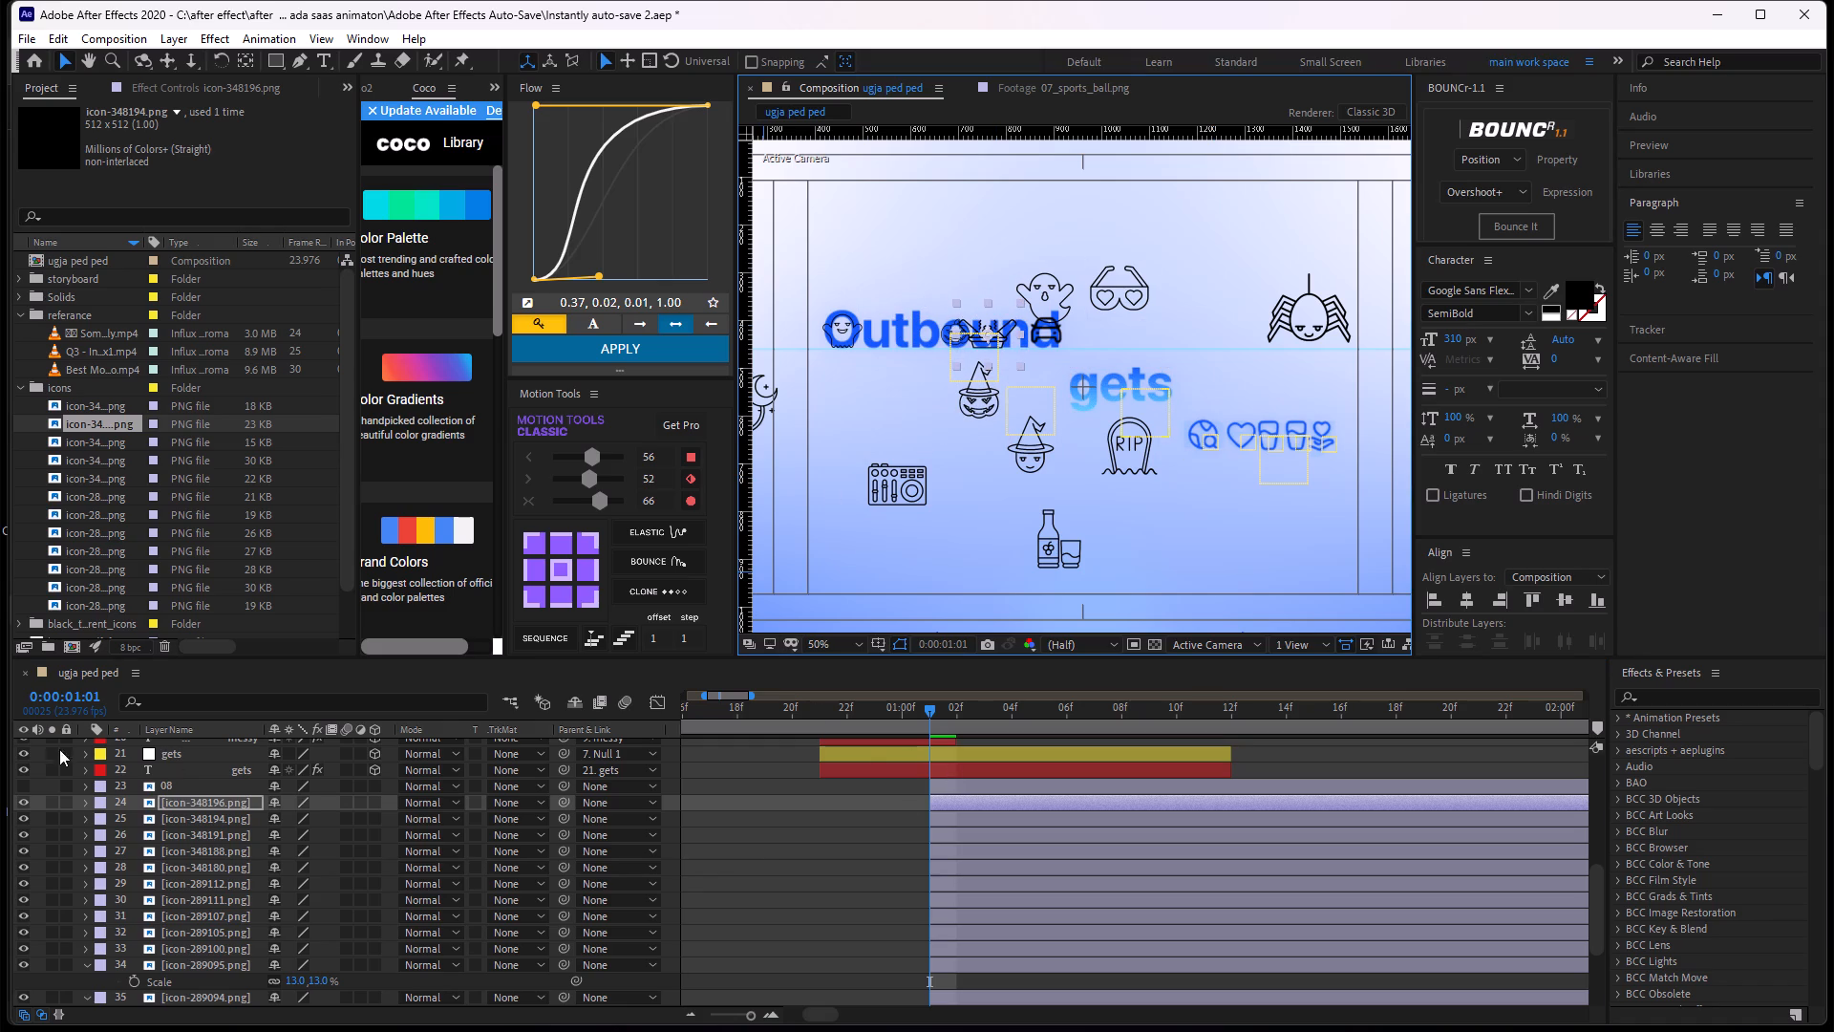
Move the icon-348194.png layer down the stack to directly above icon-289100.png.
{"action": "left_click_drag", "start_coordinate": [195, 812], "coordinate": [191, 939]}
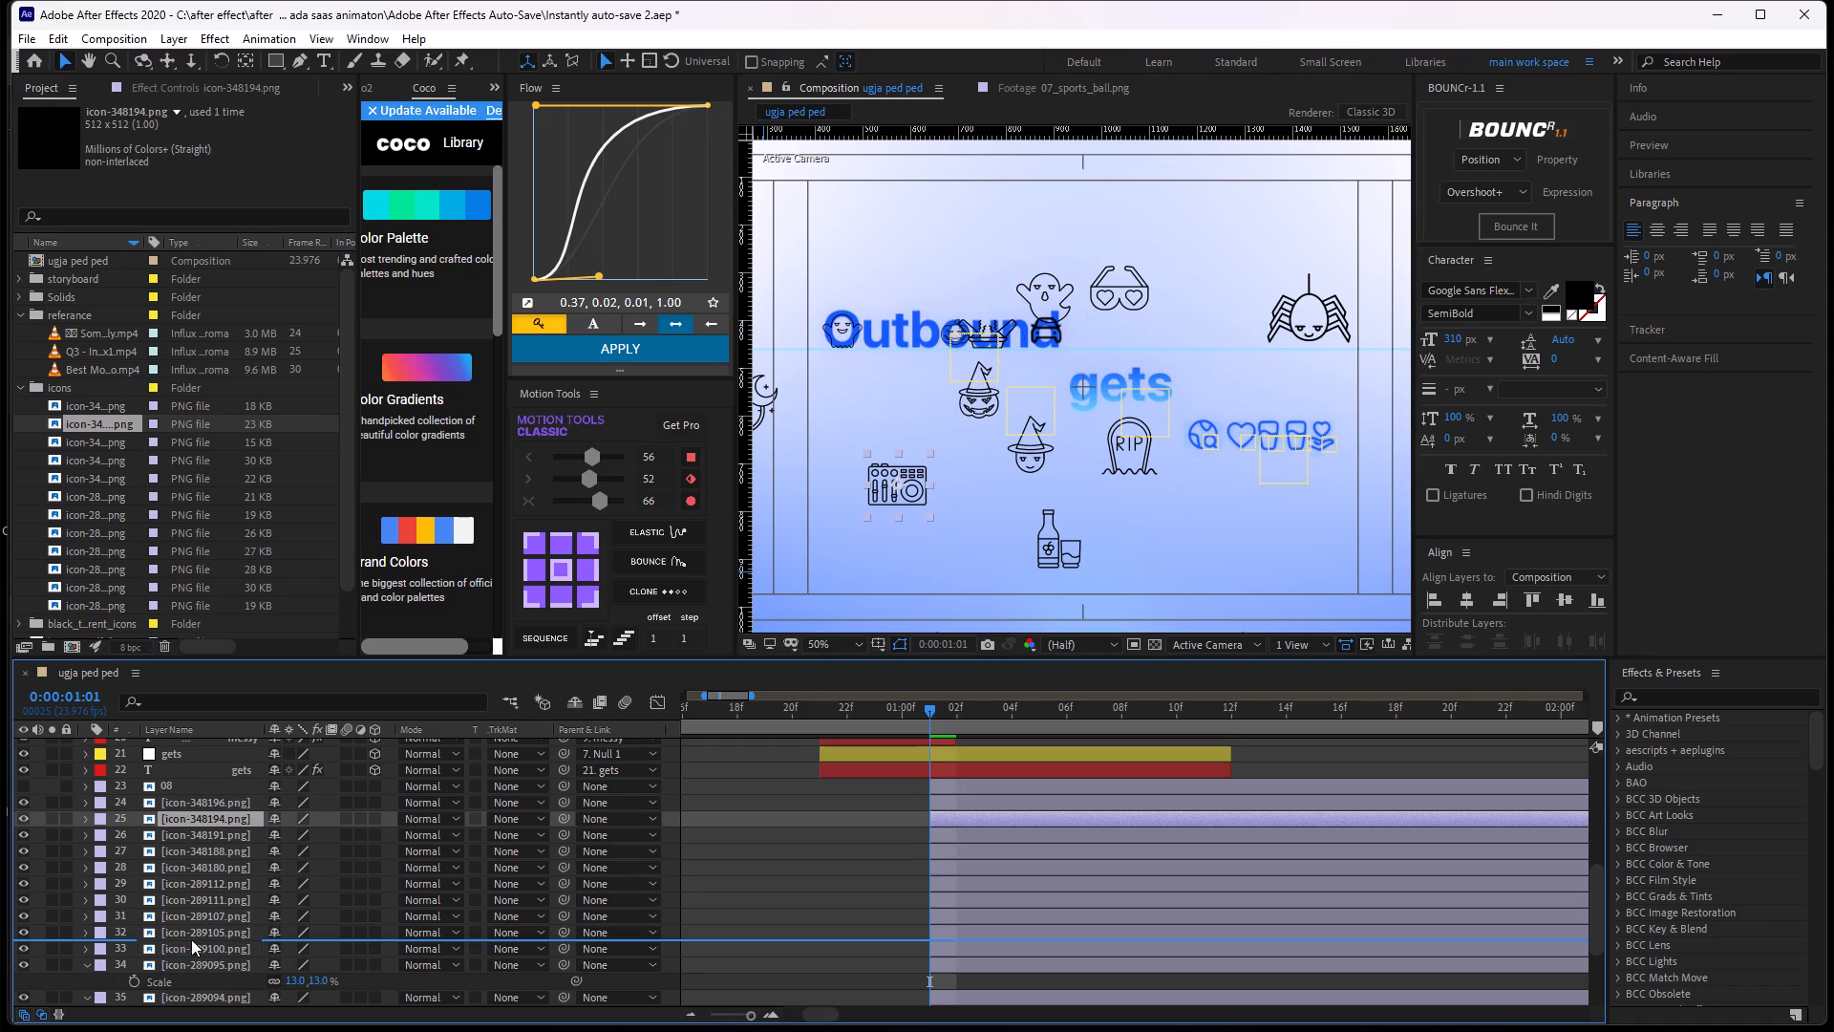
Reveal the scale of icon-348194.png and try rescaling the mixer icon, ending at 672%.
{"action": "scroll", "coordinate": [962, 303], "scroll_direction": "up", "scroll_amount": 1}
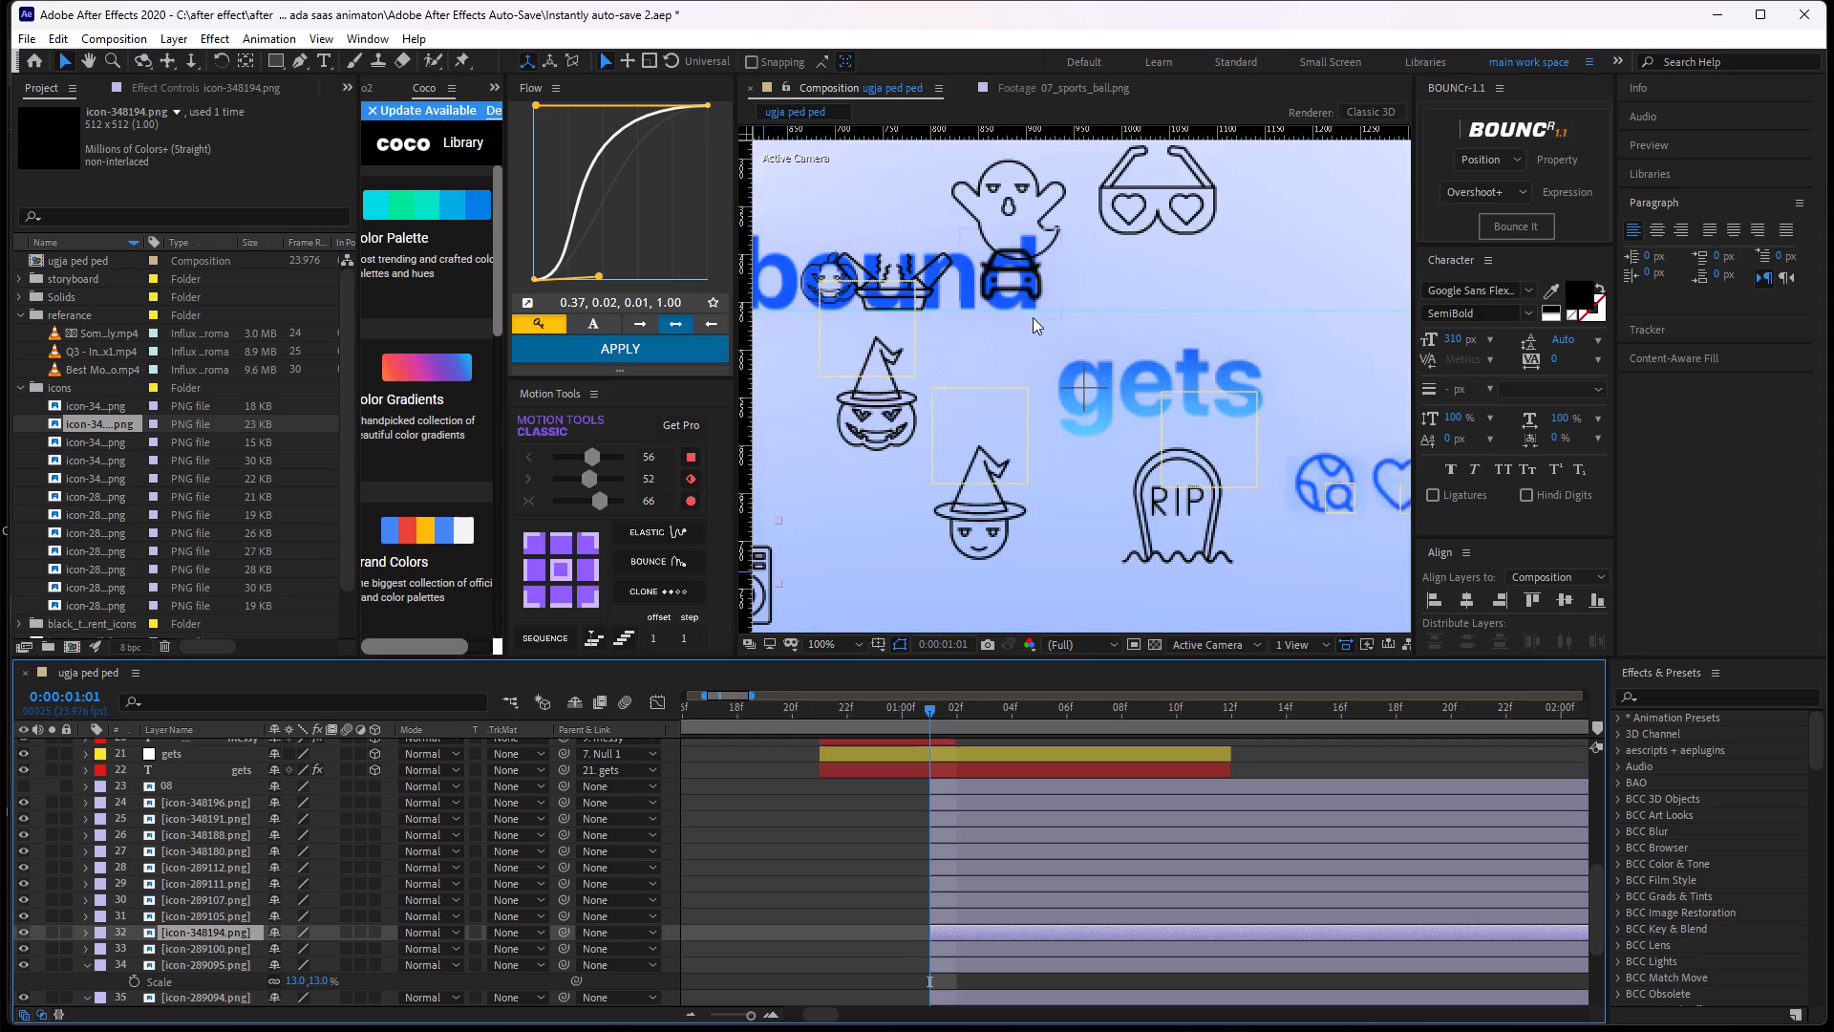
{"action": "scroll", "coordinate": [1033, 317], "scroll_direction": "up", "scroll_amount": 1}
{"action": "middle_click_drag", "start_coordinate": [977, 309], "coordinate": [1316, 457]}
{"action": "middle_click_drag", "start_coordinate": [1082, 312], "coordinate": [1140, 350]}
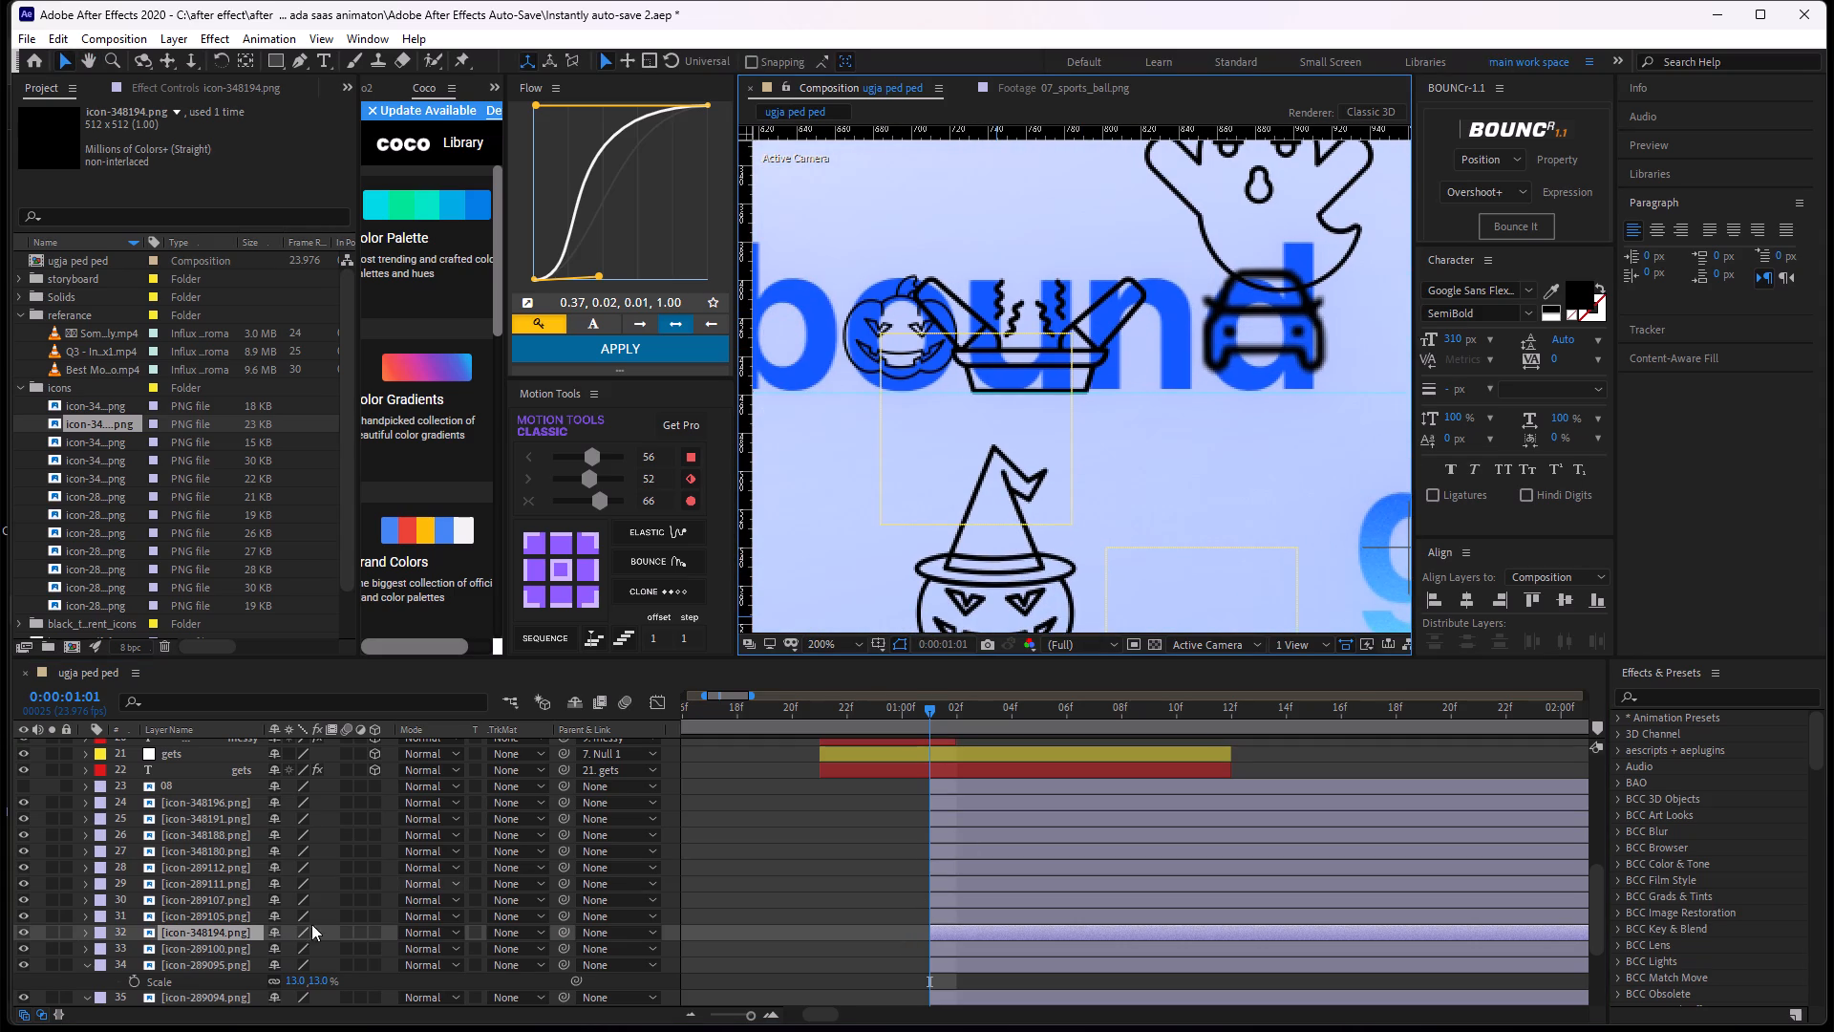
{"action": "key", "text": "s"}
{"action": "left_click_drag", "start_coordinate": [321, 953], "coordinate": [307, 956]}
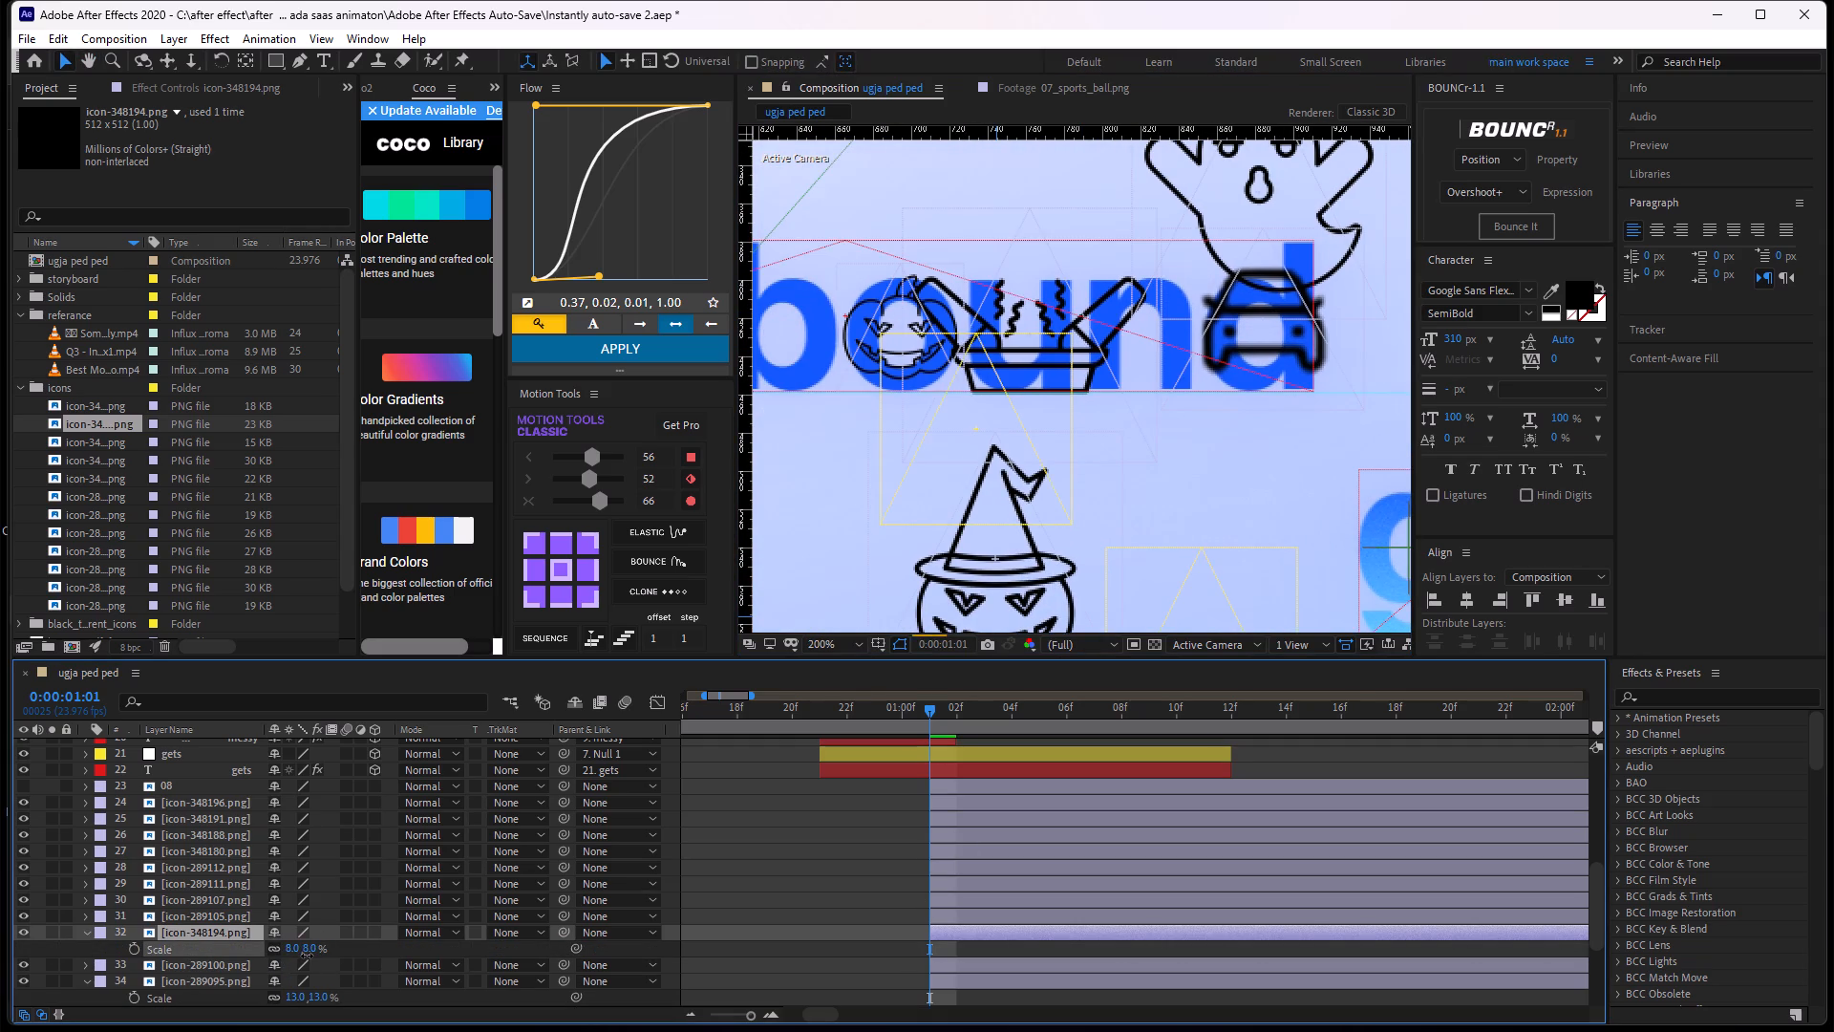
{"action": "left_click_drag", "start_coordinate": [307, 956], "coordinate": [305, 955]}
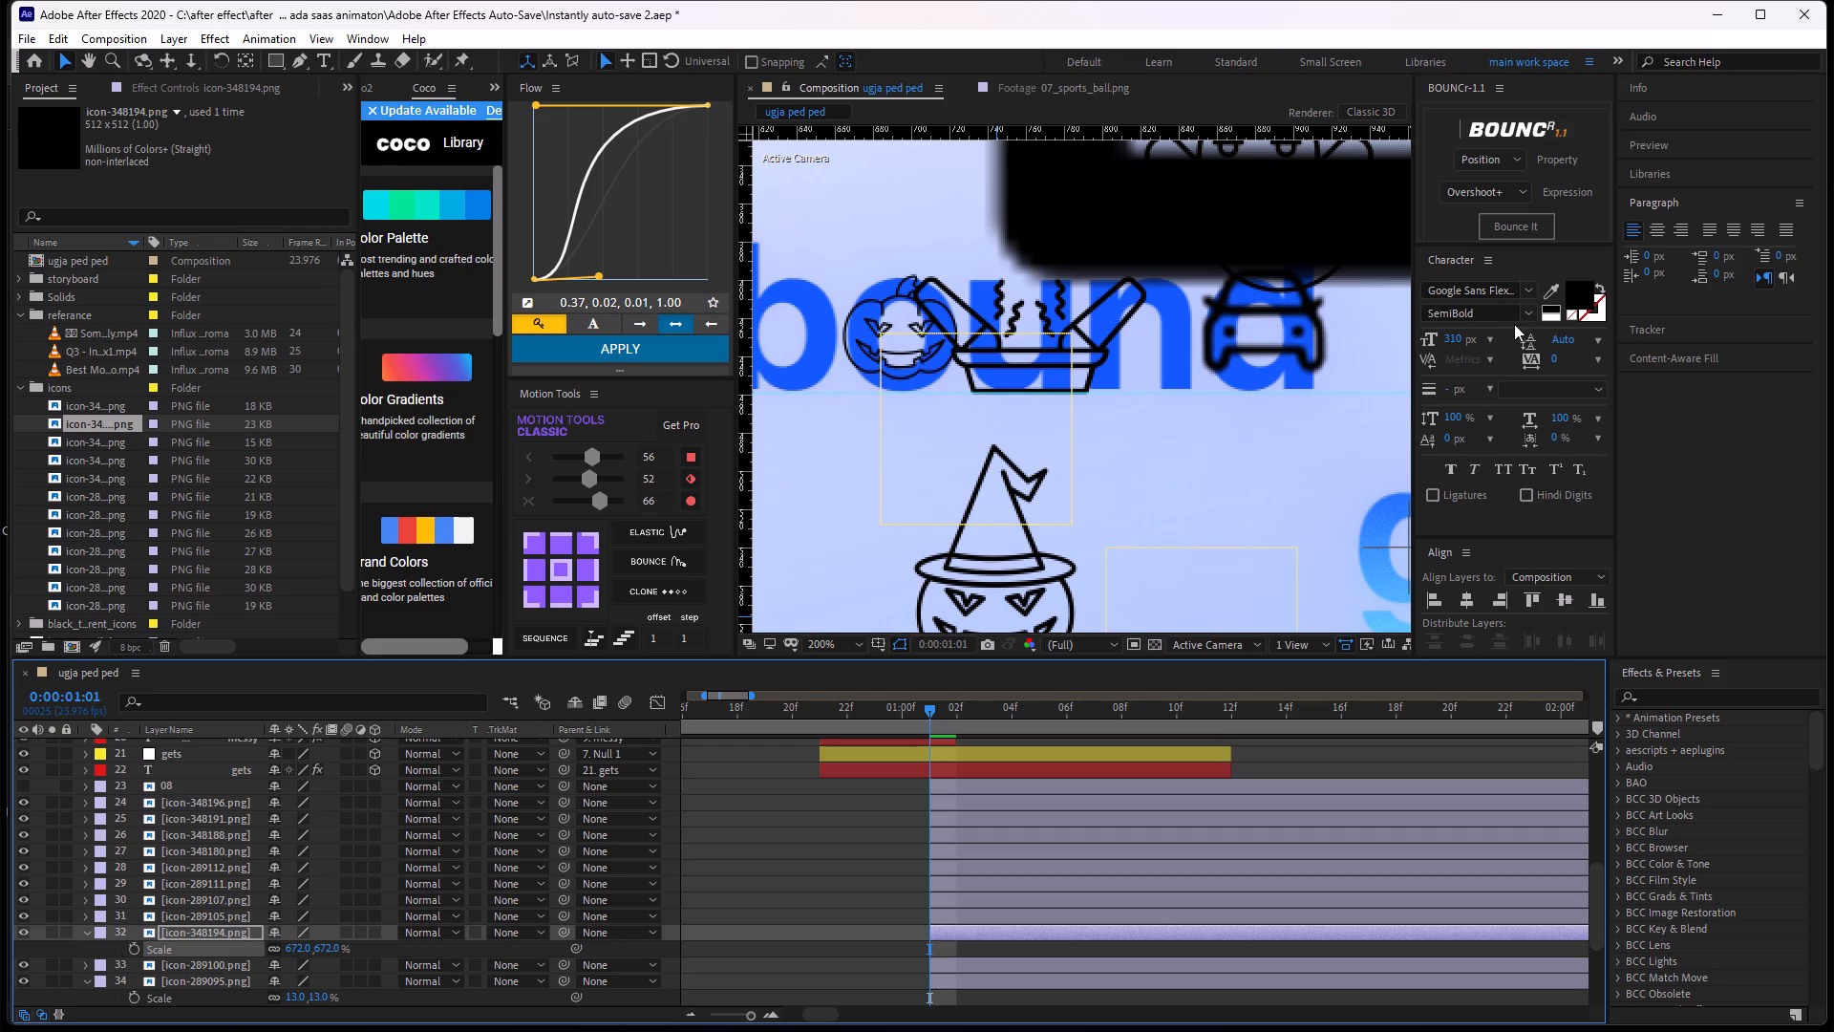
Set the scale of icon-348194.png to 25%.
{"action": "scroll", "coordinate": [786, 380], "scroll_direction": "down", "scroll_amount": 2}
{"action": "scroll", "coordinate": [1227, 320], "scroll_direction": "down", "scroll_amount": 2}
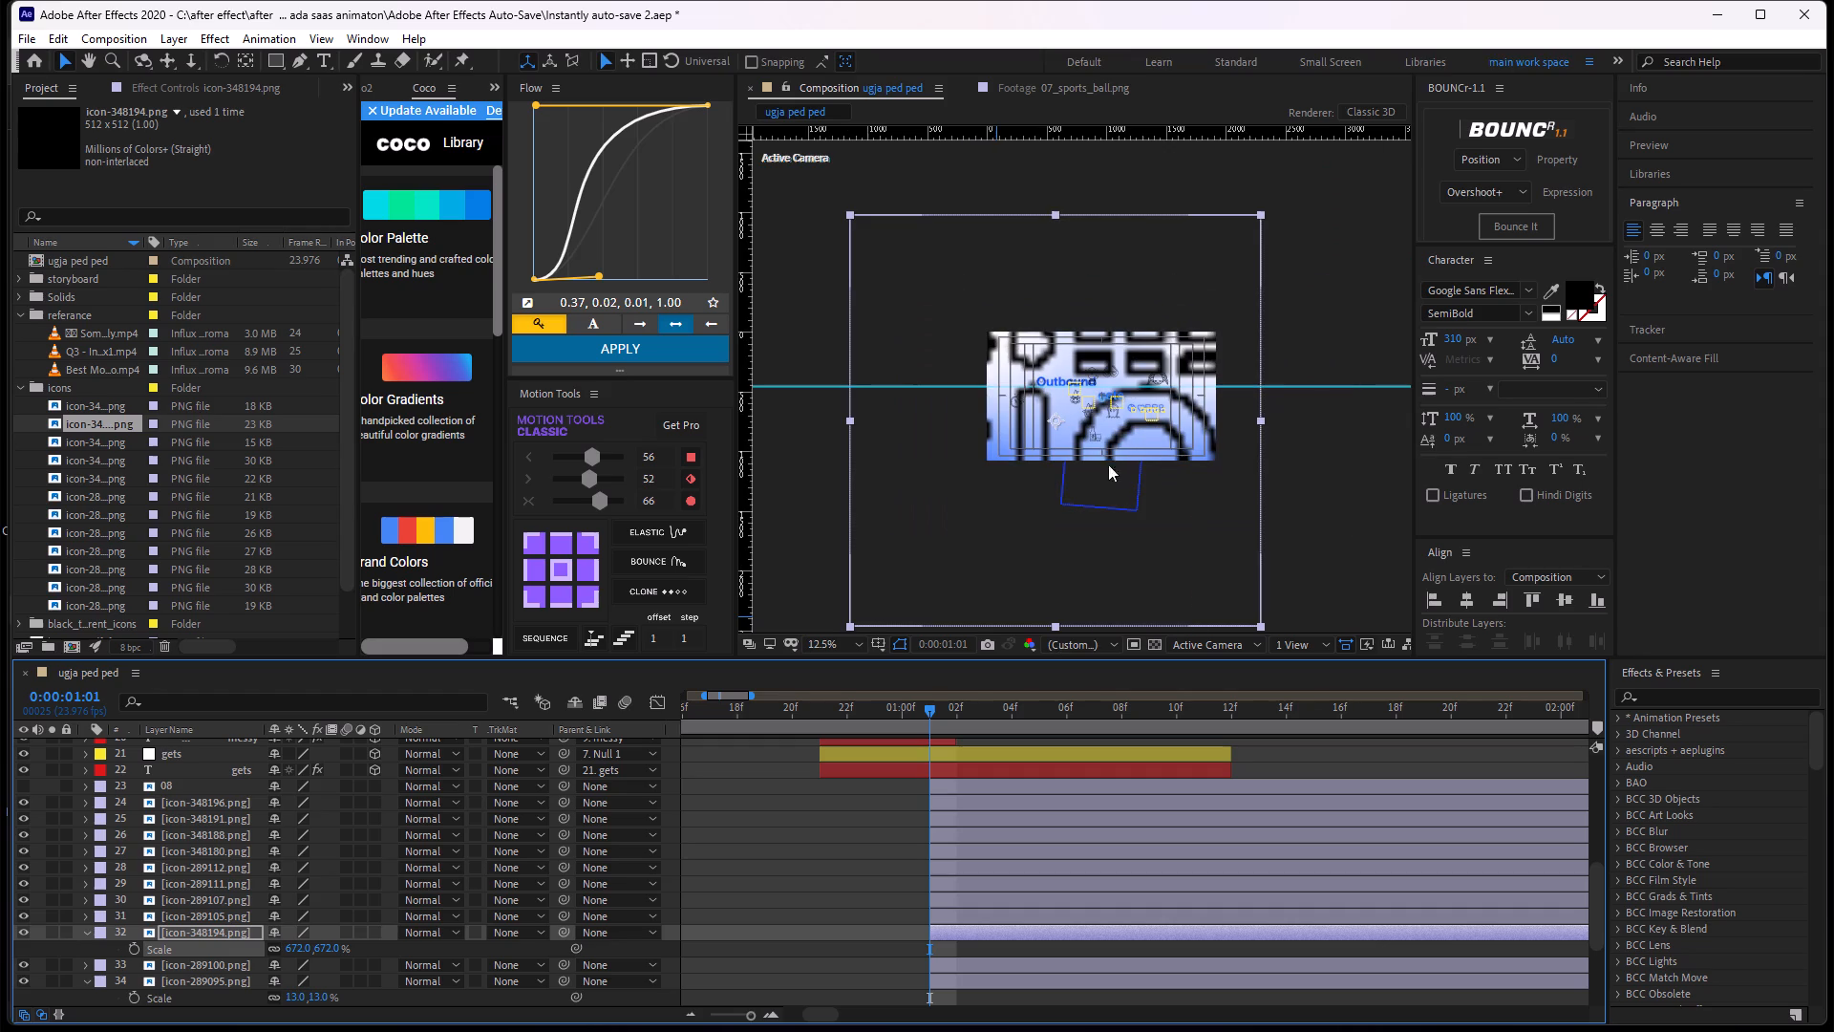
{"action": "key", "text": "s"}
{"action": "key", "text": "s"}
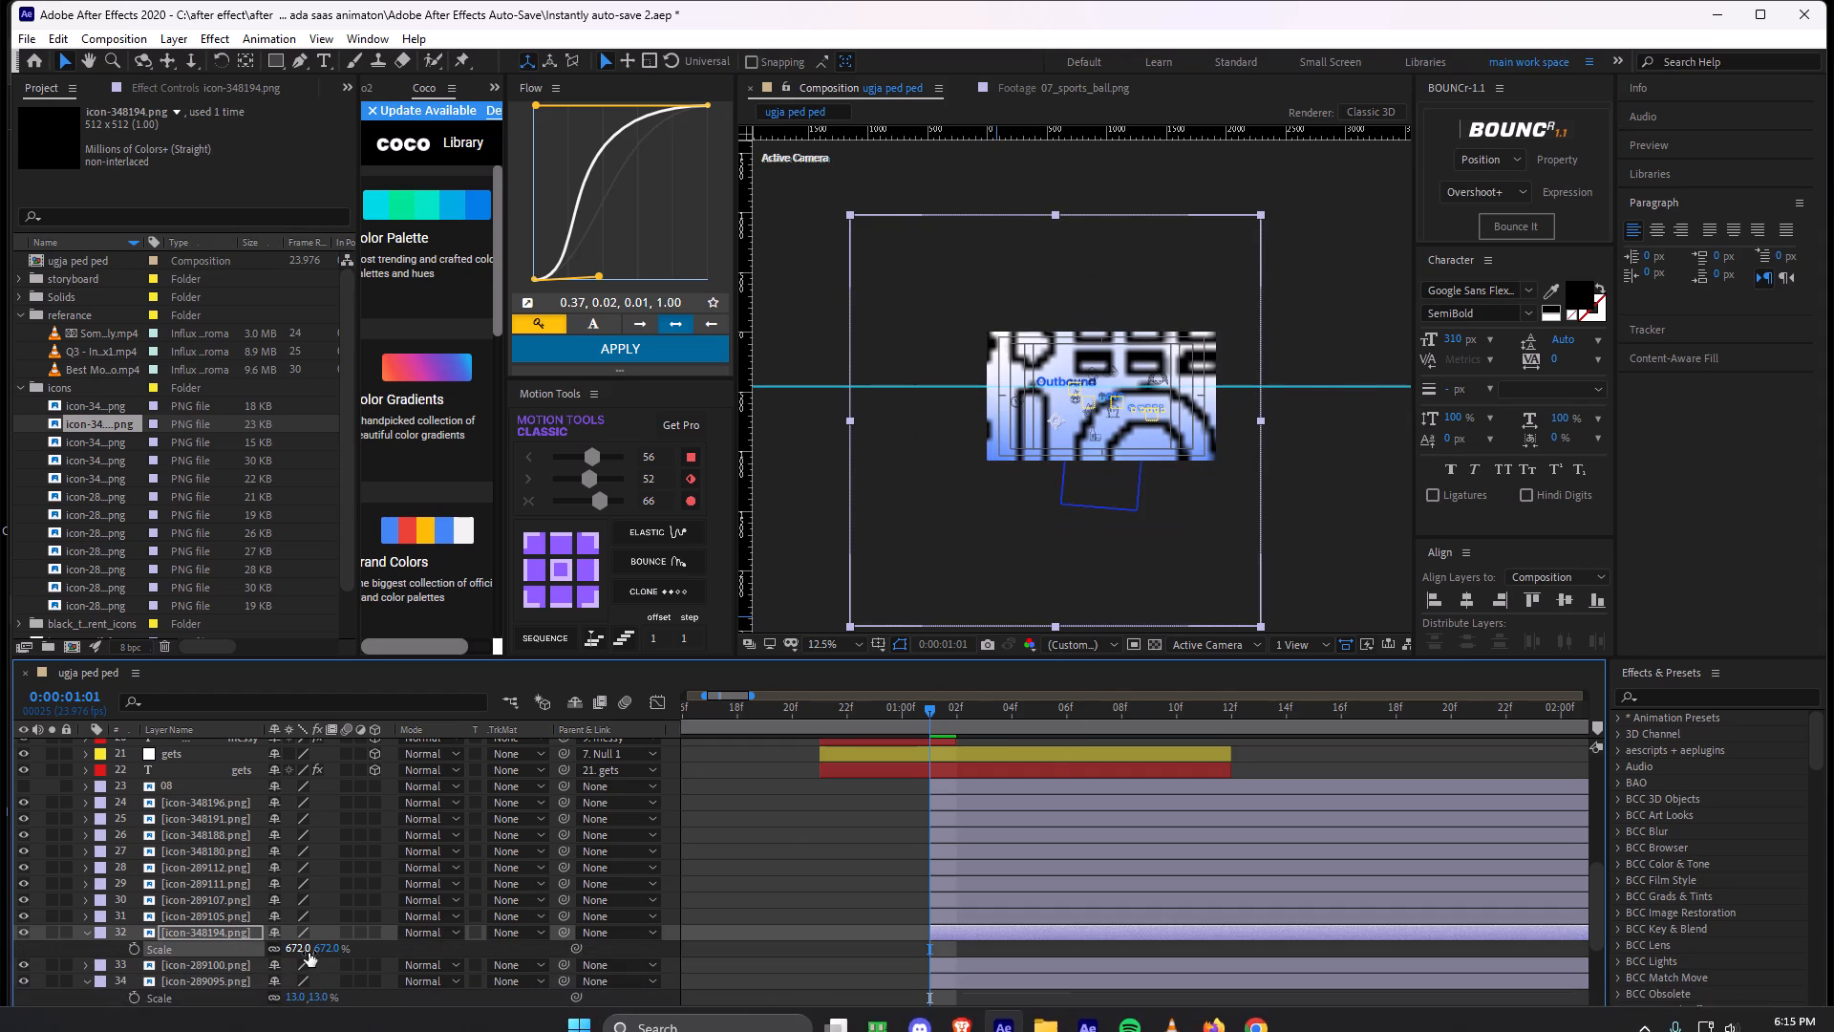
{"action": "left_click", "coordinate": [309, 953]}
{"action": "type", "text": "25"}
{"action": "key", "text": "Return"}
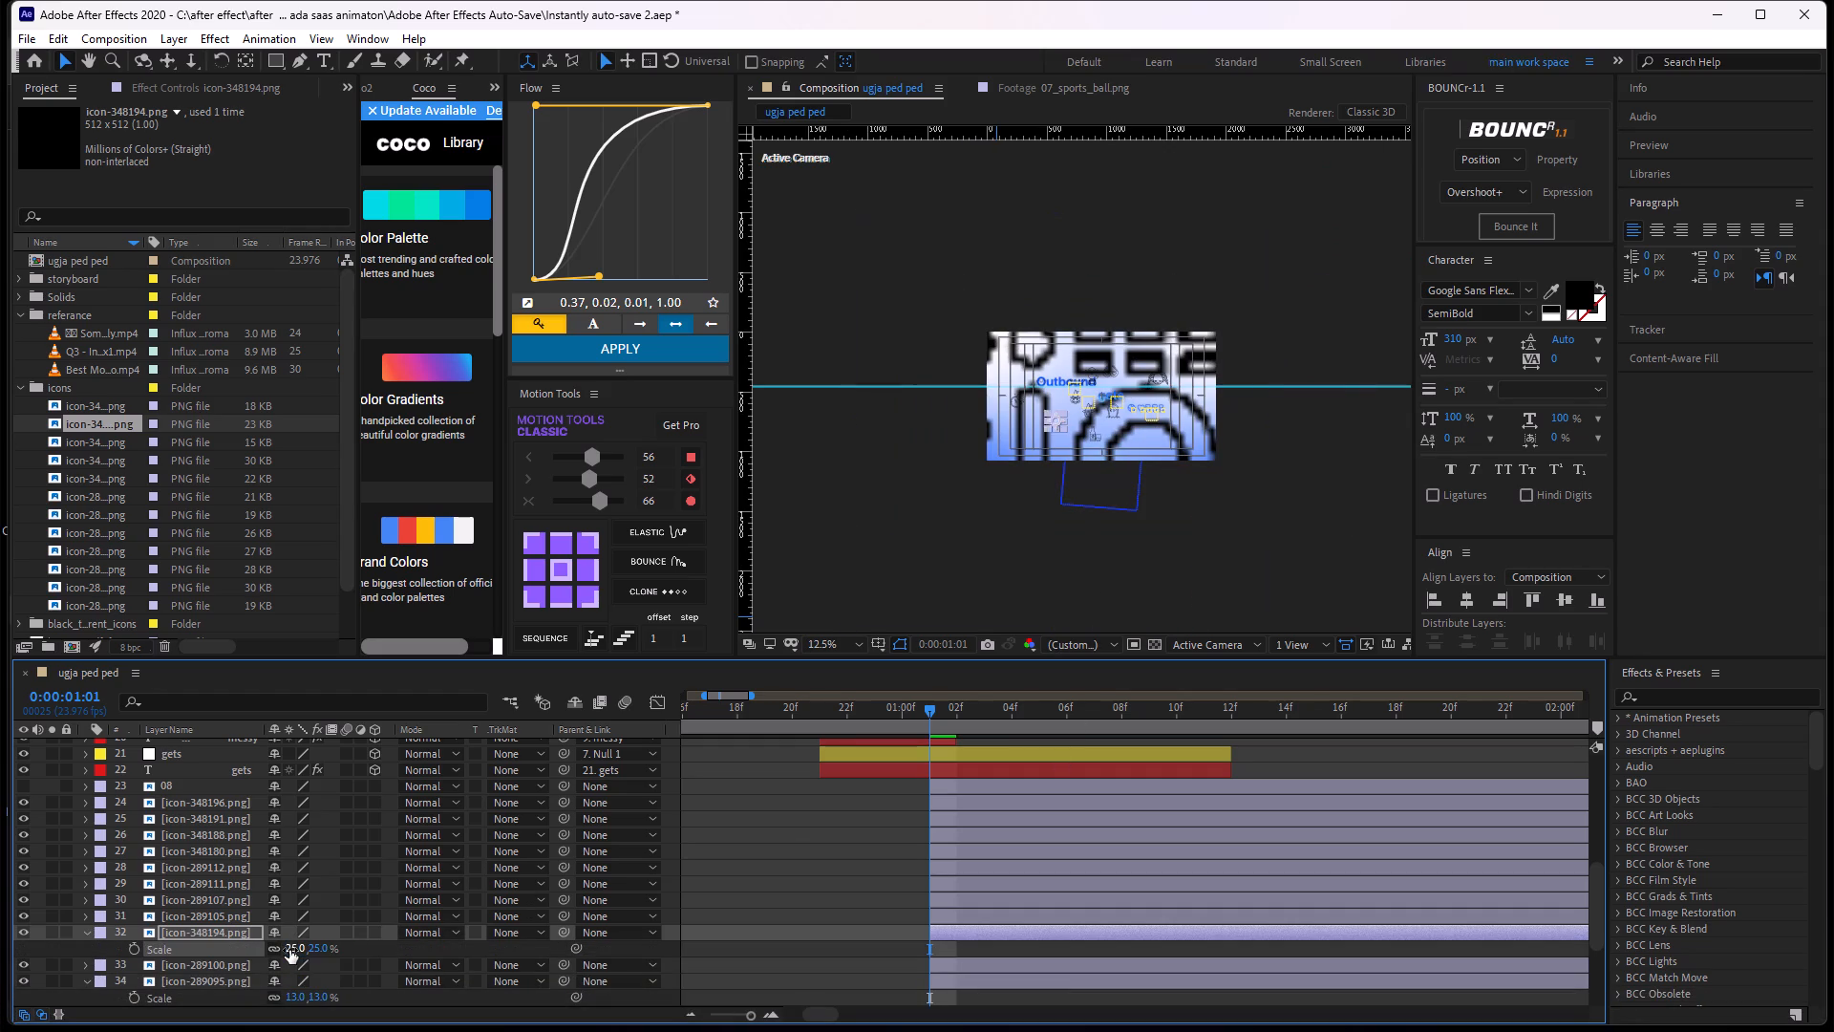
Select the basket icon over Outbound and move its icon-348196.png layer down the stack to directly above icon-289095.png.
{"action": "scroll", "coordinate": [1106, 405], "scroll_direction": "up", "scroll_amount": 2}
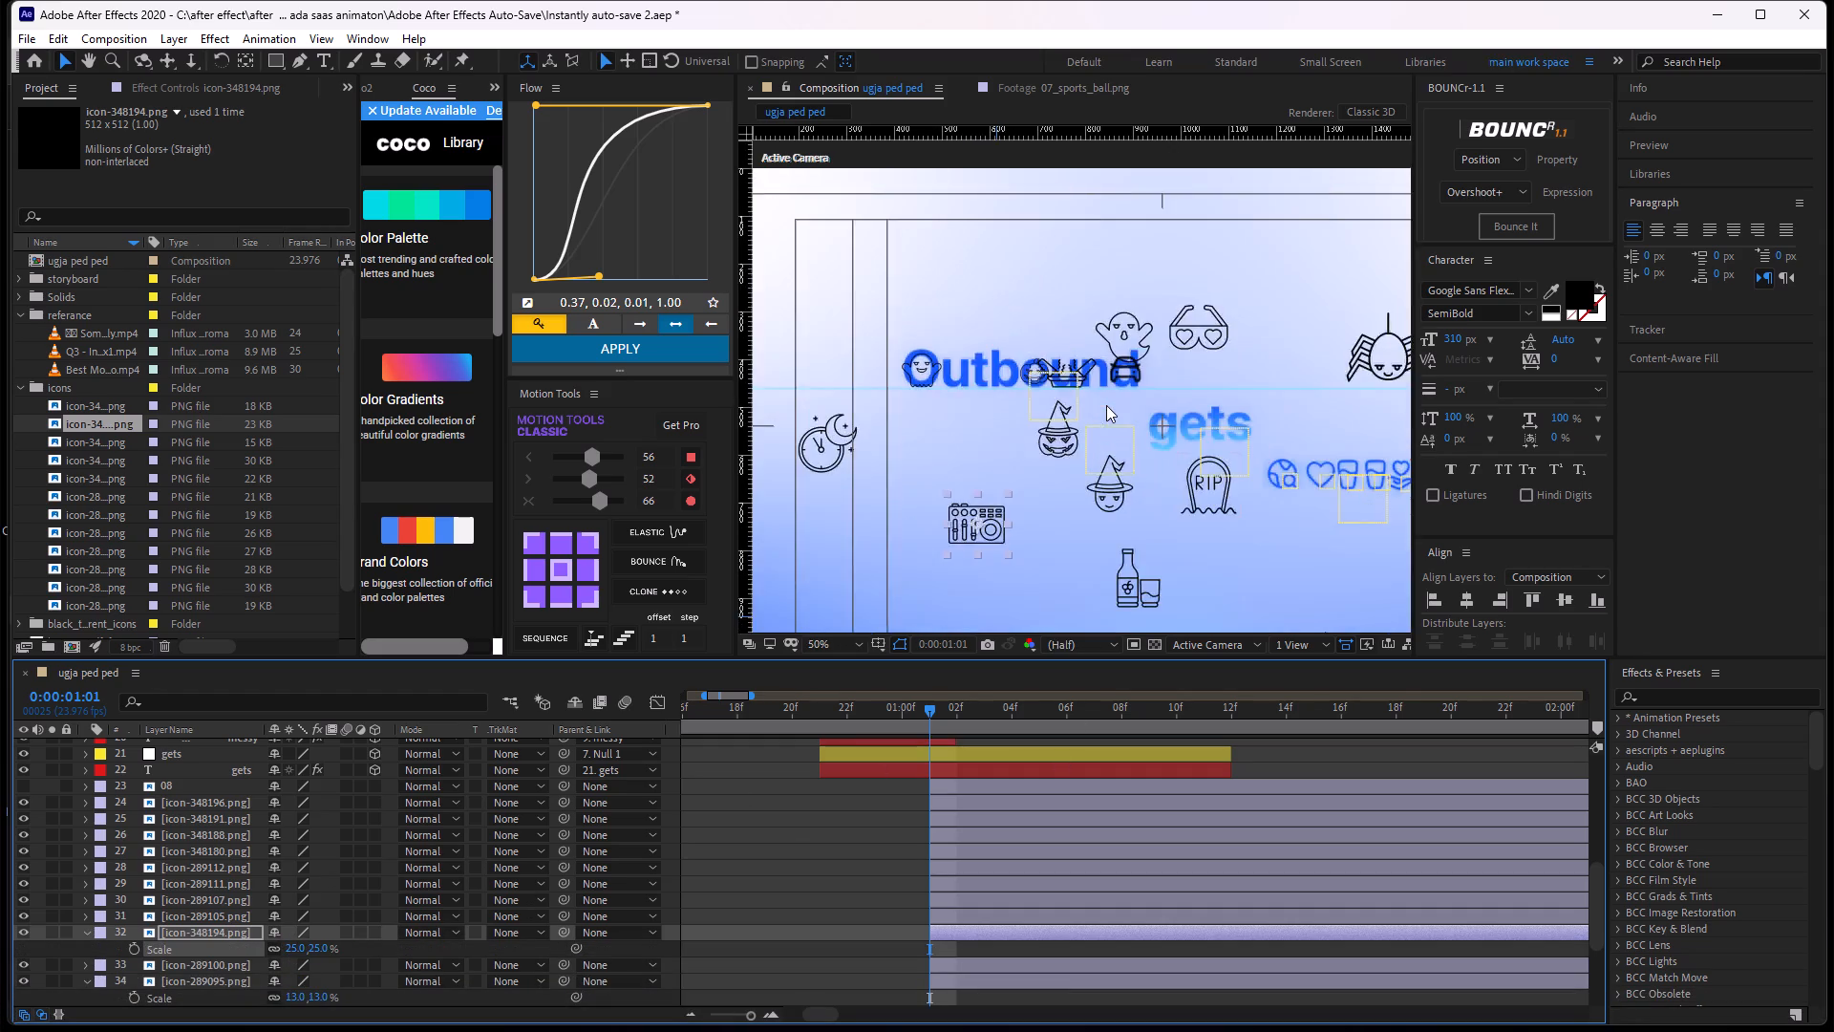
{"action": "scroll", "coordinate": [1106, 405], "scroll_direction": "up", "scroll_amount": 1}
{"action": "scroll", "coordinate": [1065, 445], "scroll_direction": "down", "scroll_amount": 1}
{"action": "scroll", "coordinate": [1058, 450], "scroll_direction": "up", "scroll_amount": 1}
{"action": "middle_click_drag", "start_coordinate": [1058, 450], "coordinate": [1123, 300]}
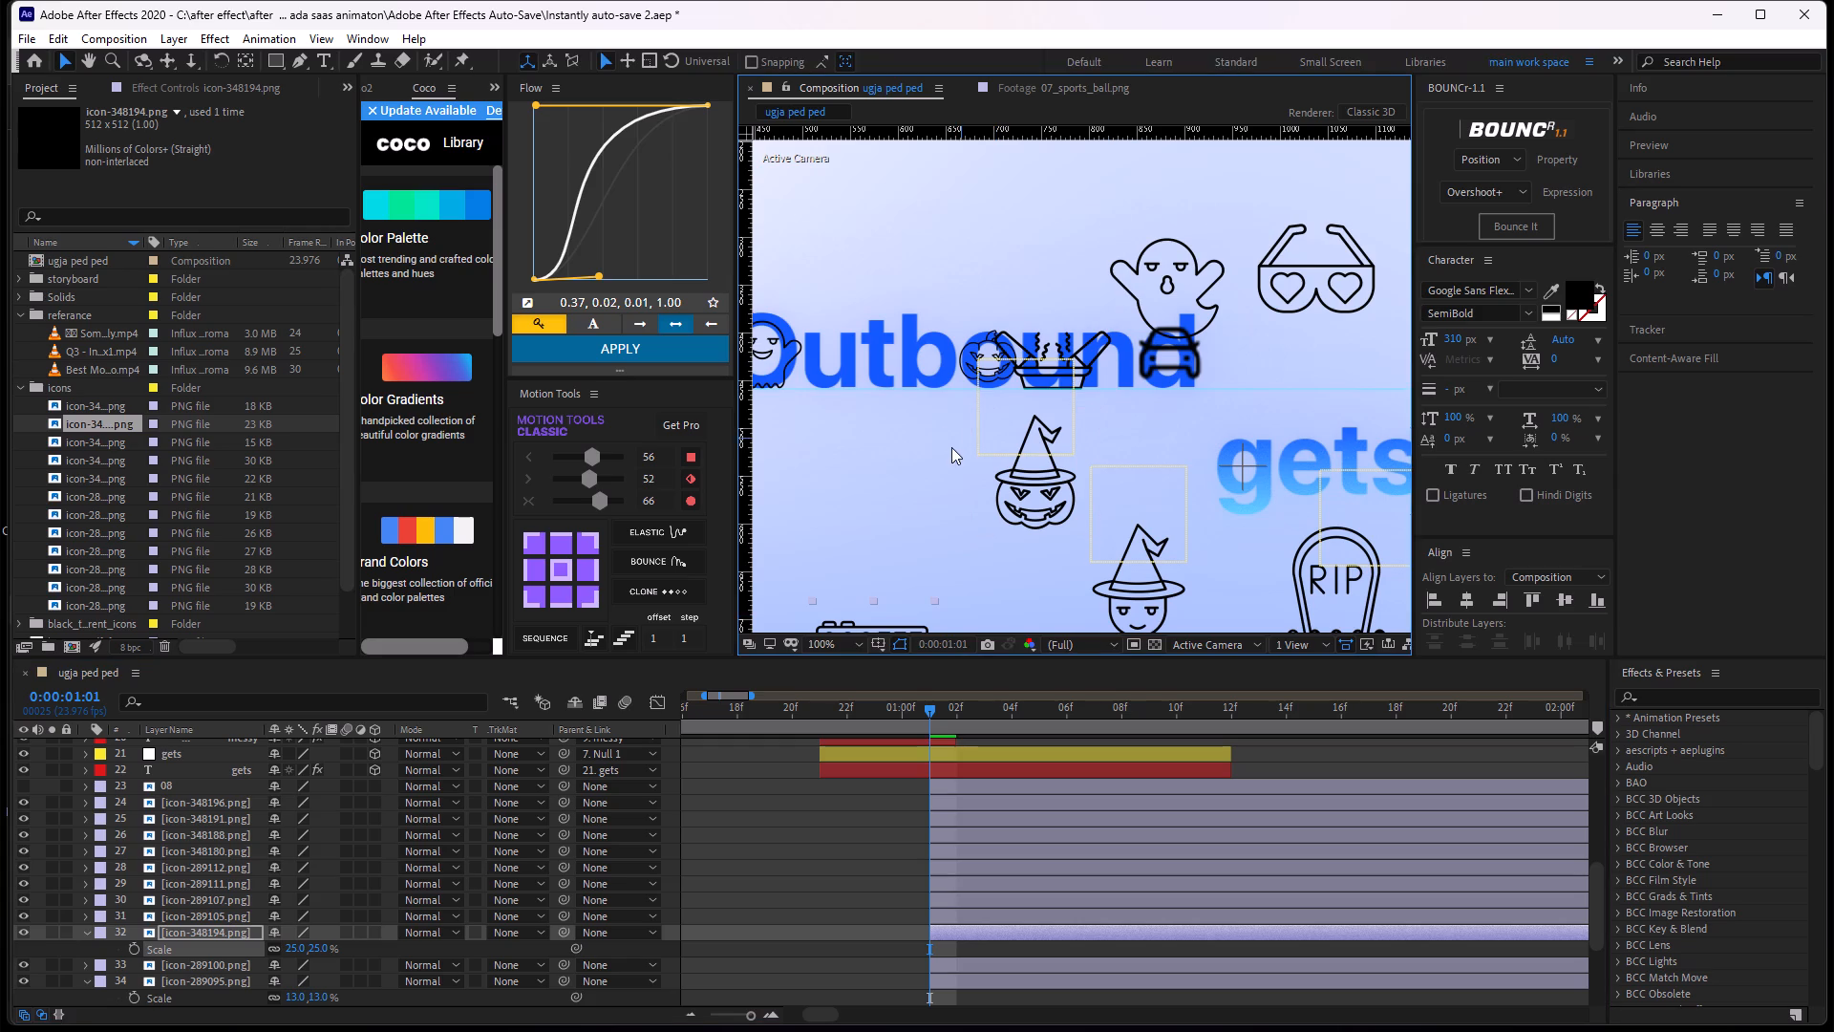
{"action": "middle_click_drag", "start_coordinate": [951, 447], "coordinate": [942, 307]}
{"action": "middle_click_drag", "start_coordinate": [952, 368], "coordinate": [940, 399]}
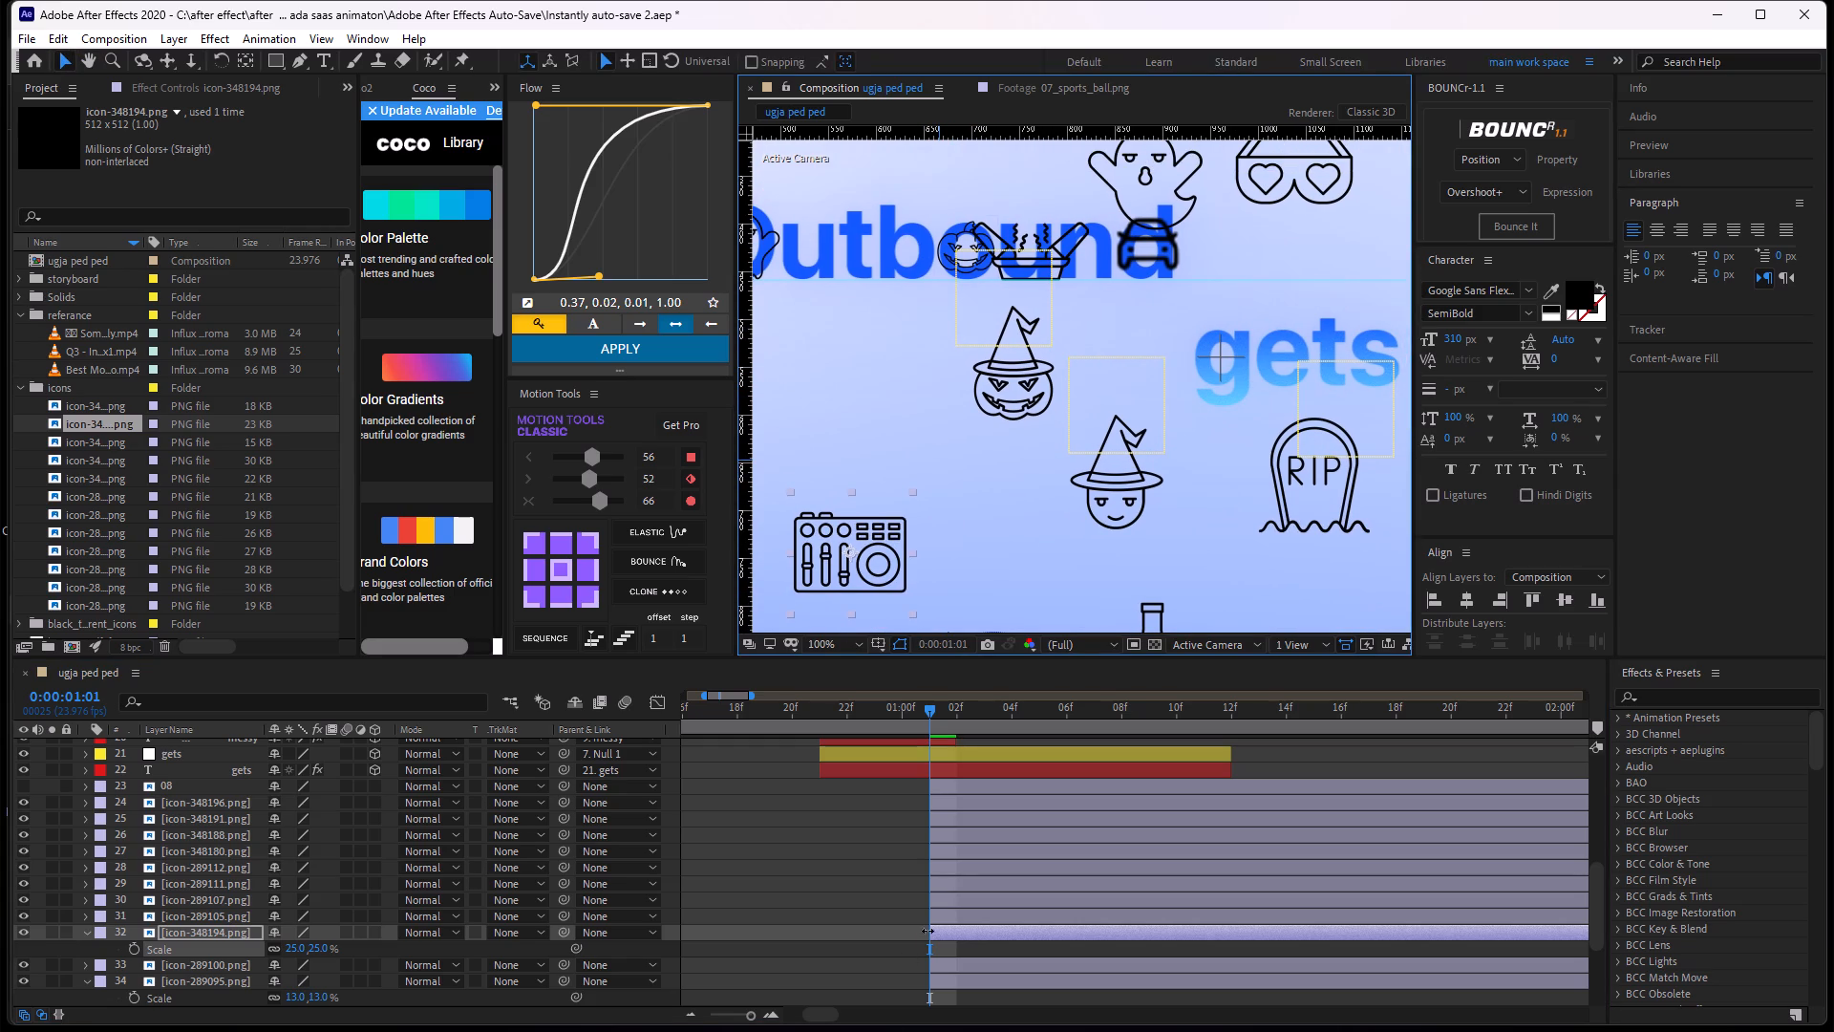
{"action": "middle_click_drag", "start_coordinate": [937, 904], "coordinate": [901, 807]}
{"action": "left_click", "coordinate": [932, 891]}
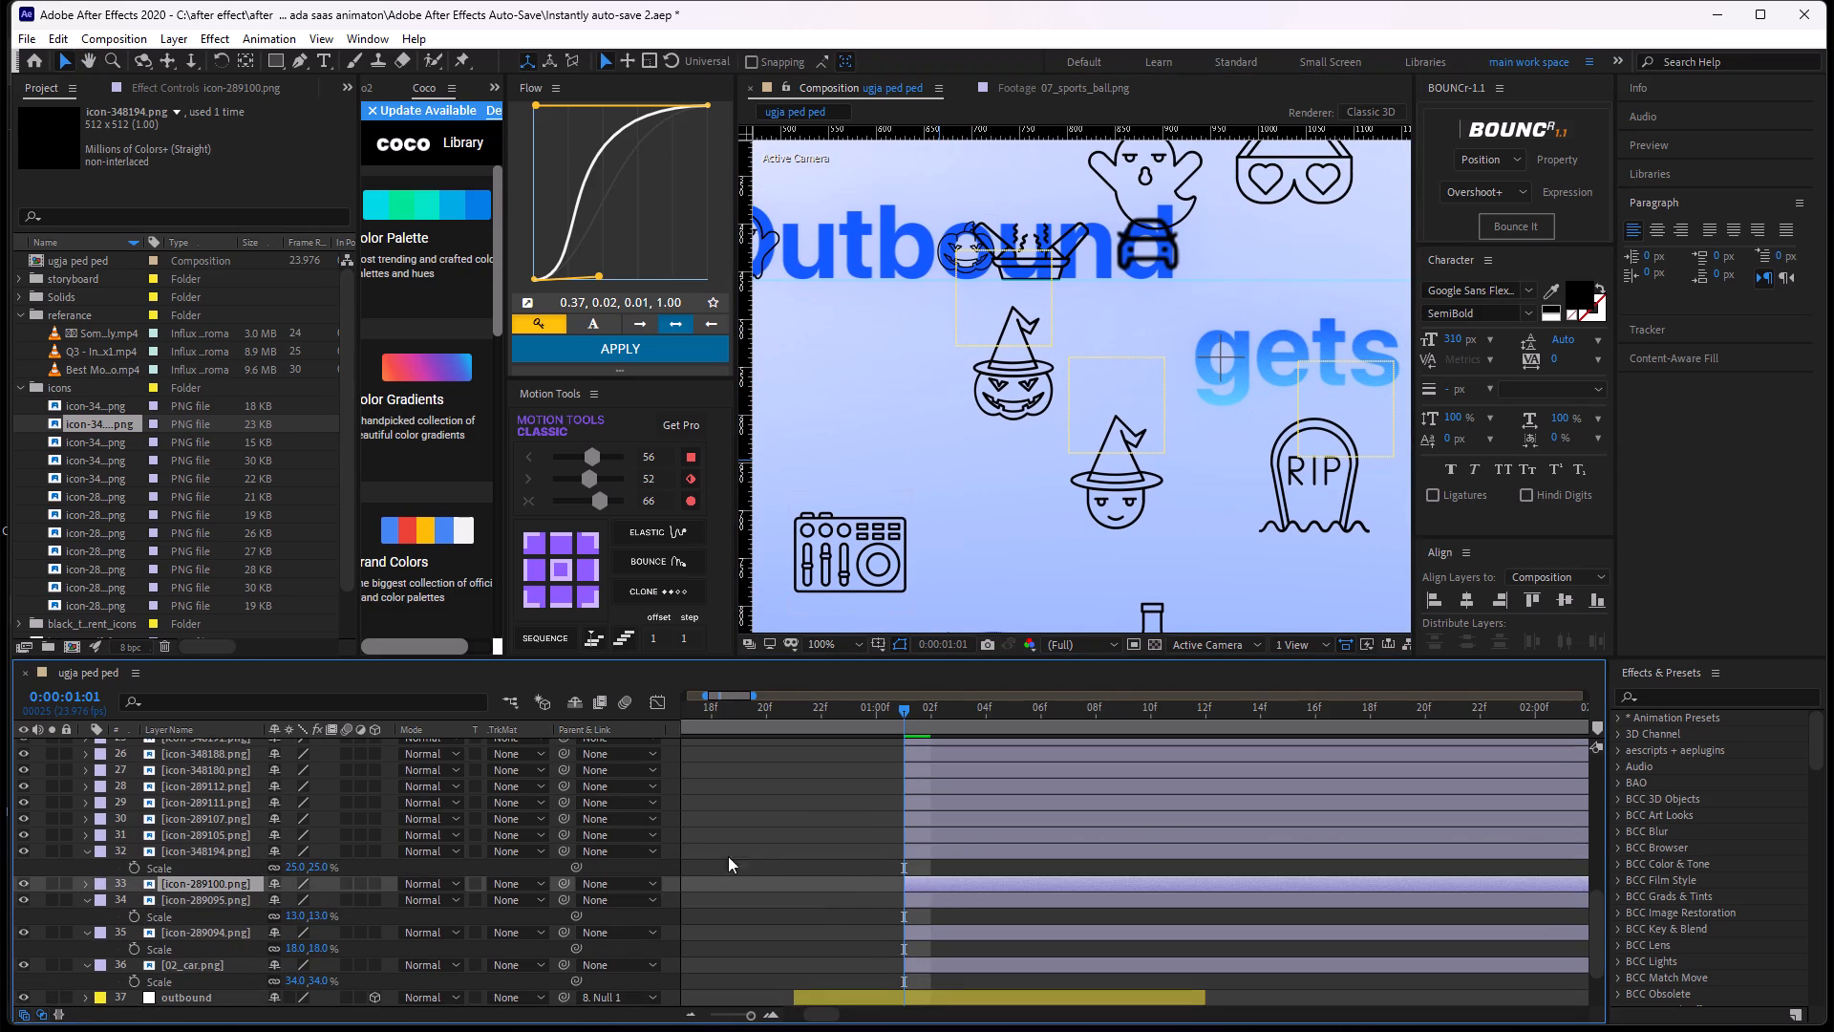
{"action": "left_click", "coordinate": [1057, 263]}
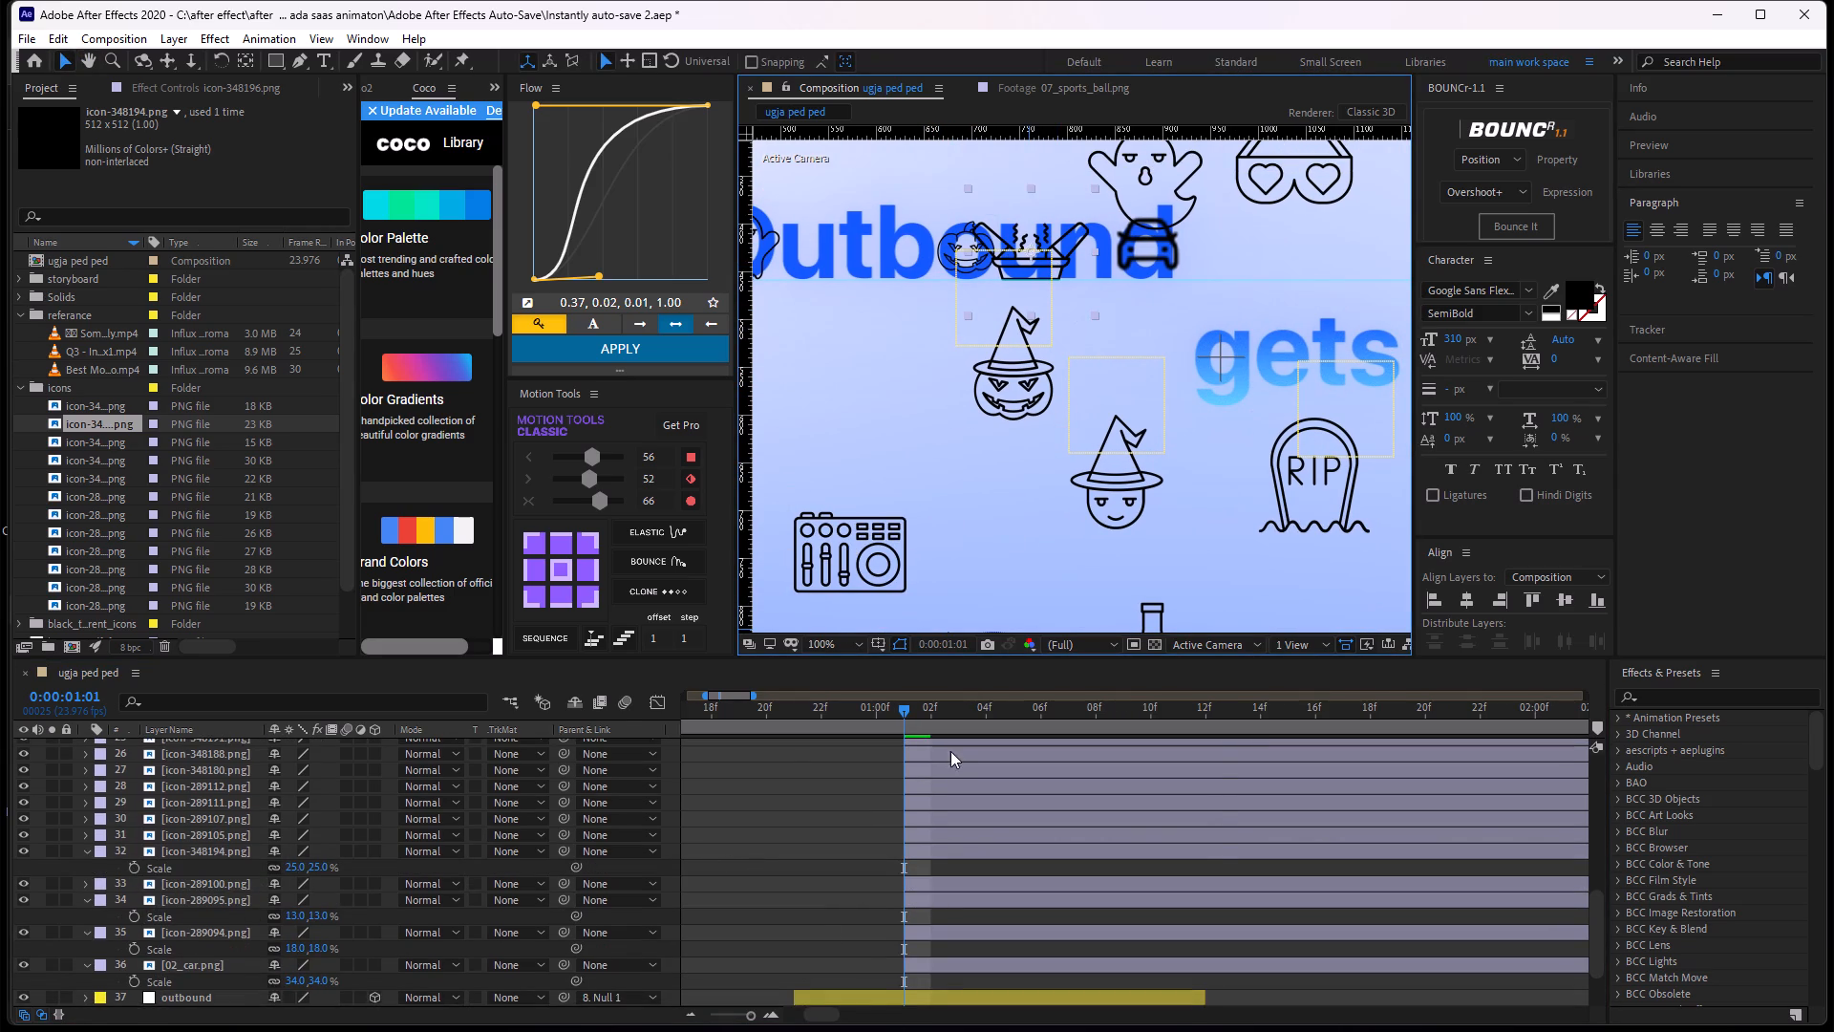
{"action": "scroll", "coordinate": [949, 760], "scroll_direction": "up", "scroll_amount": 1}
{"action": "left_click_drag", "start_coordinate": [193, 786], "coordinate": [181, 968]}
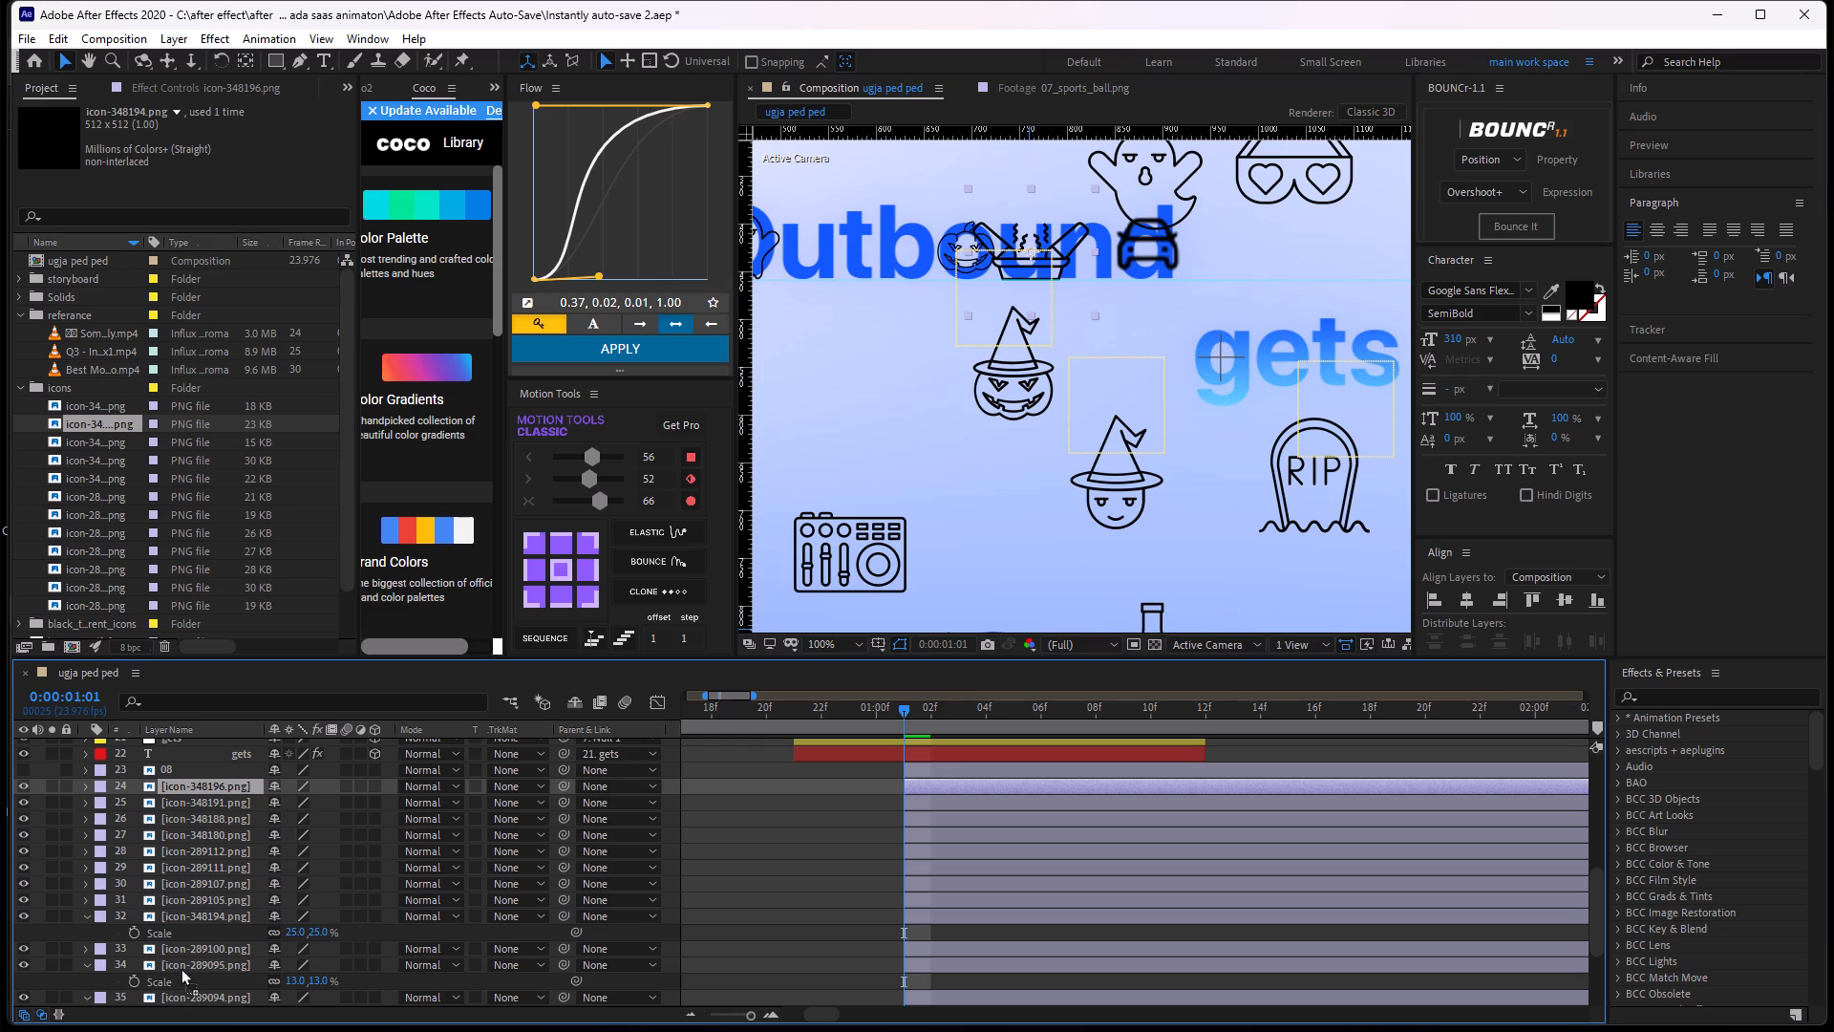
{"action": "left_click_drag", "start_coordinate": [181, 968], "coordinate": [188, 957]}
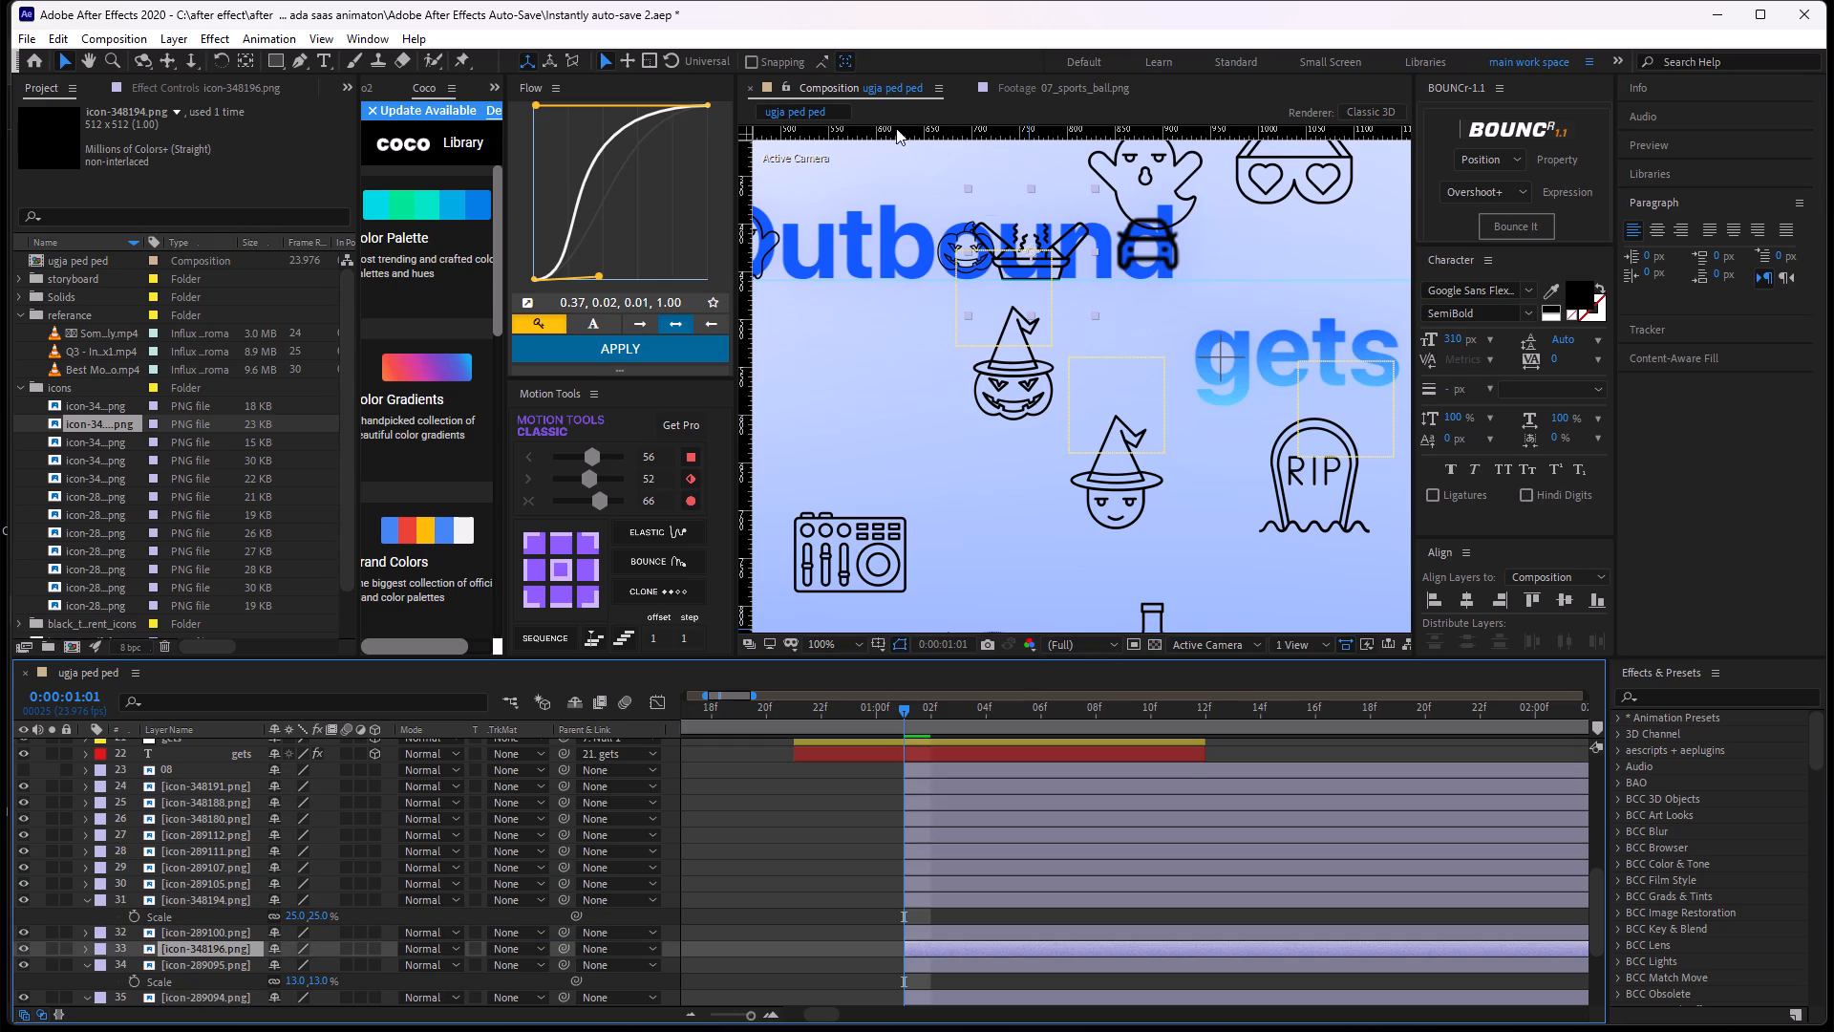